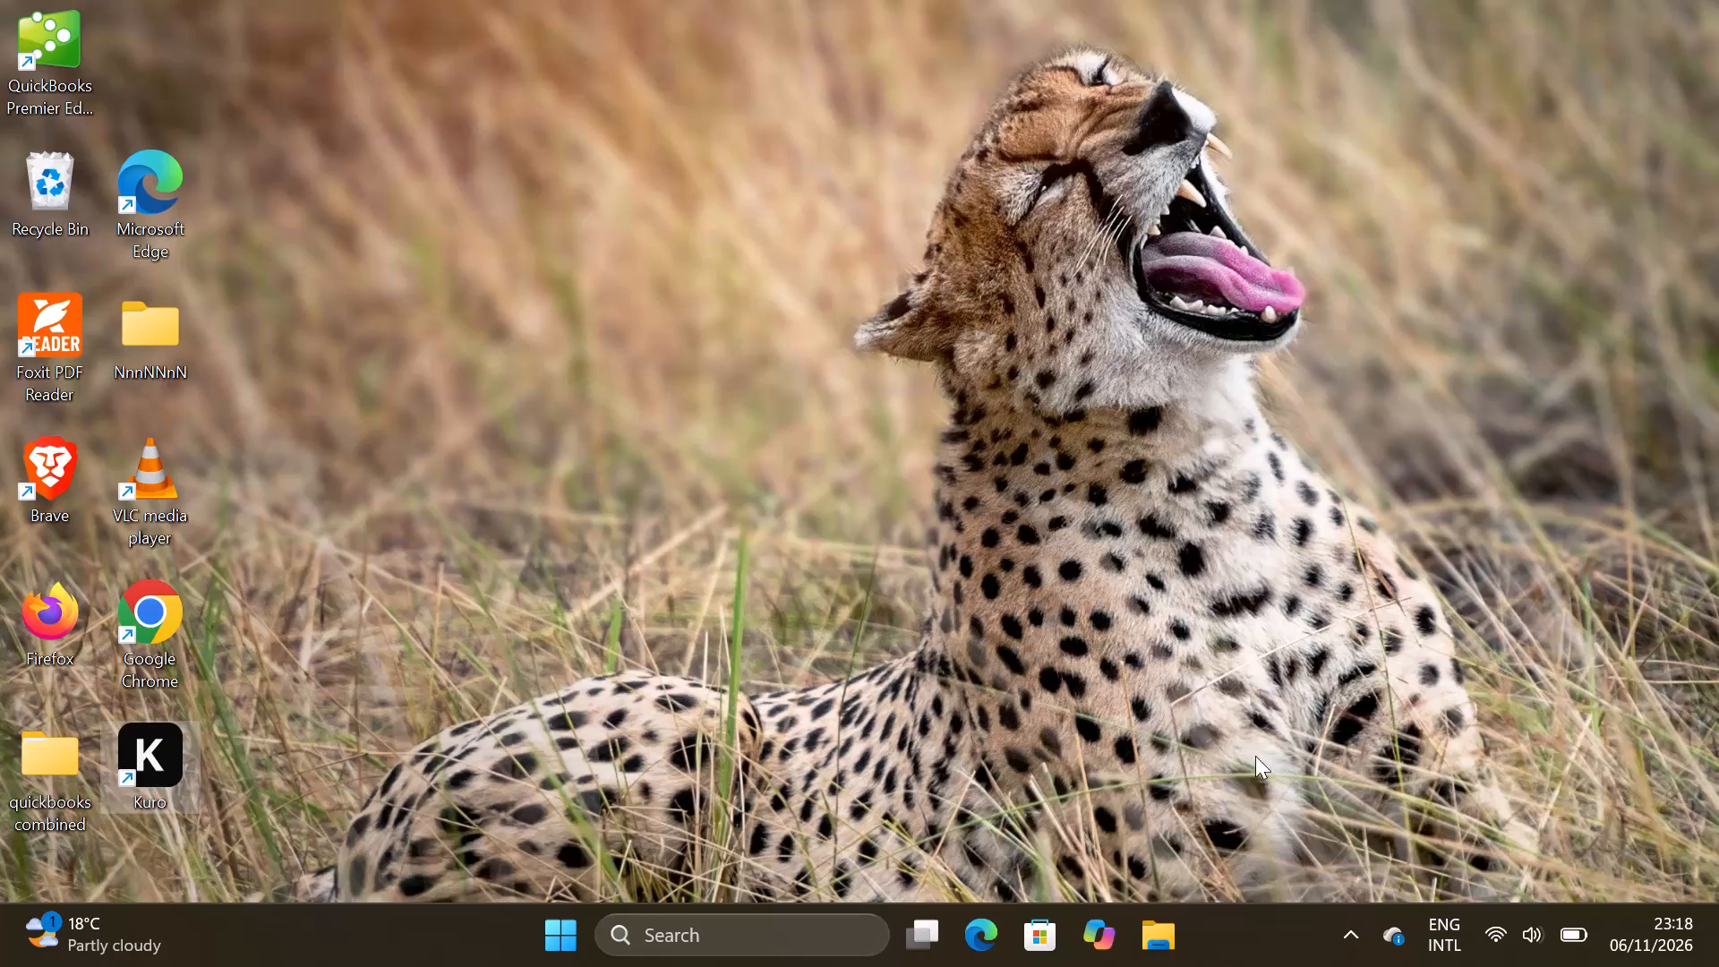
Launch Excel from the Windows desktop and create a new blank workbook.
left_click(571, 933)
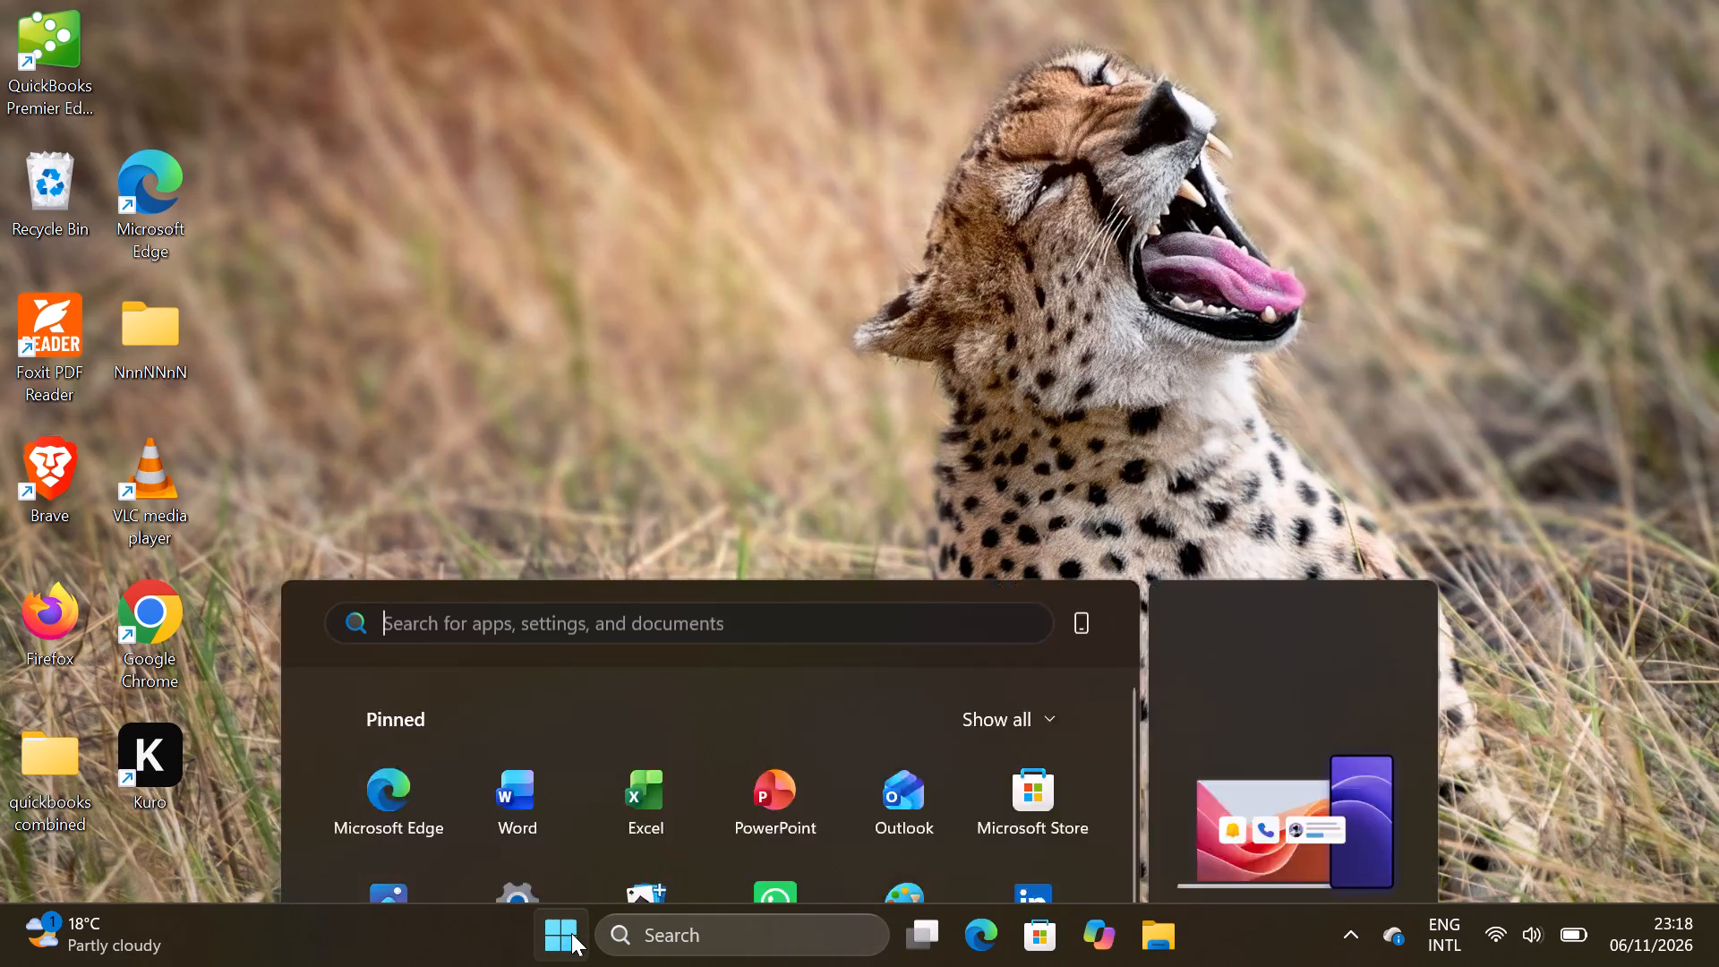
left_click(647, 306)
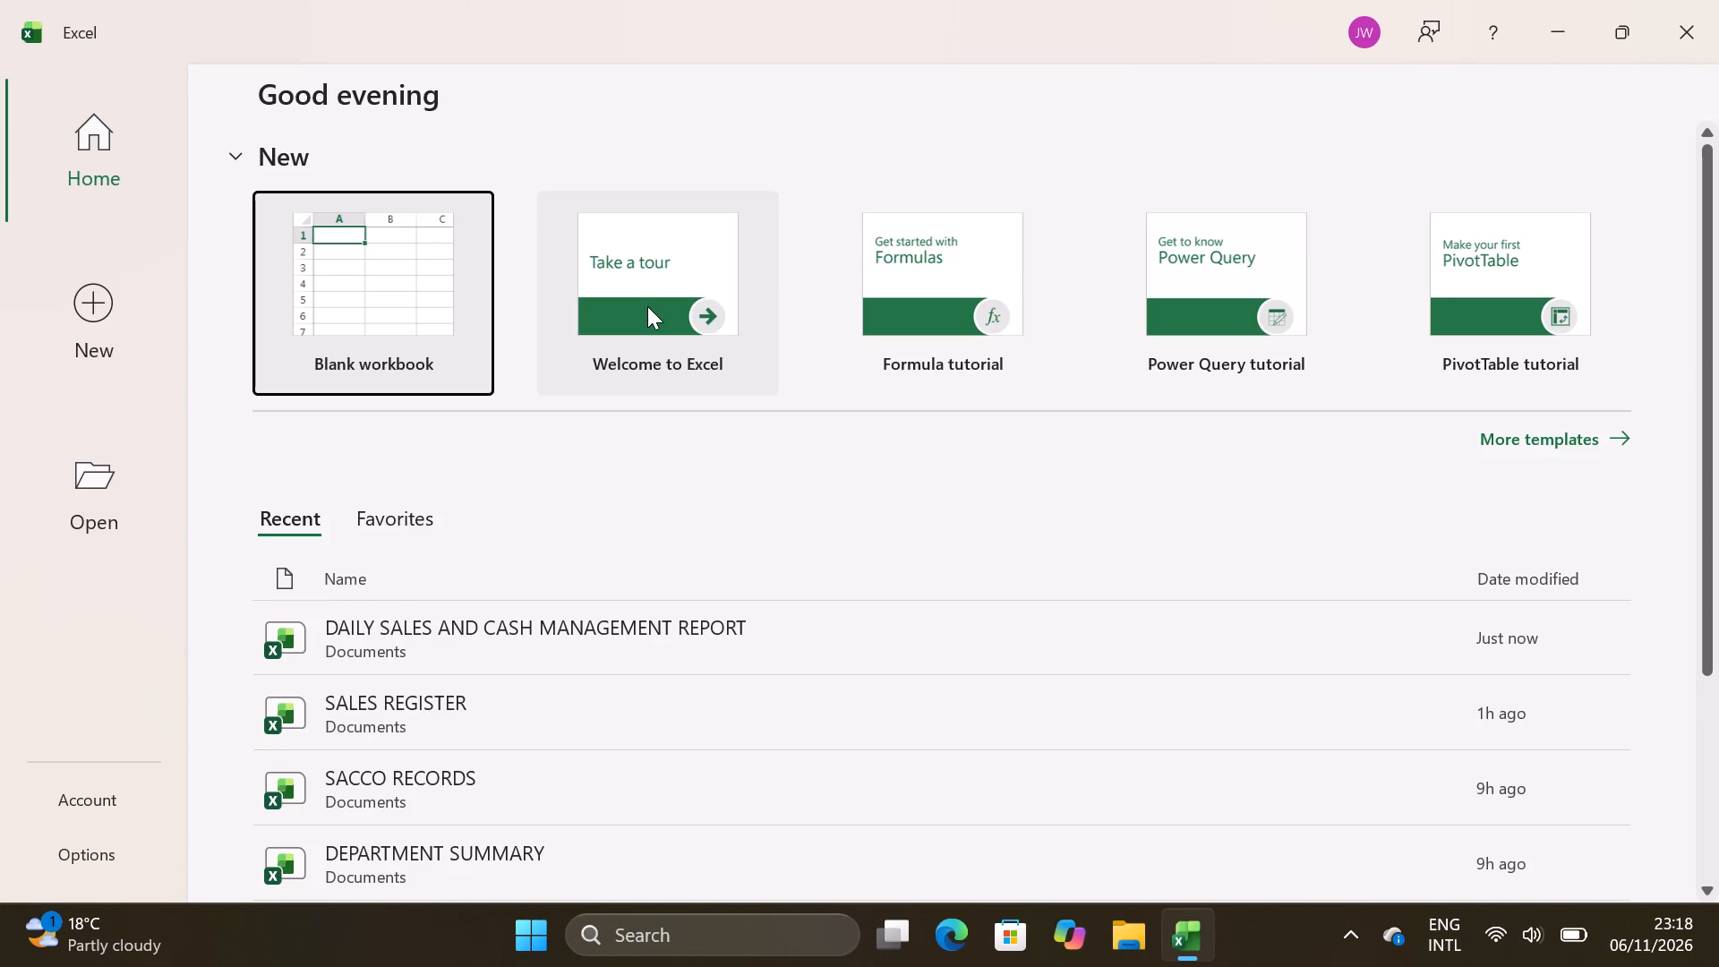
left_click(432, 307)
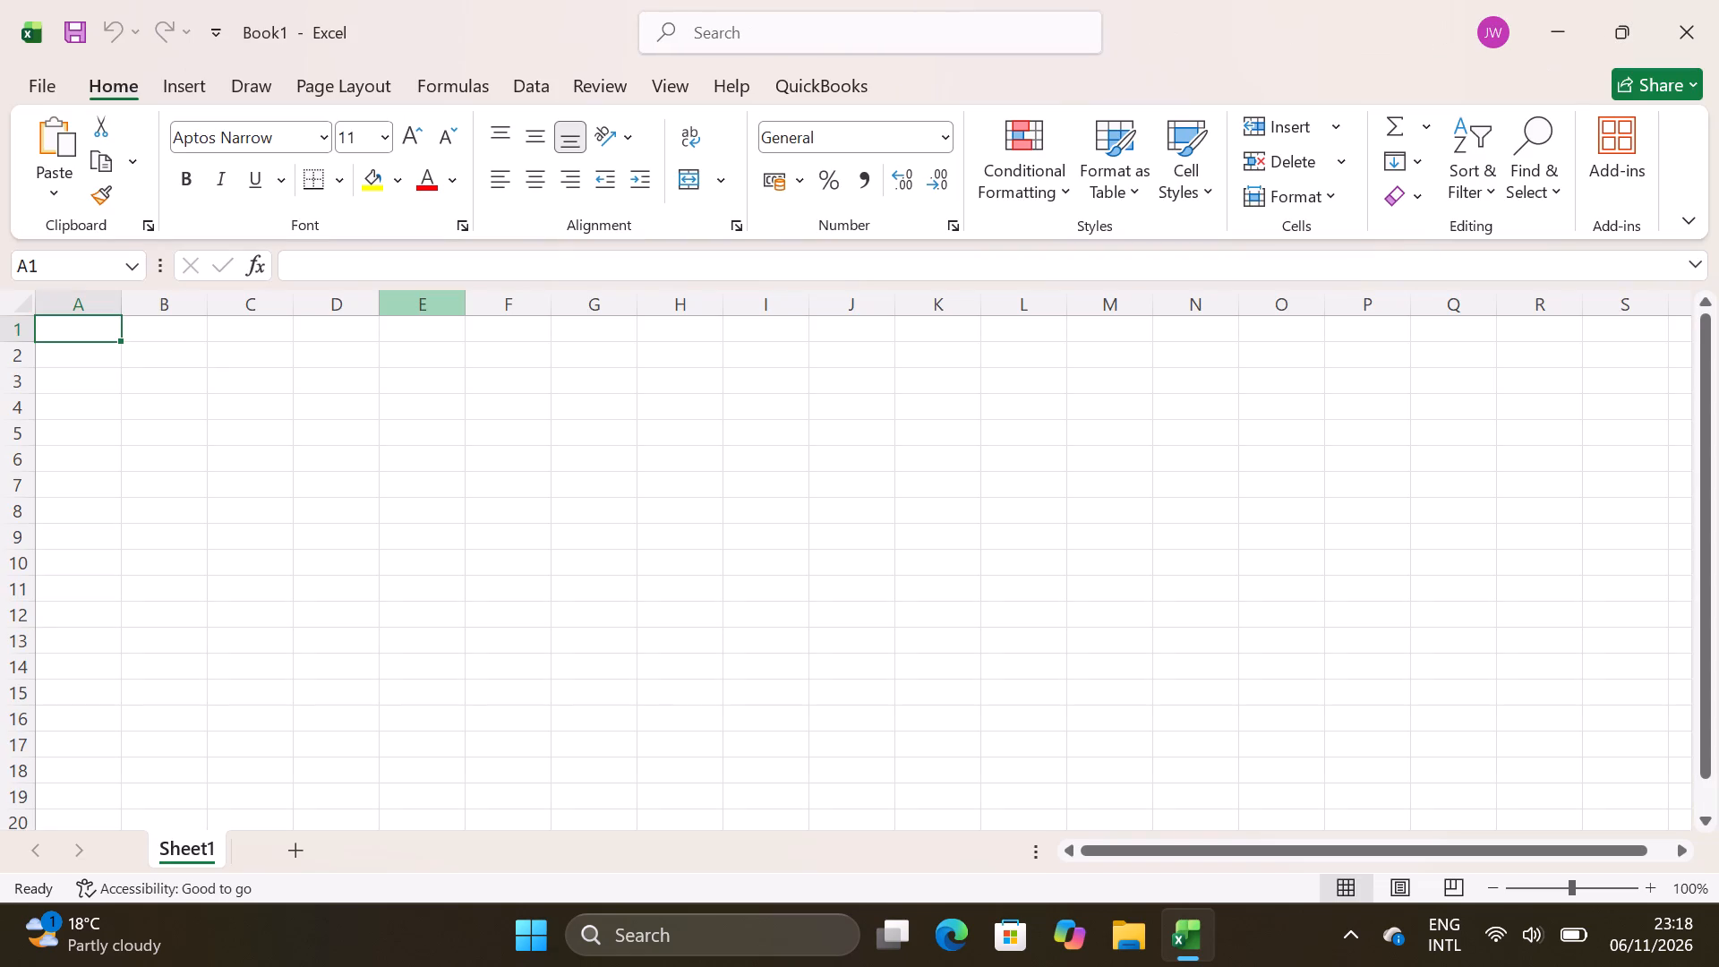
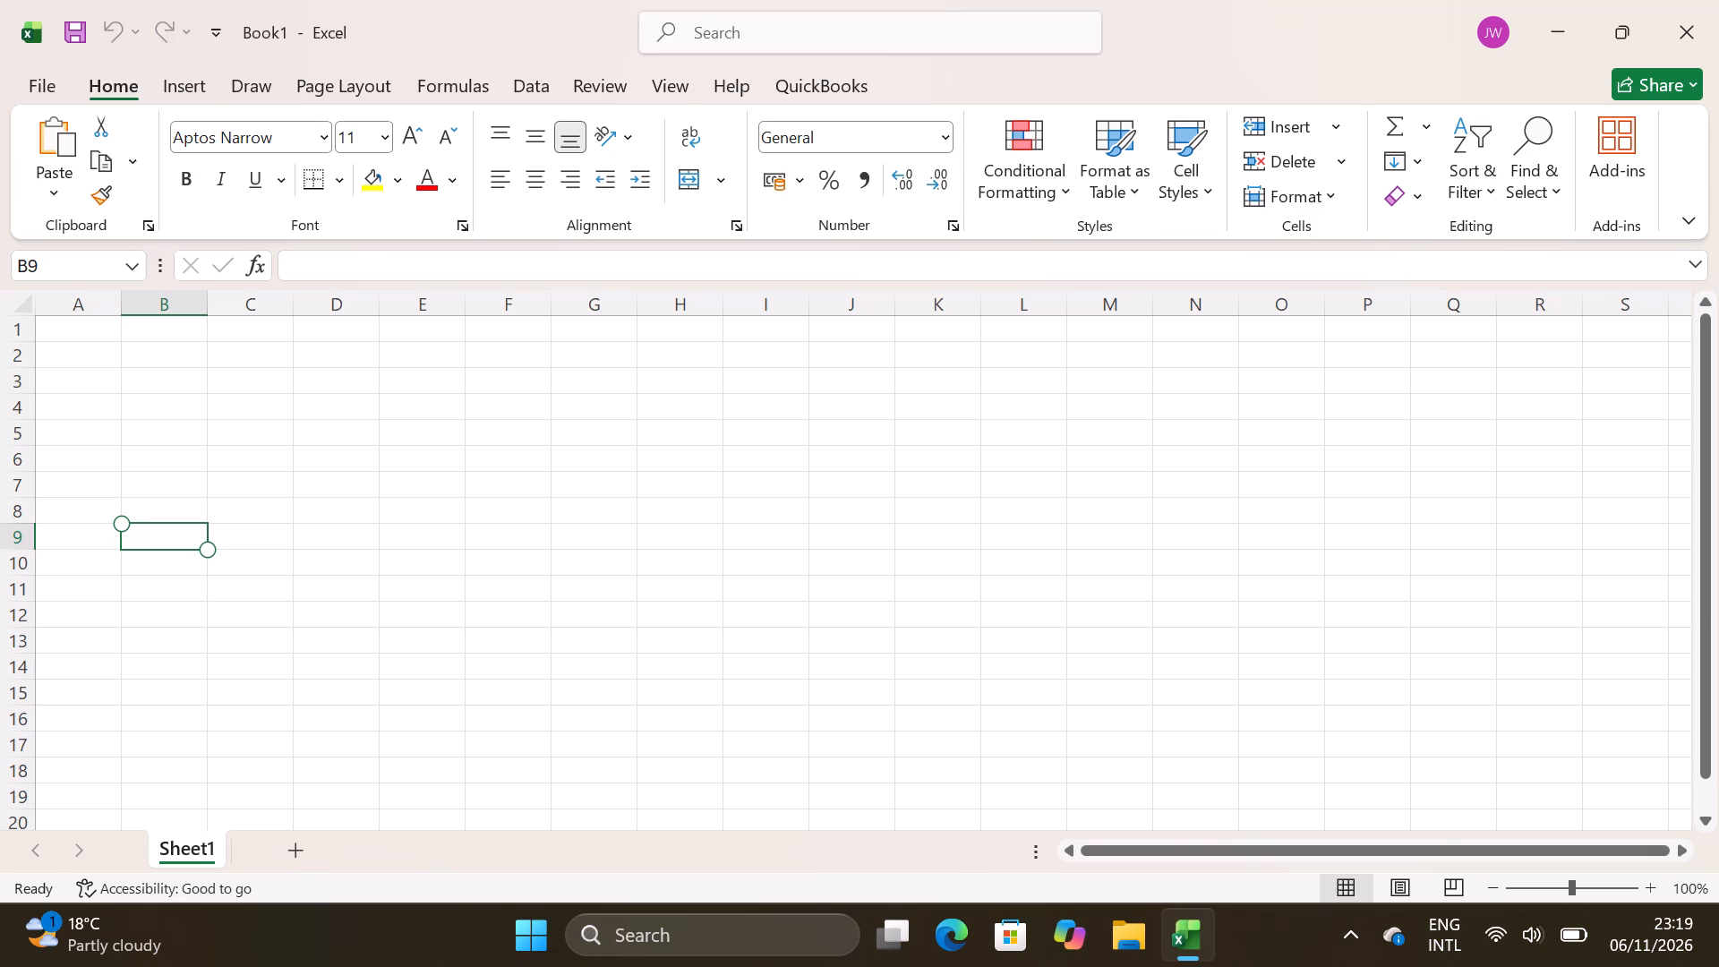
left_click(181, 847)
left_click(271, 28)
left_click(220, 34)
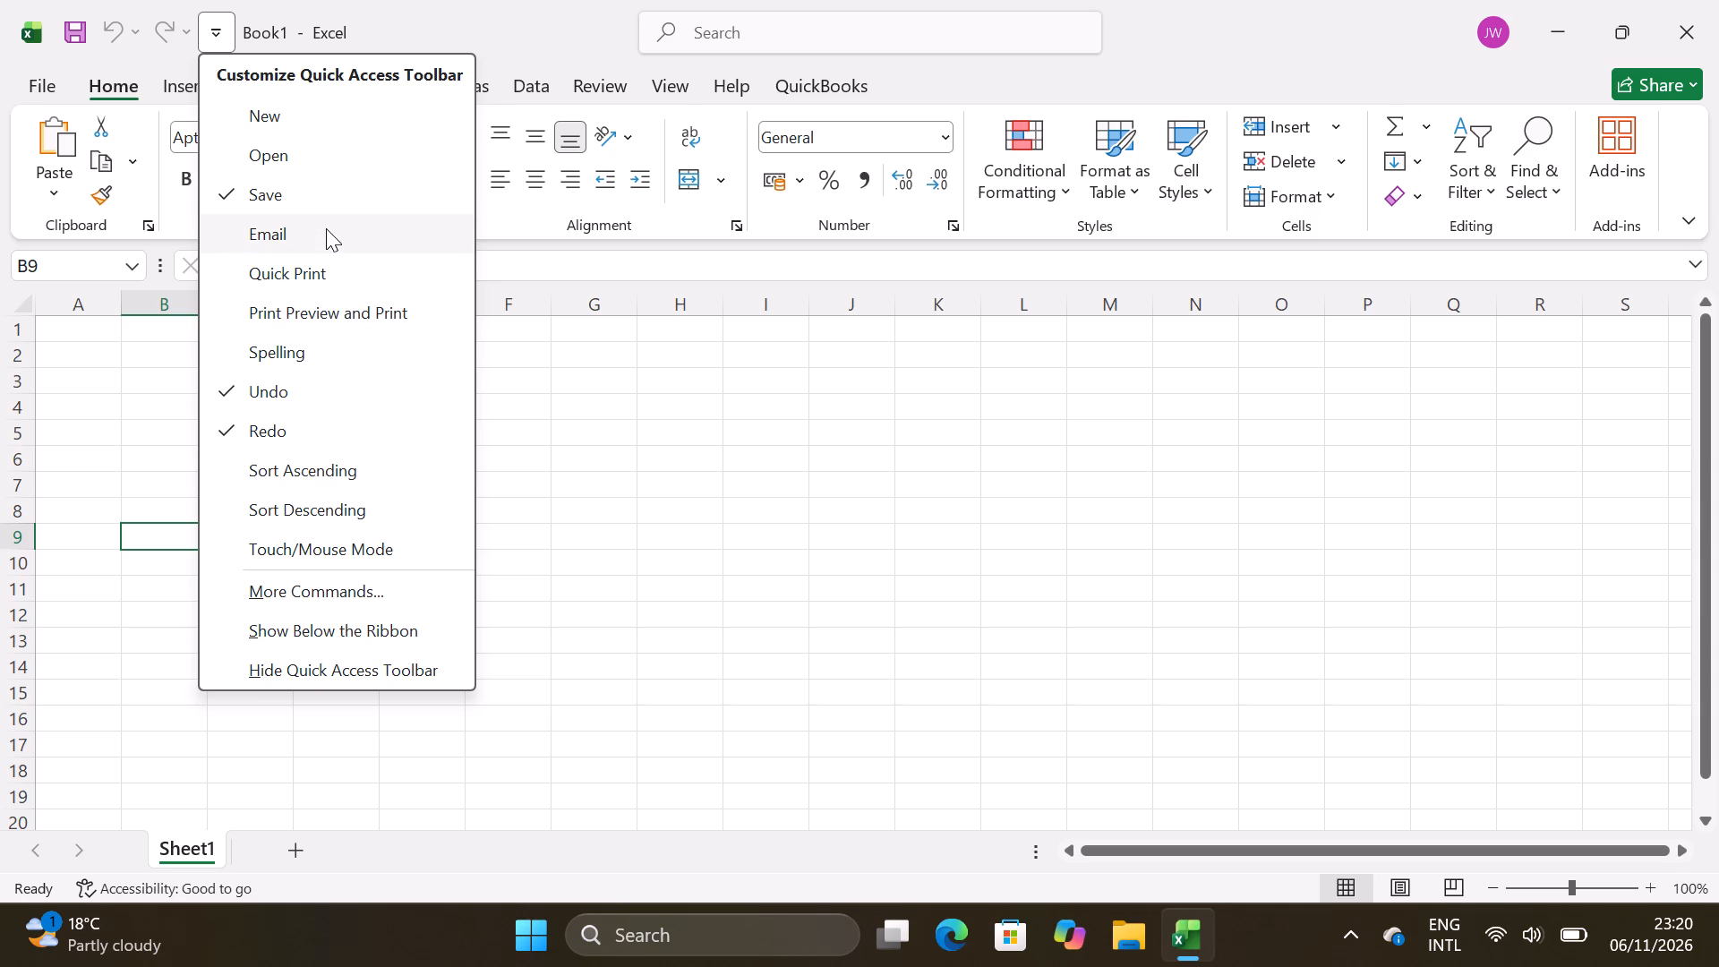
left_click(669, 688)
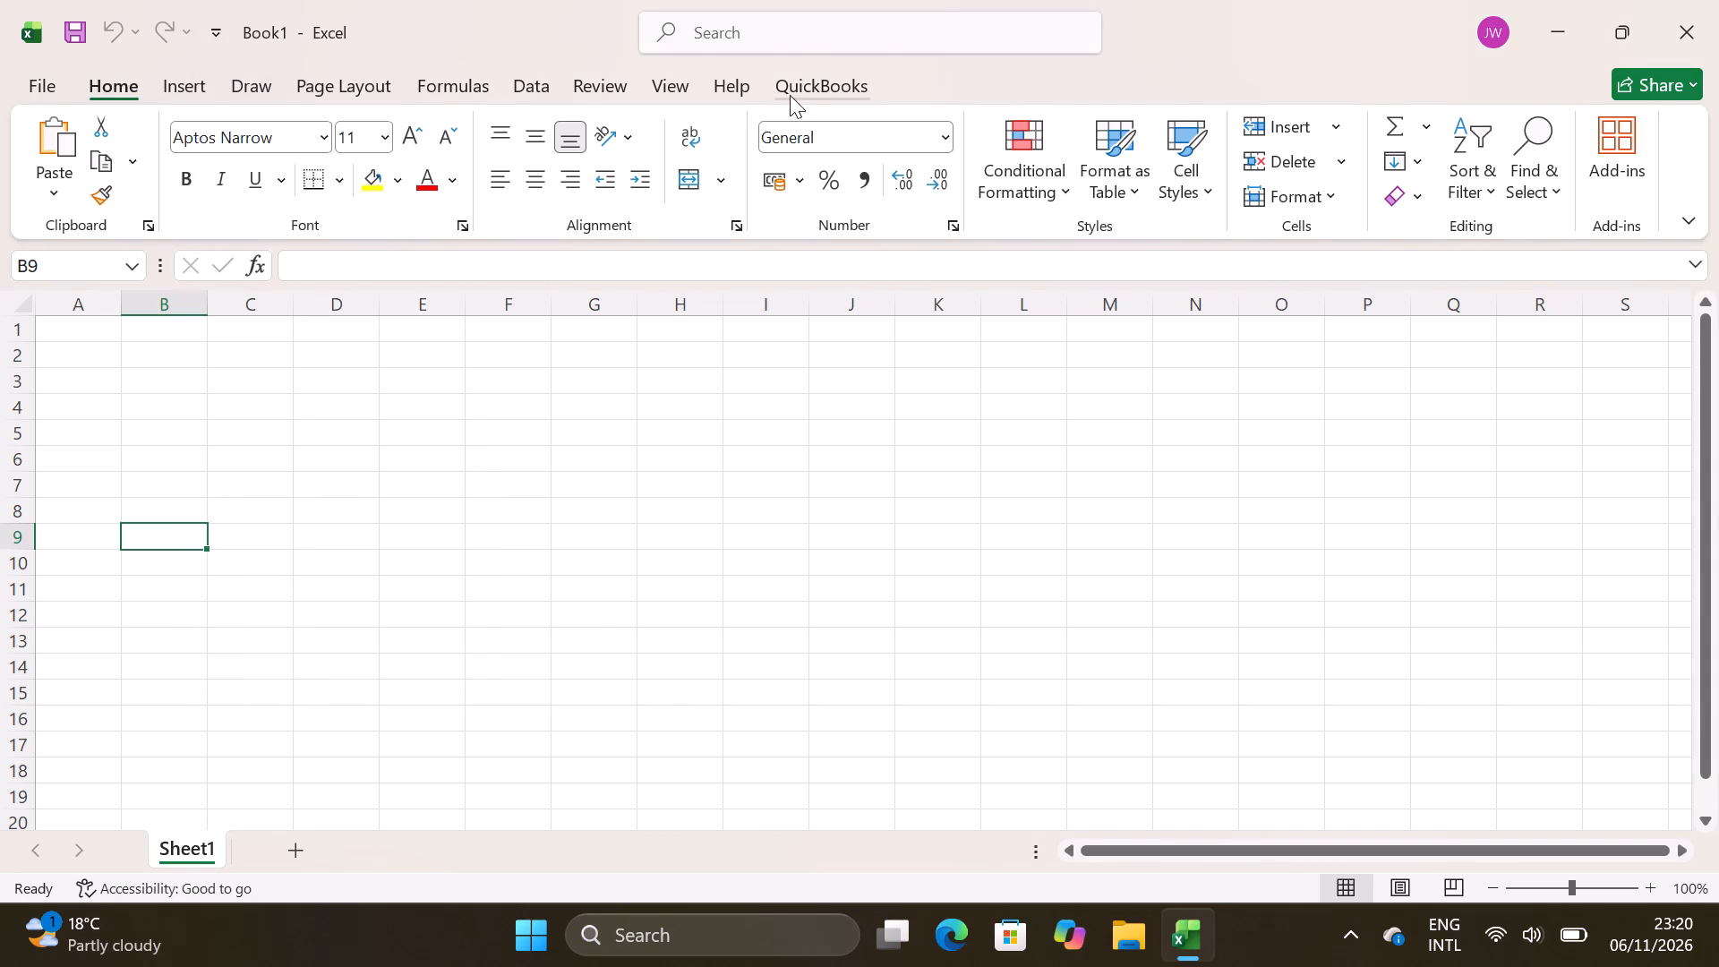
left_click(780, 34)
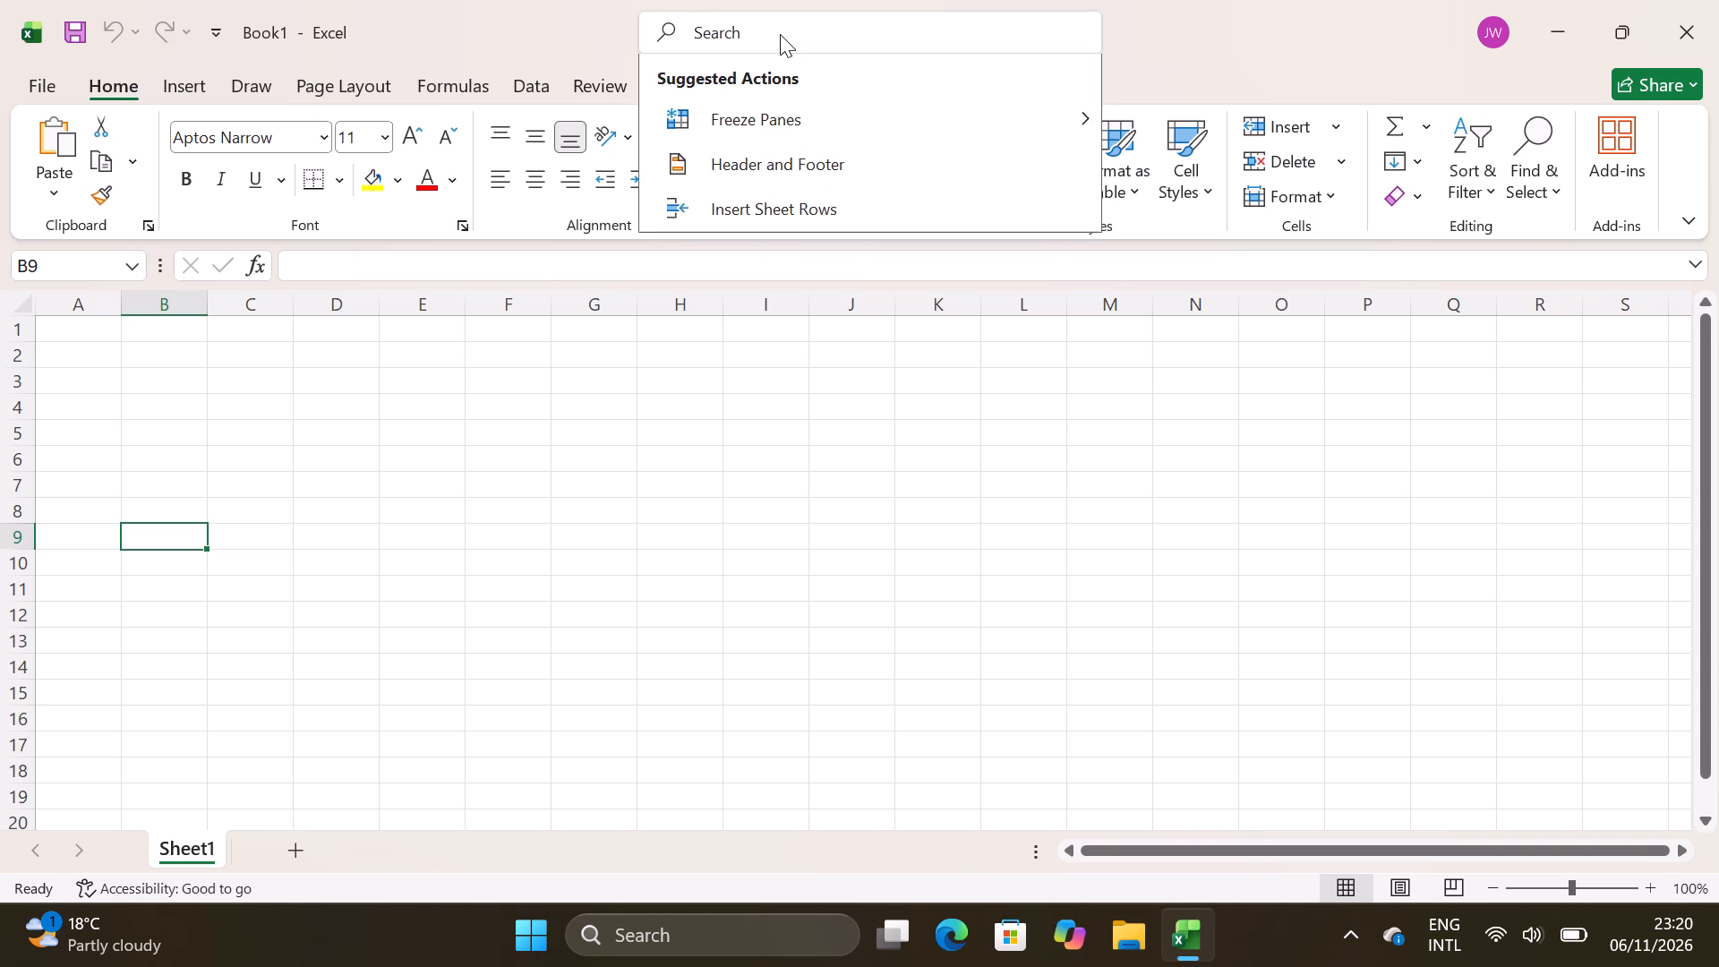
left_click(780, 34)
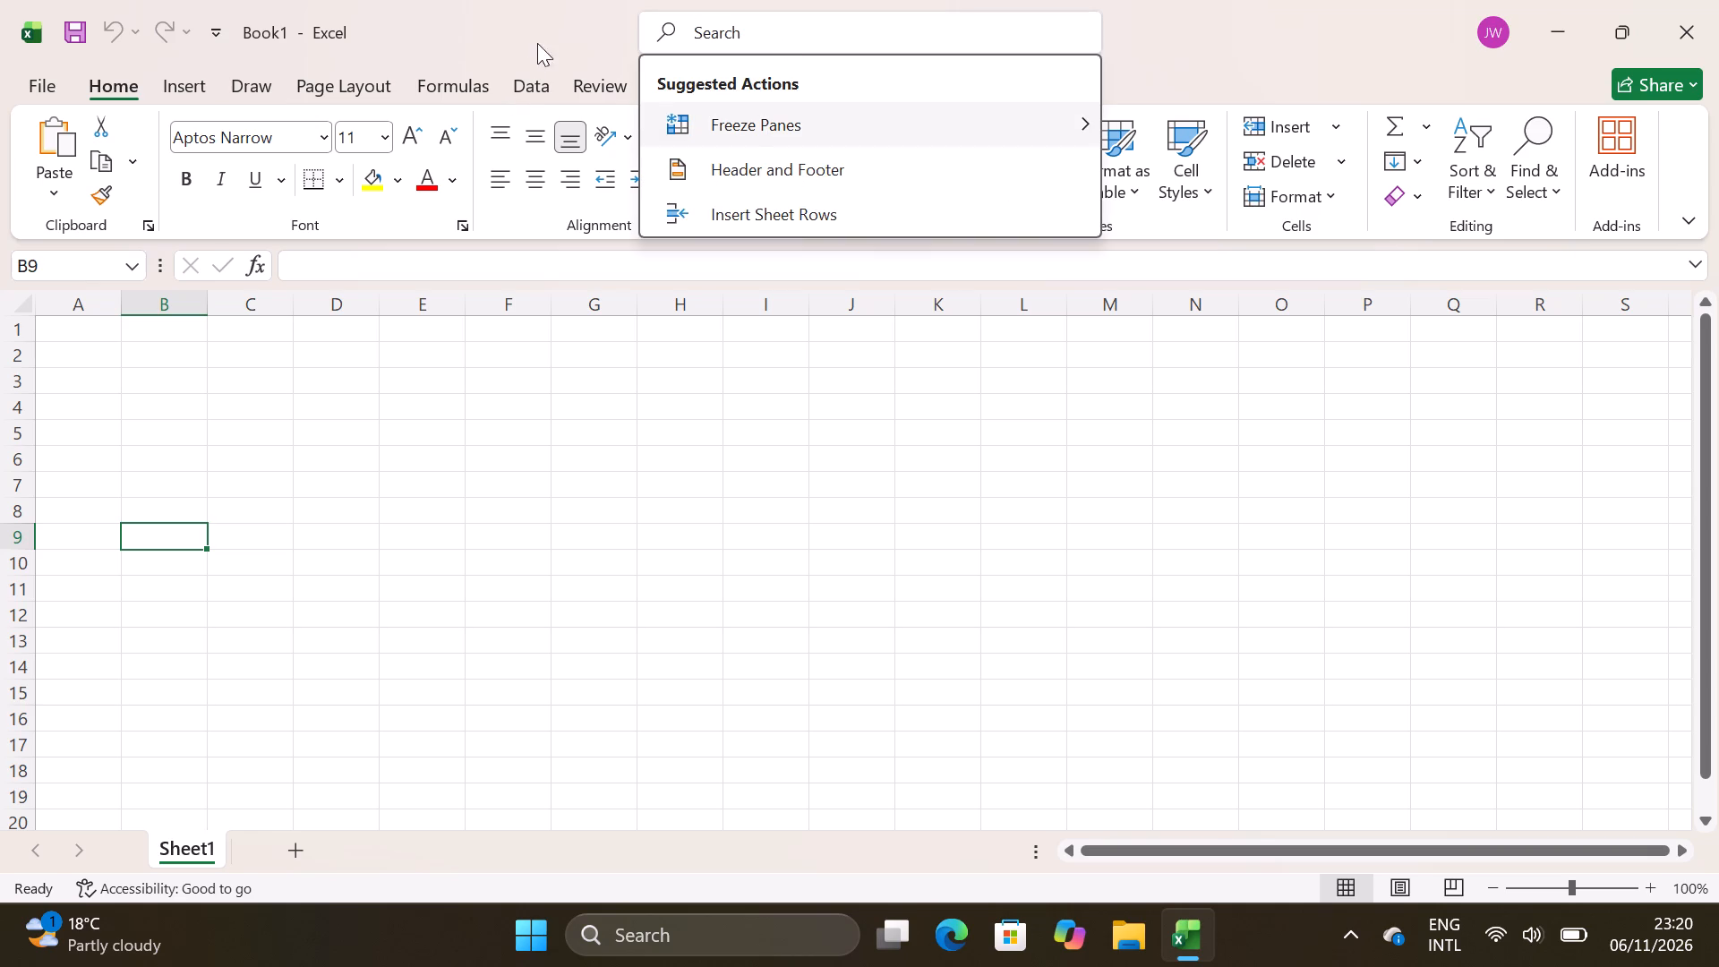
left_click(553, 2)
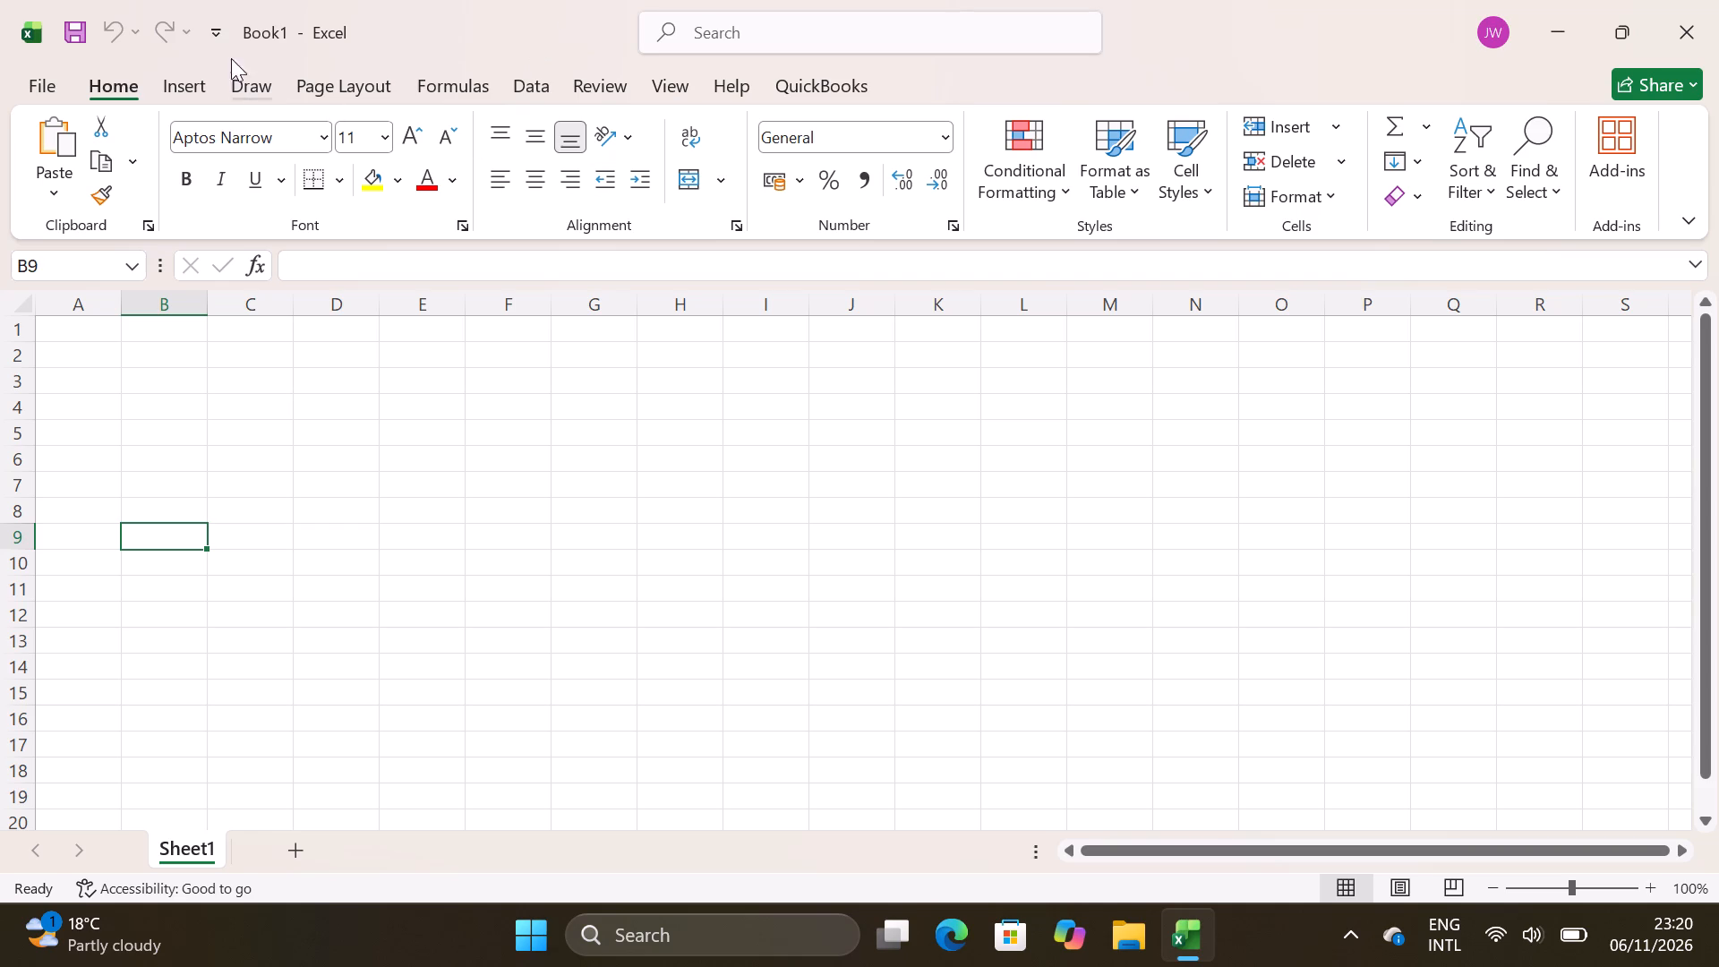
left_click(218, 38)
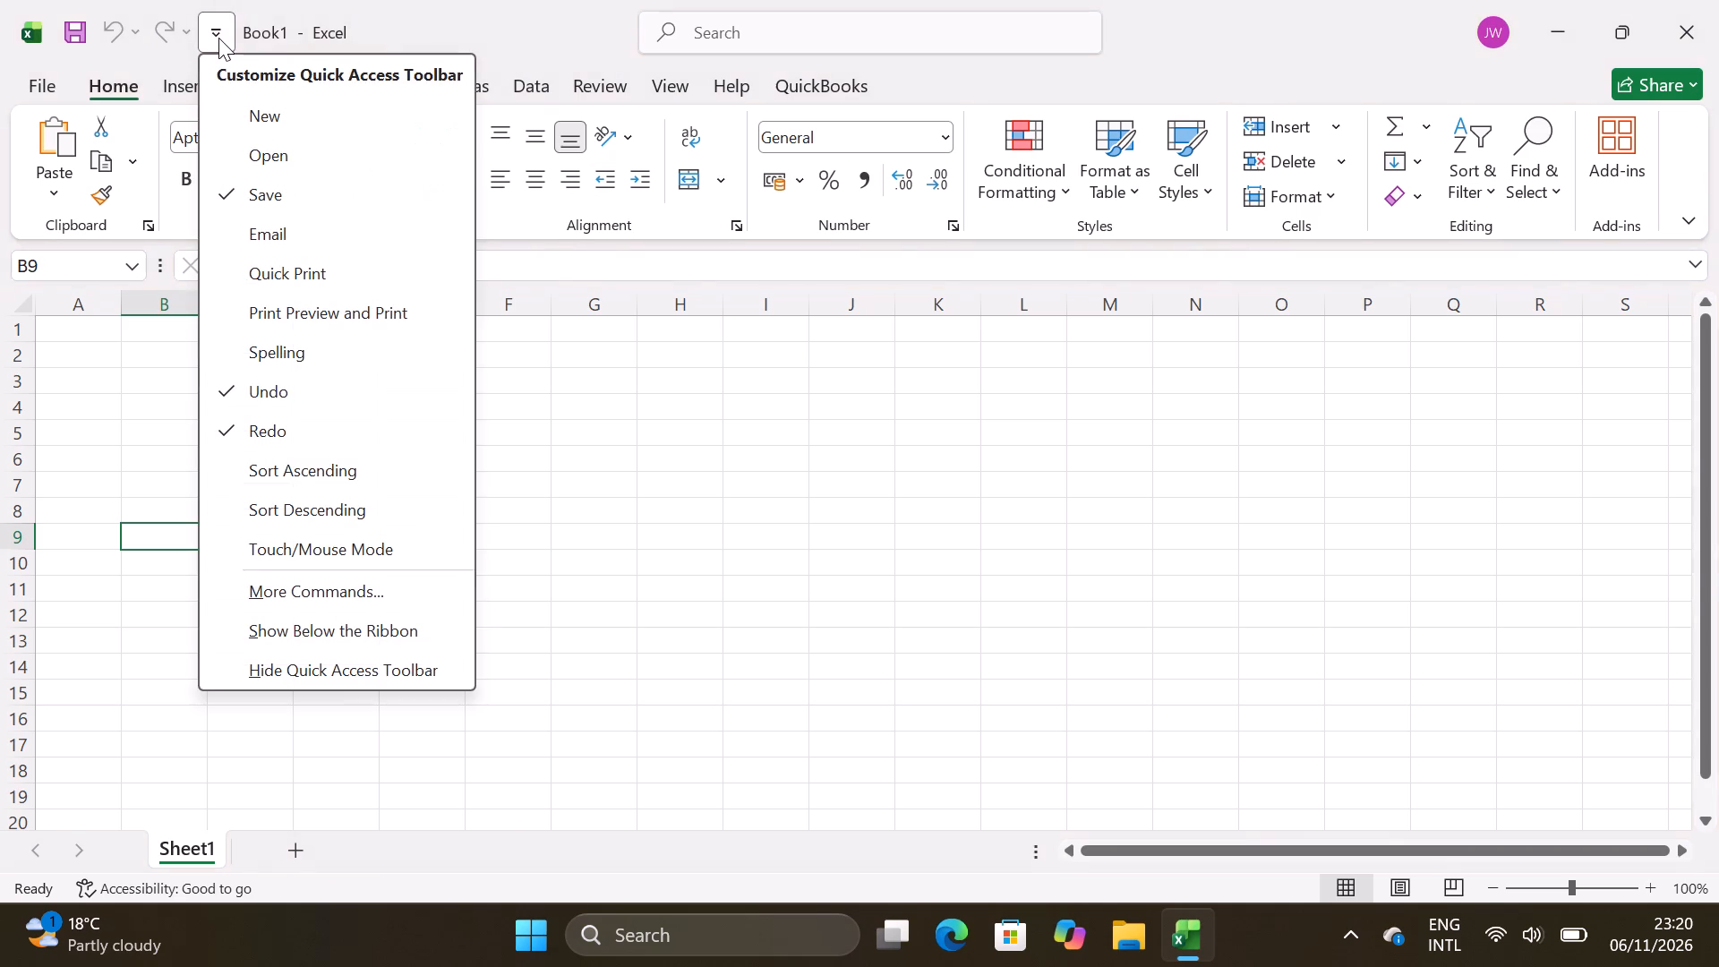
Save the blank workbook as "Sales Records" in the personal OneDrive Documents folder.
left_click(72, 42)
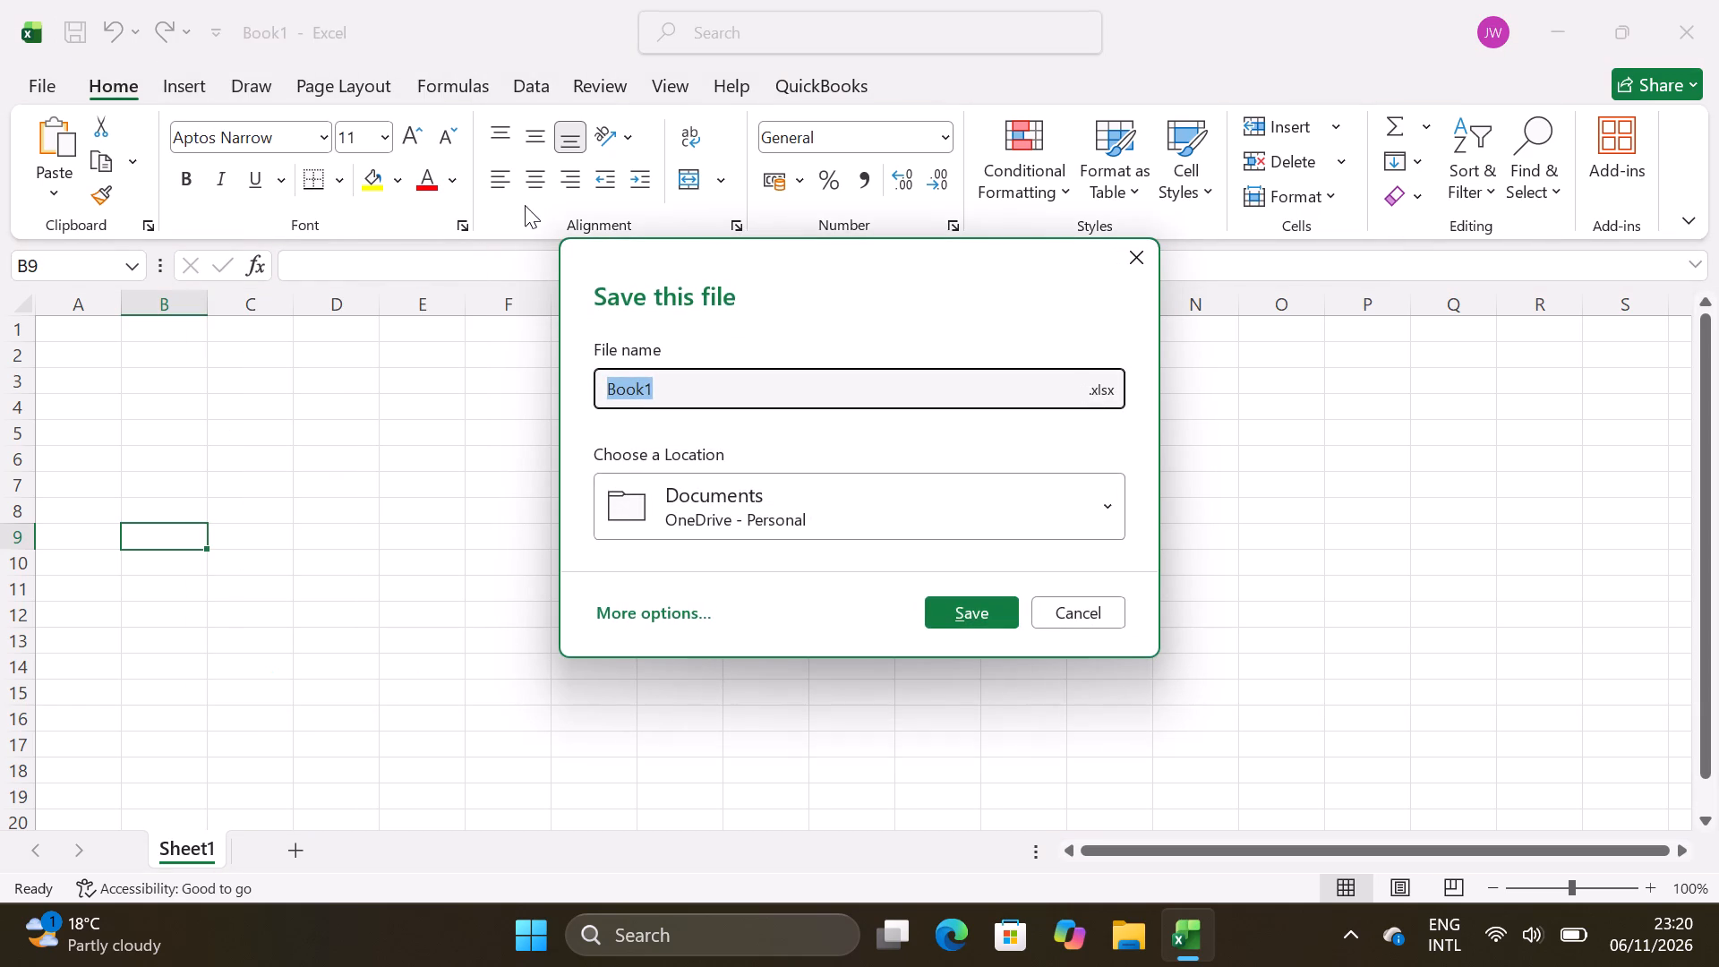
left_click(747, 374)
key("BackSpace")
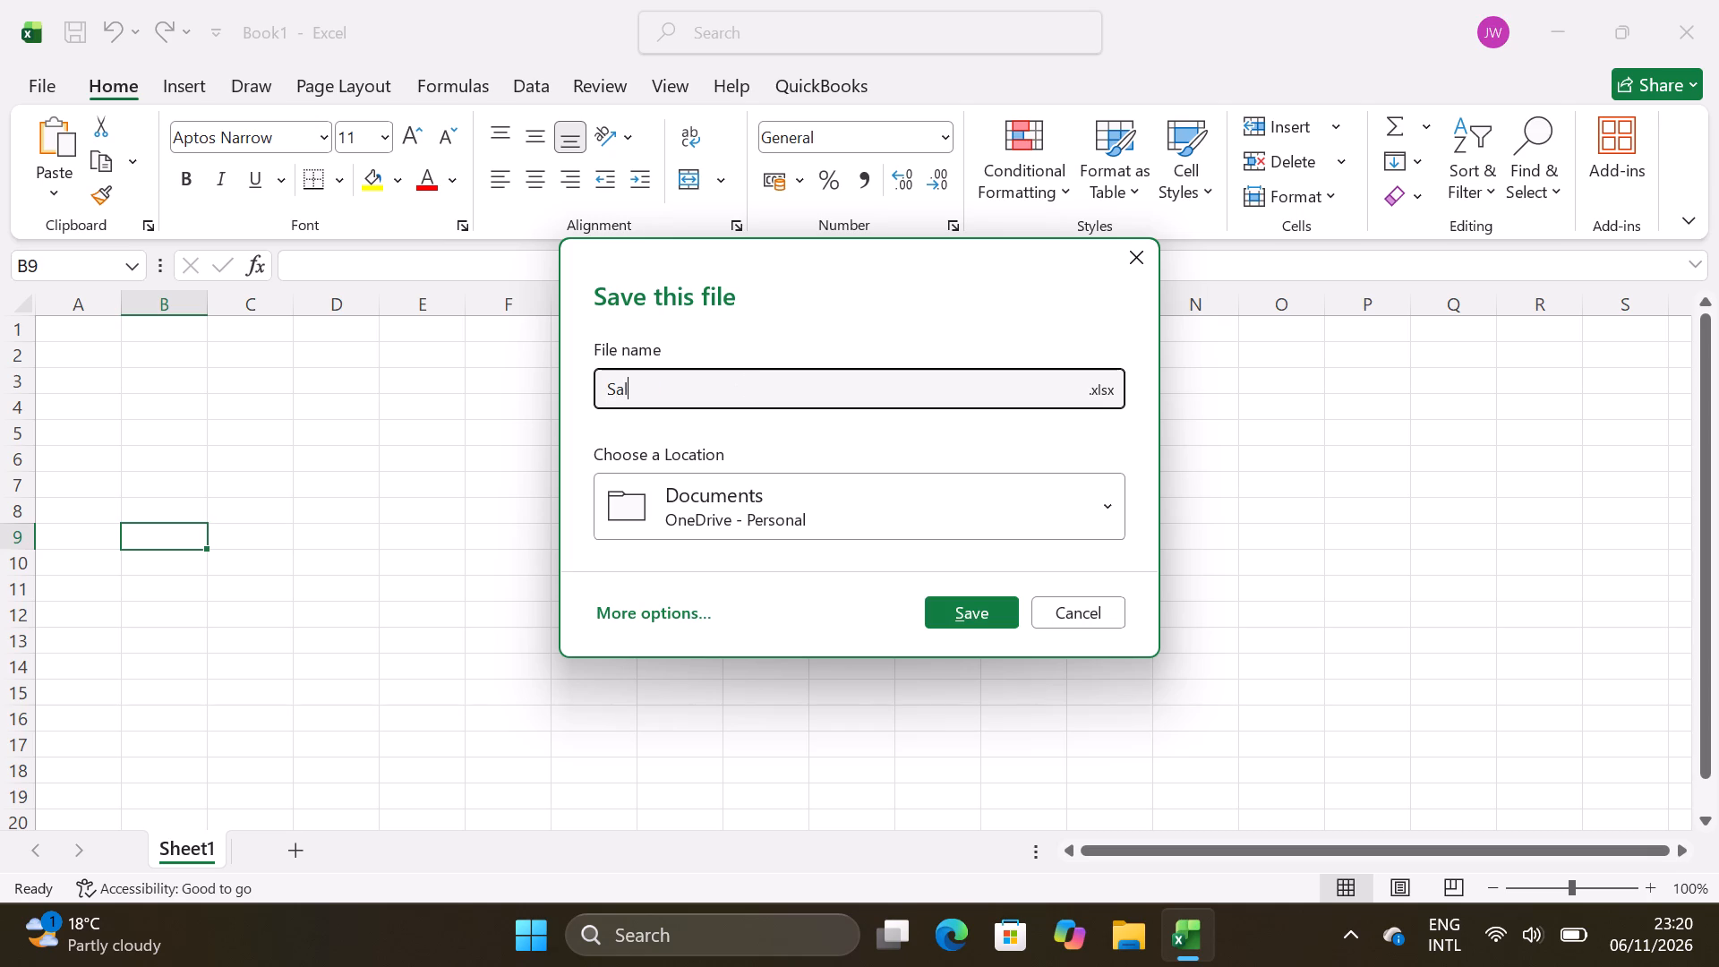
type("RE")
key("BackSpace")
key("BackSpace")
key("BackSpace")
key("BackSpace")
key("BackSpace")
key("BackSpace")
key("BackSpace")
key("BackSpace")
key("BackSpace")
key("BackSpace")
key("BackSpace")
key("BackSpace")
key("BackSpace")
key("BackSpace")
key("BackSpace")
key("BackSpace")
key("BackSpace")
key("BackSpace")
key("BackSpace")
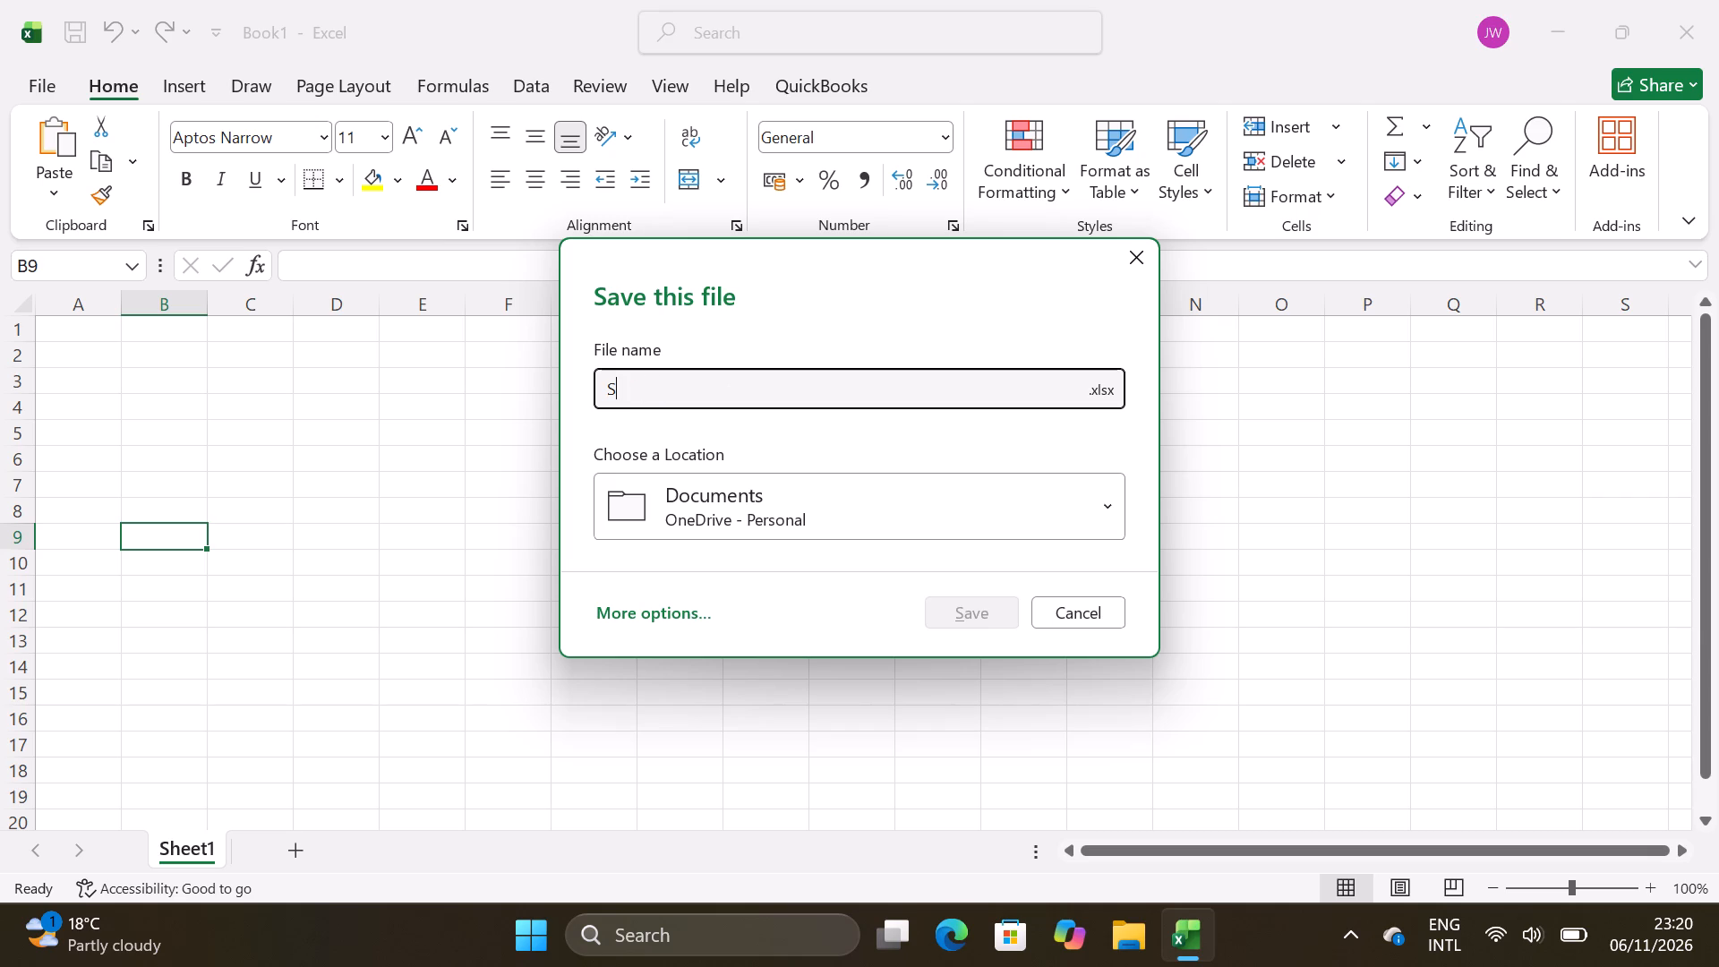
type("al")
type("les")
key("BackSpace")
key("BackSpace")
key("BackSpace")
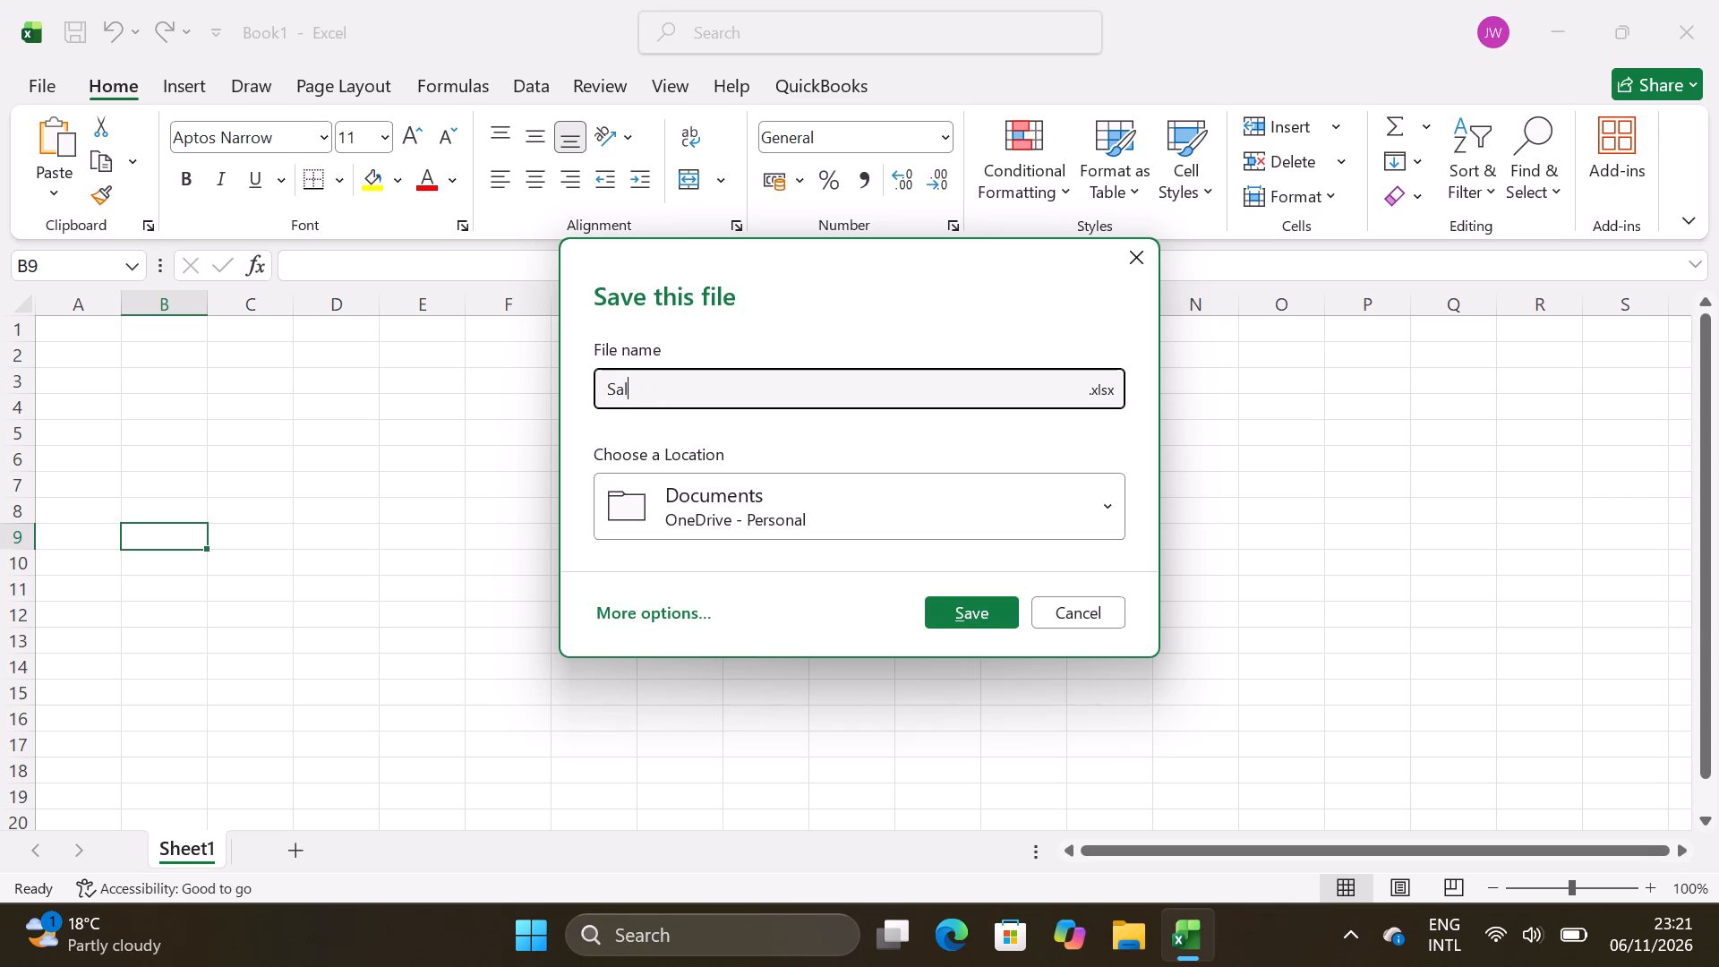
type("es")
key("space")
type("RECORDS")
key("BackSpace")
key("BackSpace")
key("BackSpace")
key("BackSpace")
key("BackSpace")
key("BackSpace")
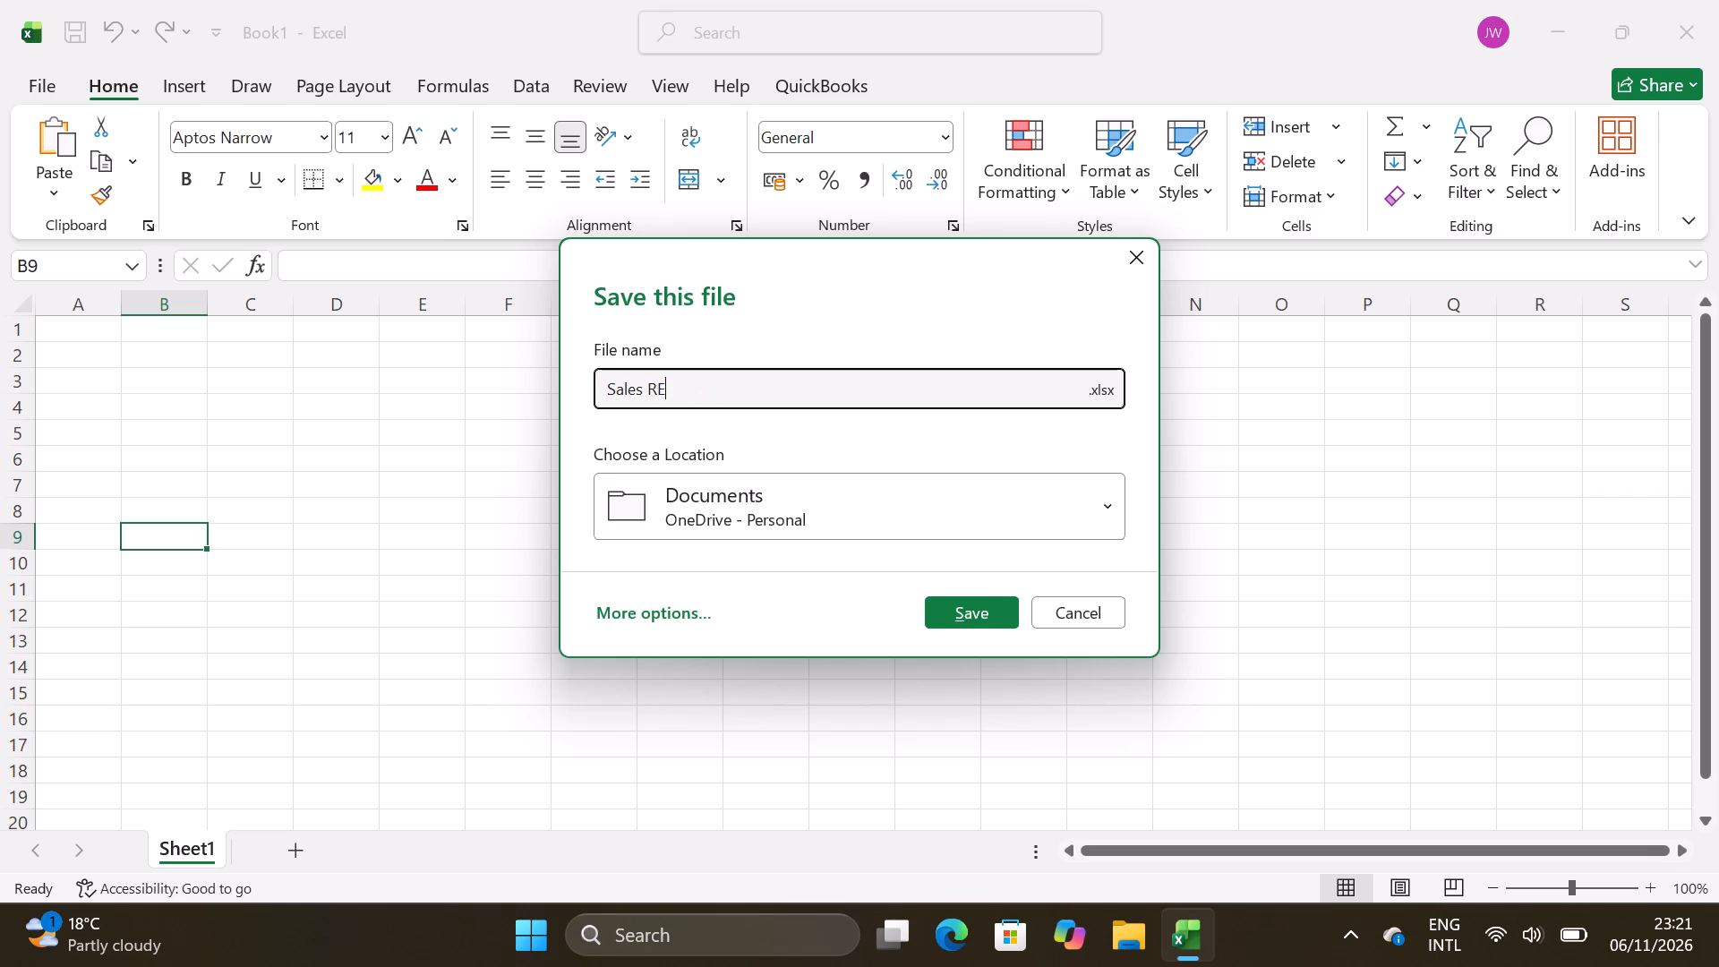
type("ecords")
left_click(974, 625)
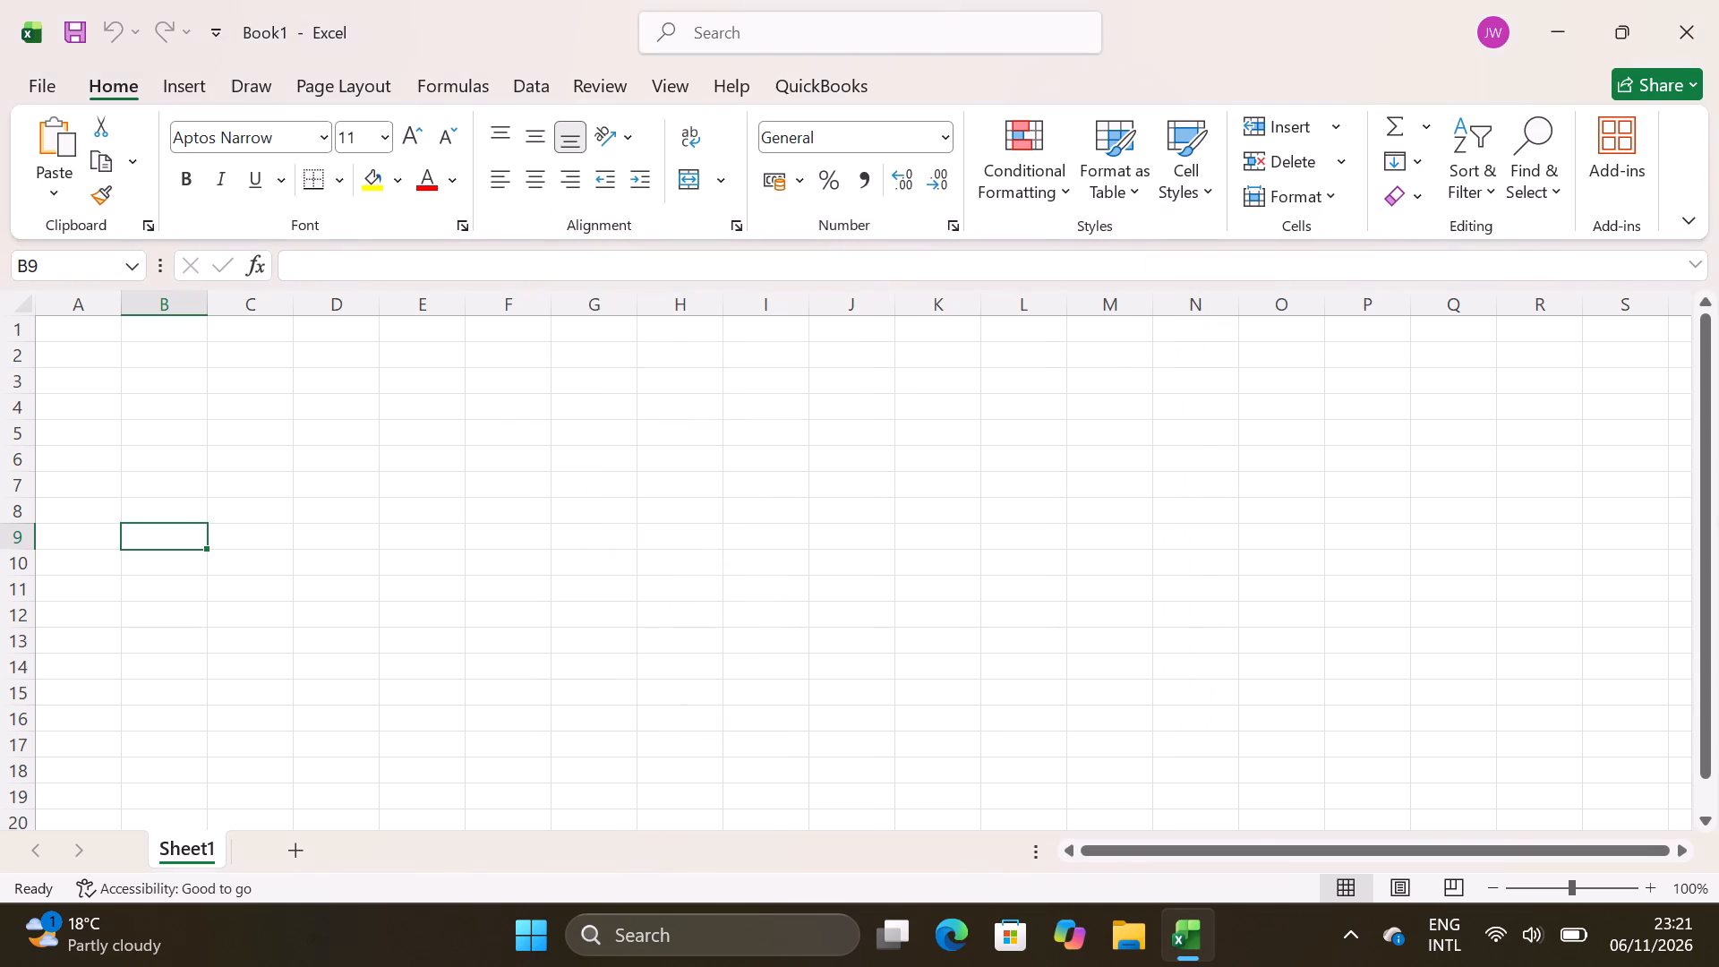
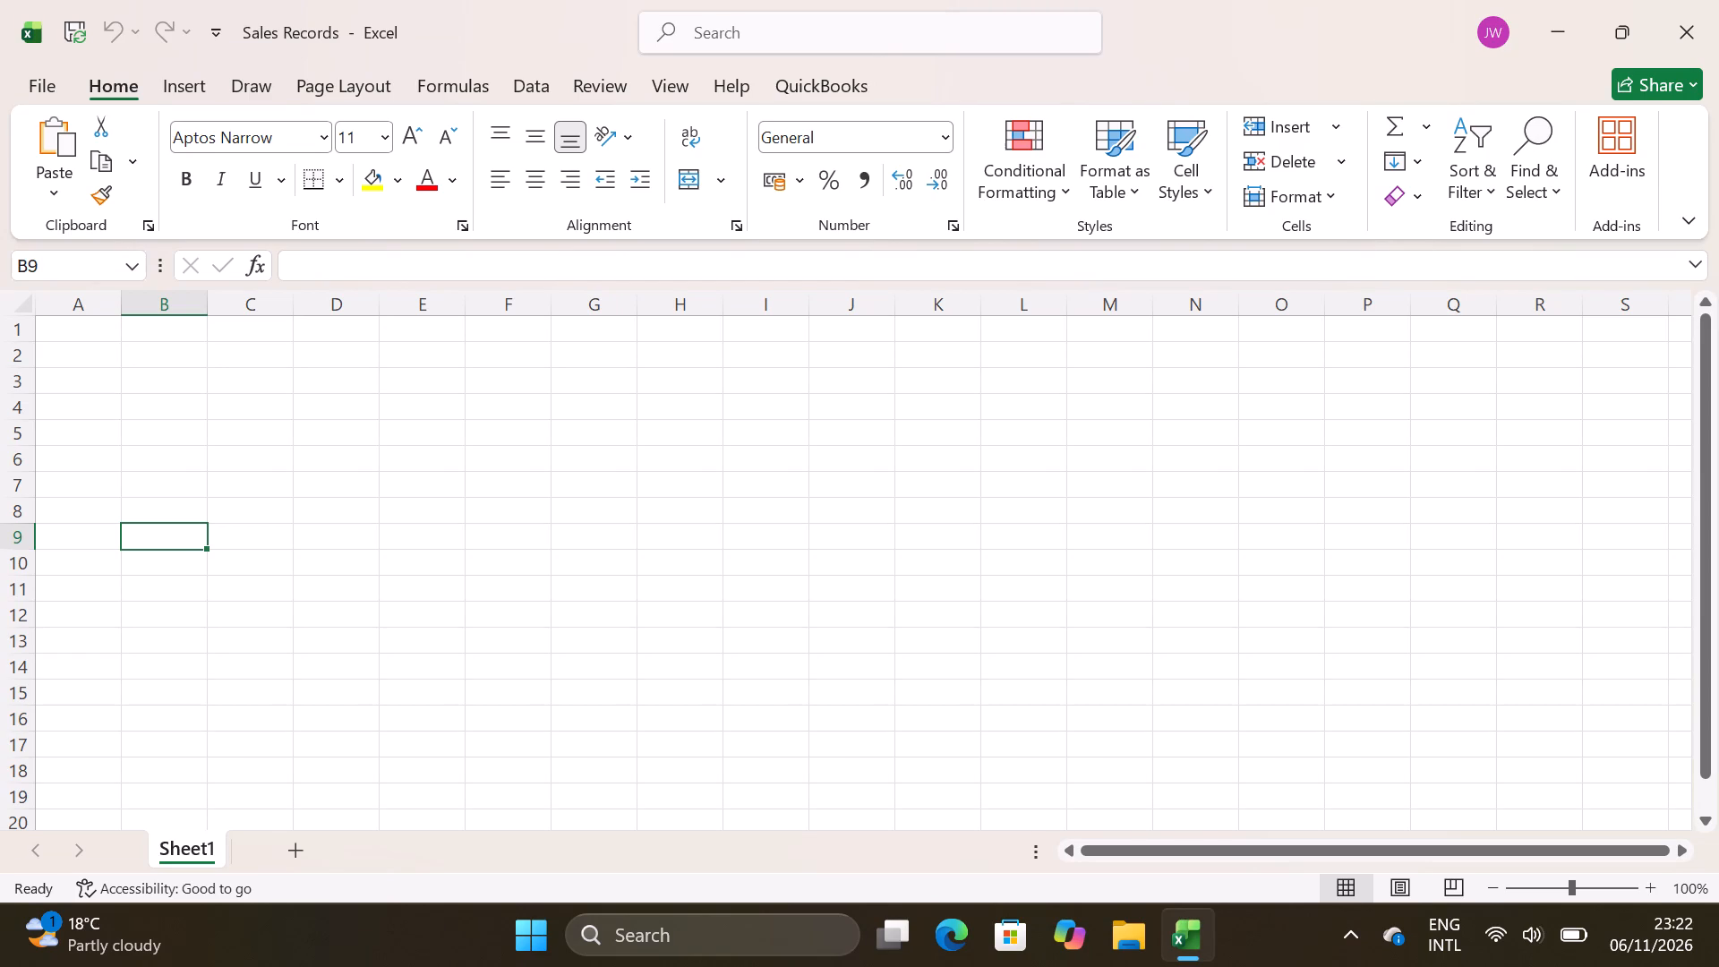
Select cell A1 and save the workbook again under its existing name.
left_click(78, 342)
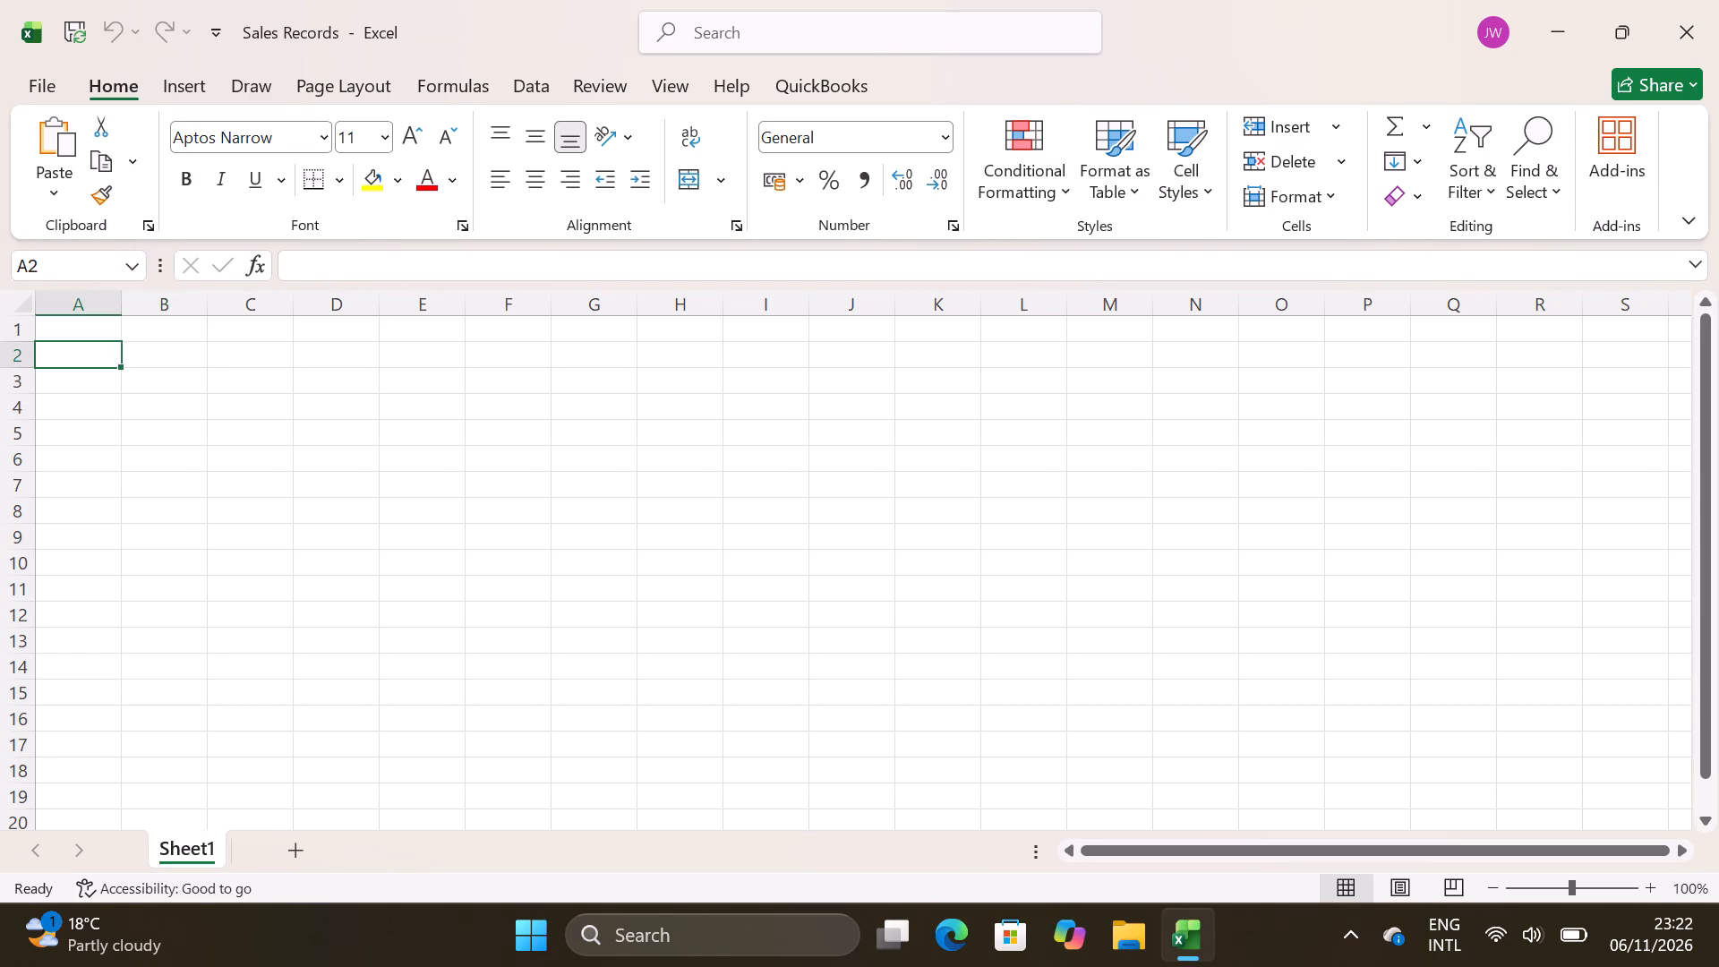
left_click(98, 338)
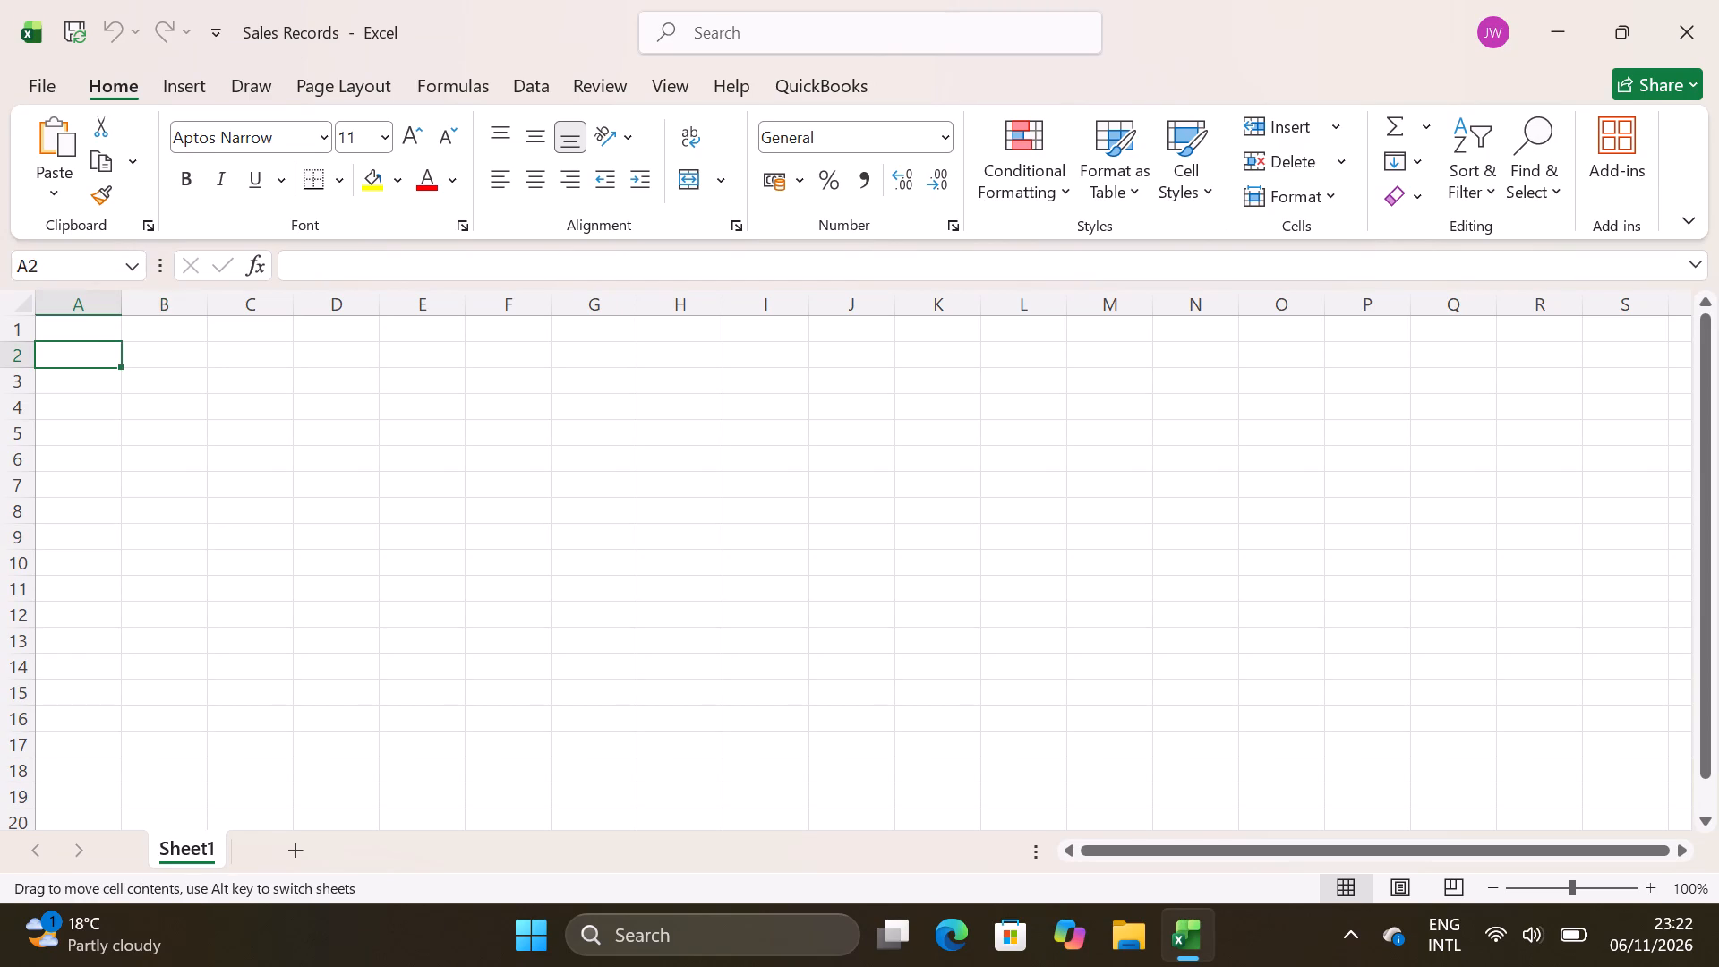
left_click(67, 332)
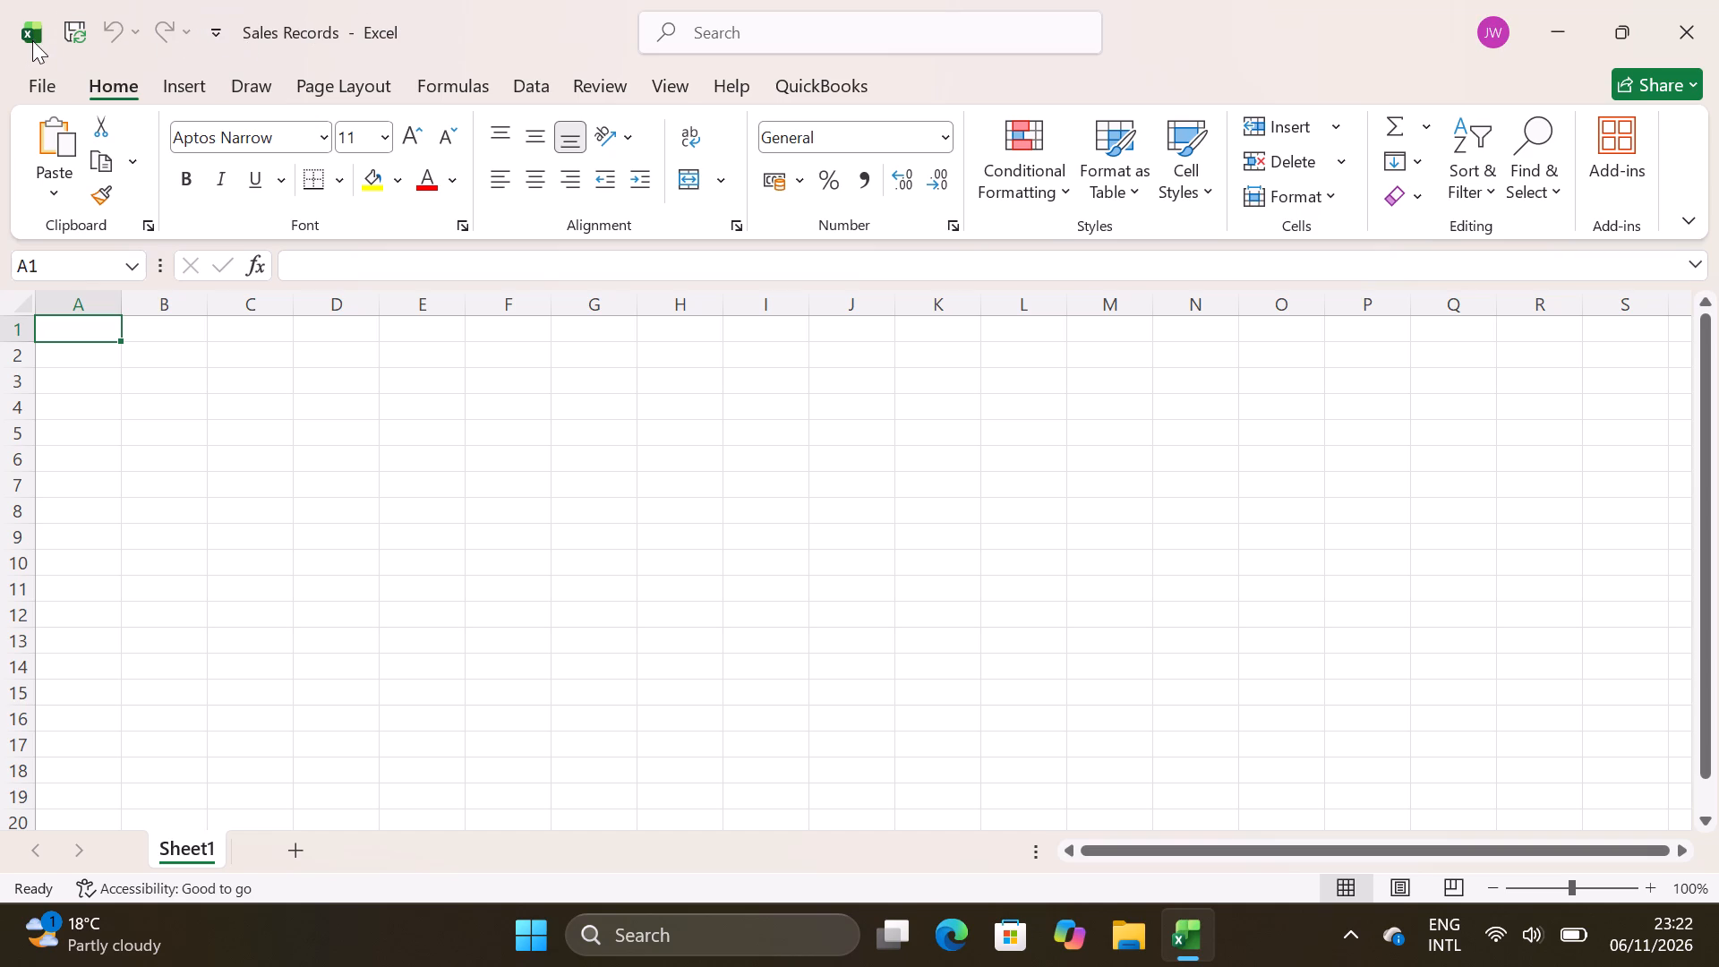
left_click(59, 81)
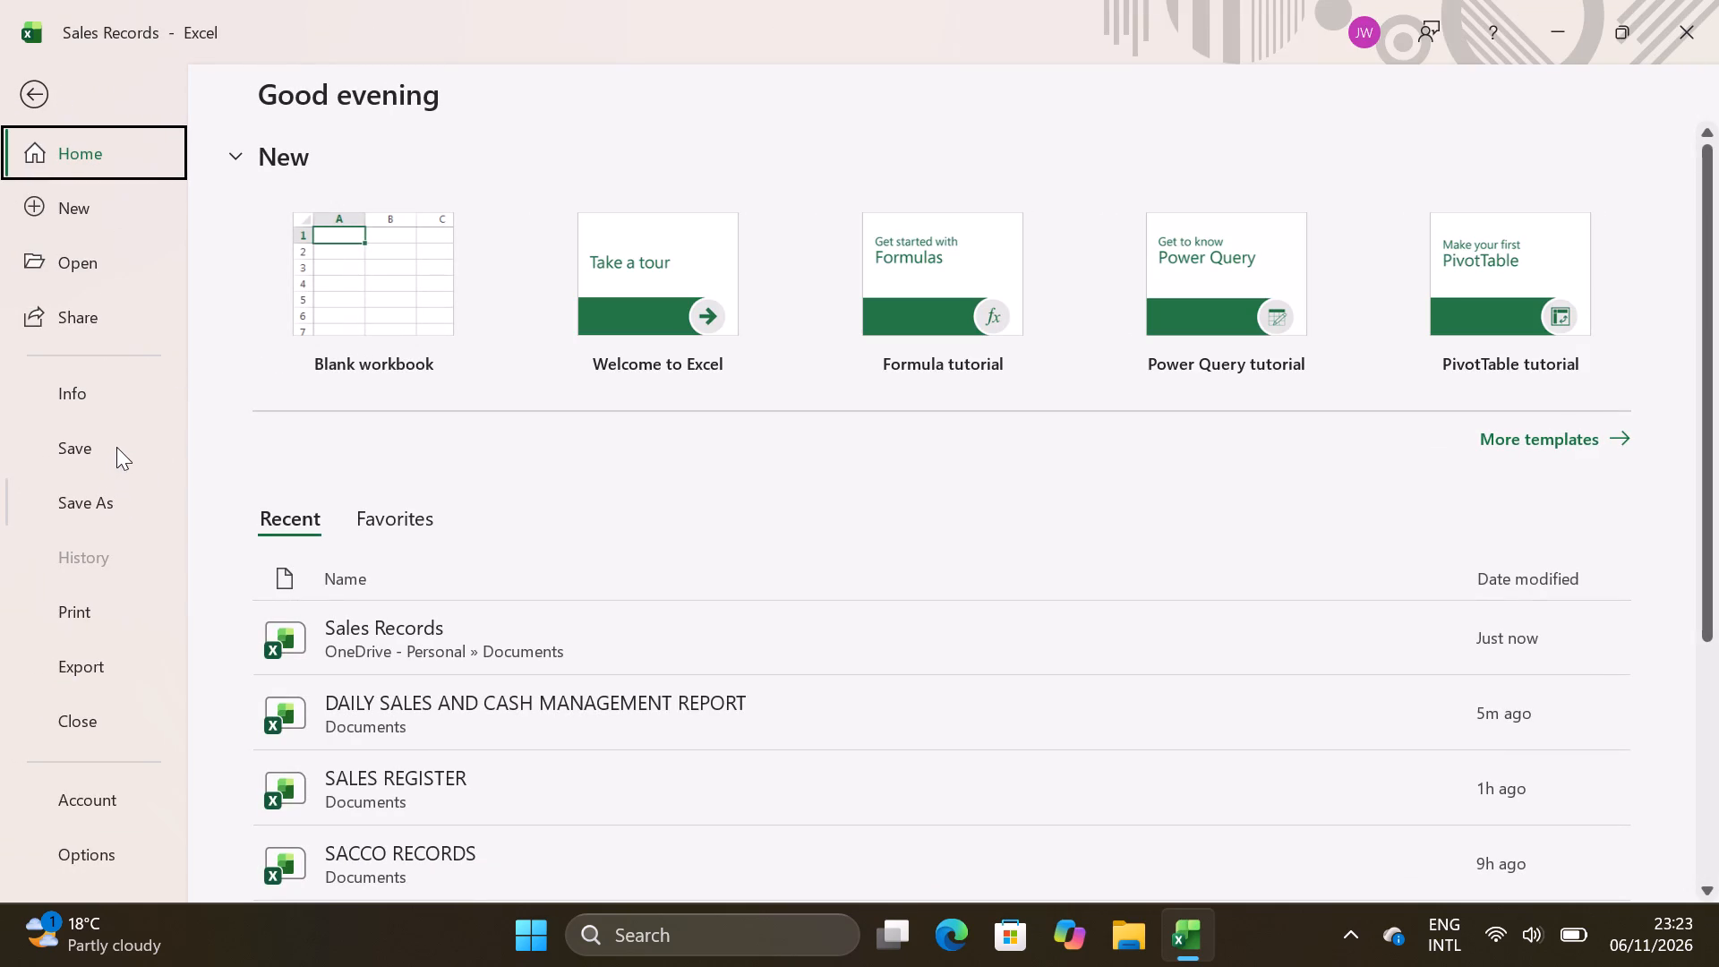
left_click(116, 447)
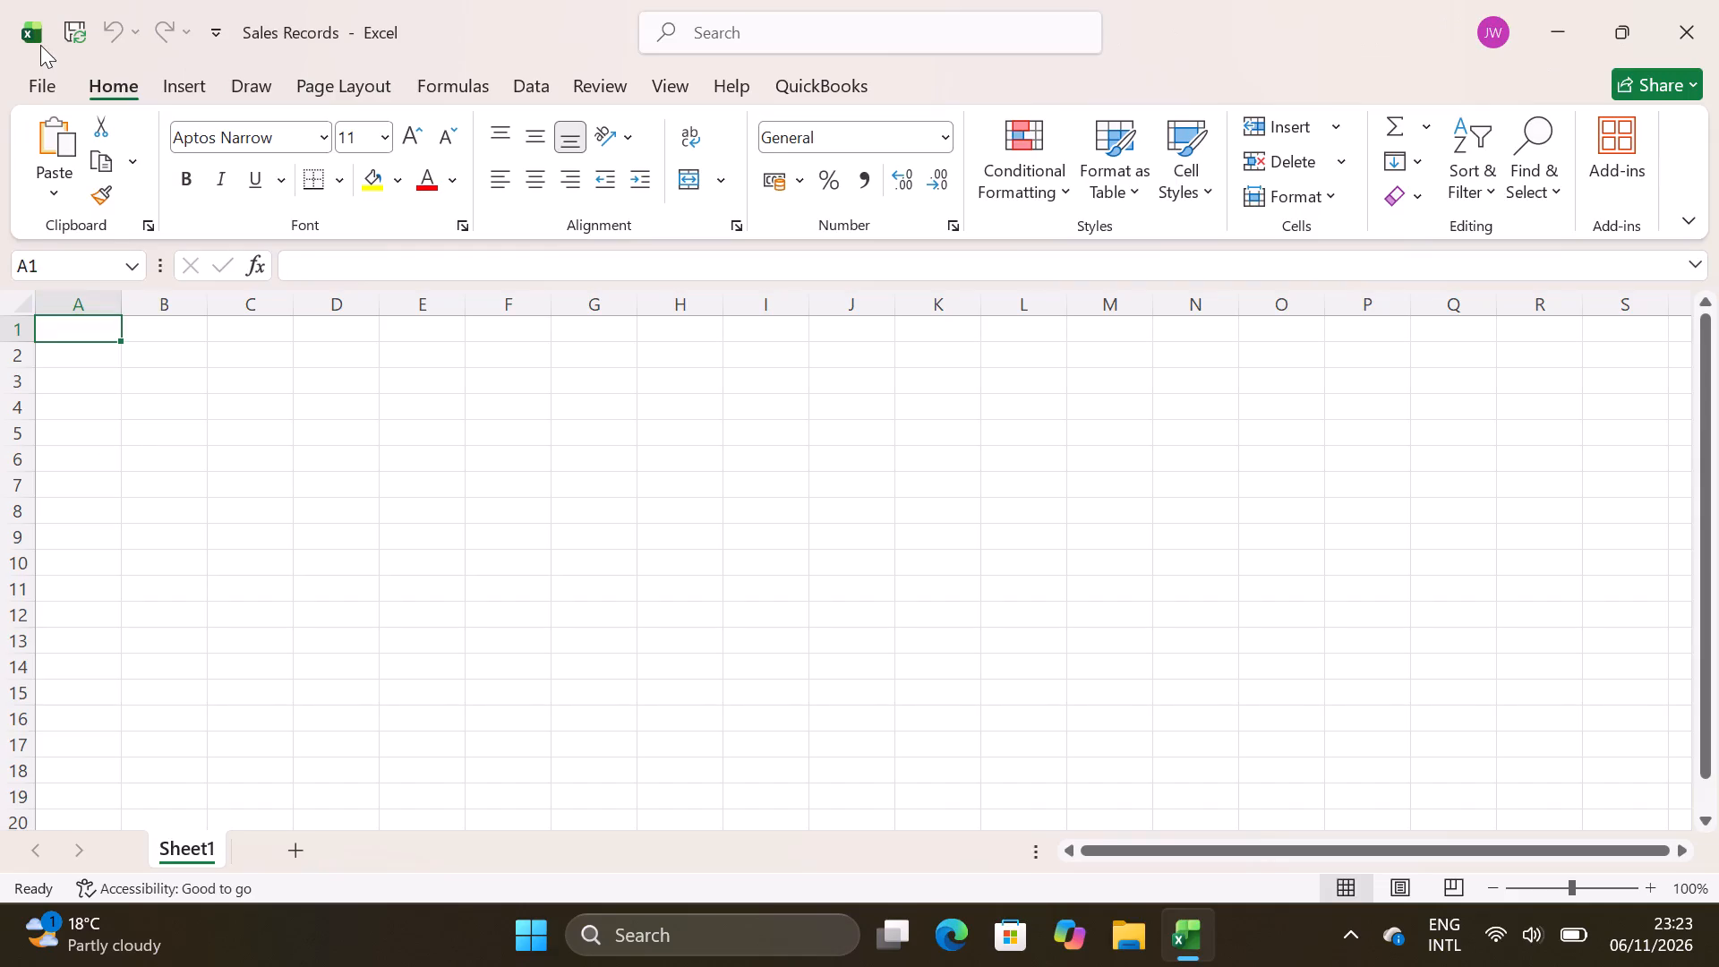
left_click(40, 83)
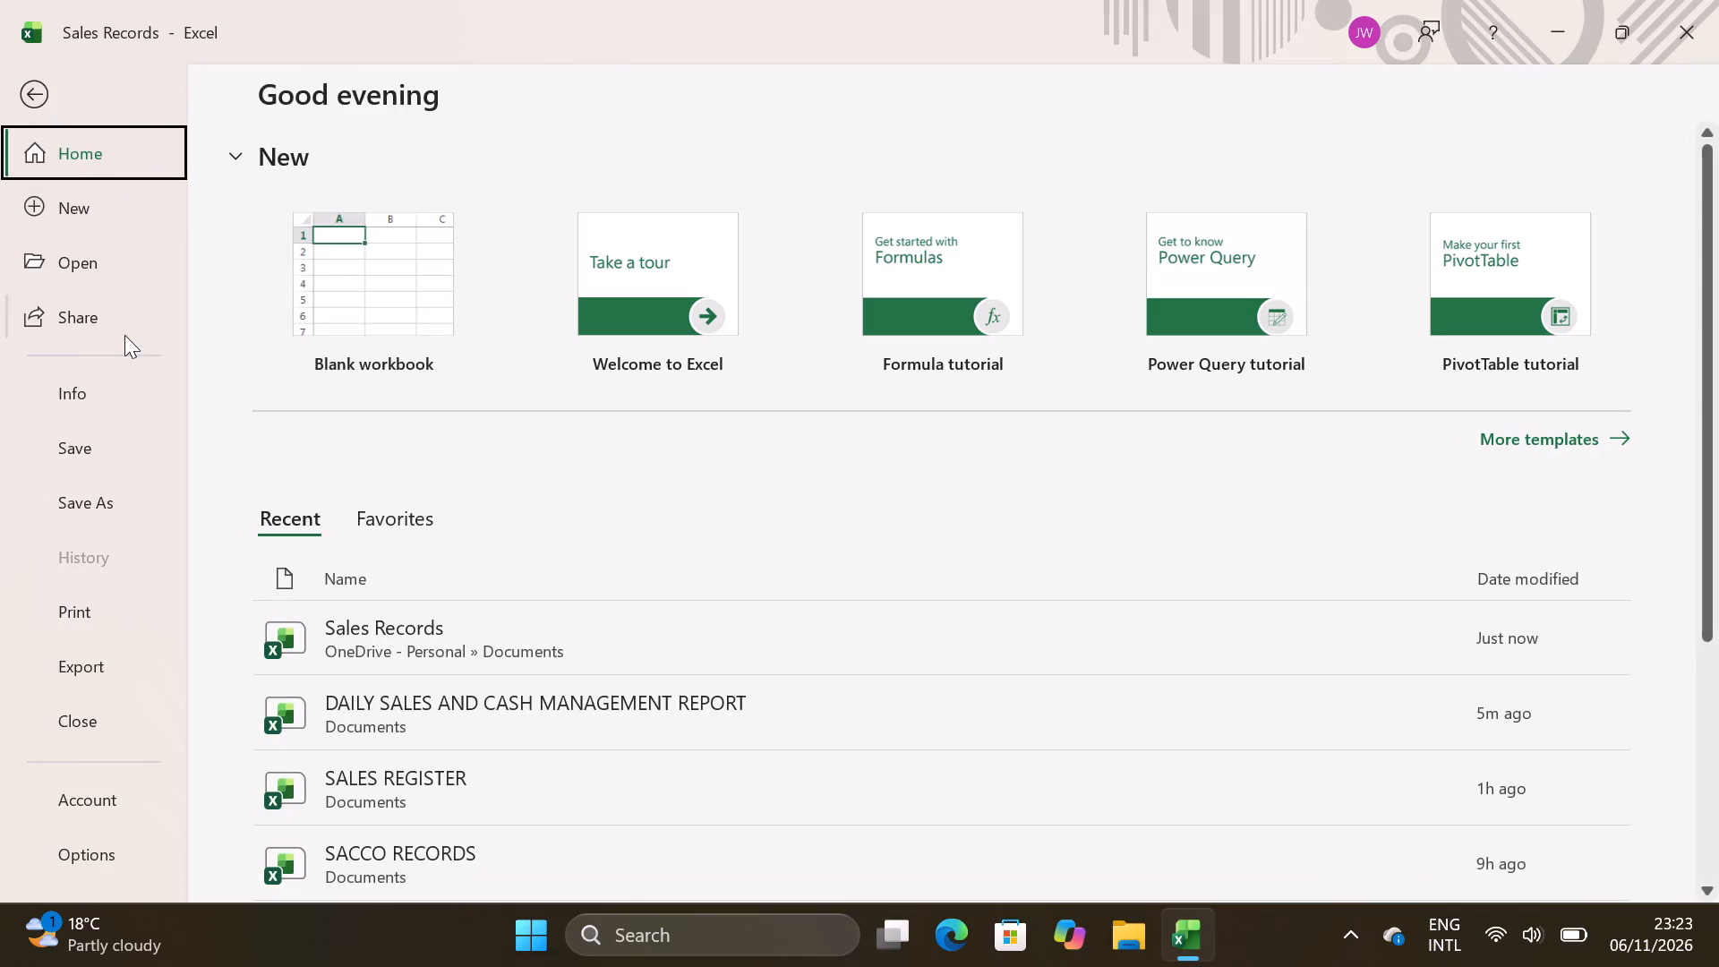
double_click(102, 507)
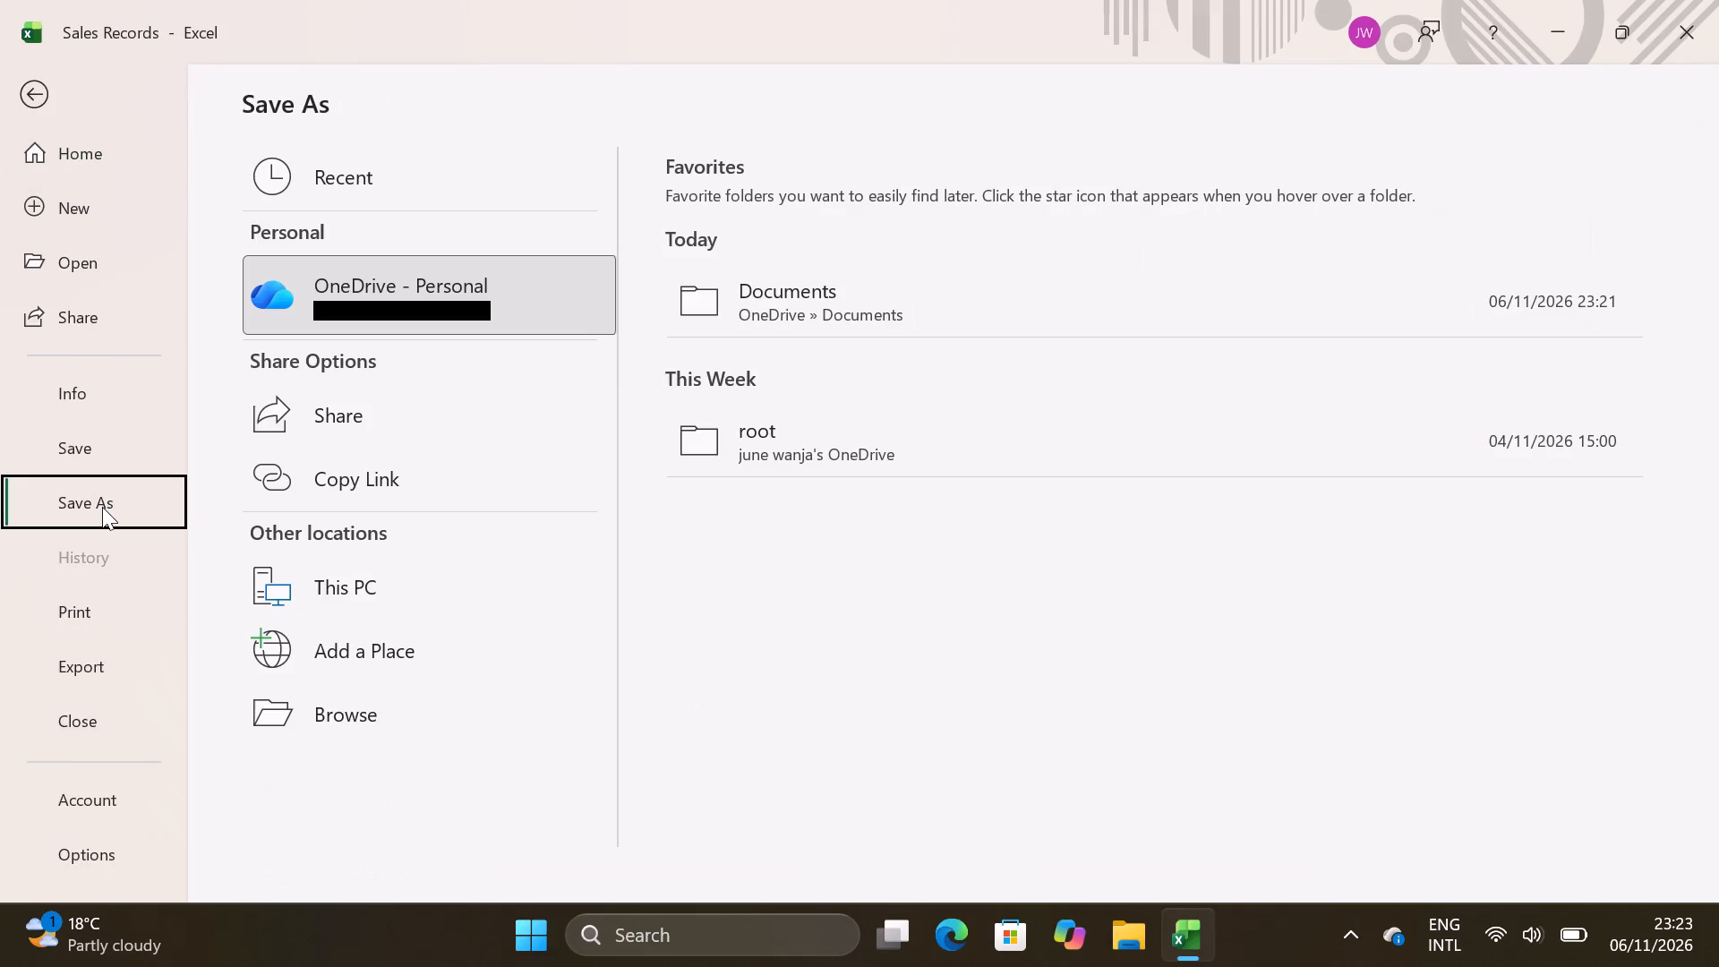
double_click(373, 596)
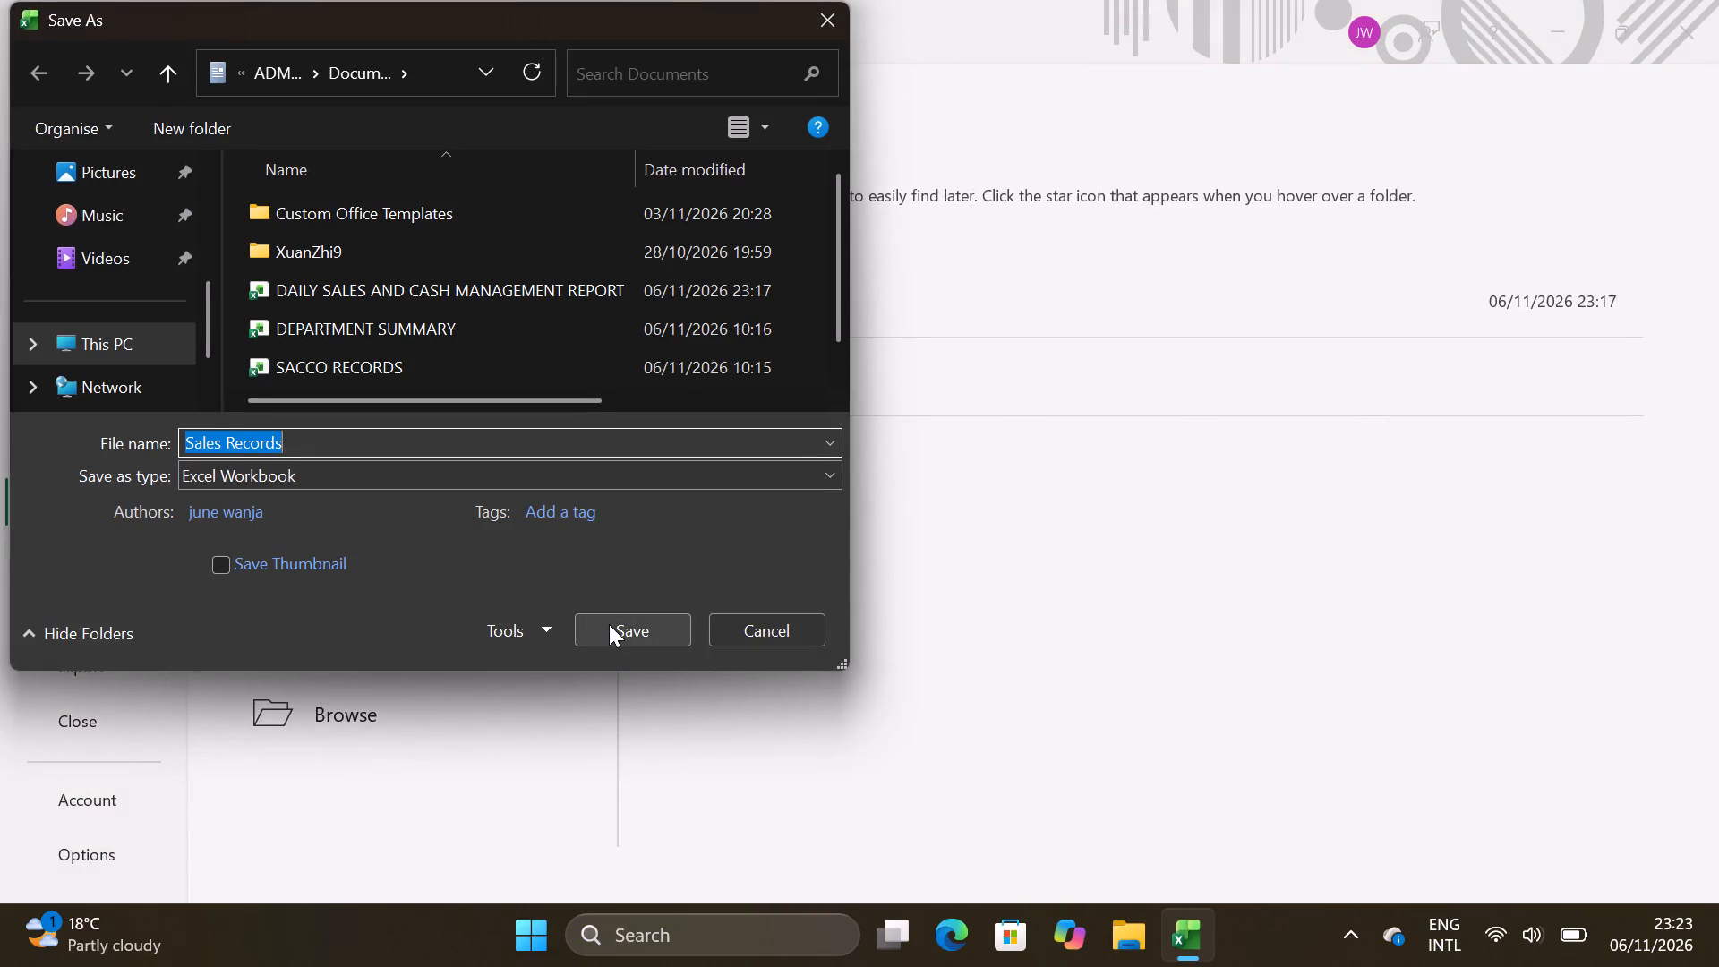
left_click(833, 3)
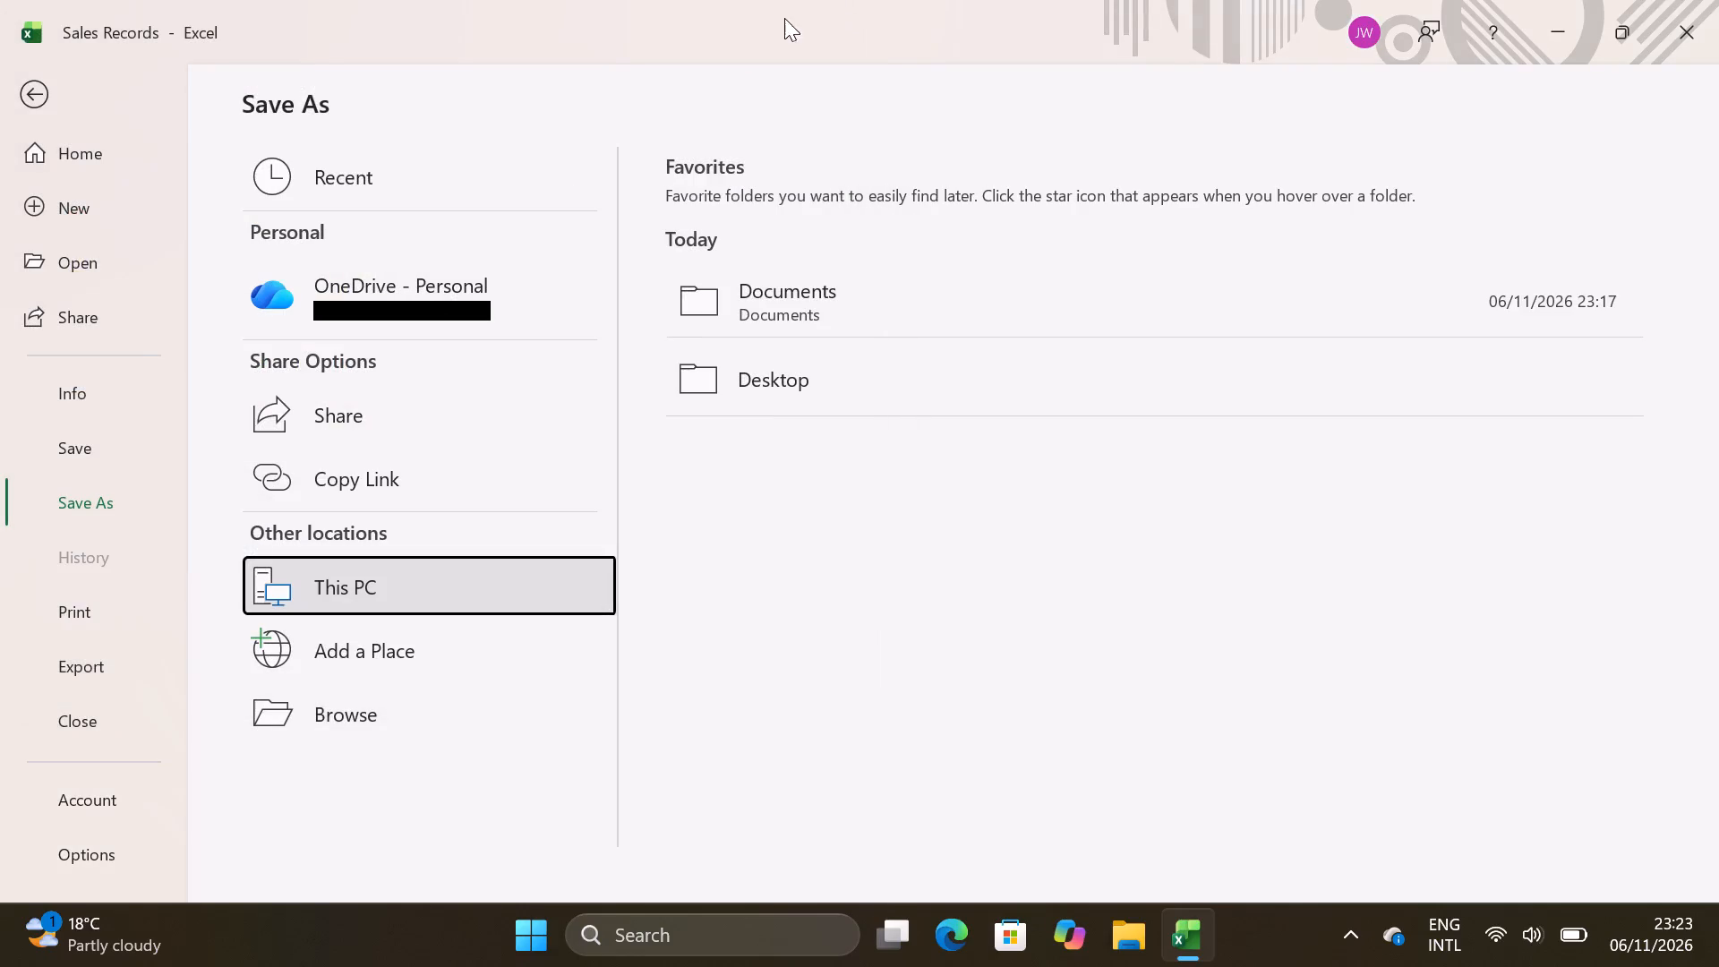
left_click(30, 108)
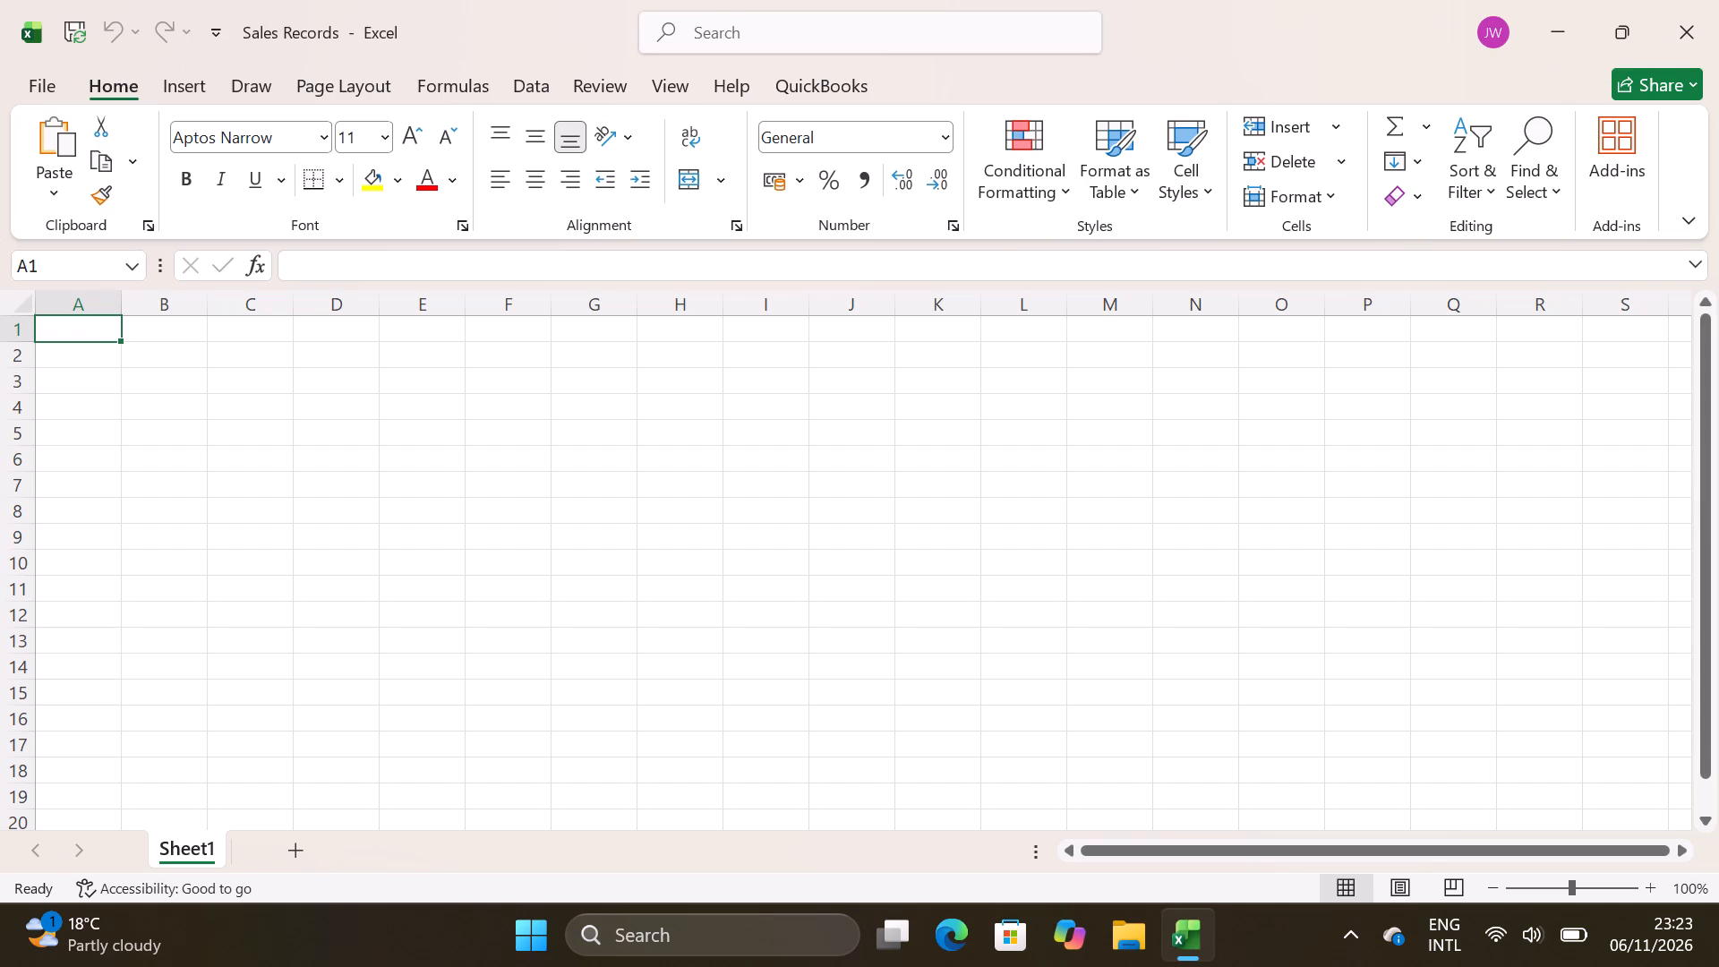
Rename the worksheet Sheet1 as "Sales Records".
right_click(183, 854)
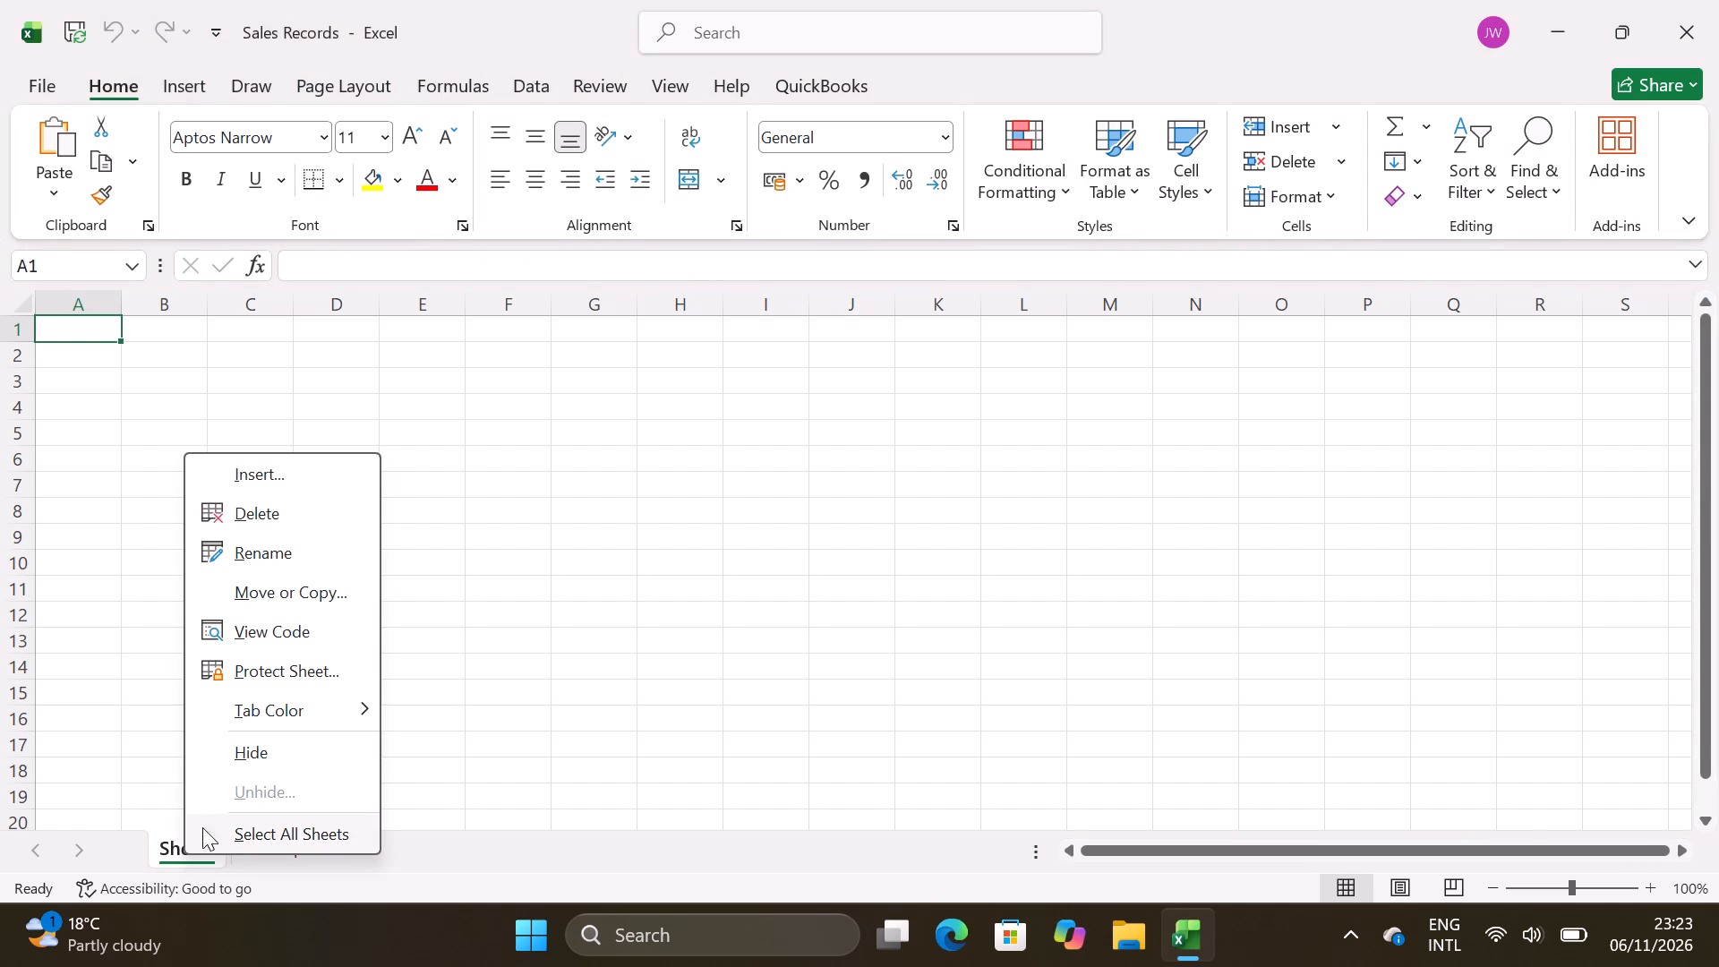
left_click(303, 551)
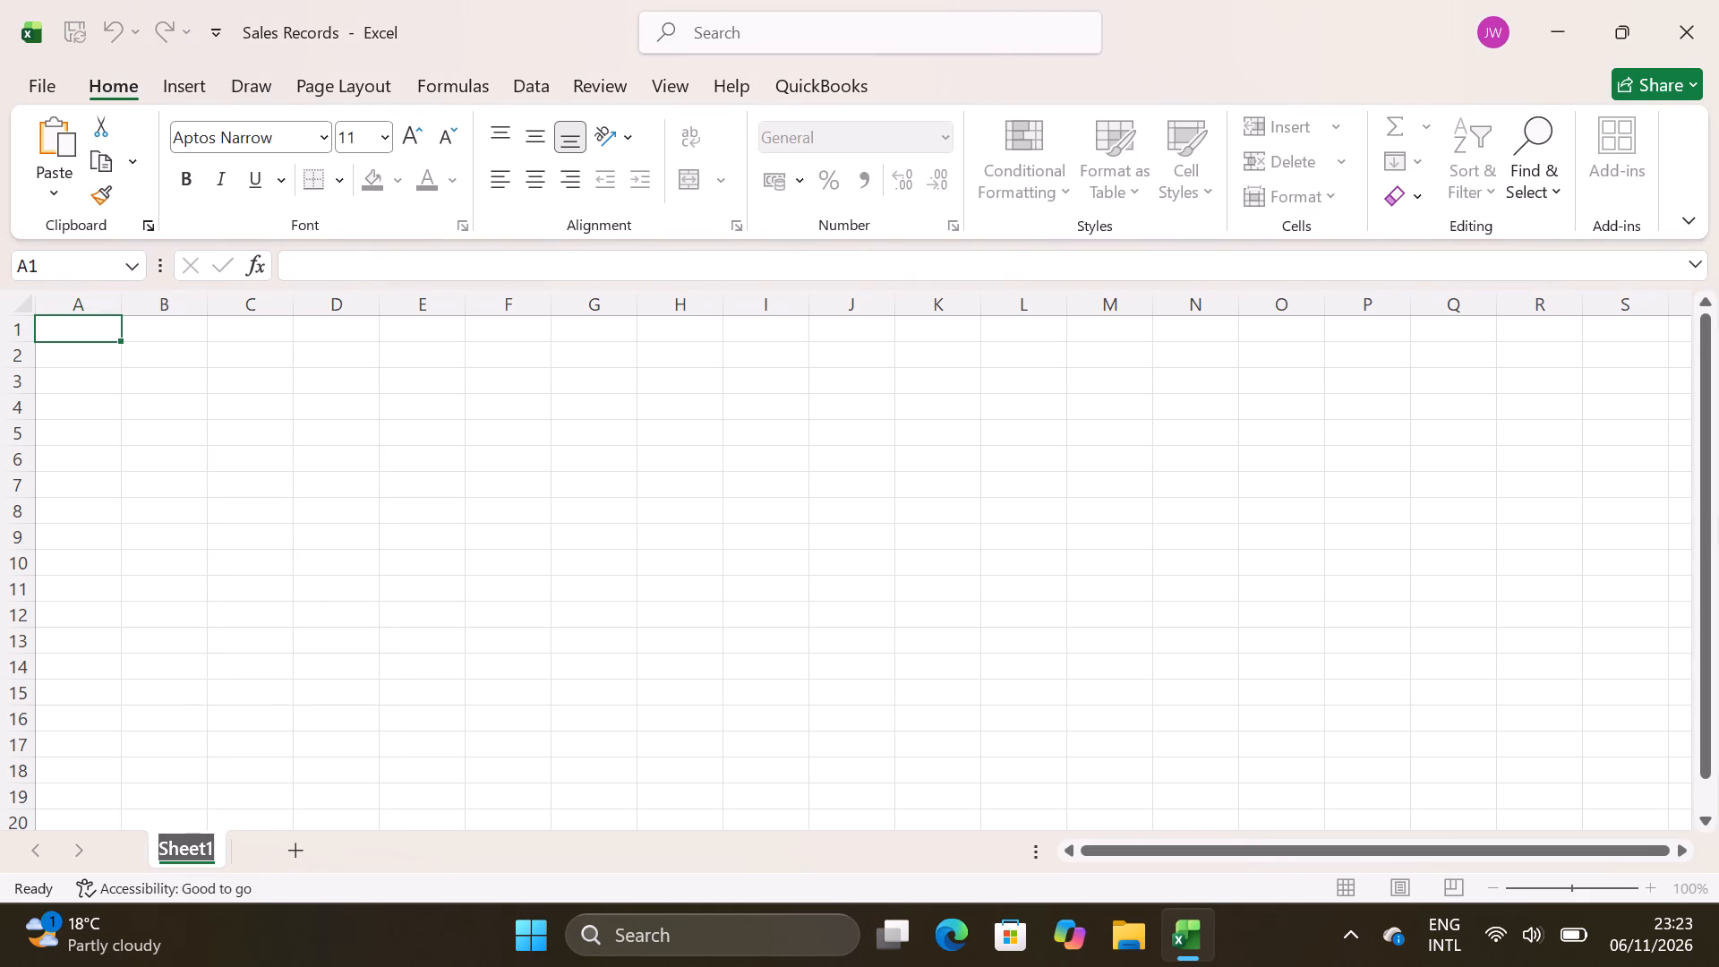
key("s")
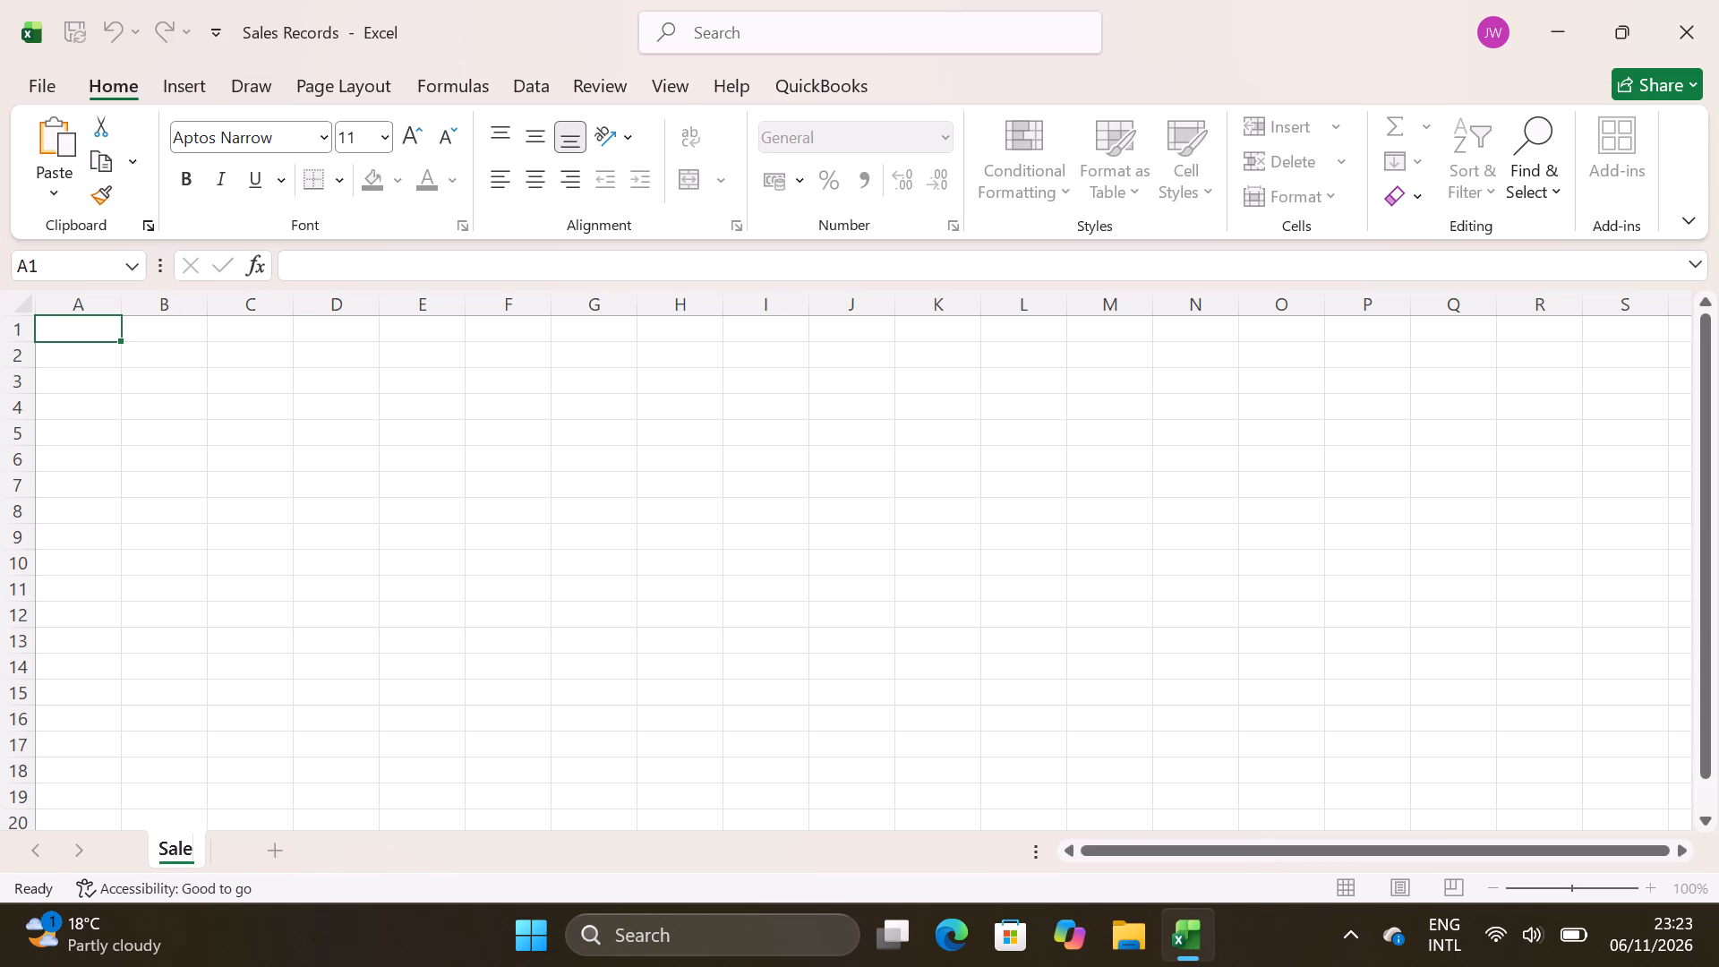
key("r")
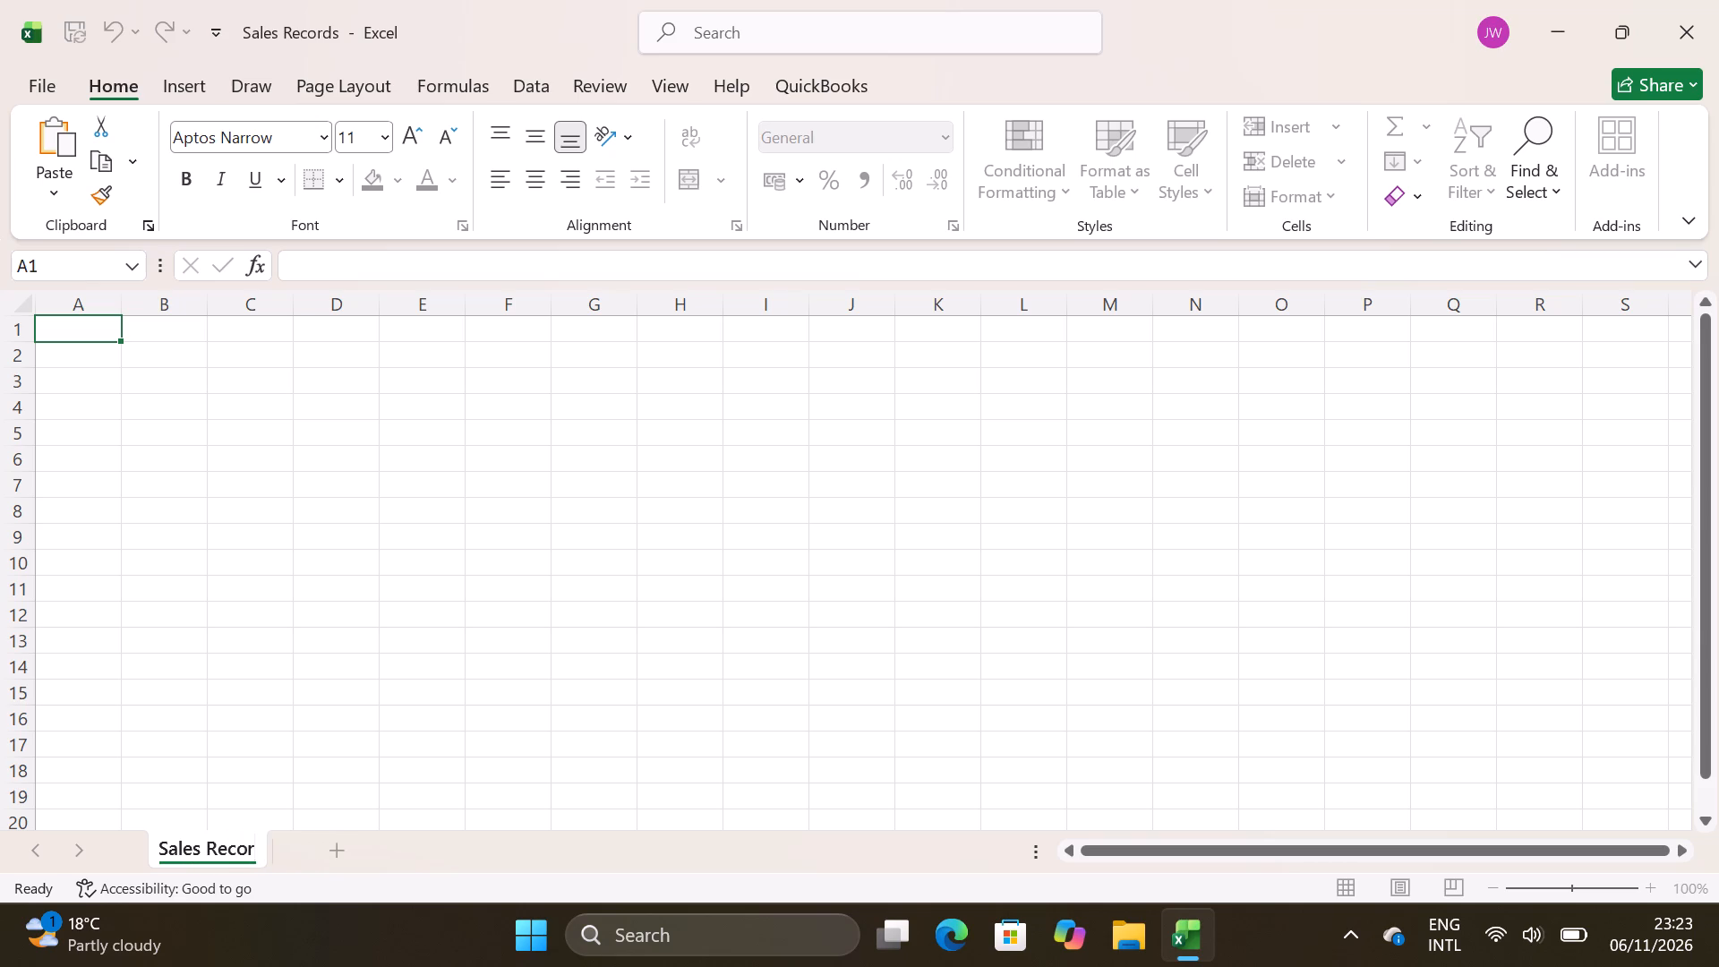
key("Return")
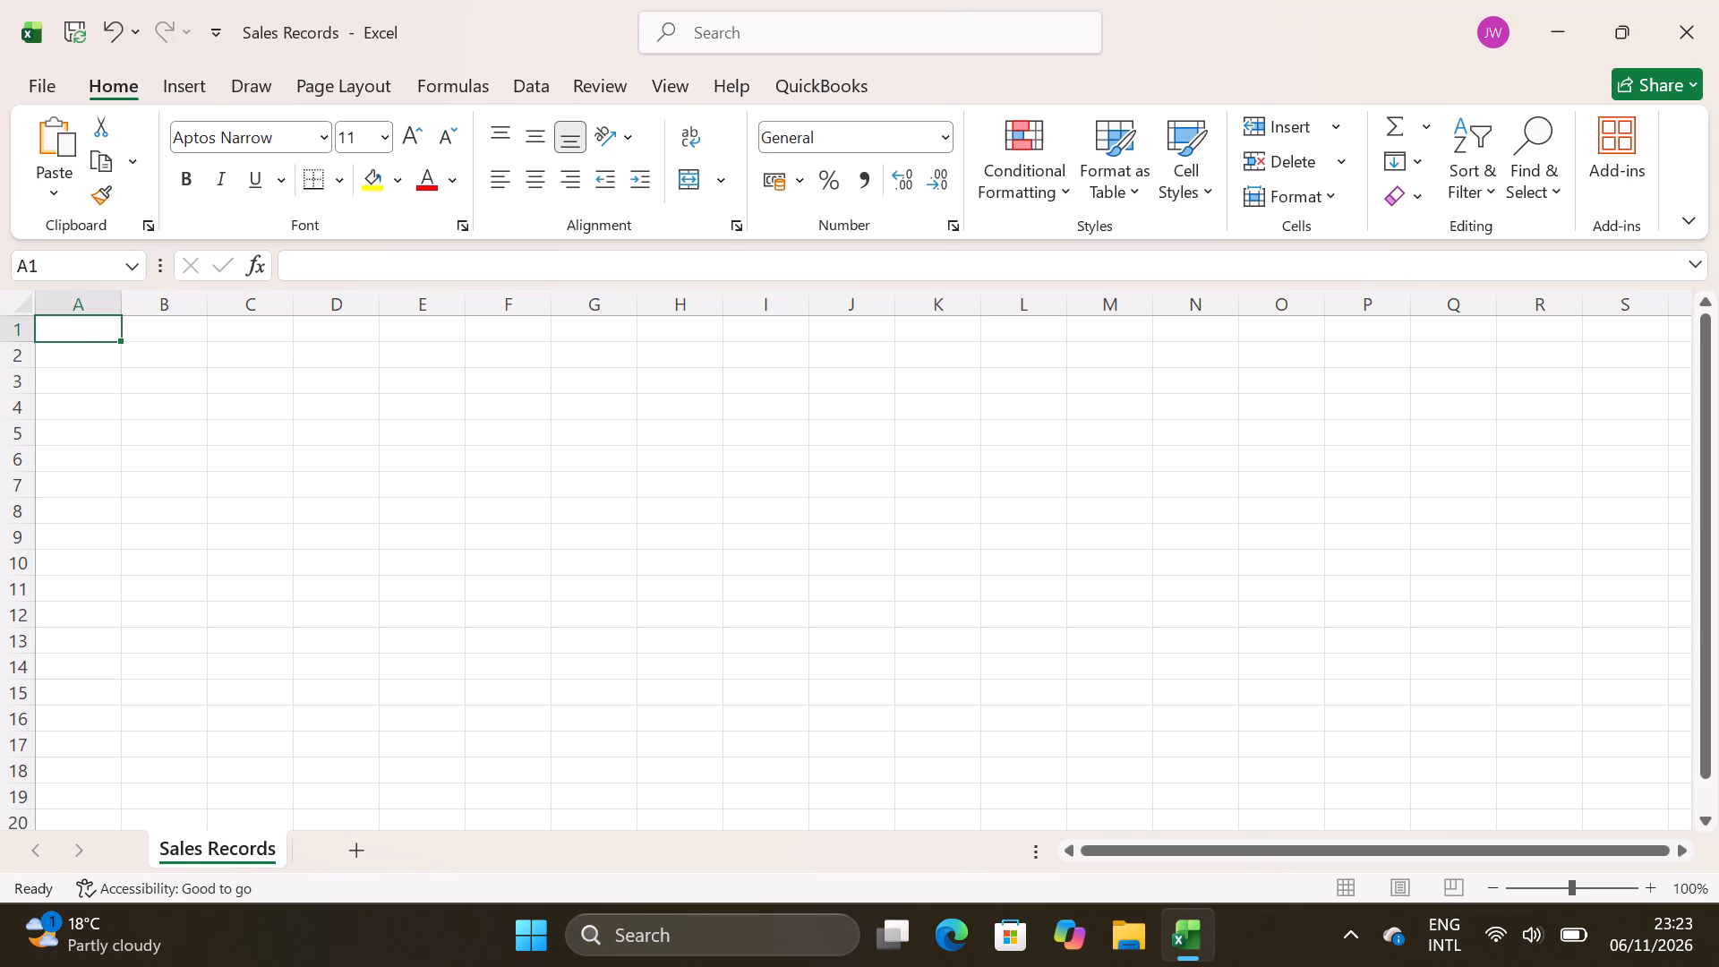
key("Return")
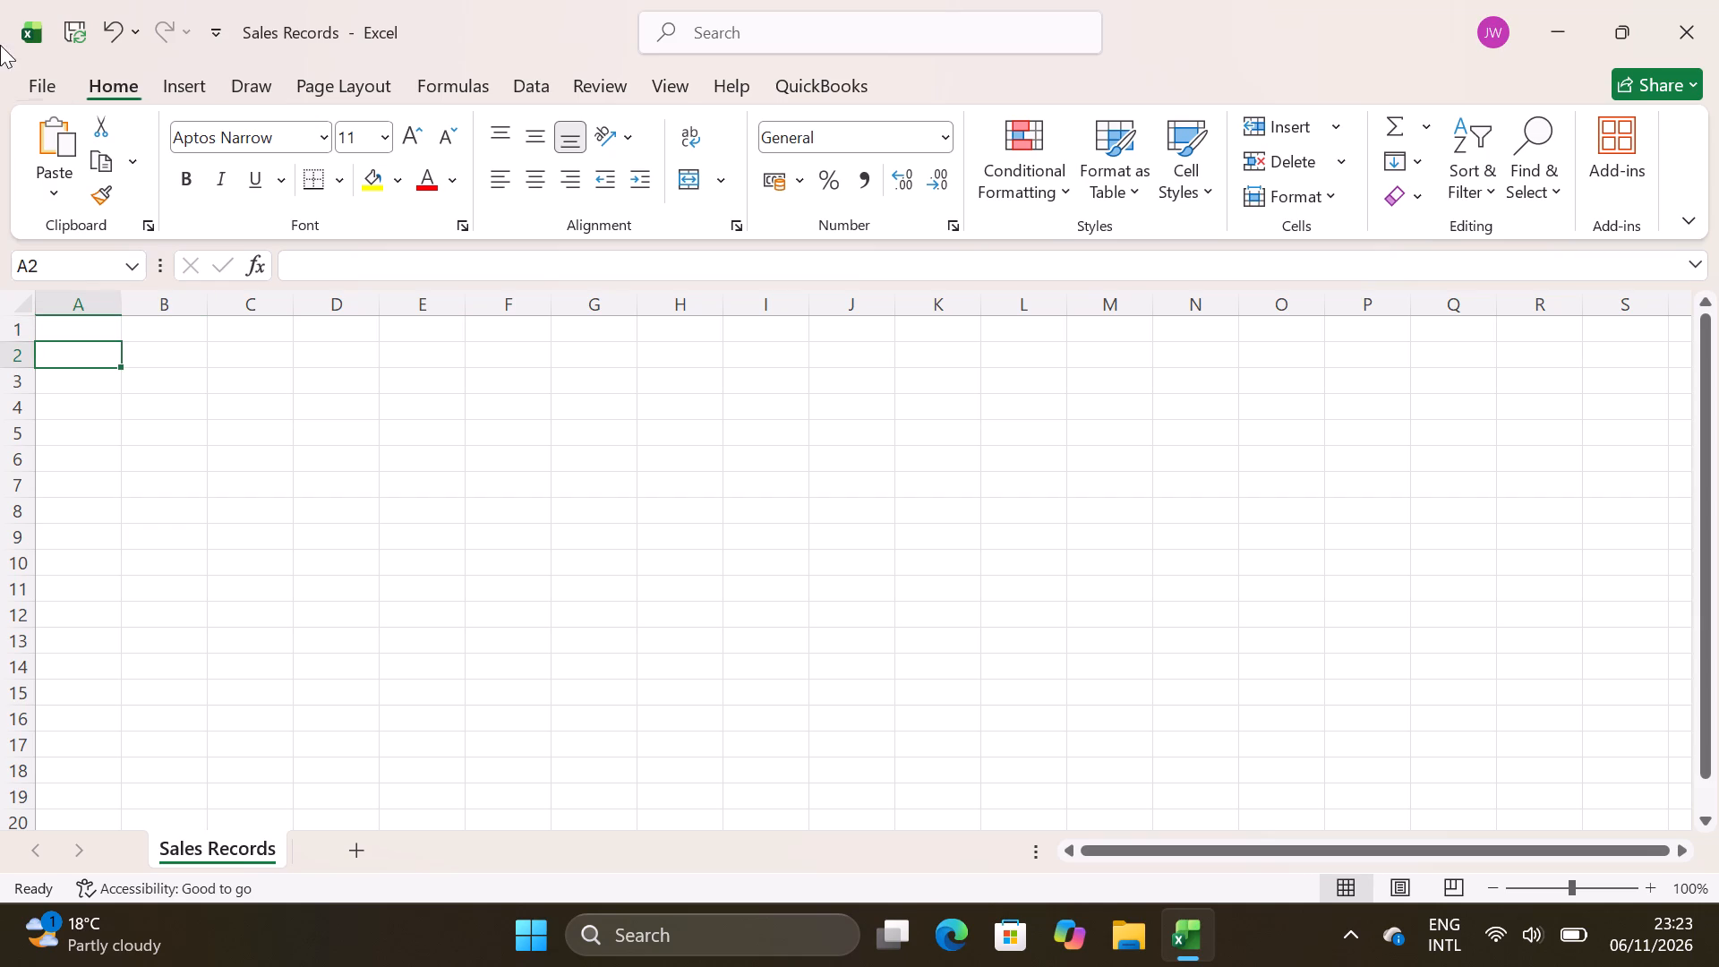
Save the workbook with the renamed worksheet.
scroll(101, 21, "left", 1)
left_click(84, 19)
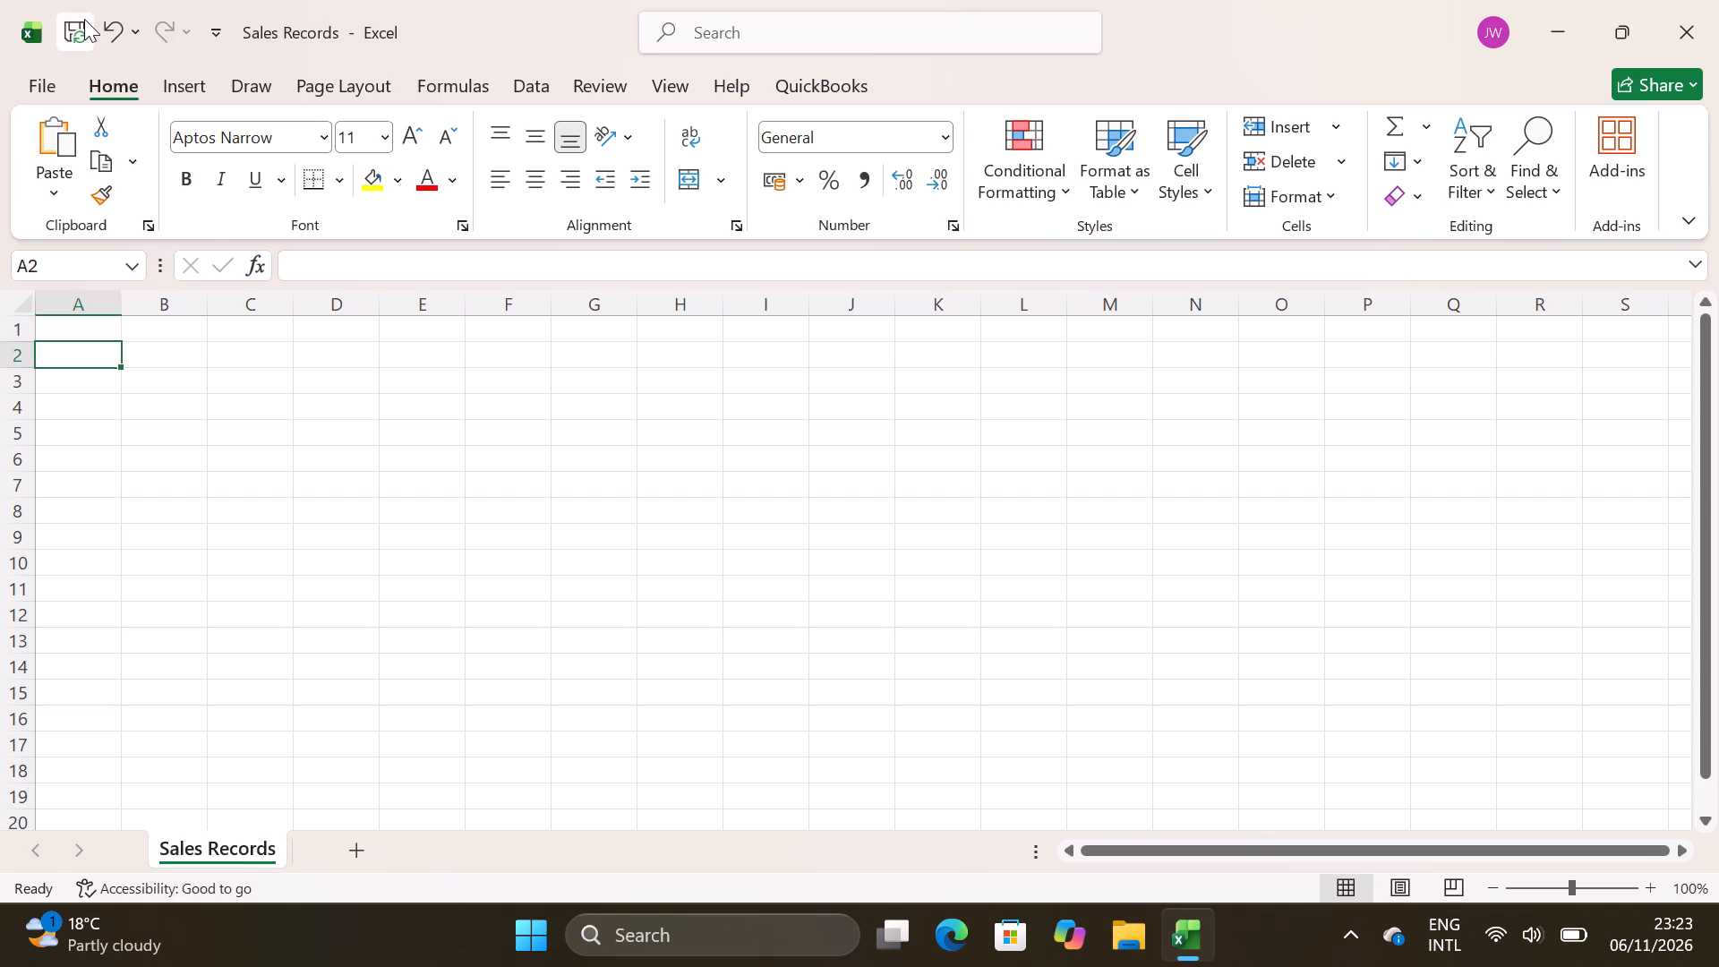
left_click(84, 19)
left_click(69, 26)
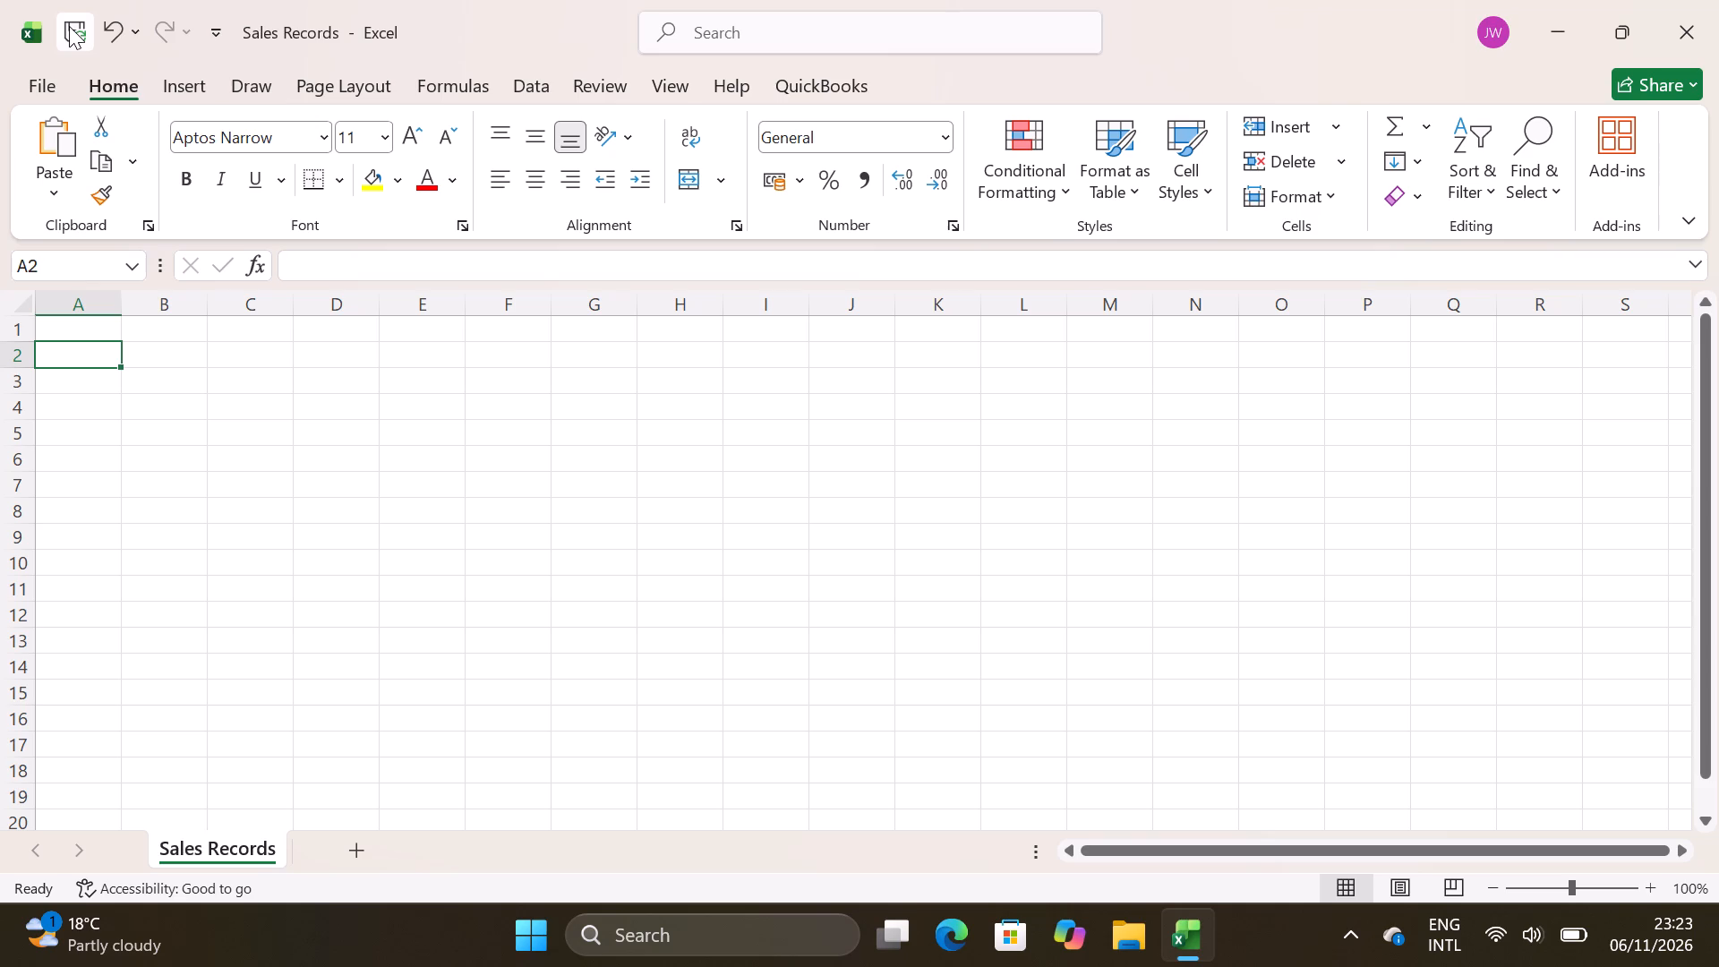
left_click(69, 26)
left_click(69, 26)
right_click(69, 26)
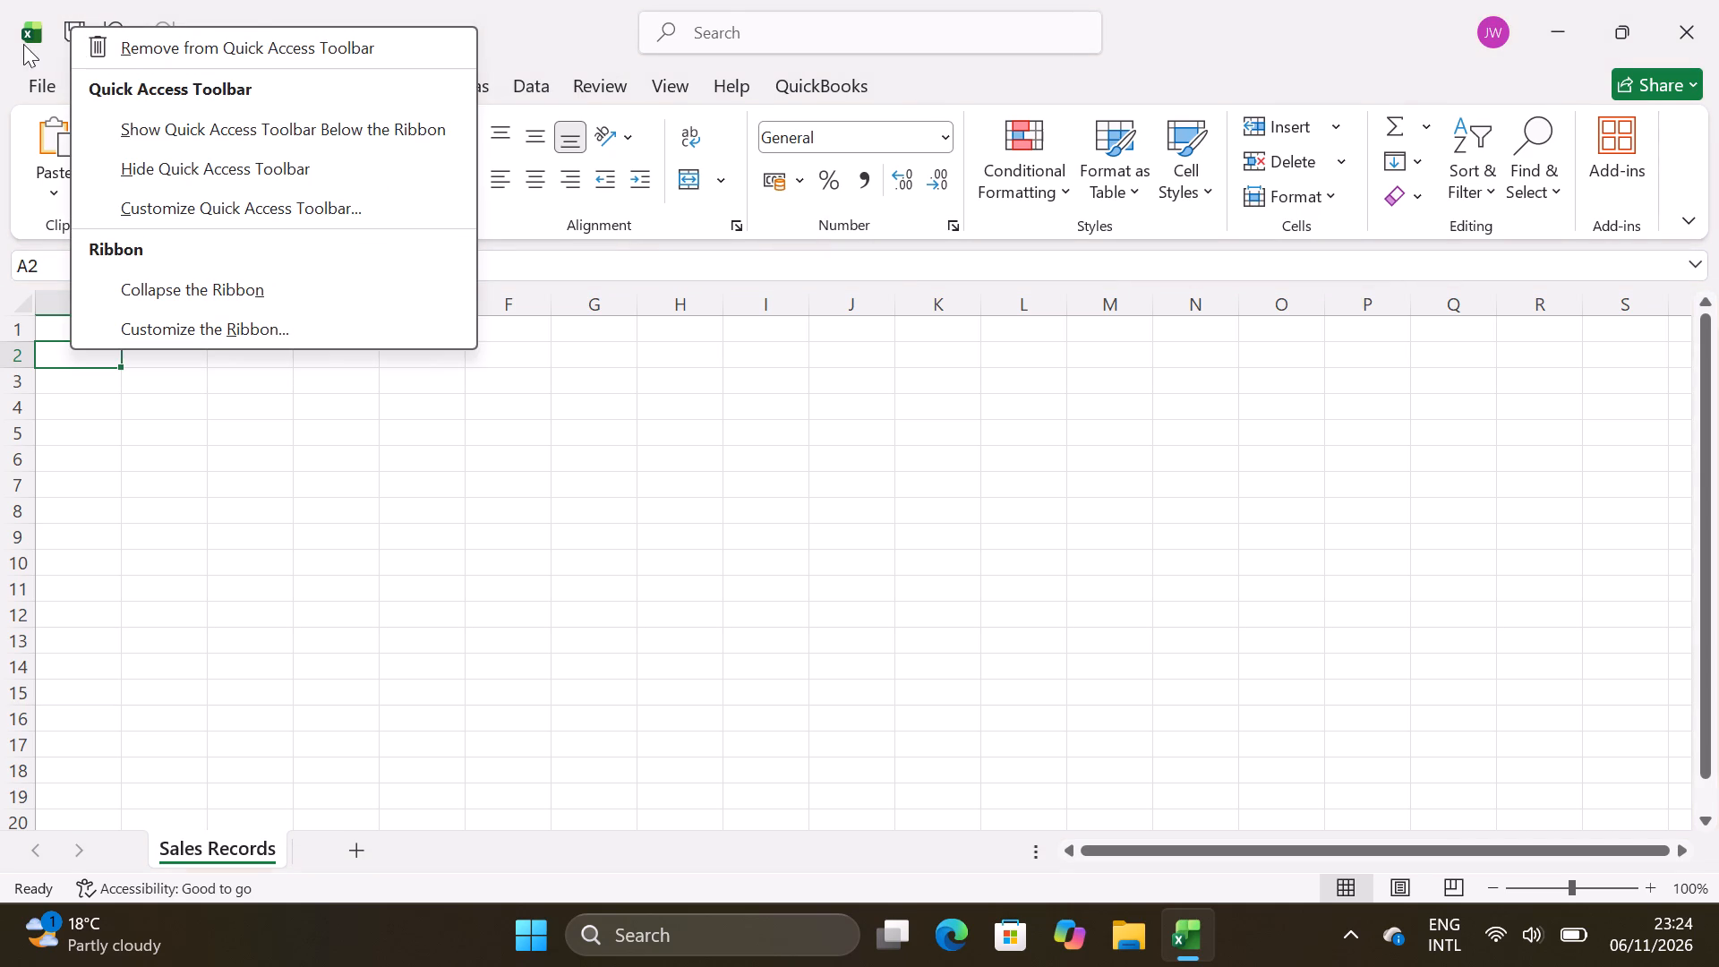
Save the workbook under the new name "June Business Sales" in this PC's local Documents folder as an Excel Workbook.
left_click(42, 94)
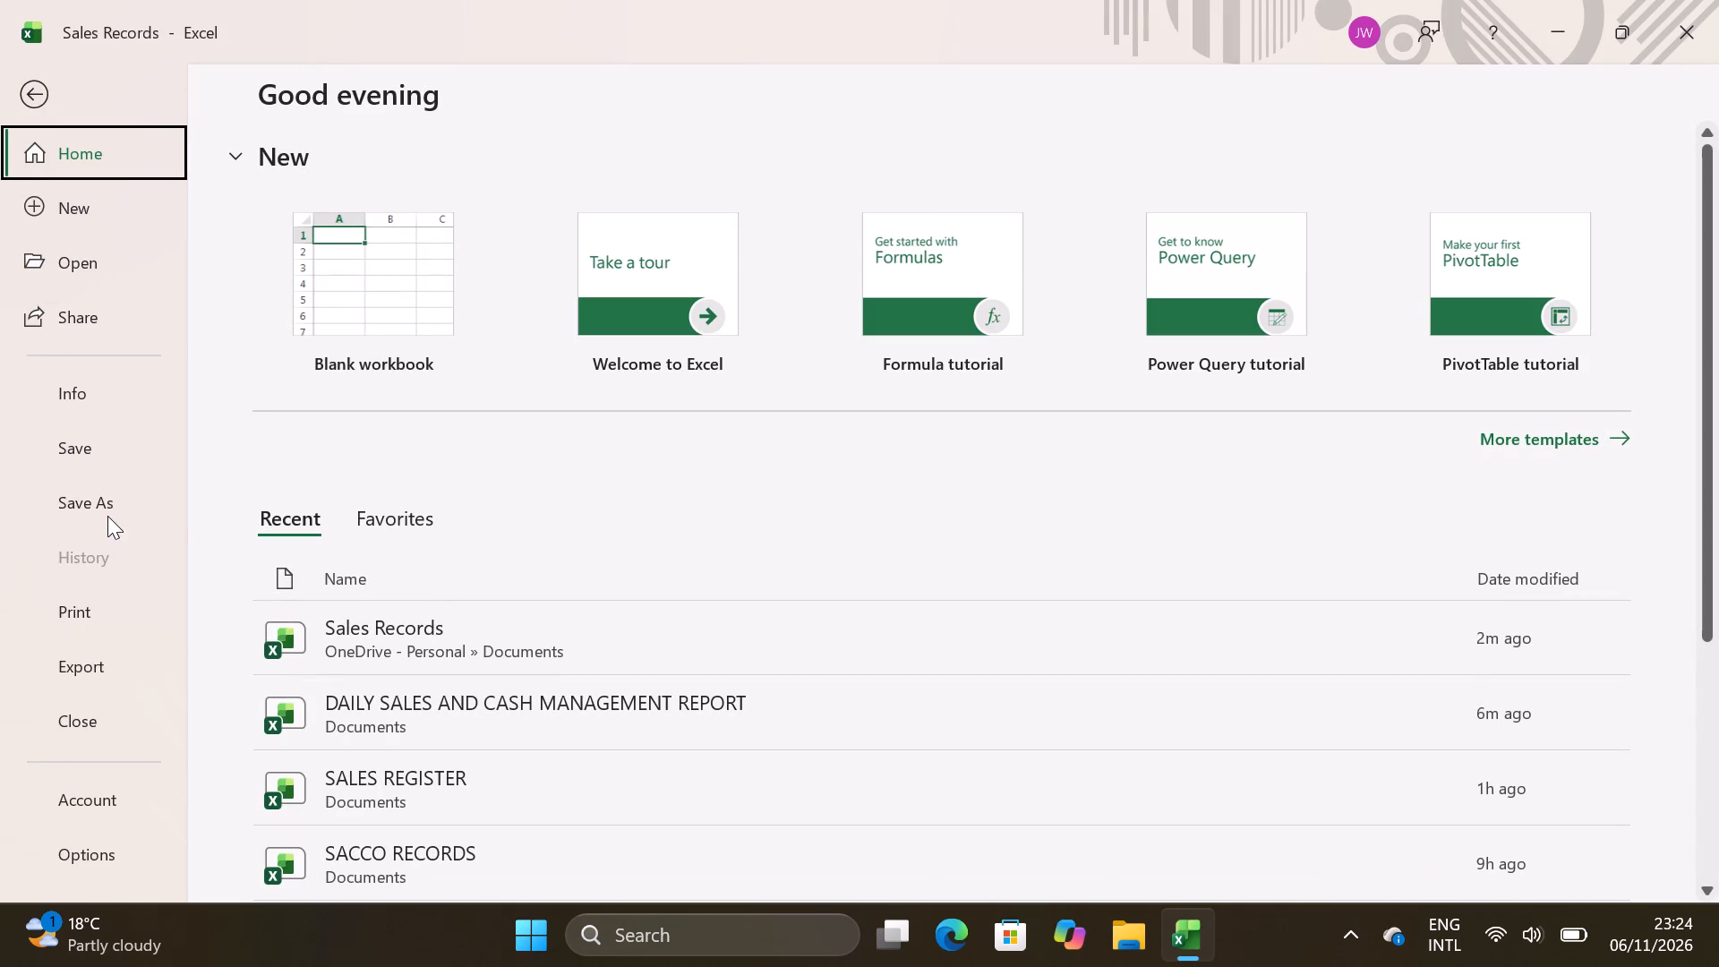
left_click(118, 495)
double_click(378, 597)
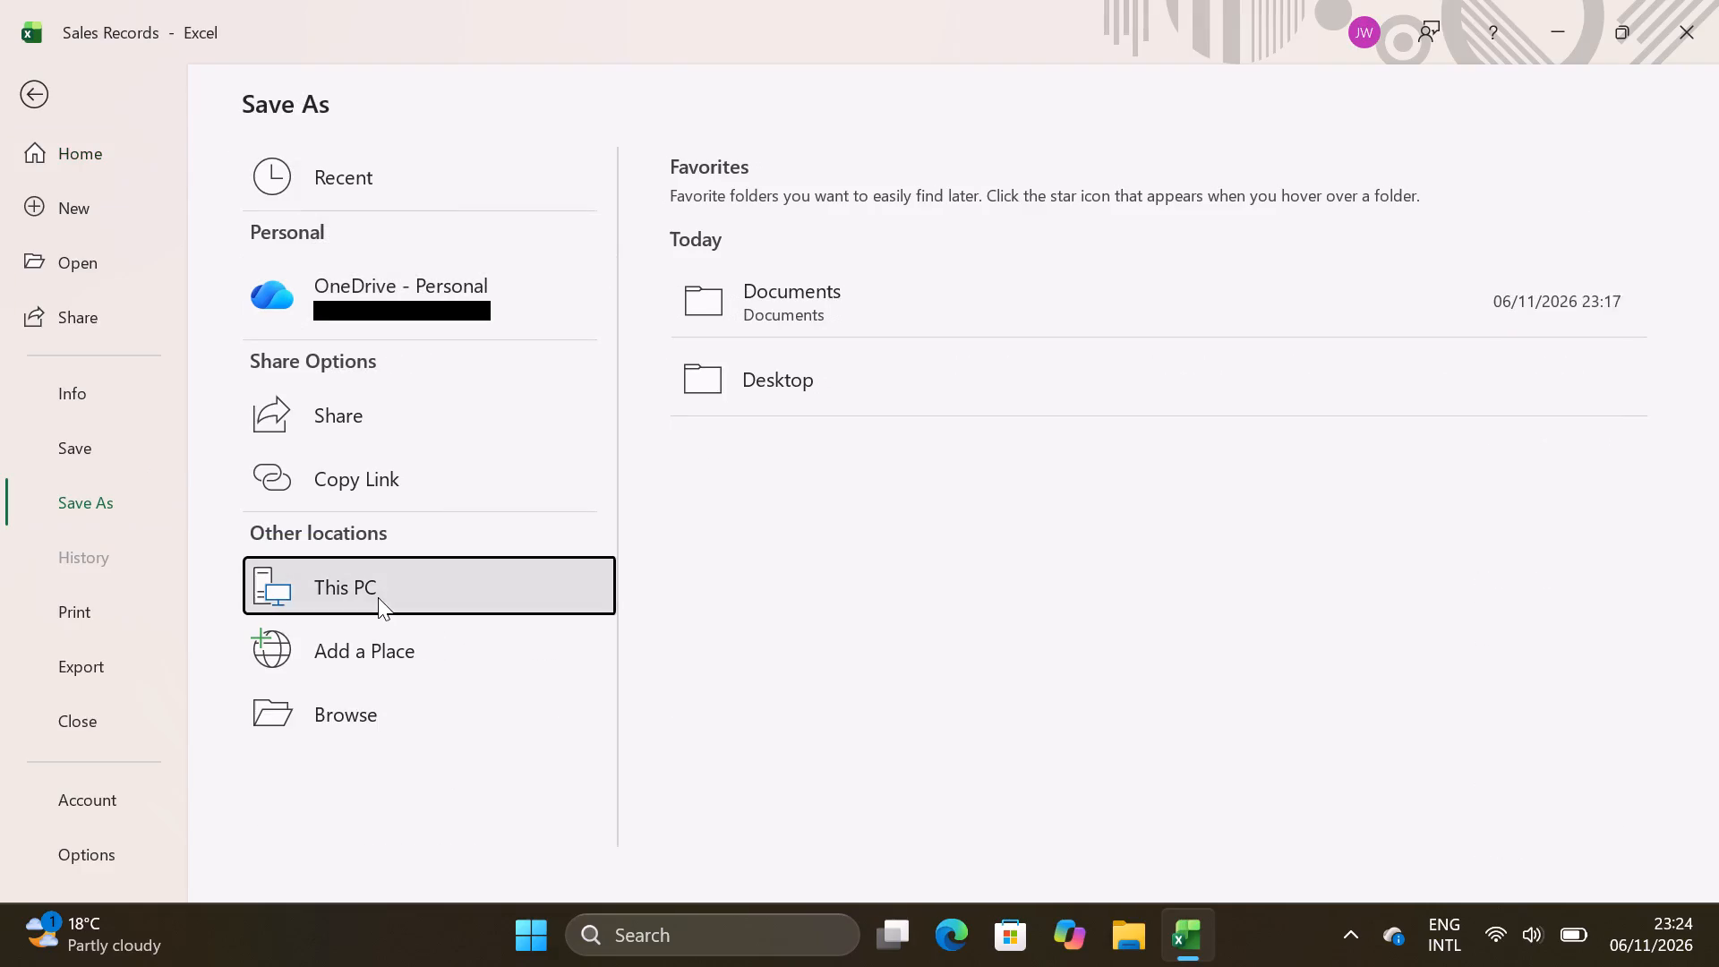
key("BackSpace")
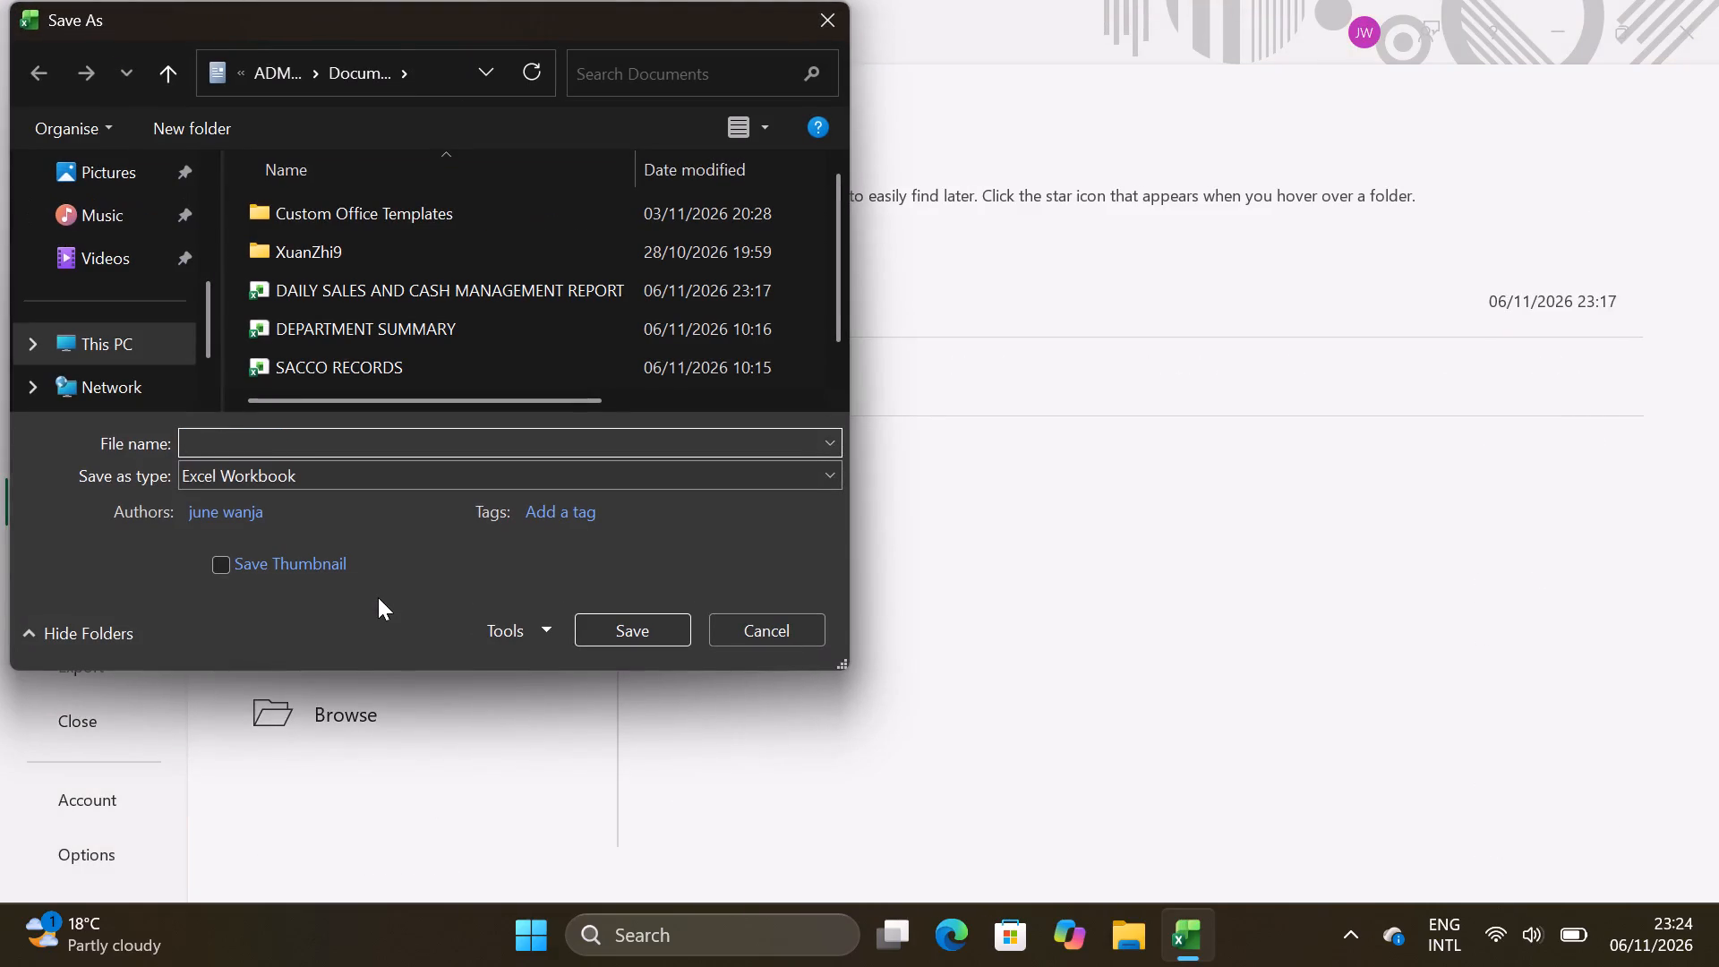
key("j")
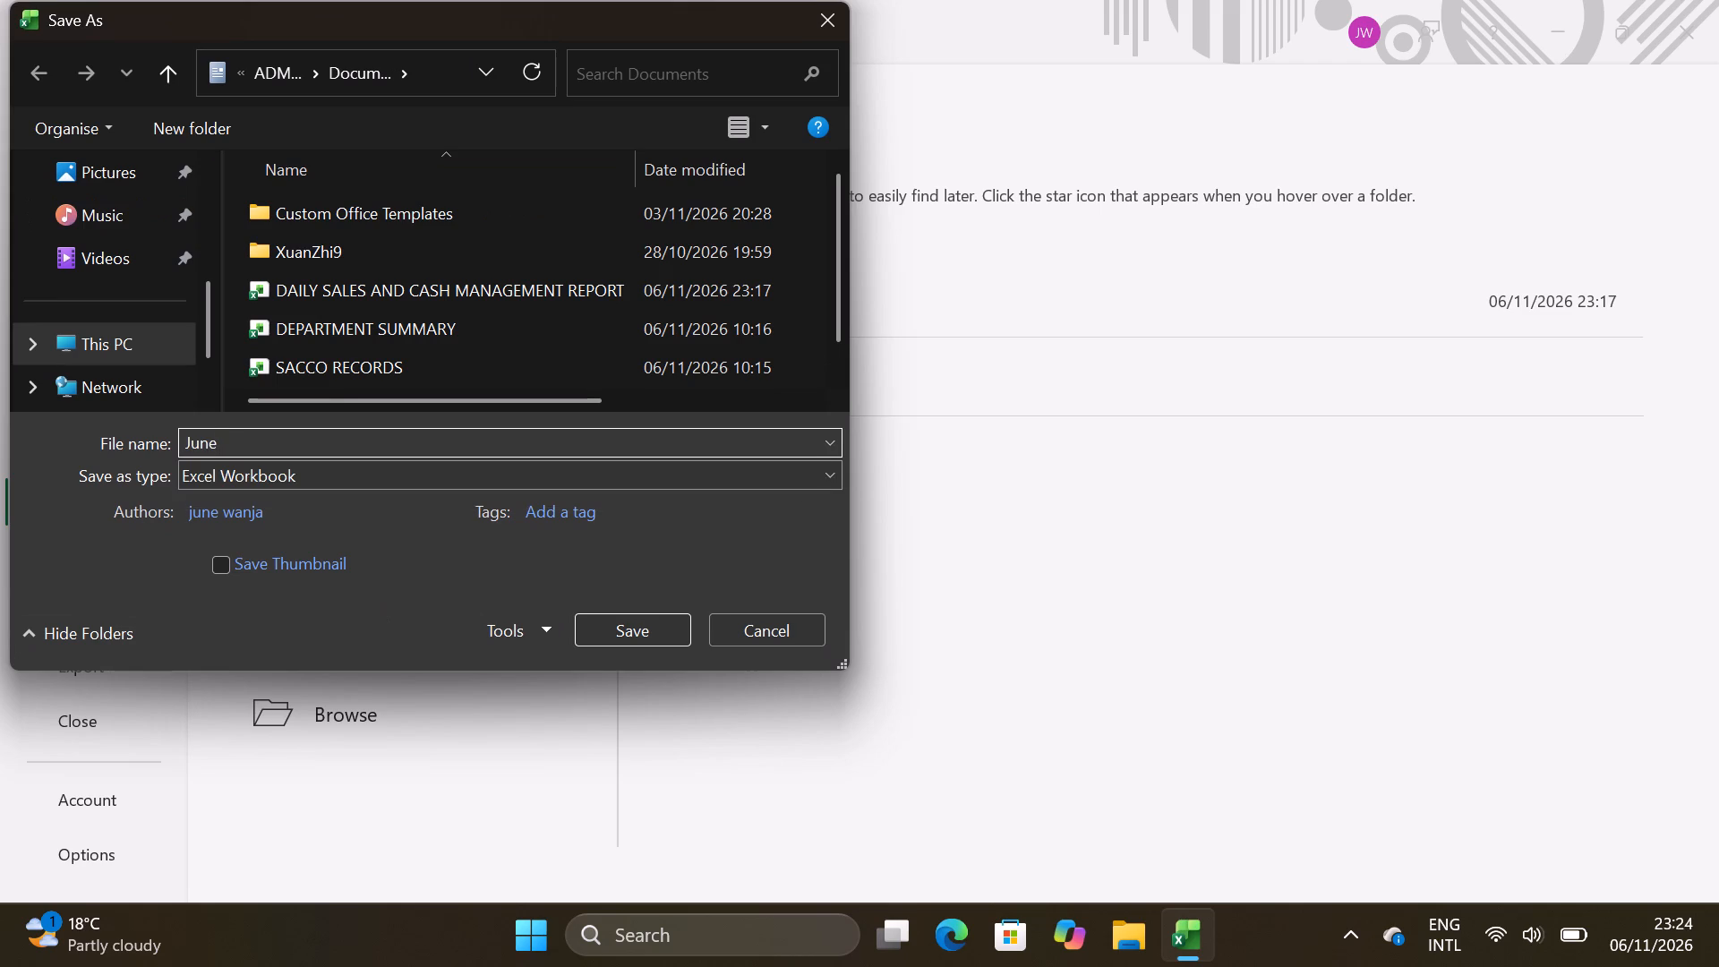
key("b")
type("usiness")
key("space")
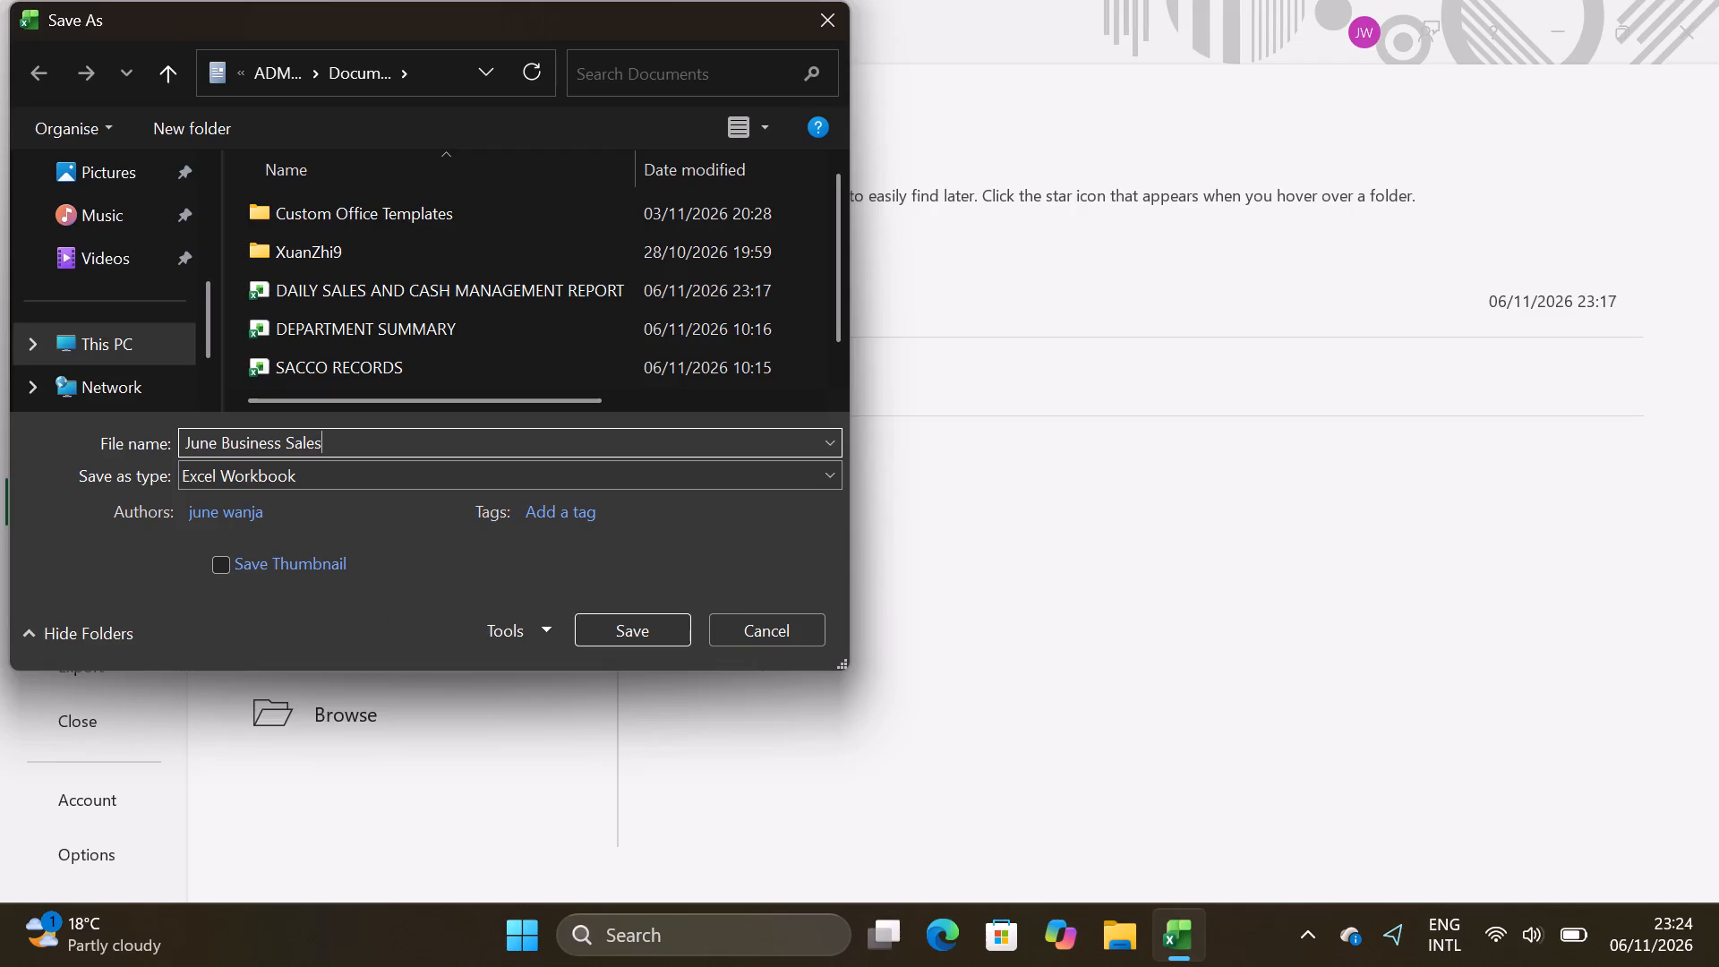
key("Return")
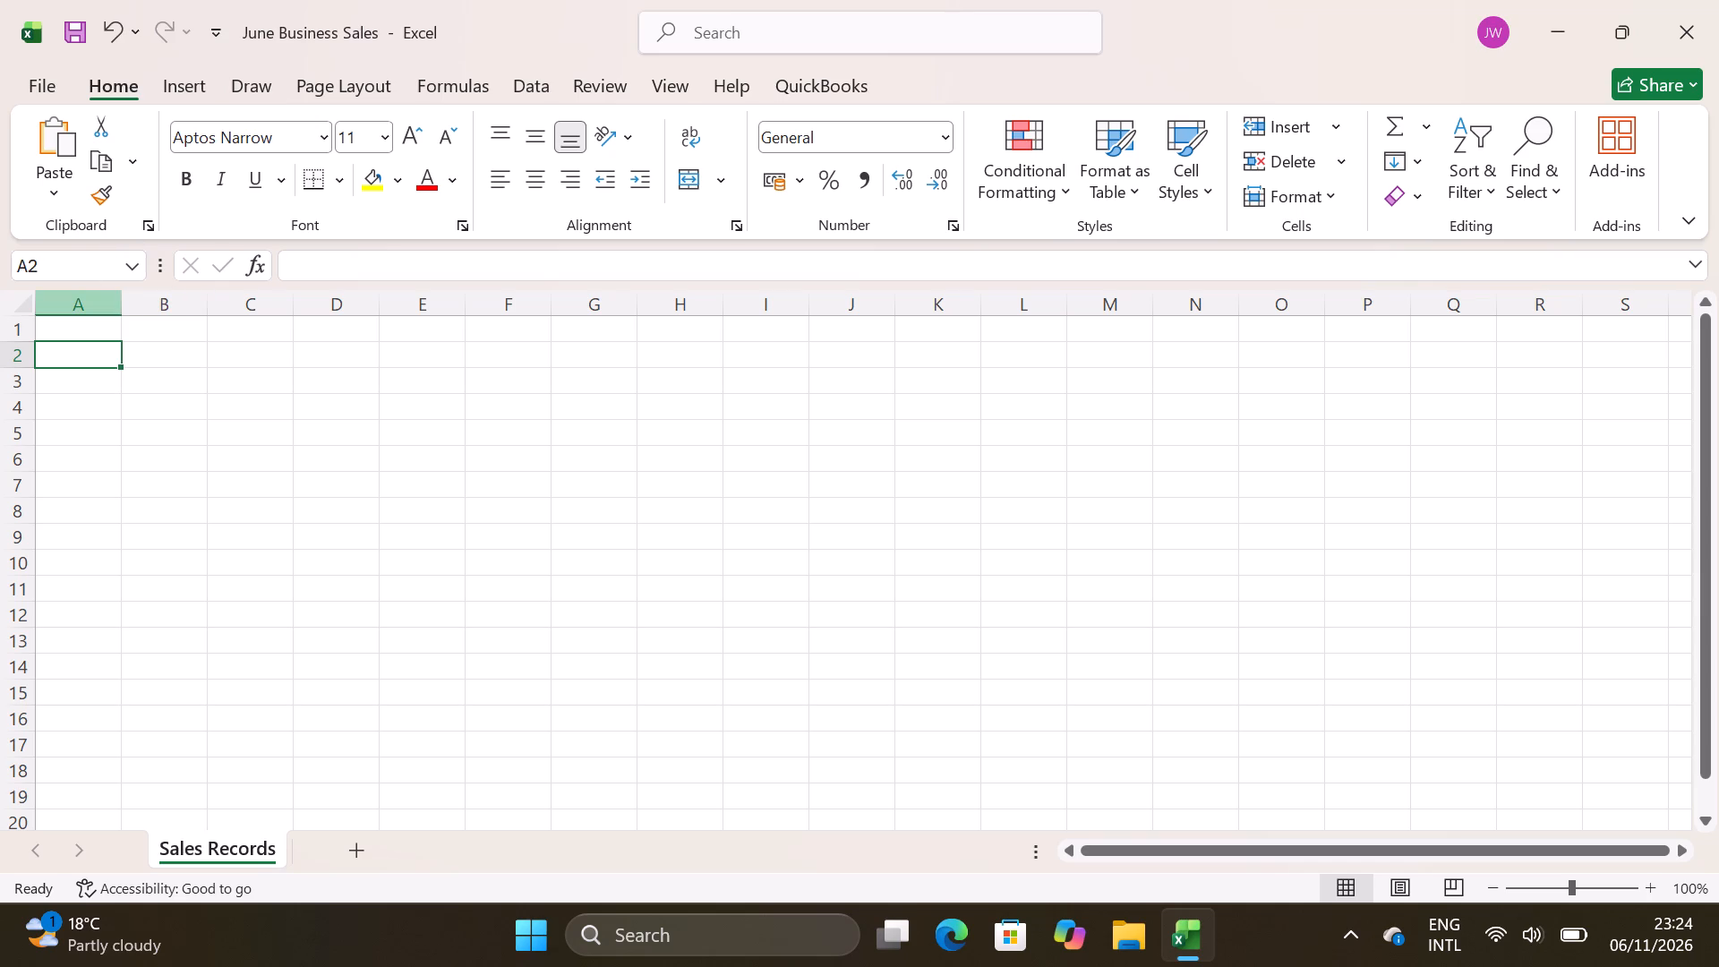
Enter the title "JUNE'S BUSINESS SUPPLIES" in cell A1.
left_click(83, 322)
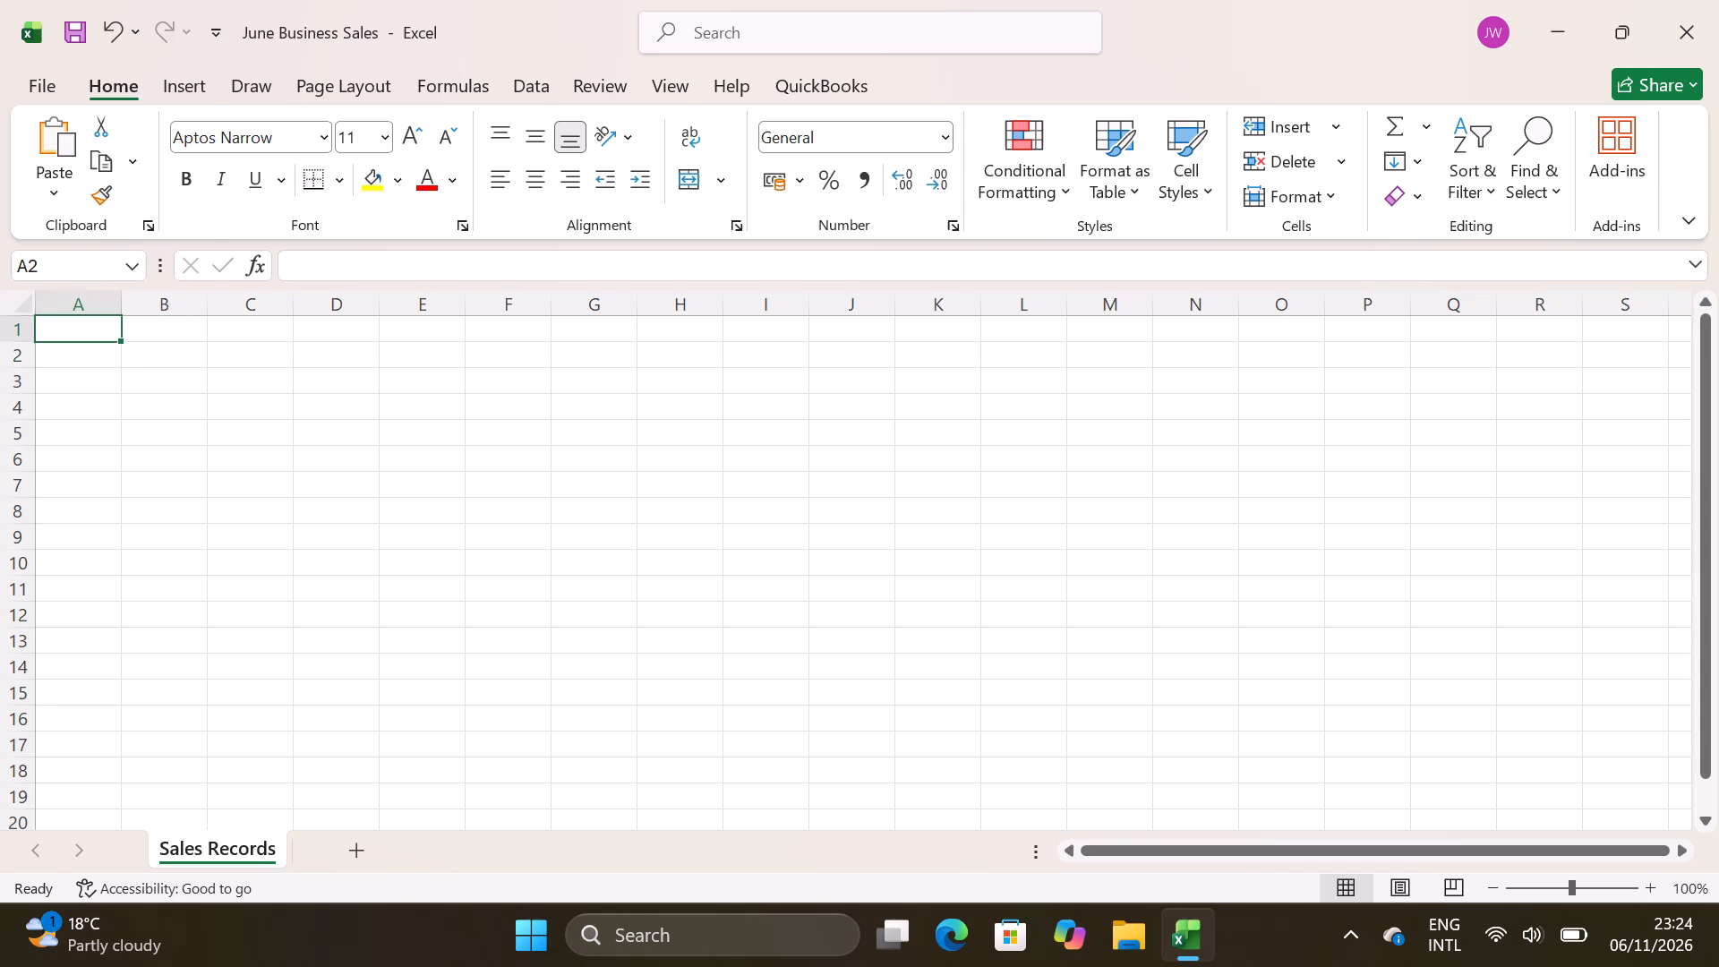
type("JUNE")
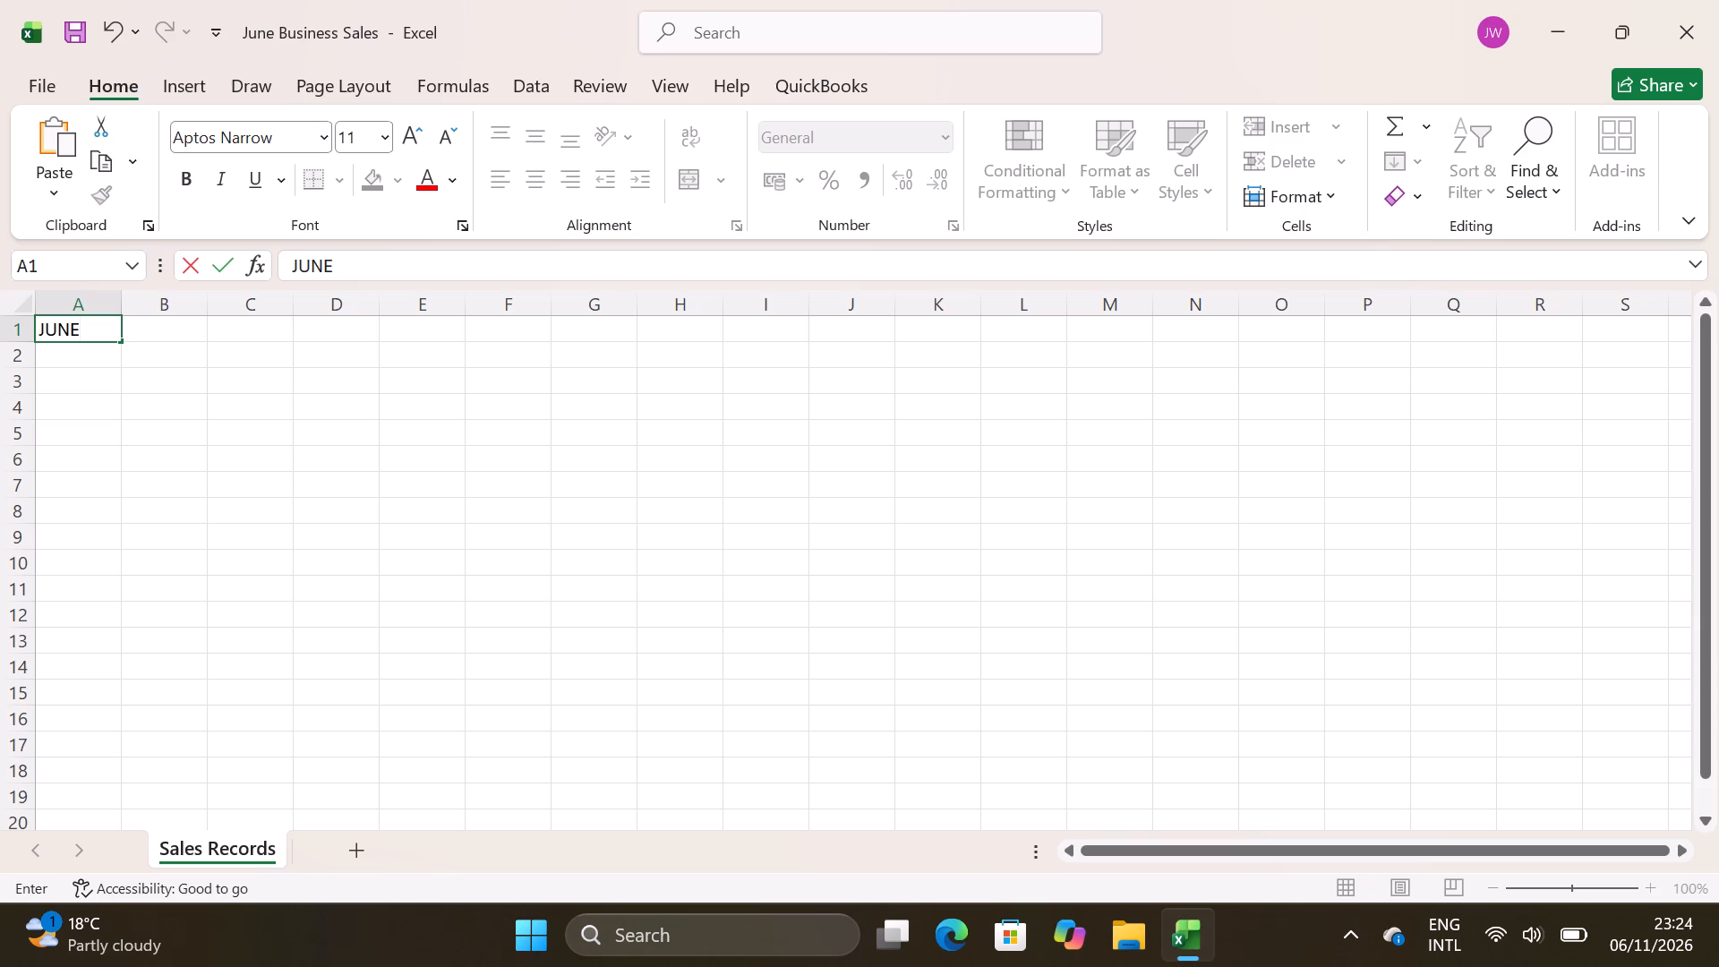
type("''")
key("BackSpace")
type("S BUSINESS SUPP")
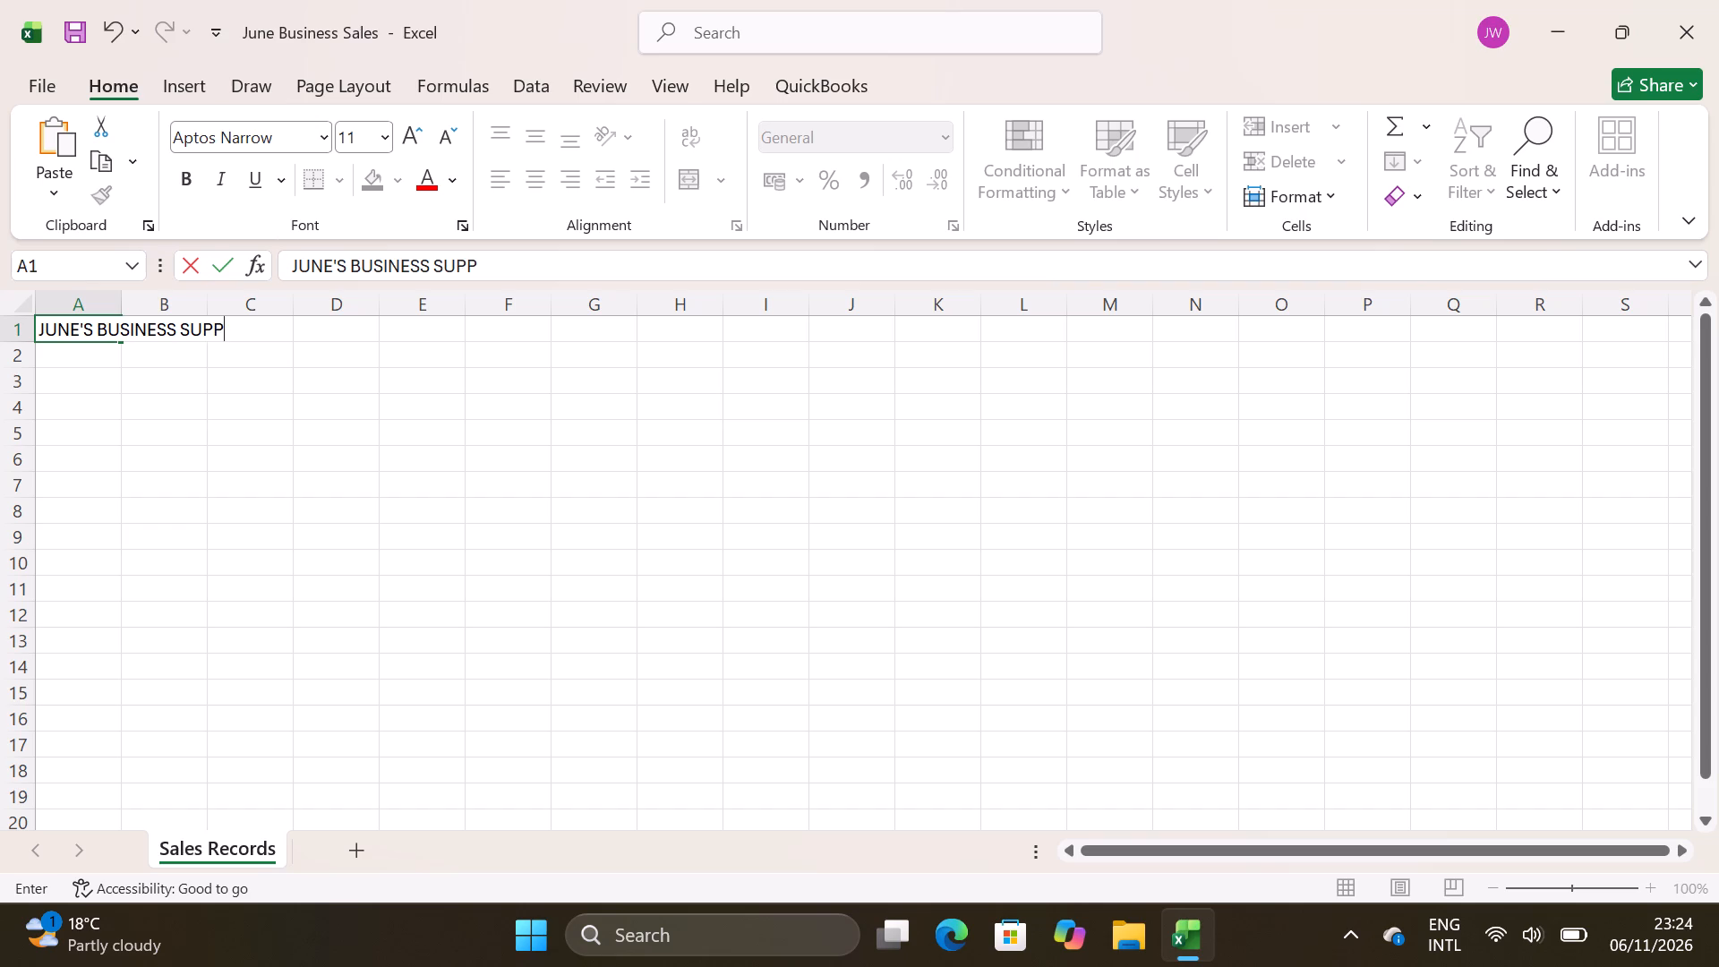
type("LIES")
key("Return")
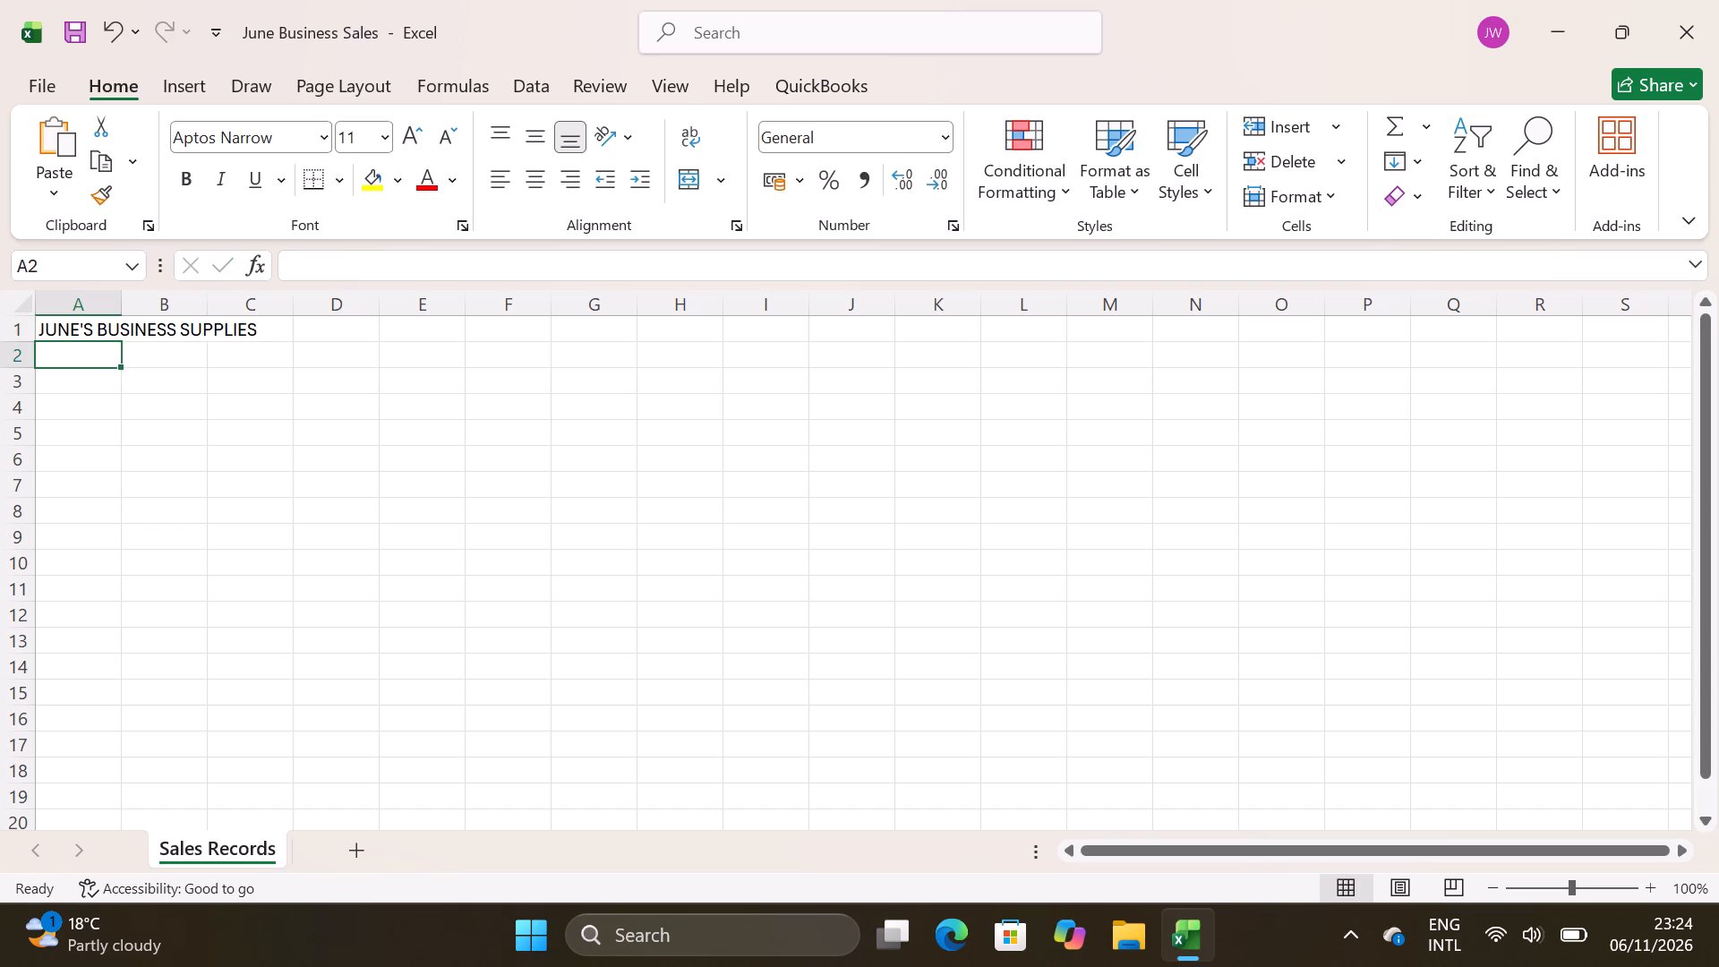
Enter the subtitle "MONTHLY SALES RECORDS" in cell A2.
type("MONTHLY")
key("space")
type("SALES RECORDS")
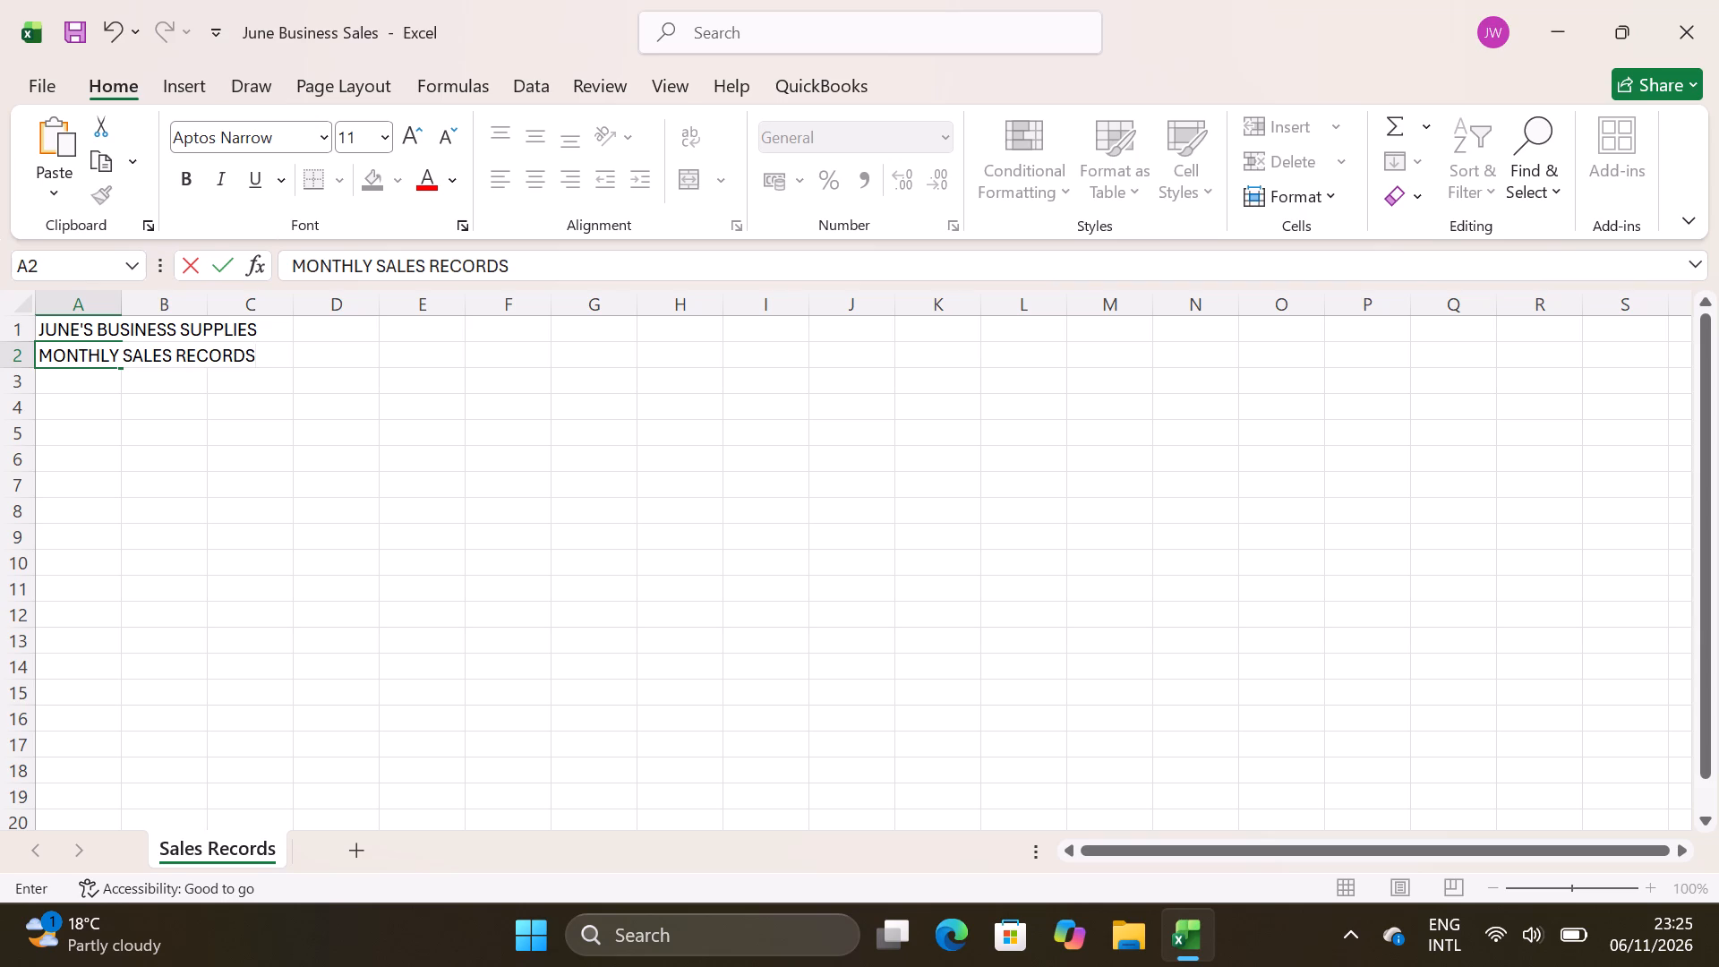
key("Return")
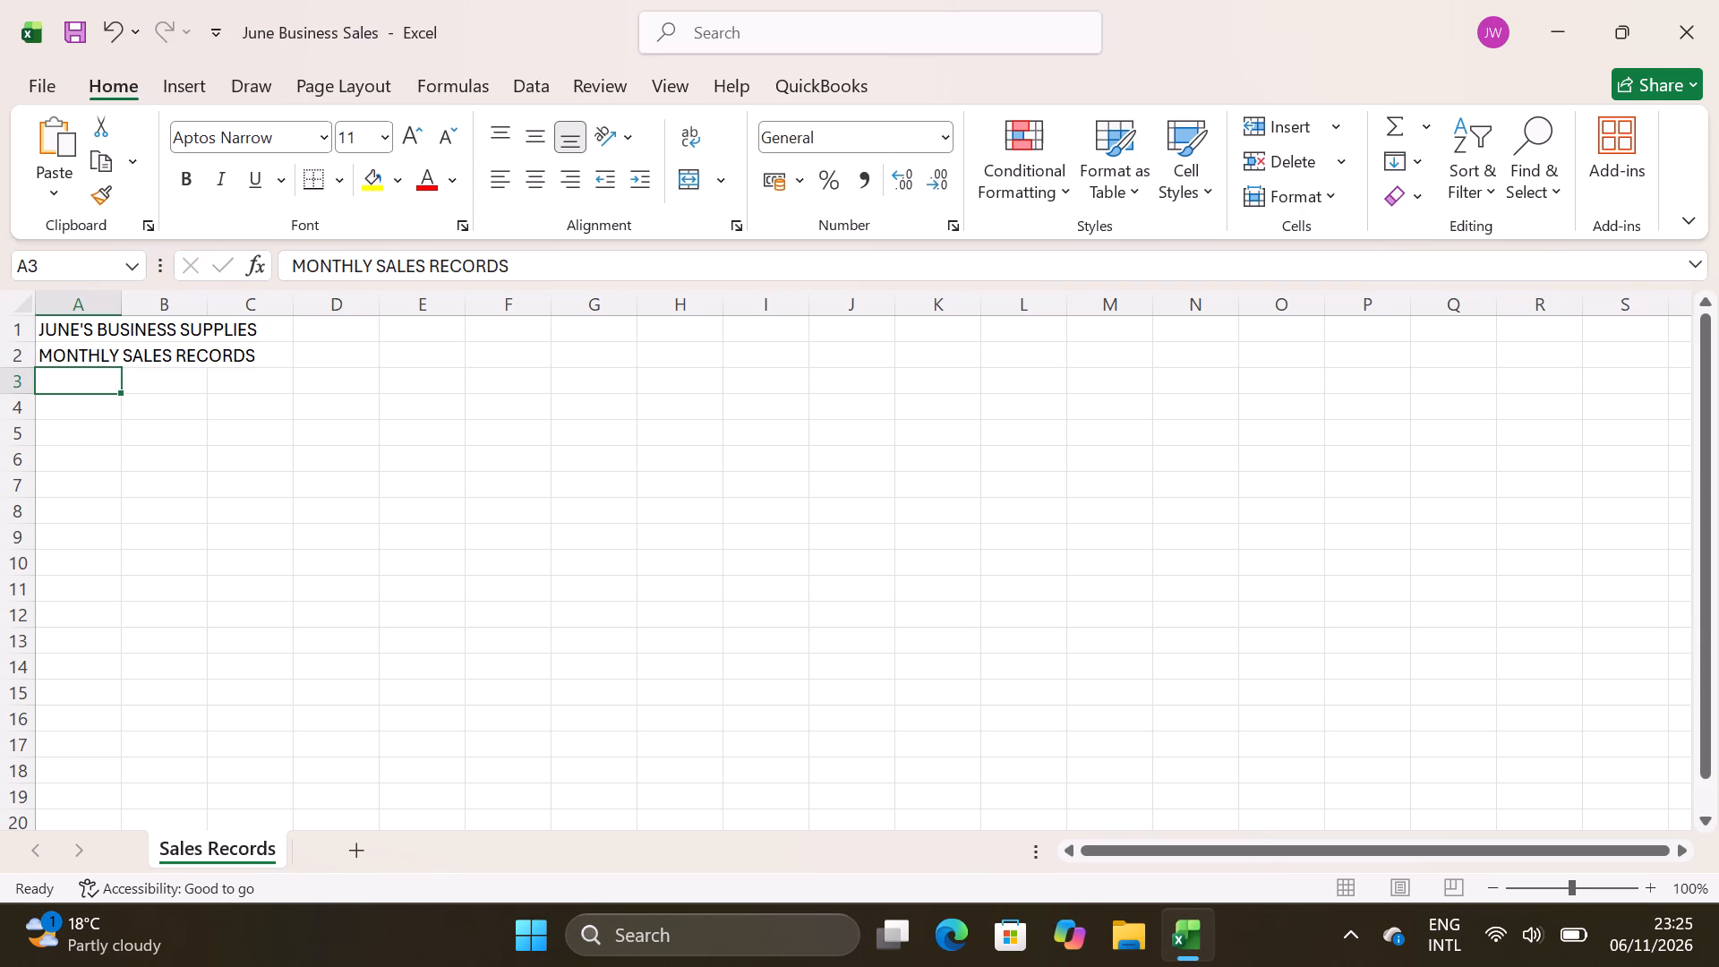
Enter the column header "Product ID" in cell A4, leaving row 3 blank.
key("Return")
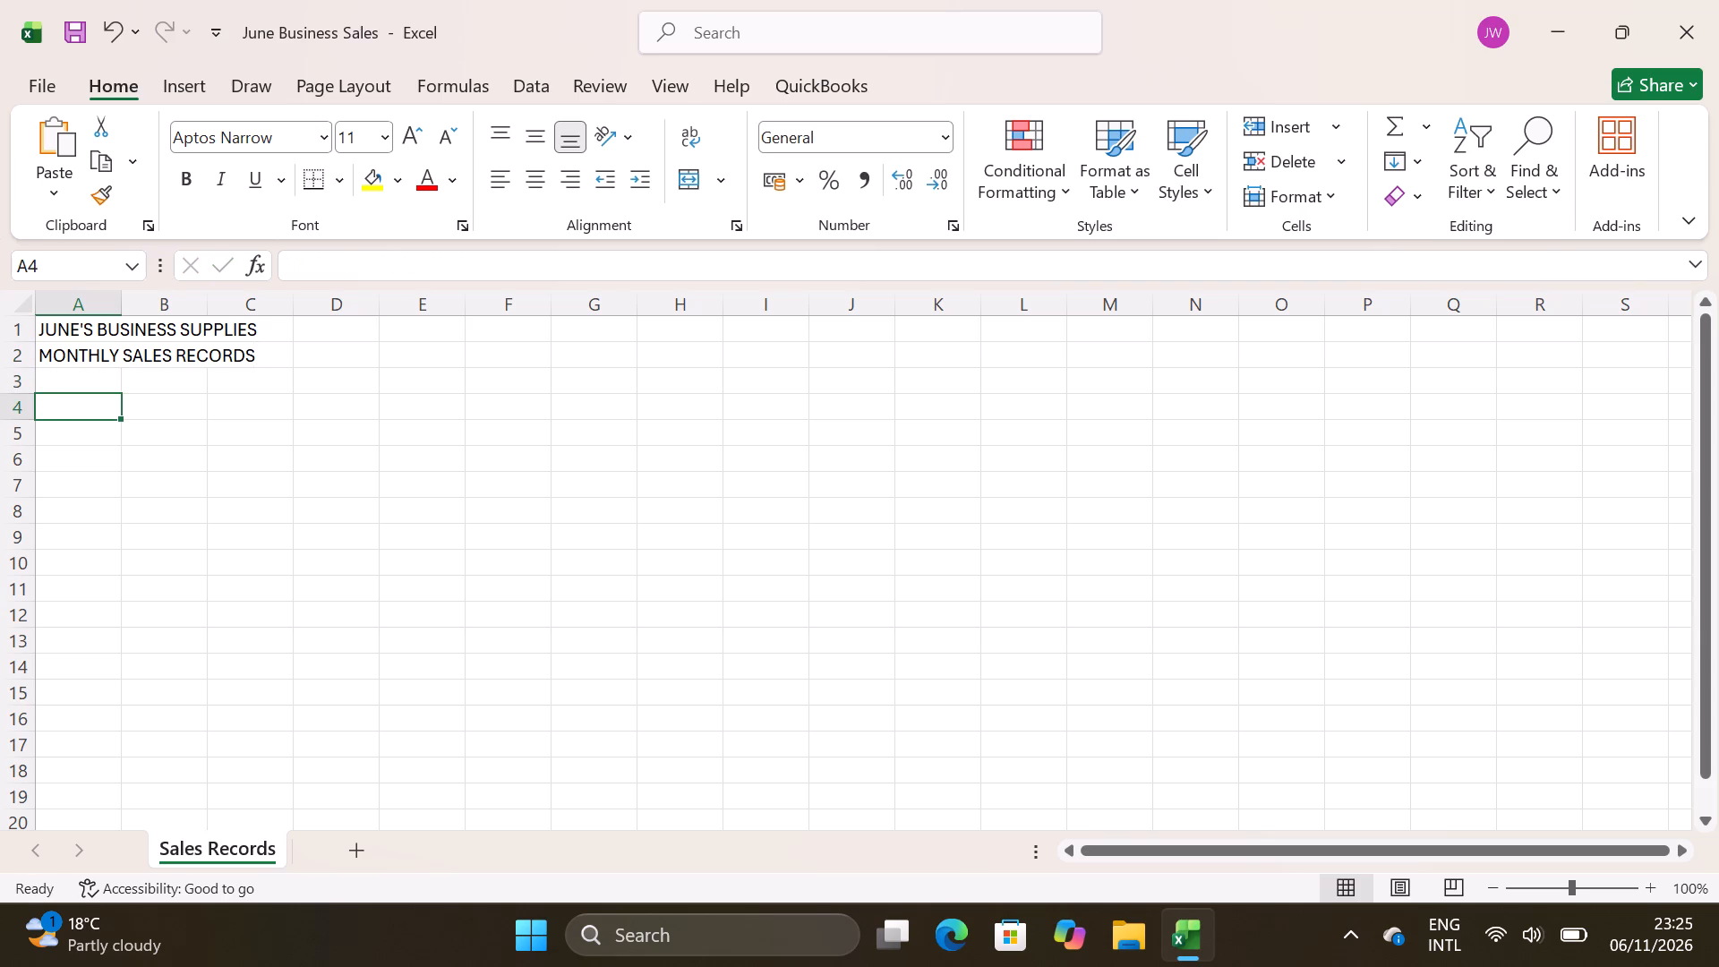
type("PR")
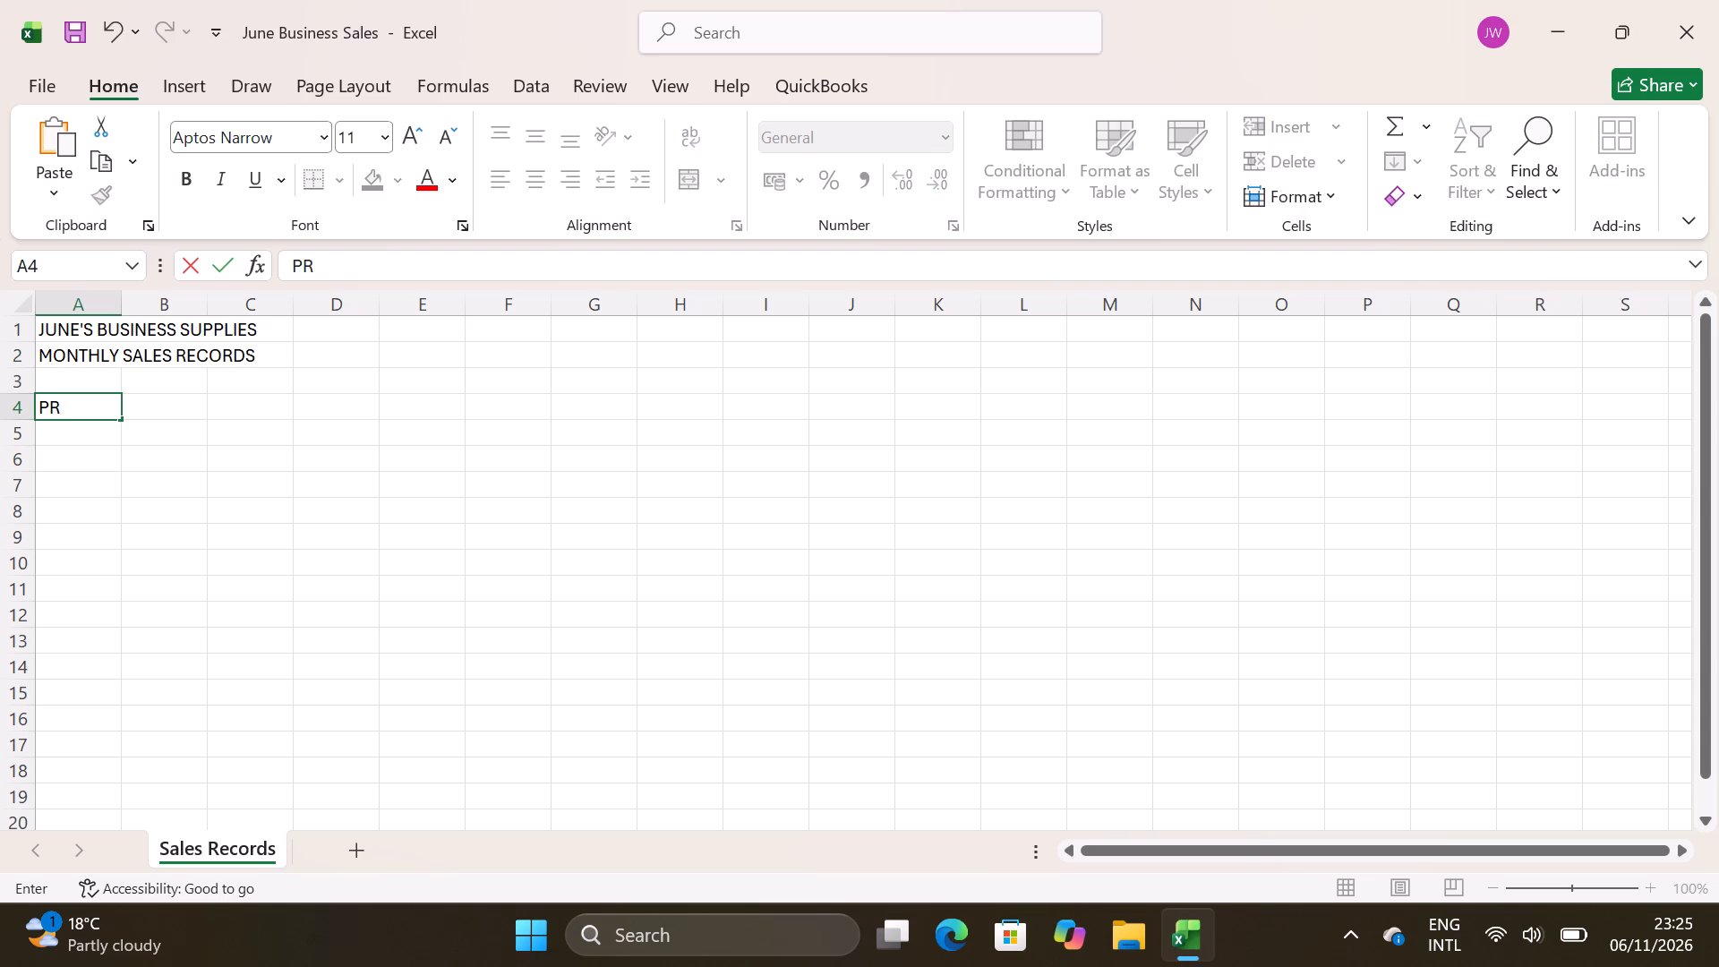
key("BackSpace")
type("rodu")
type("ct")
key("space")
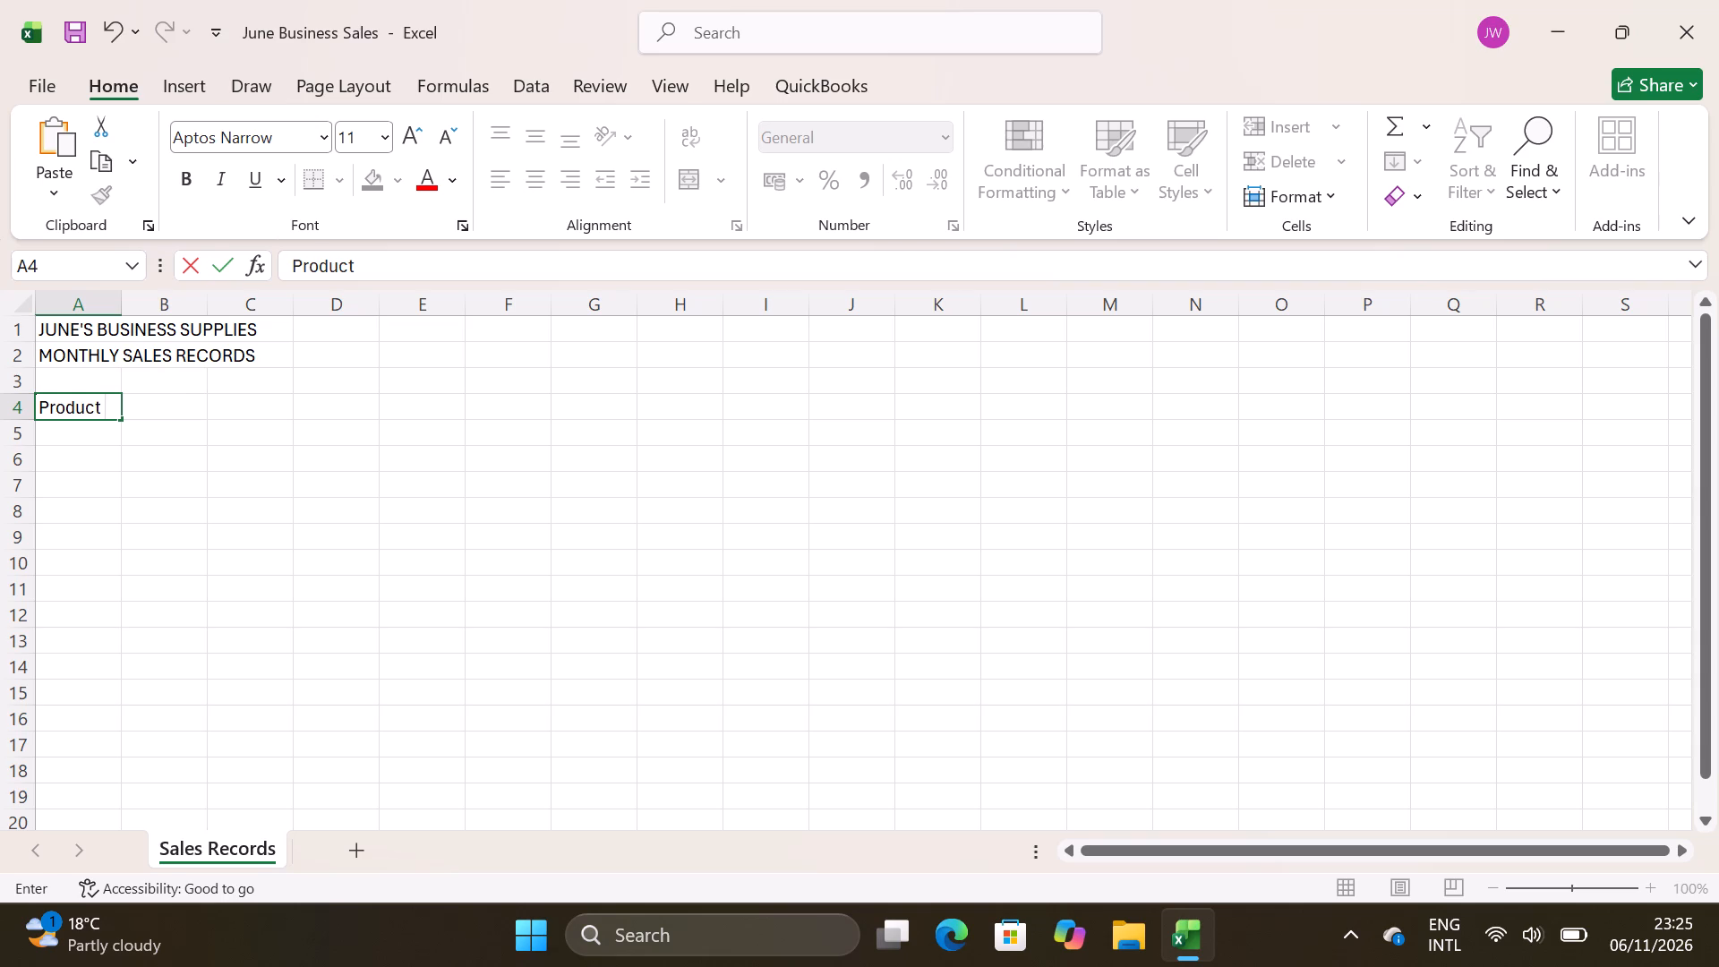
key("i")
key("d")
key("Return")
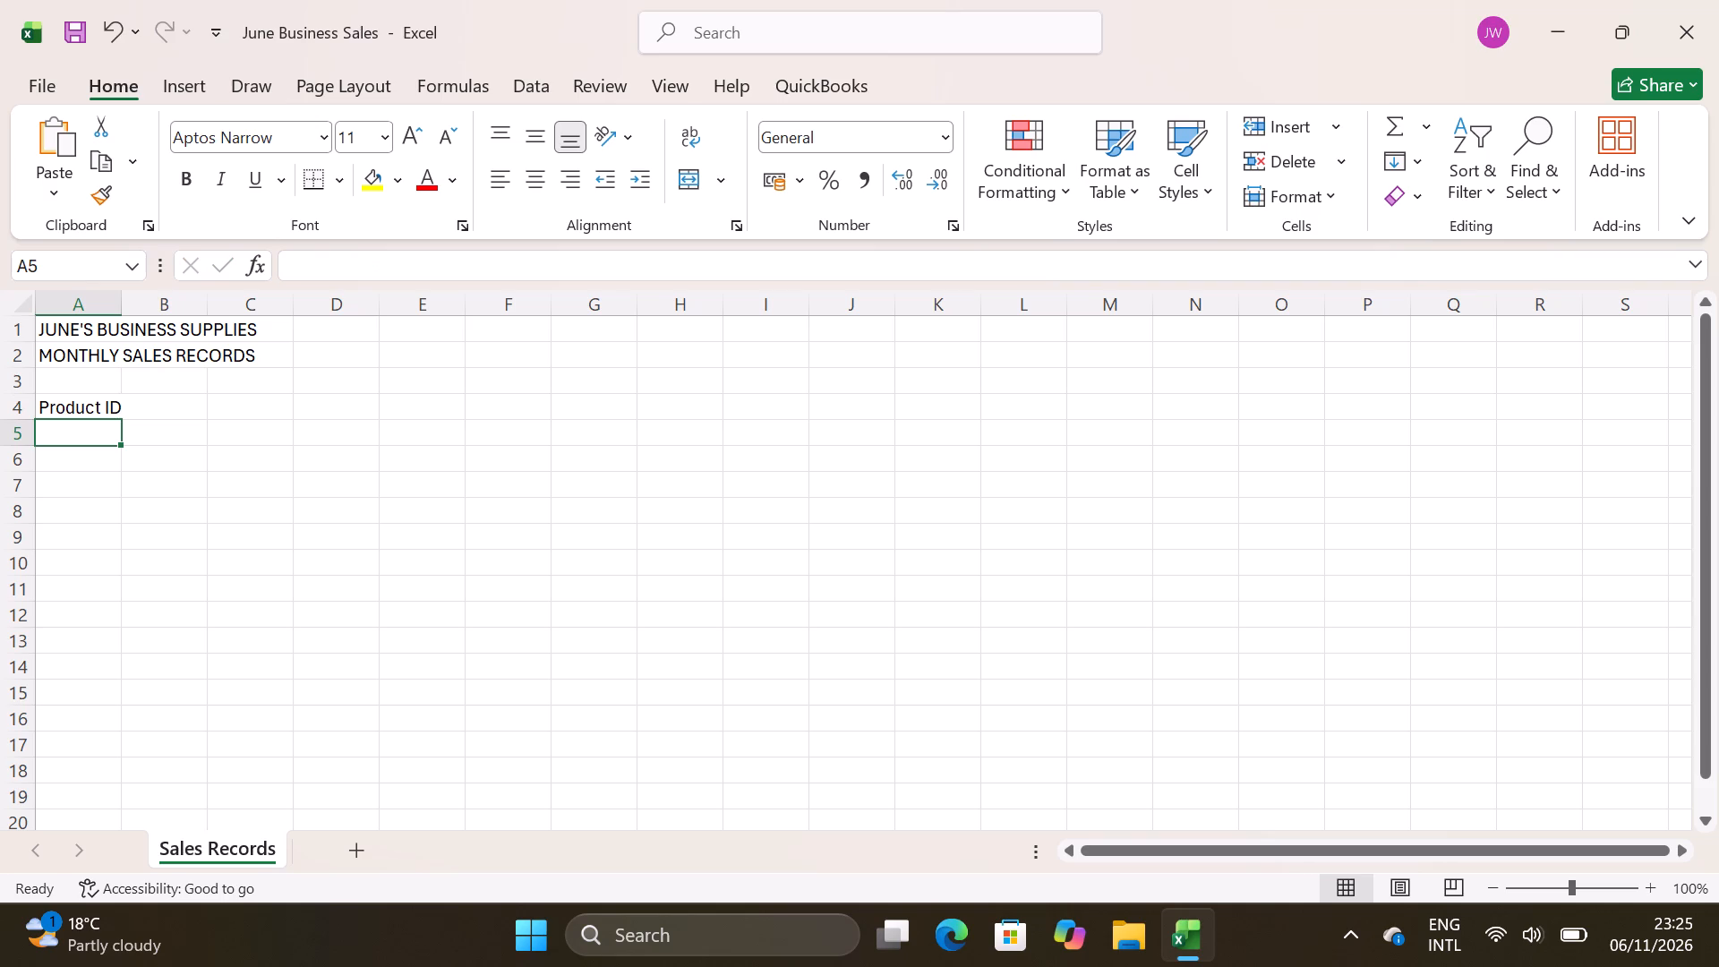
Enter the column header "Product Name" in cell B4.
key("Tab")
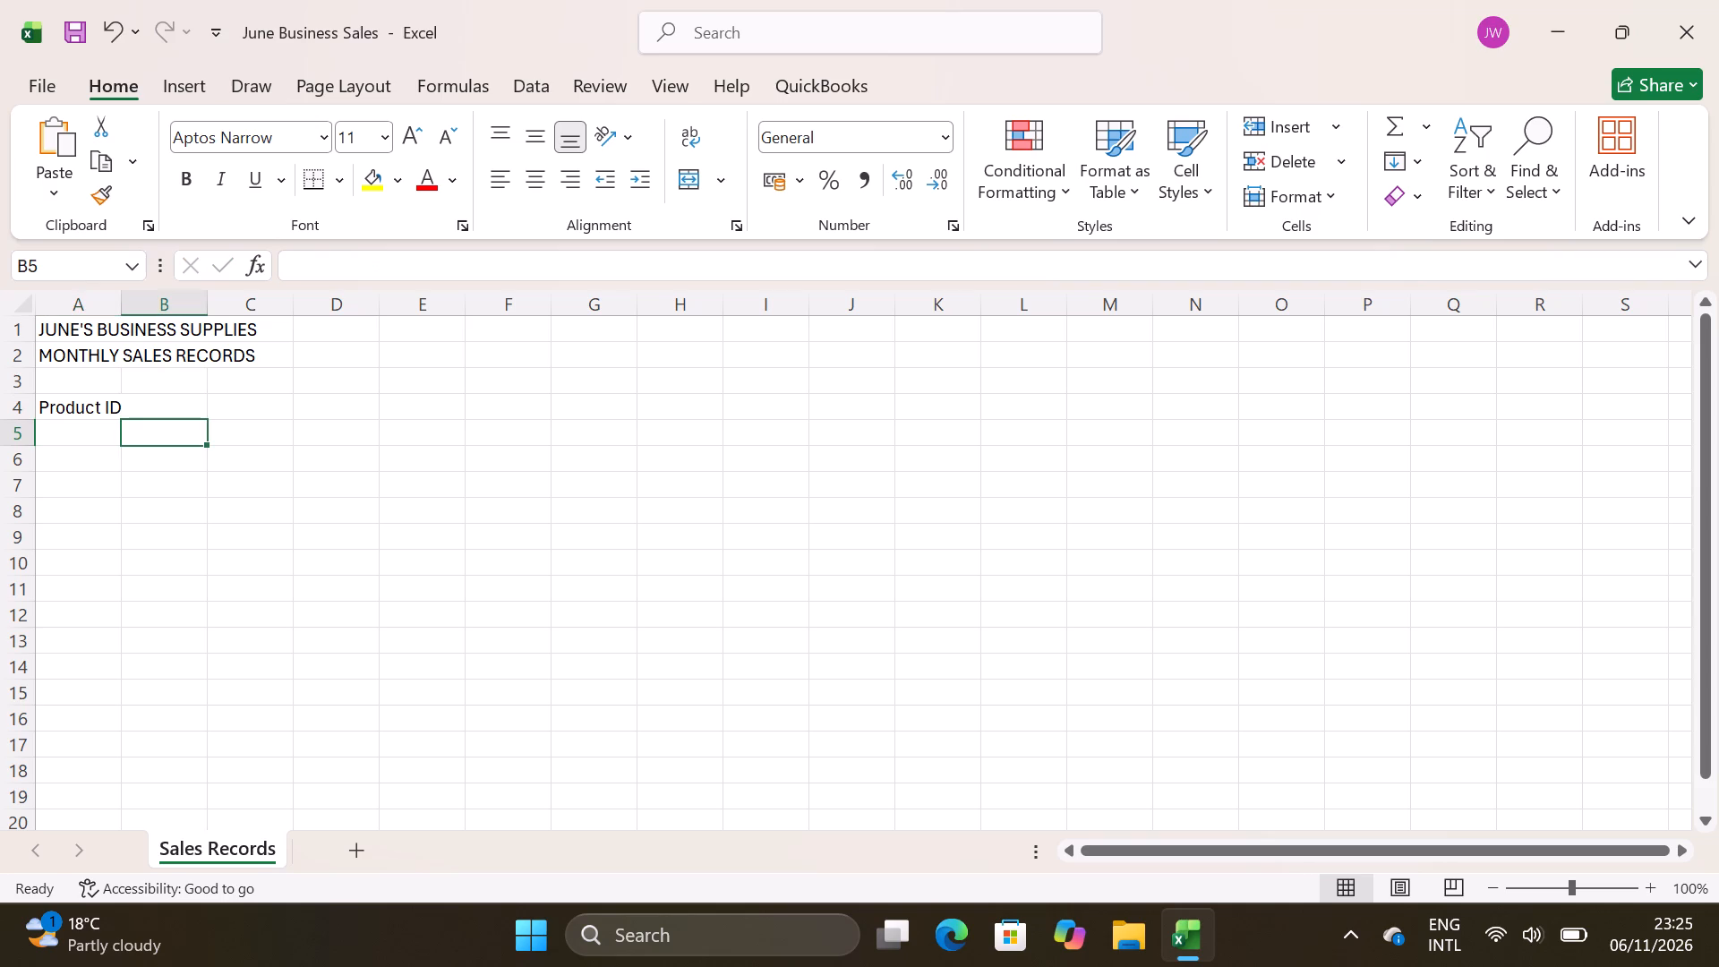
left_click(152, 410)
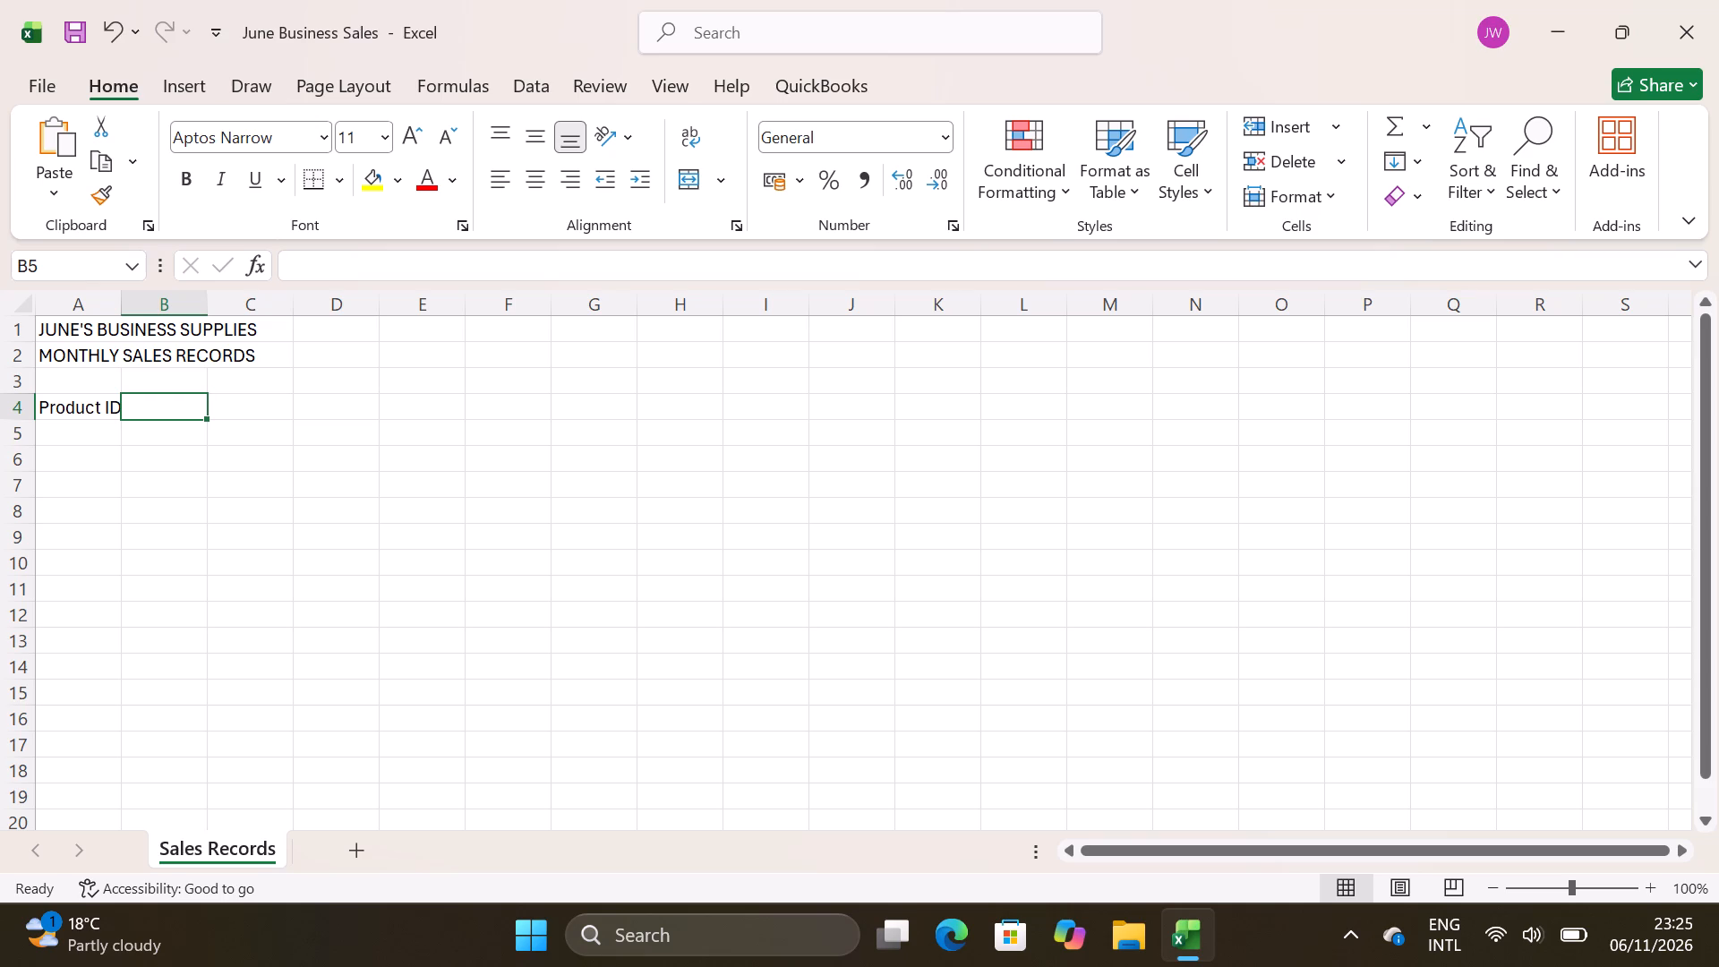
type("ro")
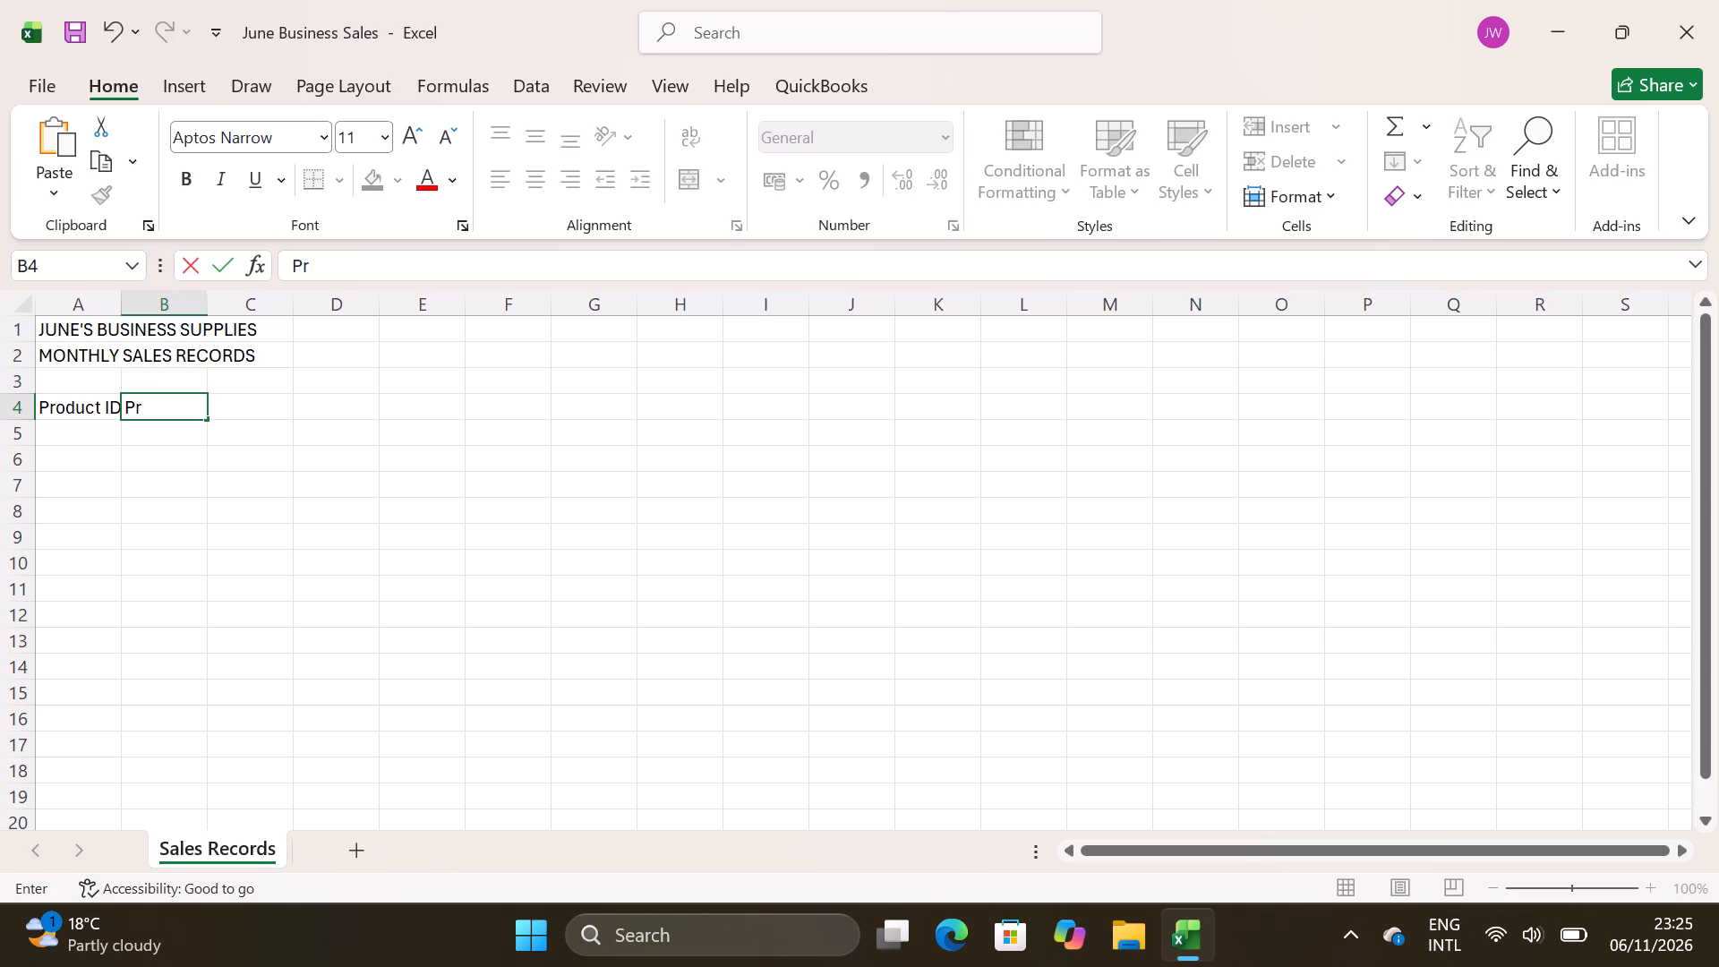
type("duct")
key("space")
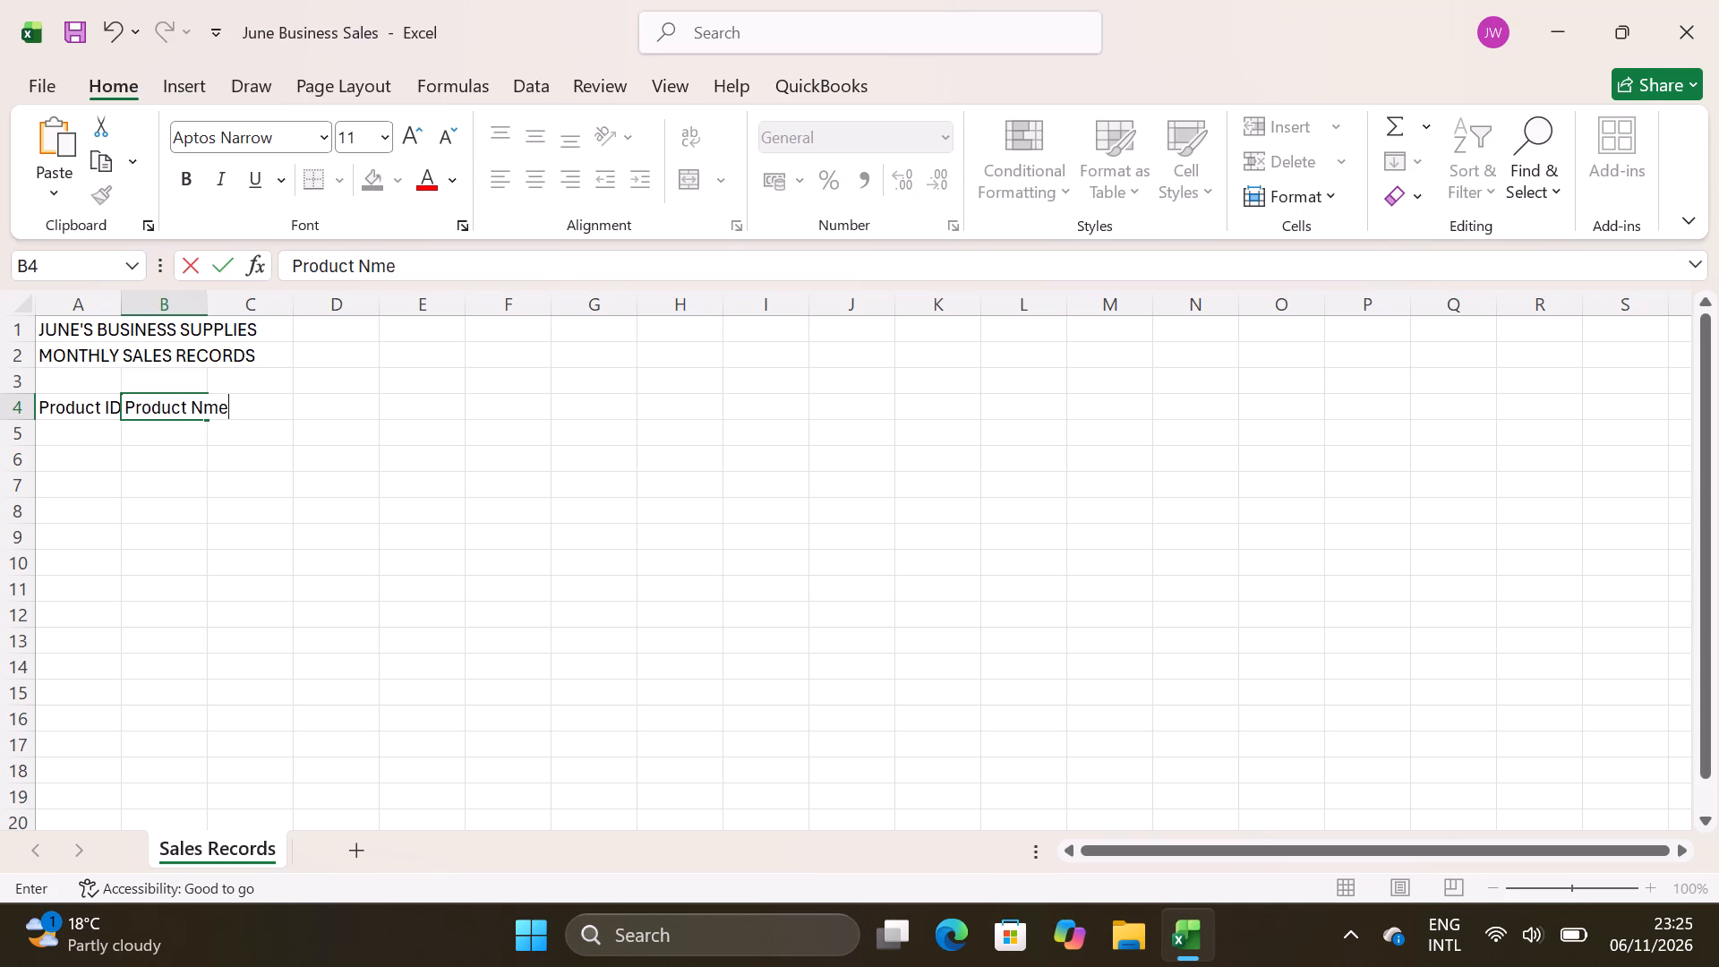
key("BackSpace")
key("BackSpace")
type("ame")
key("Tab")
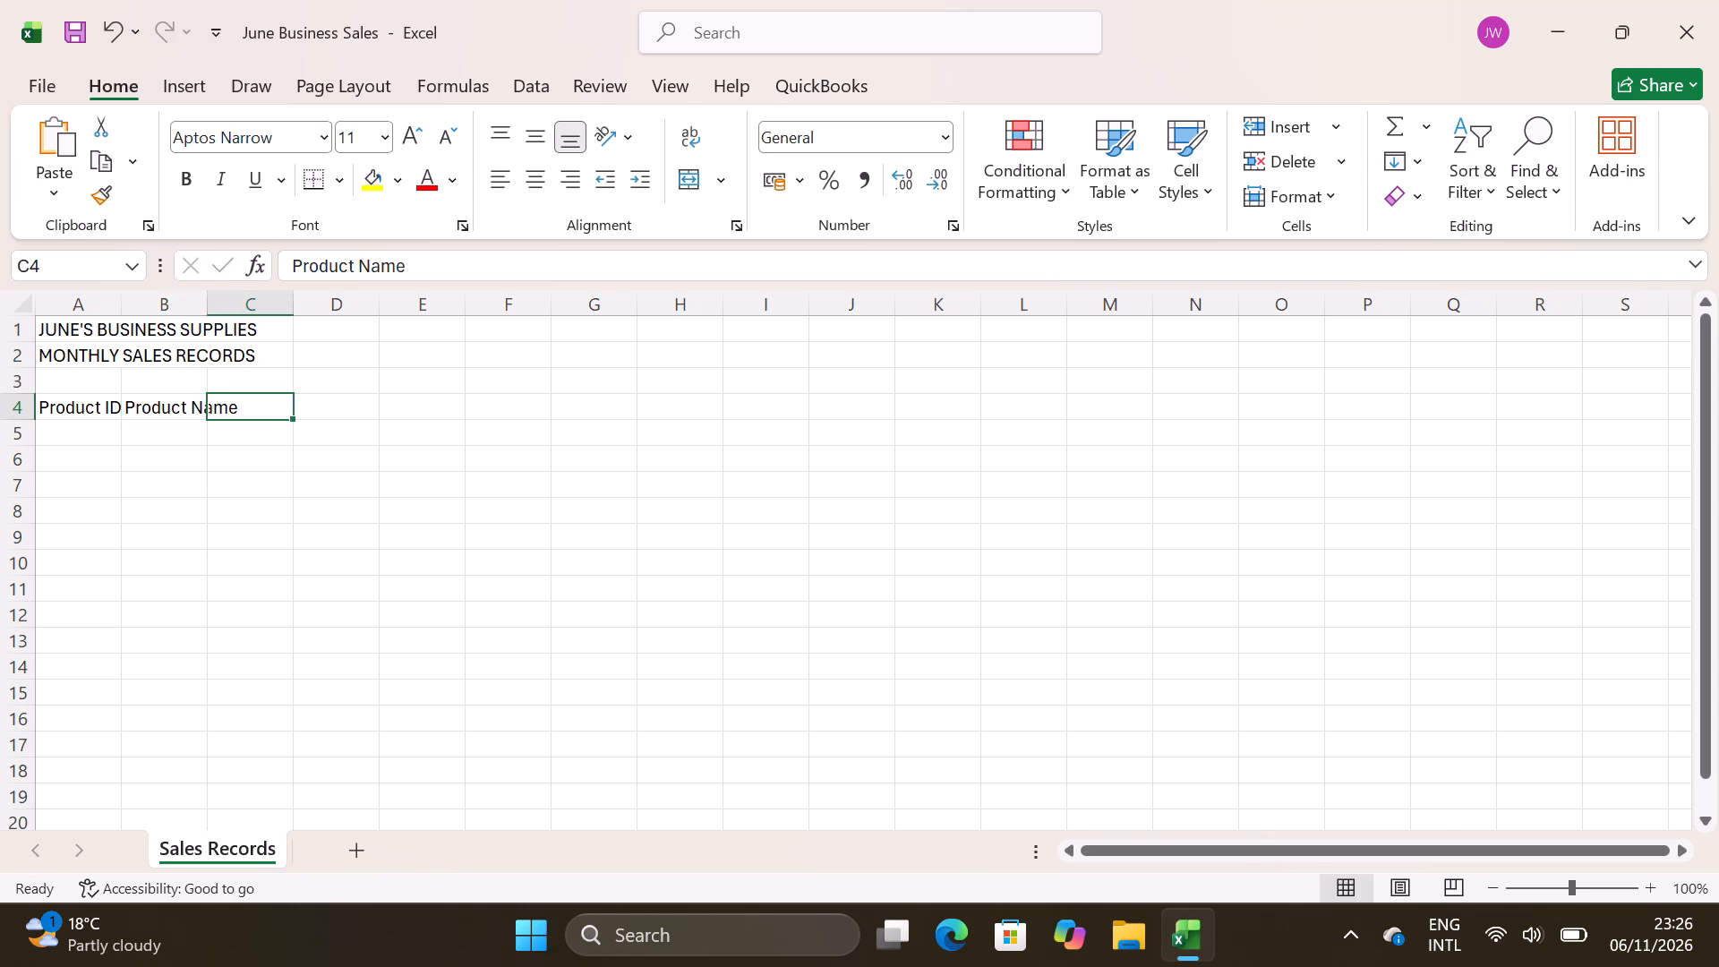
Enter the column headers "Category" in cell C4 and "Quantity" in cell D4.
key("a")
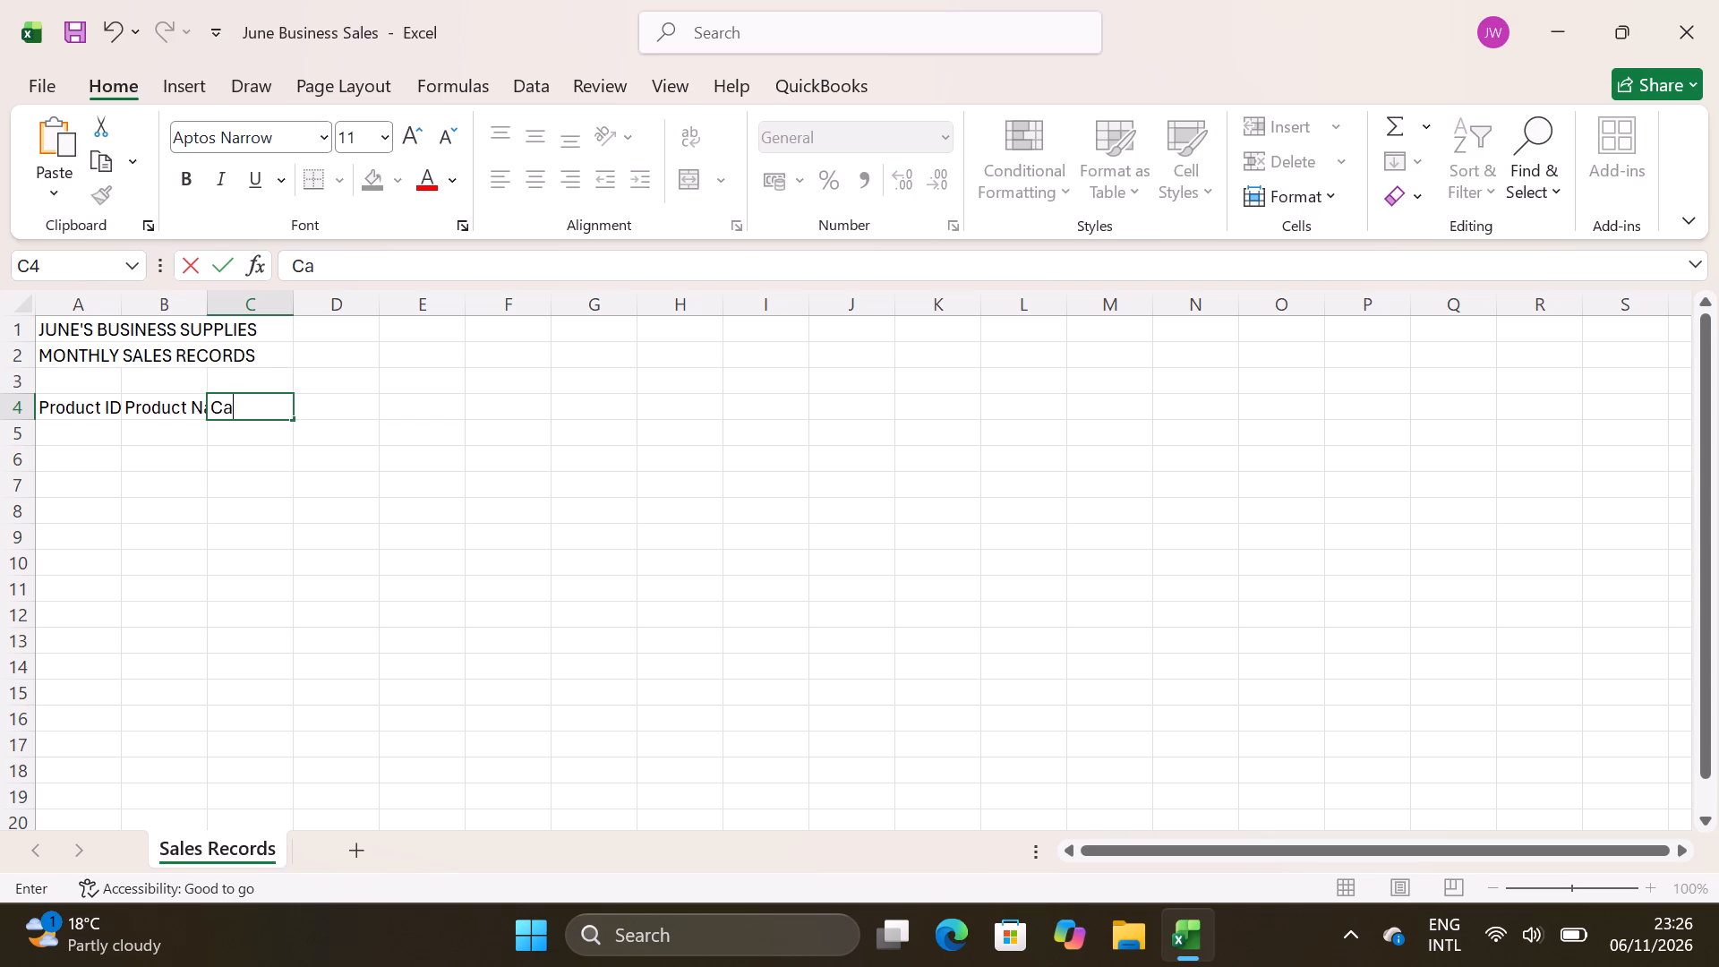
type("tegory")
key("Tab")
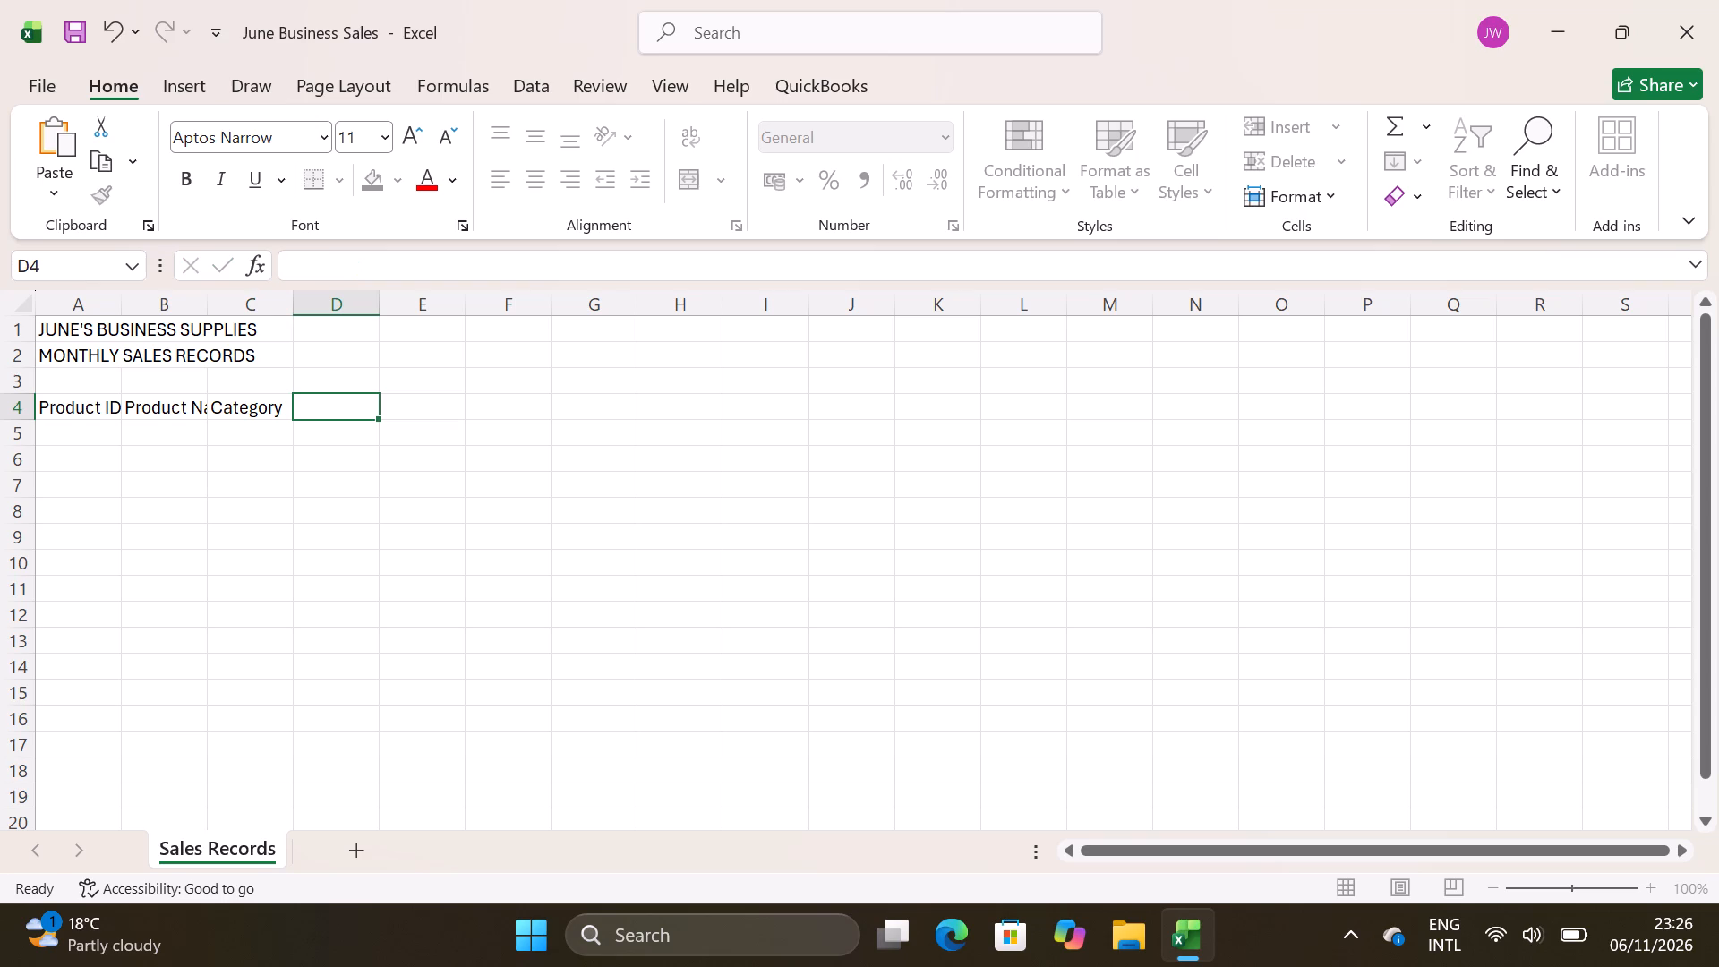
key("q")
type("uantity")
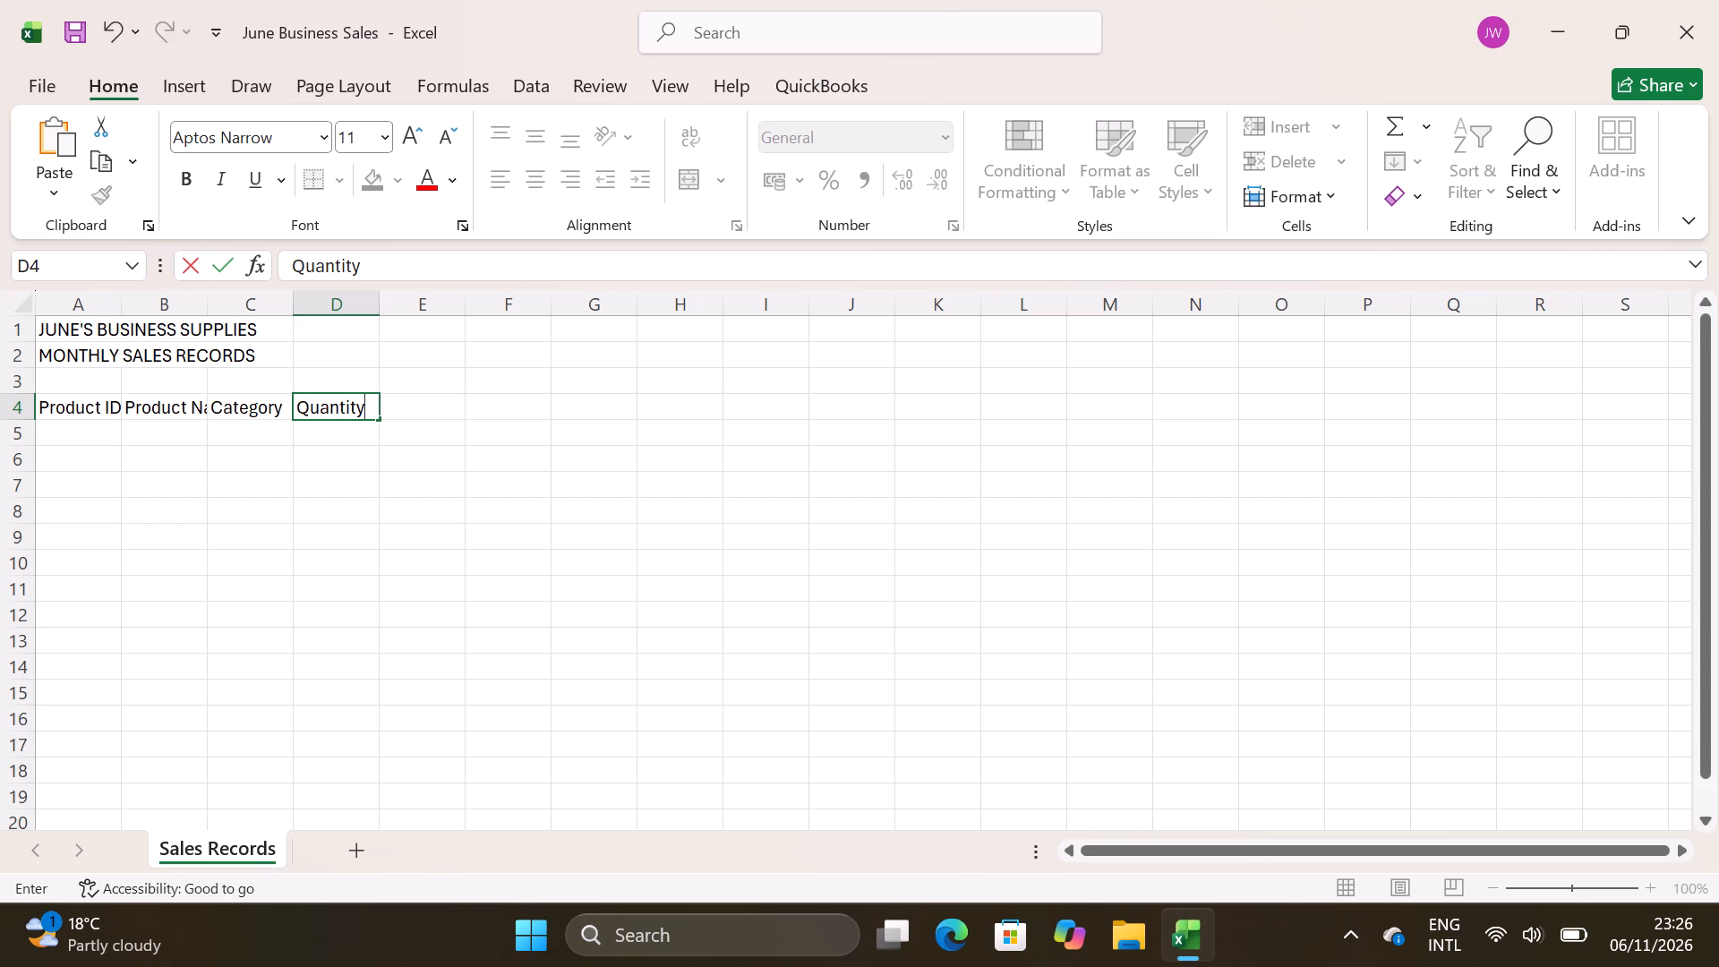
key("Tab")
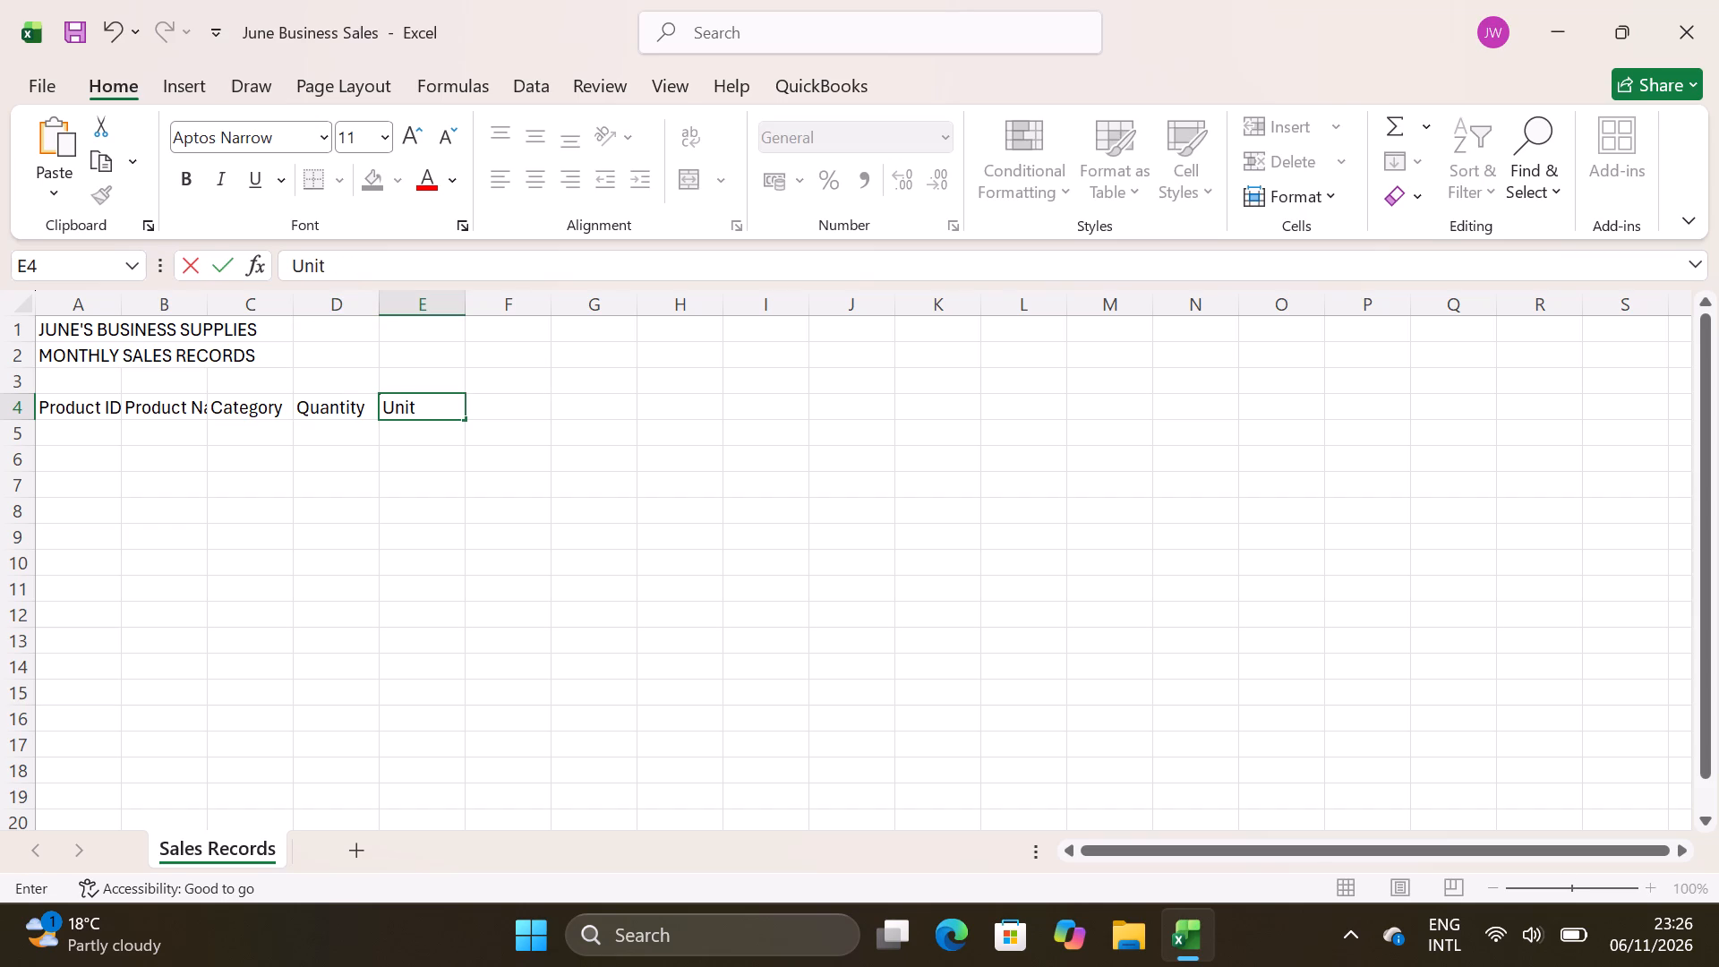
Enter the column headers "Unit Price" in cell E4 and "Total Sales" in cell F4.
key("p")
type("rice")
key("Tab")
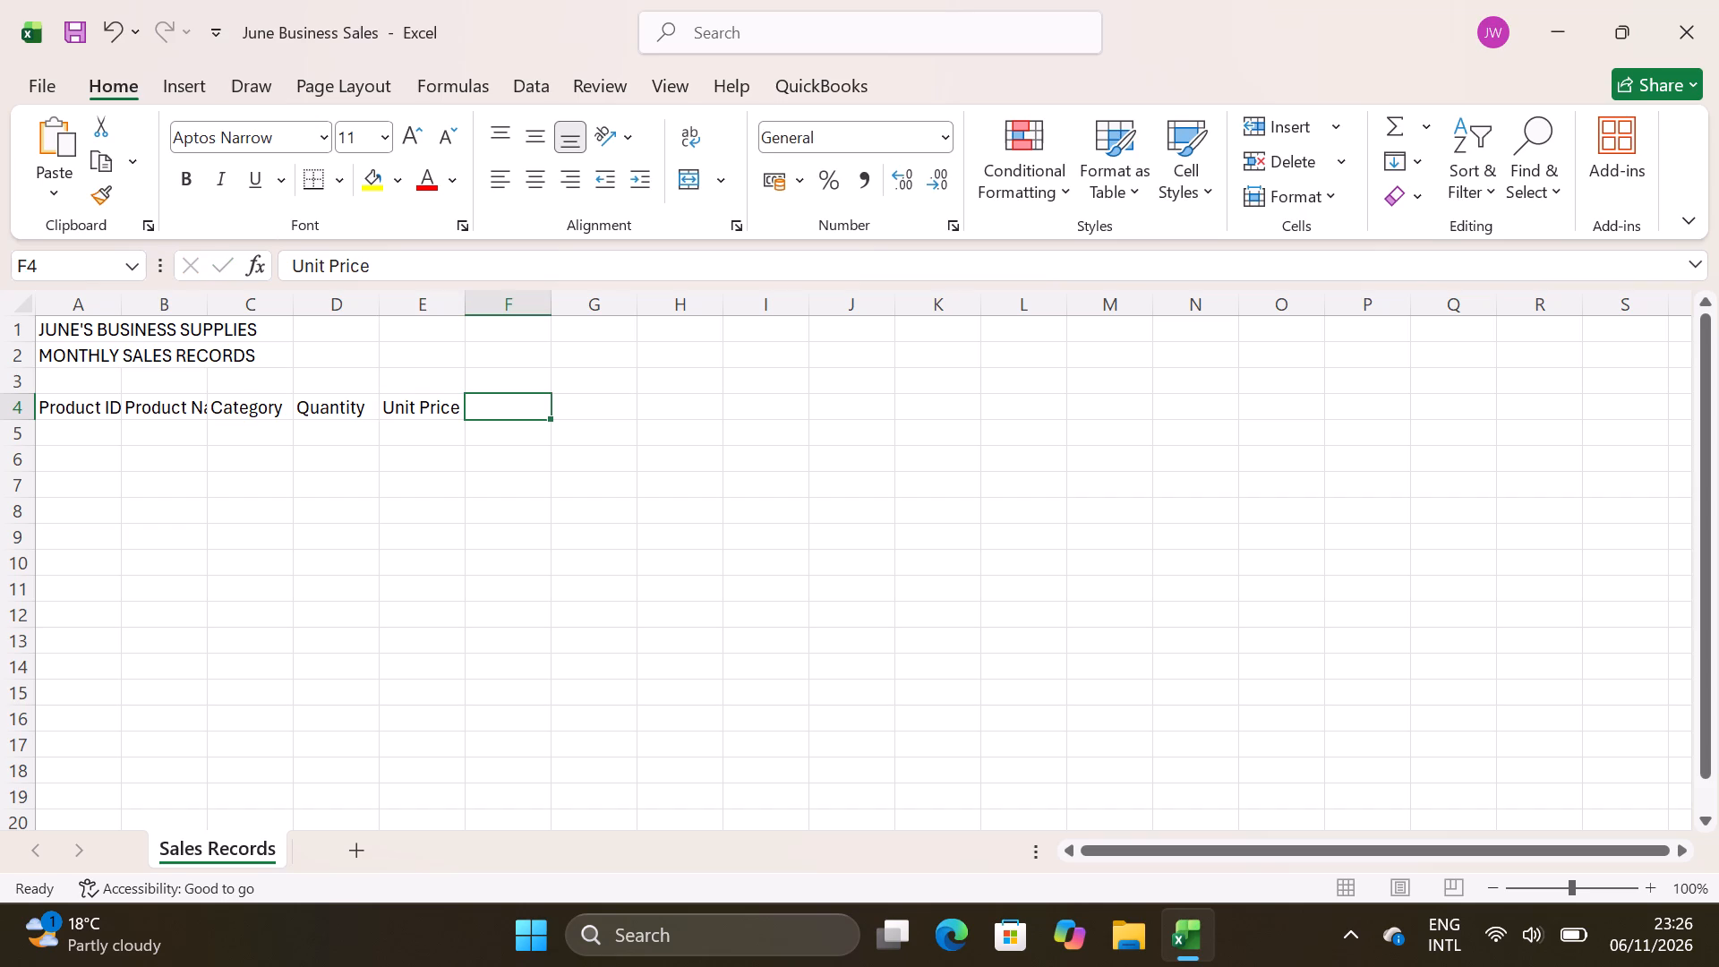
key("t")
type("otal")
key("space")
key("s")
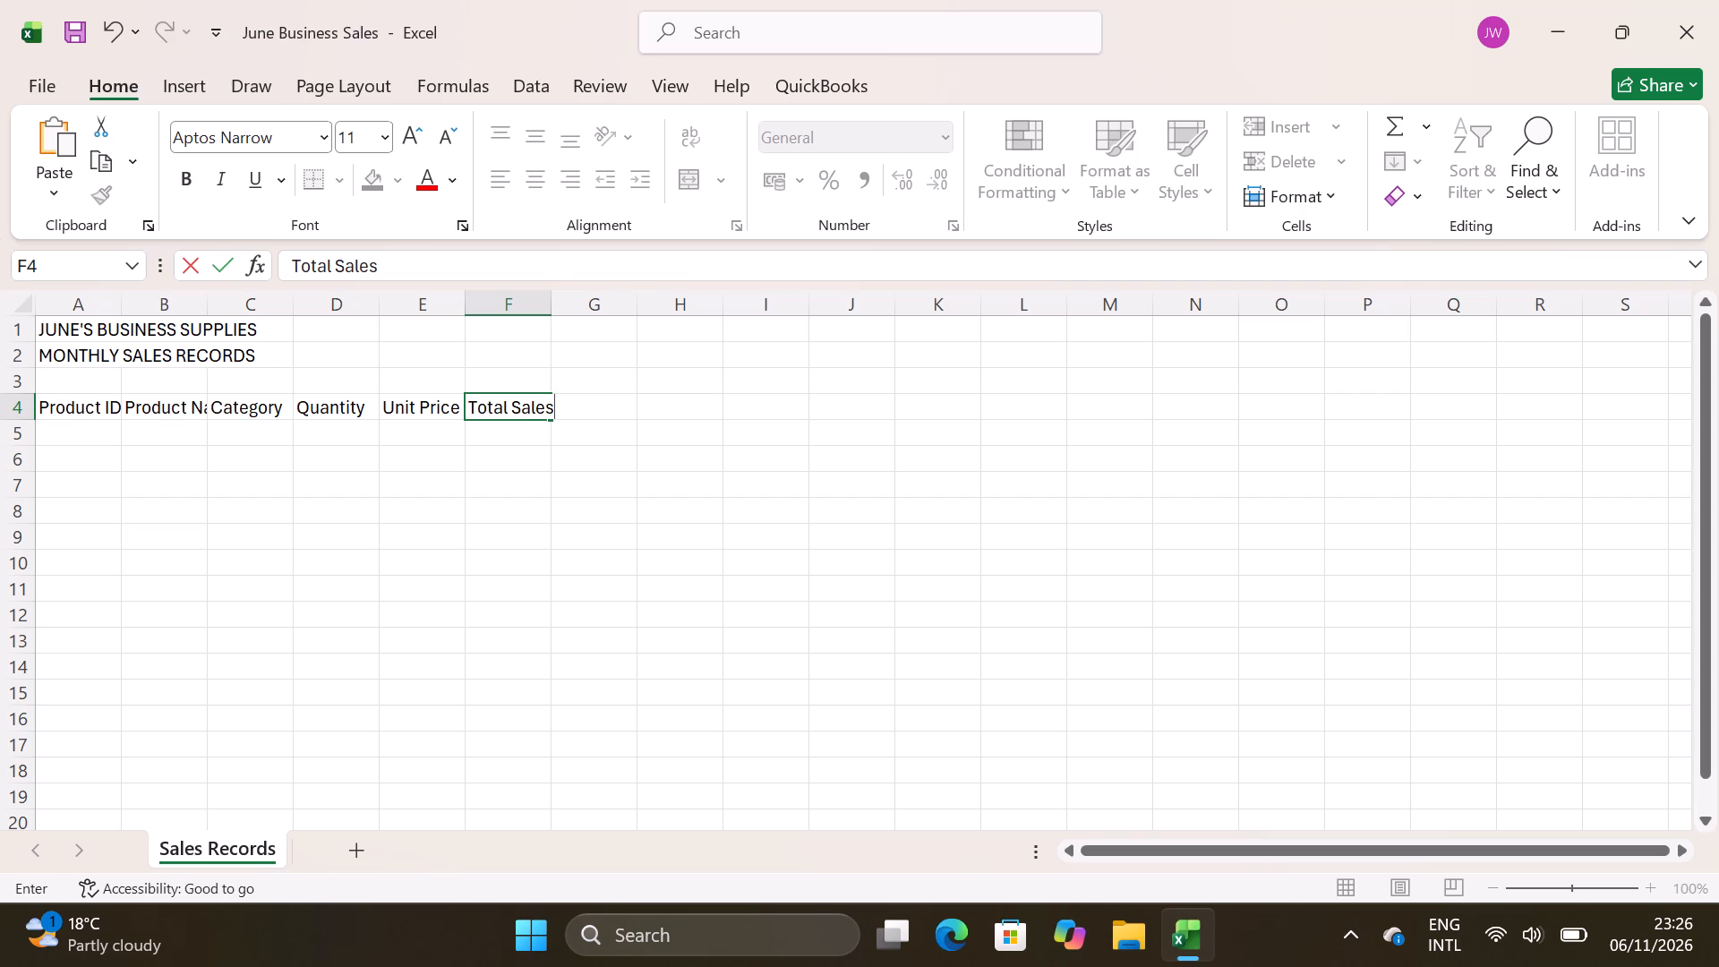
key("Return")
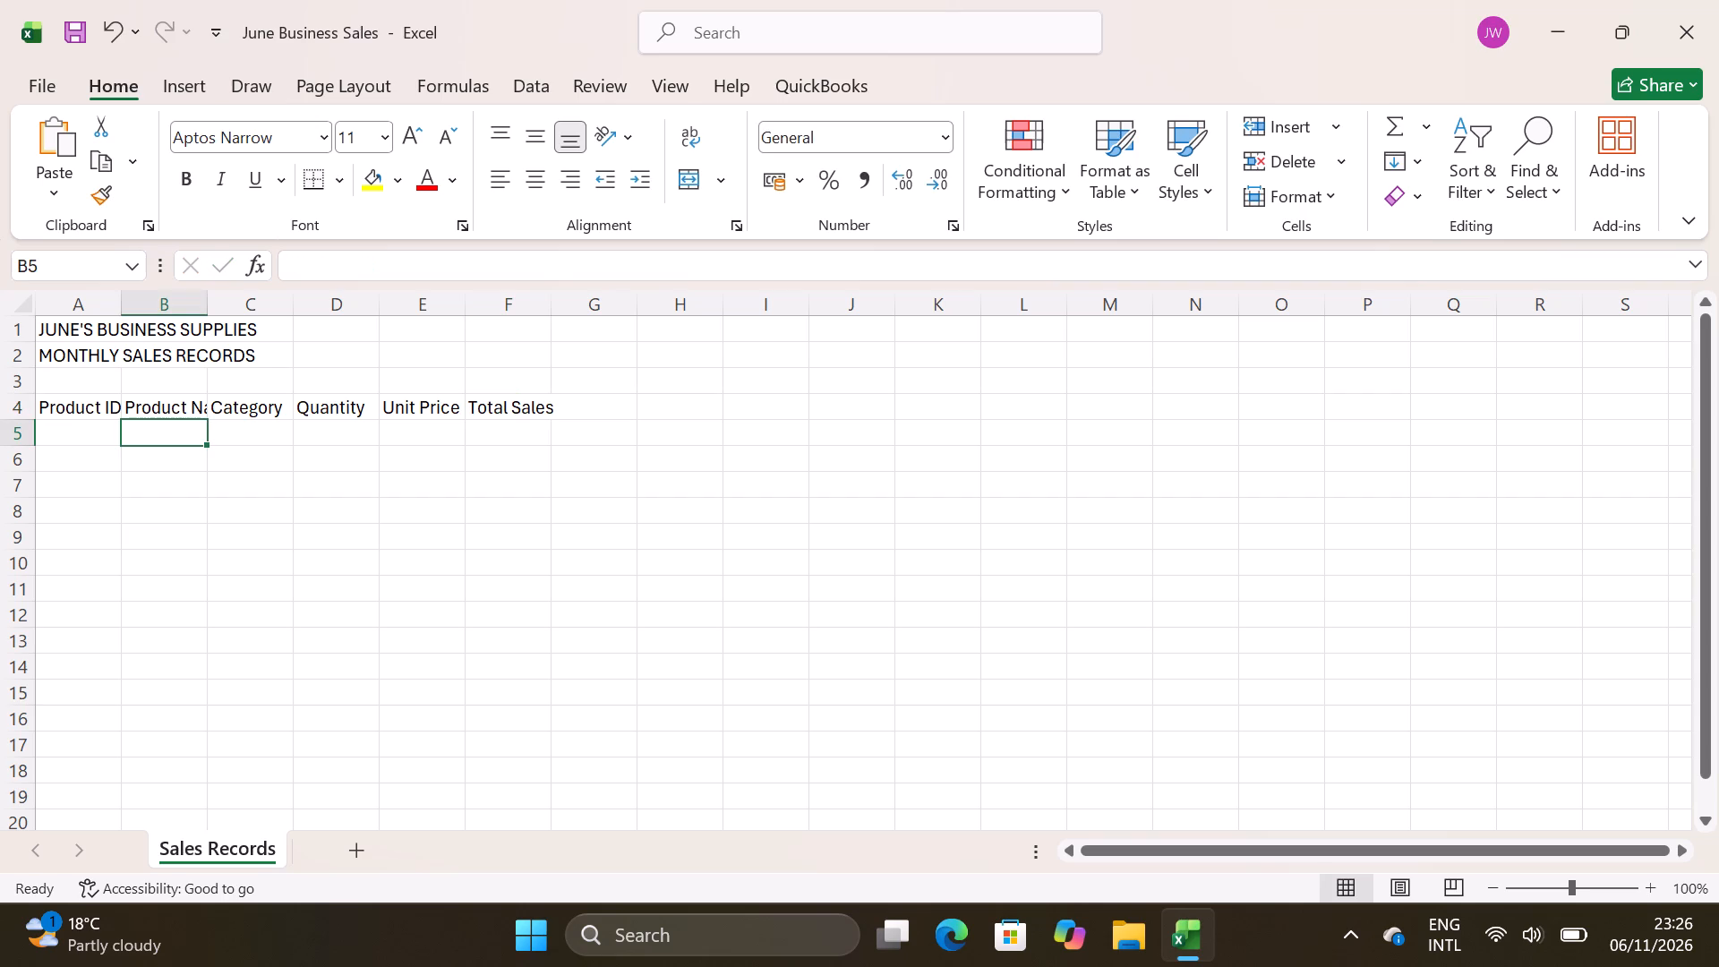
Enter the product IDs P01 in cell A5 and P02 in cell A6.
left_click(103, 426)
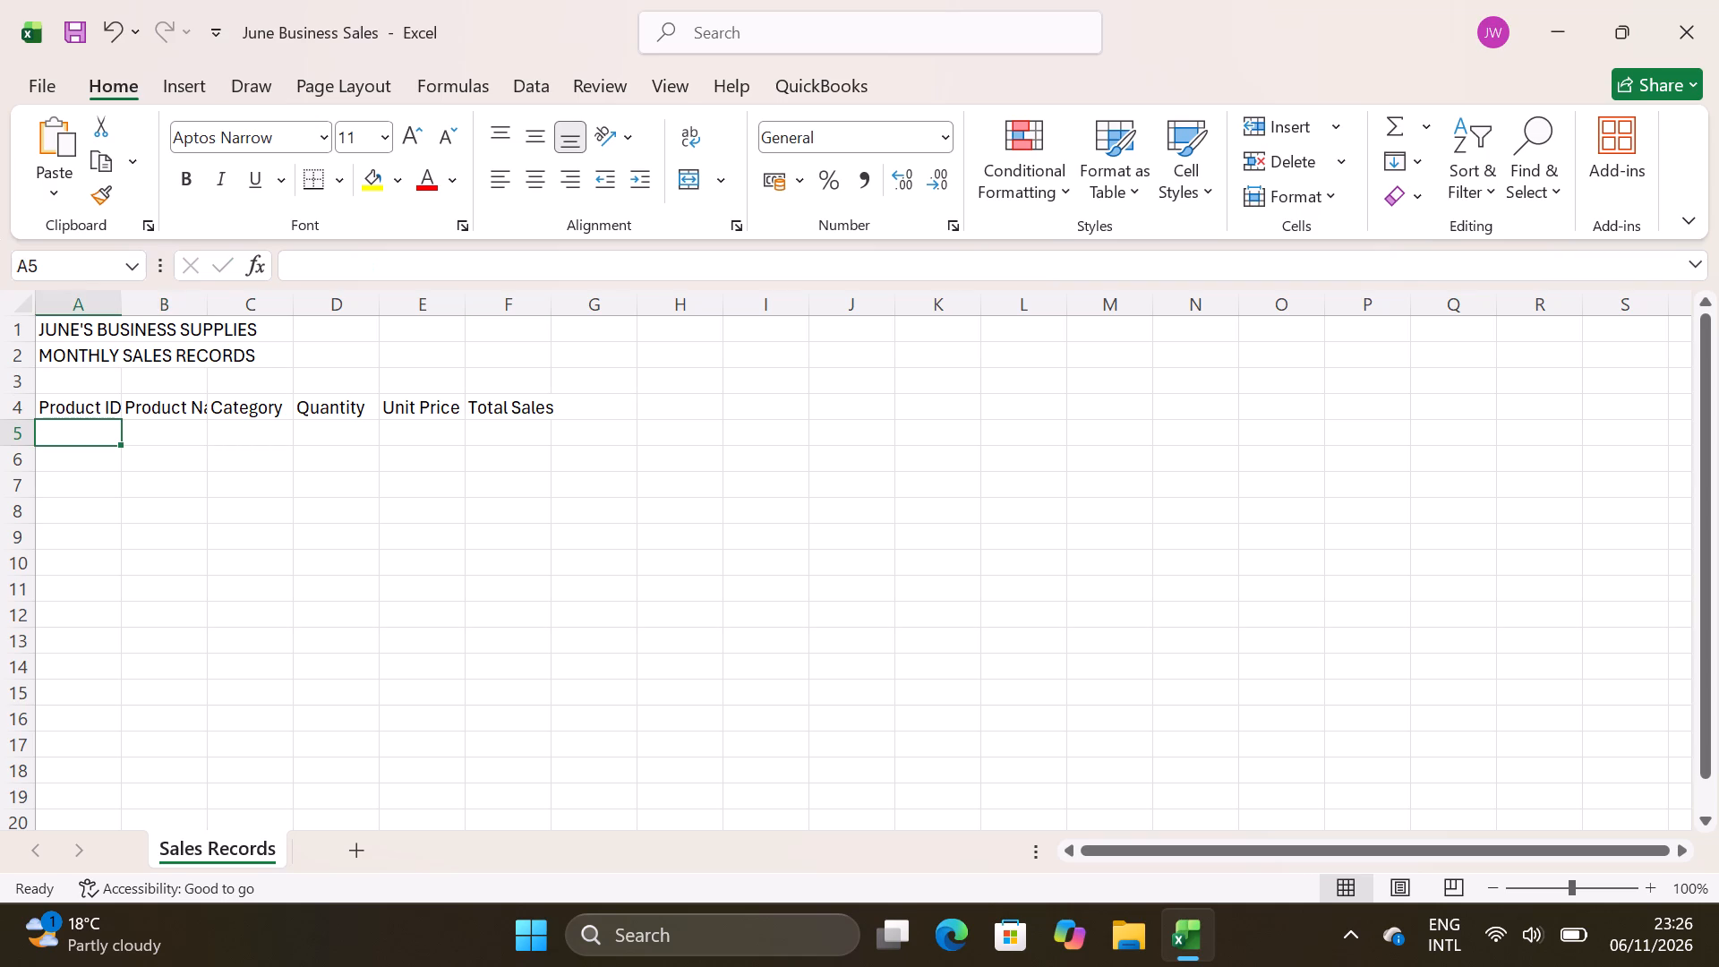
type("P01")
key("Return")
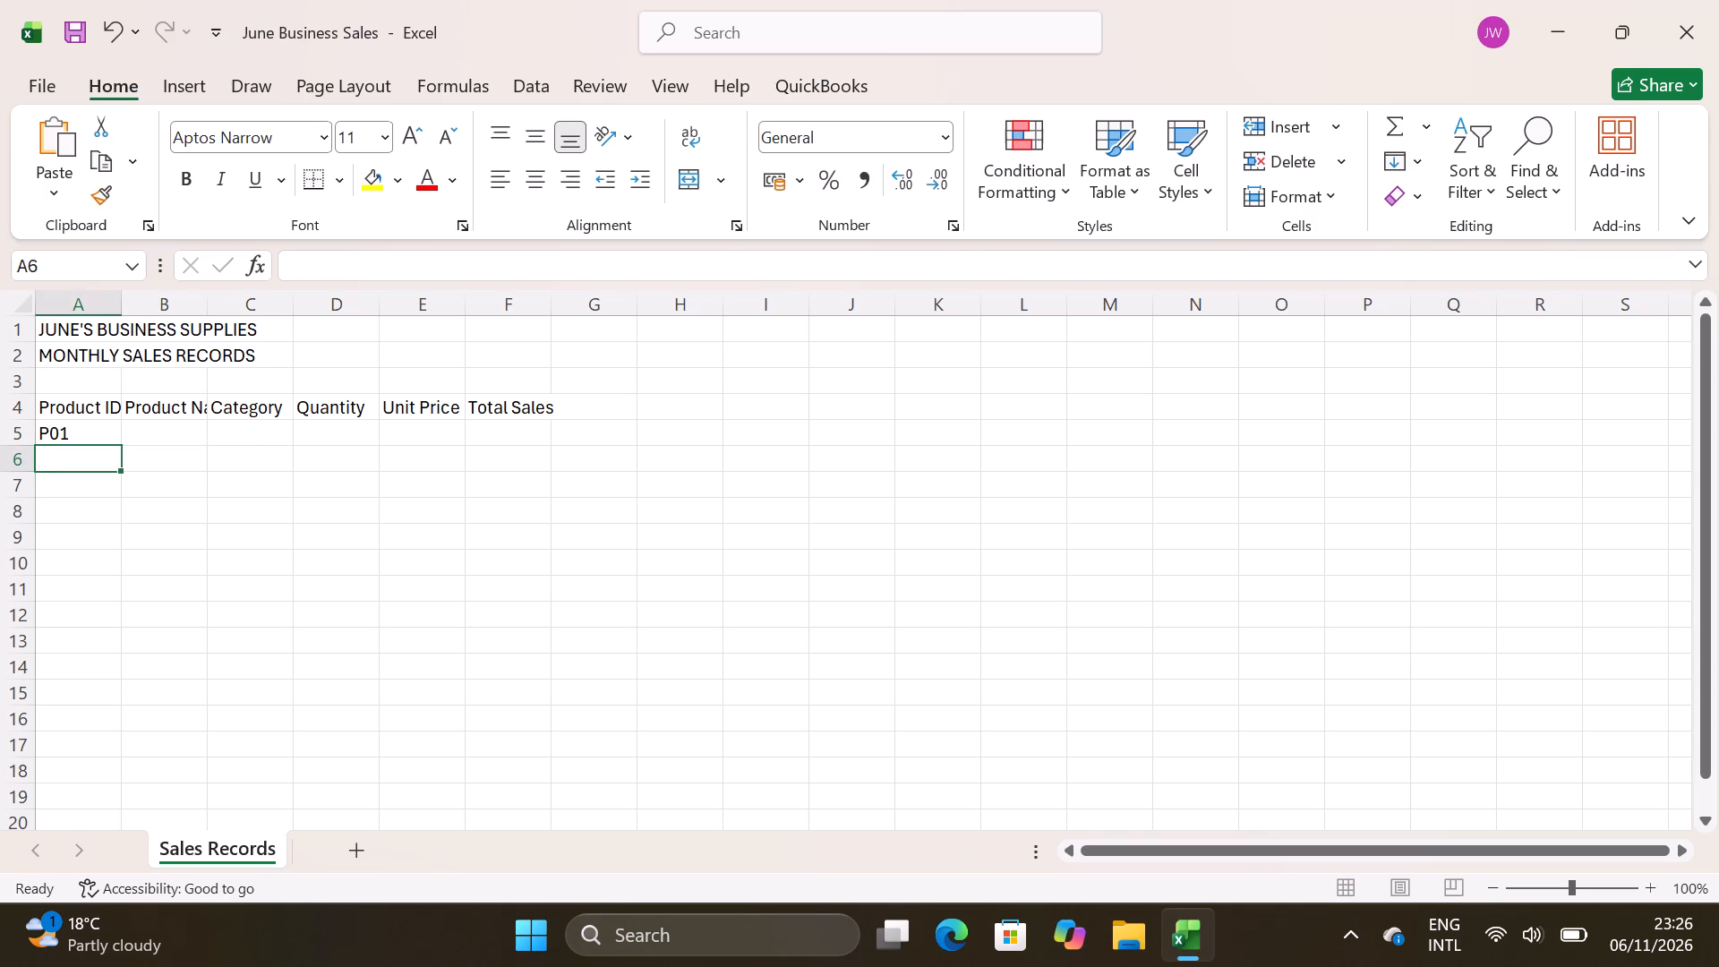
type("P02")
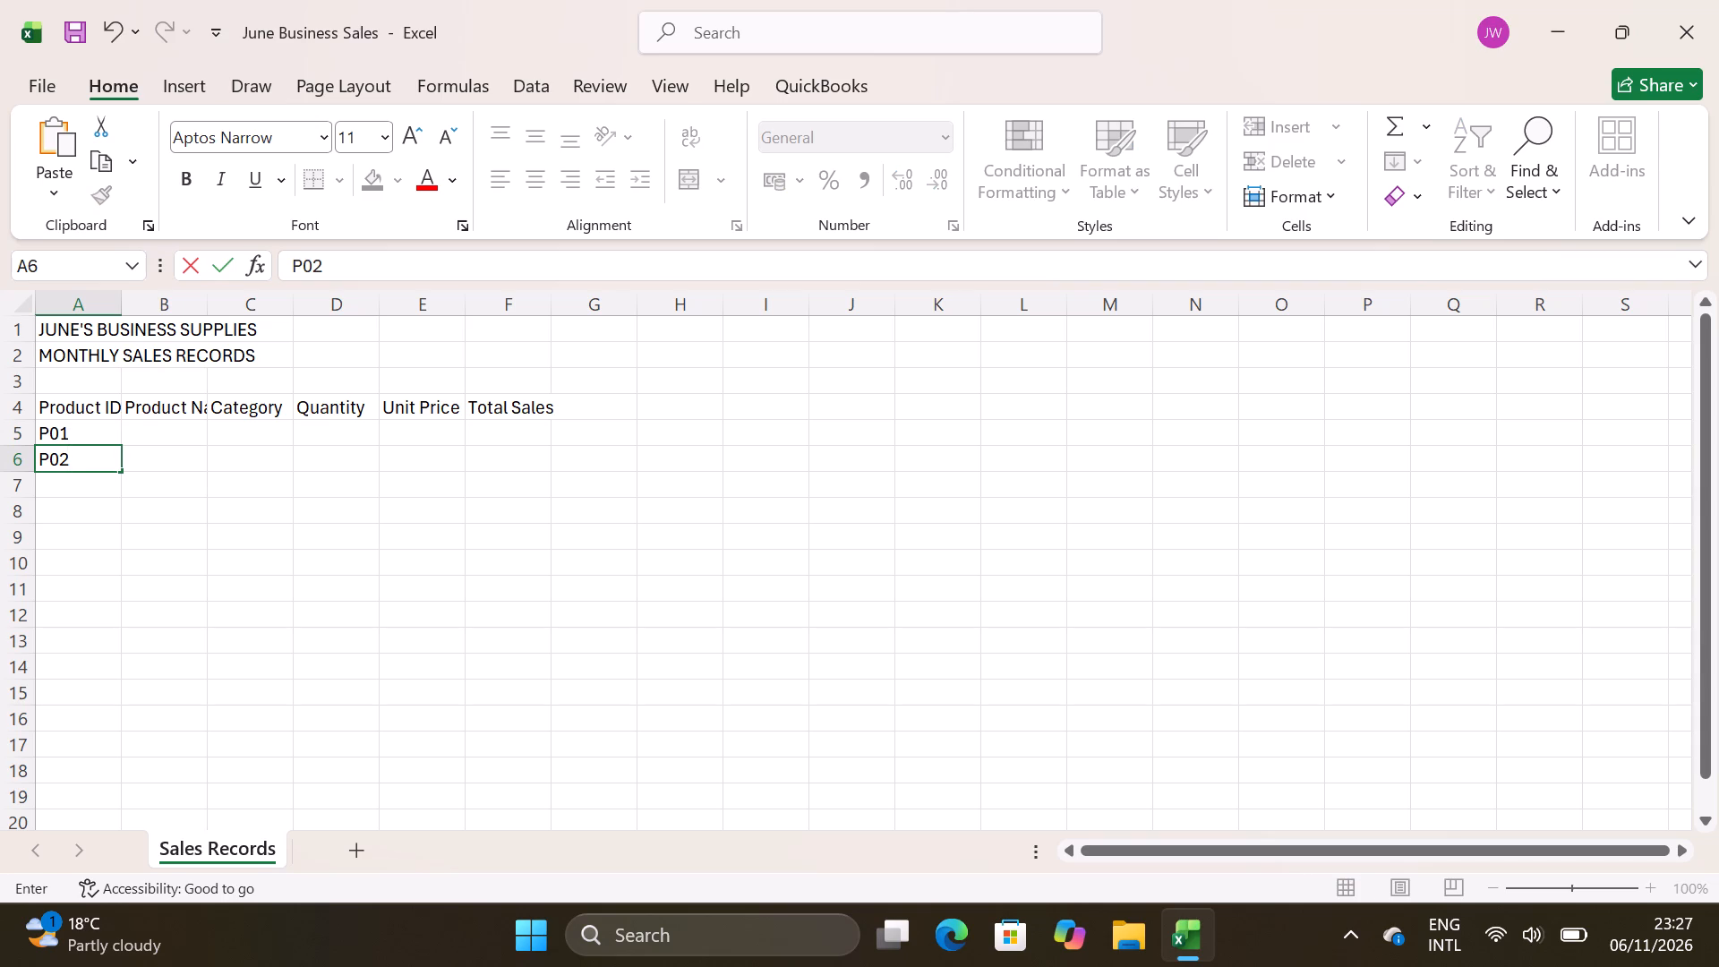
Set the product IDs to three-digit codes, P001 in cell A5 and P002 in cell A6.
key("backslash")
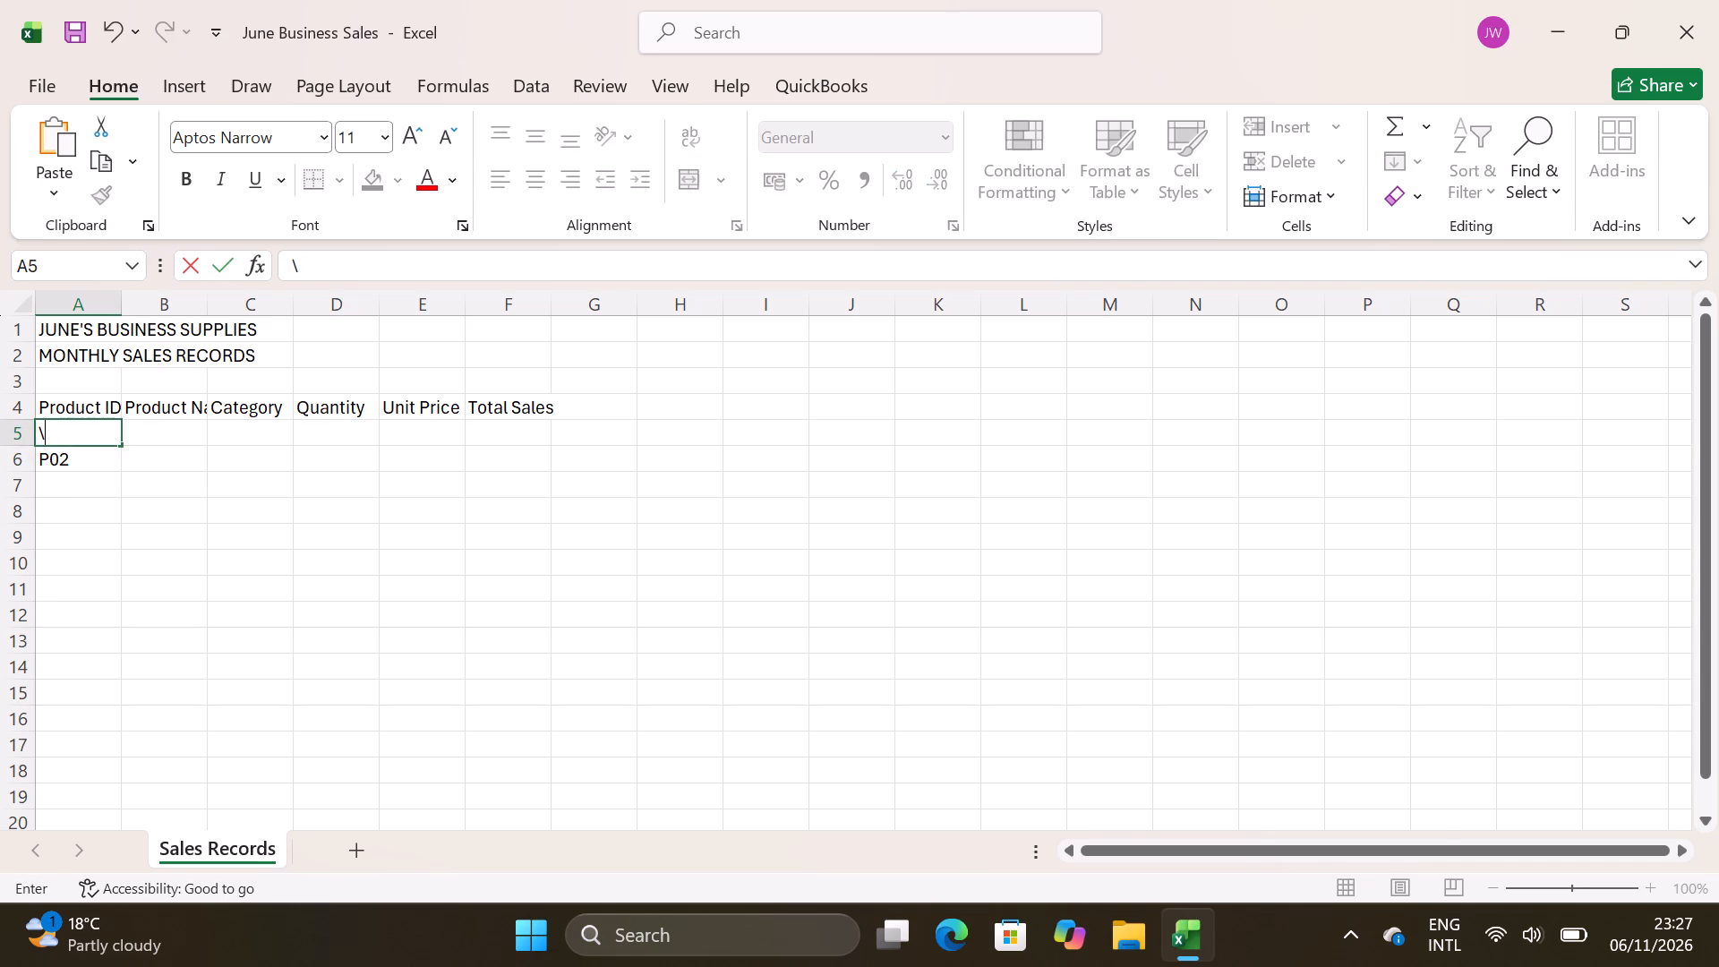
key("BackSpace")
type("P001")
key("Return")
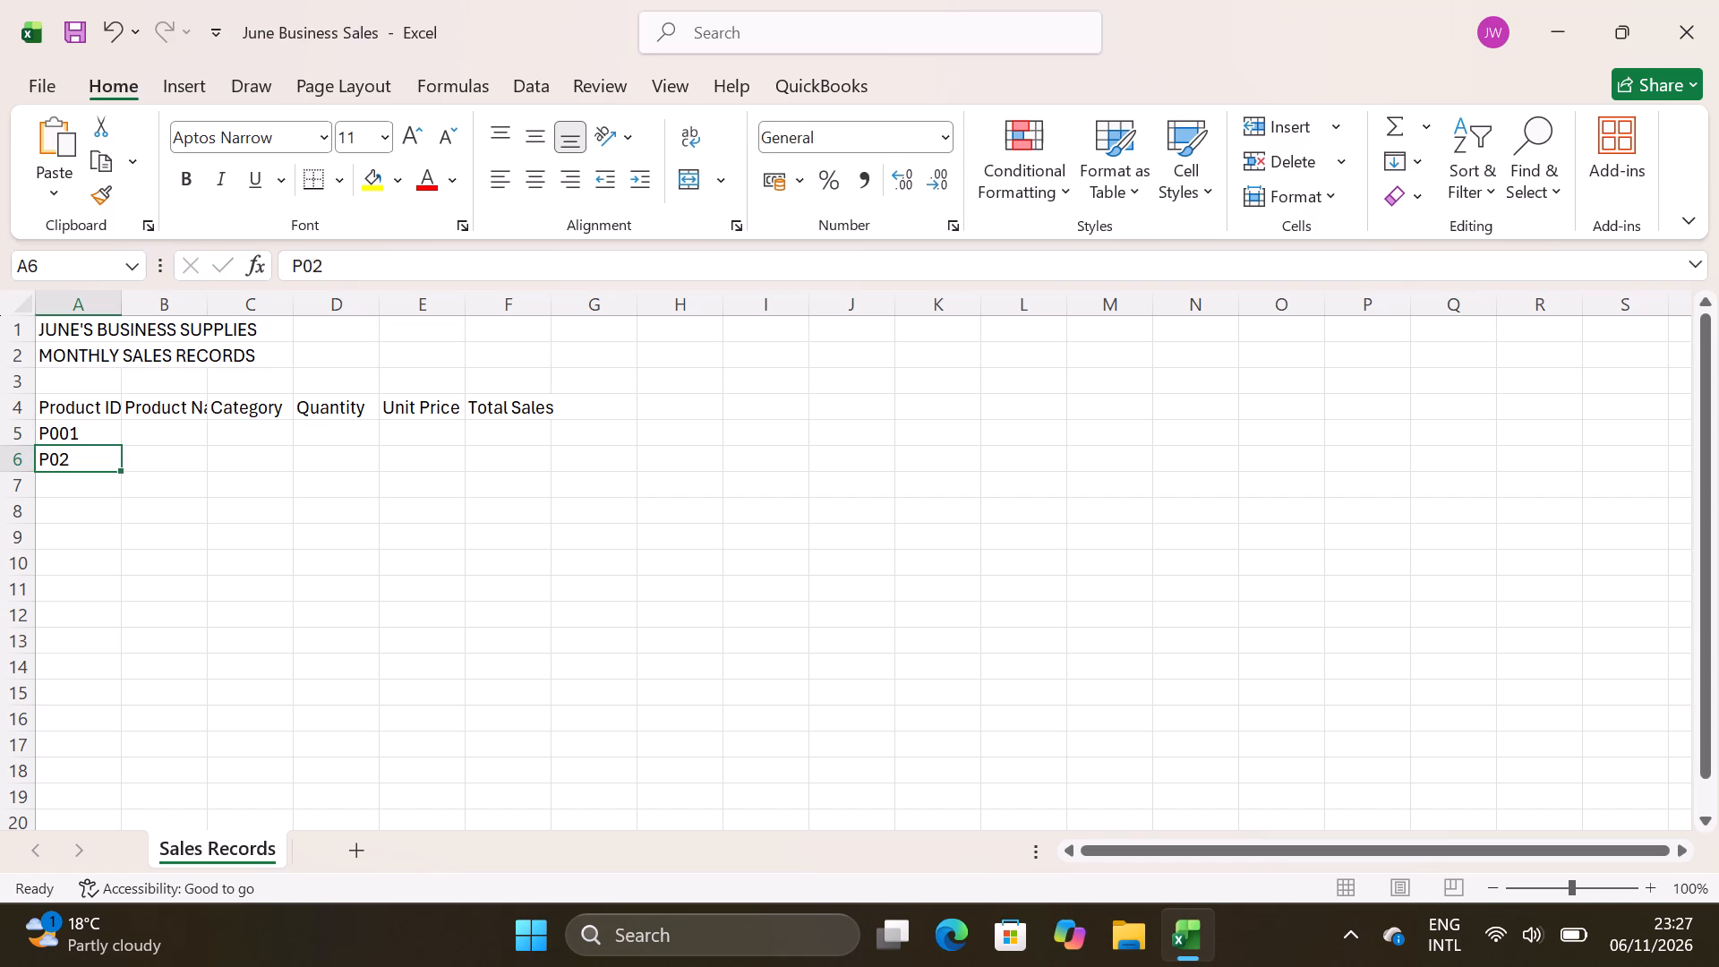
type("P00")
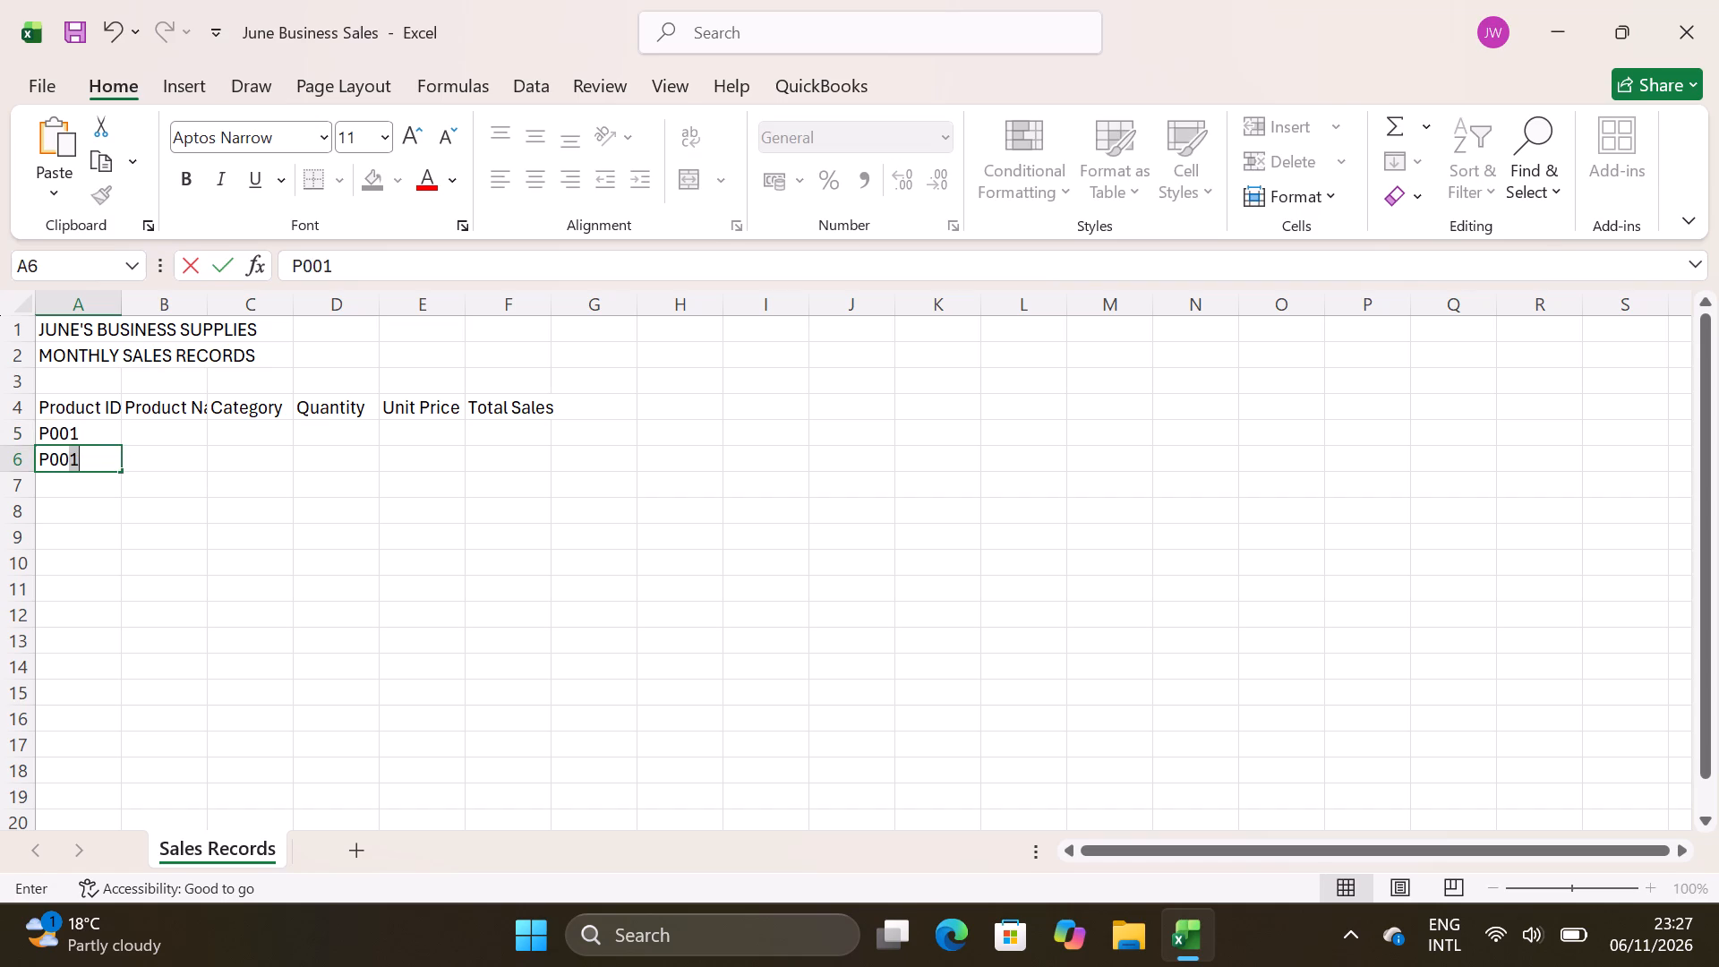
key("2")
key("Return")
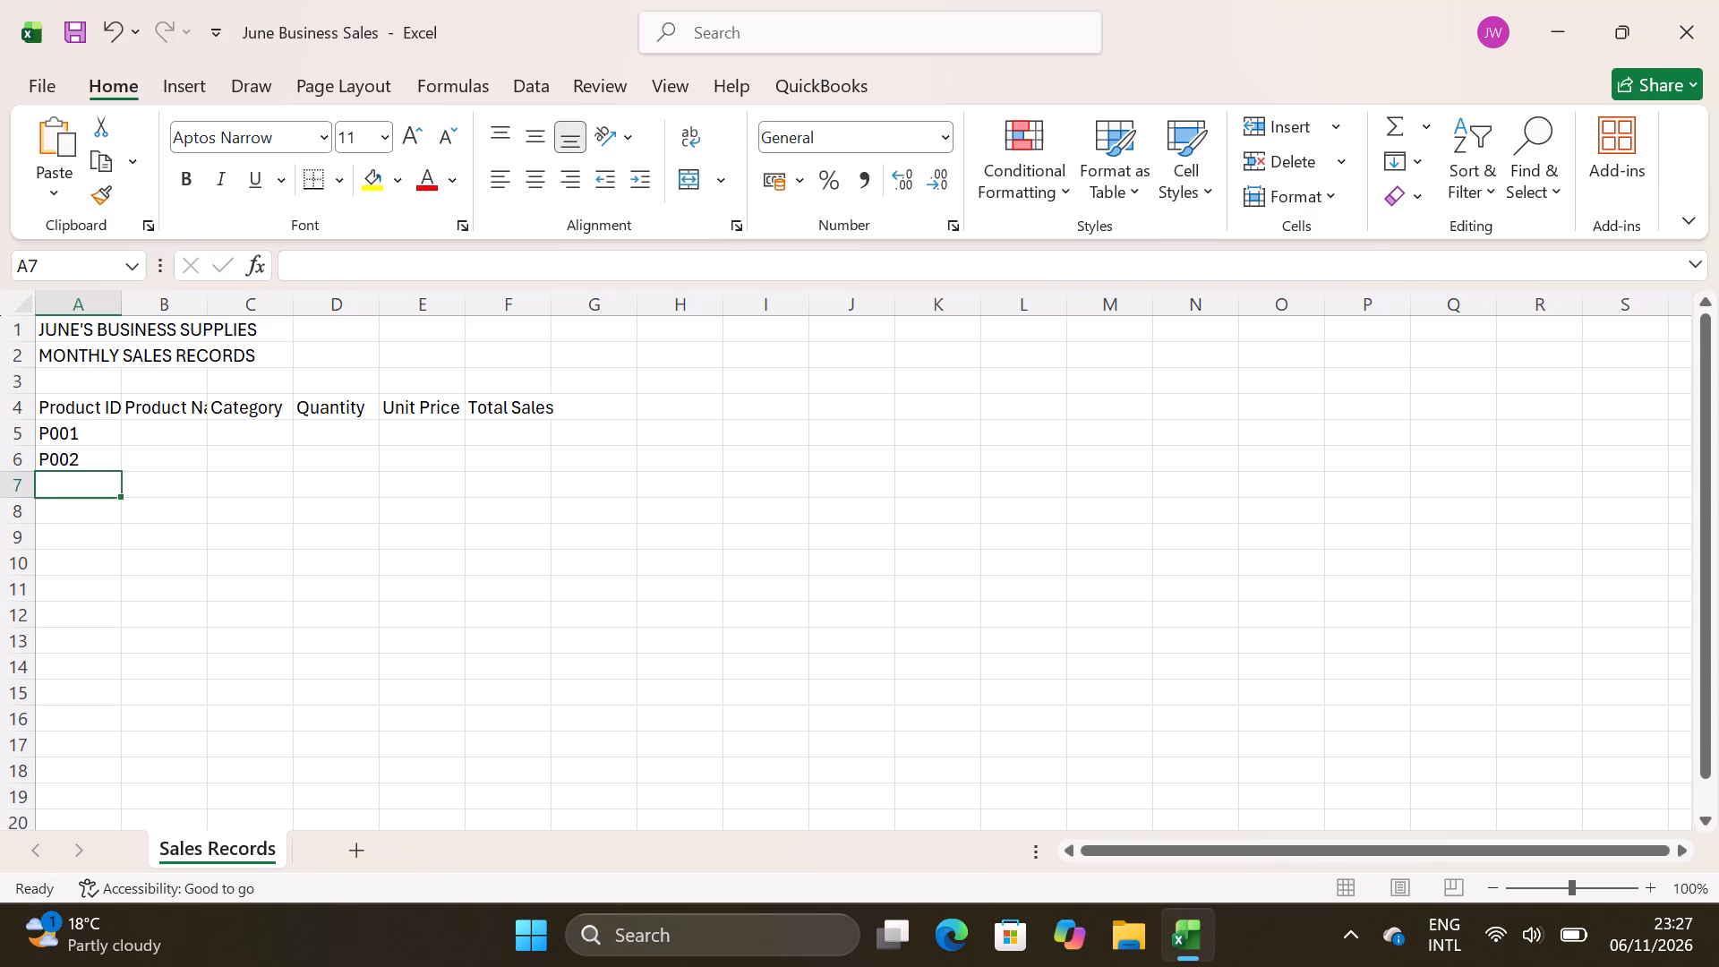
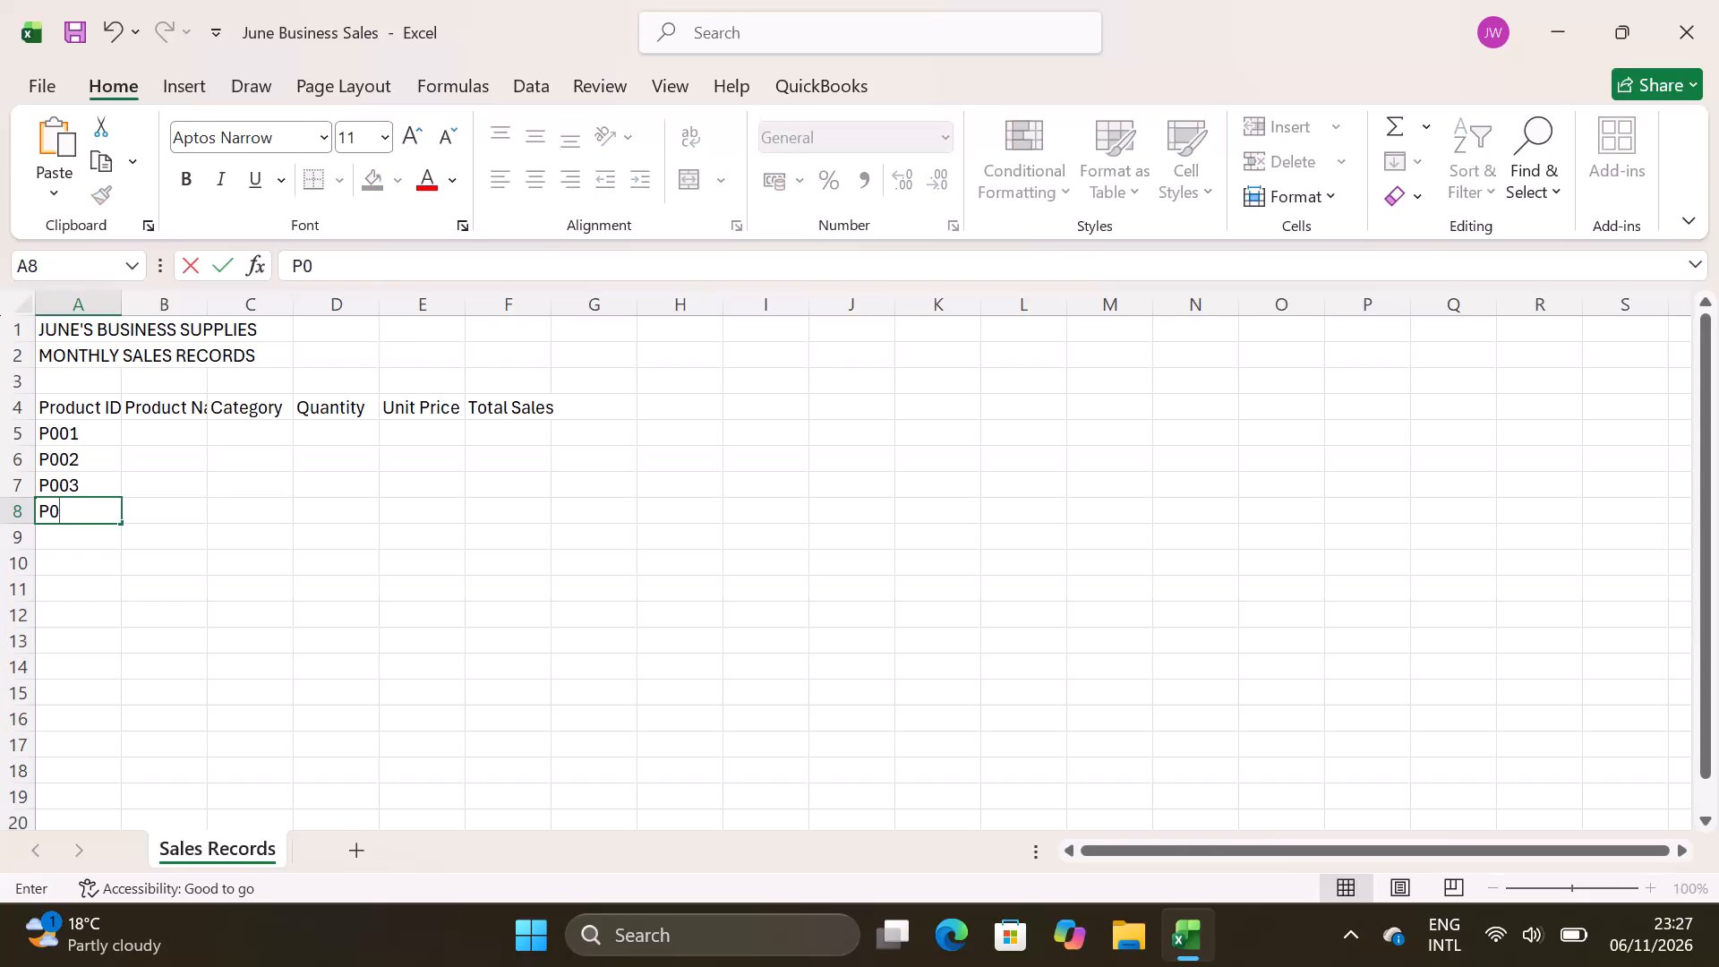
Continue the product IDs down column A, entering P004 through P009 in cells A8 to A13.
key("Return")
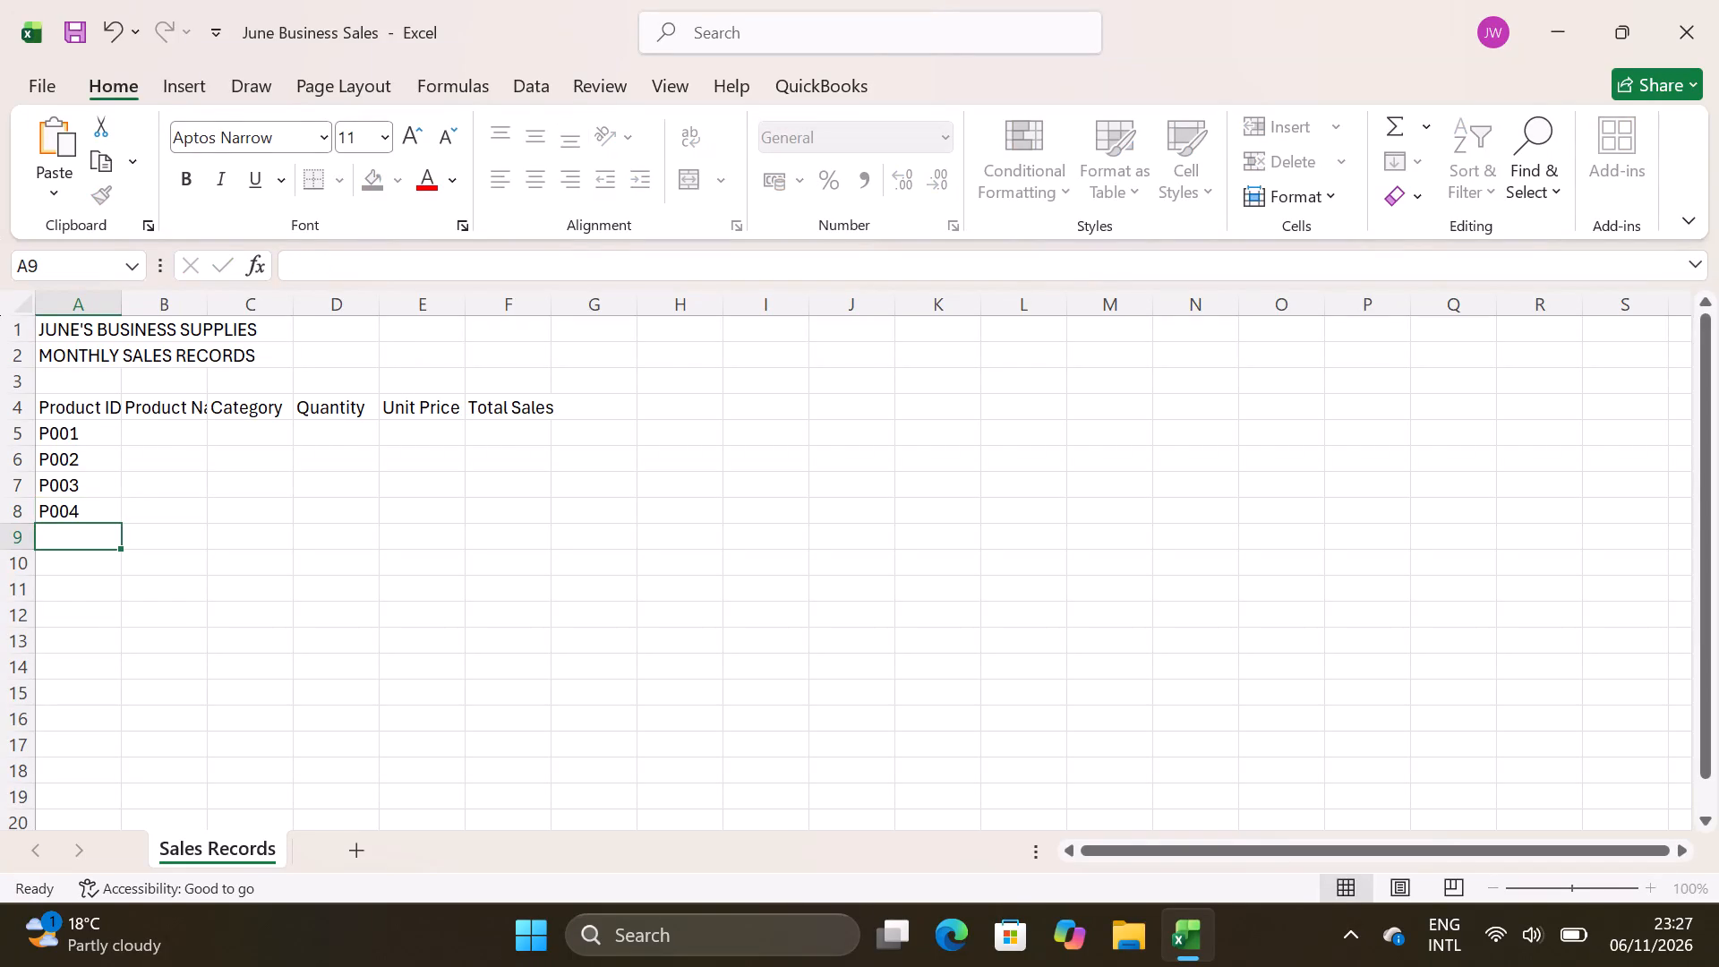
type("P005")
key("Return")
type("P006")
key("Return")
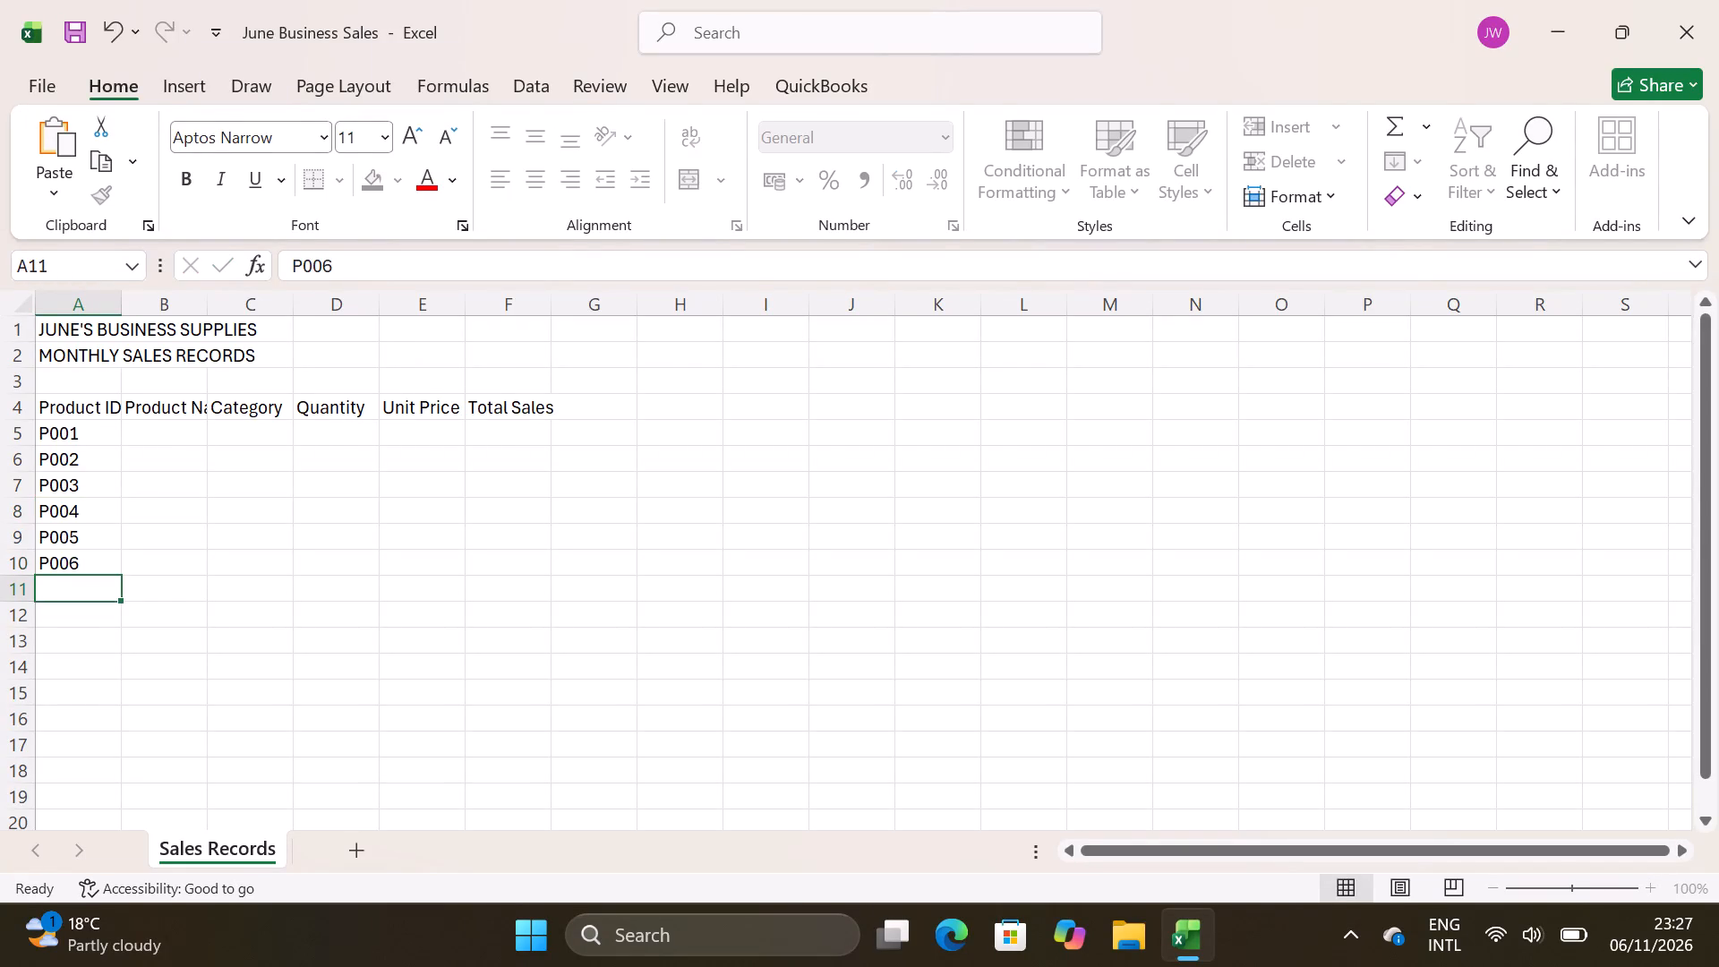
type("P007")
key("Return")
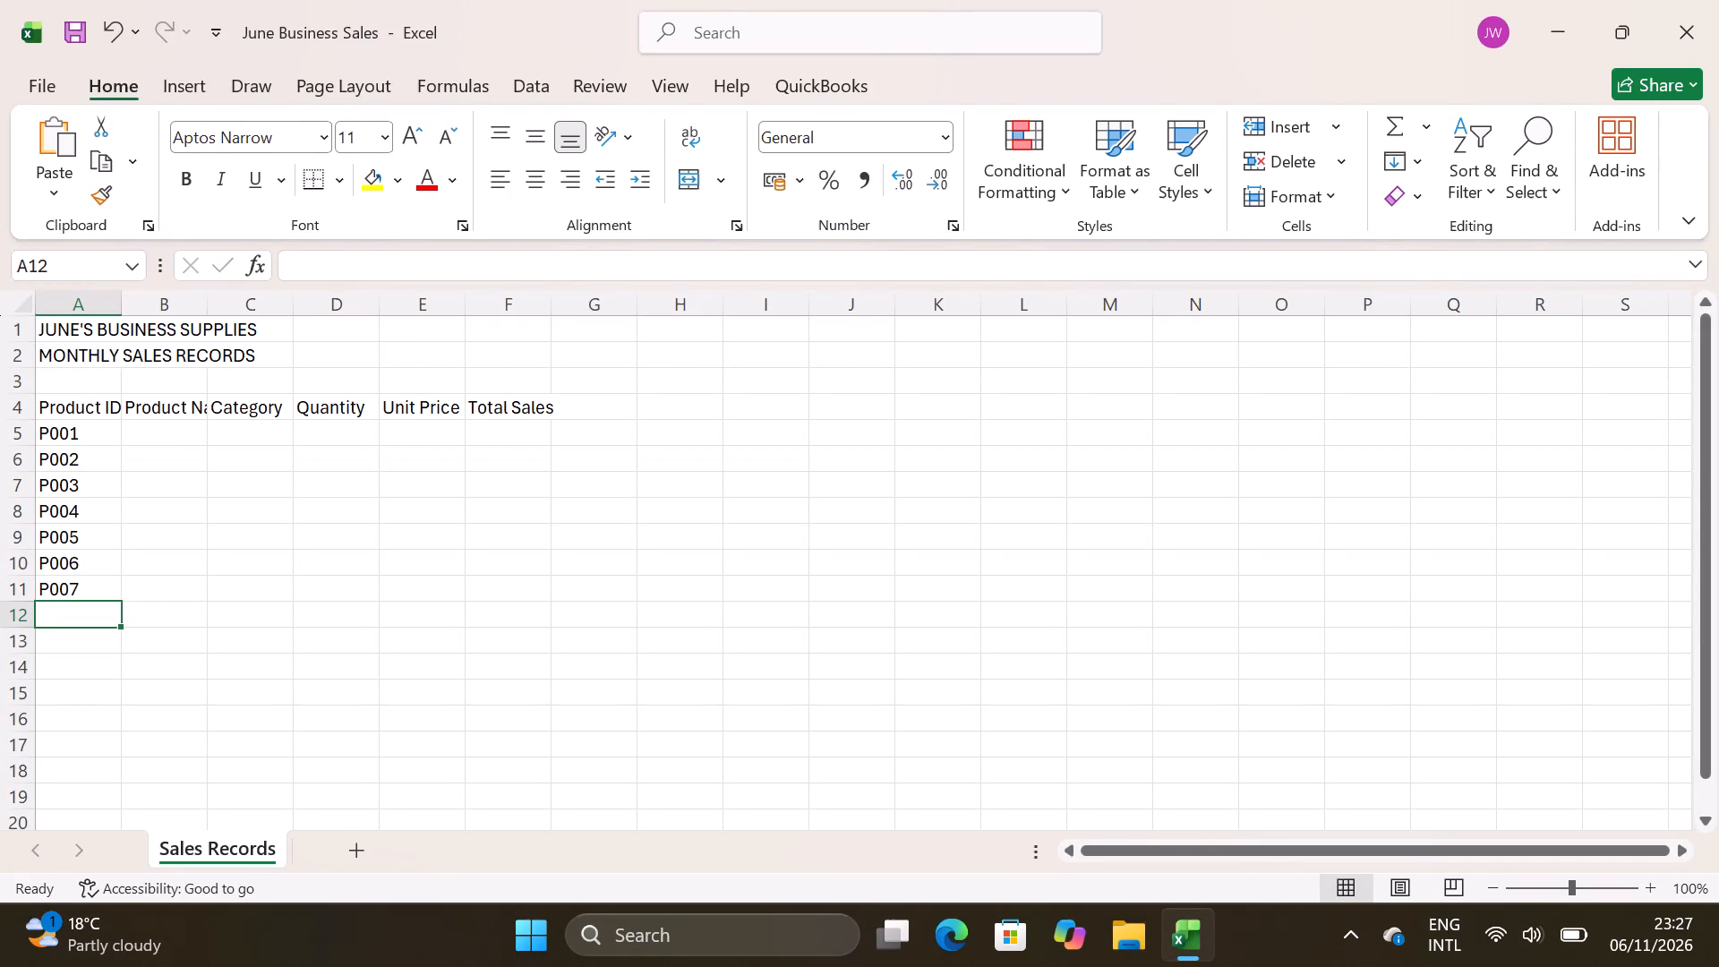
type("P008")
key("Return")
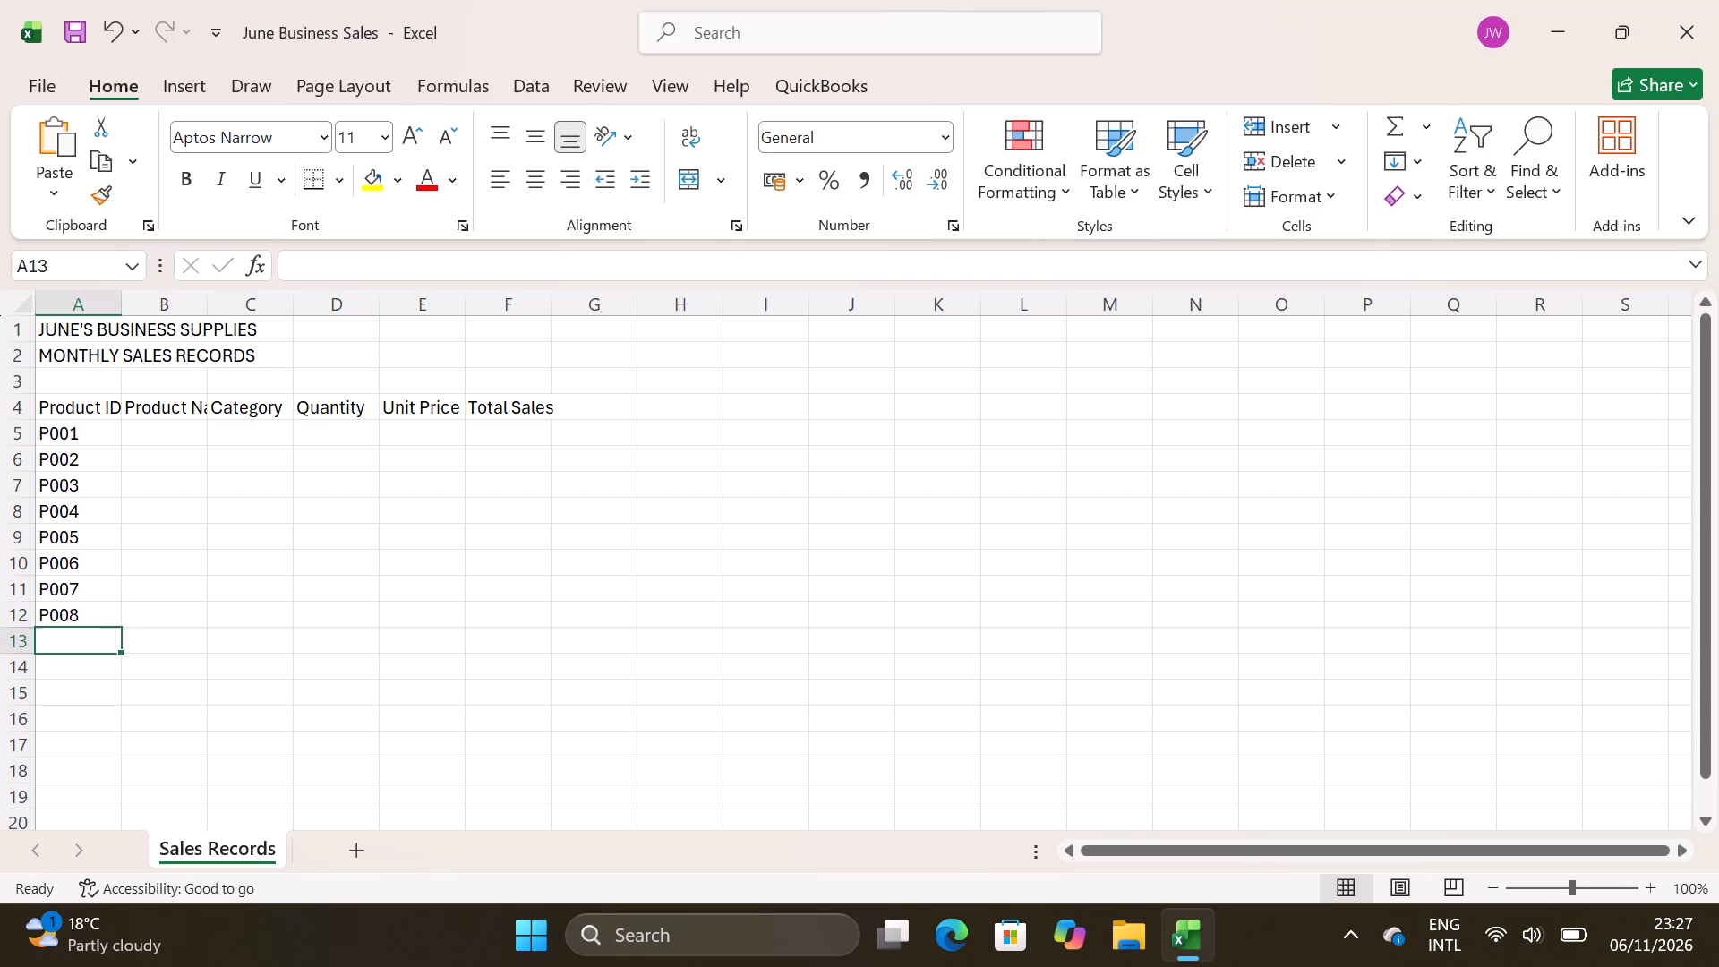
type("P009")
key("Return")
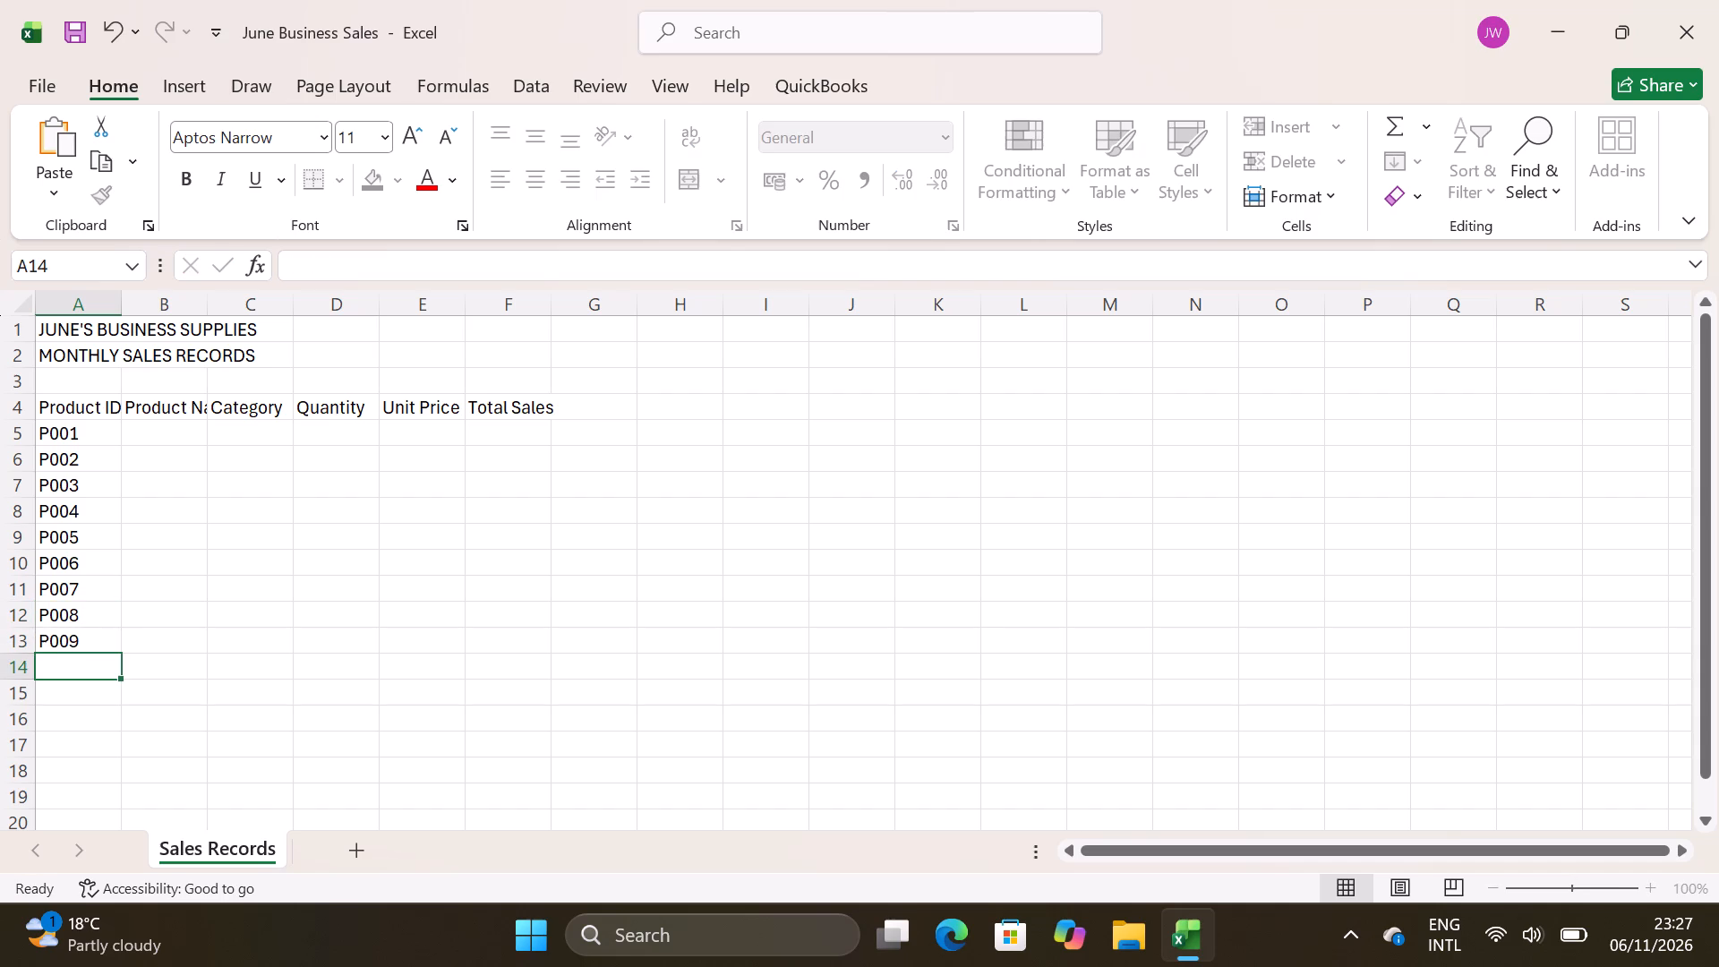
Enter the last product ID, P010, in cell A14.
type("P0")
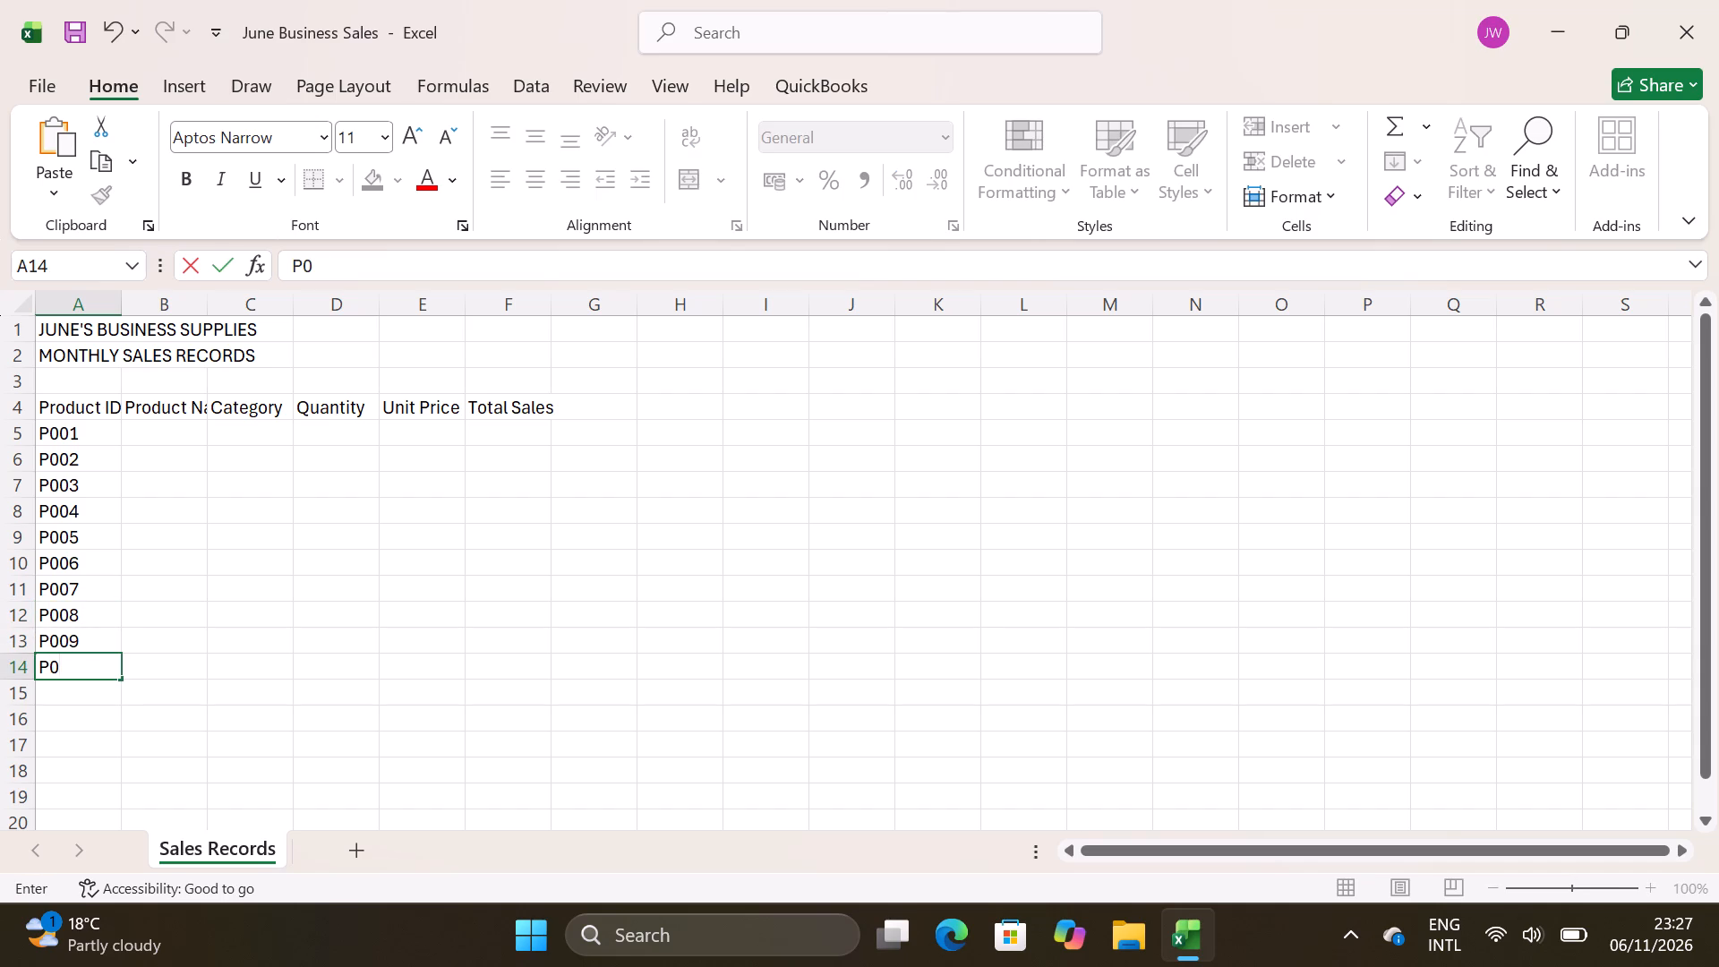
key("BackSpace")
type("10")
key("BackSpace")
key("BackSpace")
type("010")
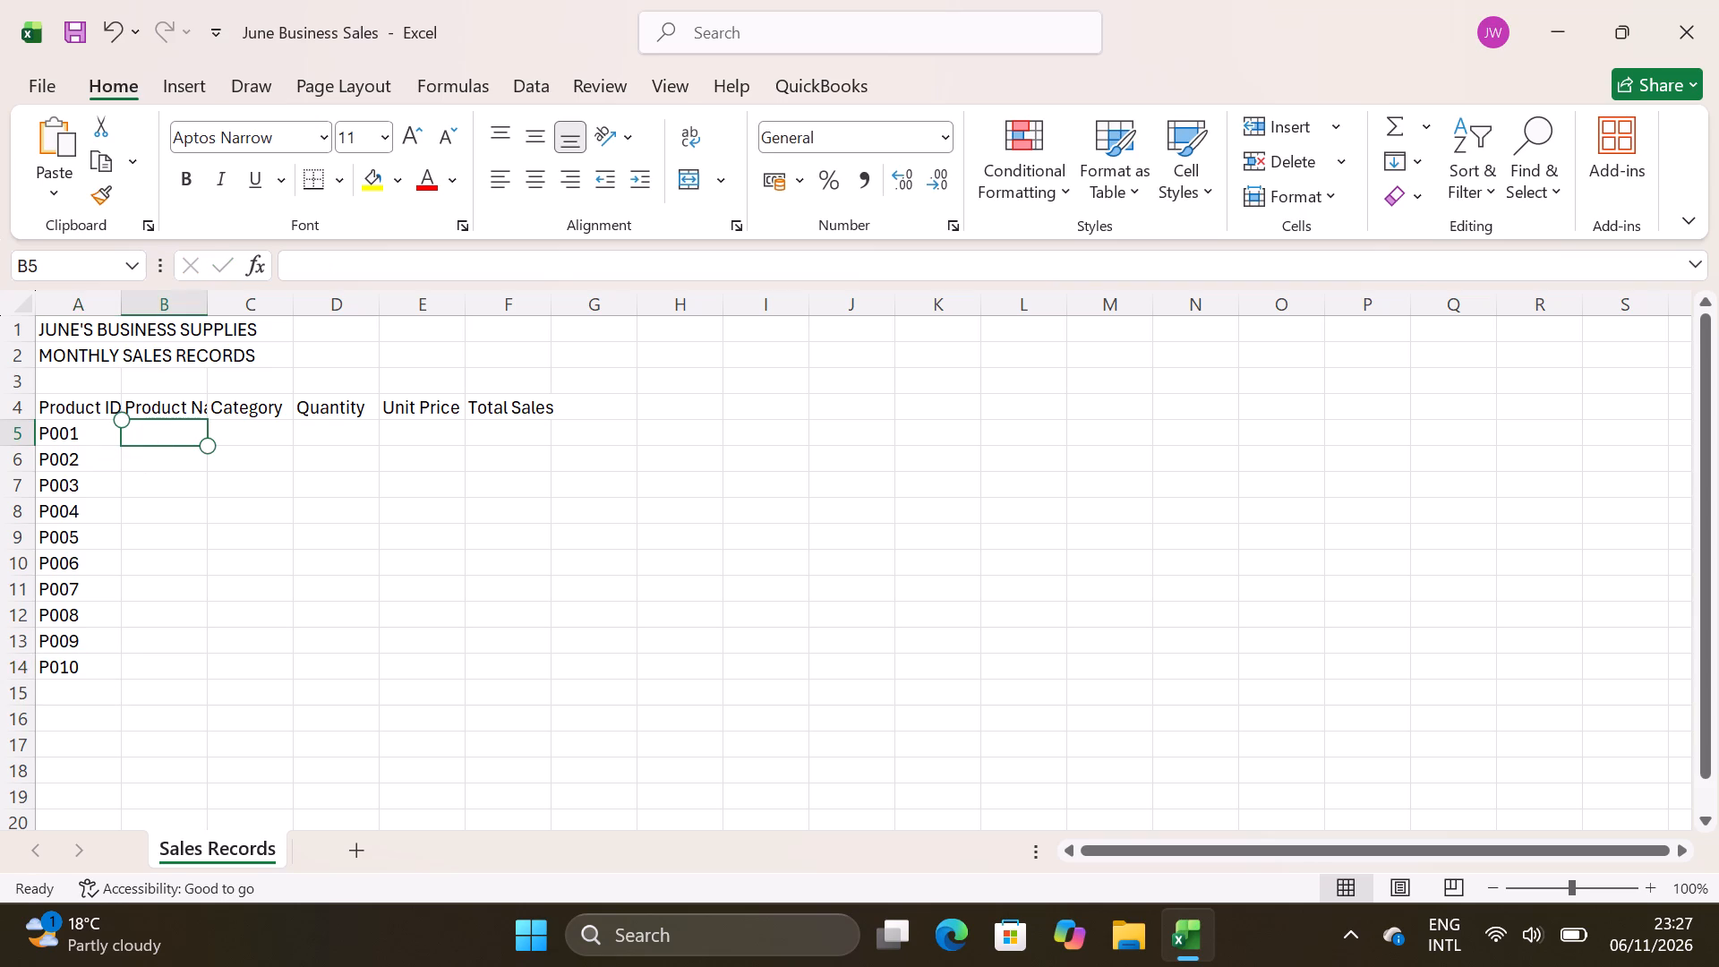
Enter the product name "Exercise Books" for P001 in cell B5.
key("e")
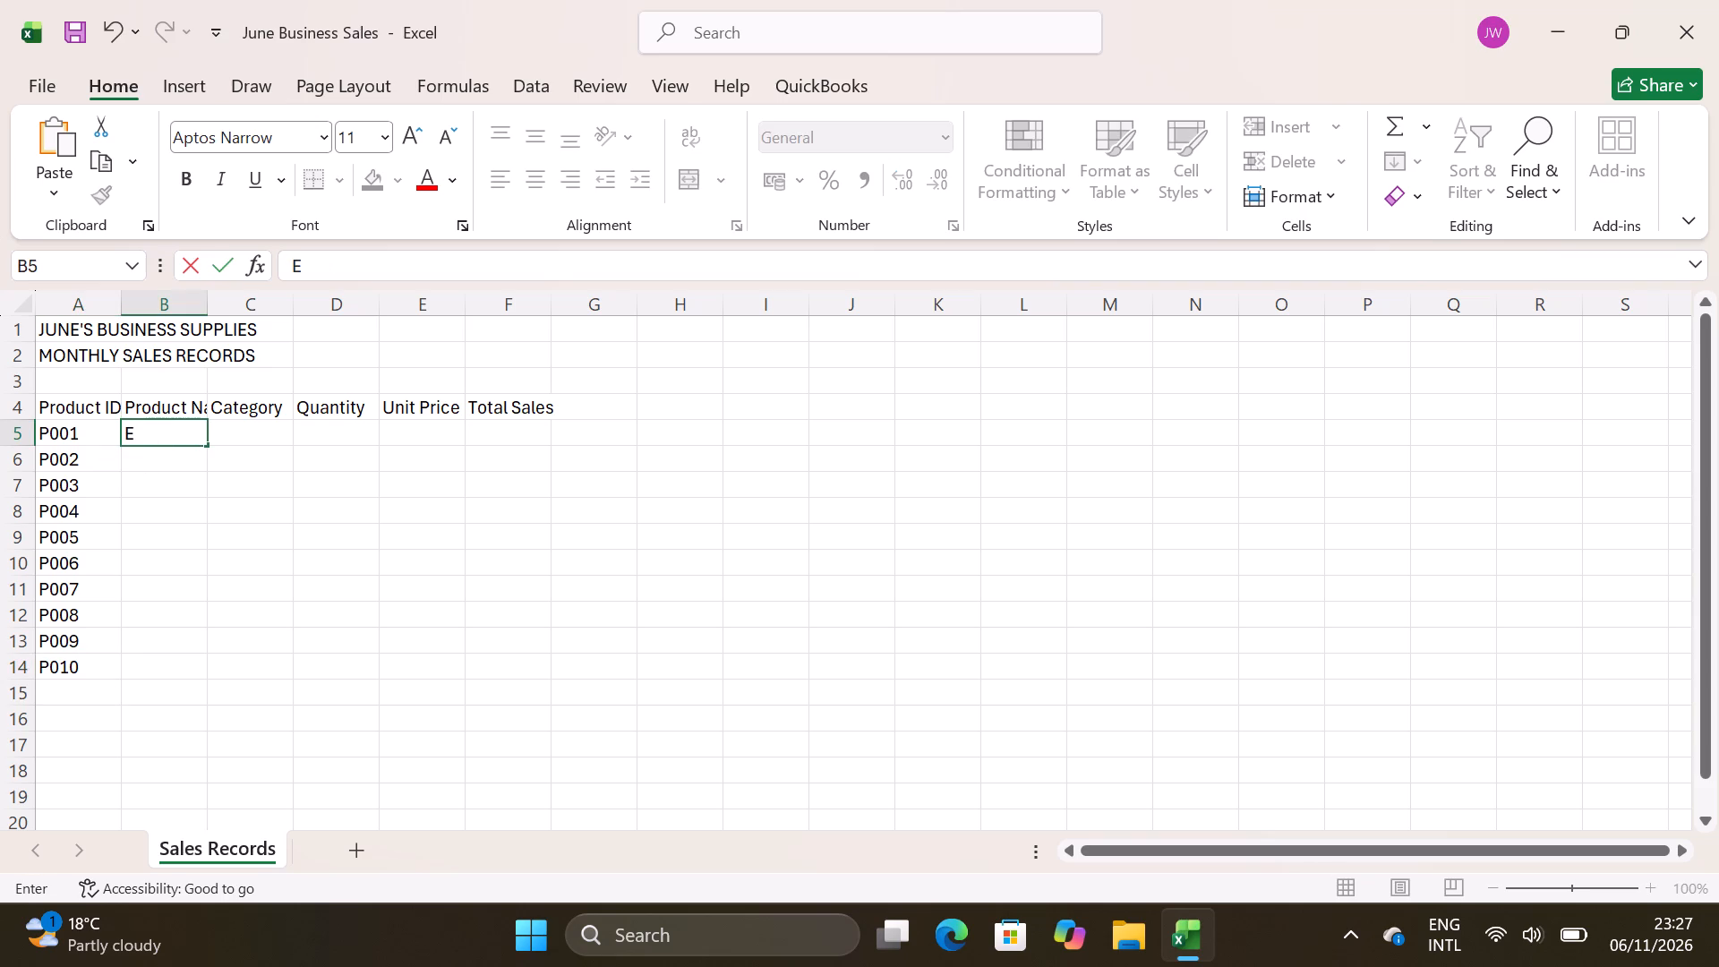
type("xcer")
key("BackSpace")
key("BackSpace")
key("BackSpace")
type("ercise")
key("space")
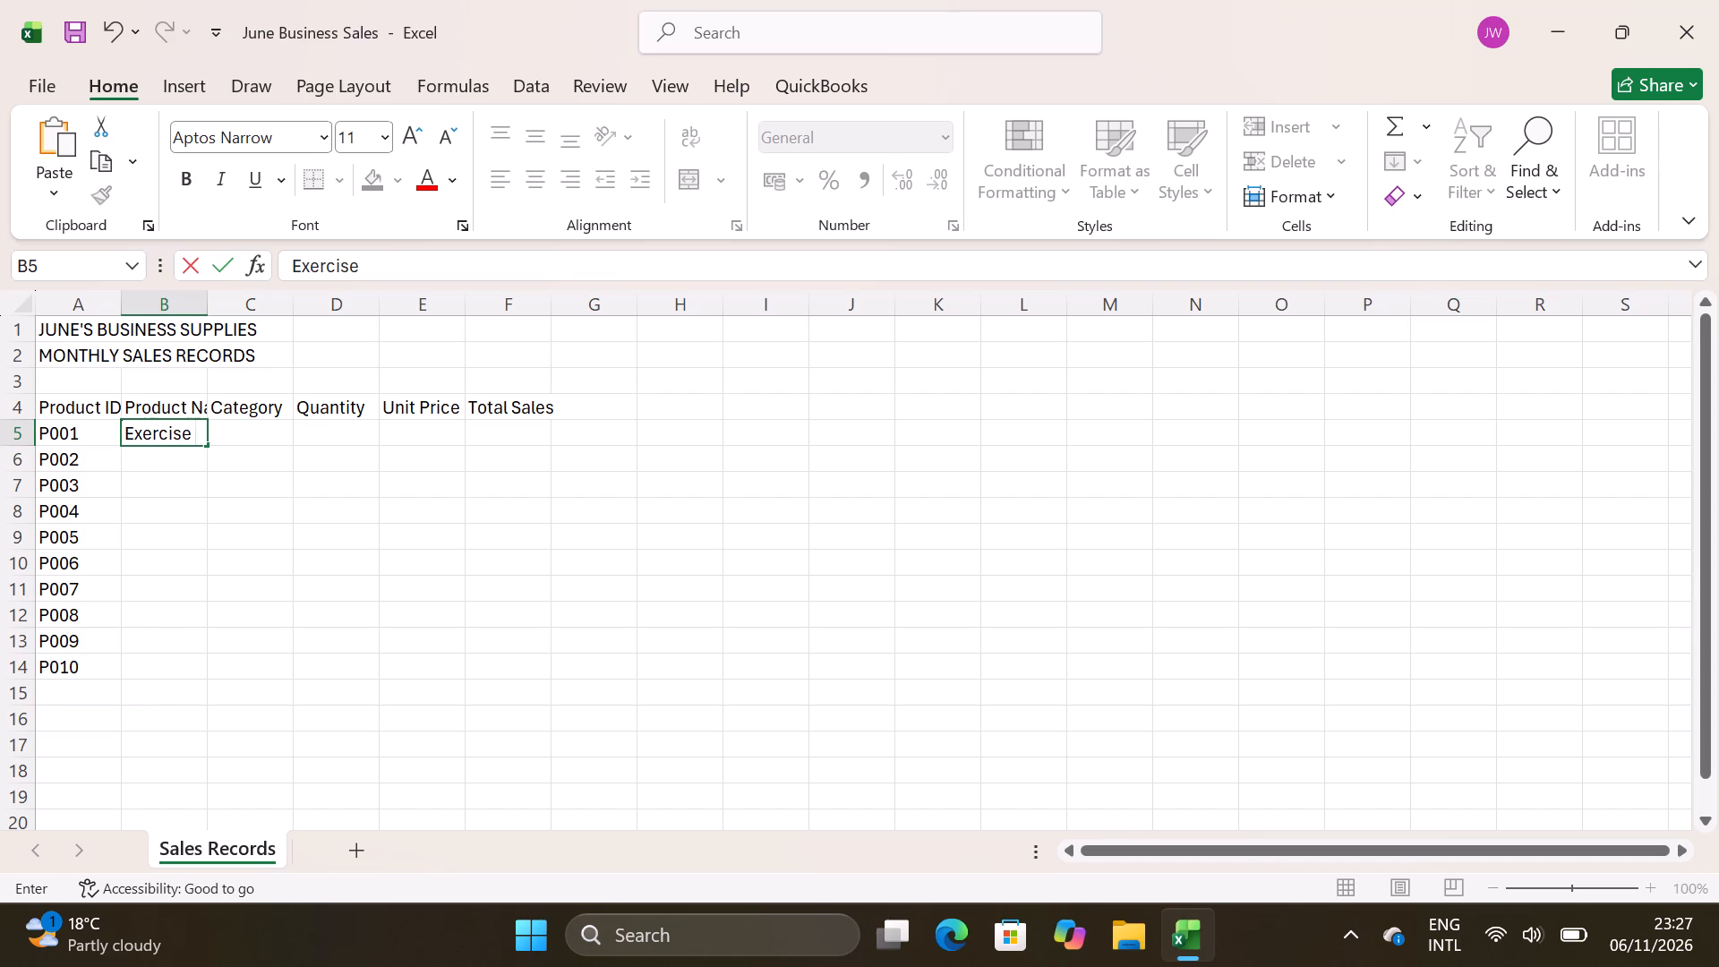
key("b")
type("ooks")
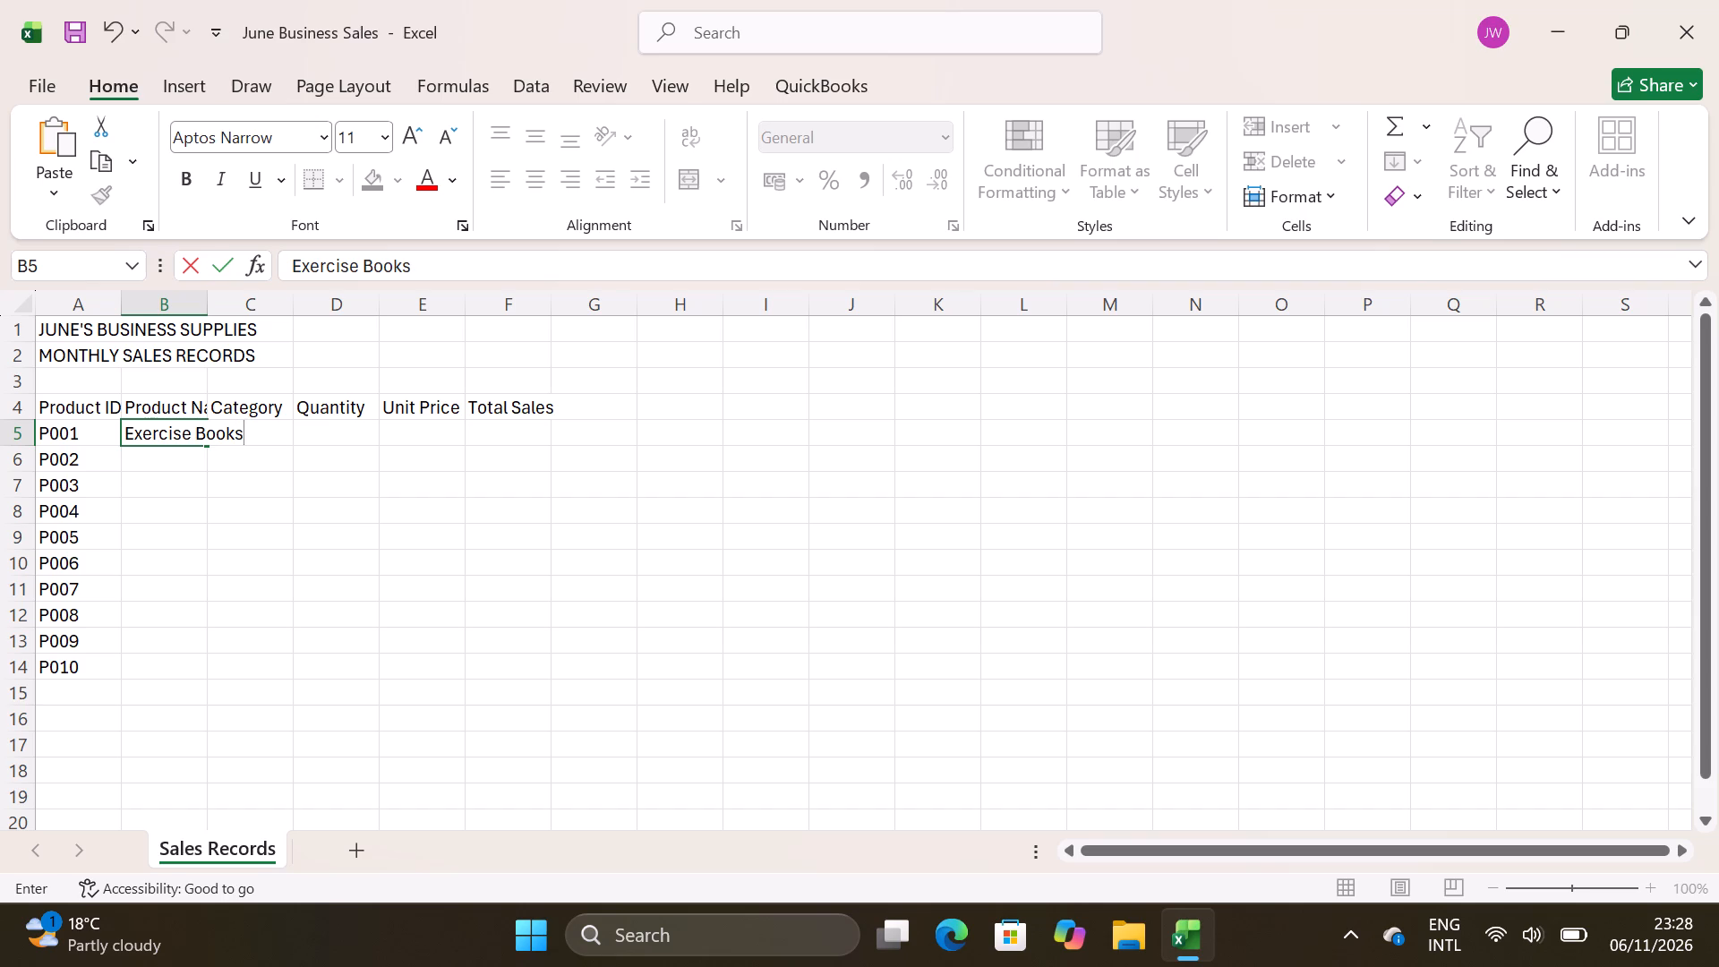
key("Tab")
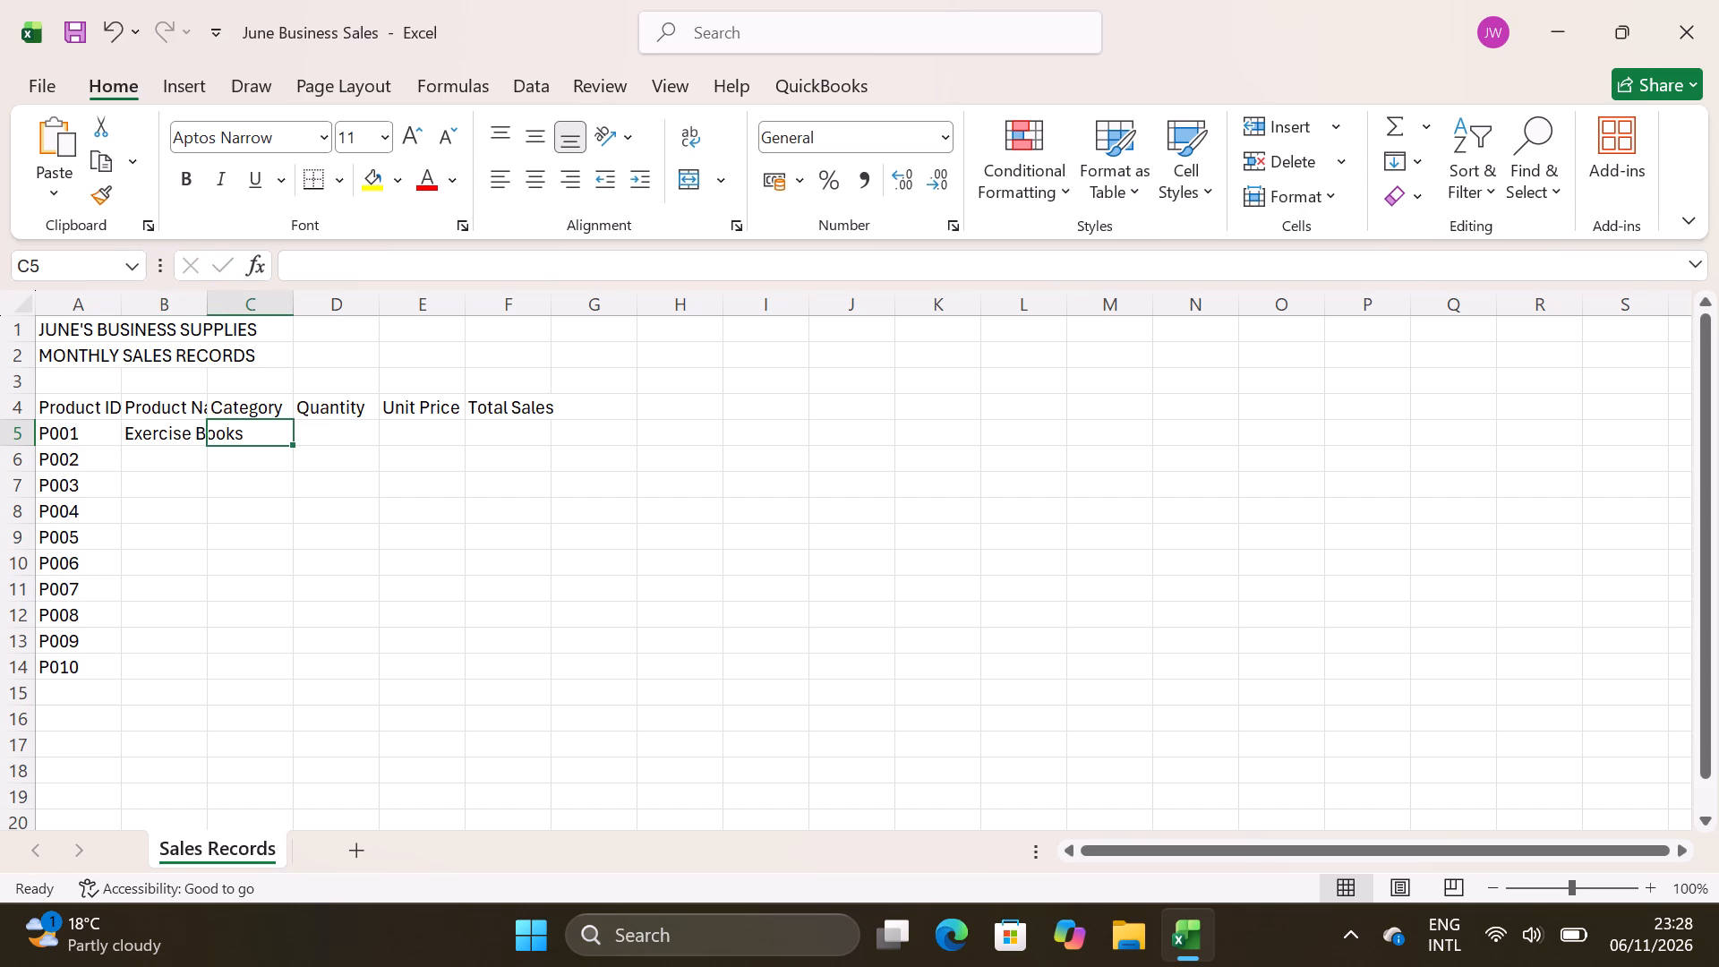
key("Return")
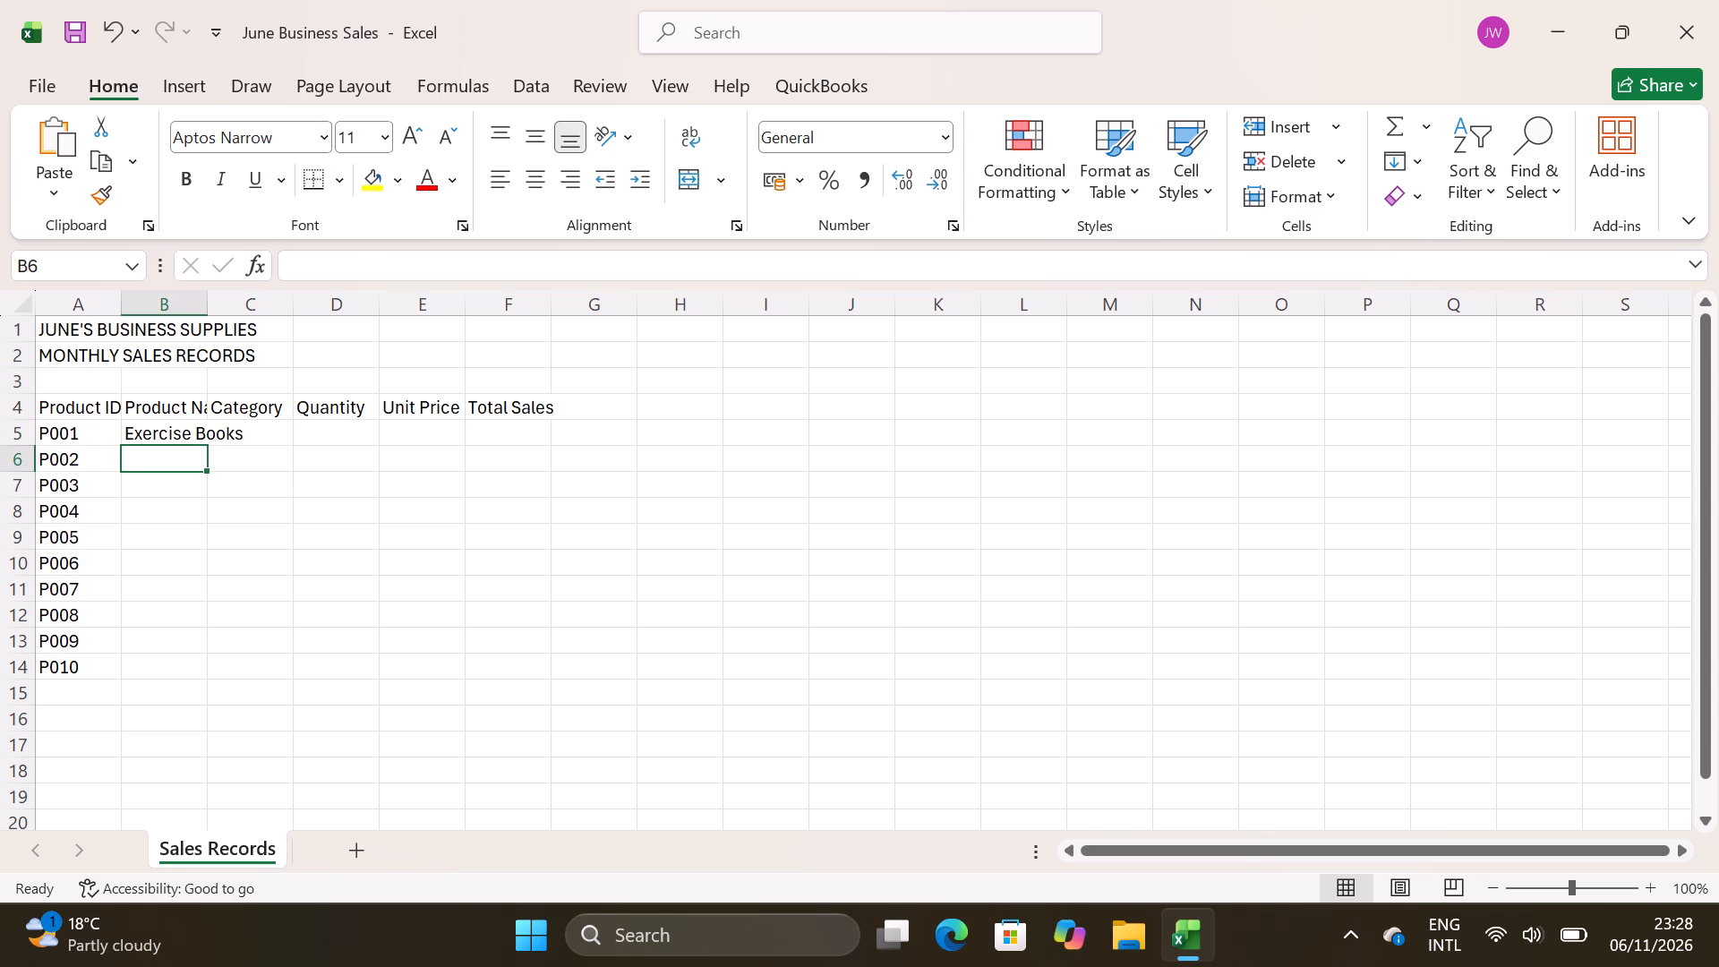
Enter the product names "Pens" in cell B6 and "Office Chairs" in cell B7.
key("p")
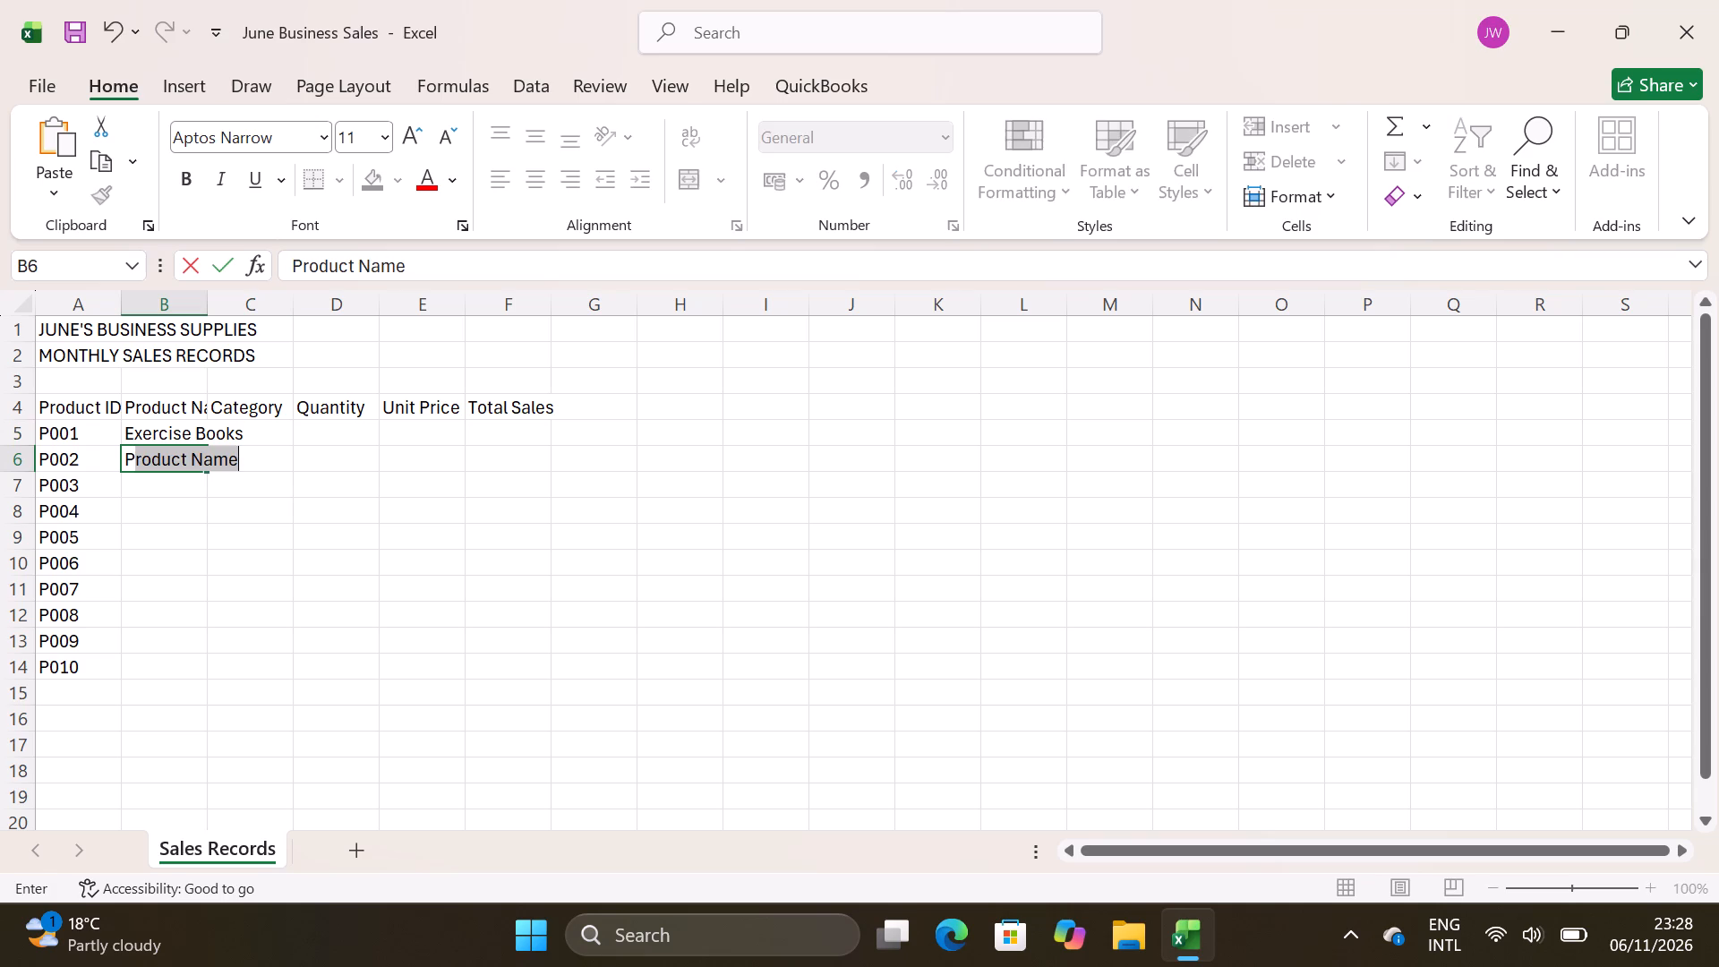
type("ens")
key("Return")
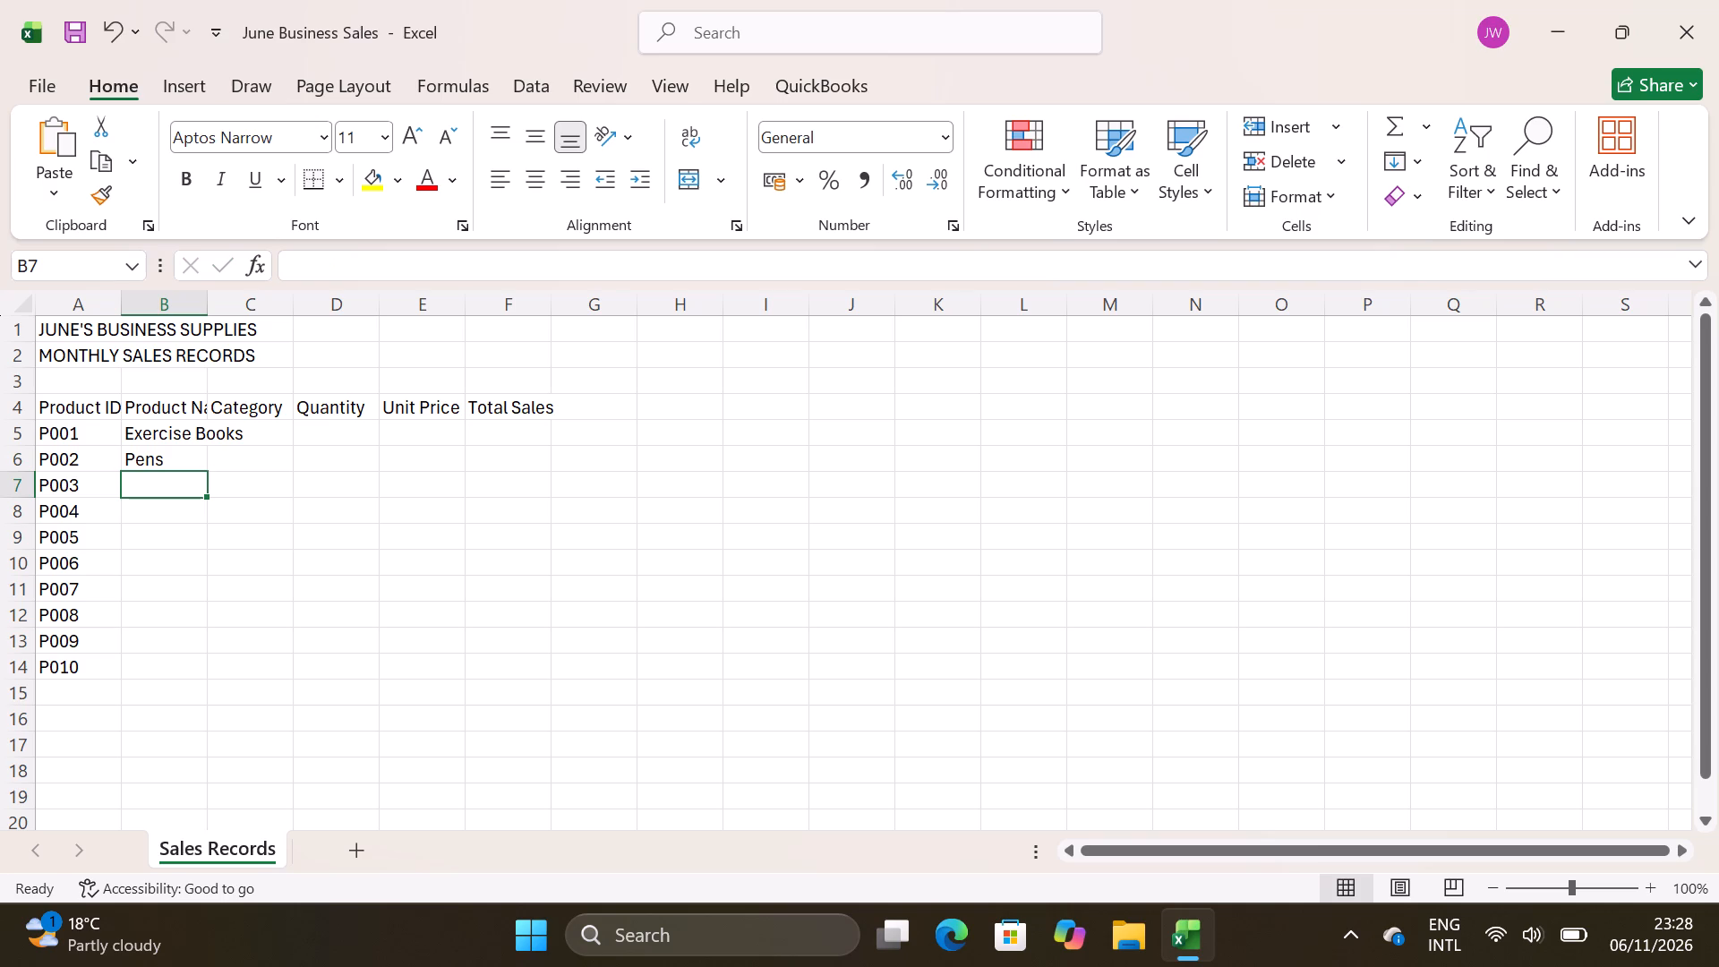
key("o")
type("ffice")
key("space")
type("hairs")
key("Return")
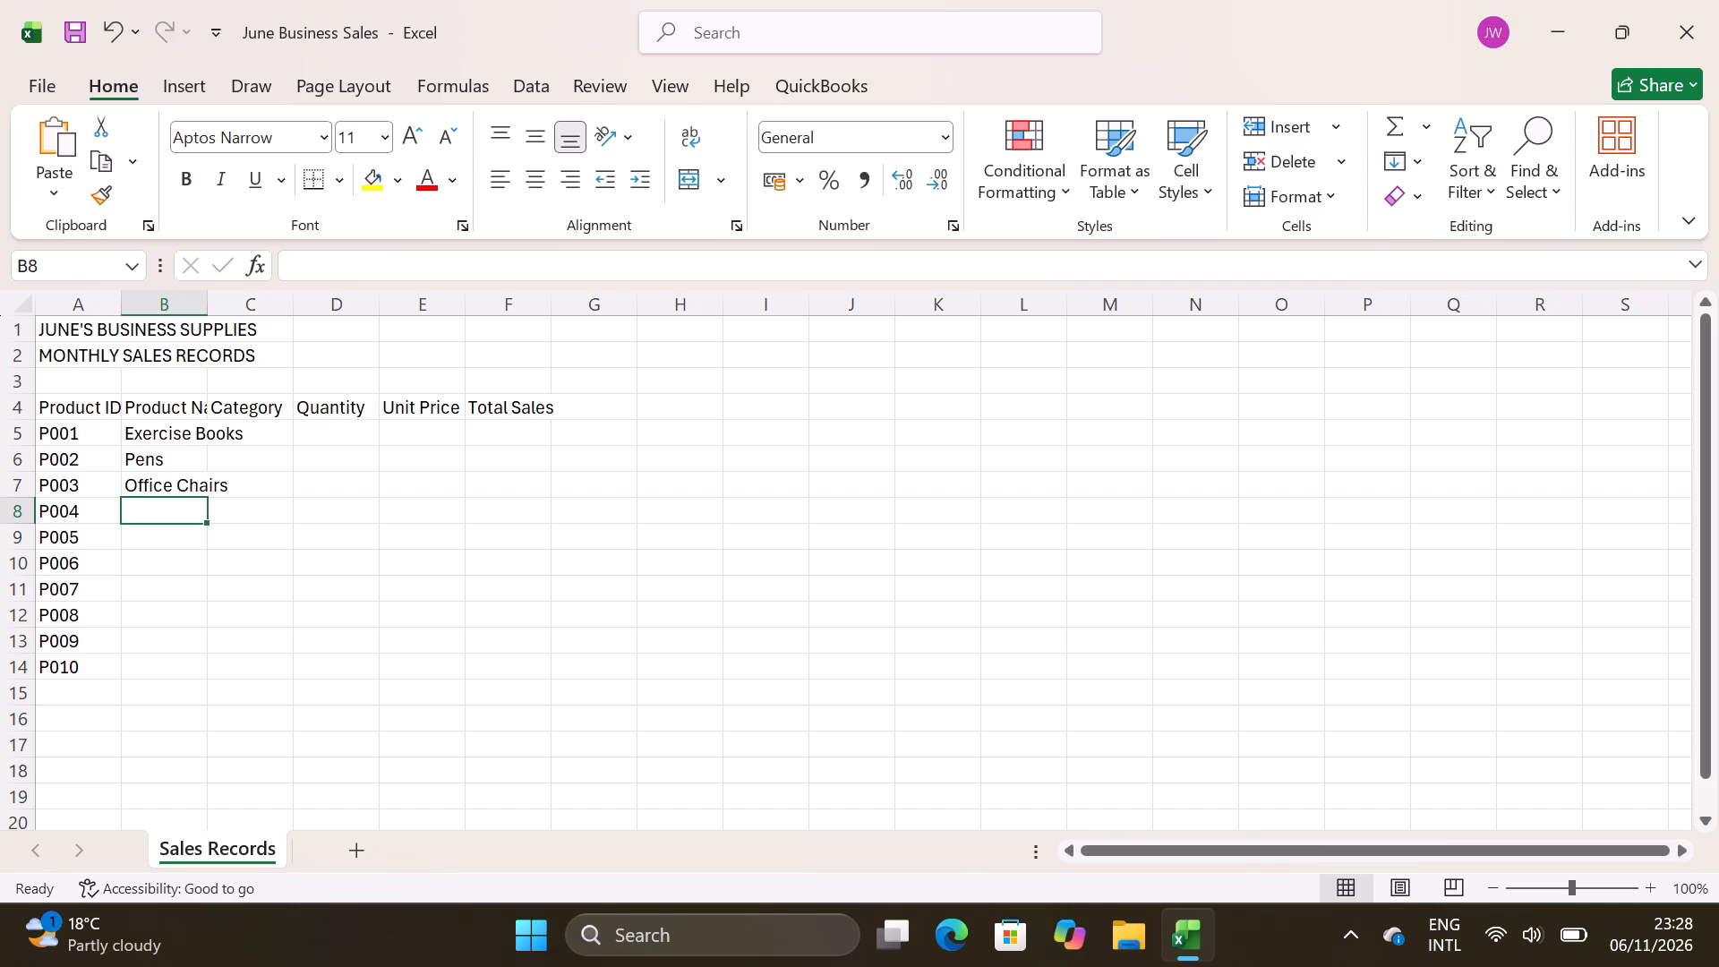
Enter the product name "Printing Paper" for P004 in cell B8.
type("rinting")
key("space")
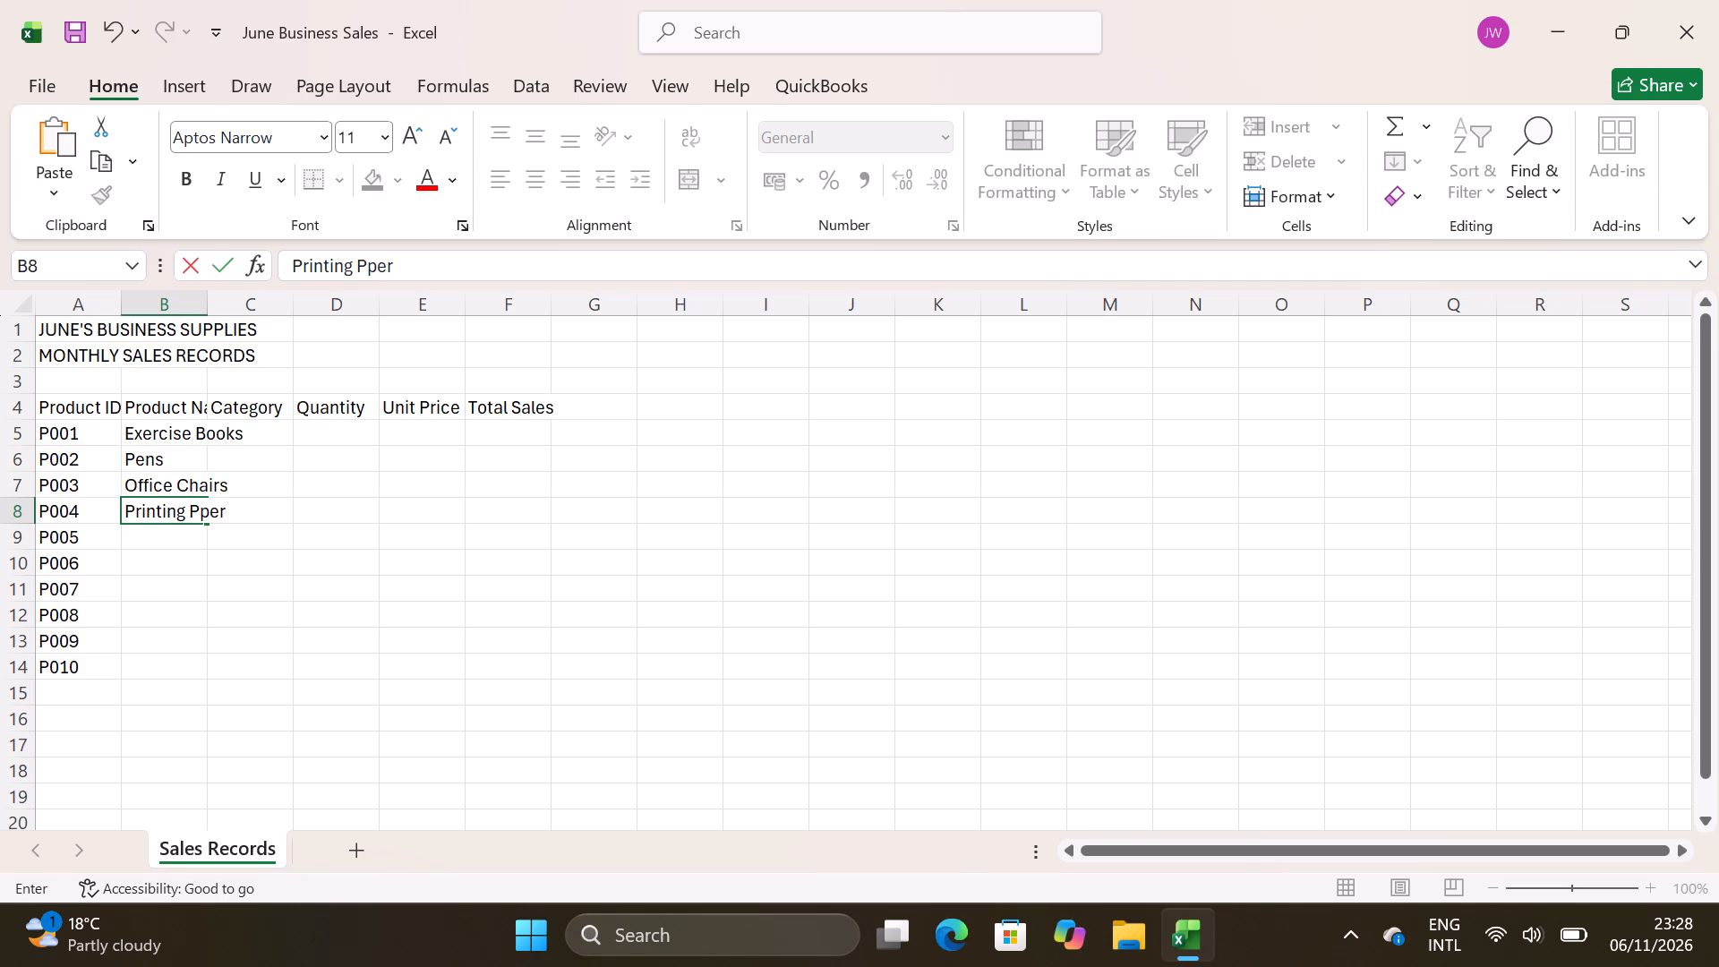
key("BackSpace")
key("BackSpace")
key("BackSpace")
type("aper")
key("Return")
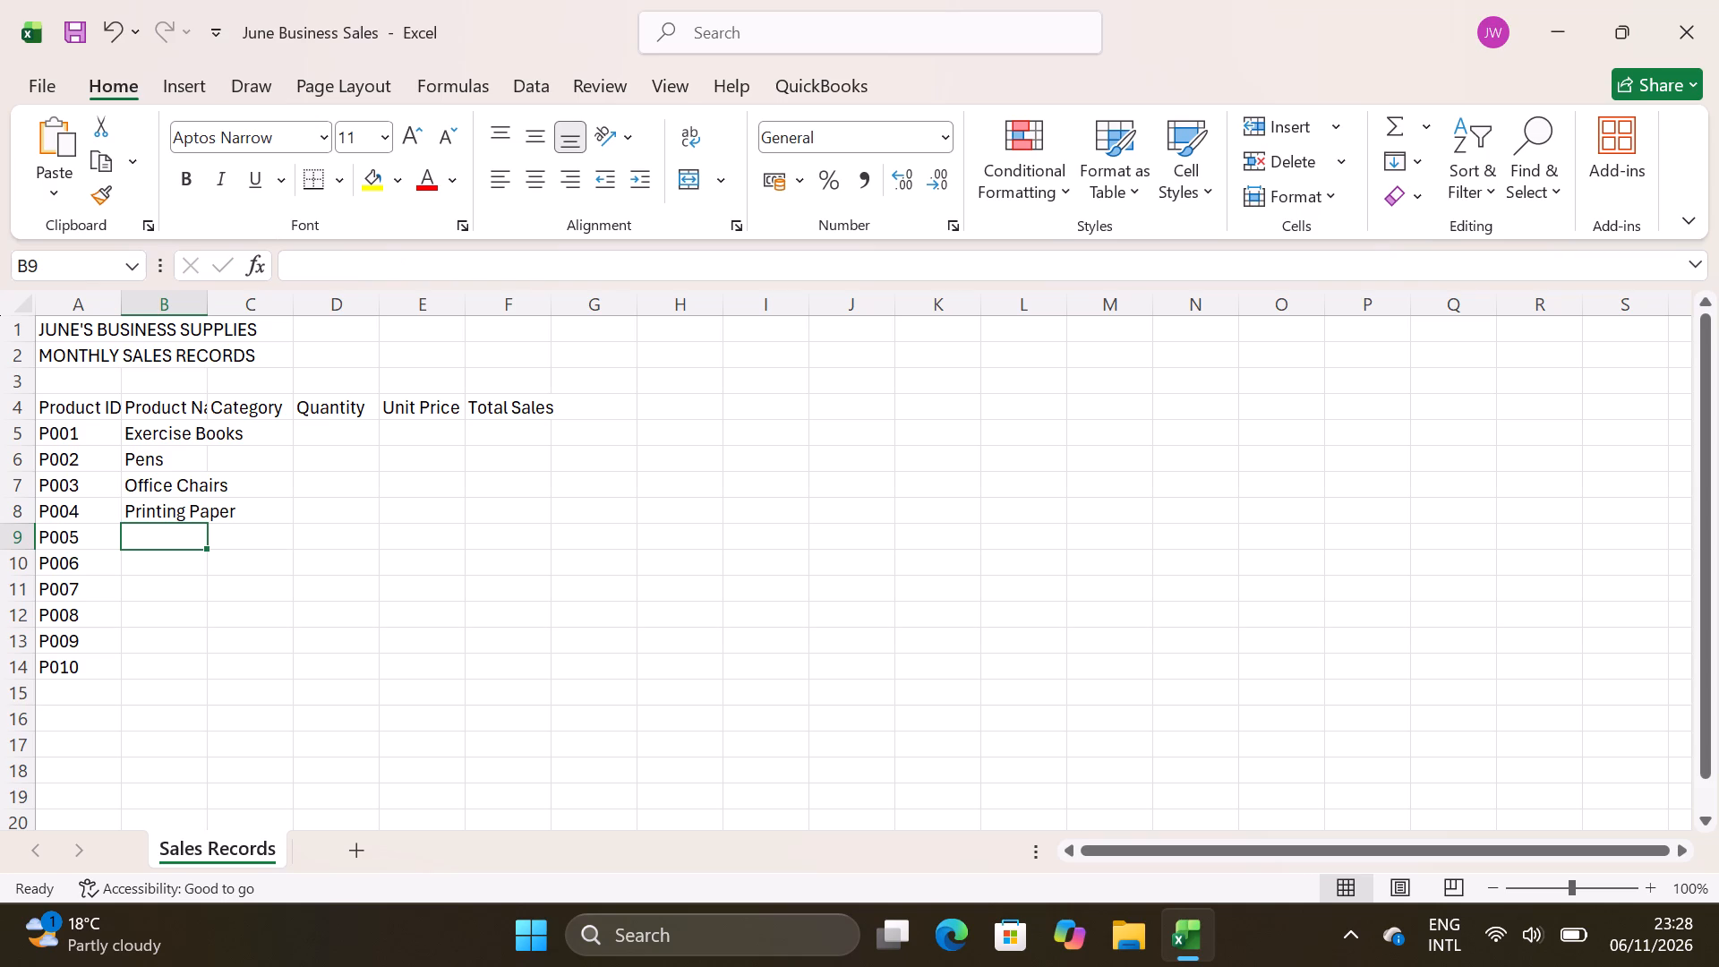
Enter the product name "Office Tables" for P005 in cell B9.
type("ffice")
key("space")
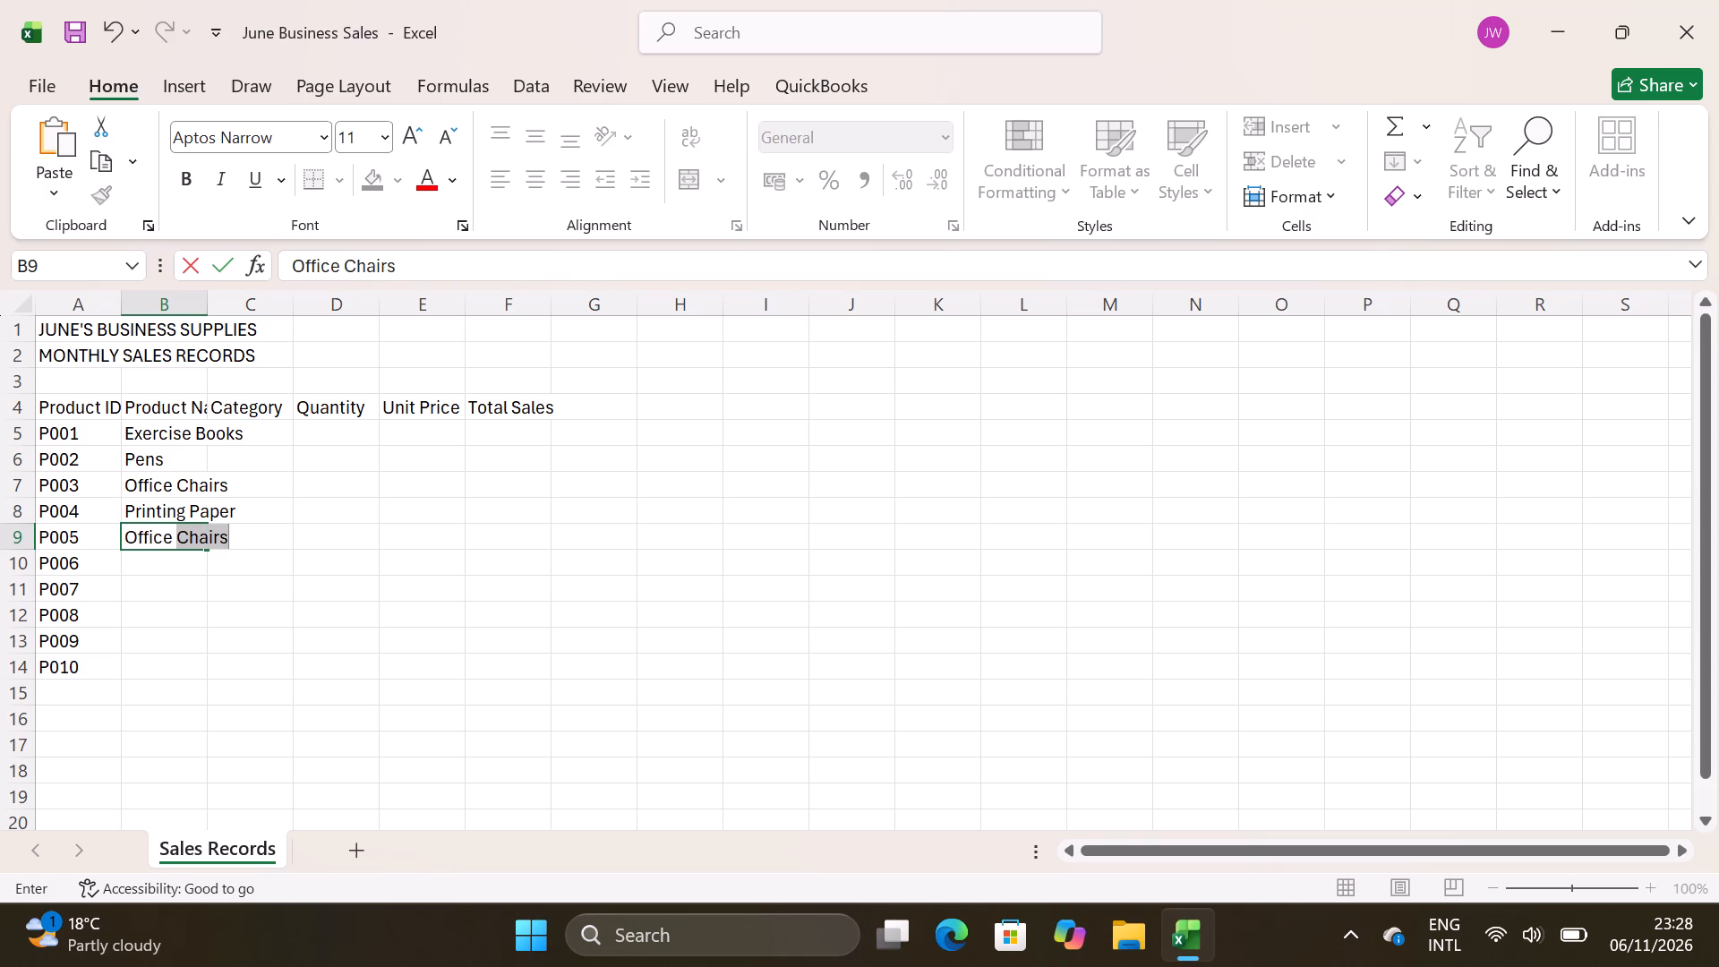
key("t")
type("ables")
key("Return")
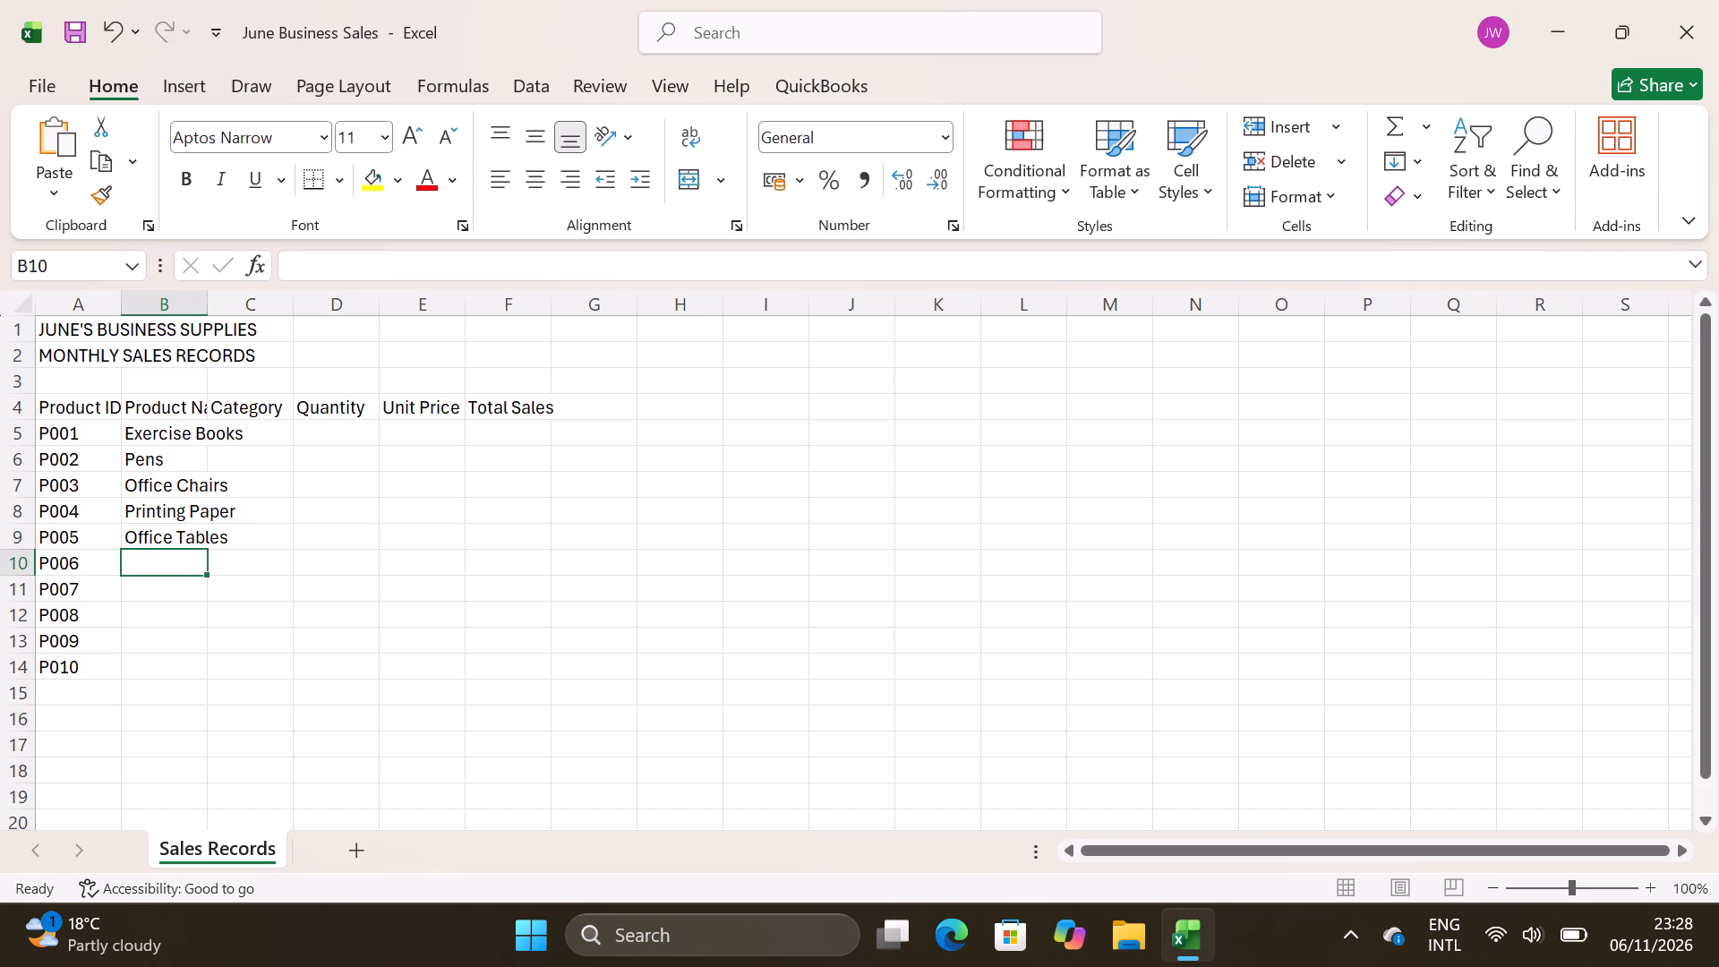
Enter the product names "Staplers" in cell B10 and "Files" in cell B11.
key("s")
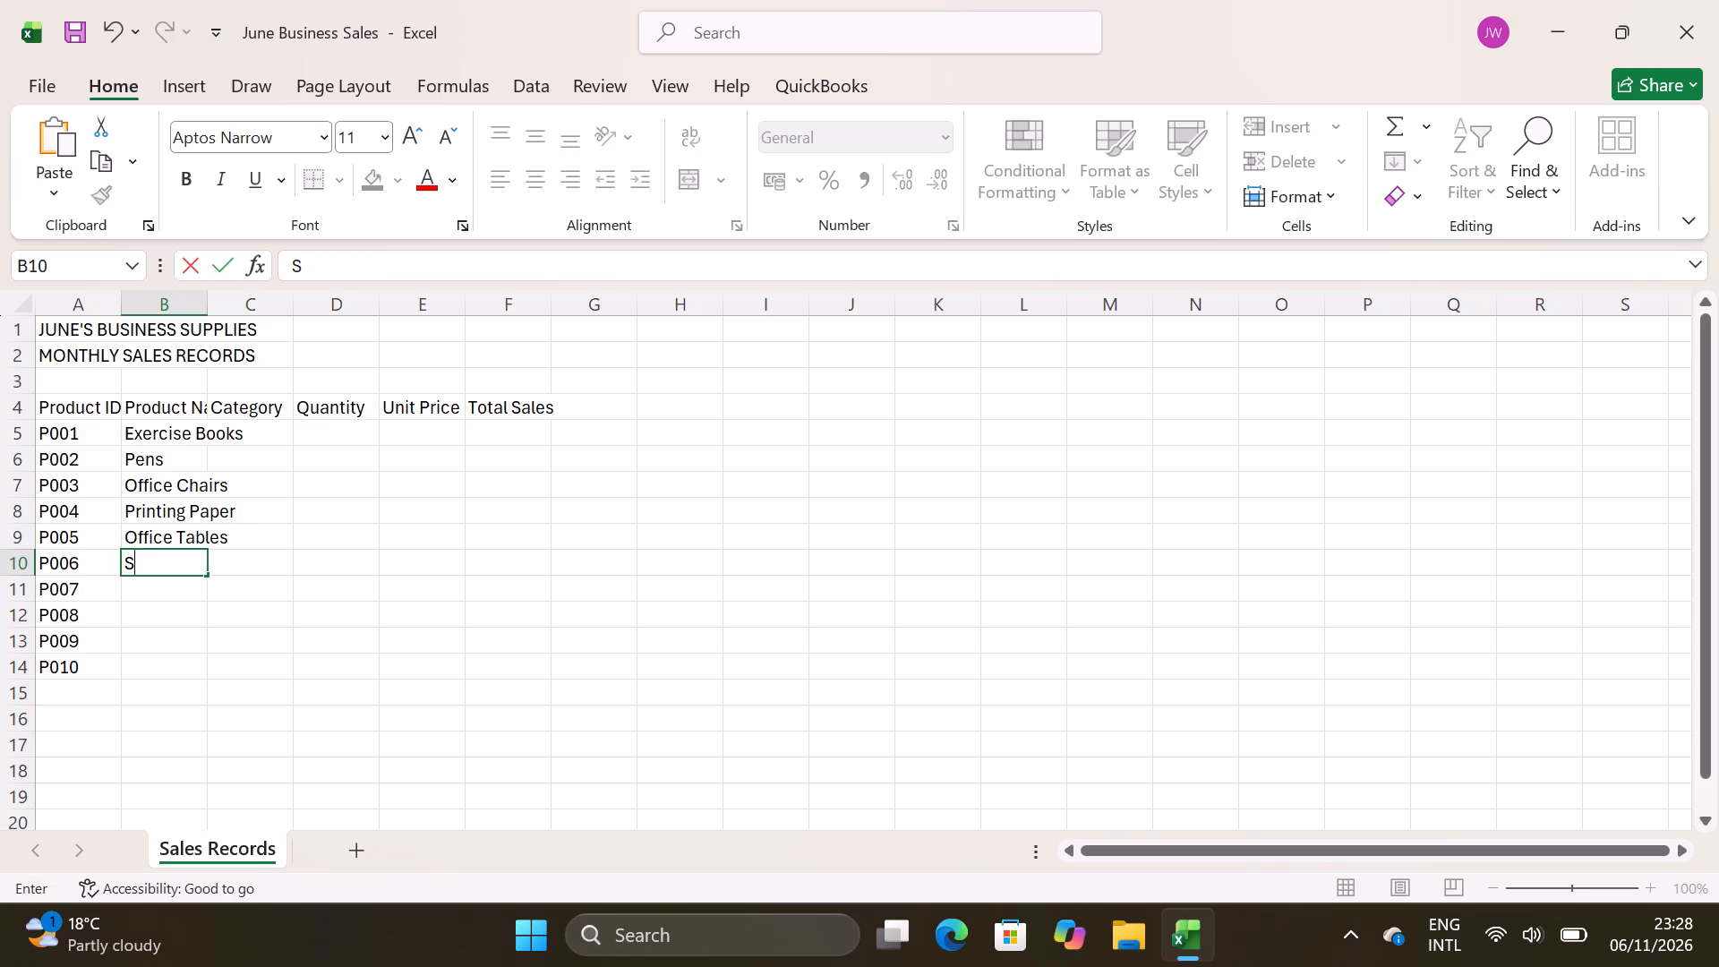
type("taplers")
key("Return")
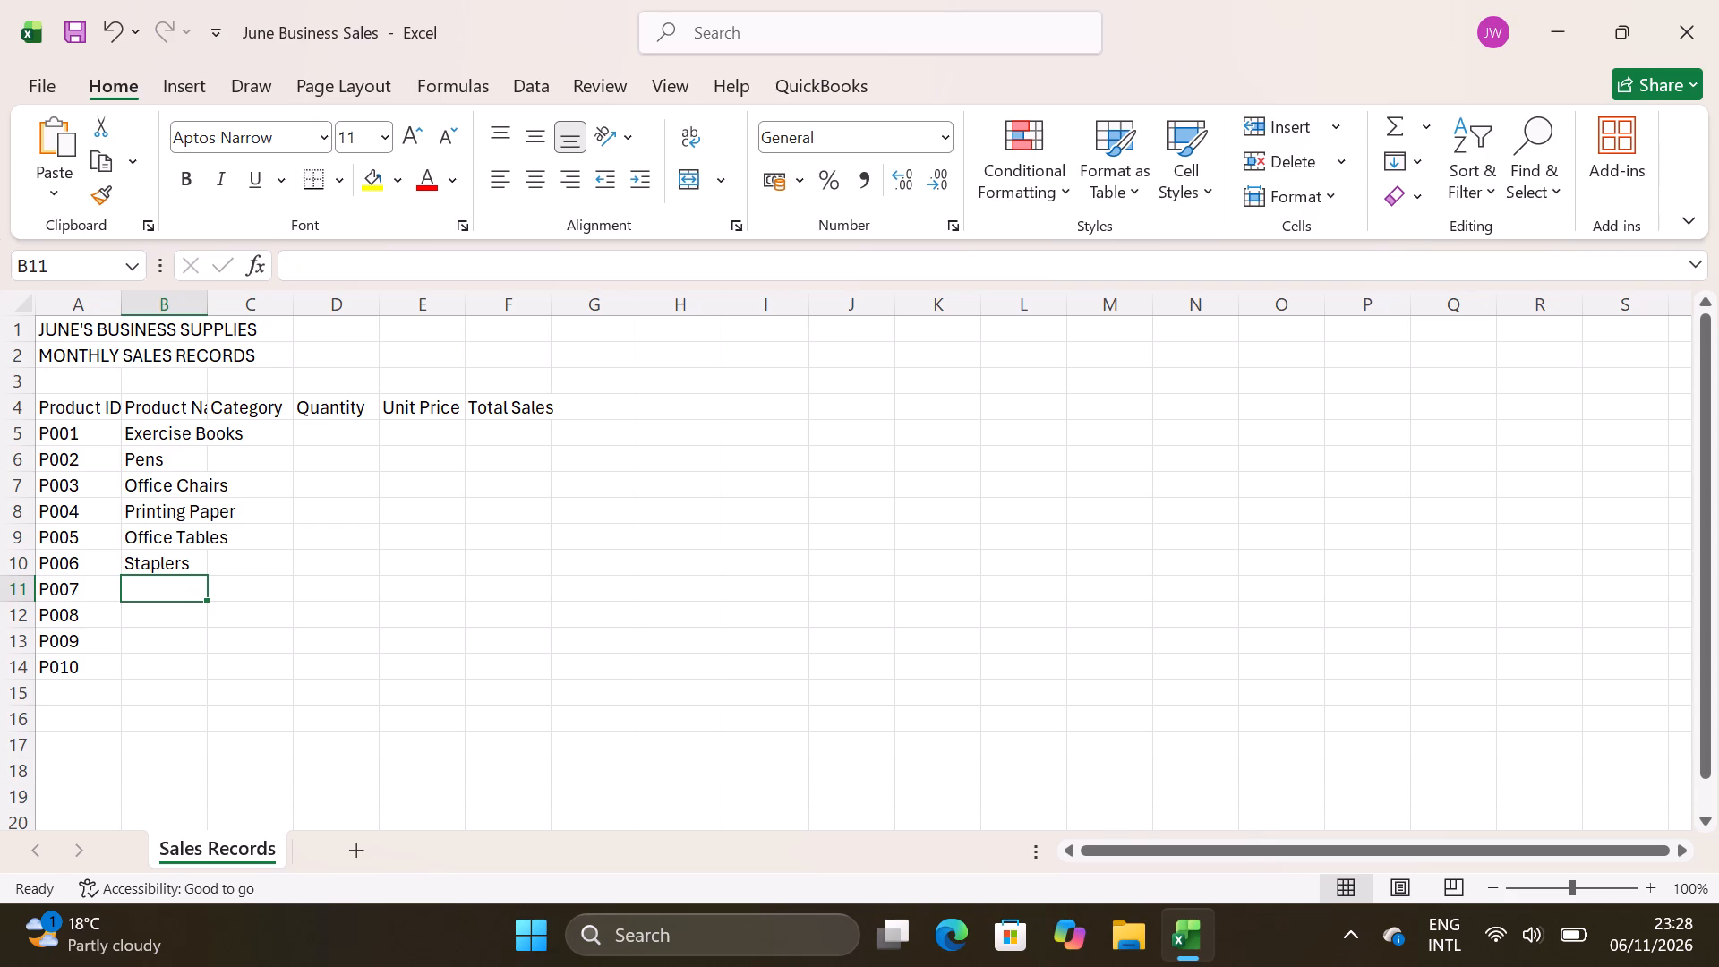
type("iles")
key("Return")
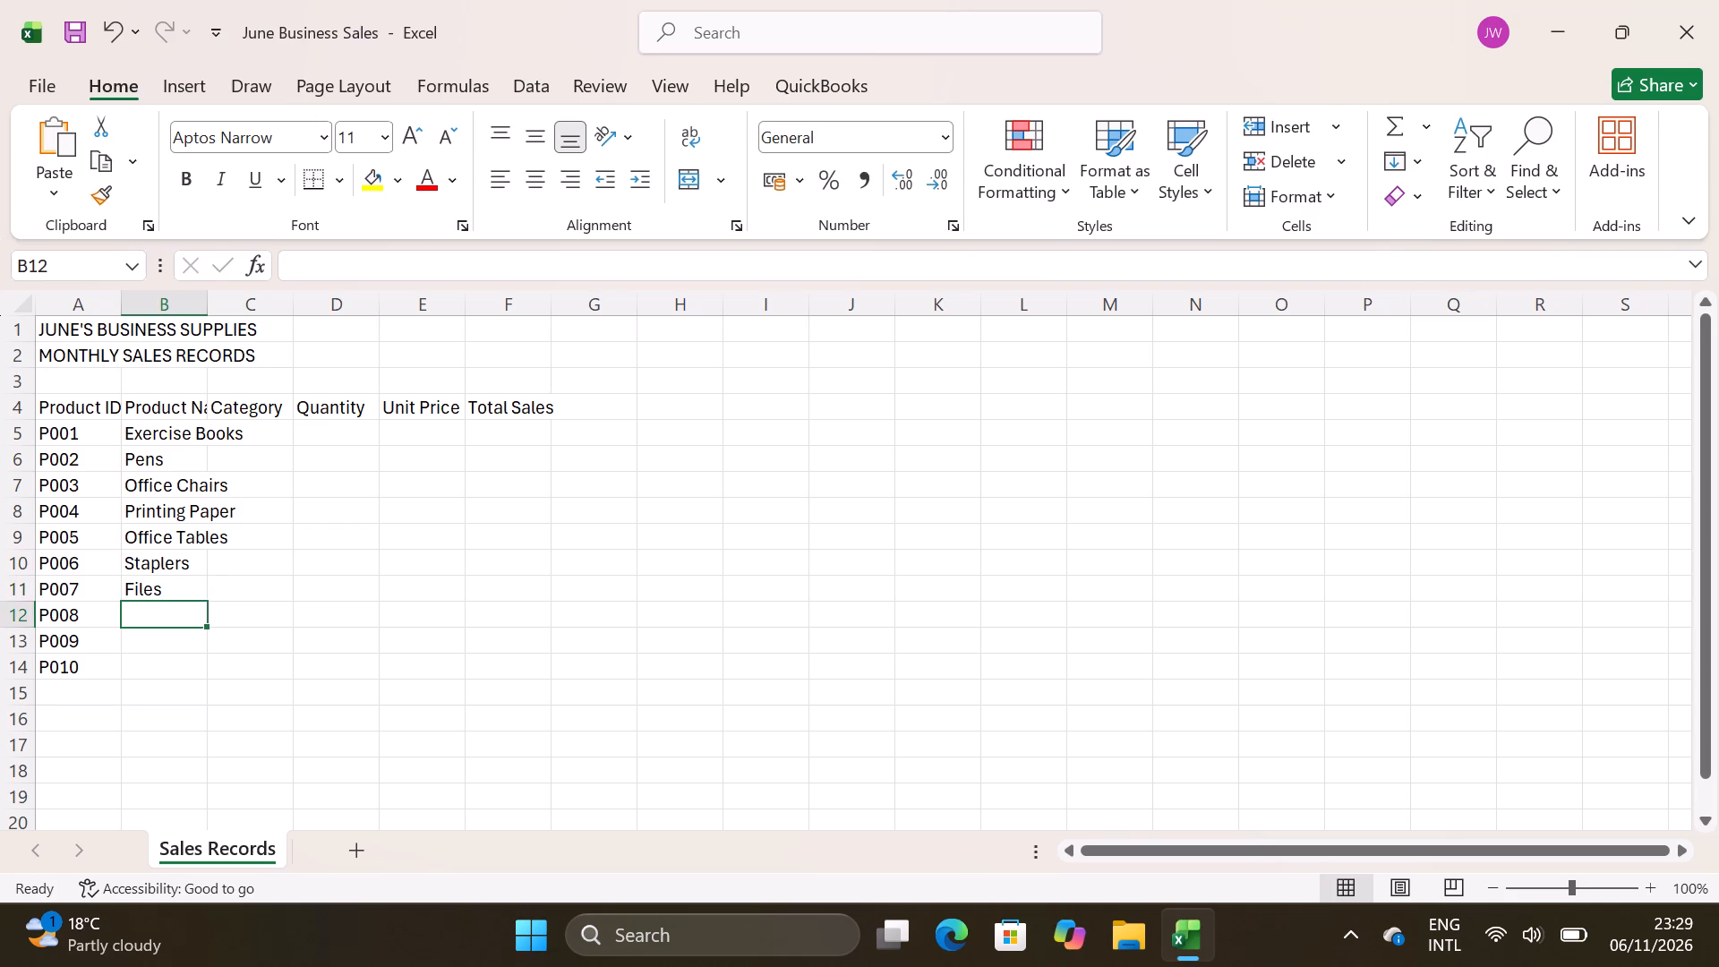
Enter the product name "Calculators" for P008 in cell B12.
key("a")
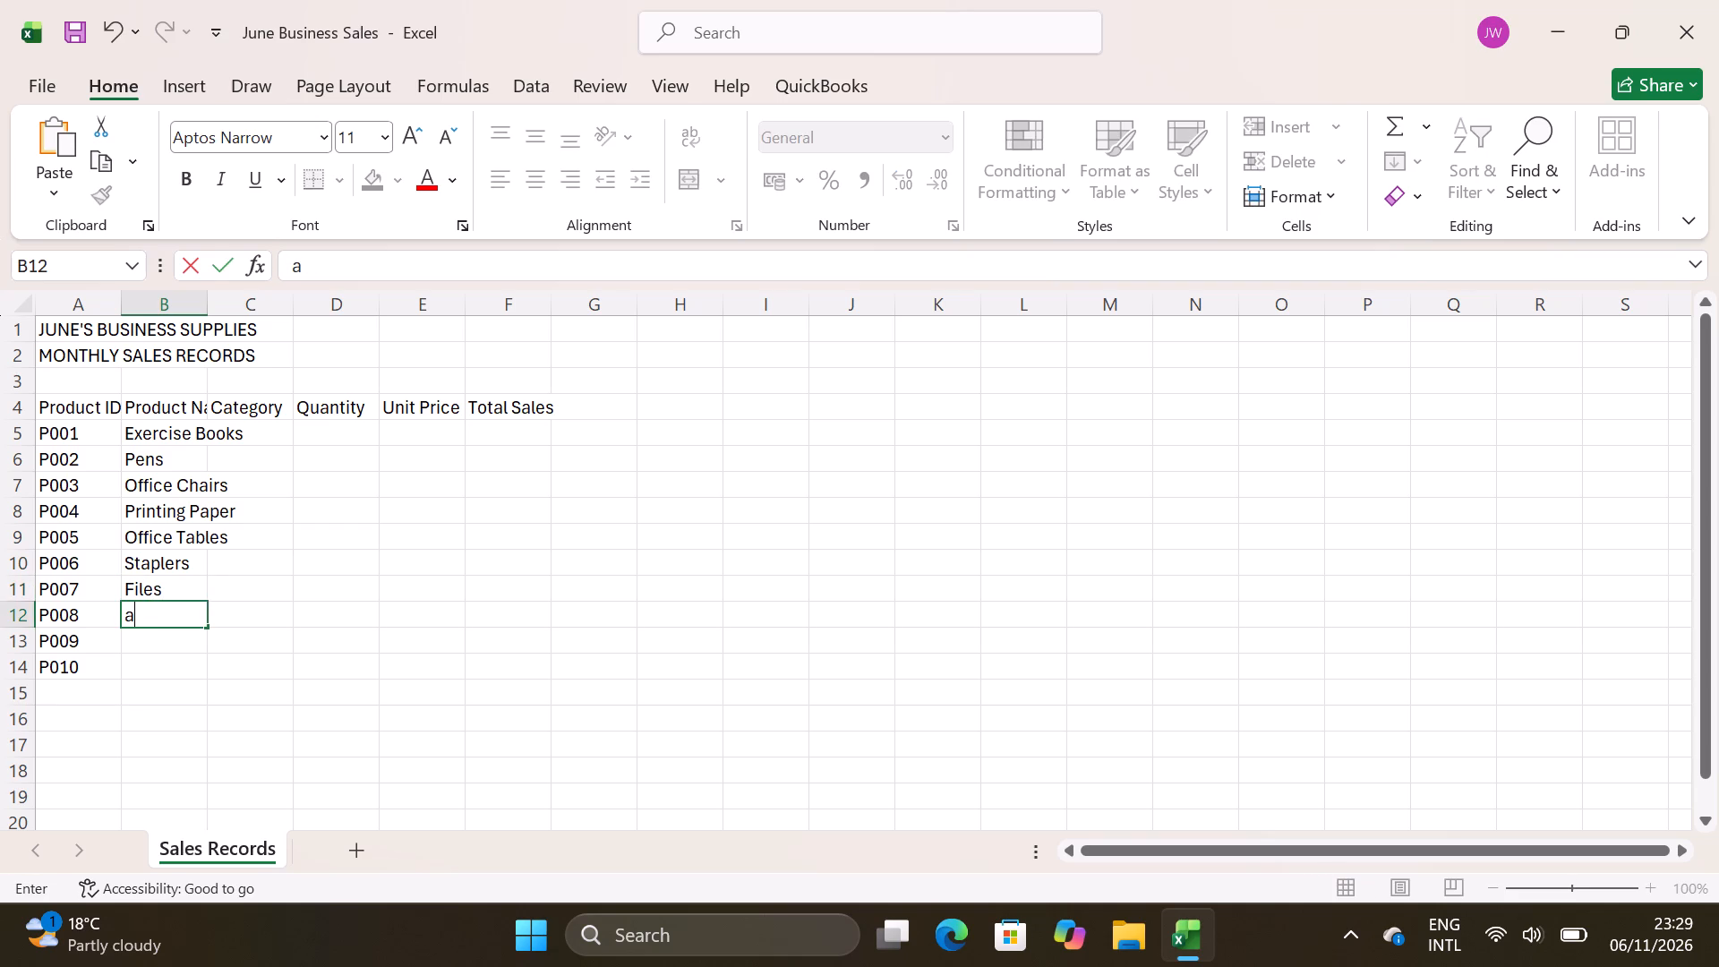
type("lculat")
key("BackSpace")
key("BackSpace")
key("BackSpace")
key("BackSpace")
key("BackSpace")
key("BackSpace")
key("BackSpace")
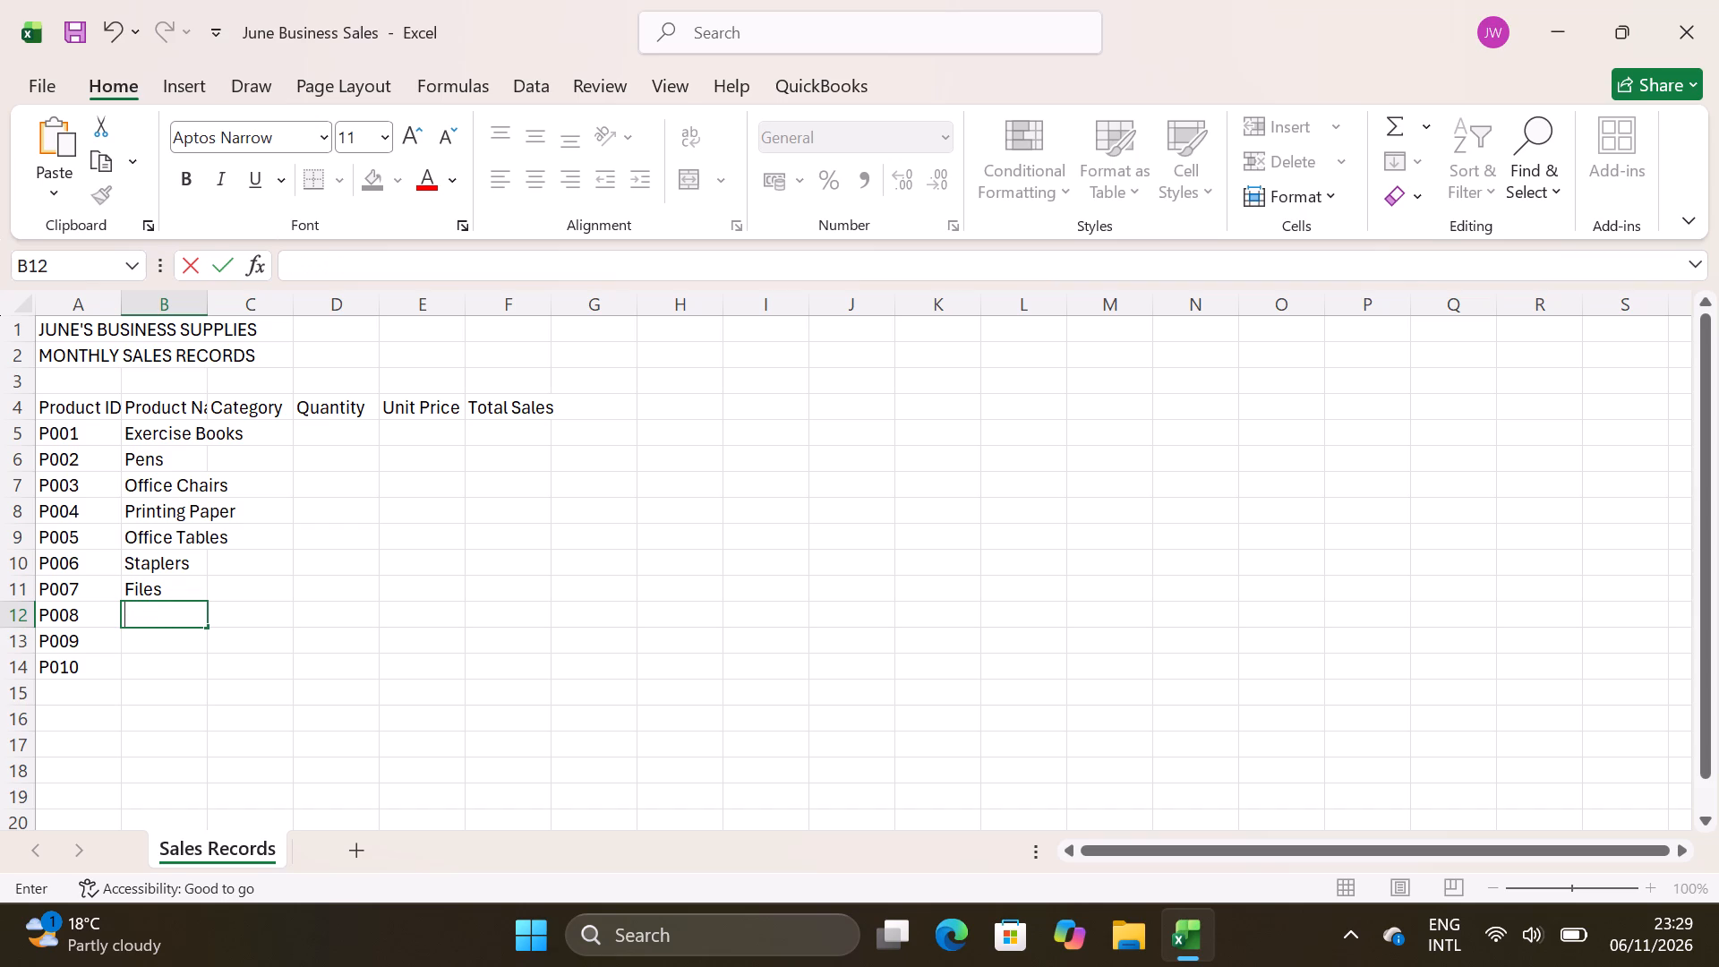
type("alcu")
type("lato")
type("rs")
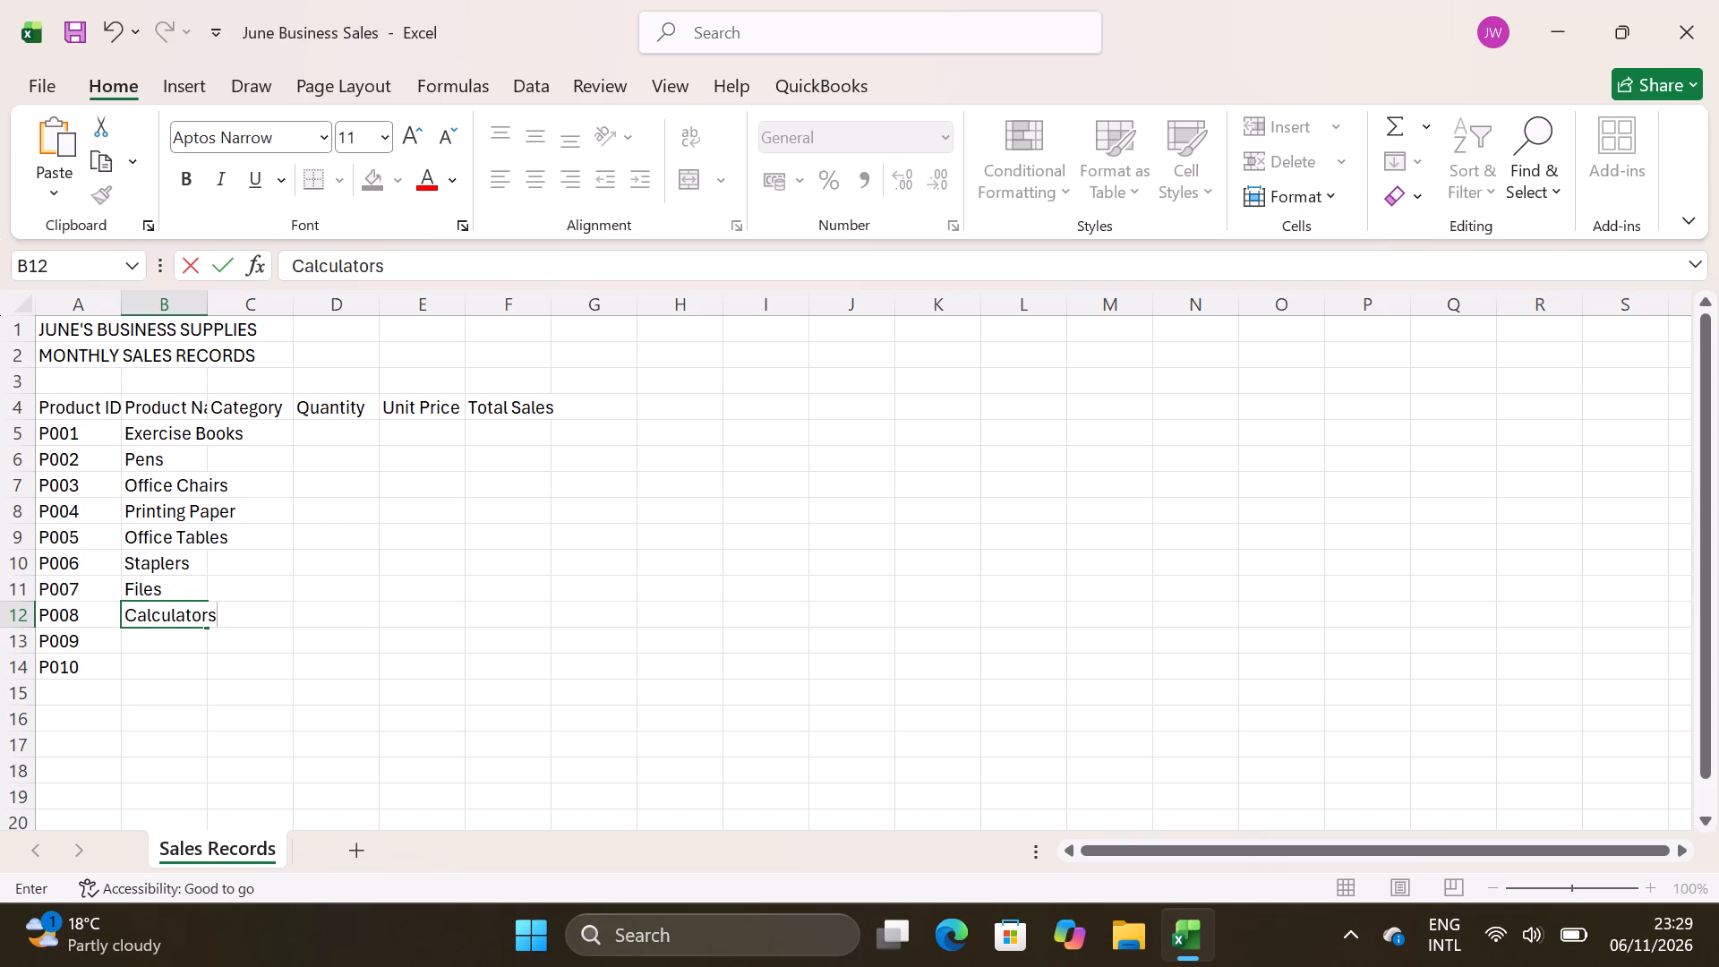
key("Return")
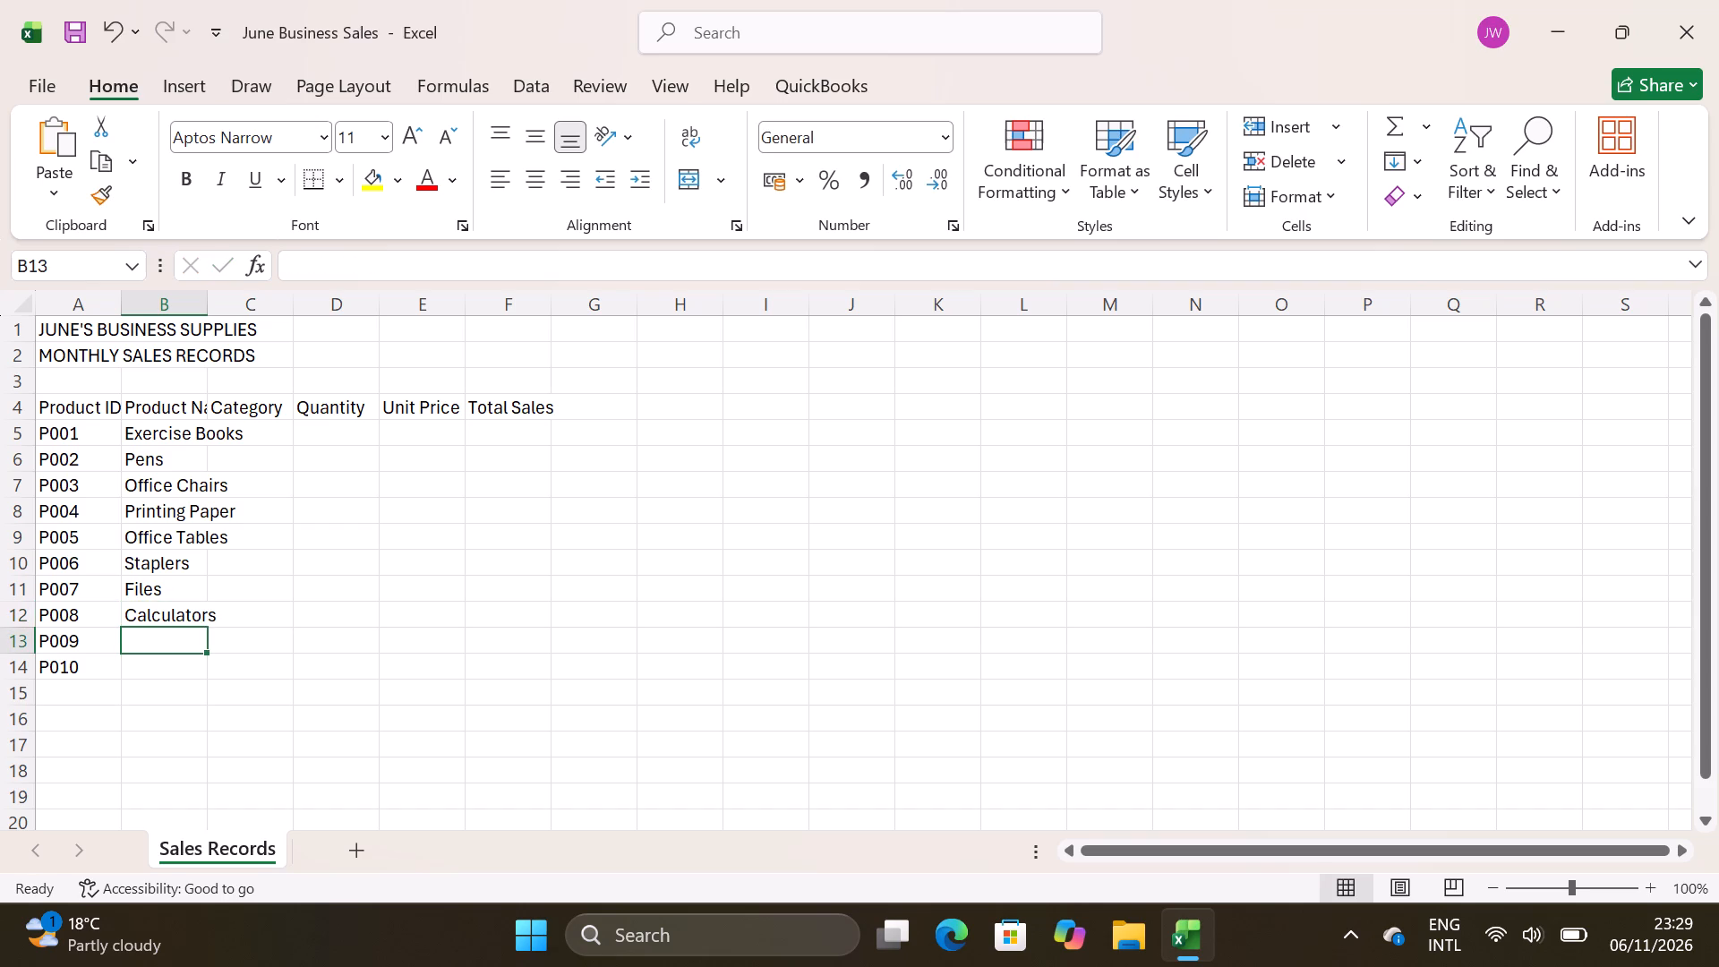
Enter the product name "Office Desks" for P009 in cell B13.
key("o")
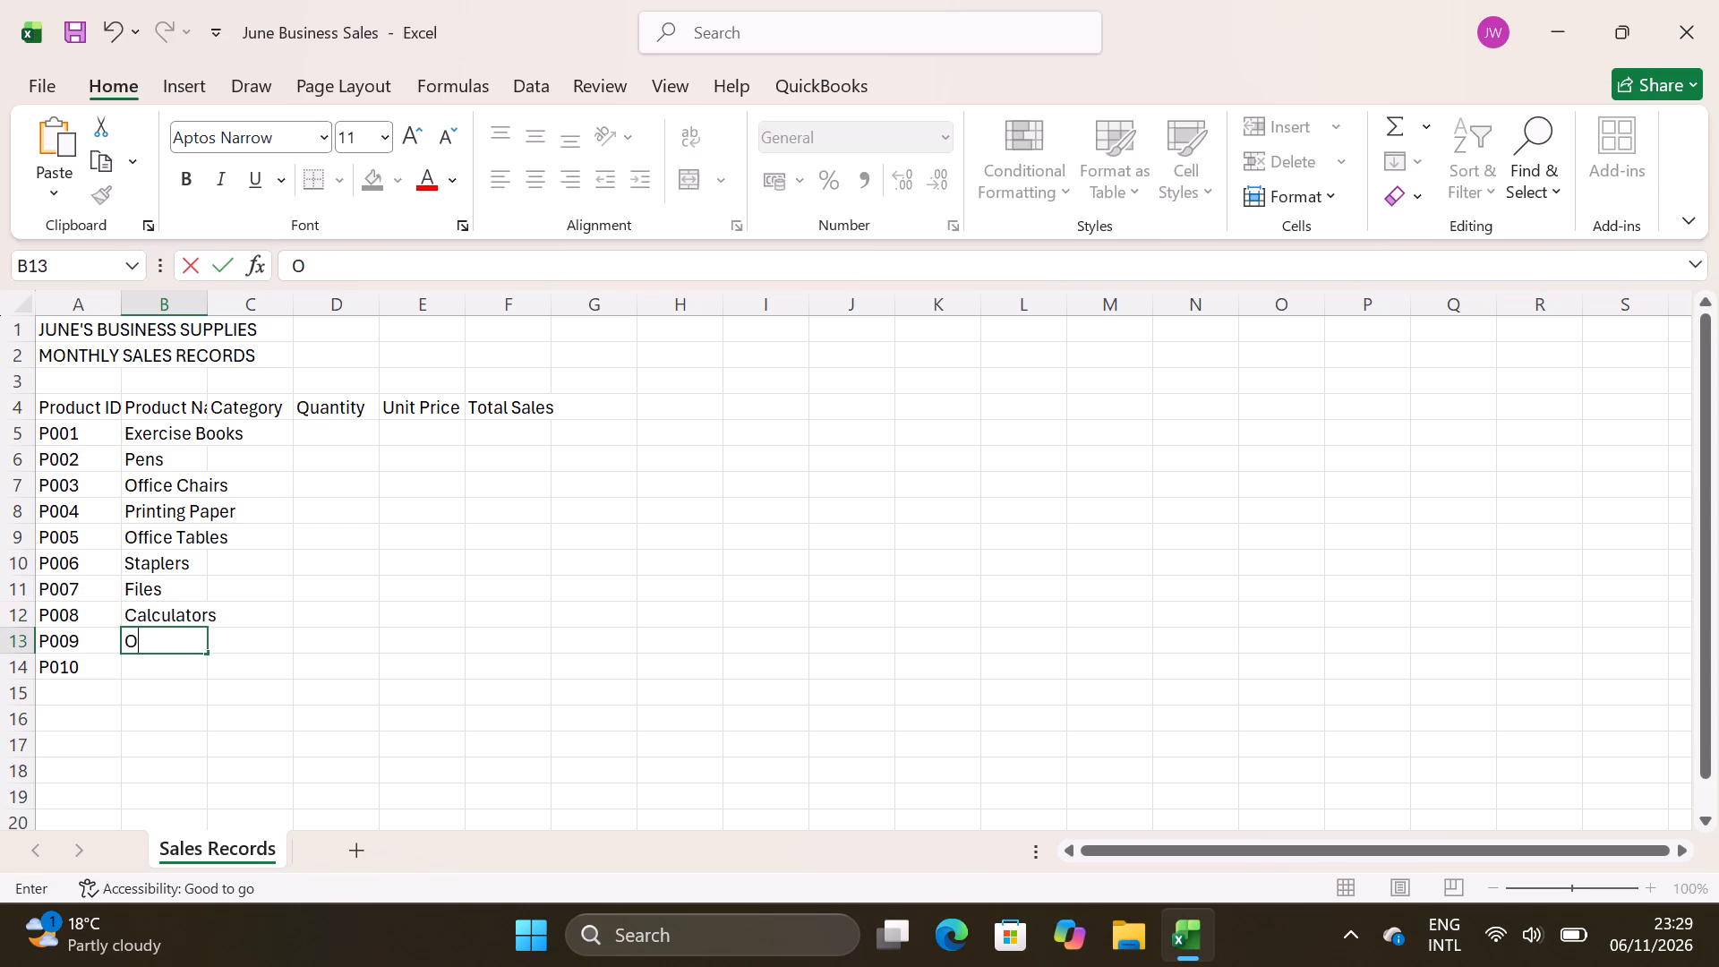
type("ffice")
key("space")
key("d")
type("es")
type("ks")
key("Return")
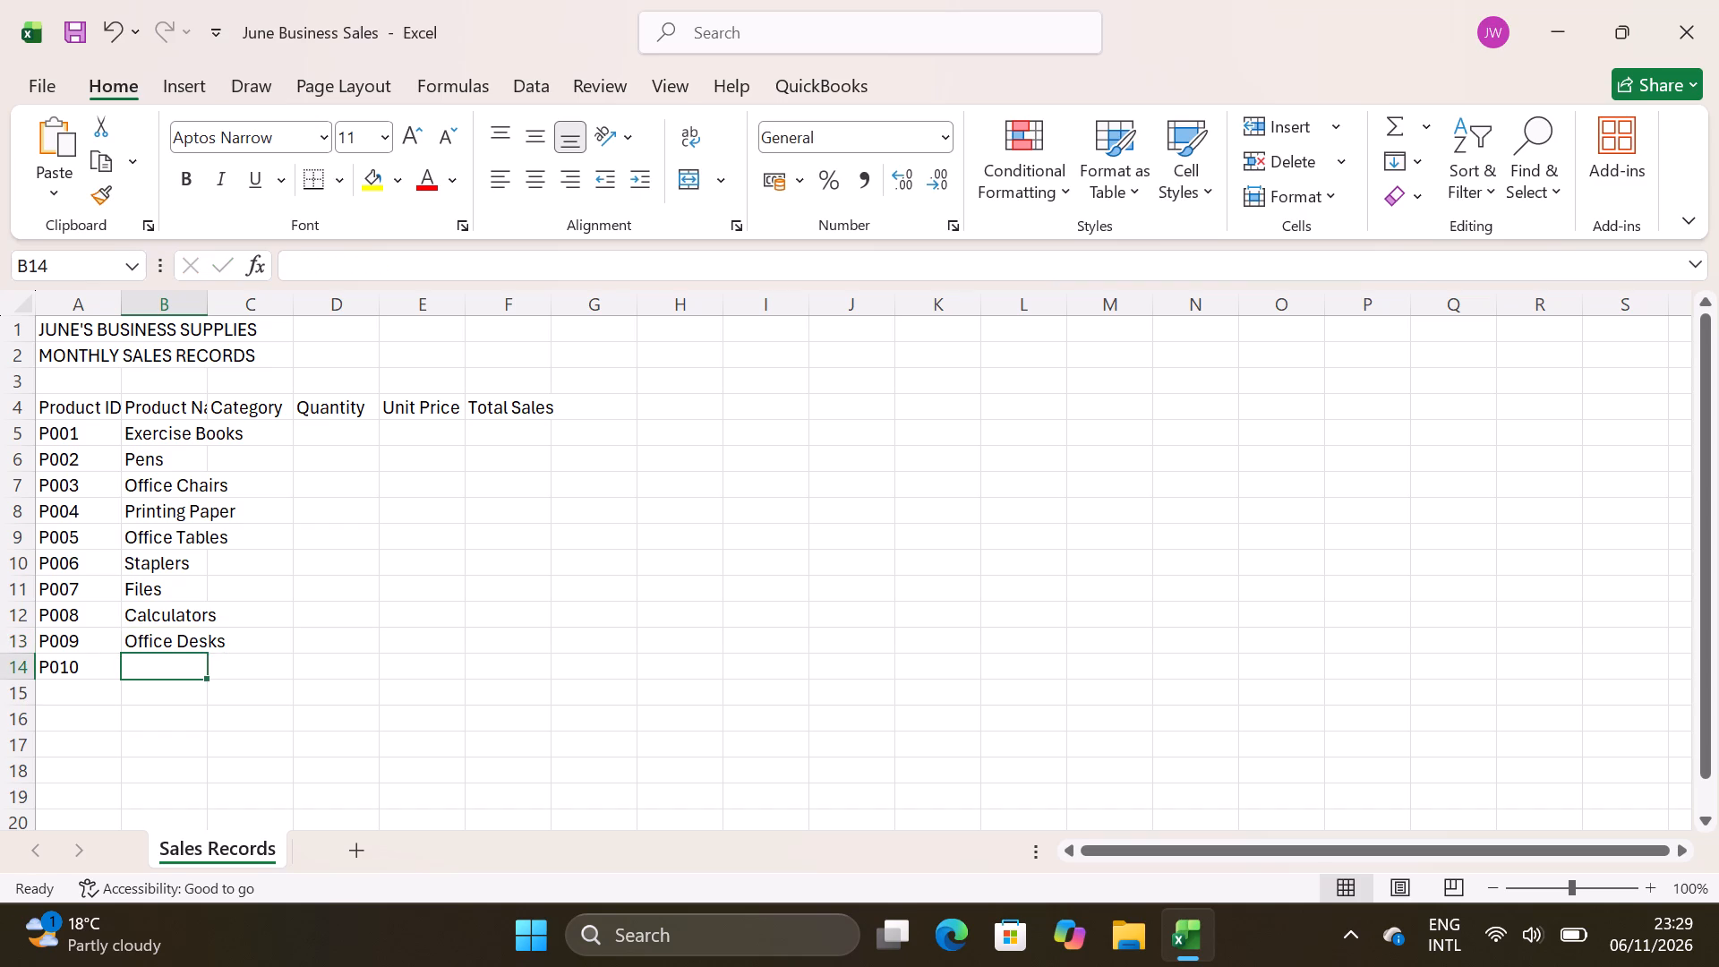
Enter the product name "Markers" for P010 in cell B14.
type("arkers")
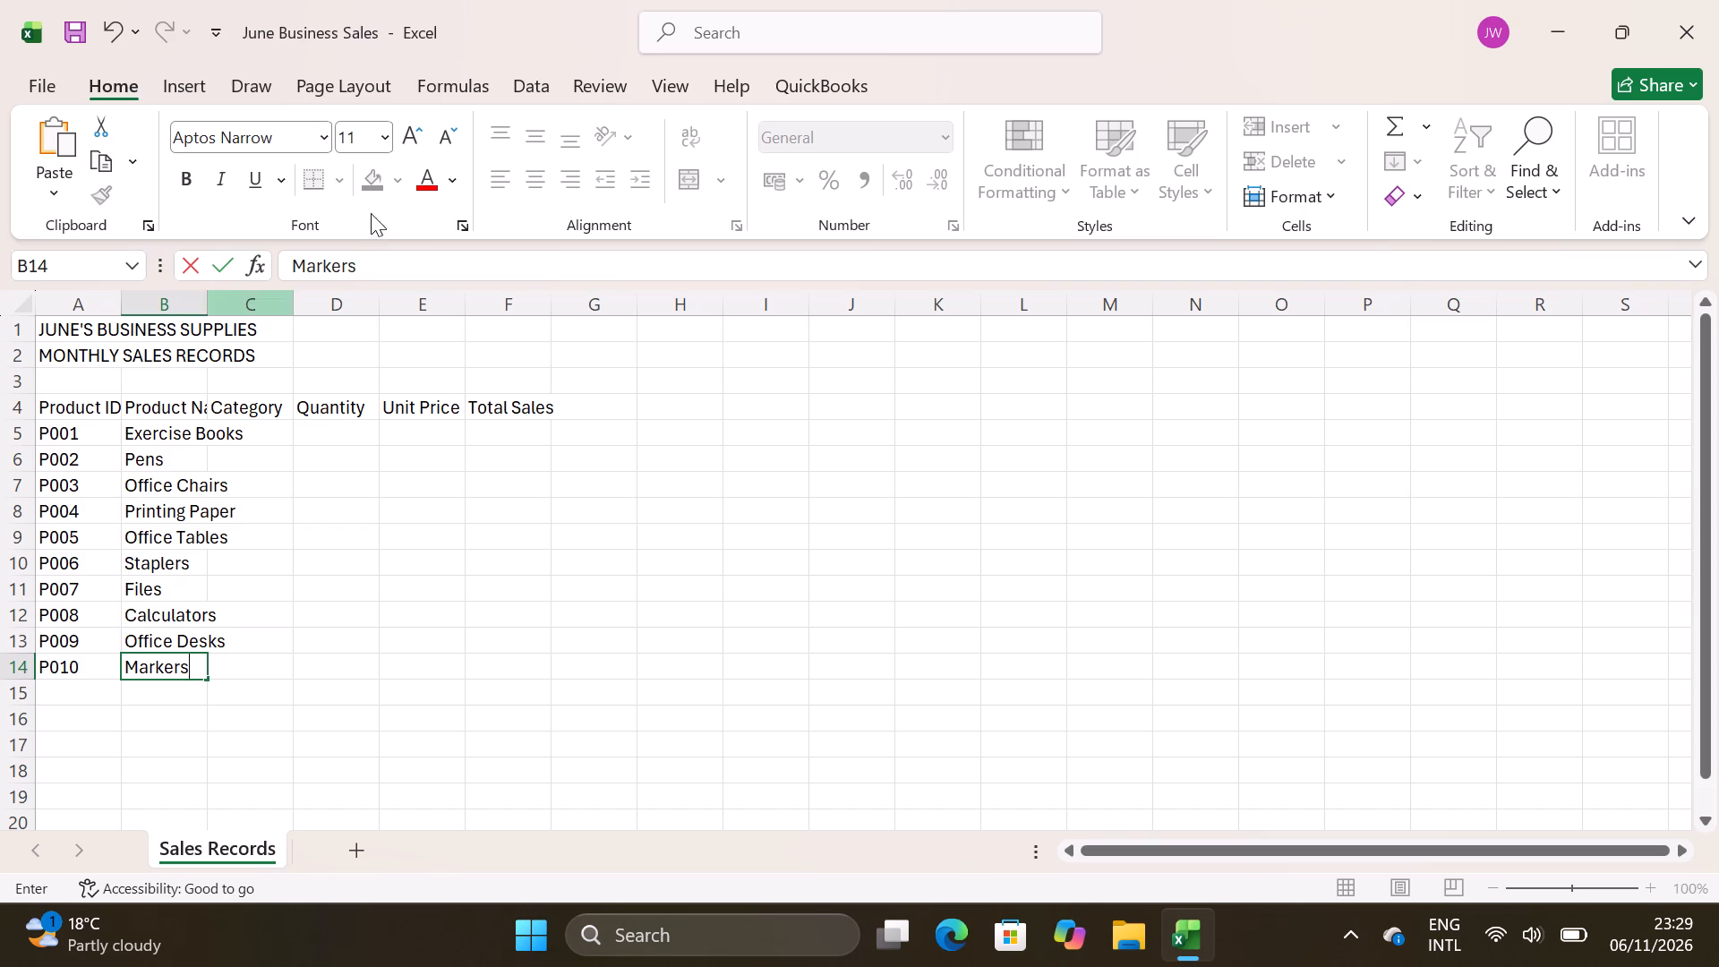
Enter the categories for P001–P005 in cells C5 to C9: Stationery, Stationery, Furniture, Stationery, Furniture.
left_click(259, 439)
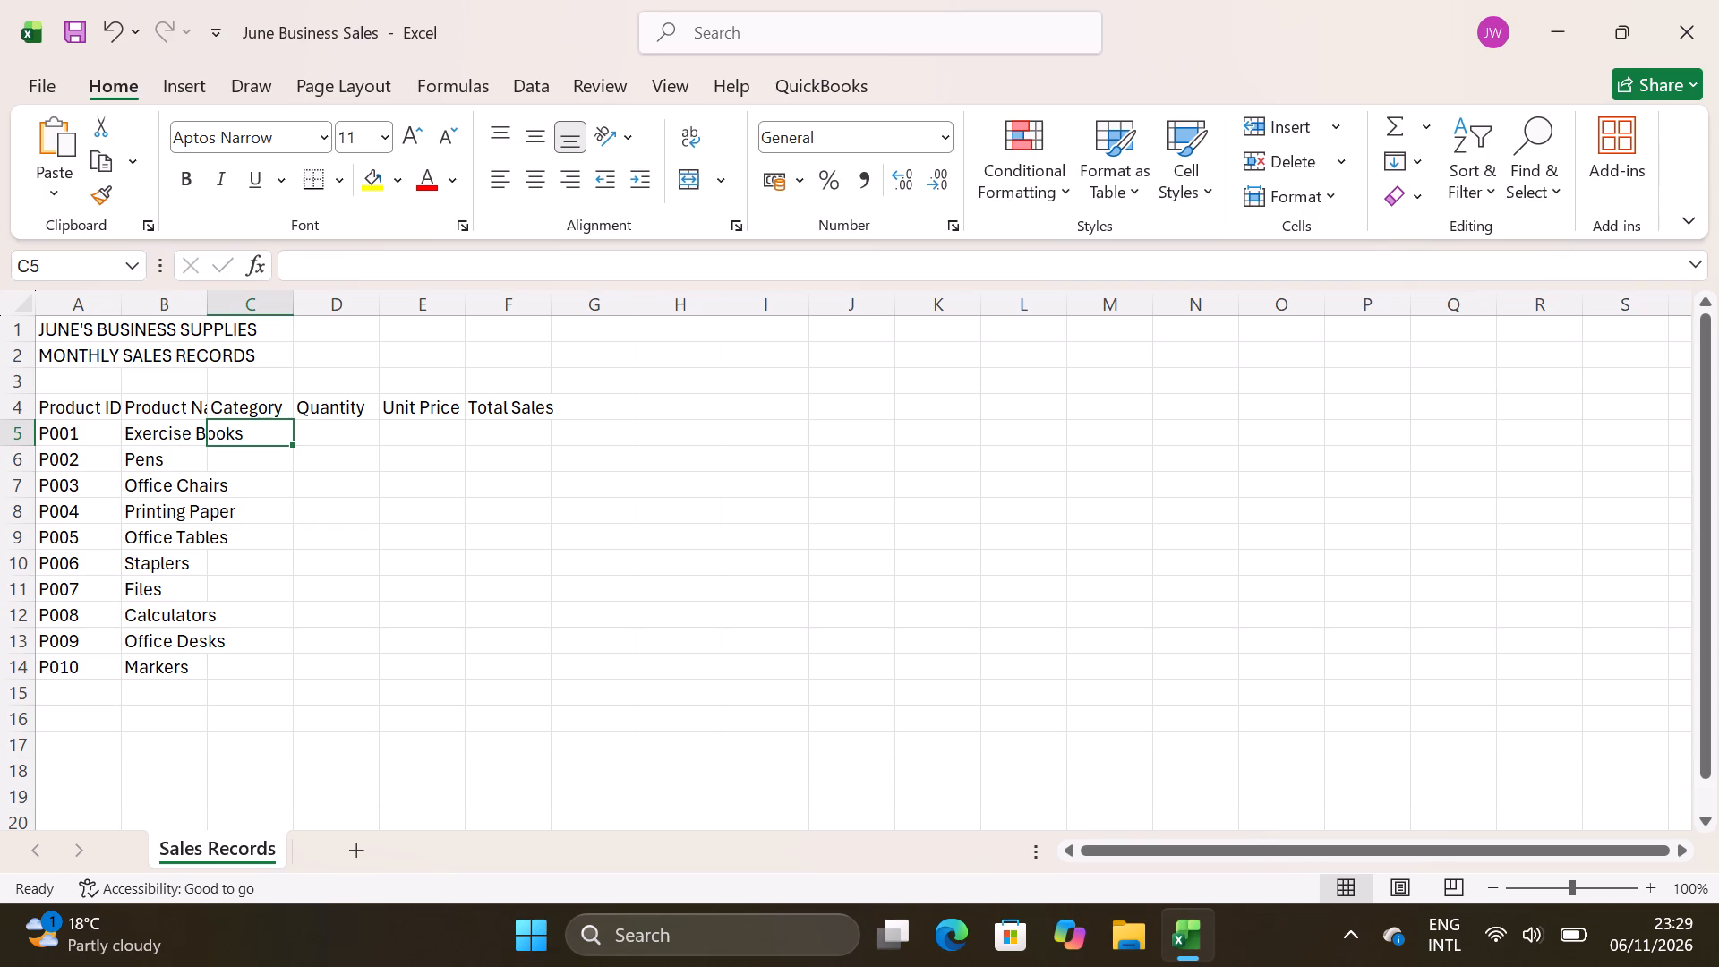
key("s")
type("tationery")
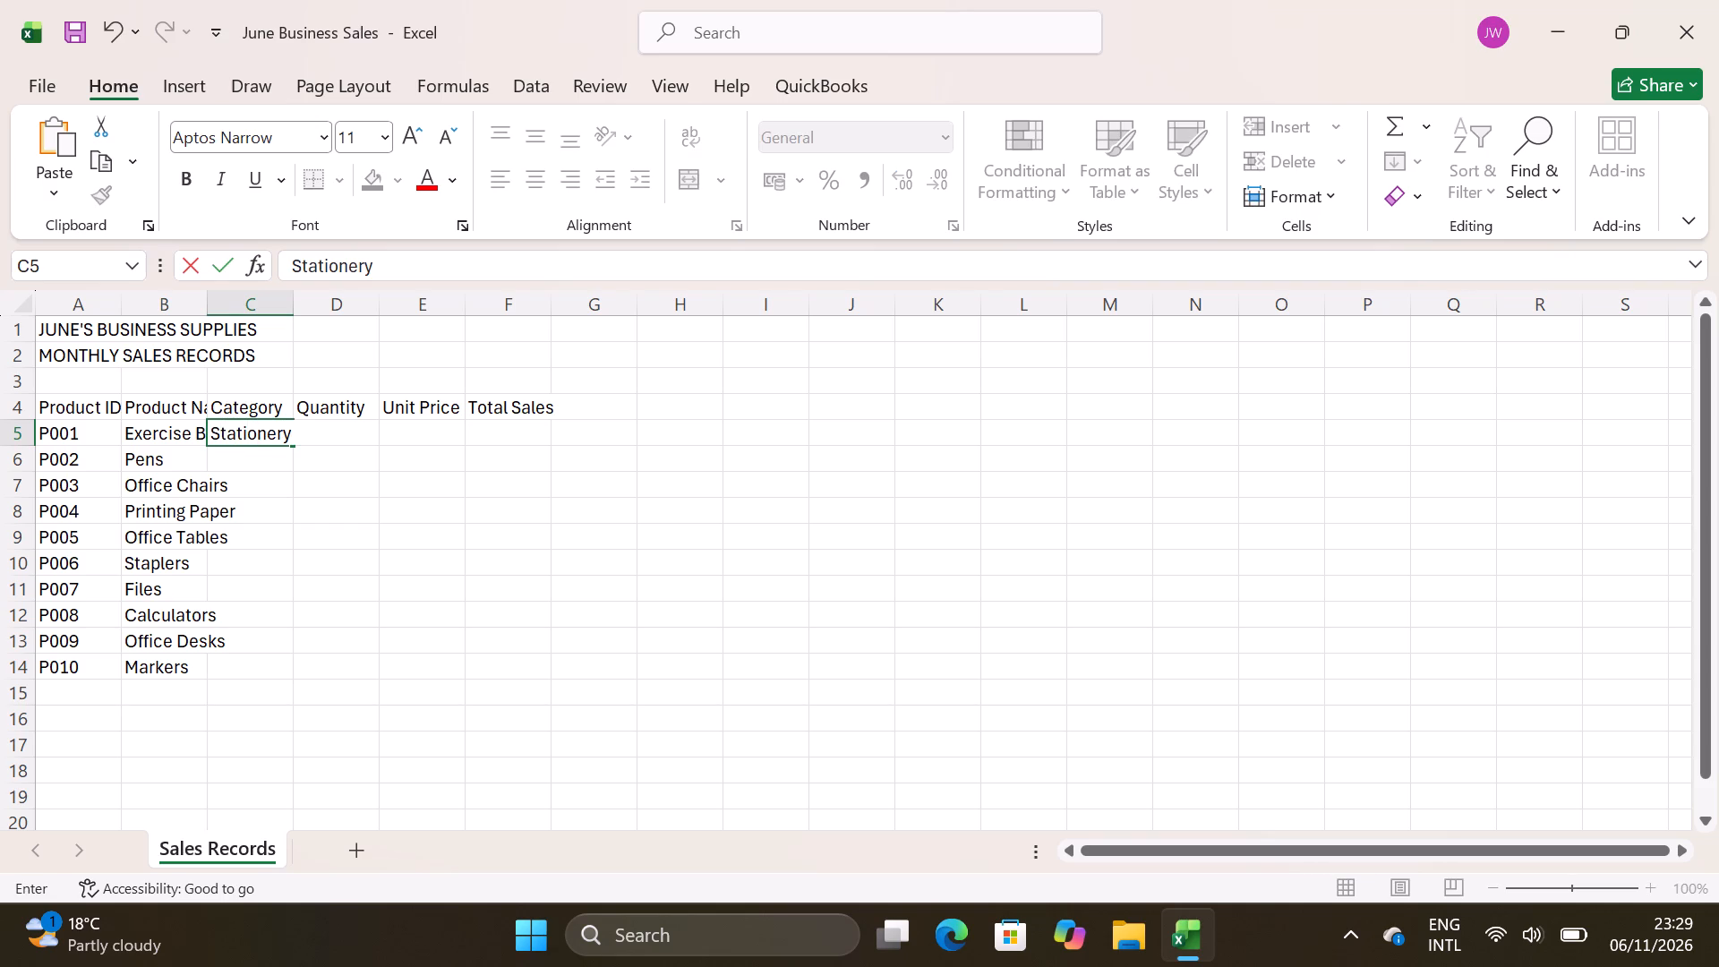
key("Return")
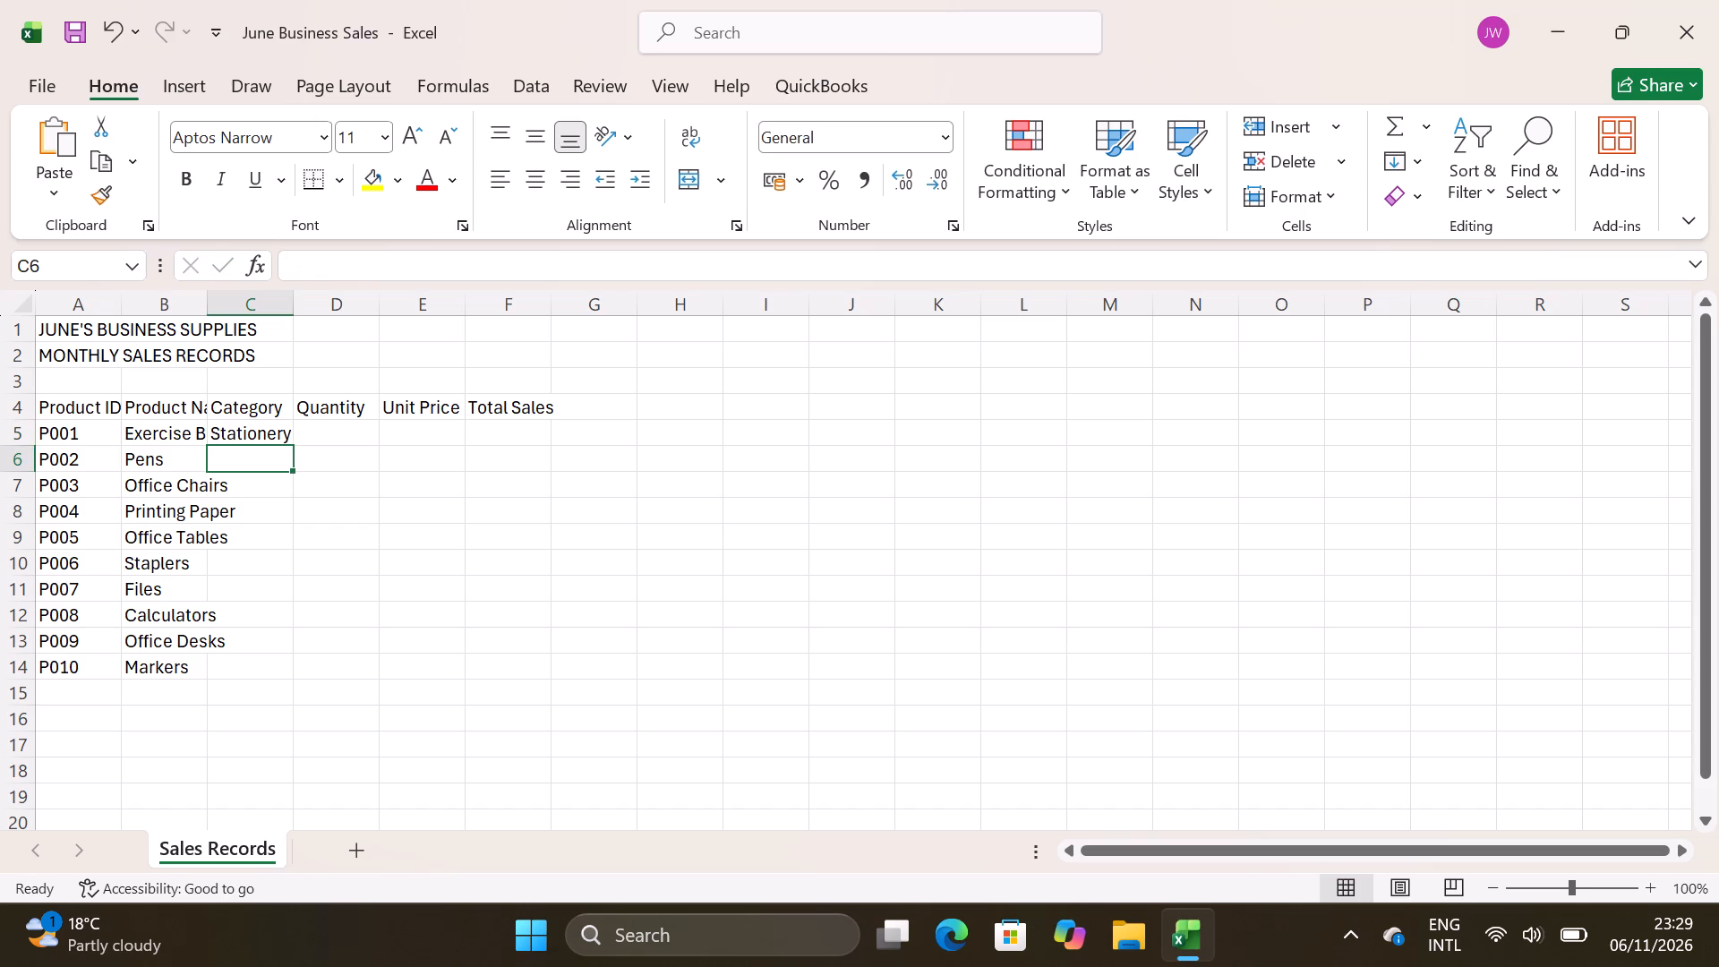
key("s")
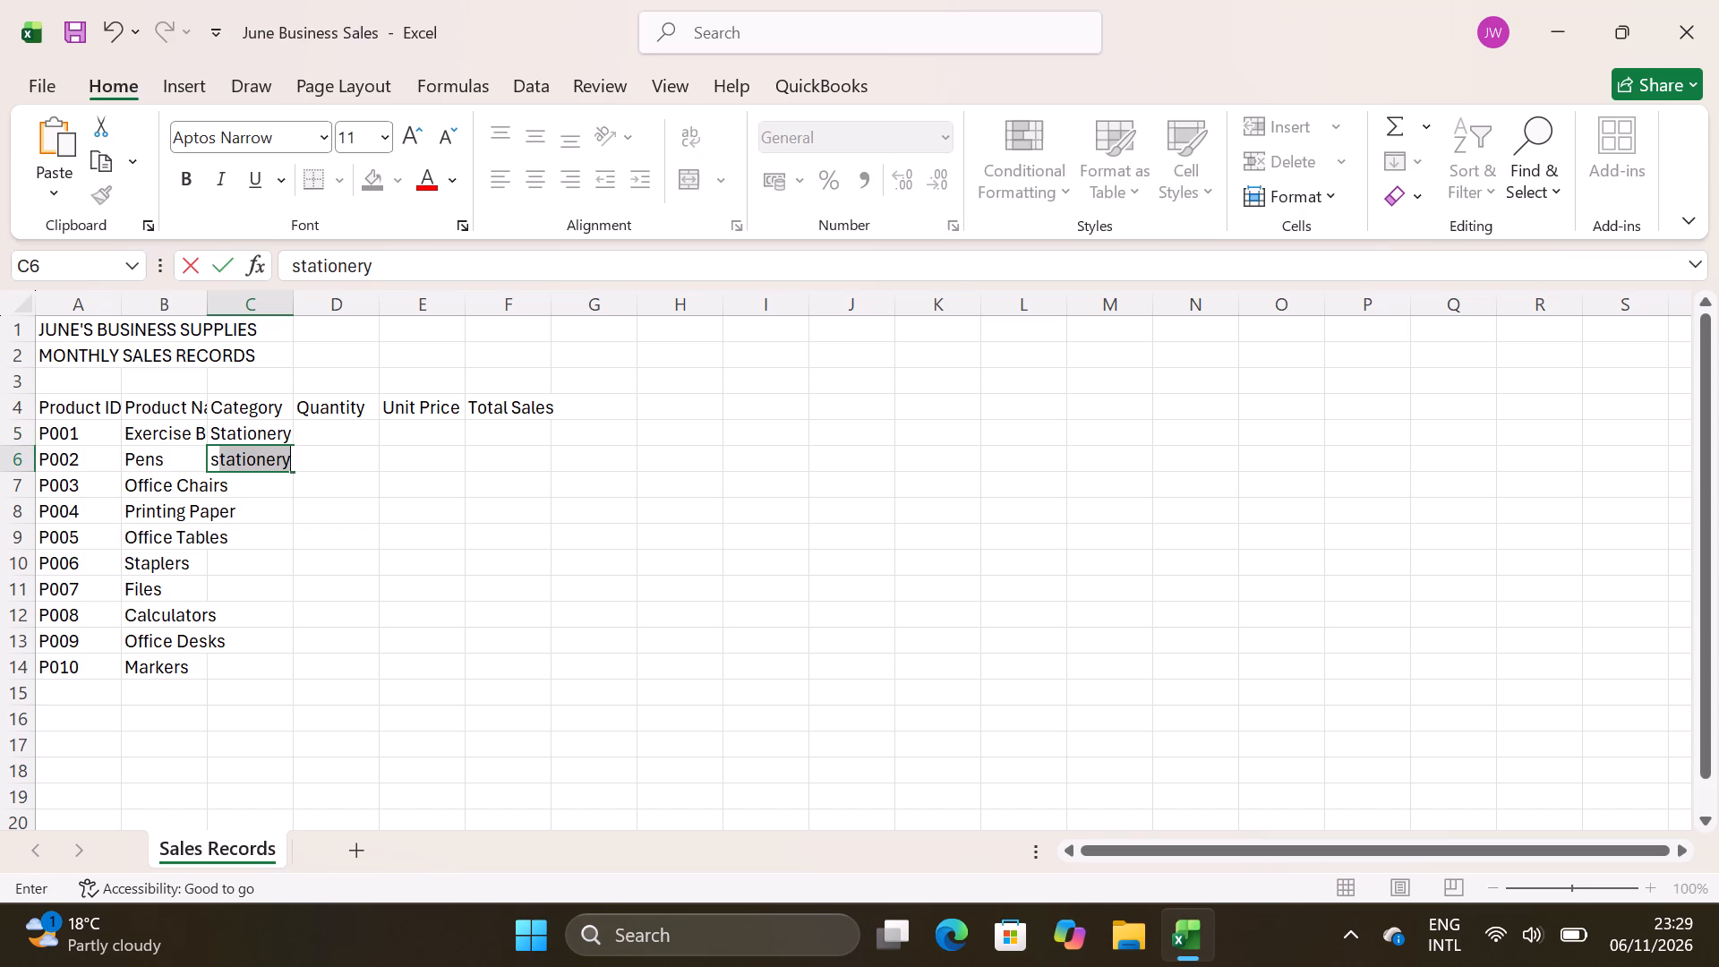
key("Return")
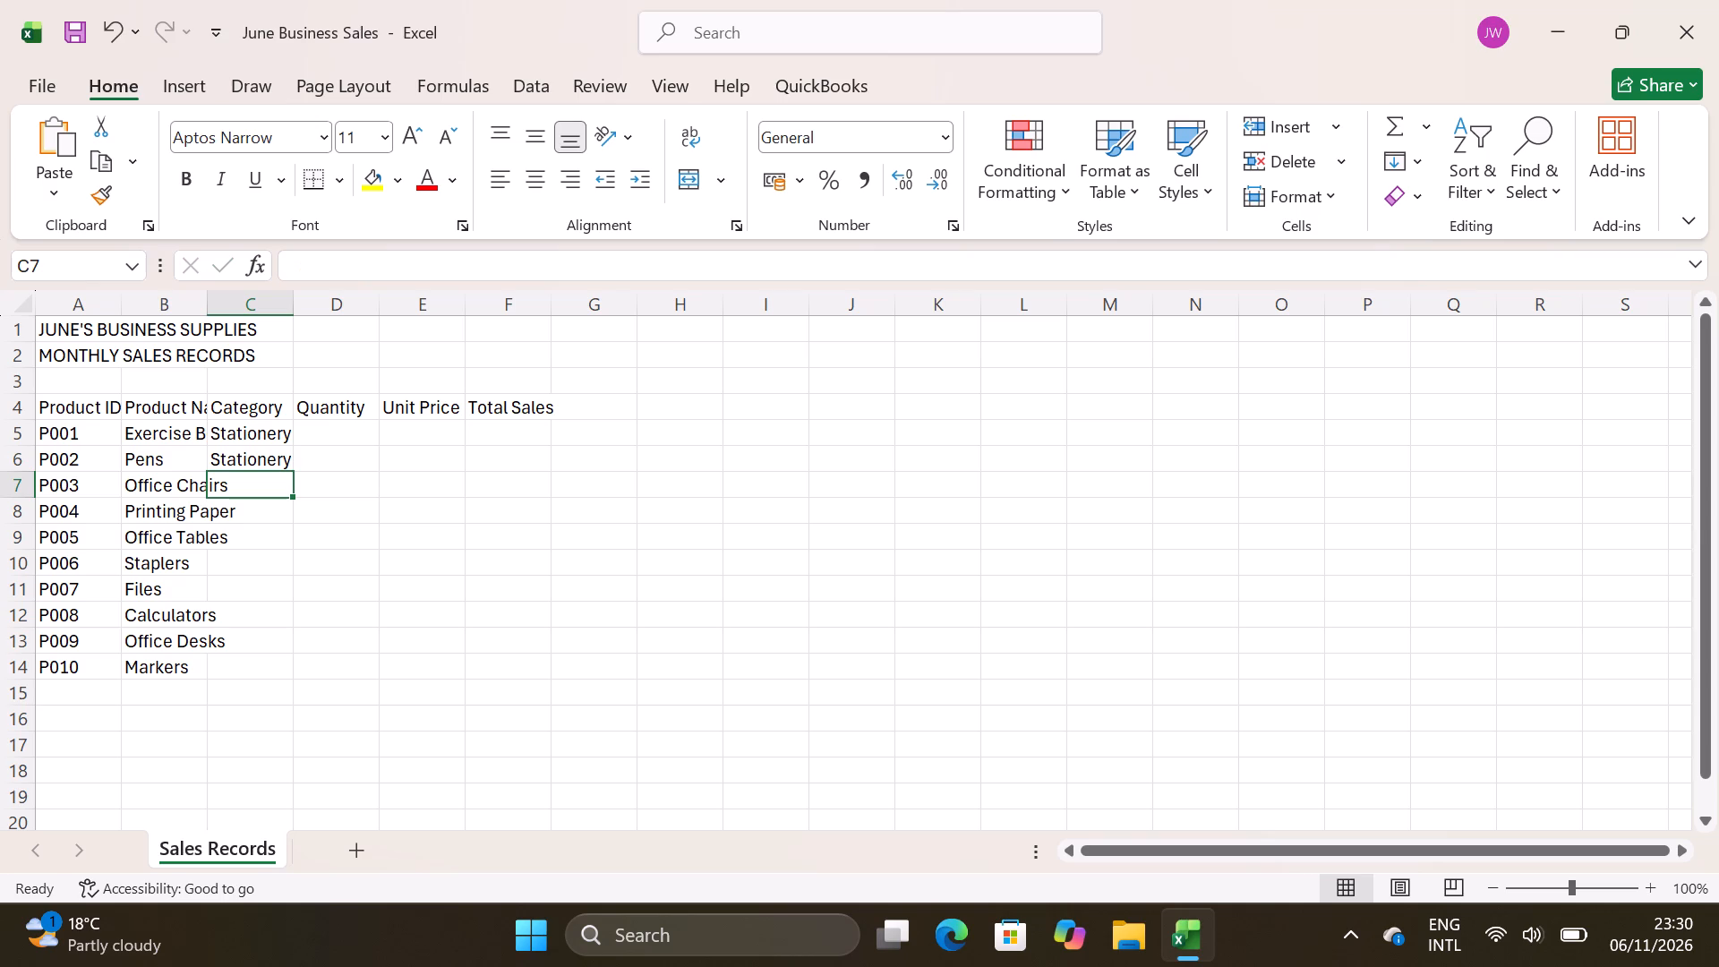
key("f")
type("urniture")
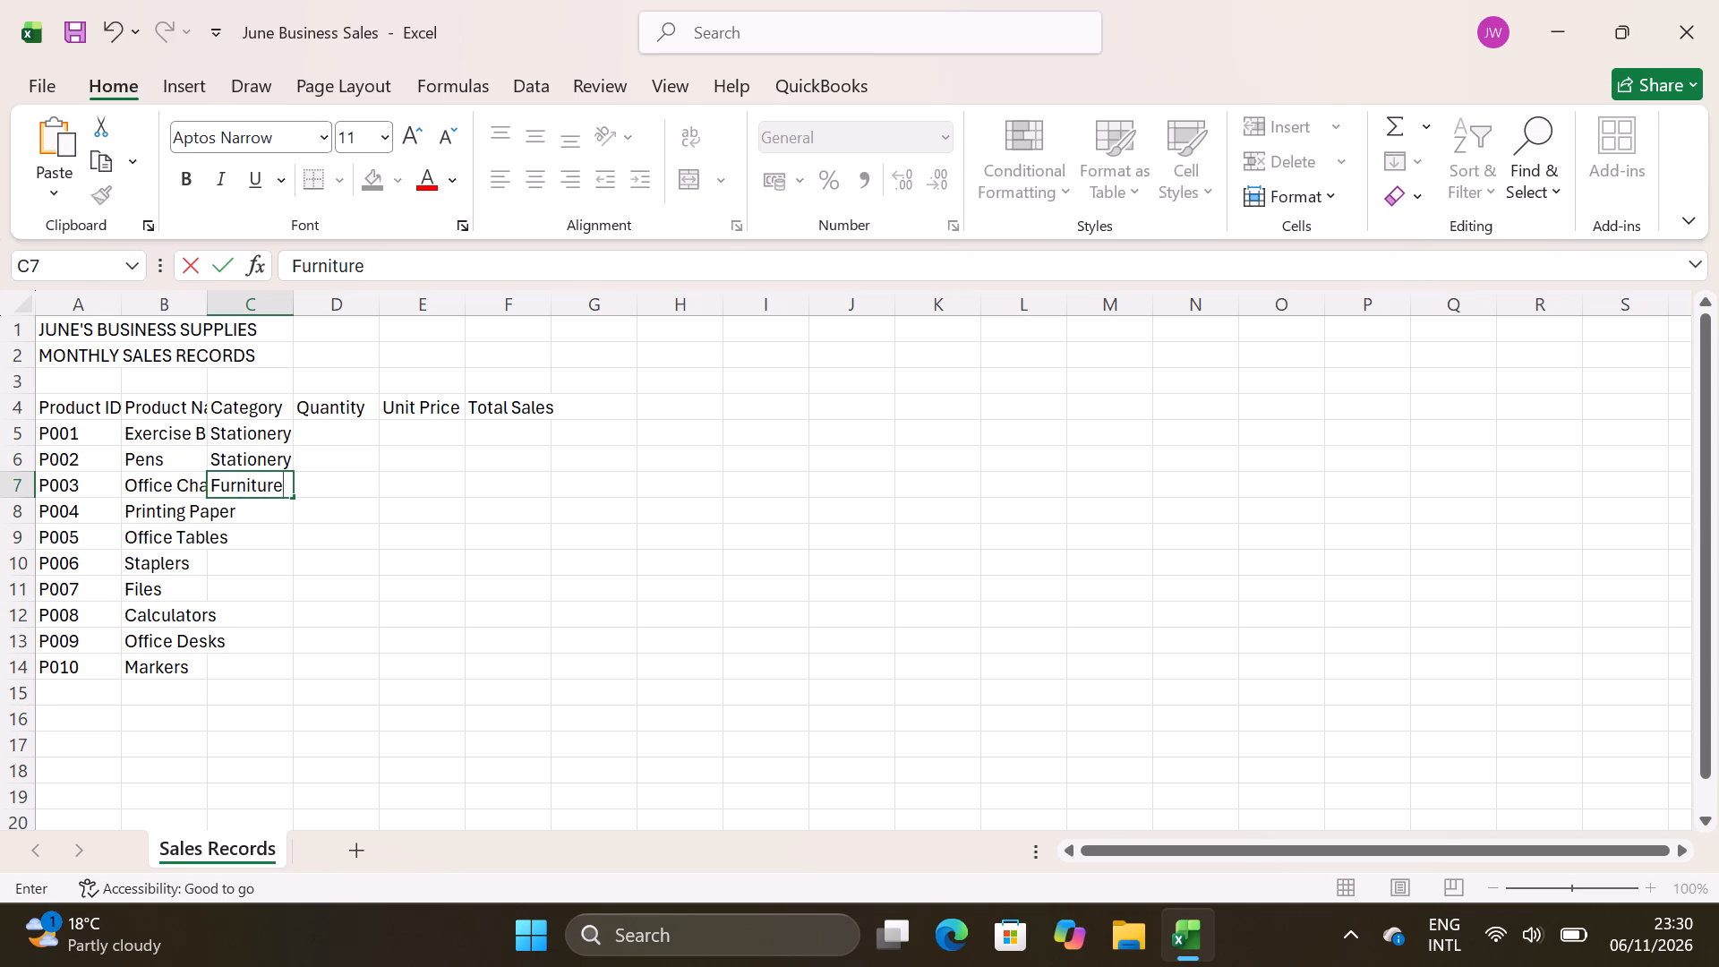
key("Return")
key("s")
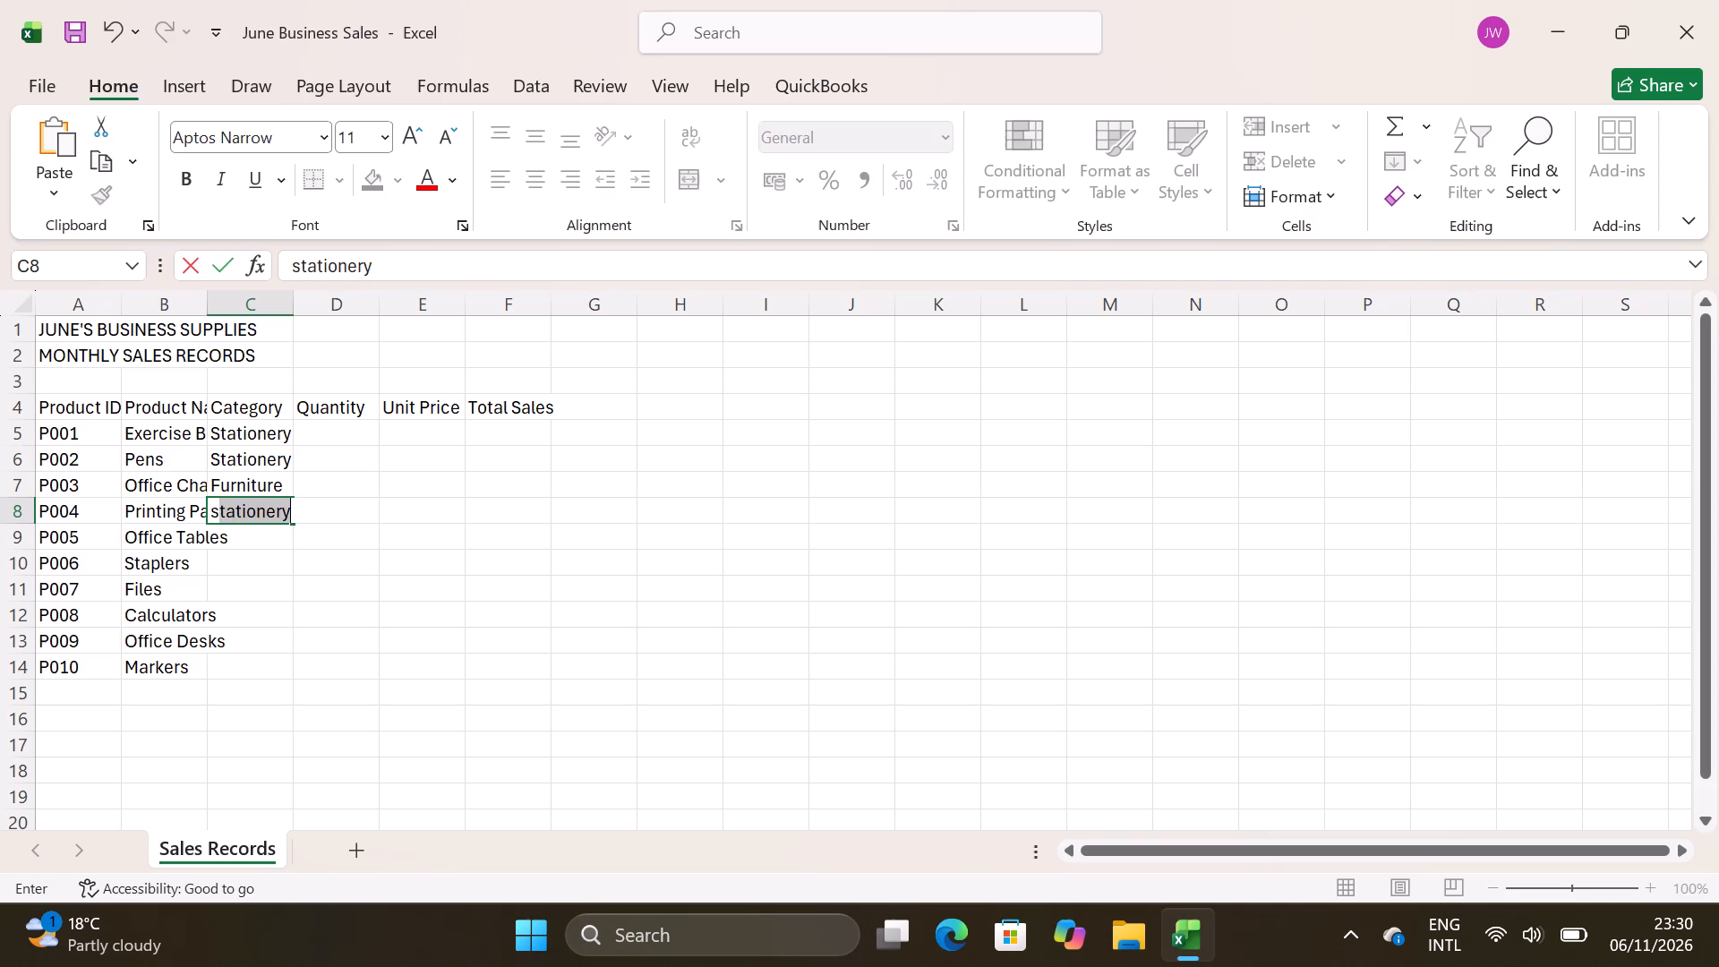
key("Return")
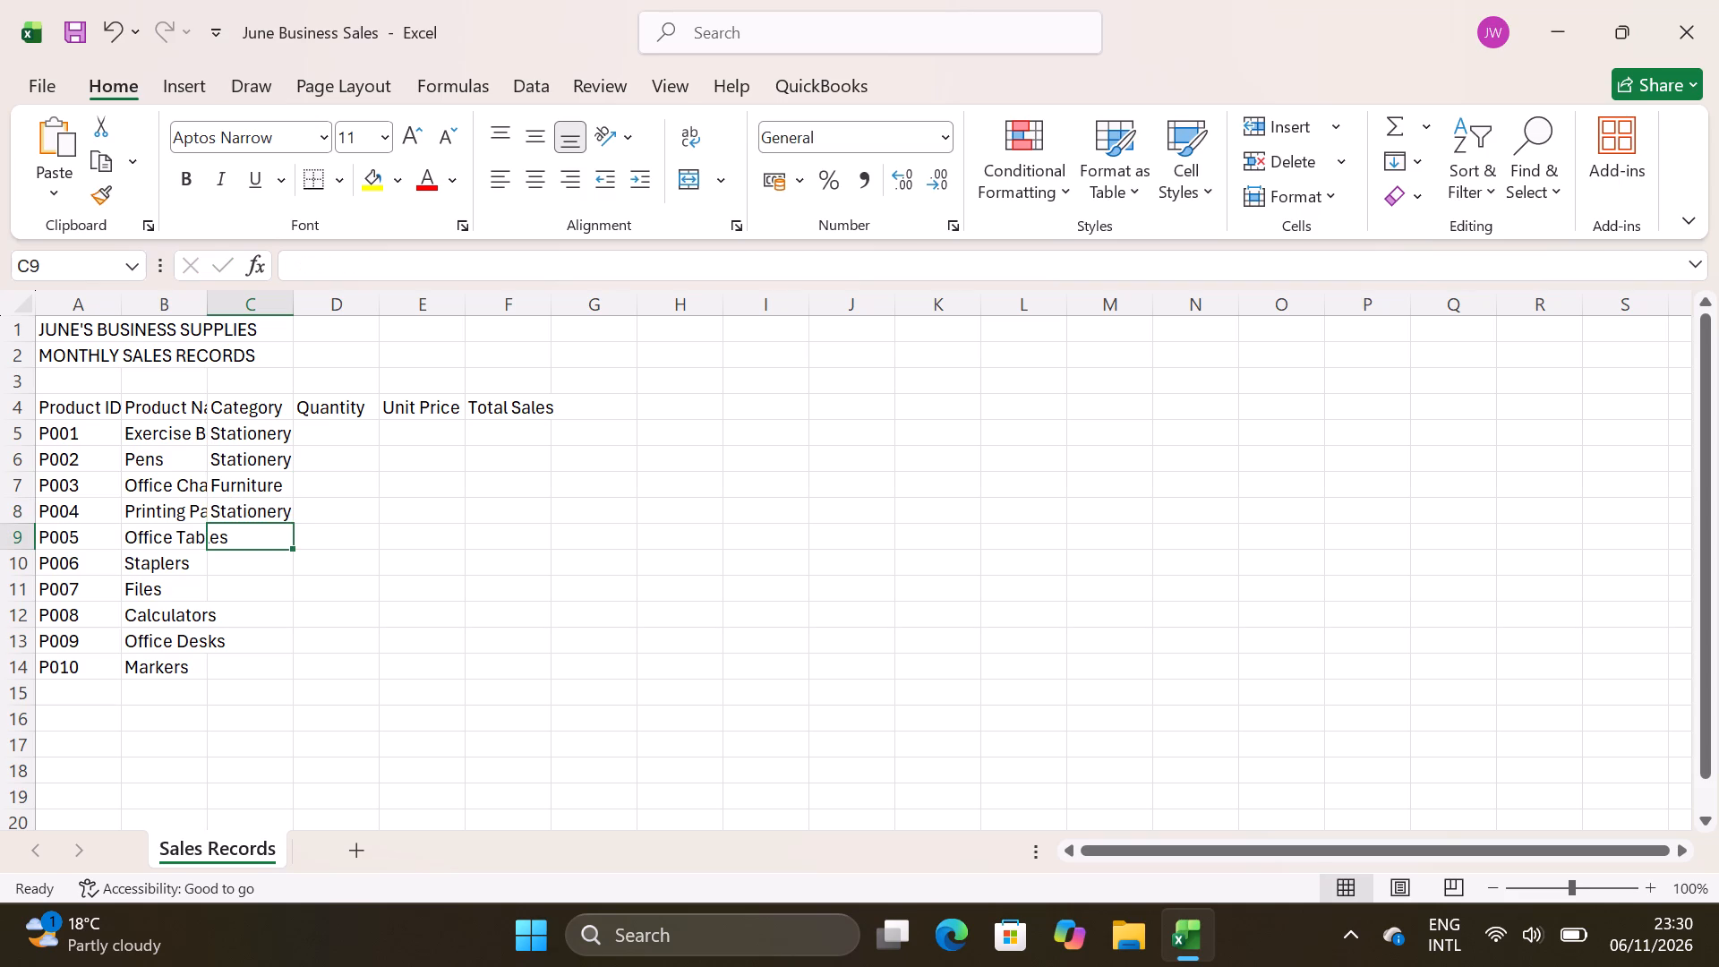
key("f")
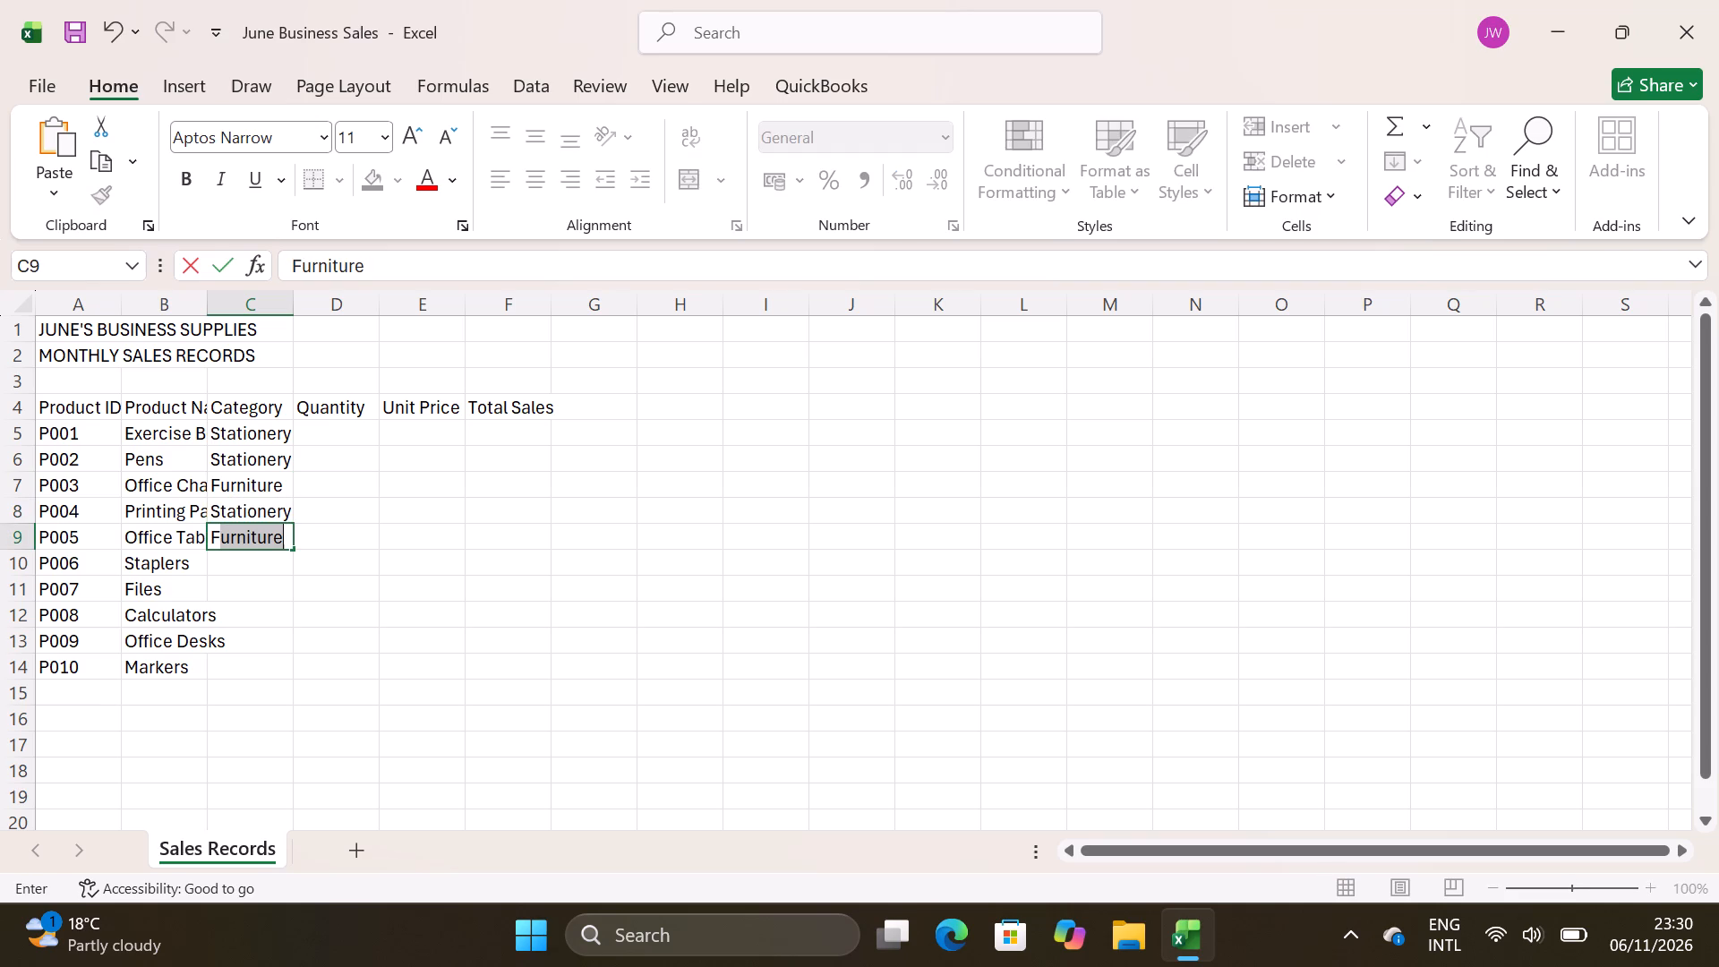
key("Return")
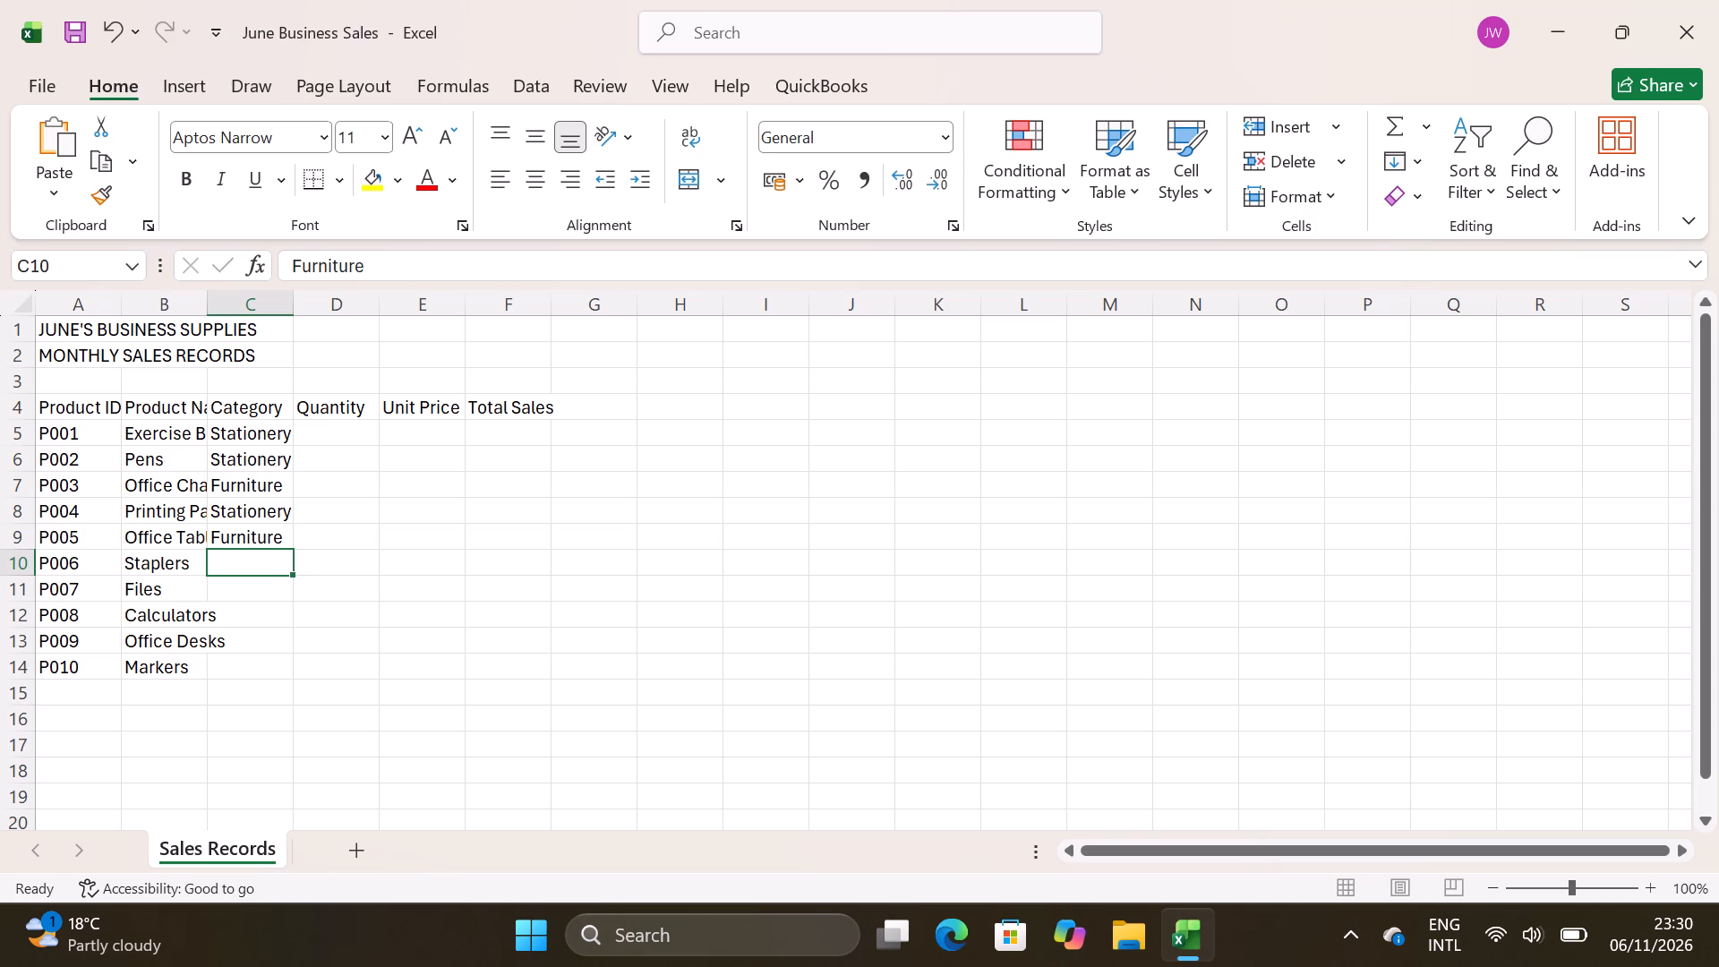
Enter the categories for P006–P010 in cells C10 to C14: Equipment, Stationery, Equipment, Furniture, Stationery.
key("e")
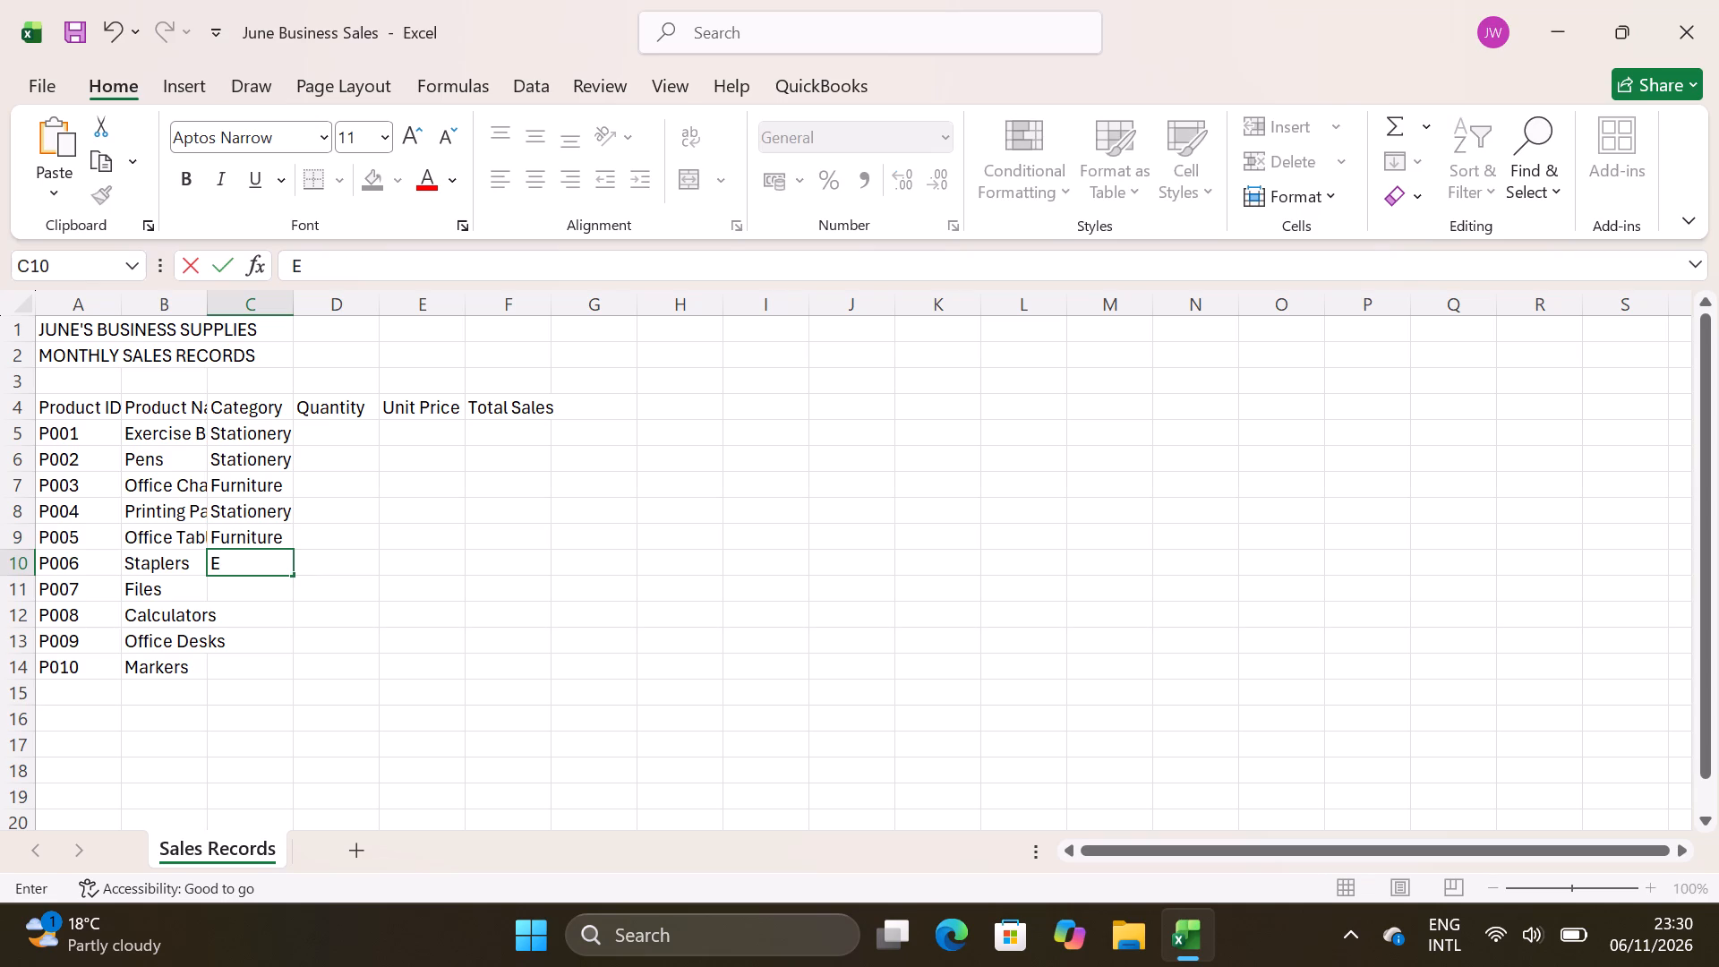
type("quipment")
key("Return")
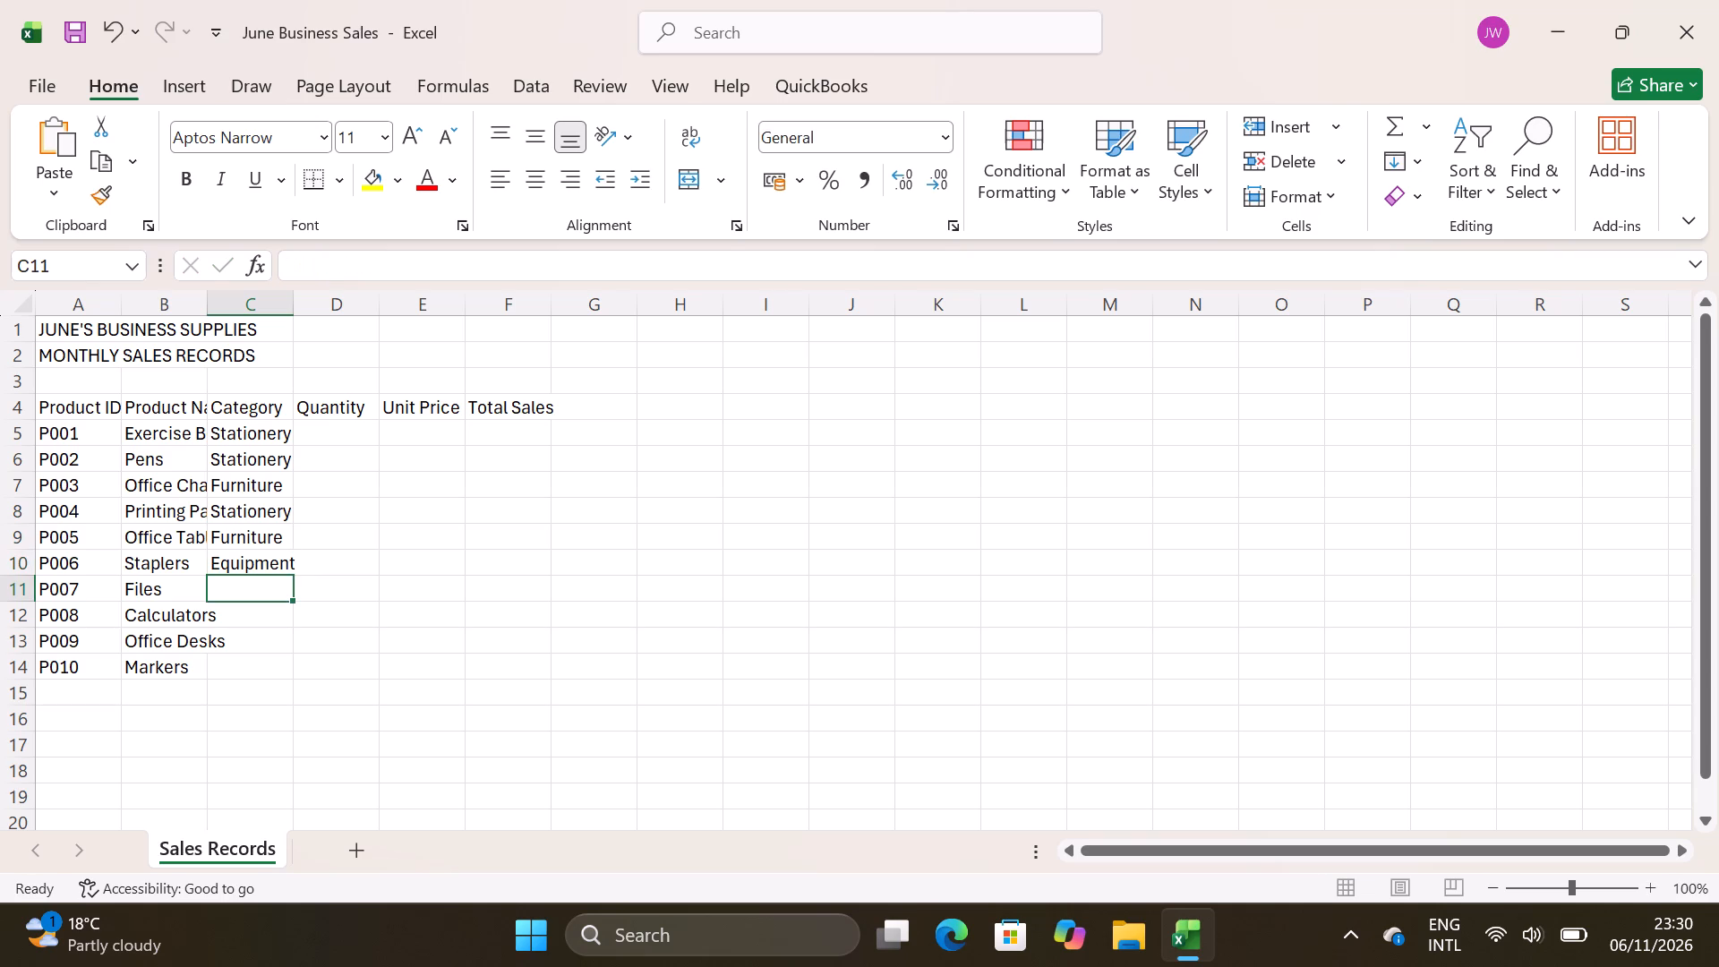
key("s")
key("Return")
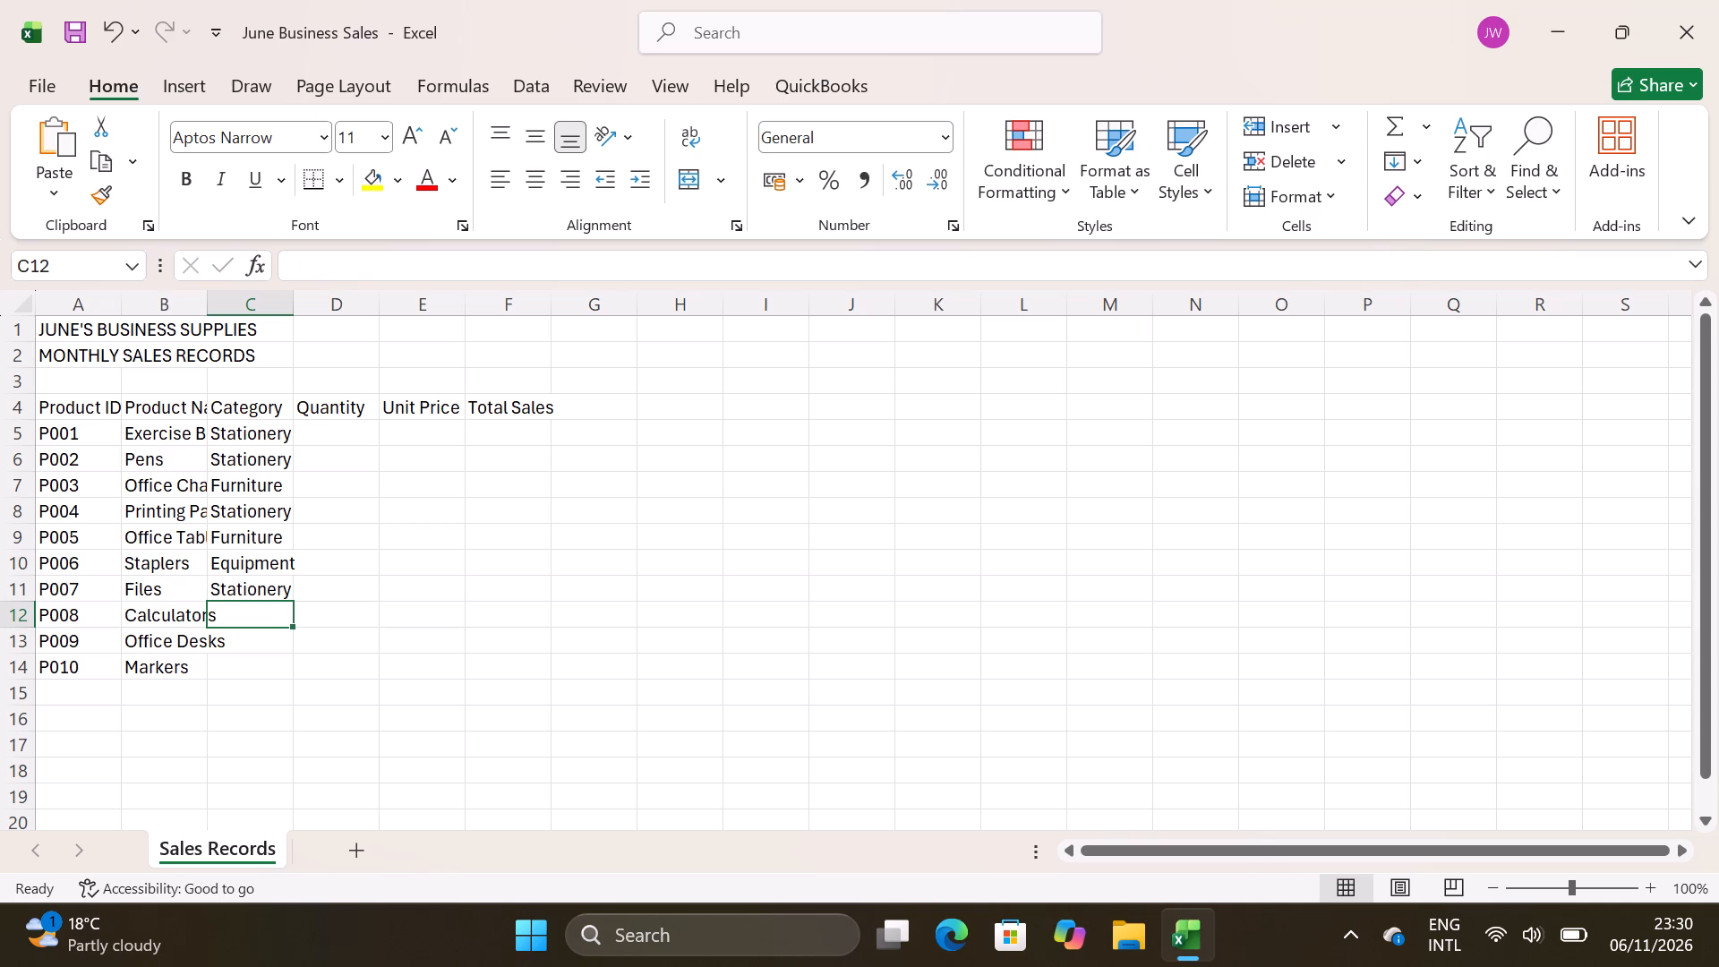
key("e")
key("Return")
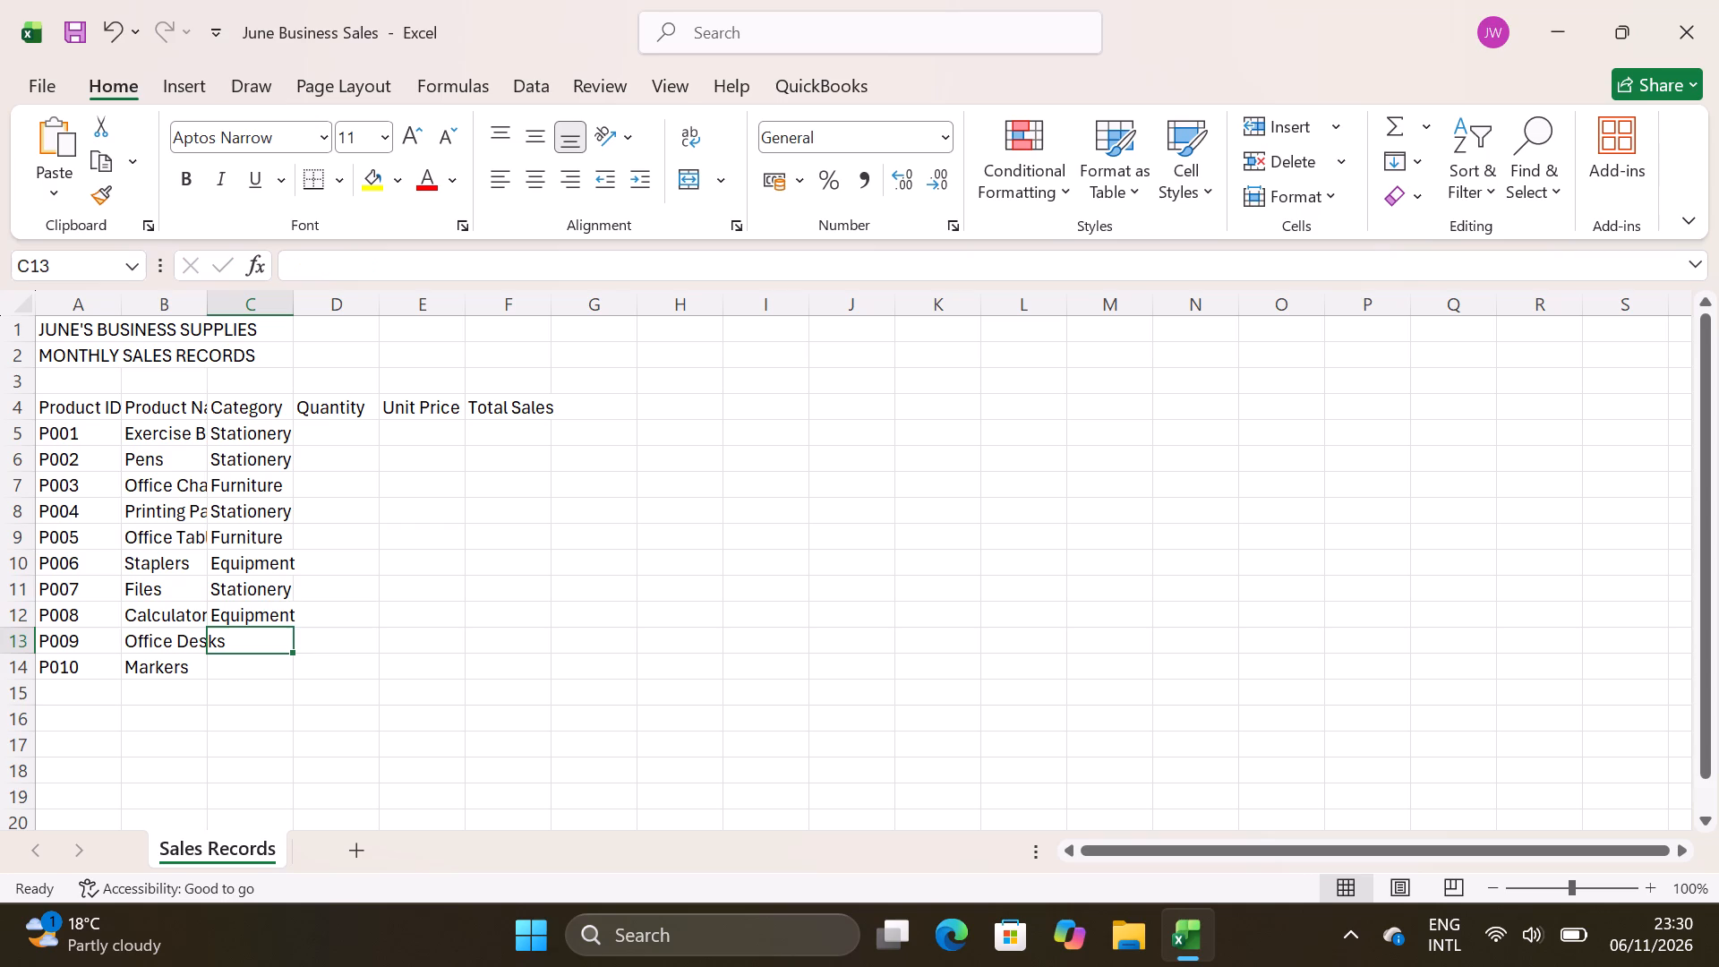
key("f")
key("Return")
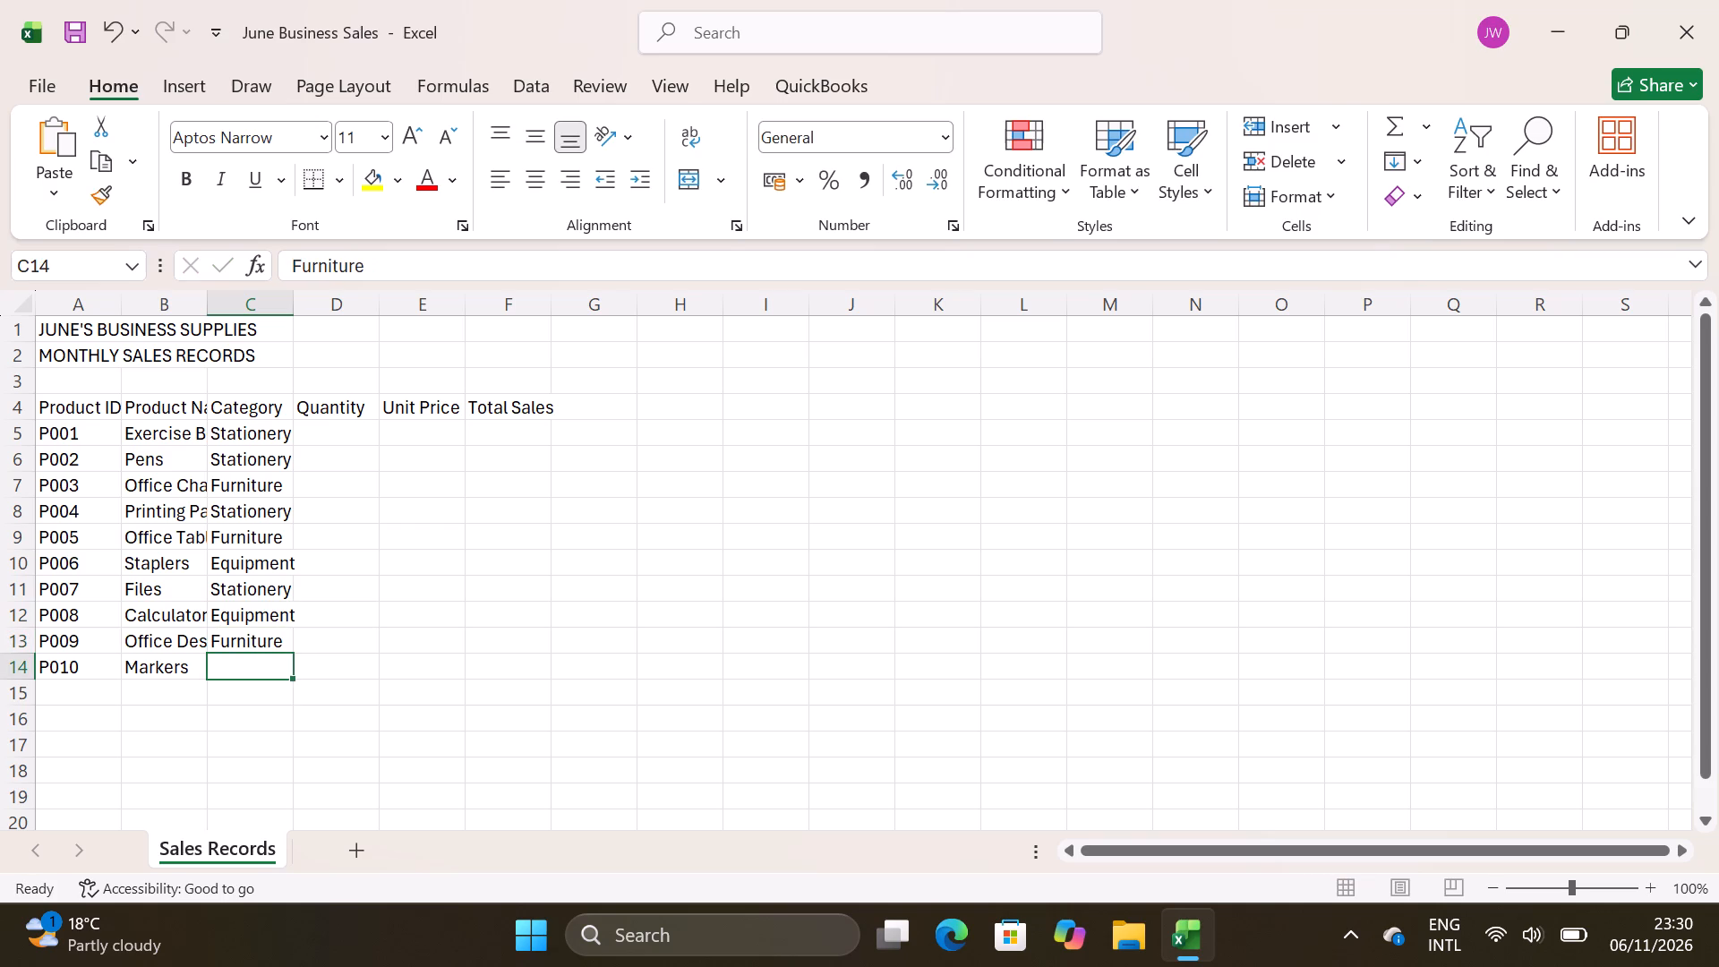
key("s")
key("Return")
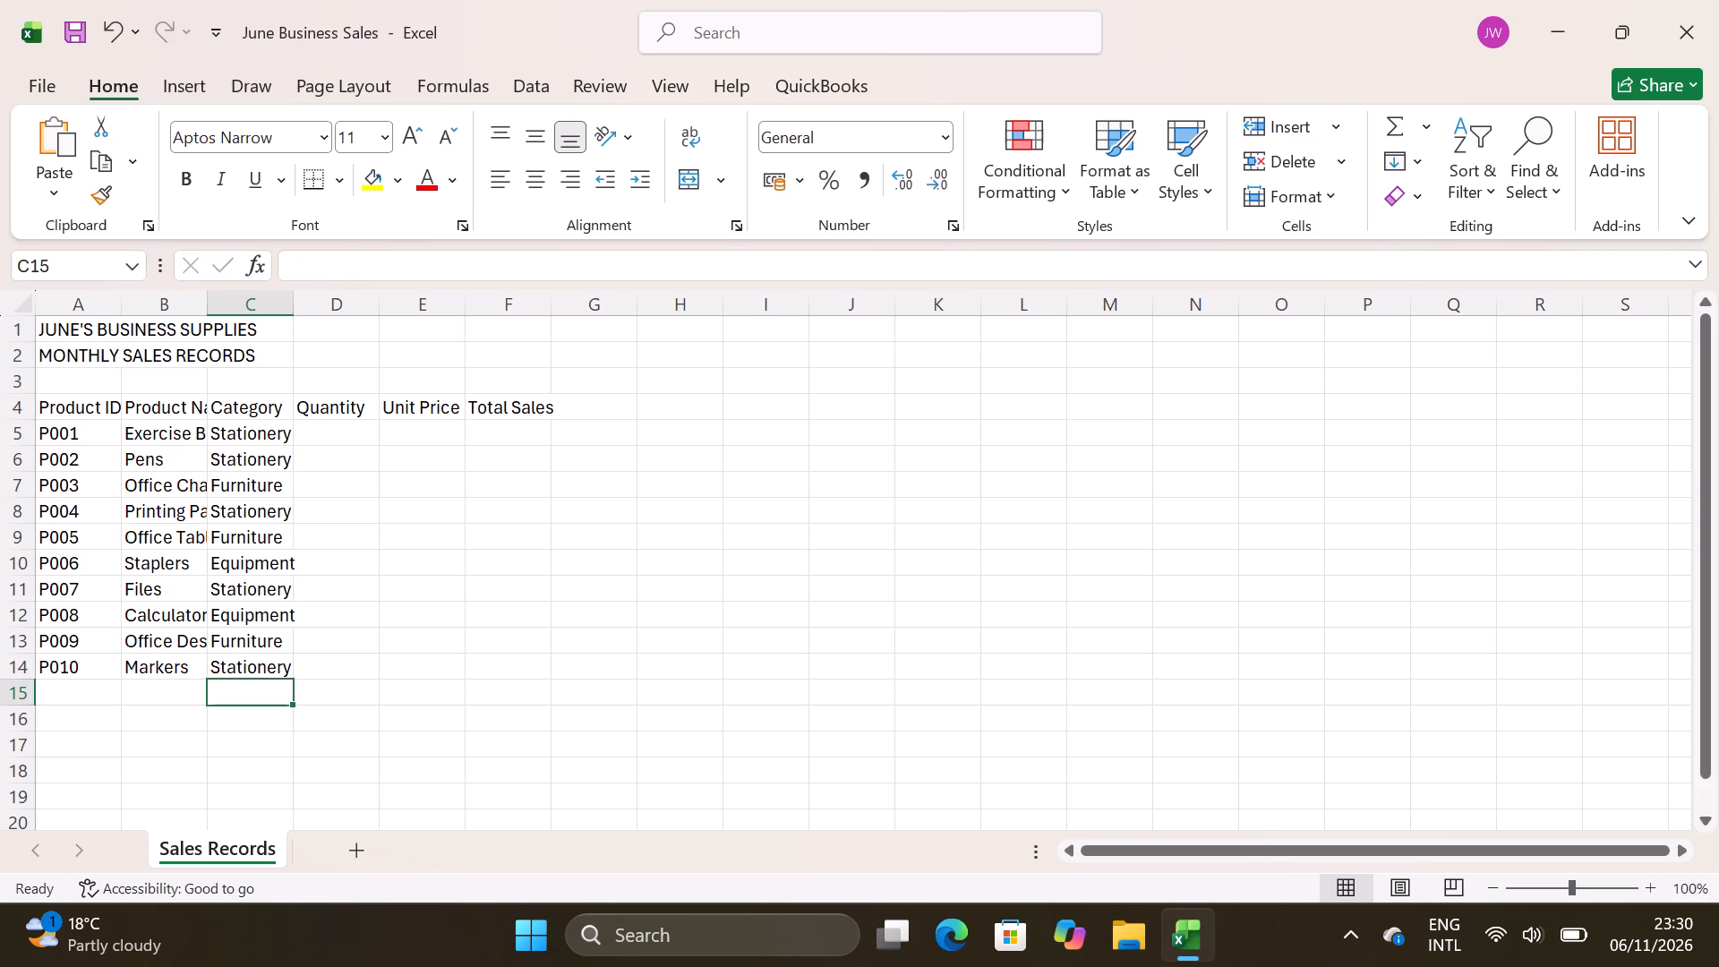
Enter the quantities 50, 100, 10, 30 and 5 for P001–P005 in cells D5 to D9.
left_click(340, 441)
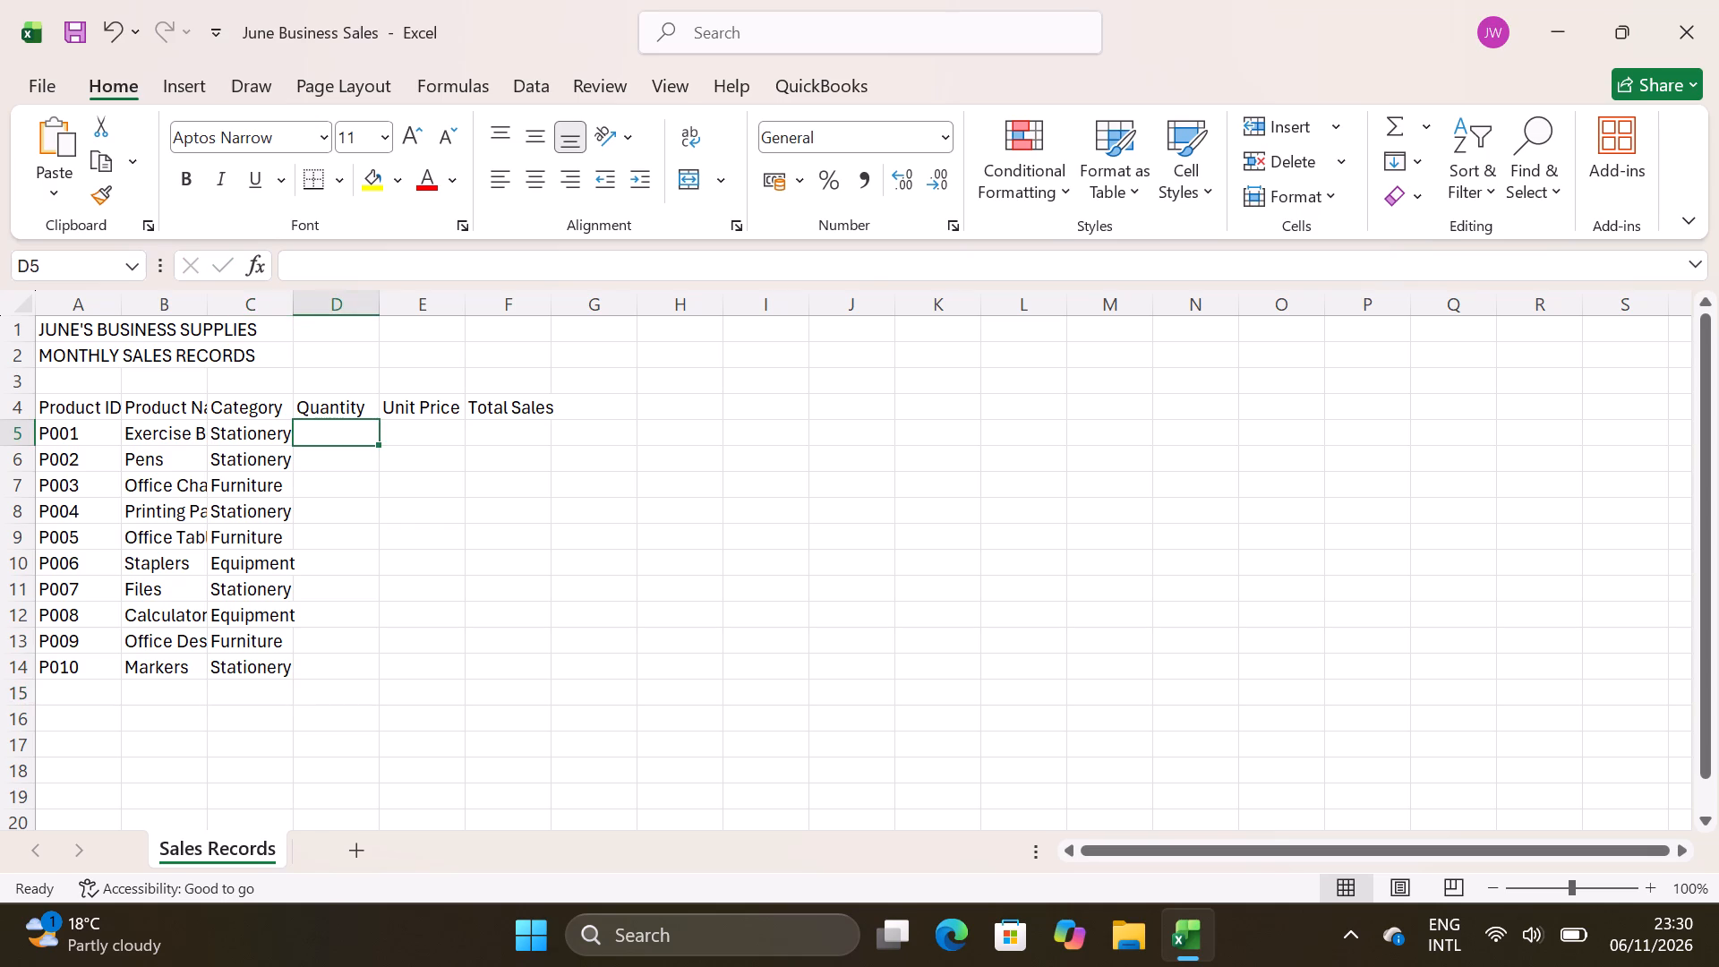
key("5")
key("0")
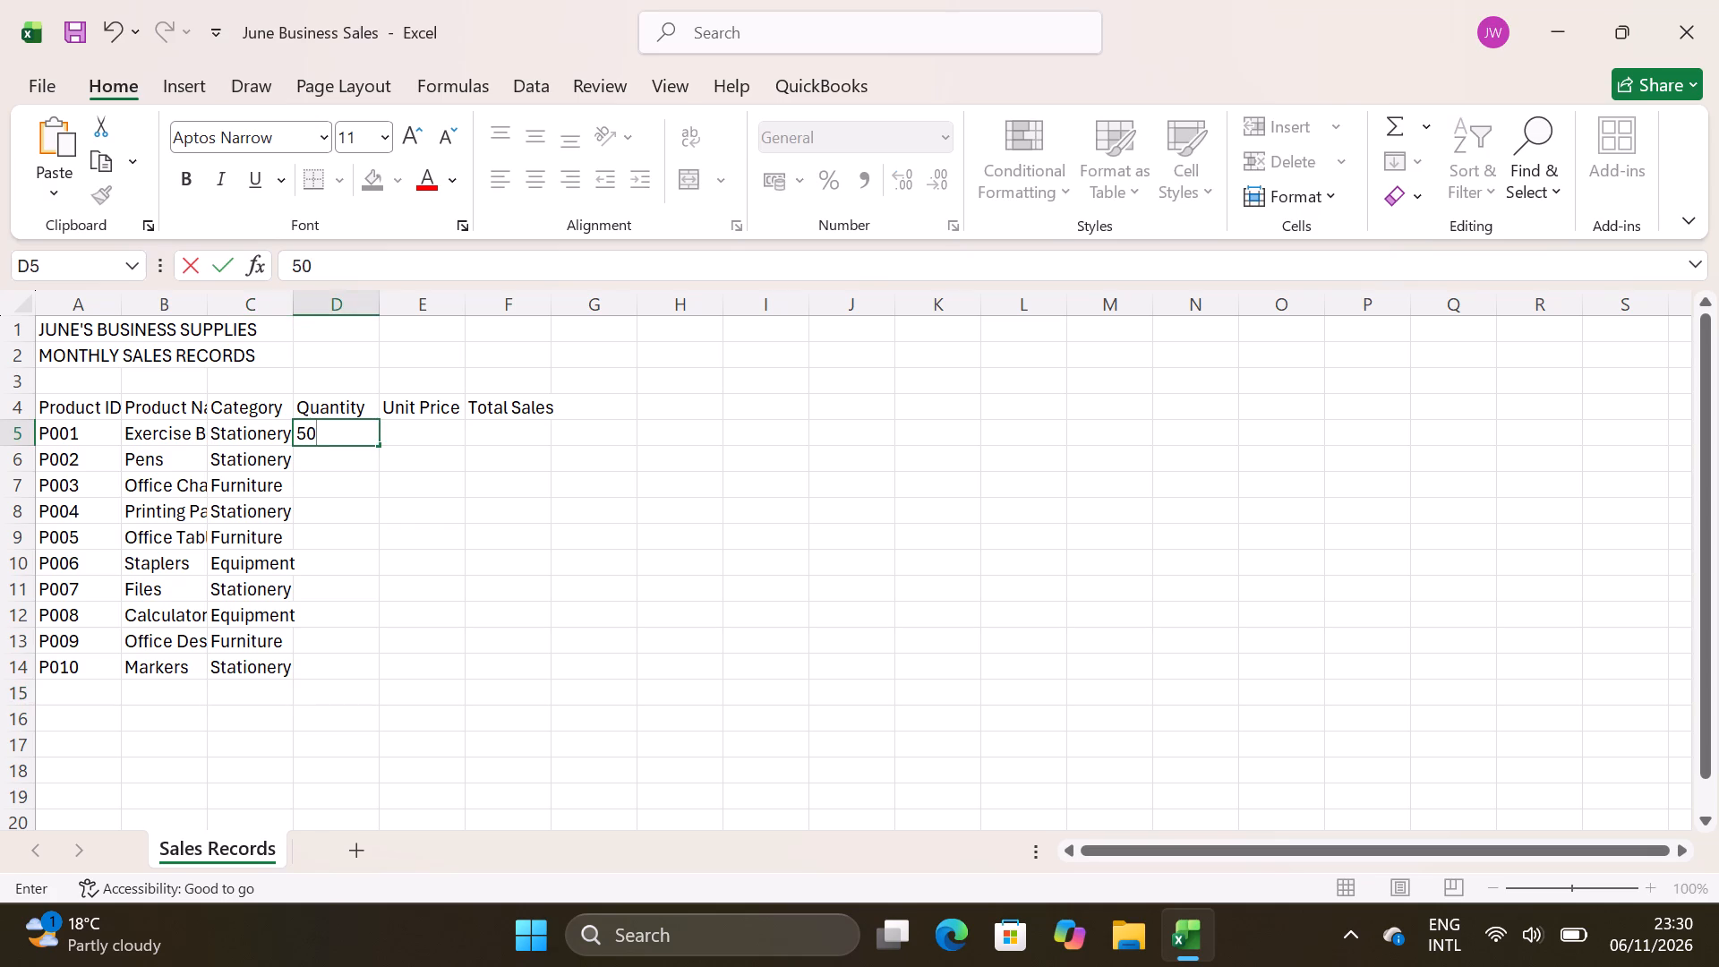
key("Return")
type("100")
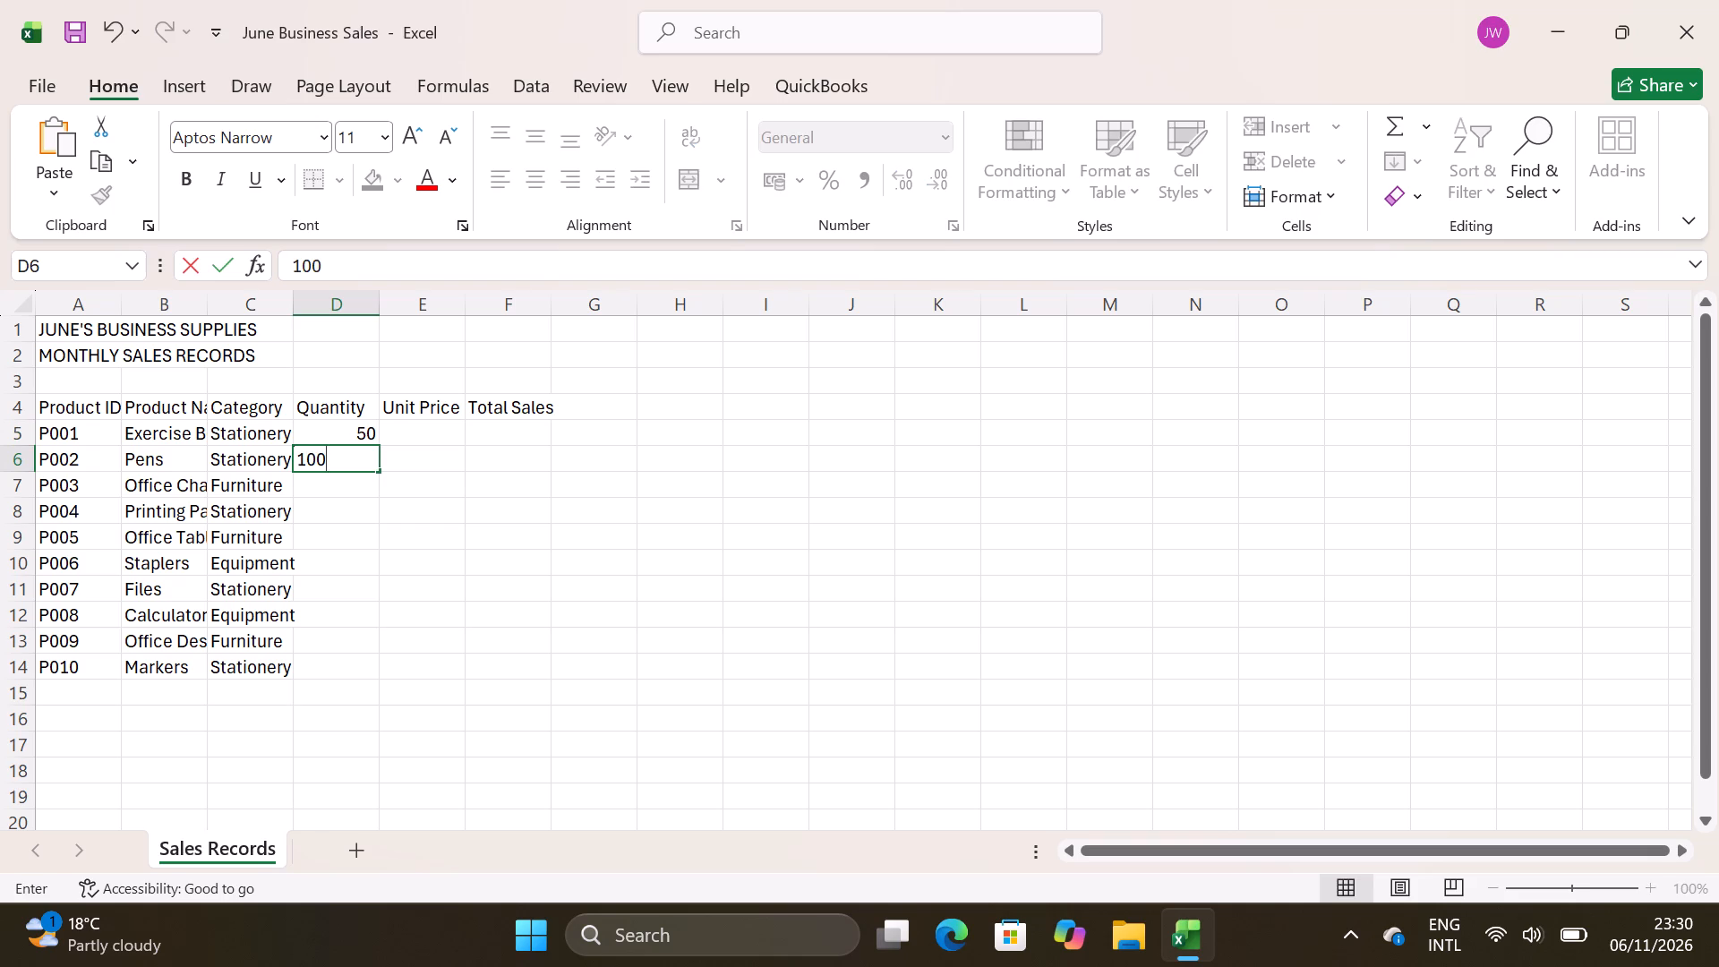
key("Return")
type("10")
key("Return")
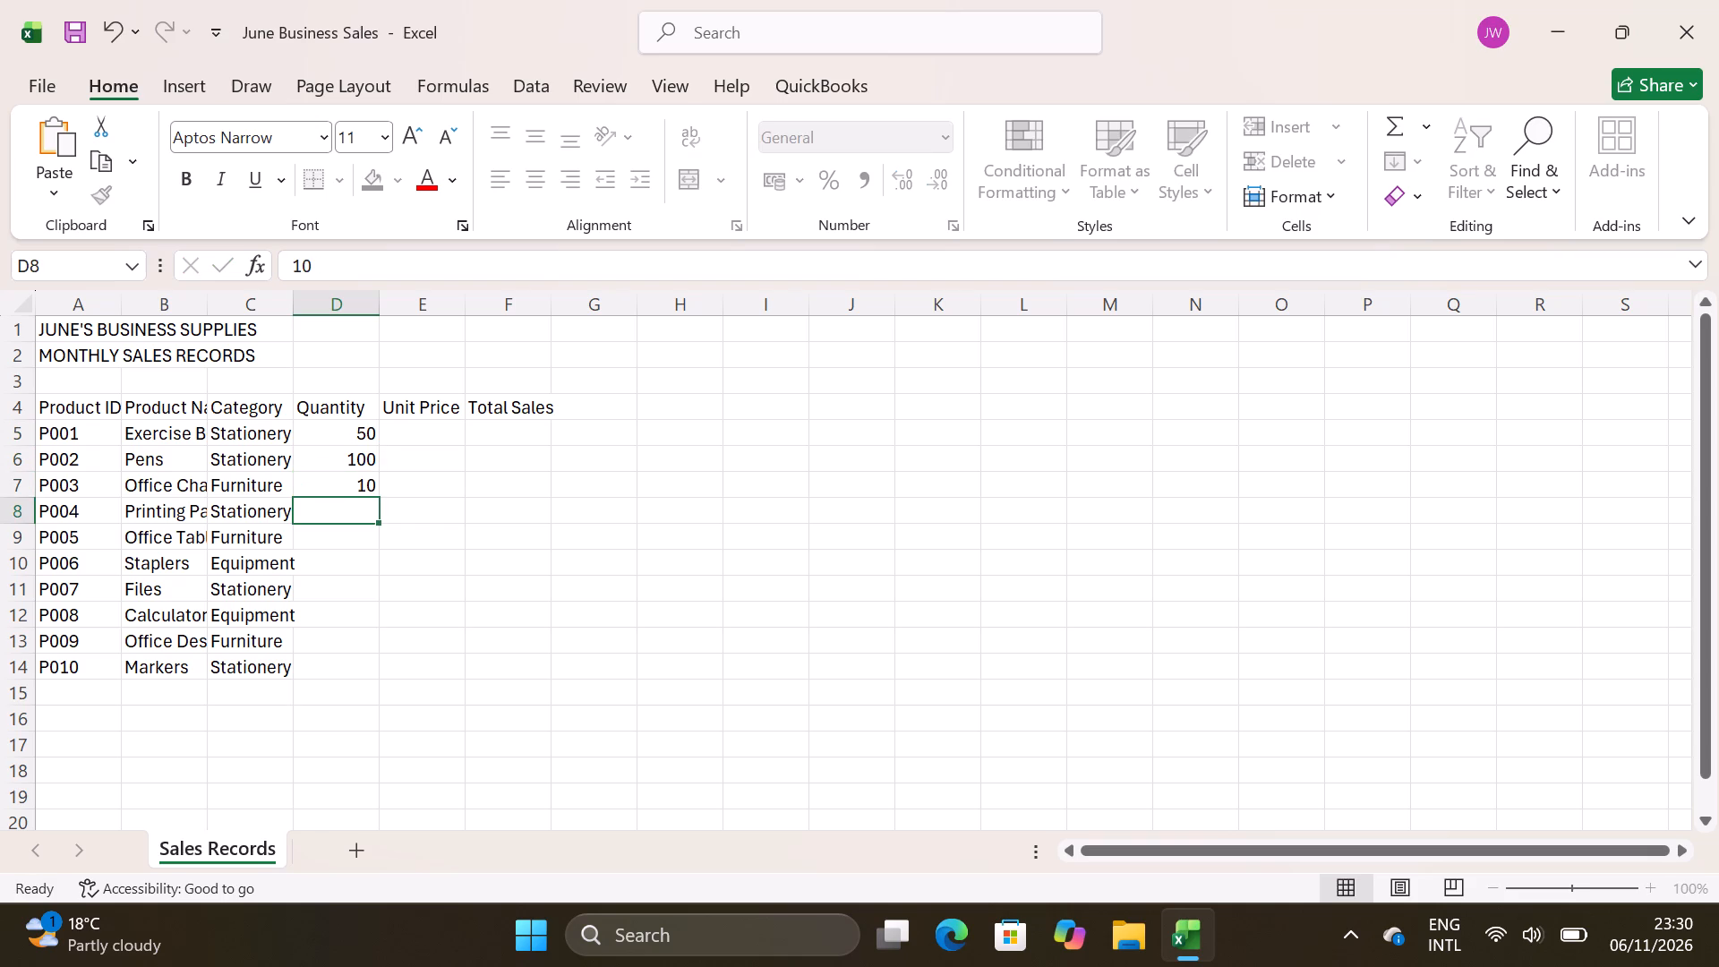
type("30")
key("Return")
key("5")
key("Return")
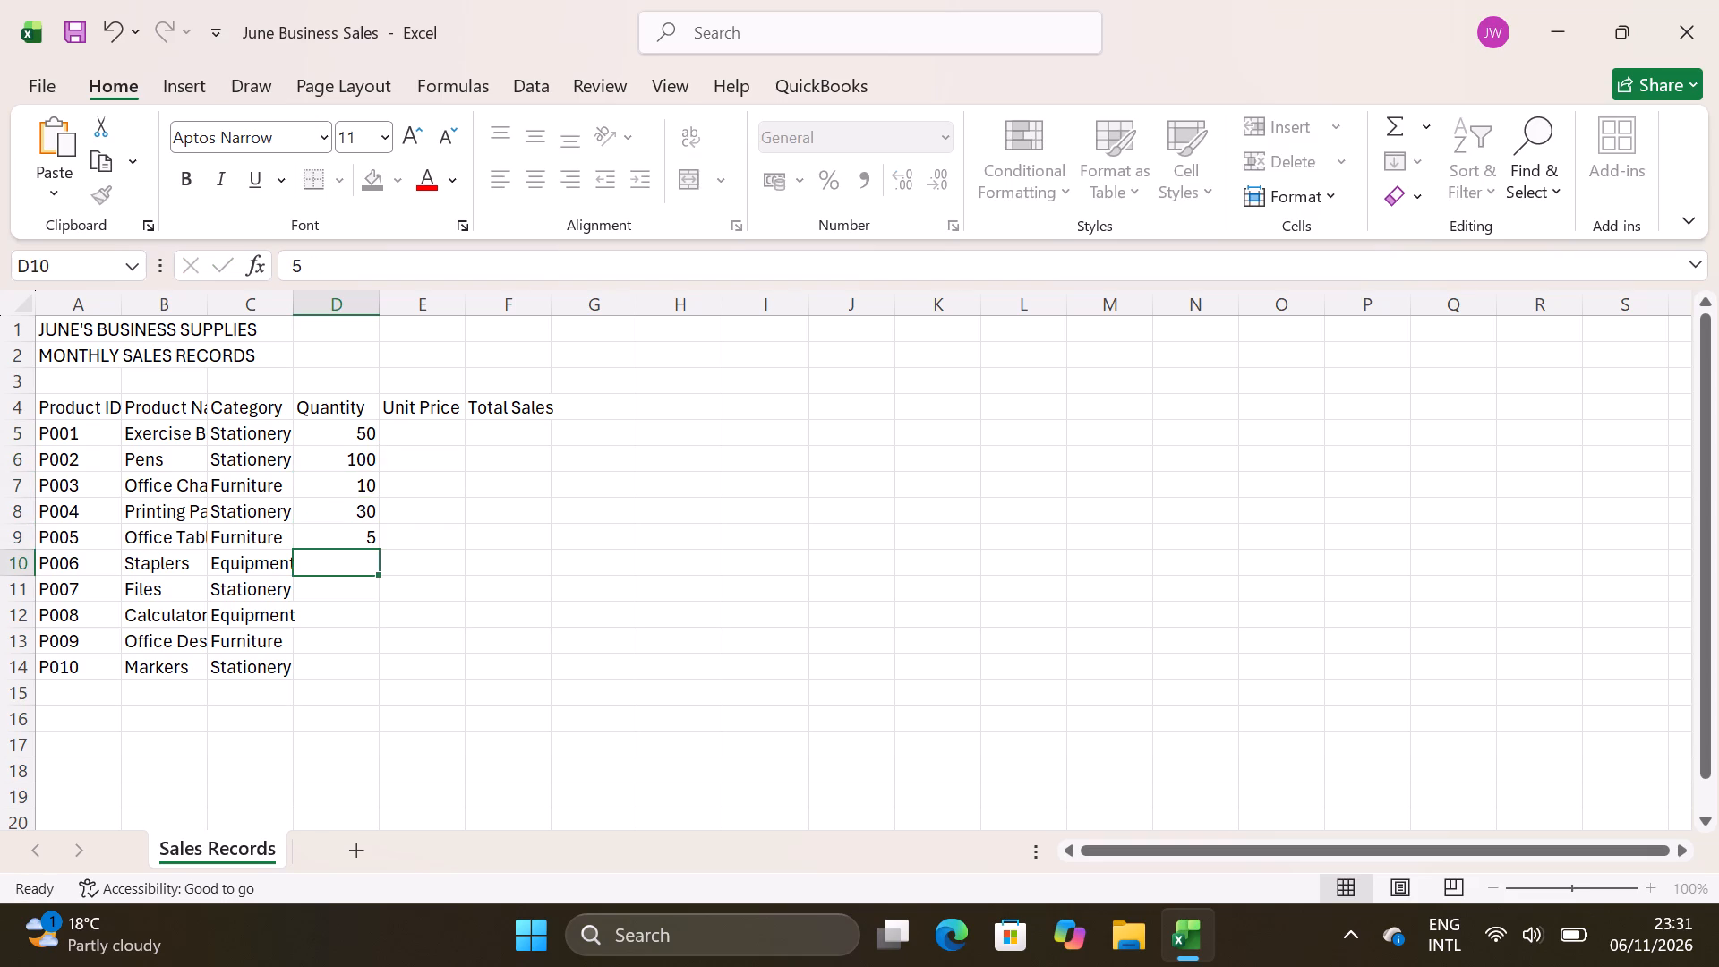
Enter the quantities 15, 40, 12, 8 and 25 for P006–P010 in cells D10 to D14.
type("15")
key("Return")
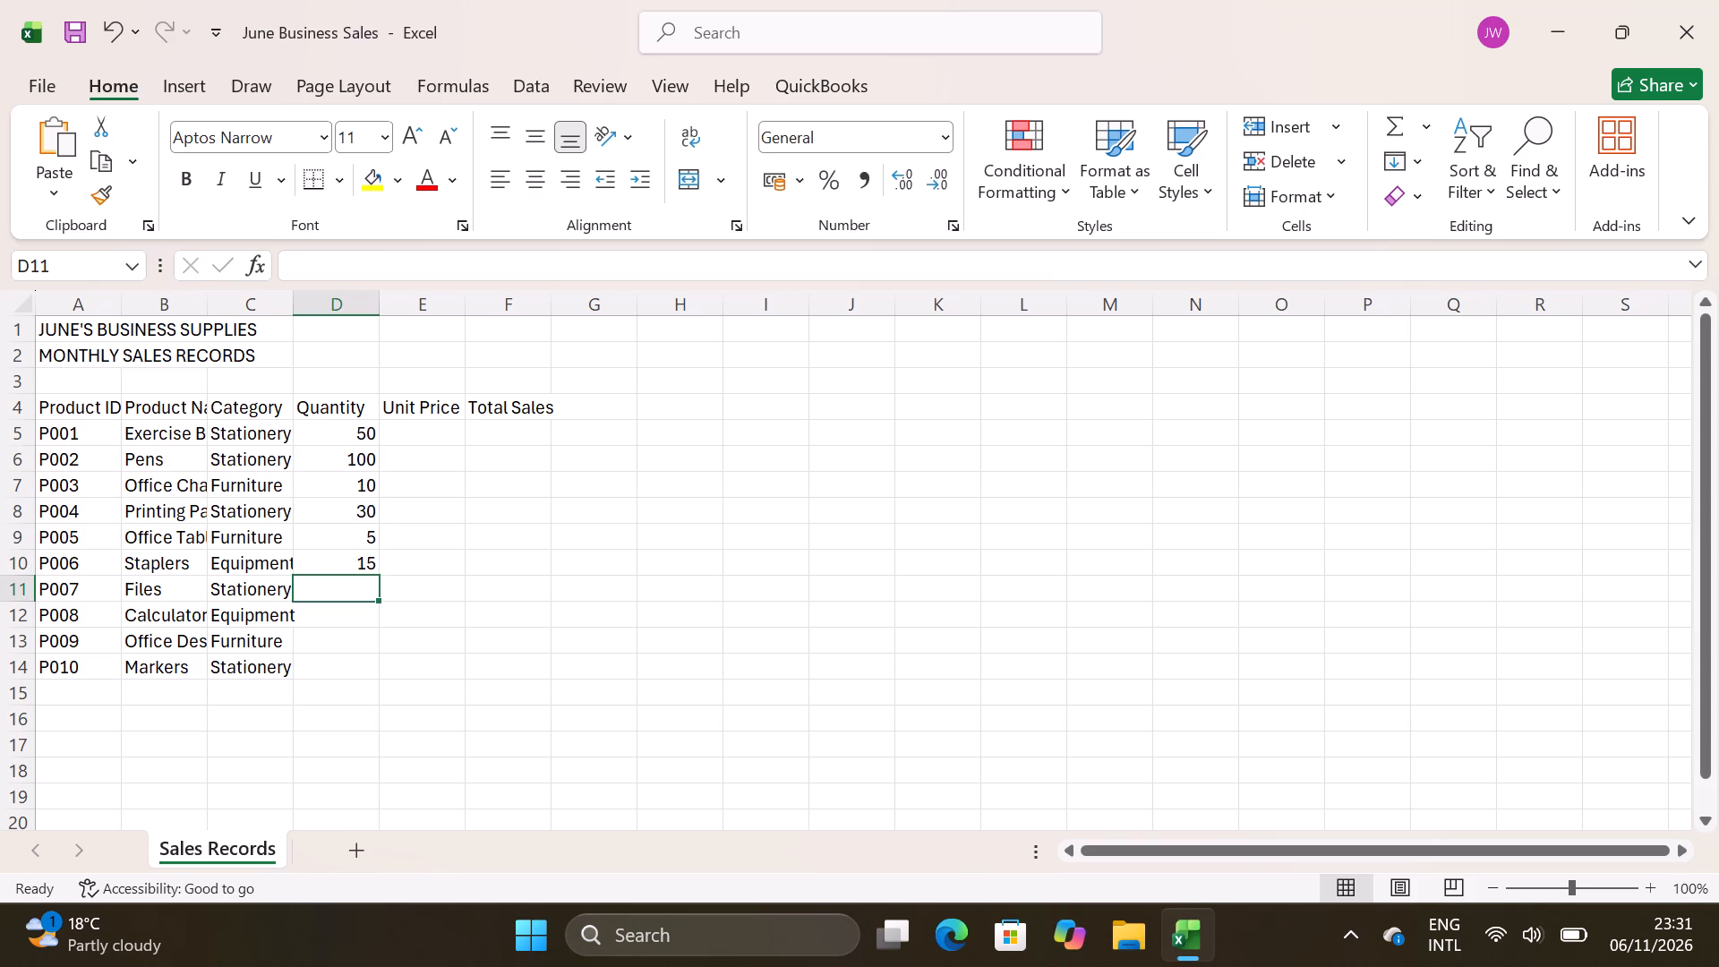
type("40")
key("Return")
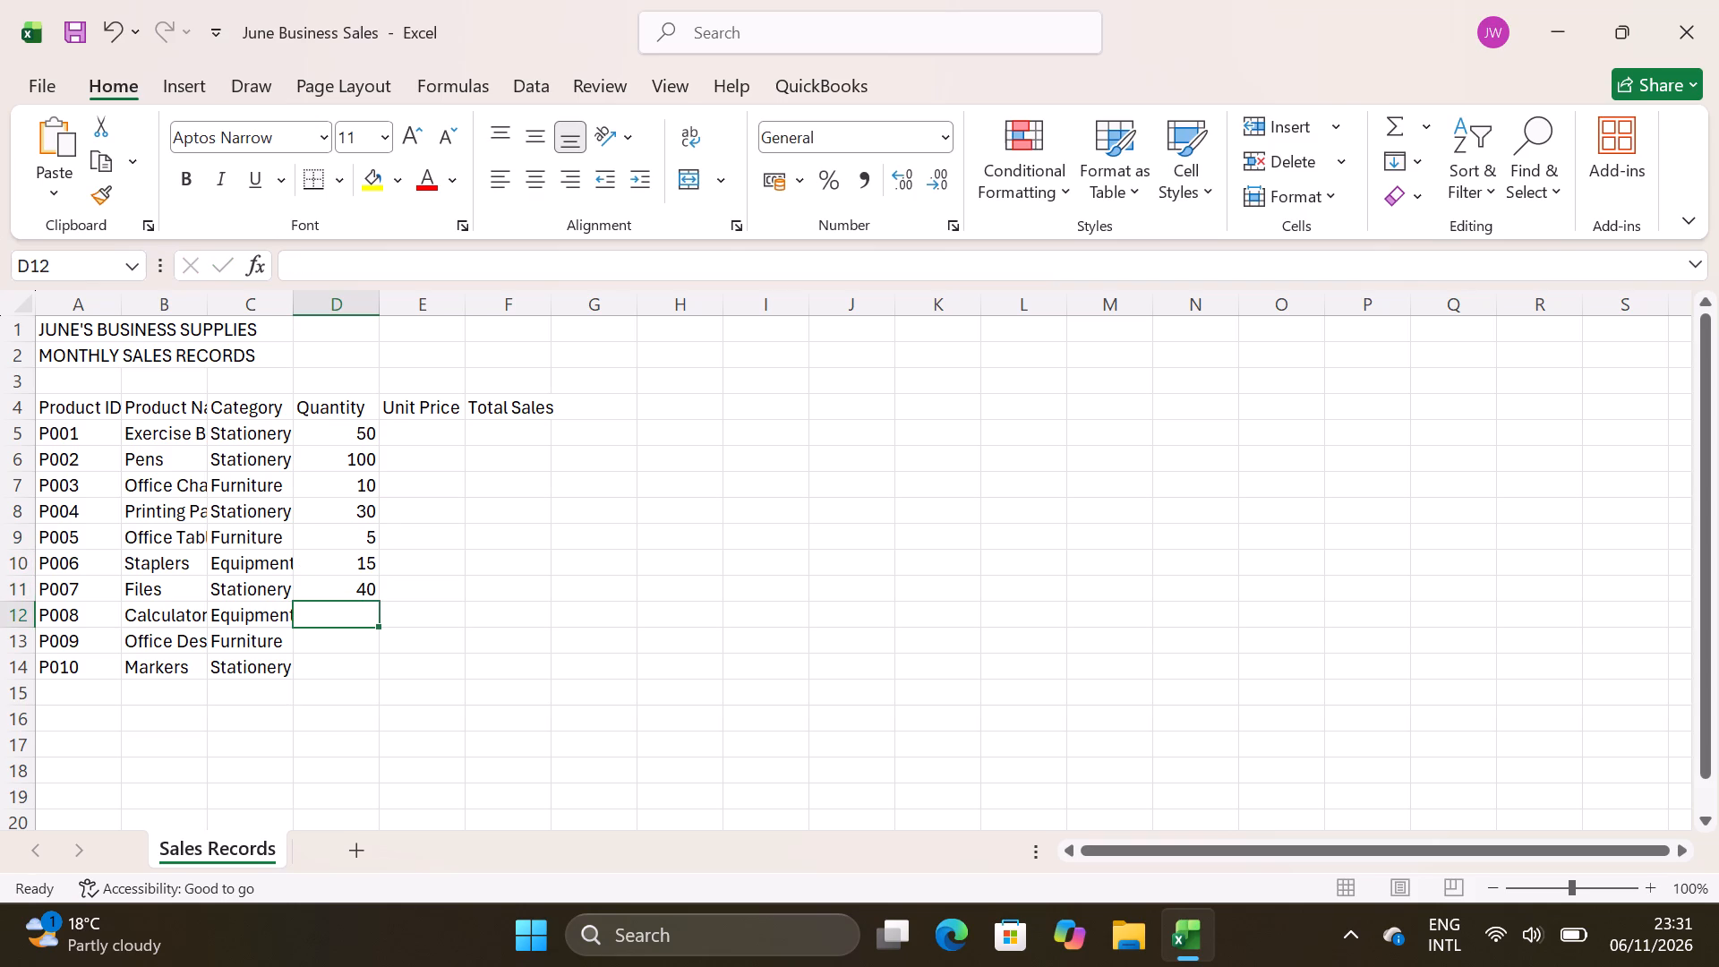
type("12")
key("Return")
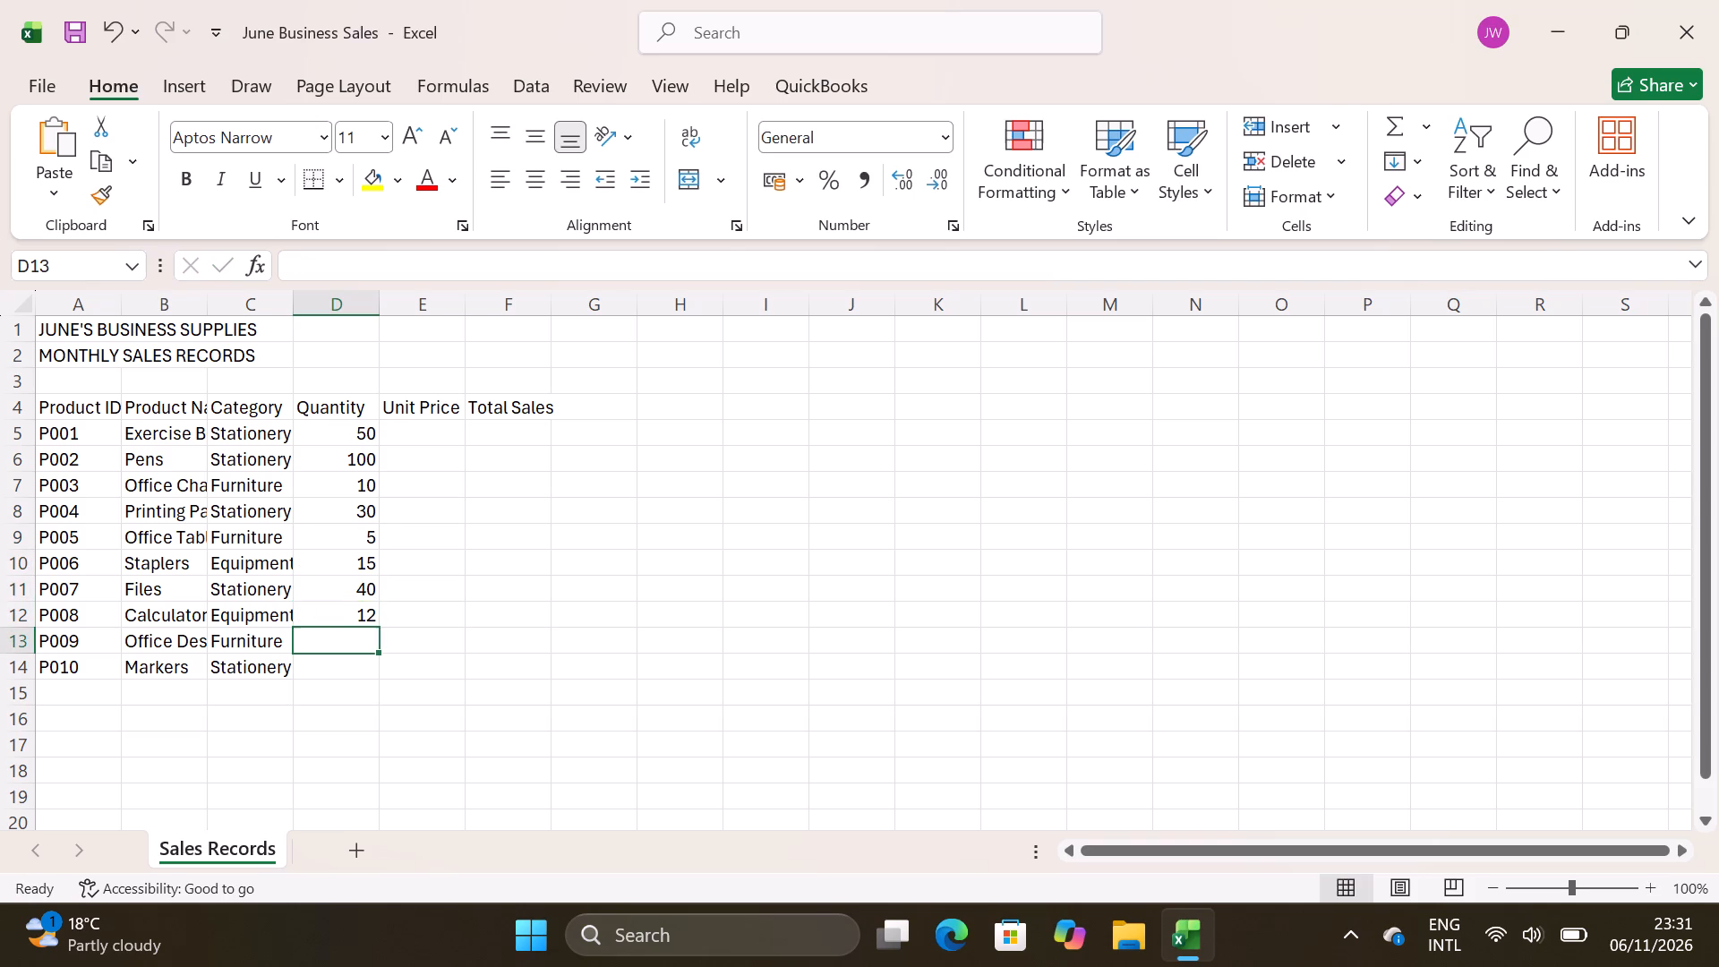
key("8")
key("Return")
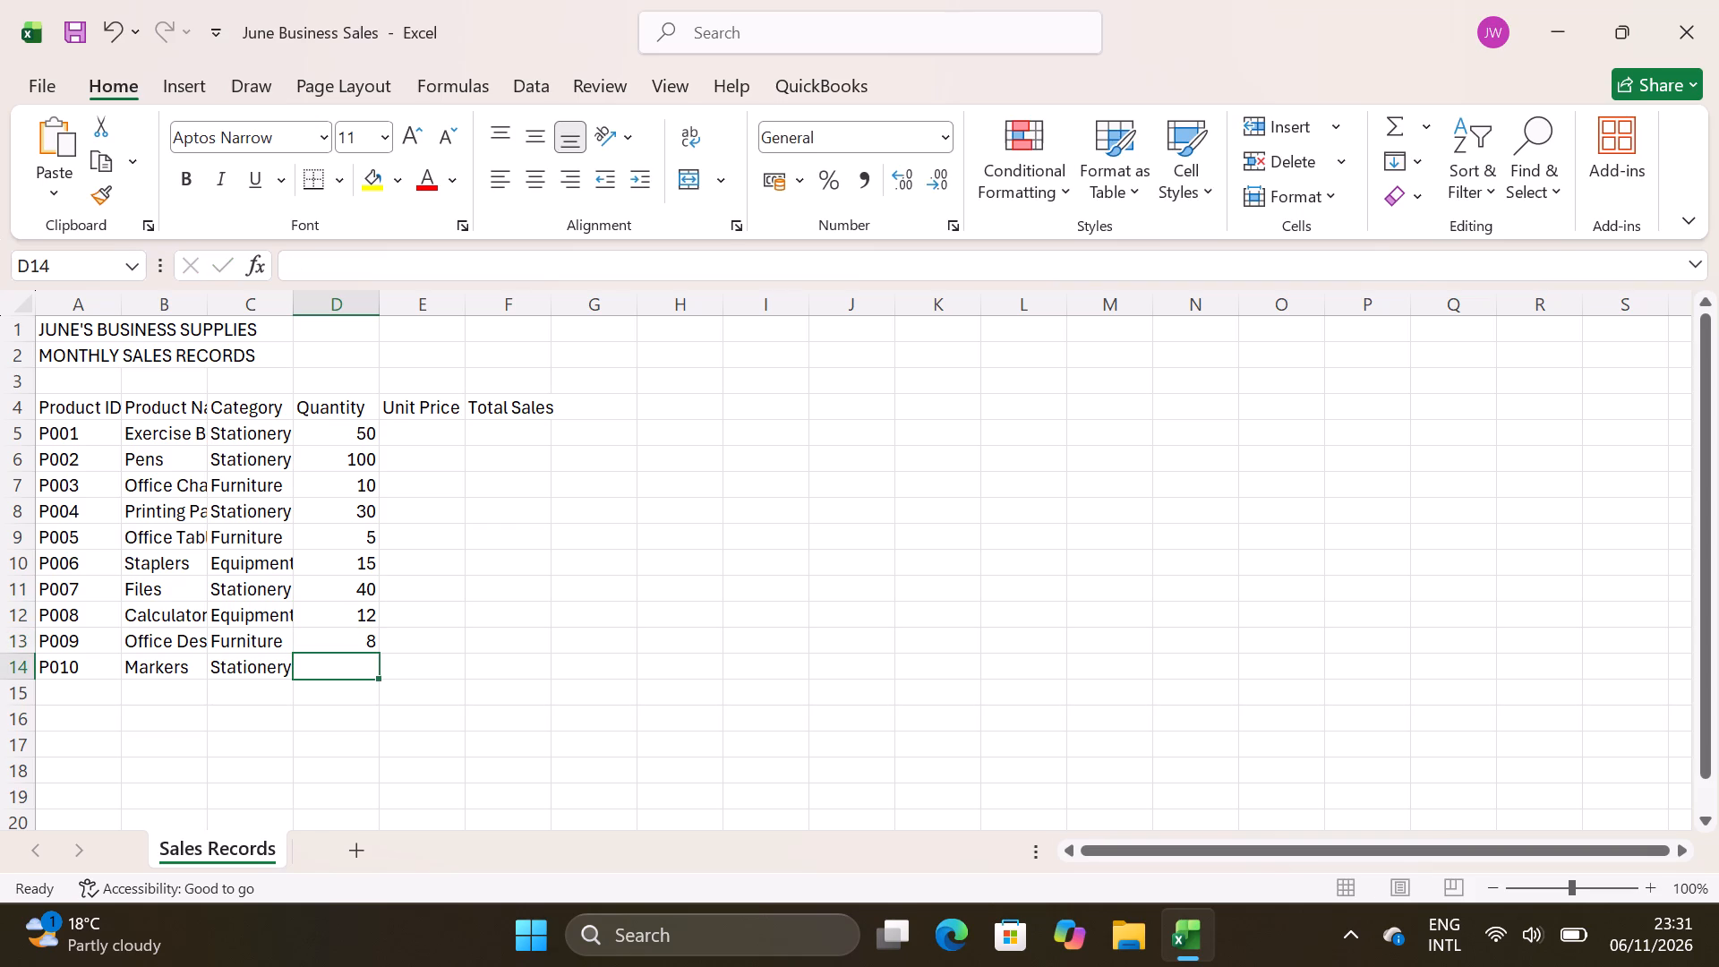
type("25")
key("Return")
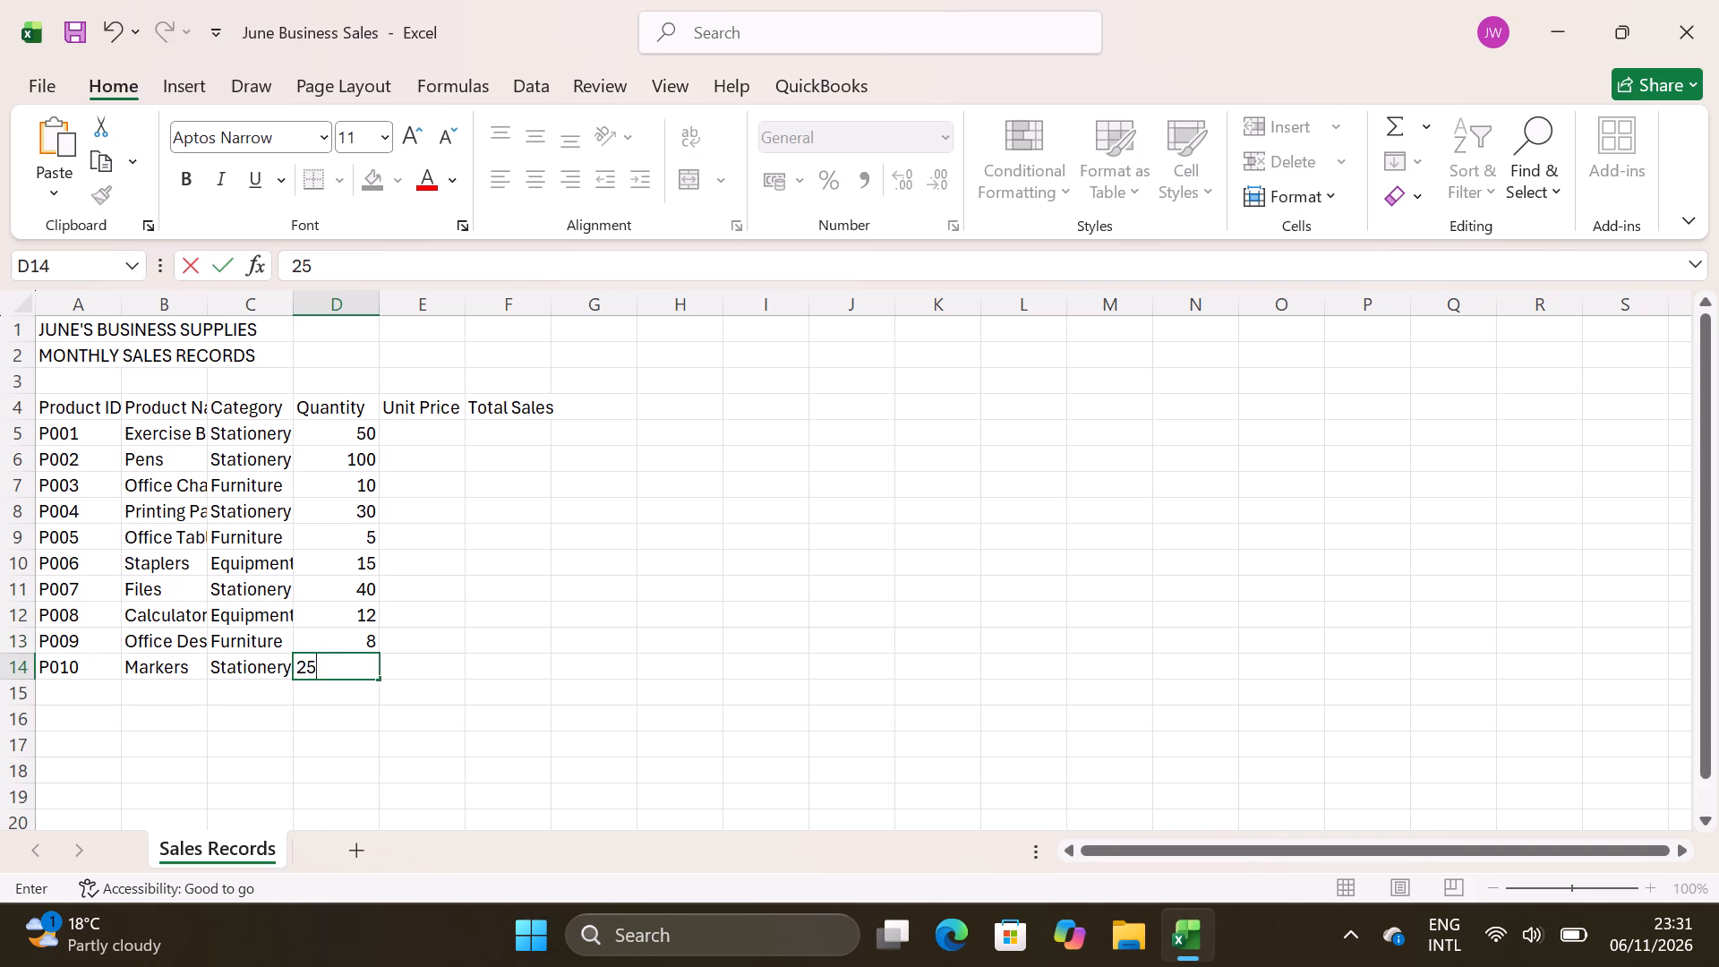
Enter the unit prices 80, 20, 4500, 650 and 8500 for P001–P005 in cells E5 to E9.
left_click(446, 432)
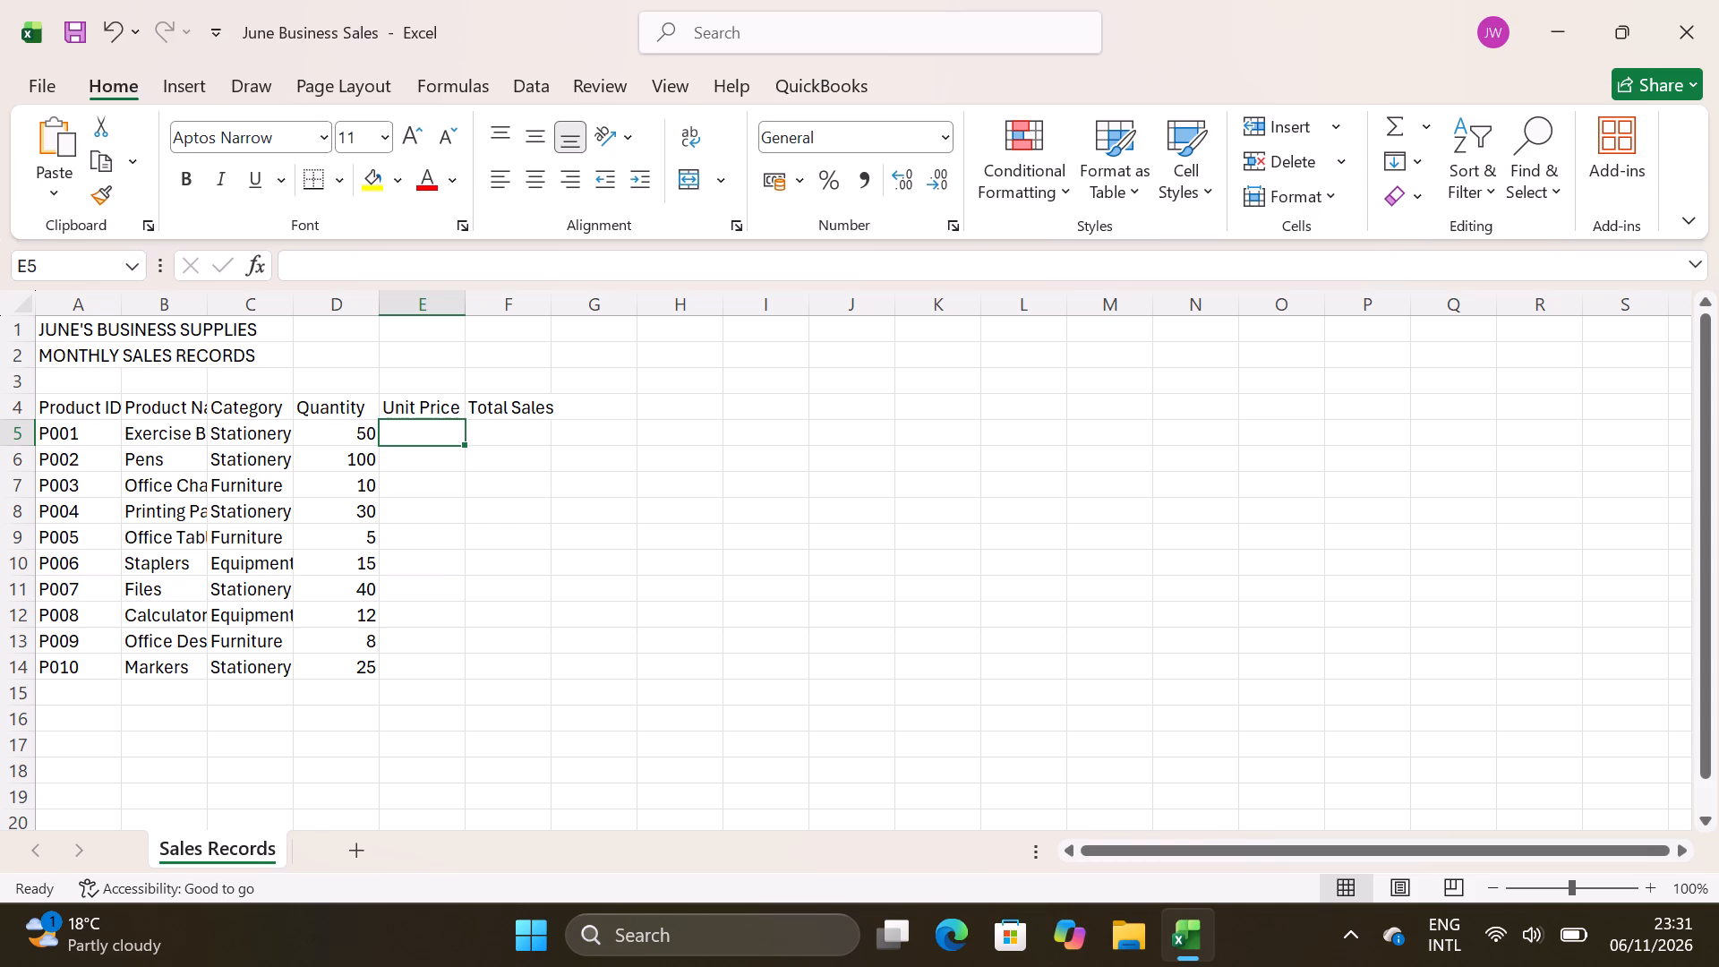
type("80")
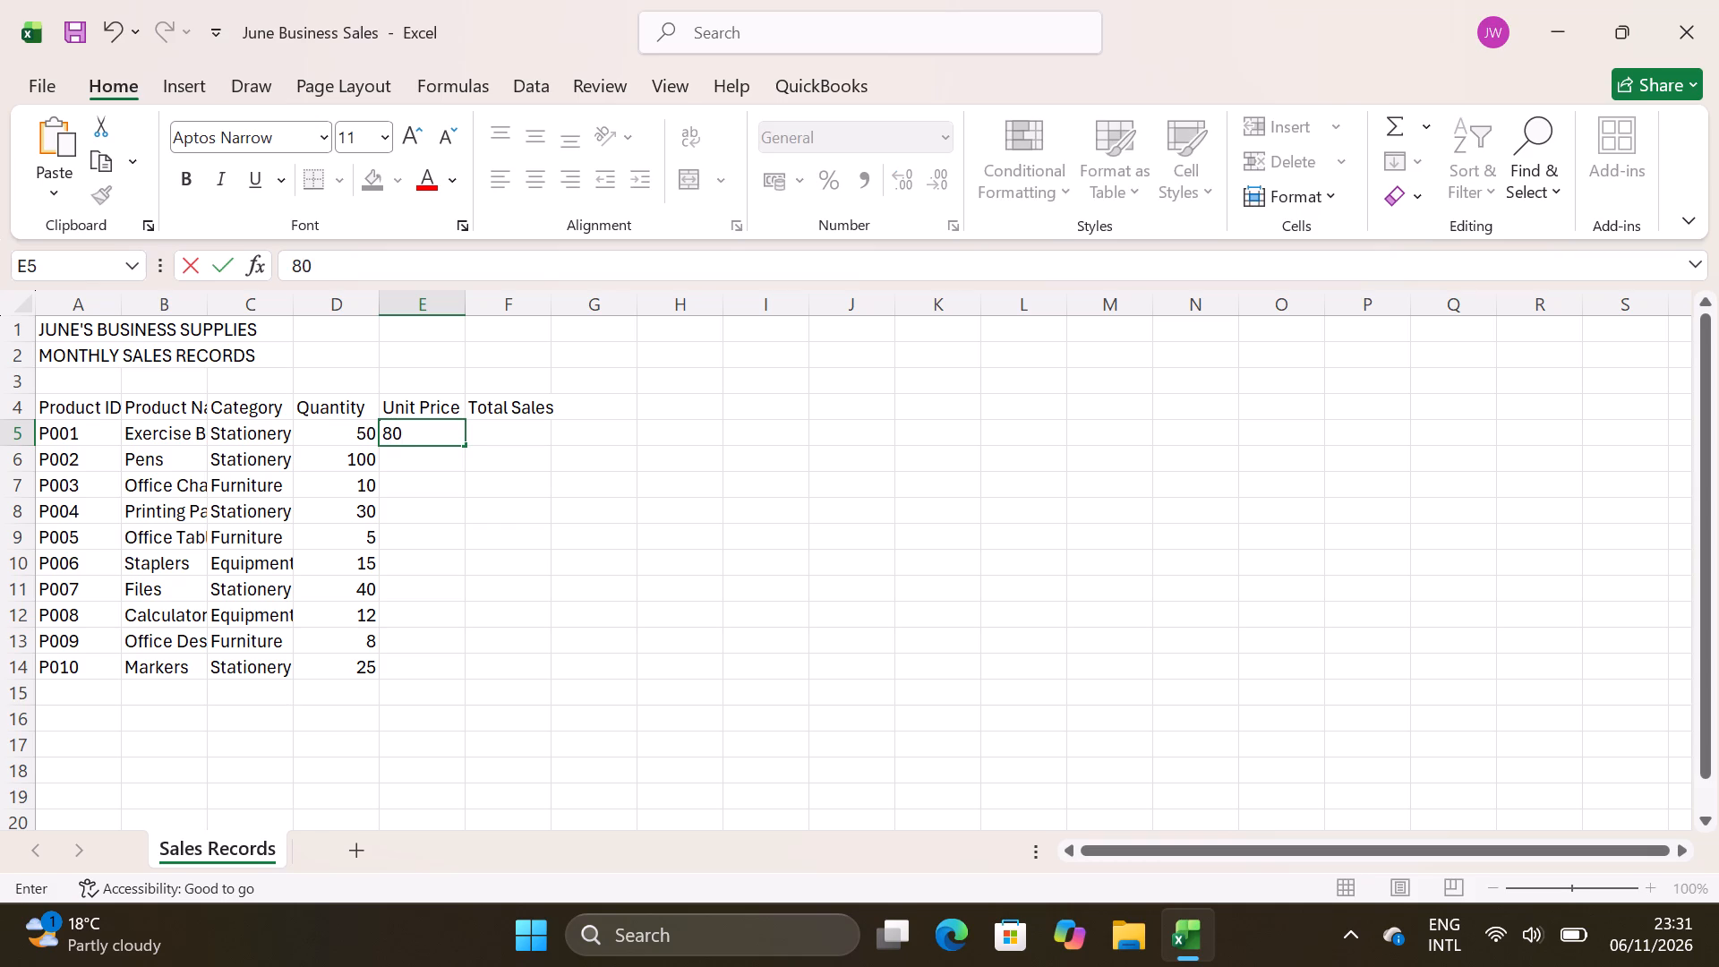
key("Return")
key("2")
key("0")
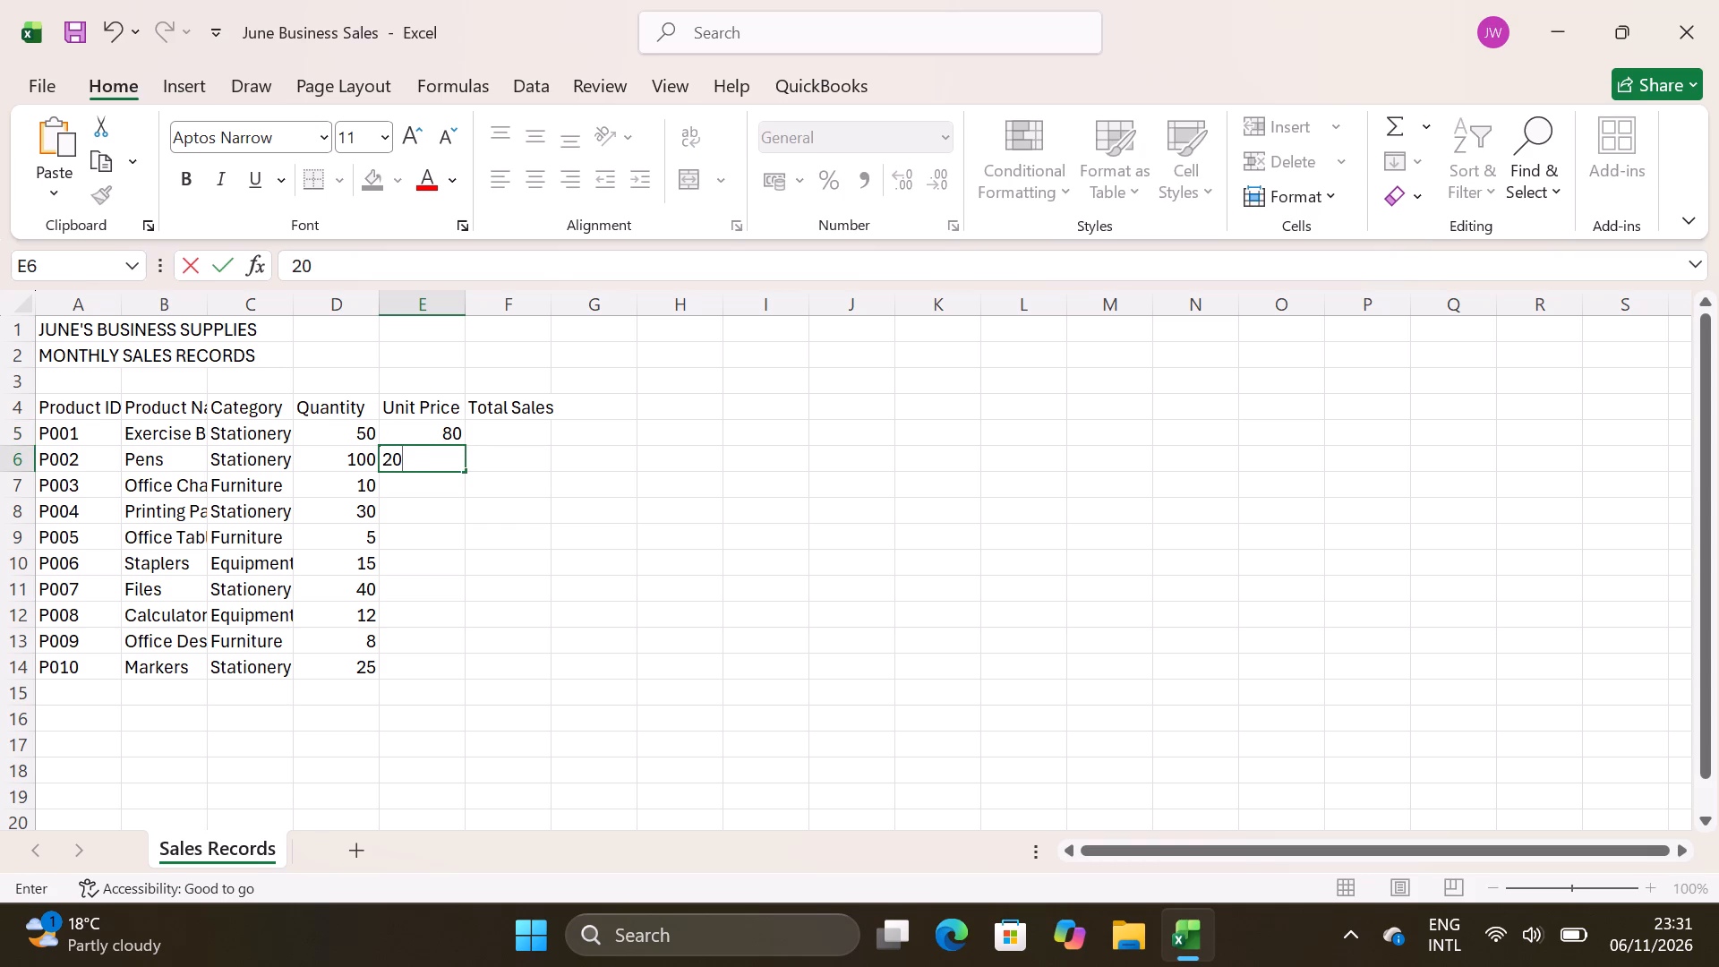
key("Return")
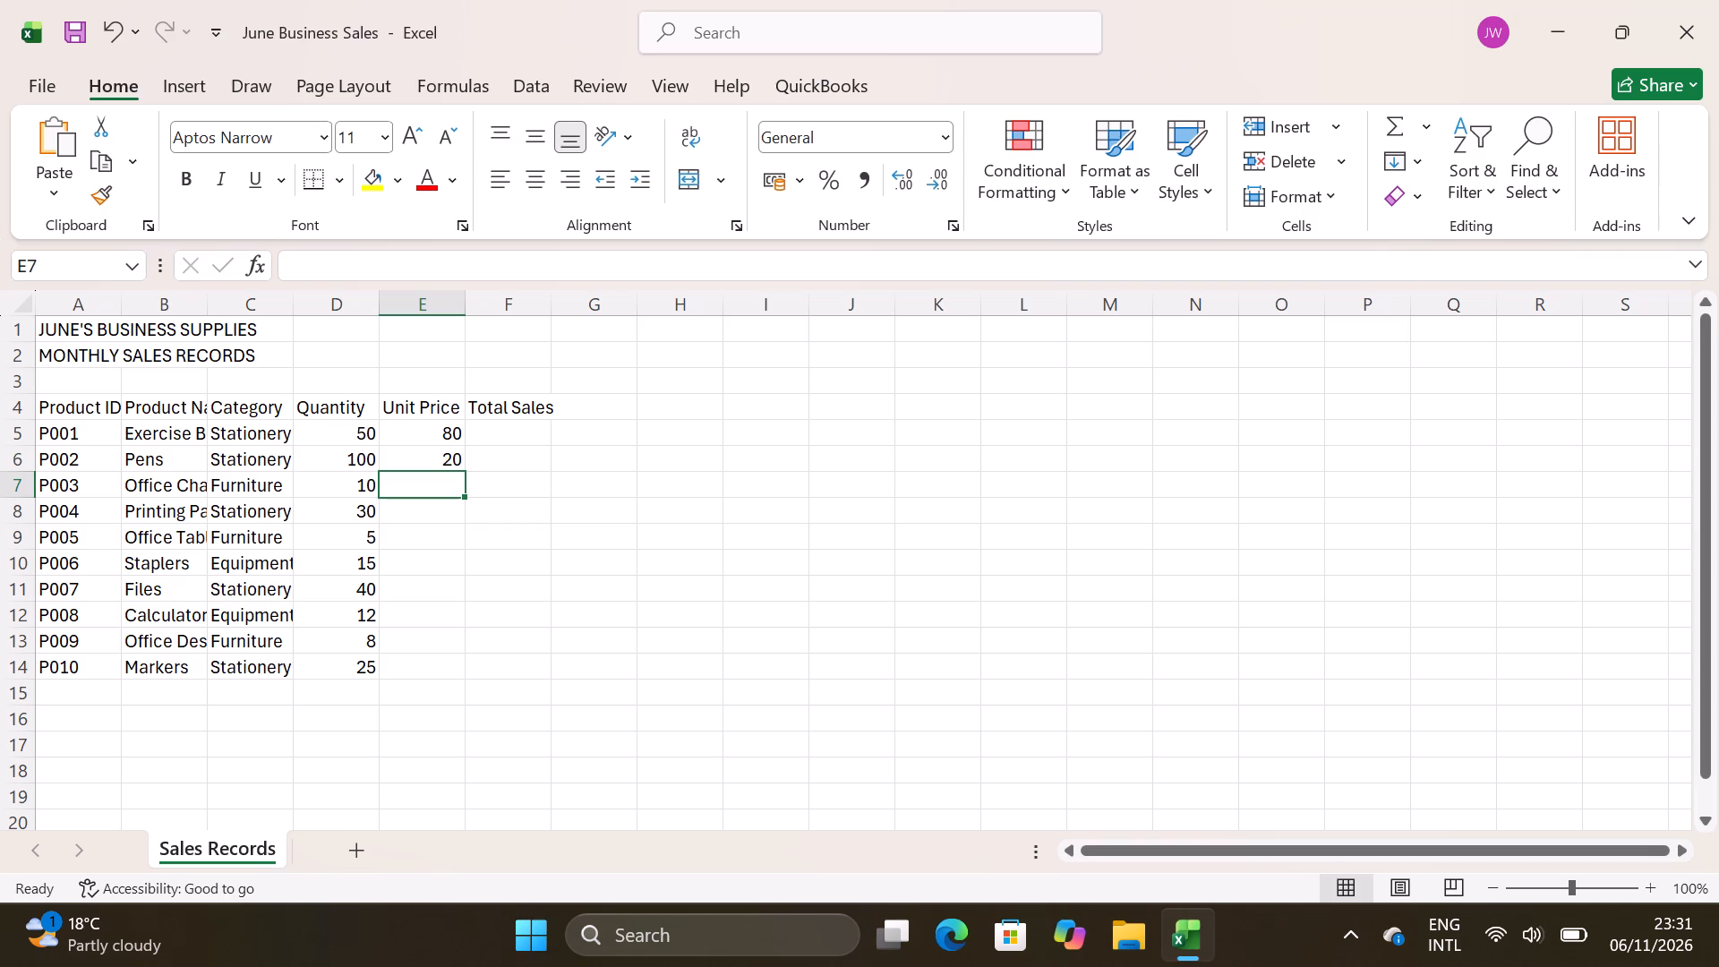
type("4500")
key("Return")
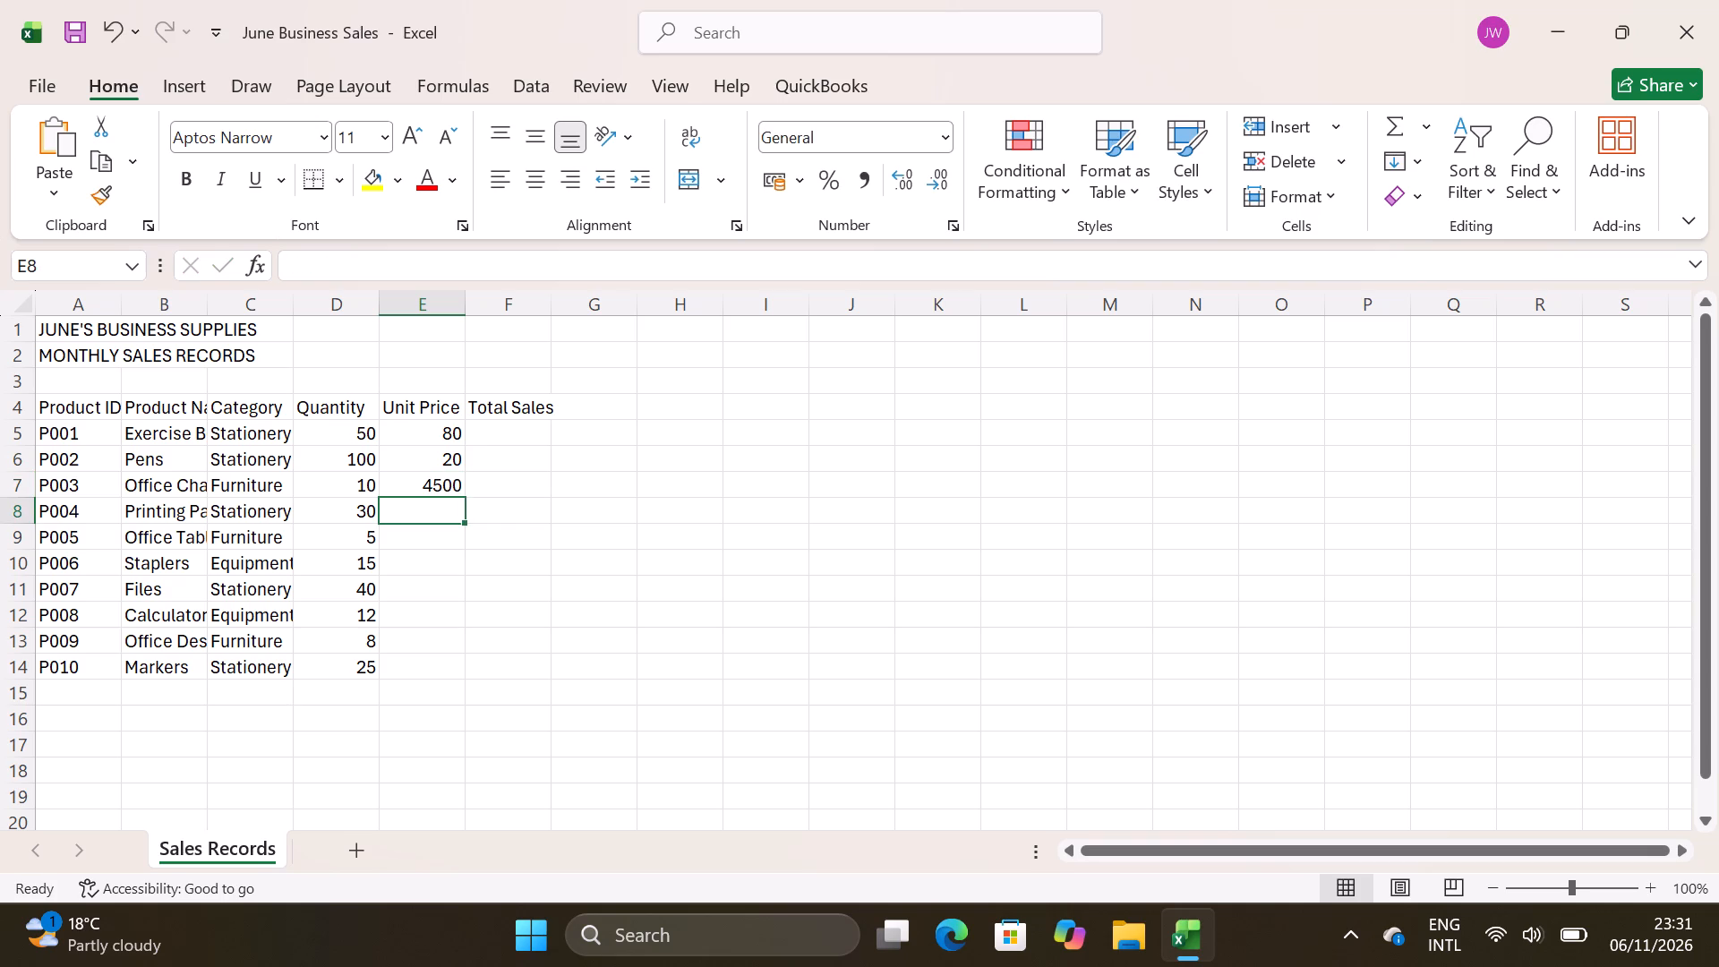
type("650")
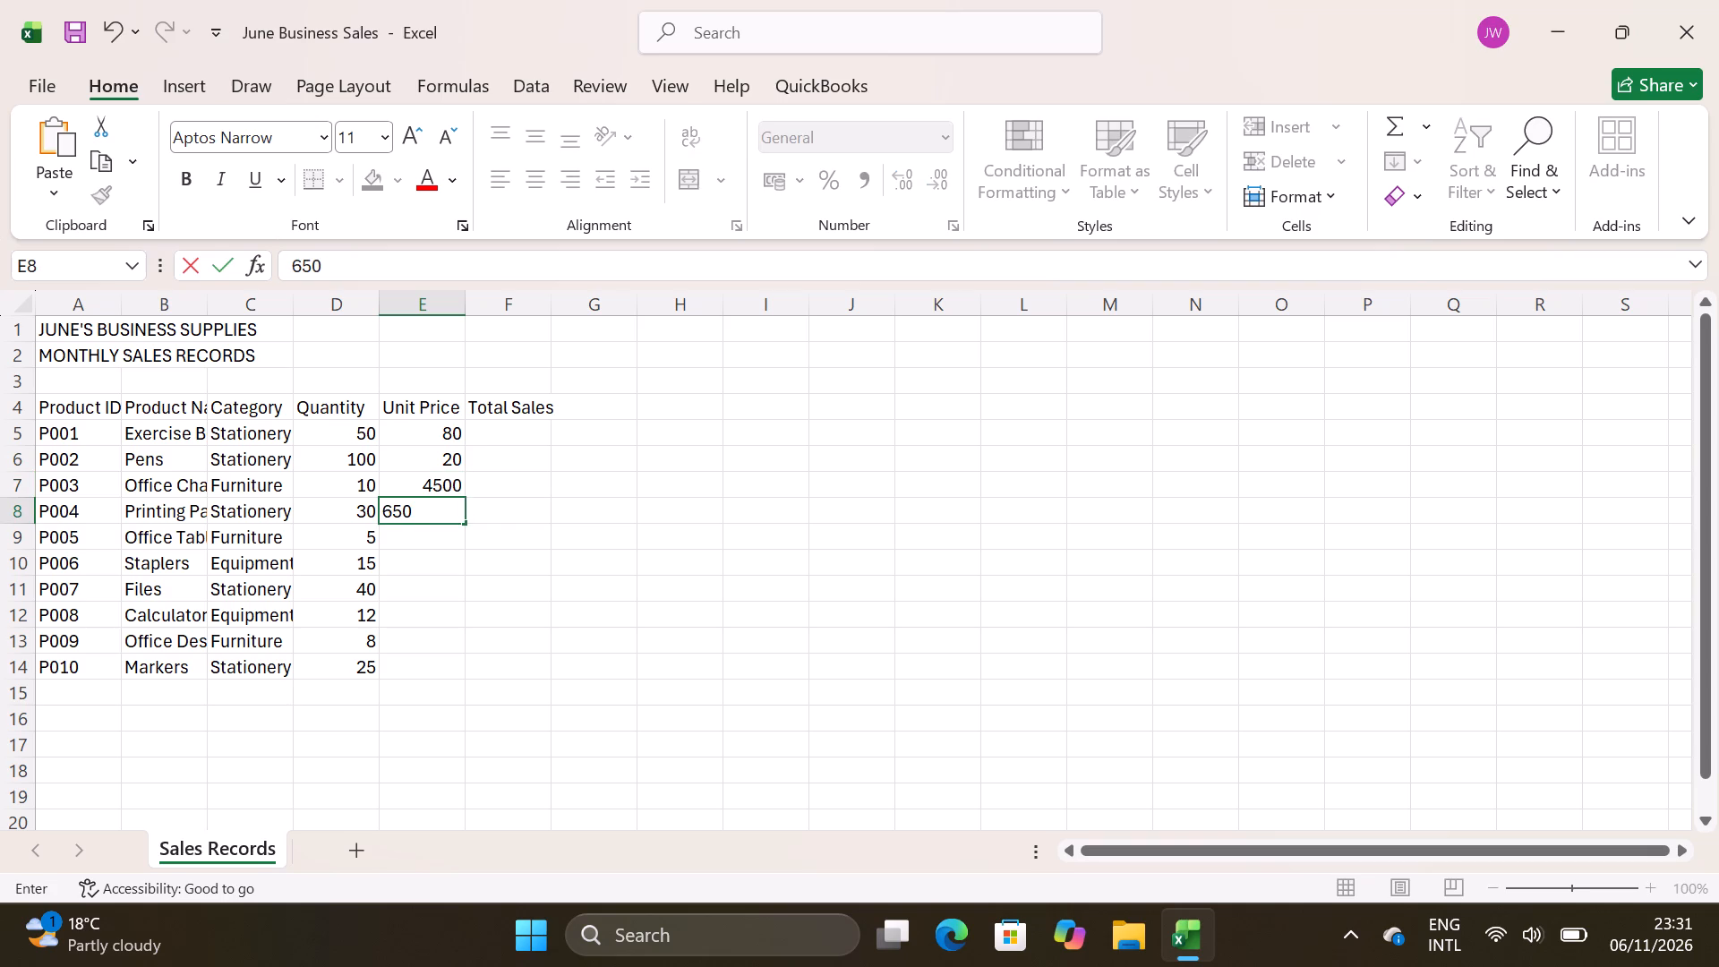
key("Return")
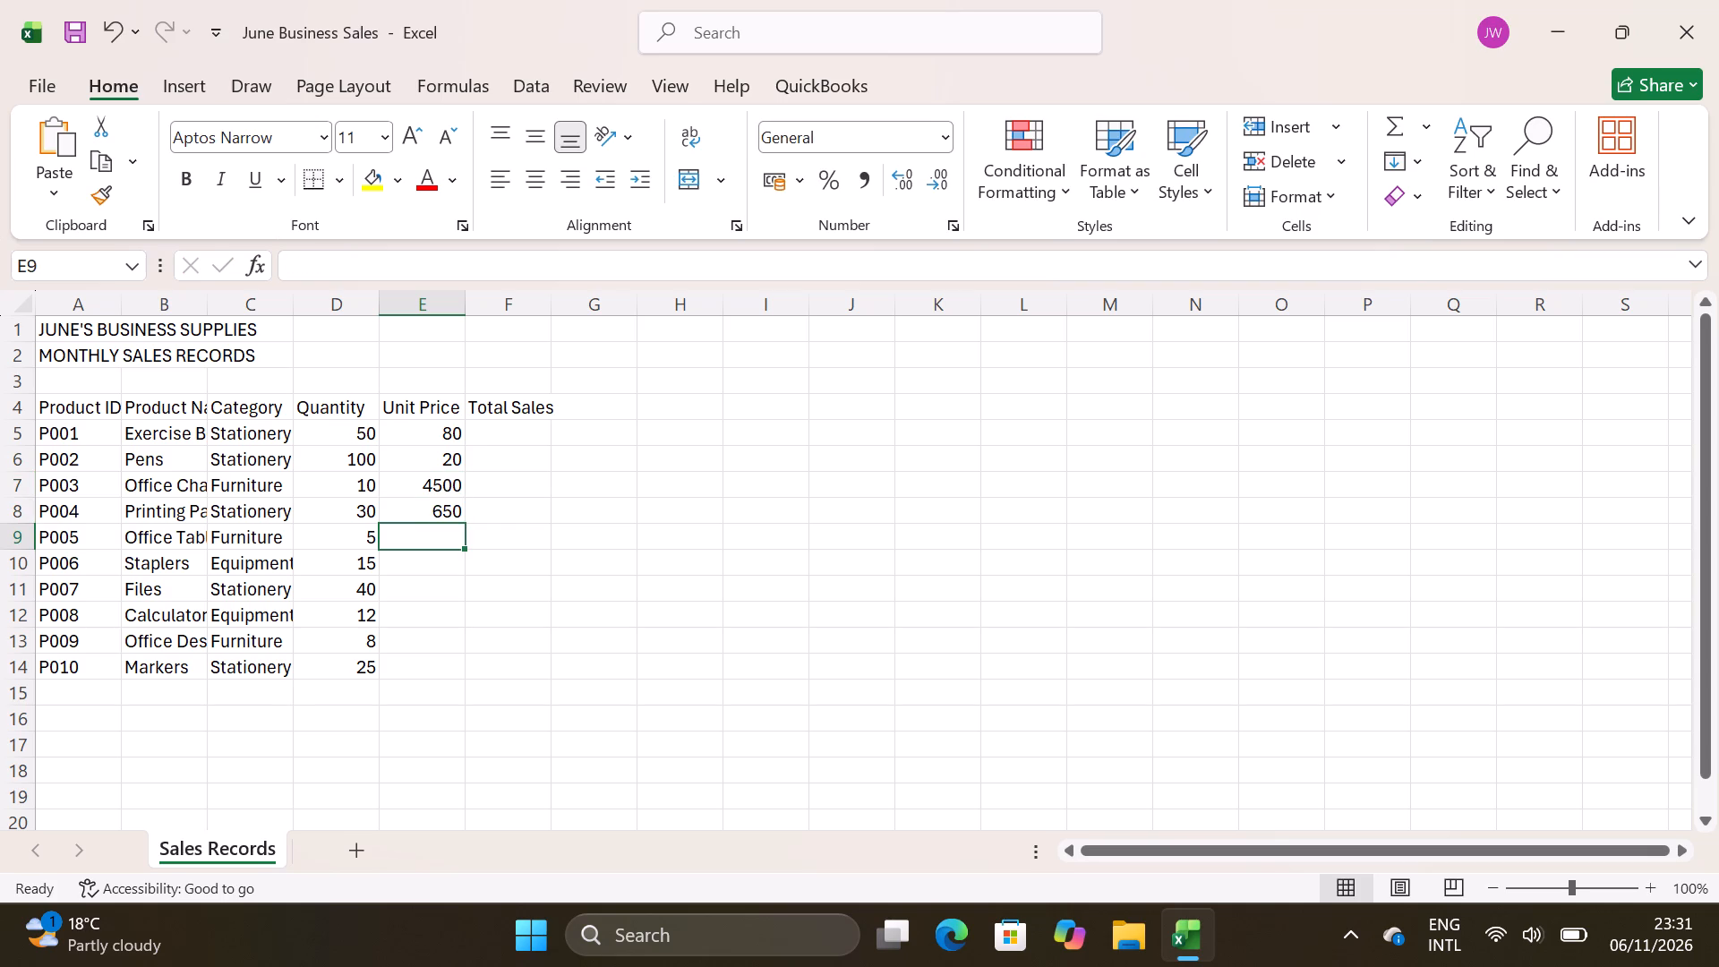
key("6")
key("BackSpace")
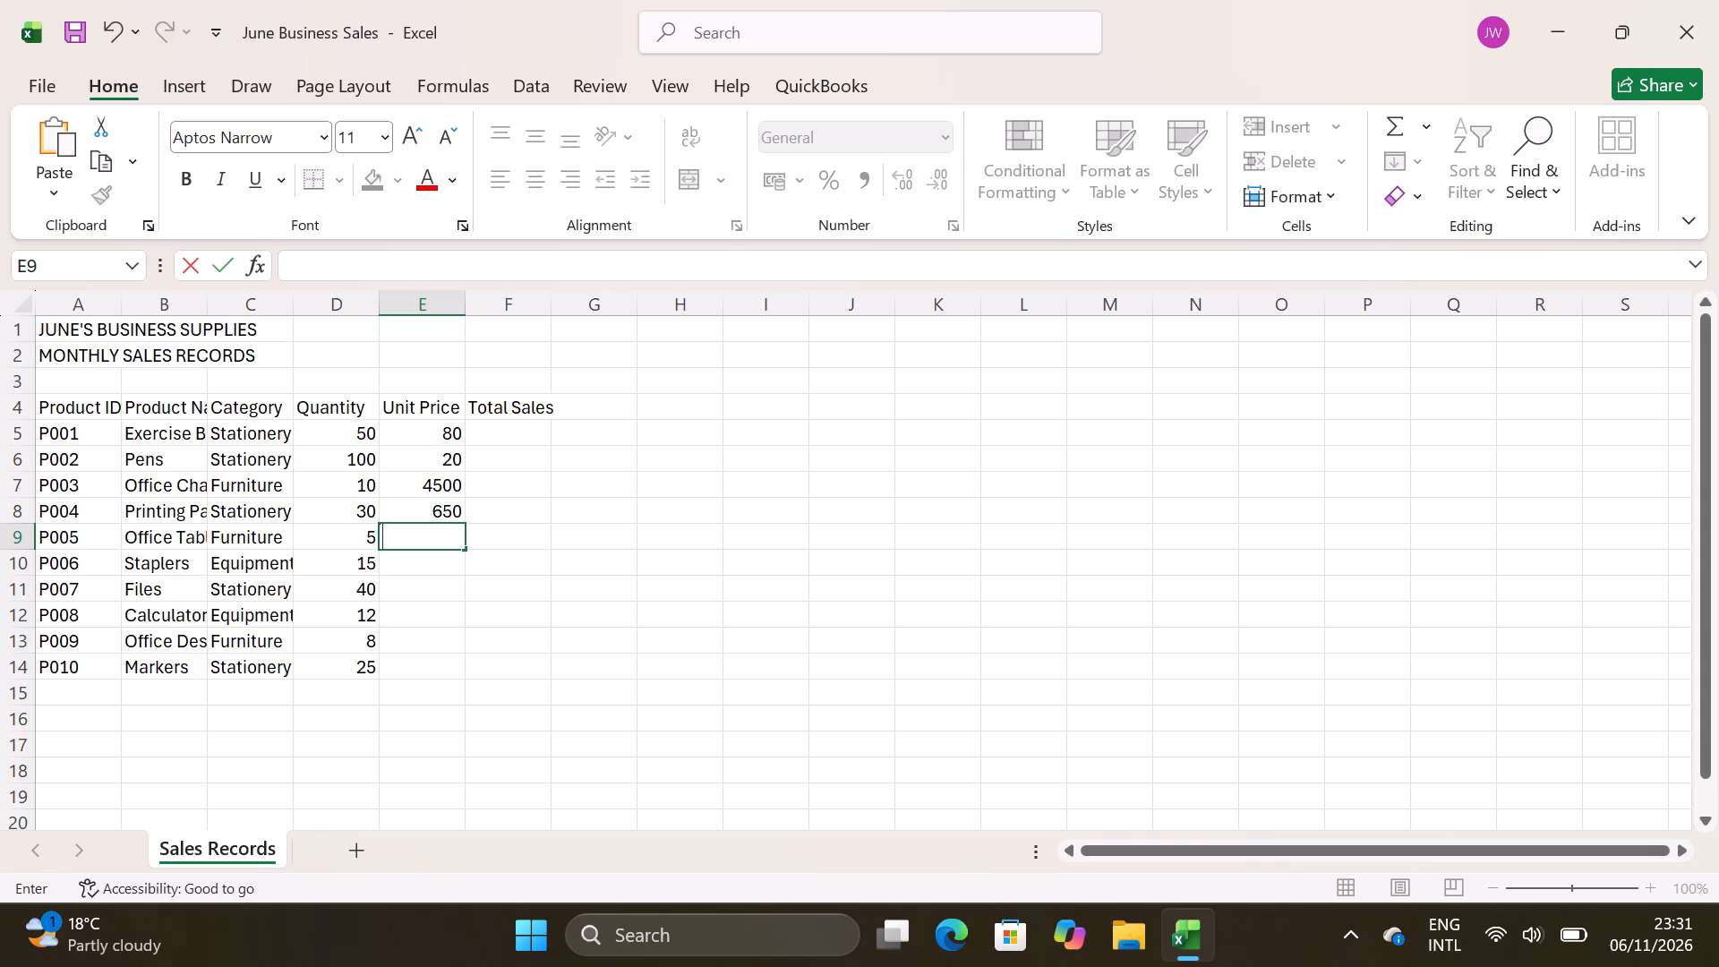
type("8500")
key("Return")
Enter the unit prices 350, 100, 1200, 6500 and 60 for P006–P010 in cells E10 to E14.
type("350")
key("Return")
type("100")
key("Return")
type("1200")
key("Return")
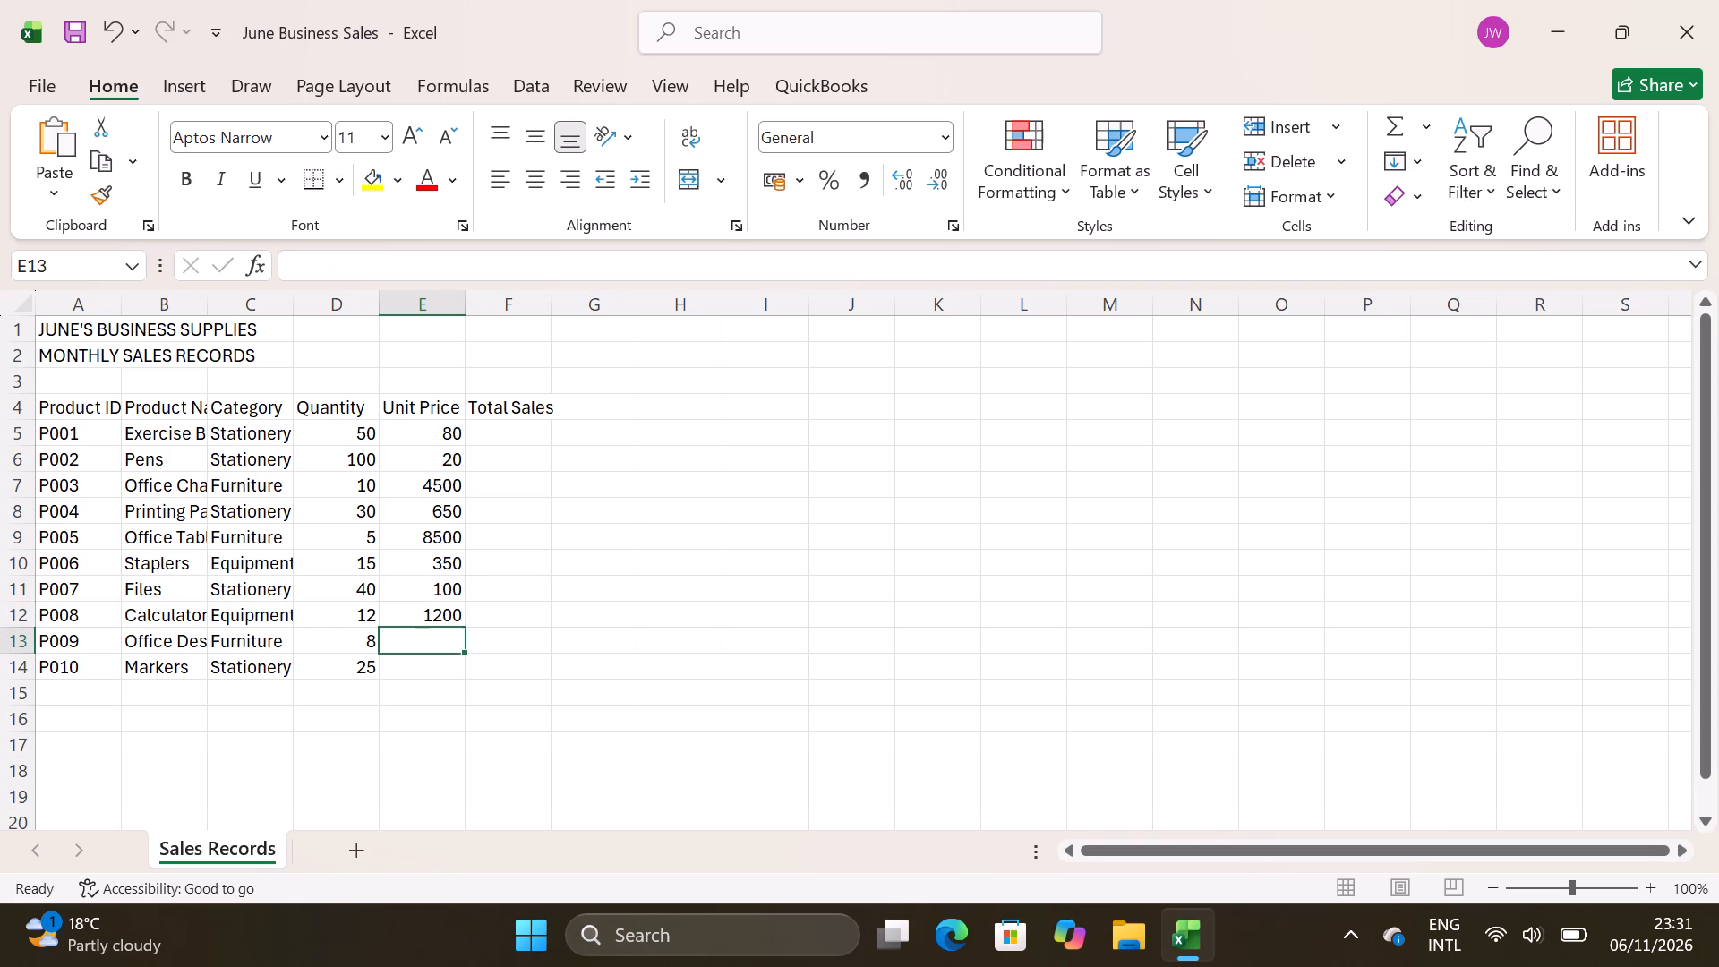
type("6500")
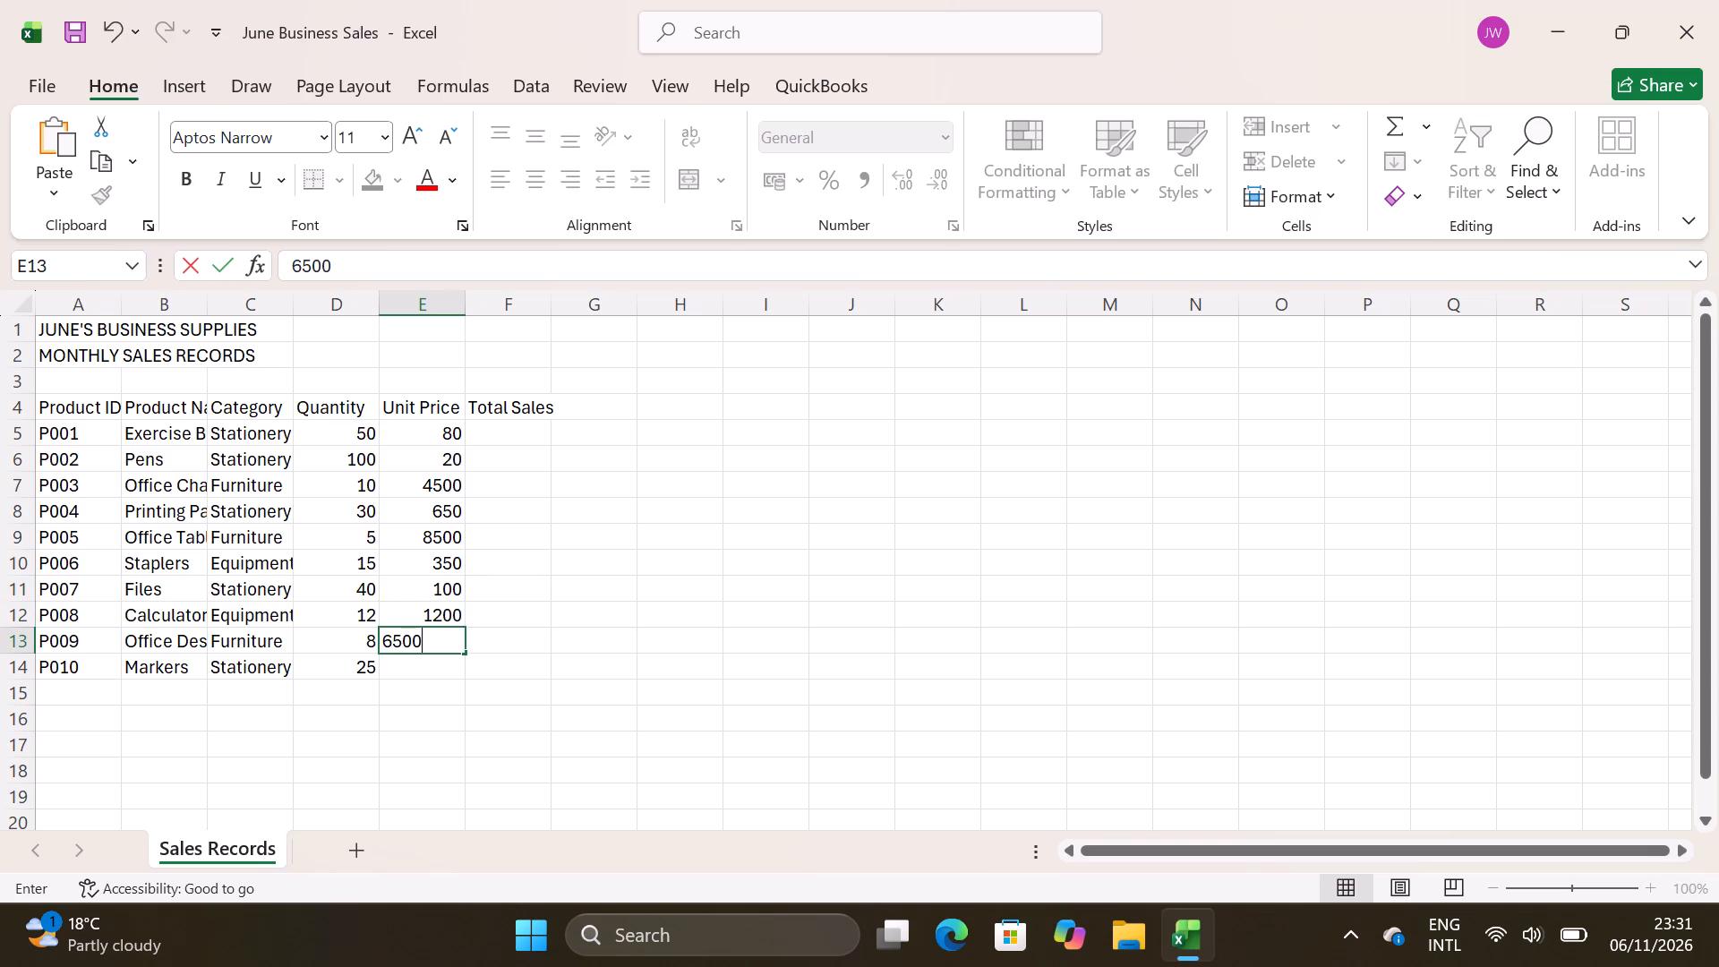
key("Return")
type("60")
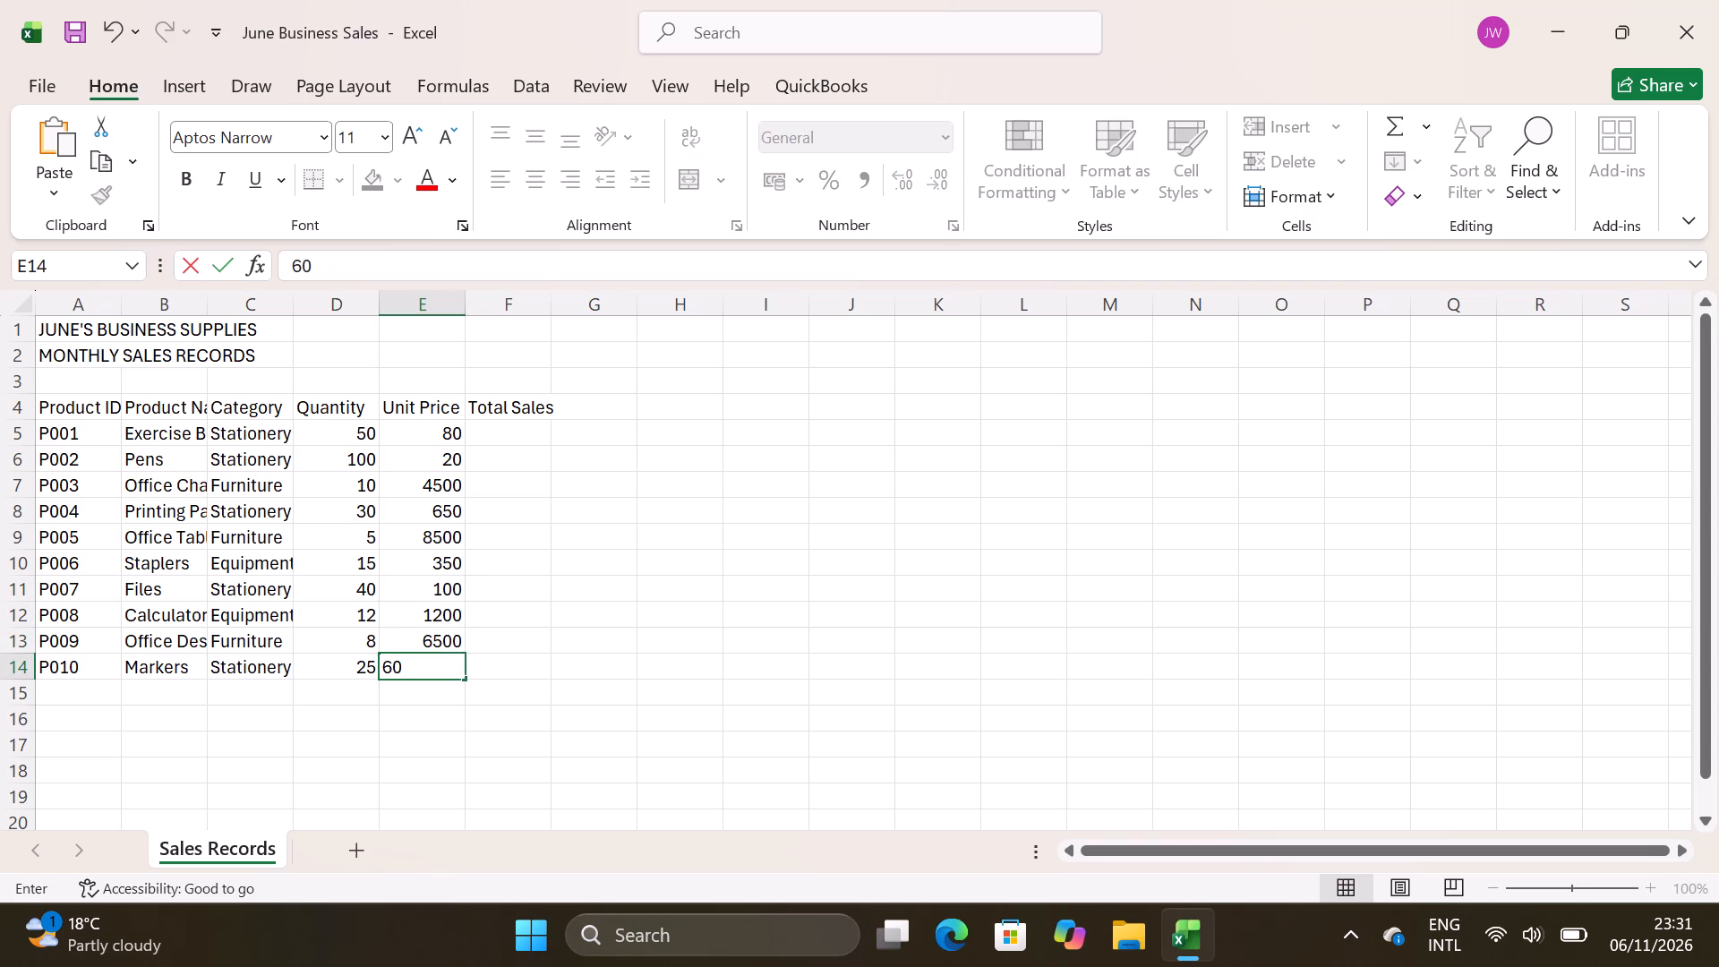
key("Return")
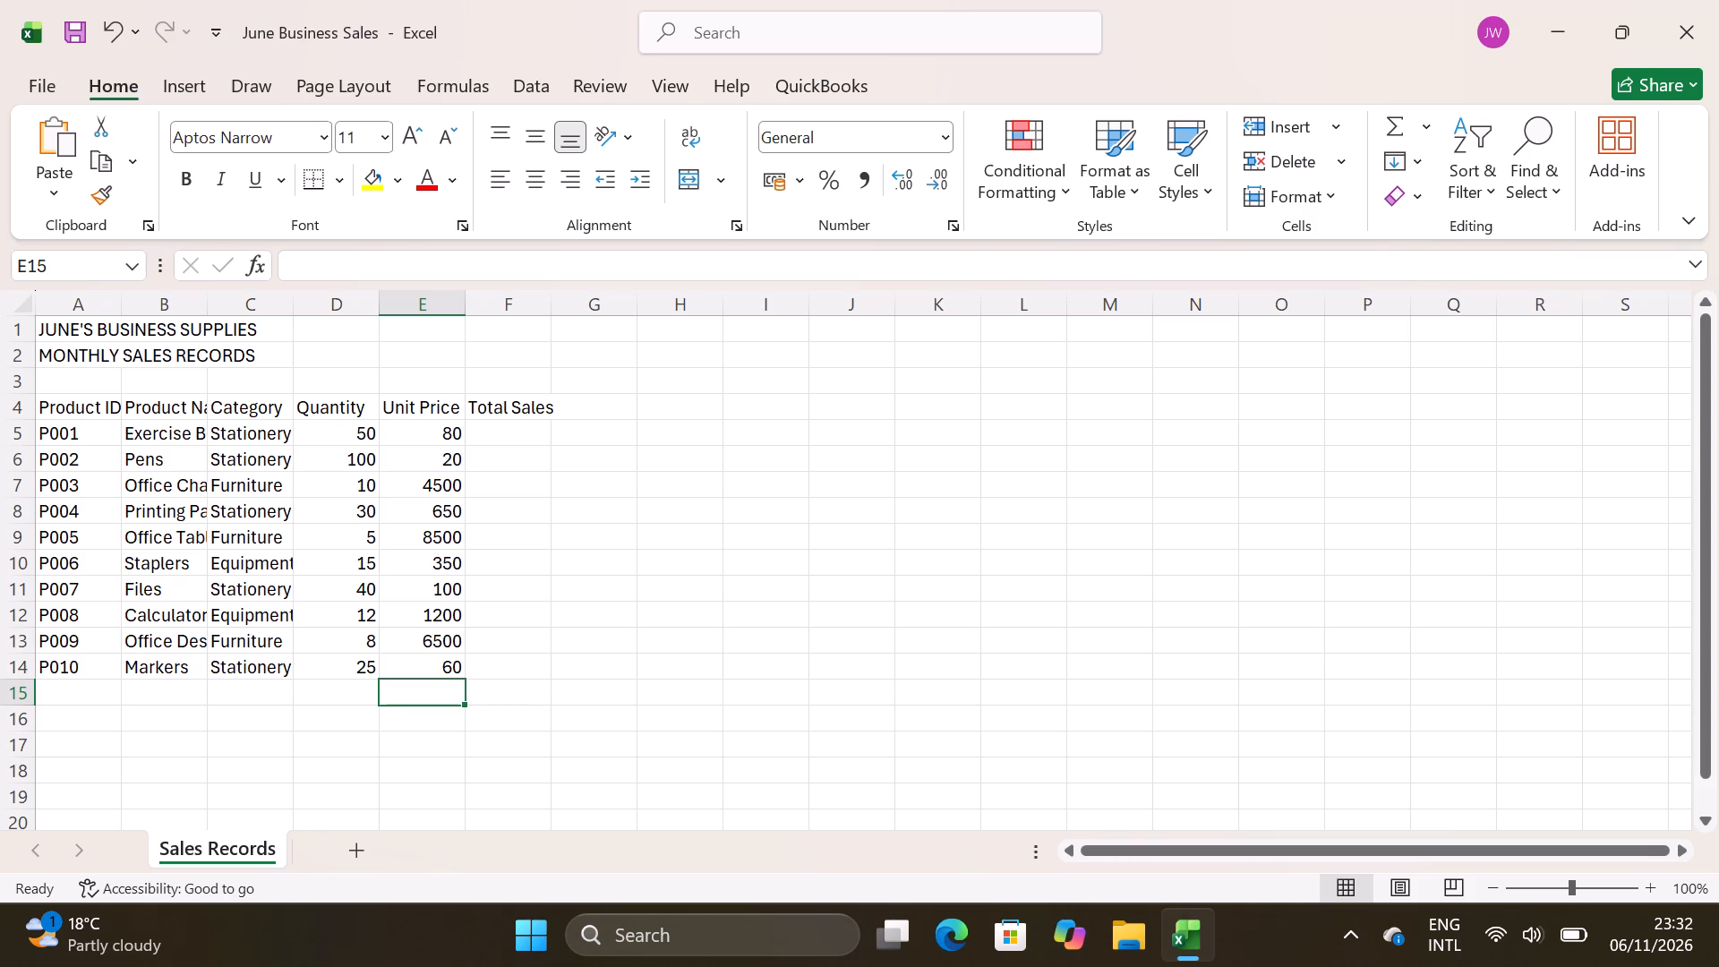
Merge and center the title JUNE'S BUSINESS SUPPLIES across cells A1 to F1.
left_click(54, 337)
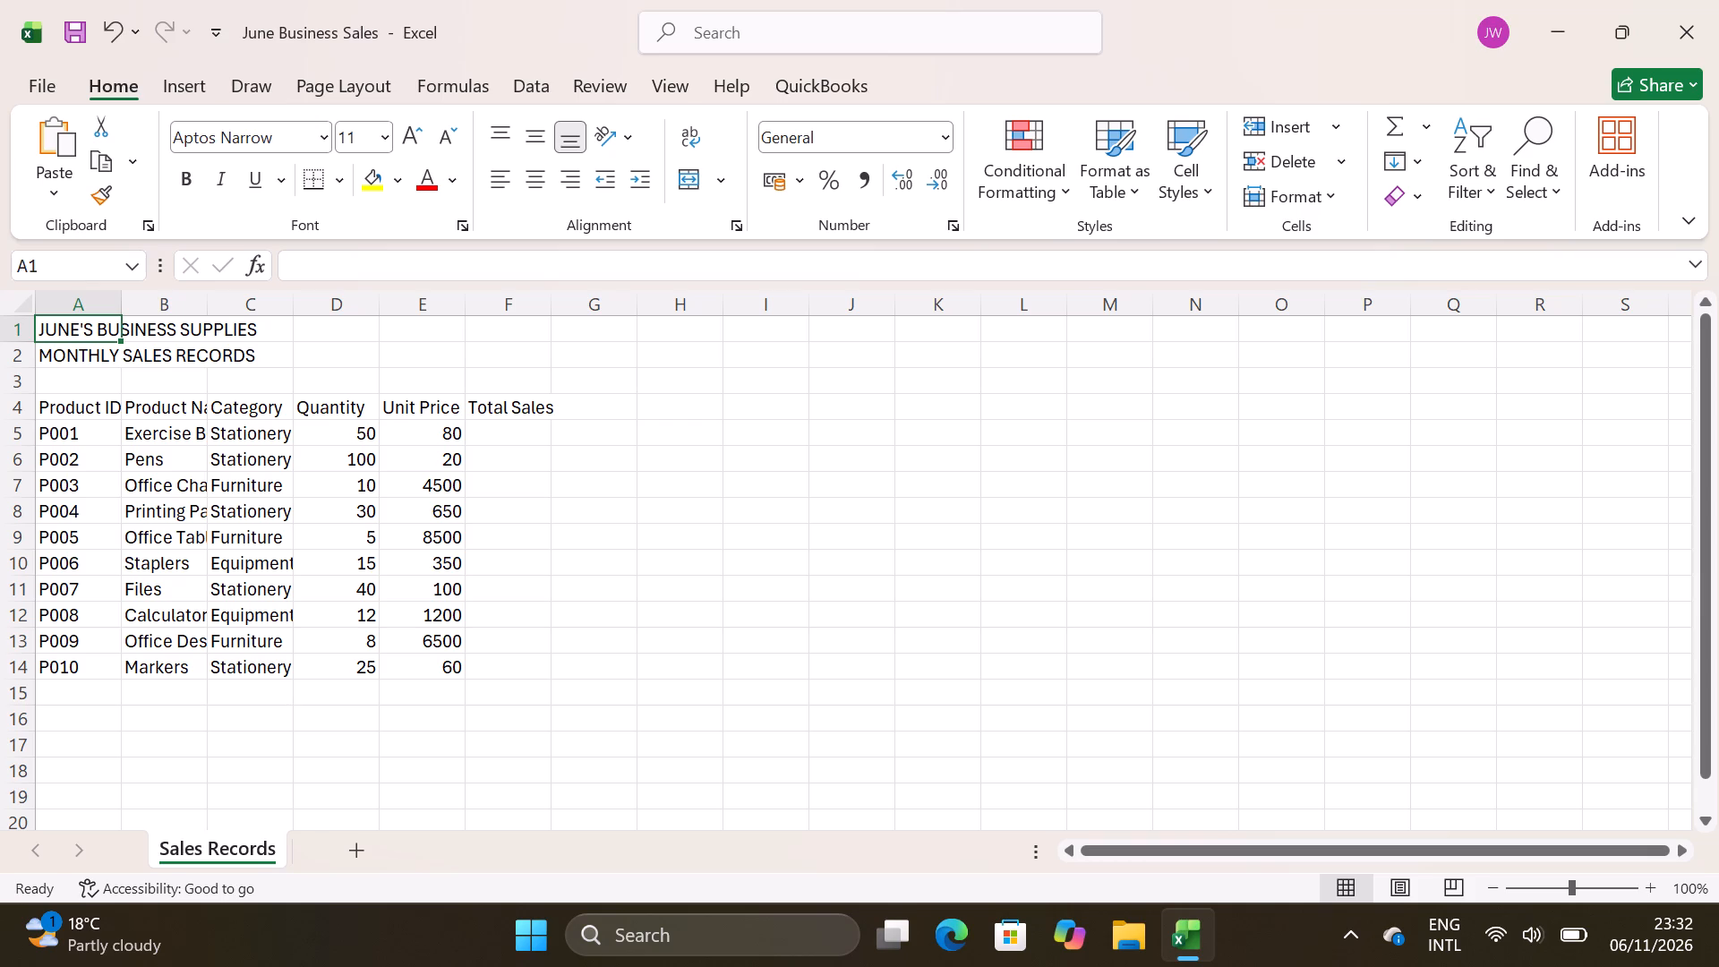
left_click(532, 322, "shift")
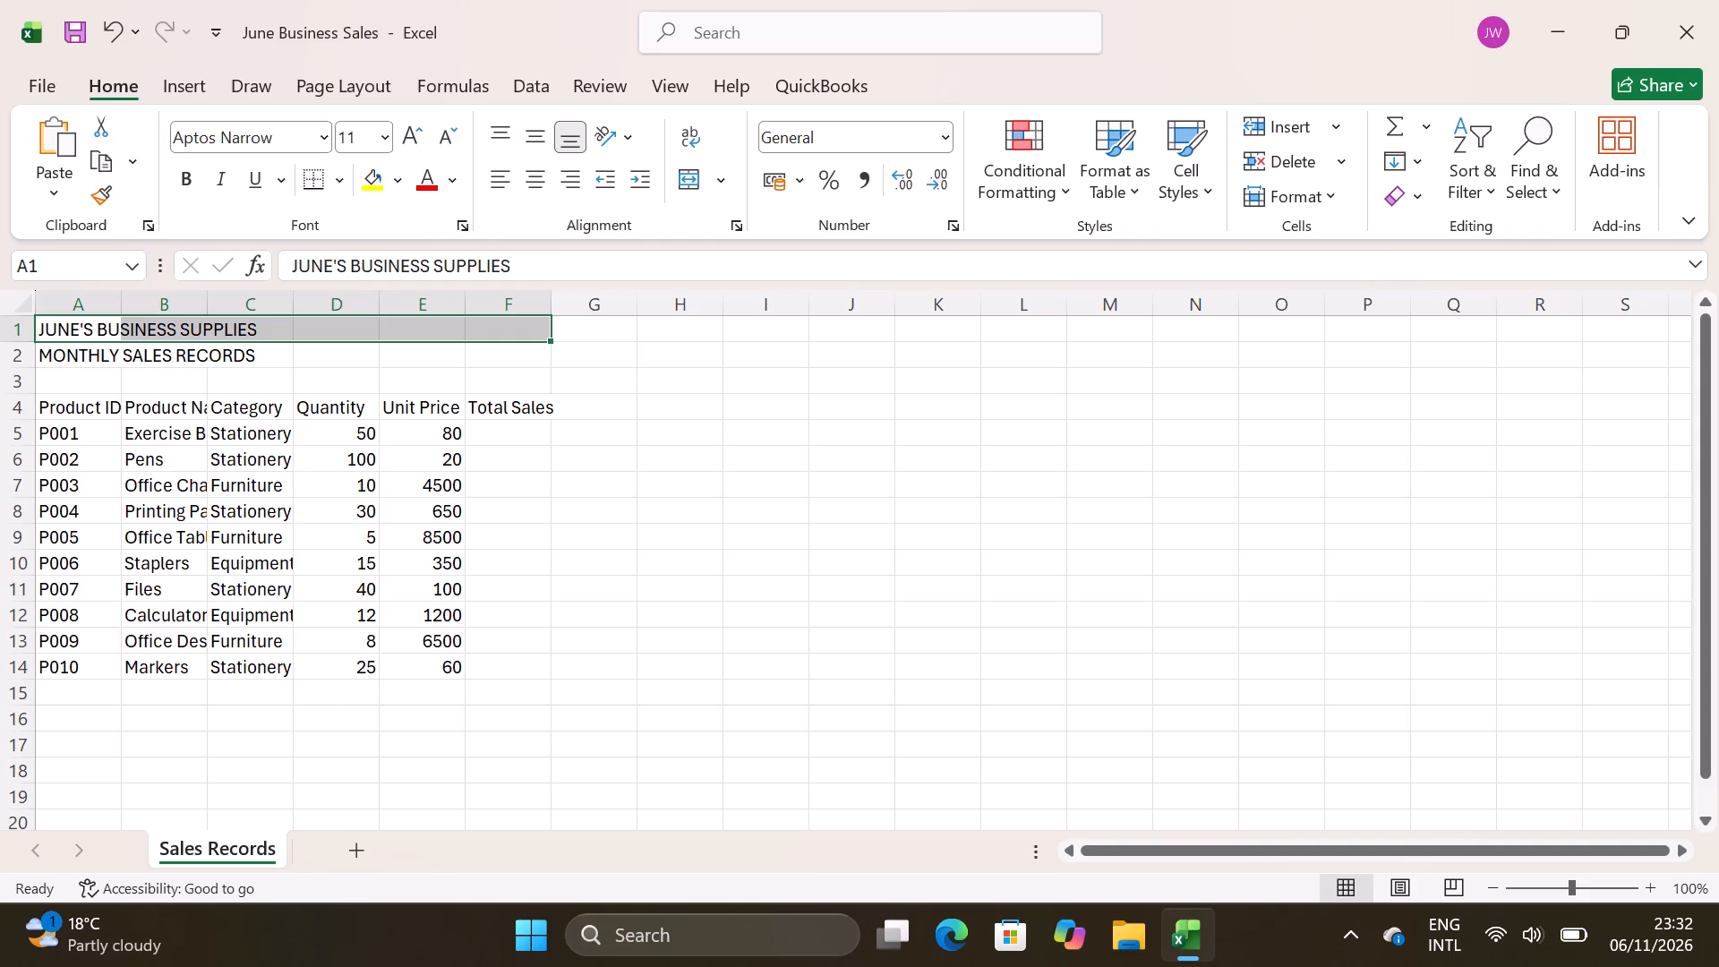
left_click(716, 177)
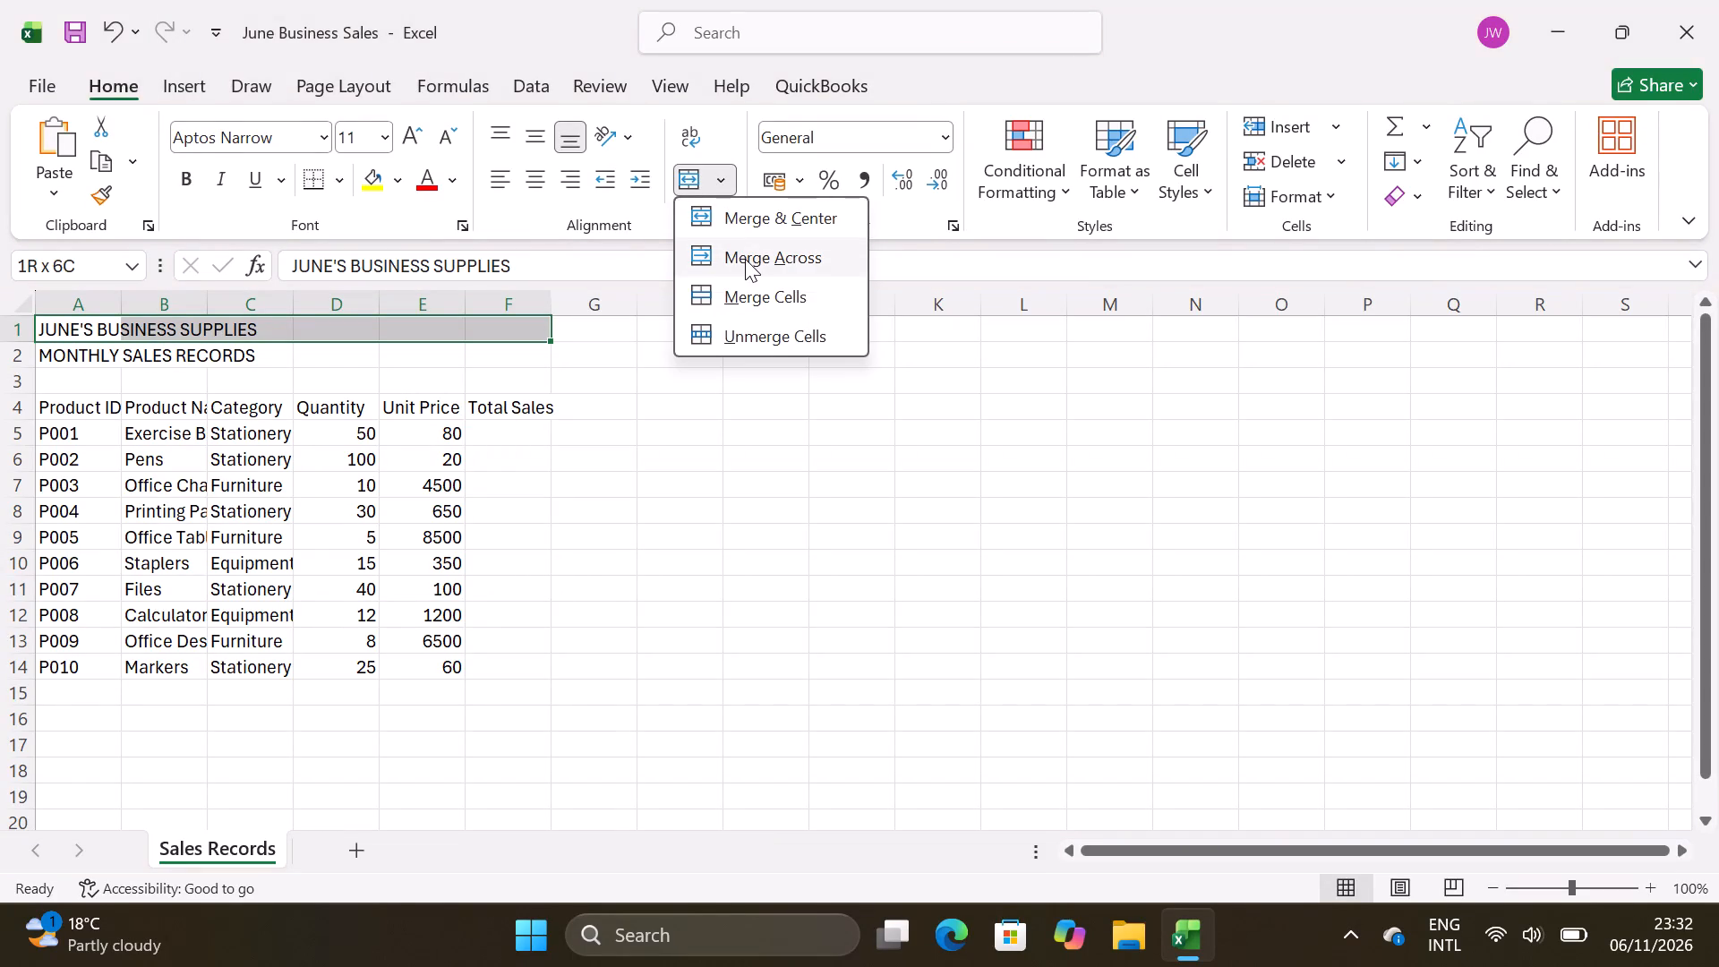
left_click(821, 222)
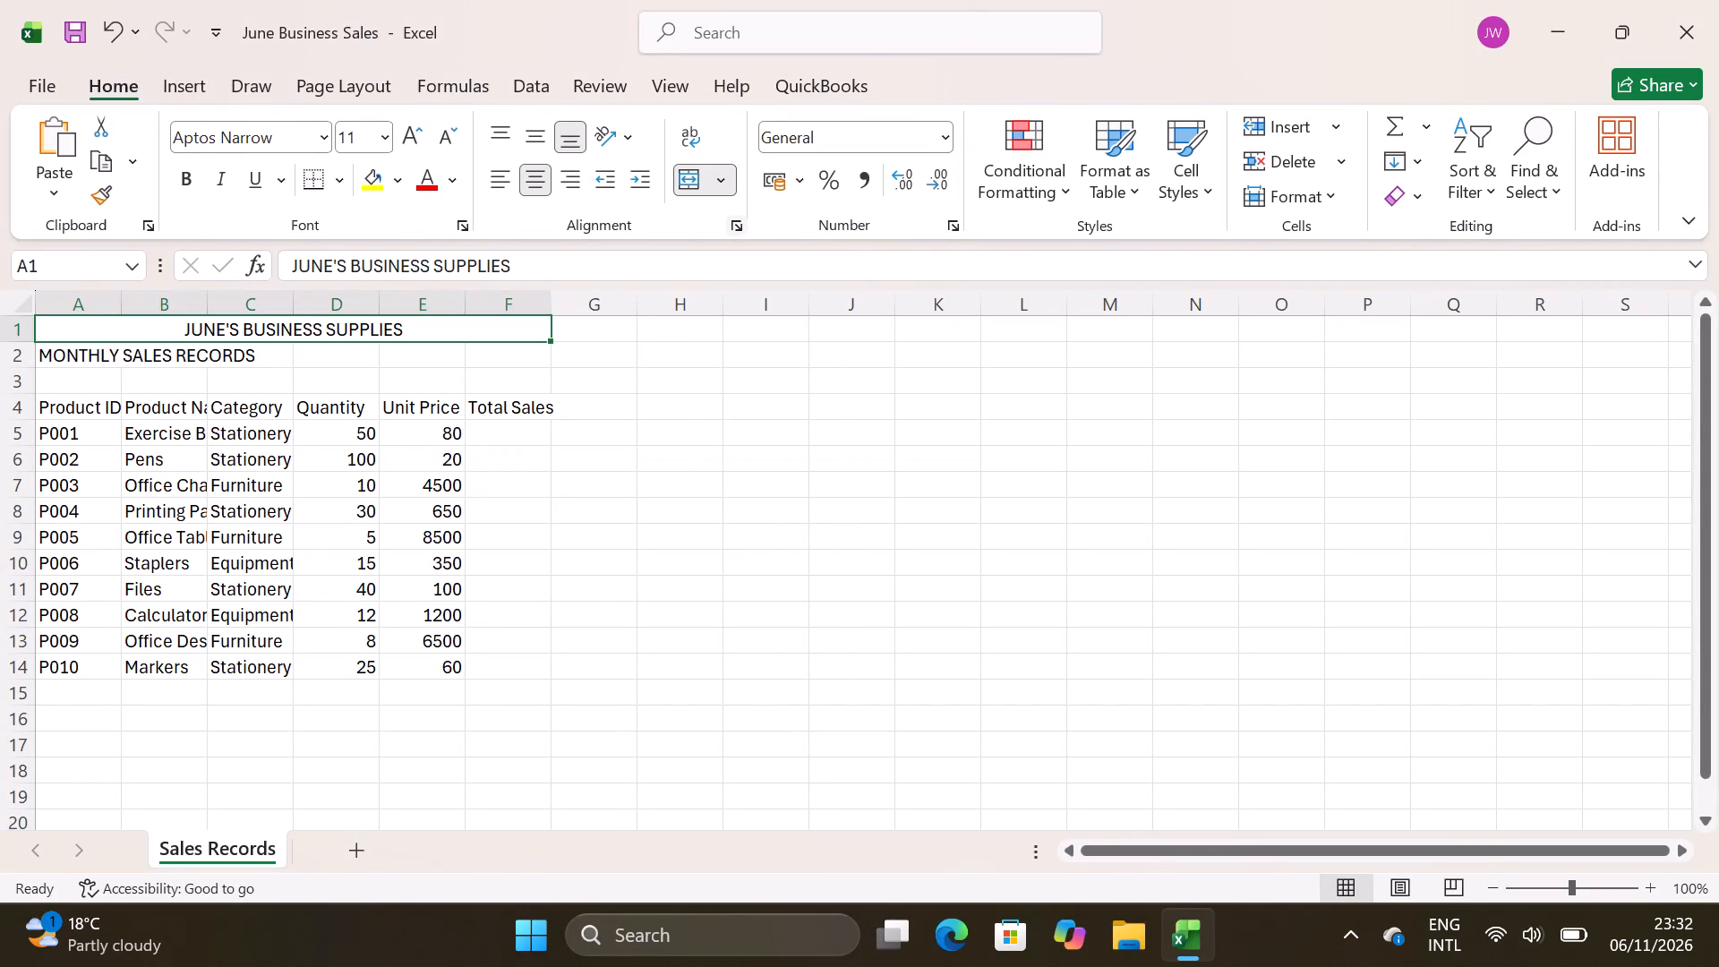
Format the merged title in row 1 as bold, font size 16, with a standard light green fill.
key("ctrl+b")
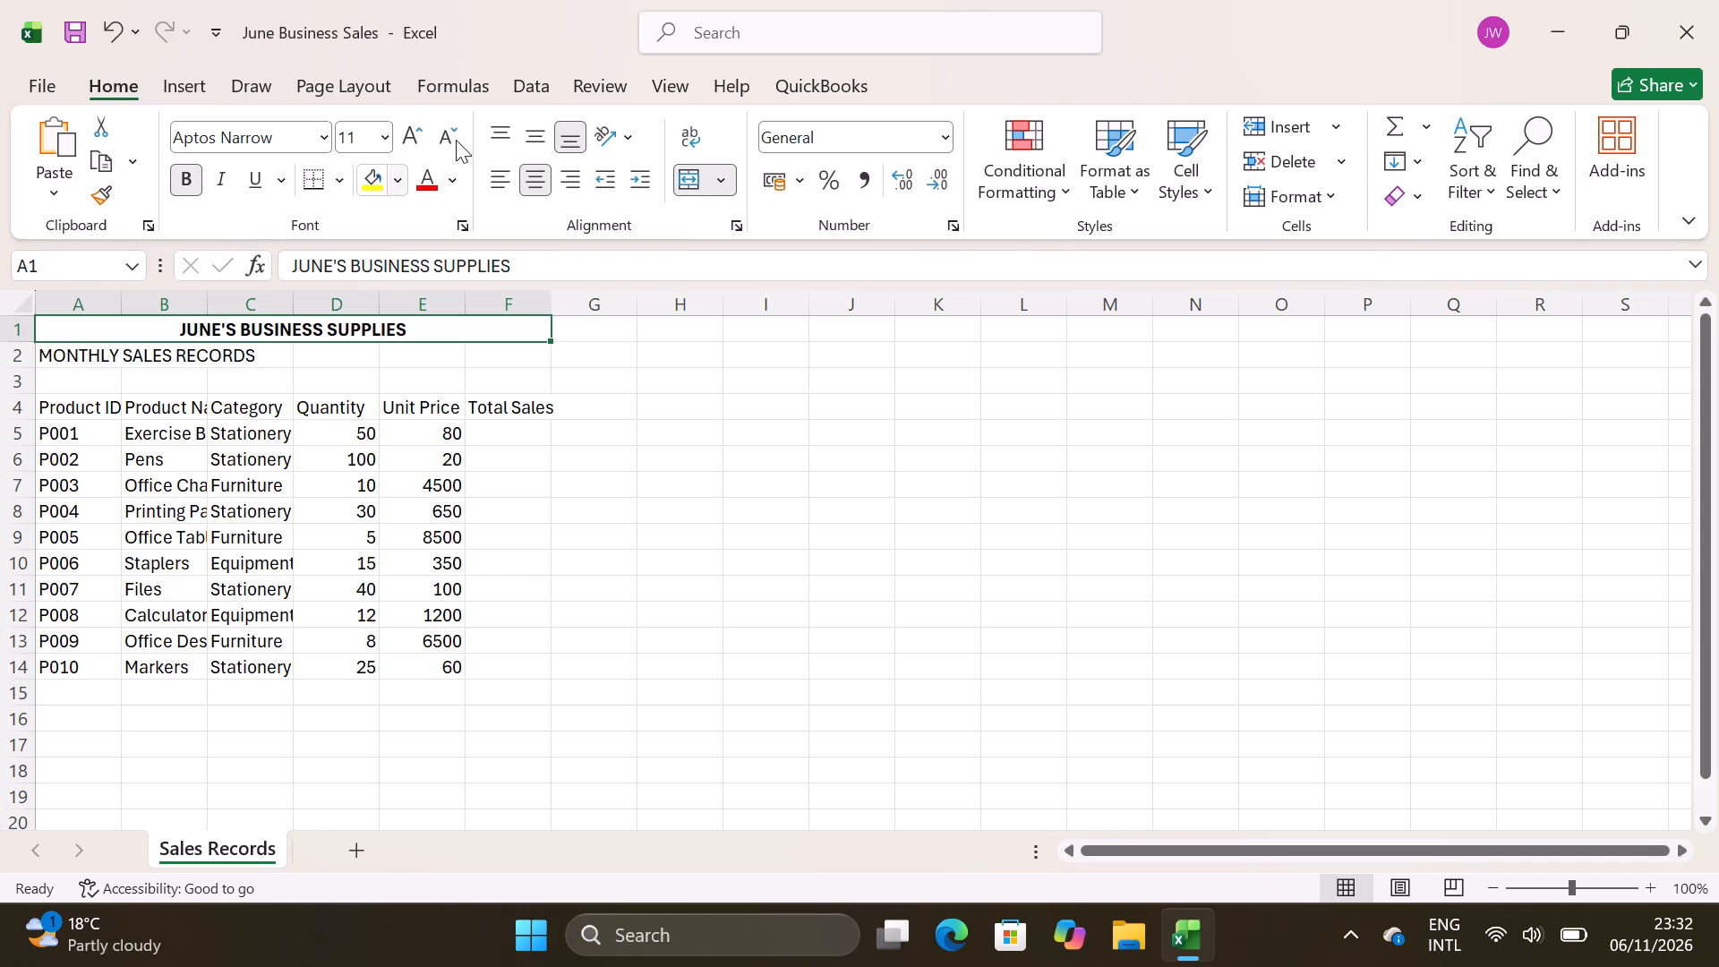
left_click(385, 137)
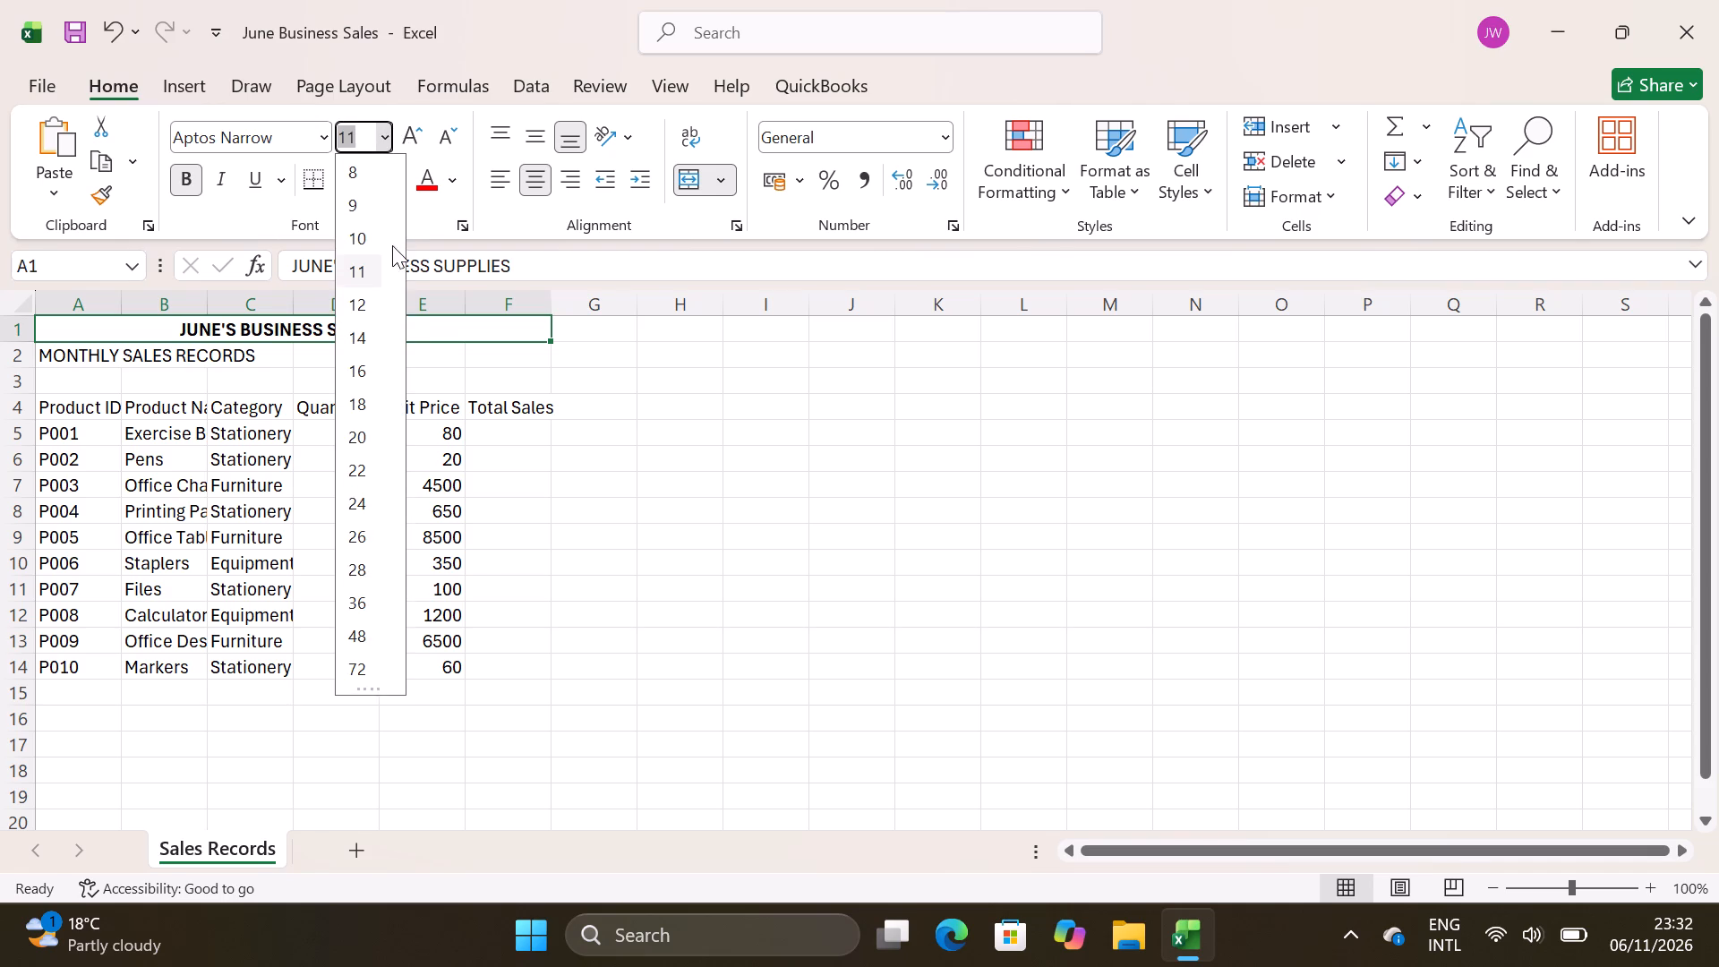
left_click(380, 374)
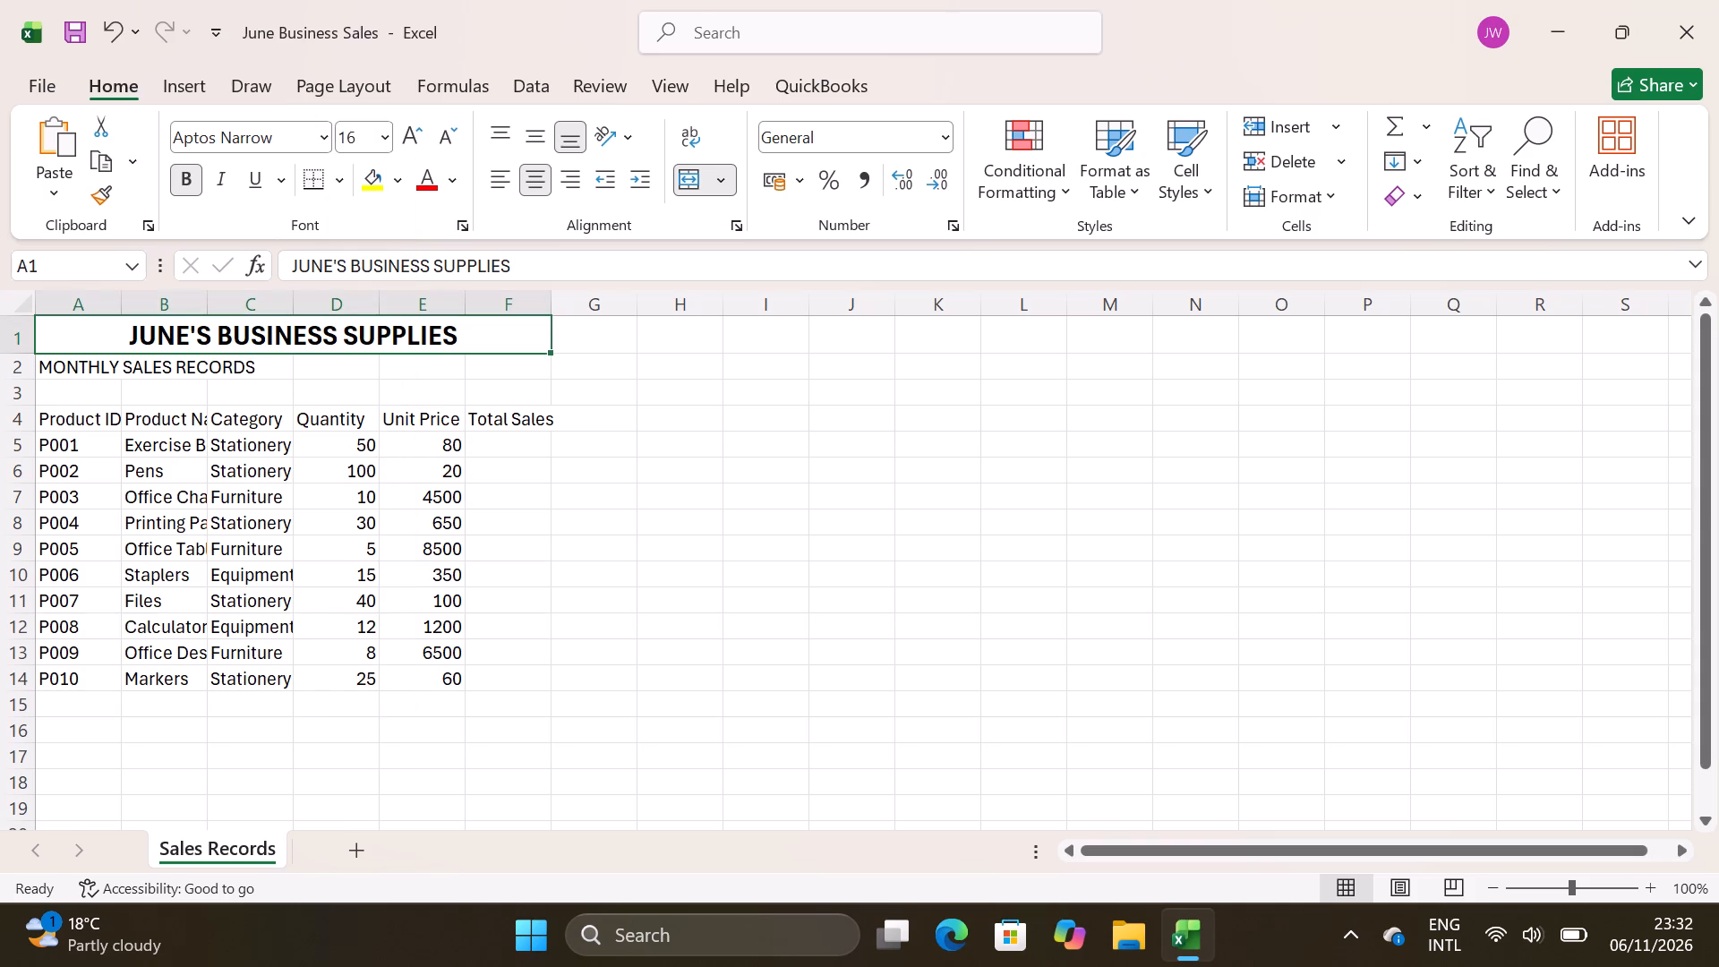
left_click(399, 181)
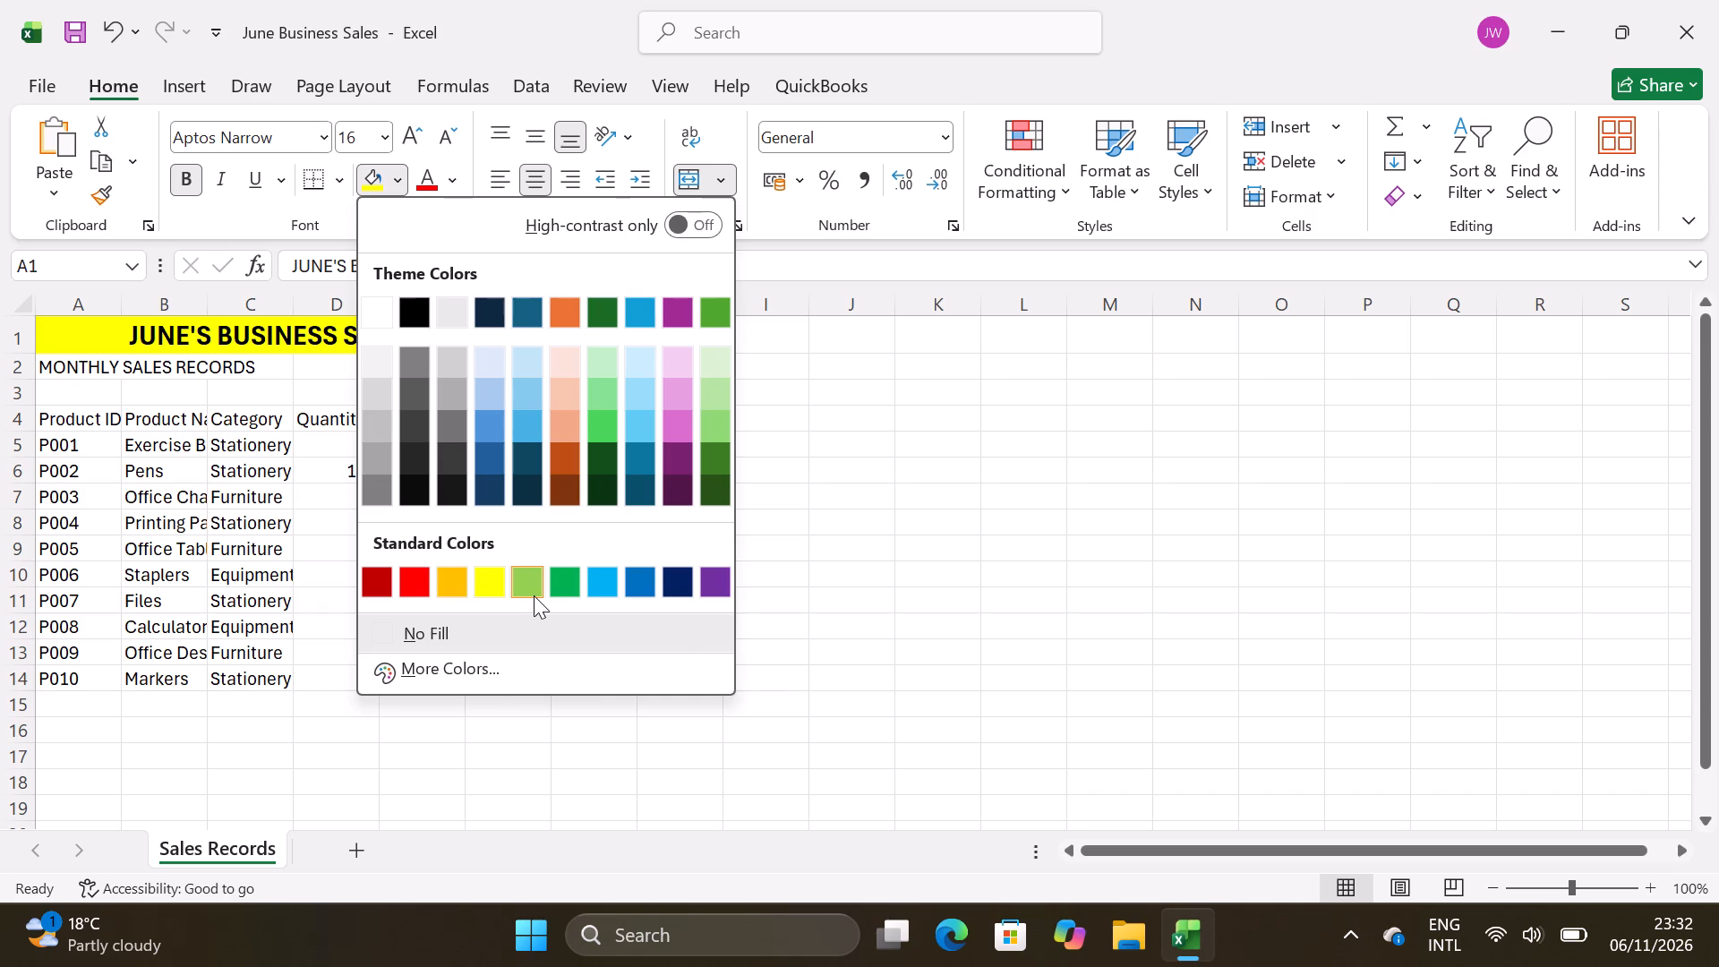
left_click(534, 595)
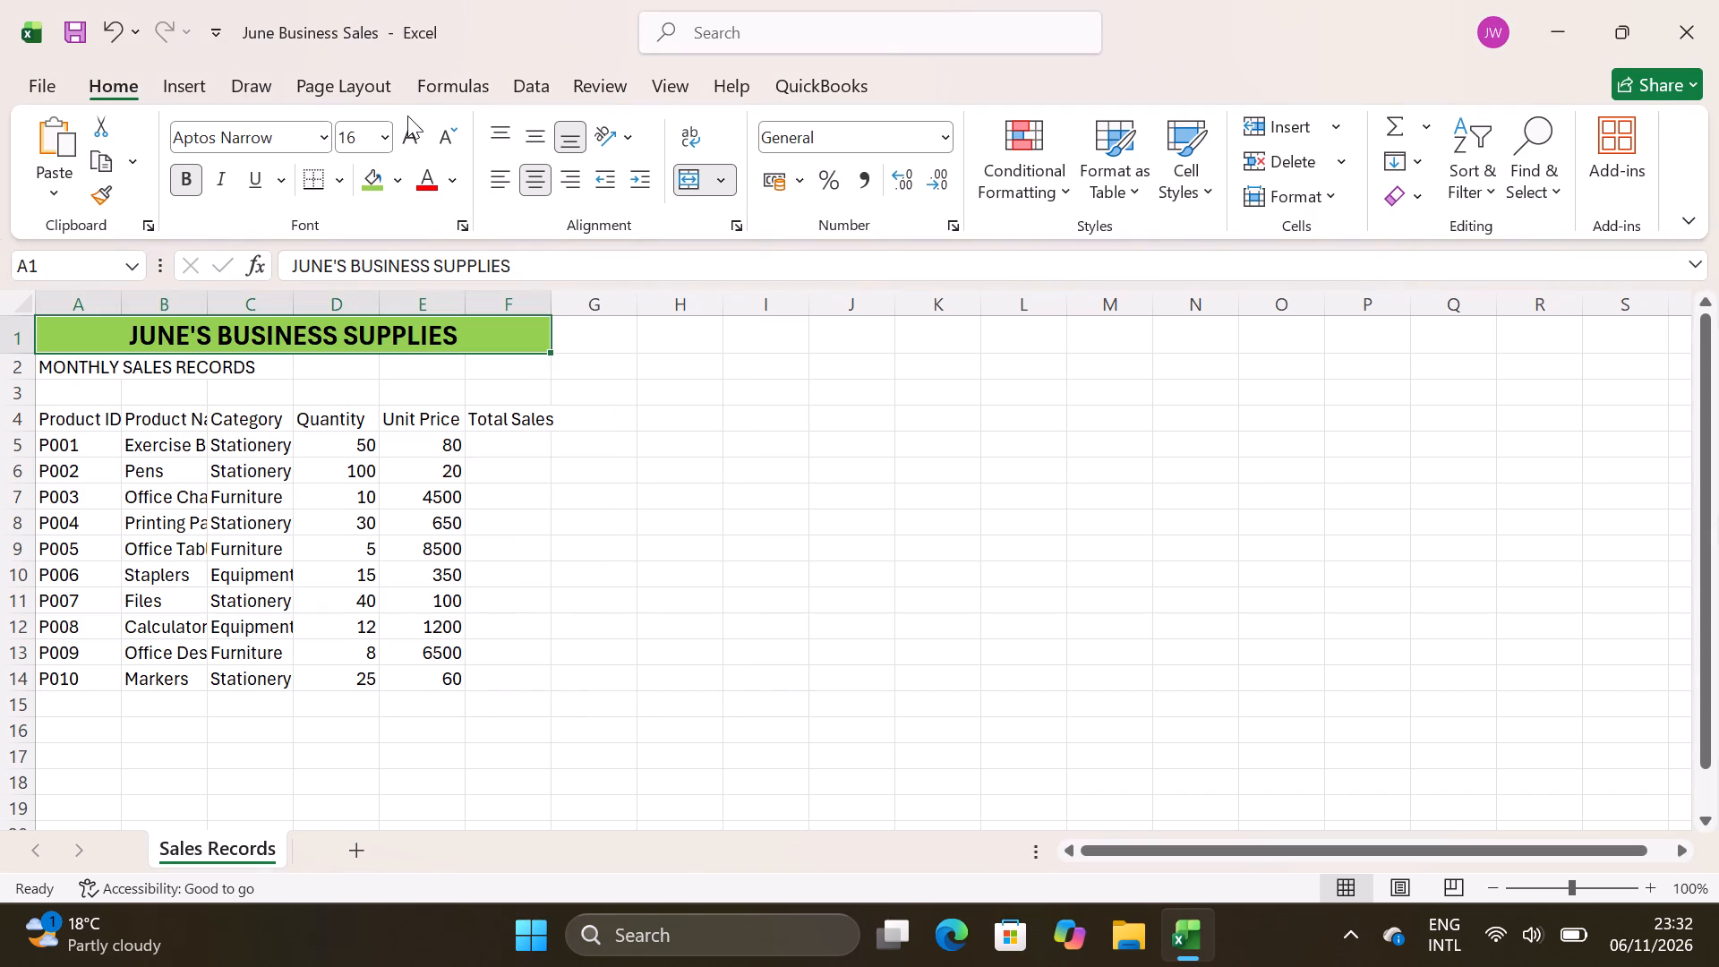
Set the subtitle MONTHLY SALES RECORDS to font size 12 and merge and center it across cells A2 to F2.
left_click(81, 370)
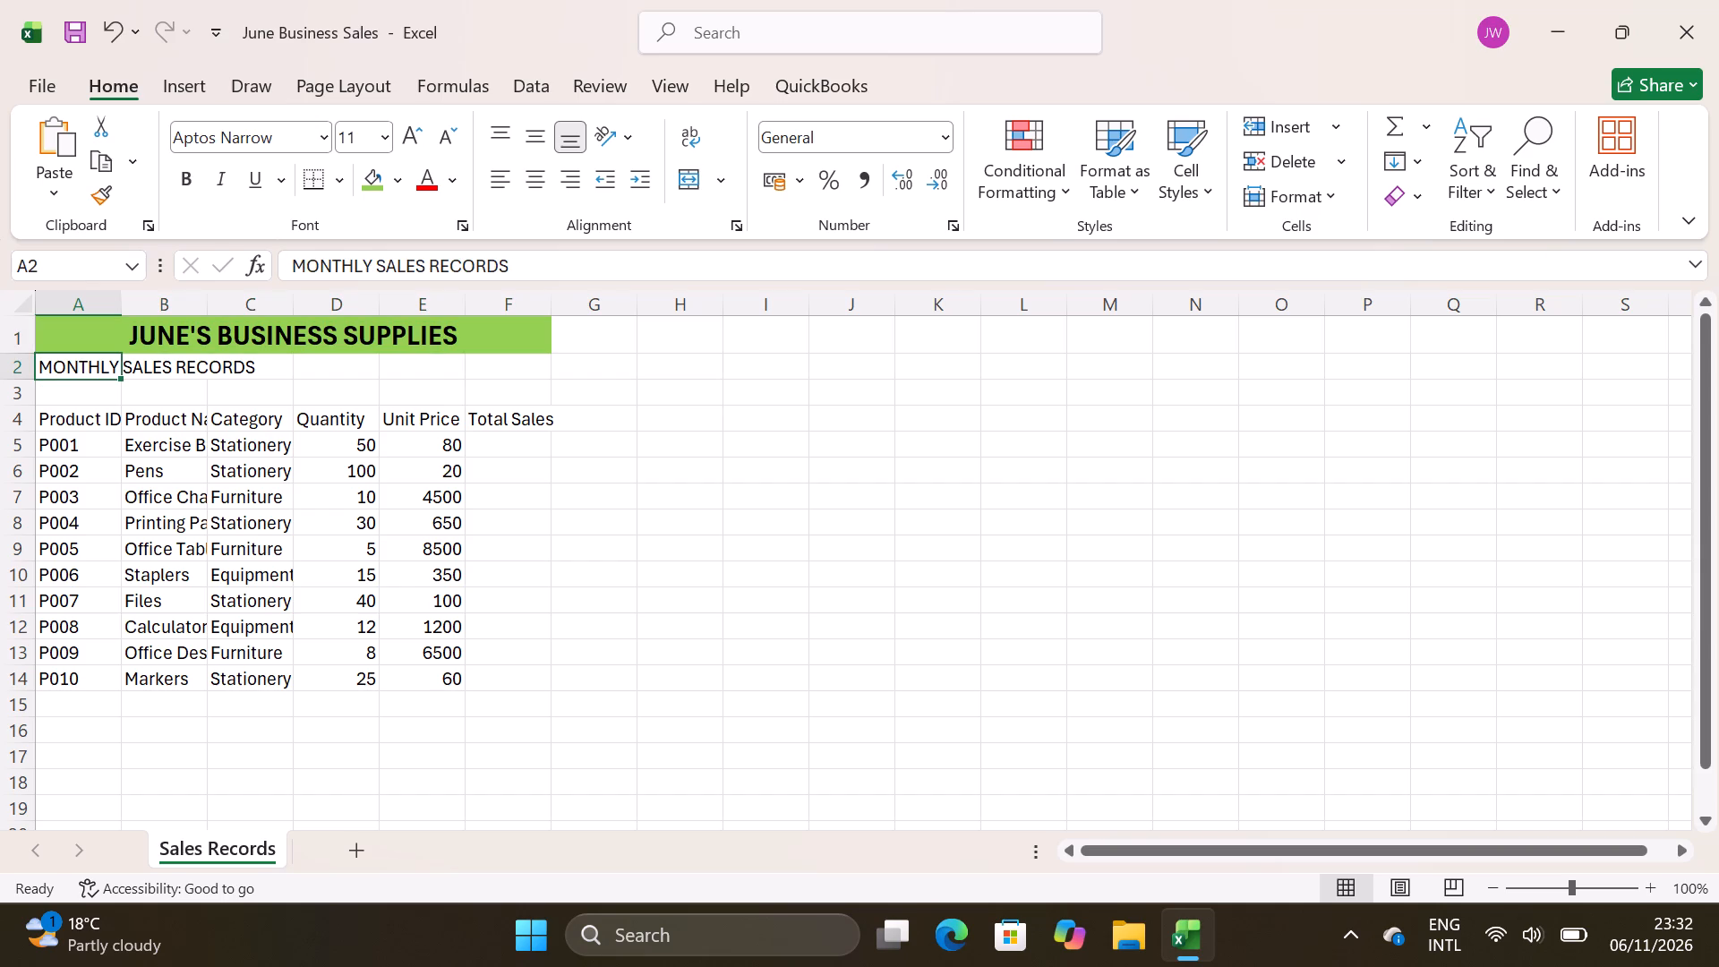
left_click(527, 358, "shift")
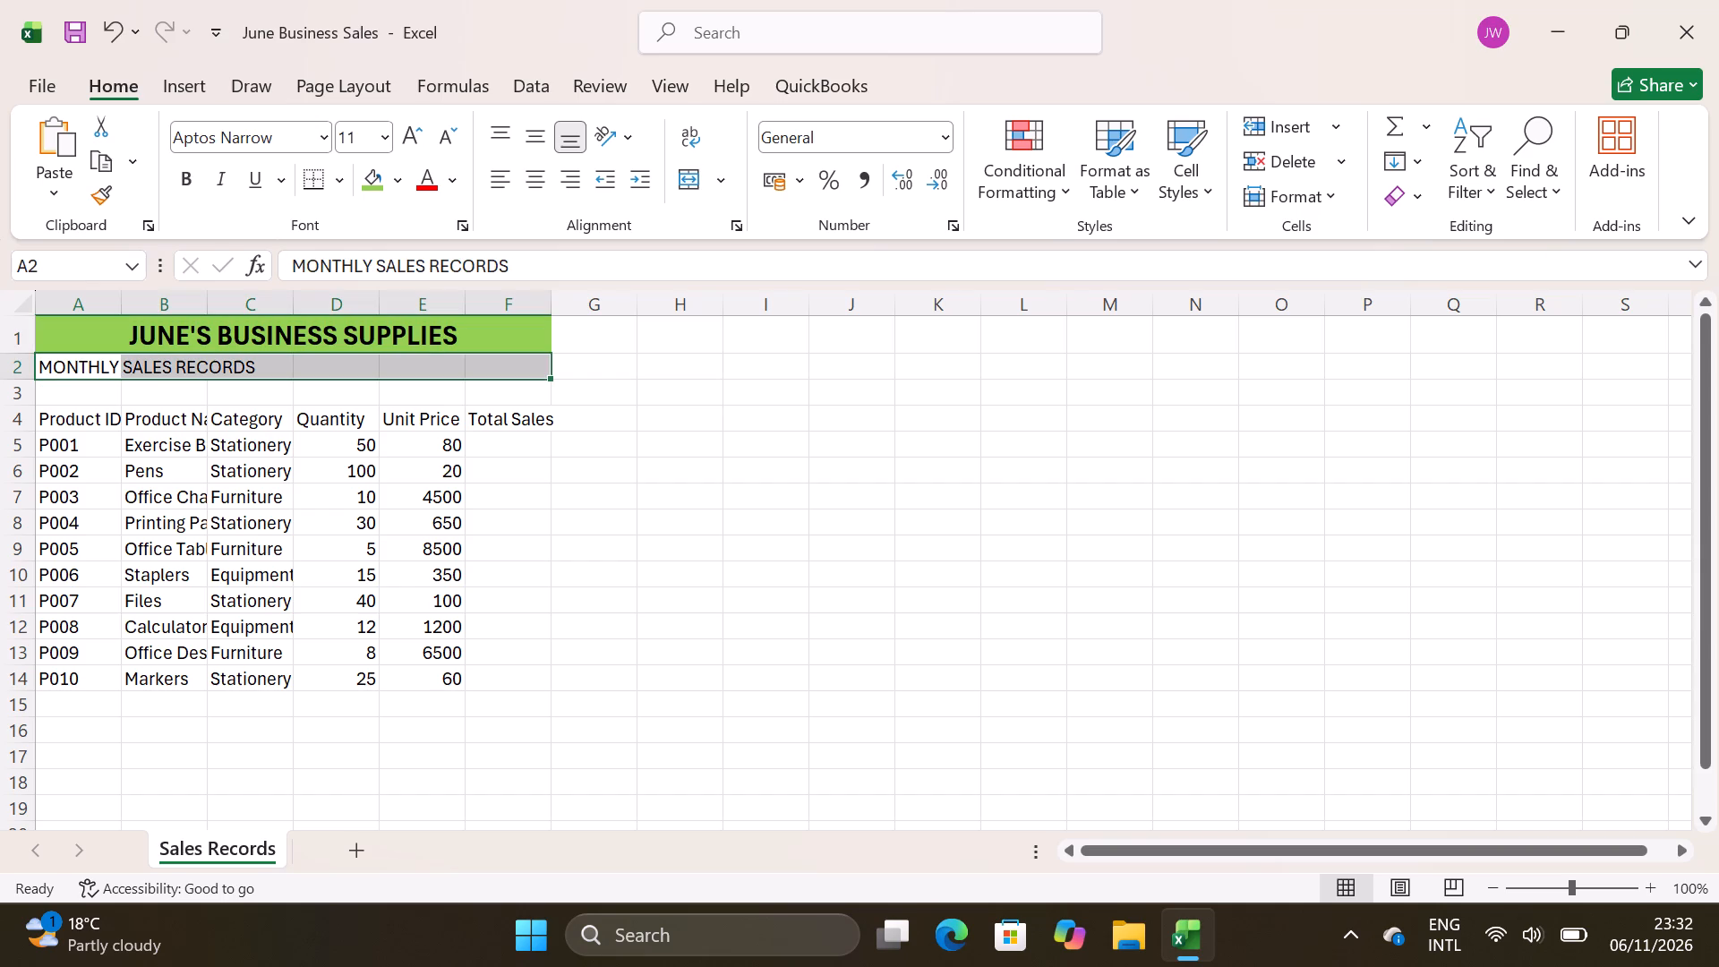
left_click(322, 138)
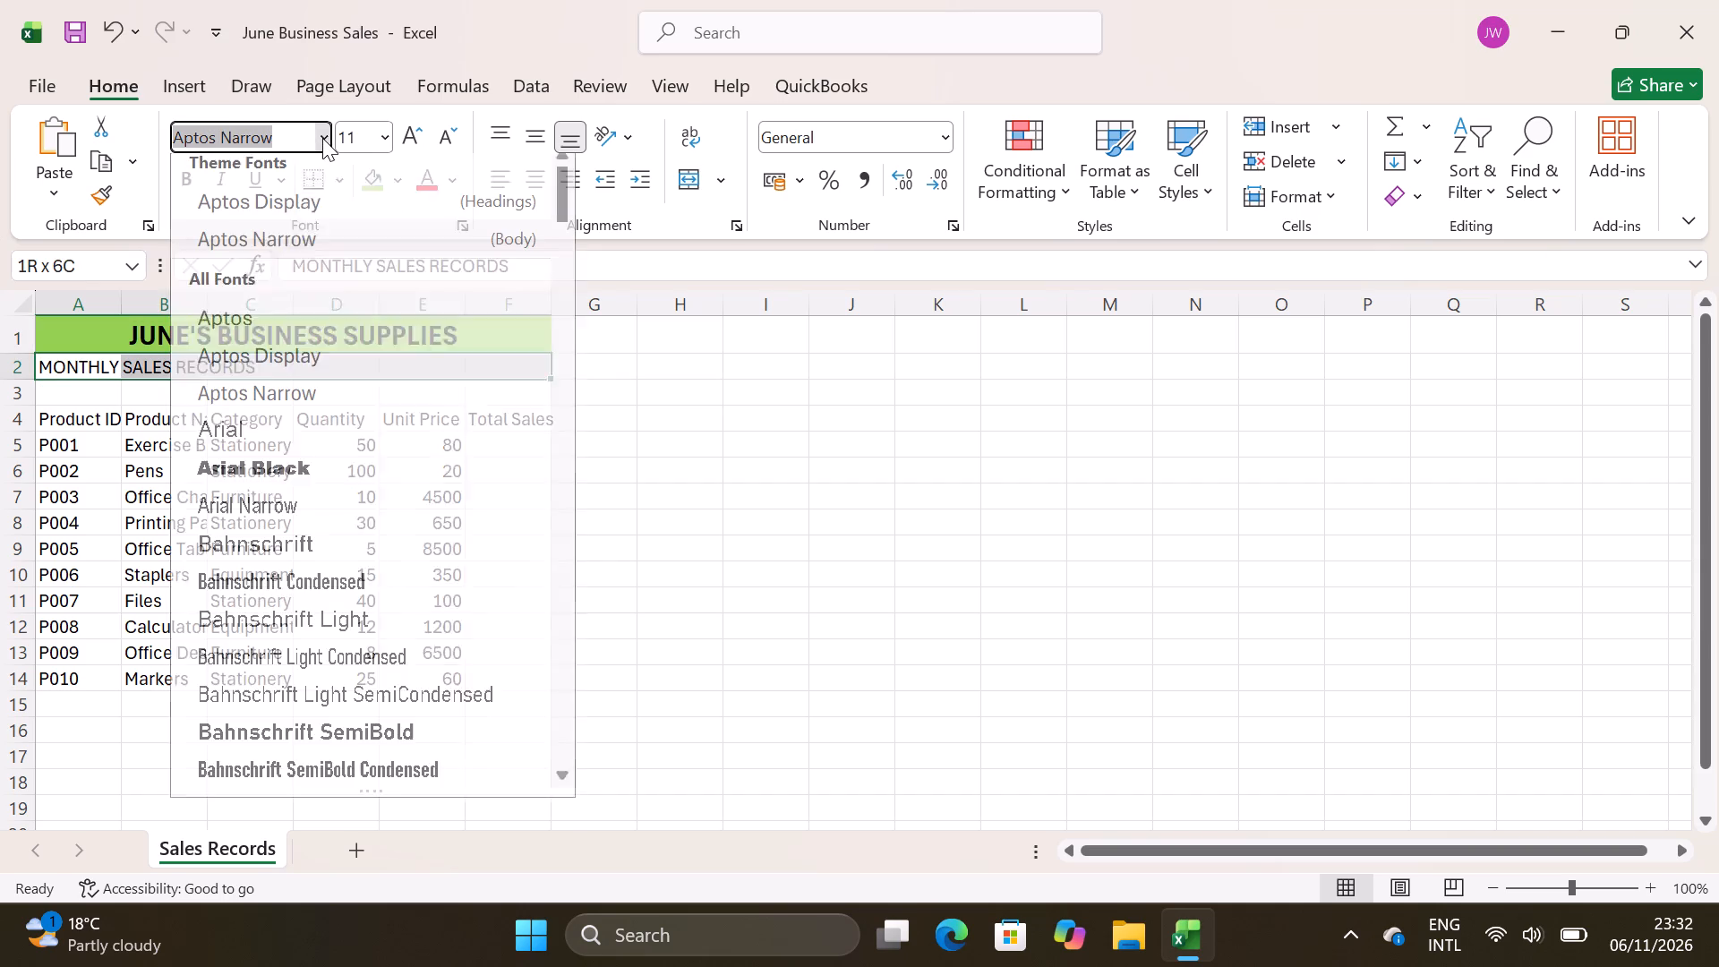
left_click(387, 132)
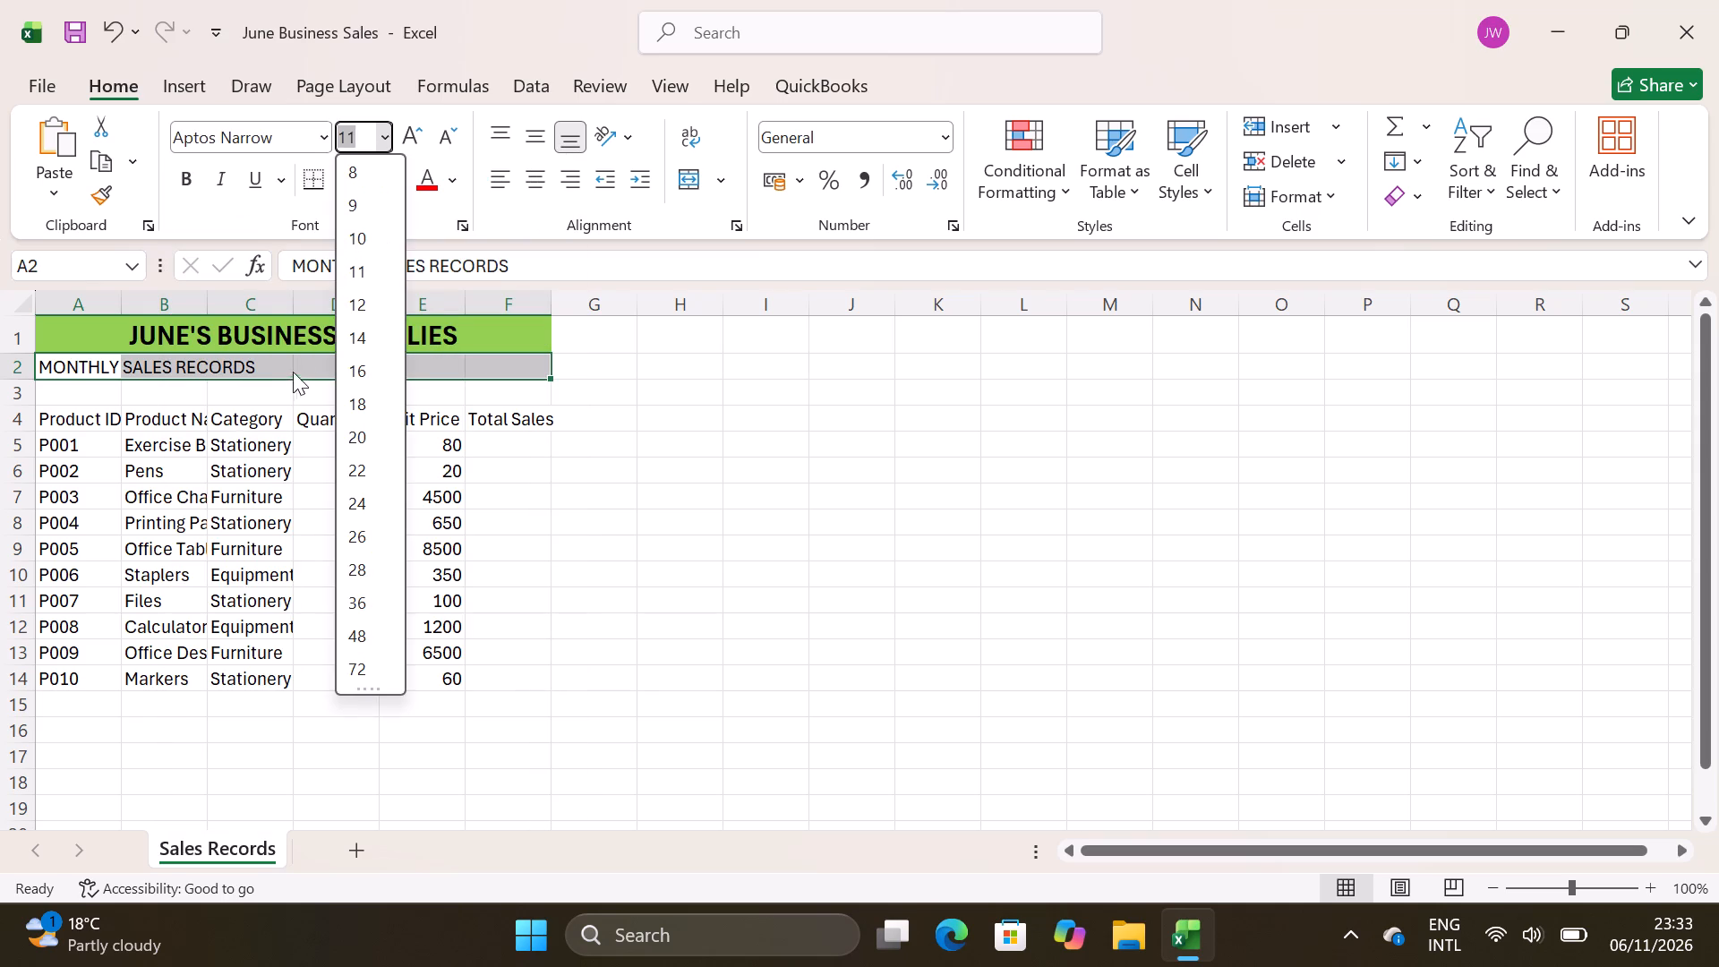
left_click(364, 312)
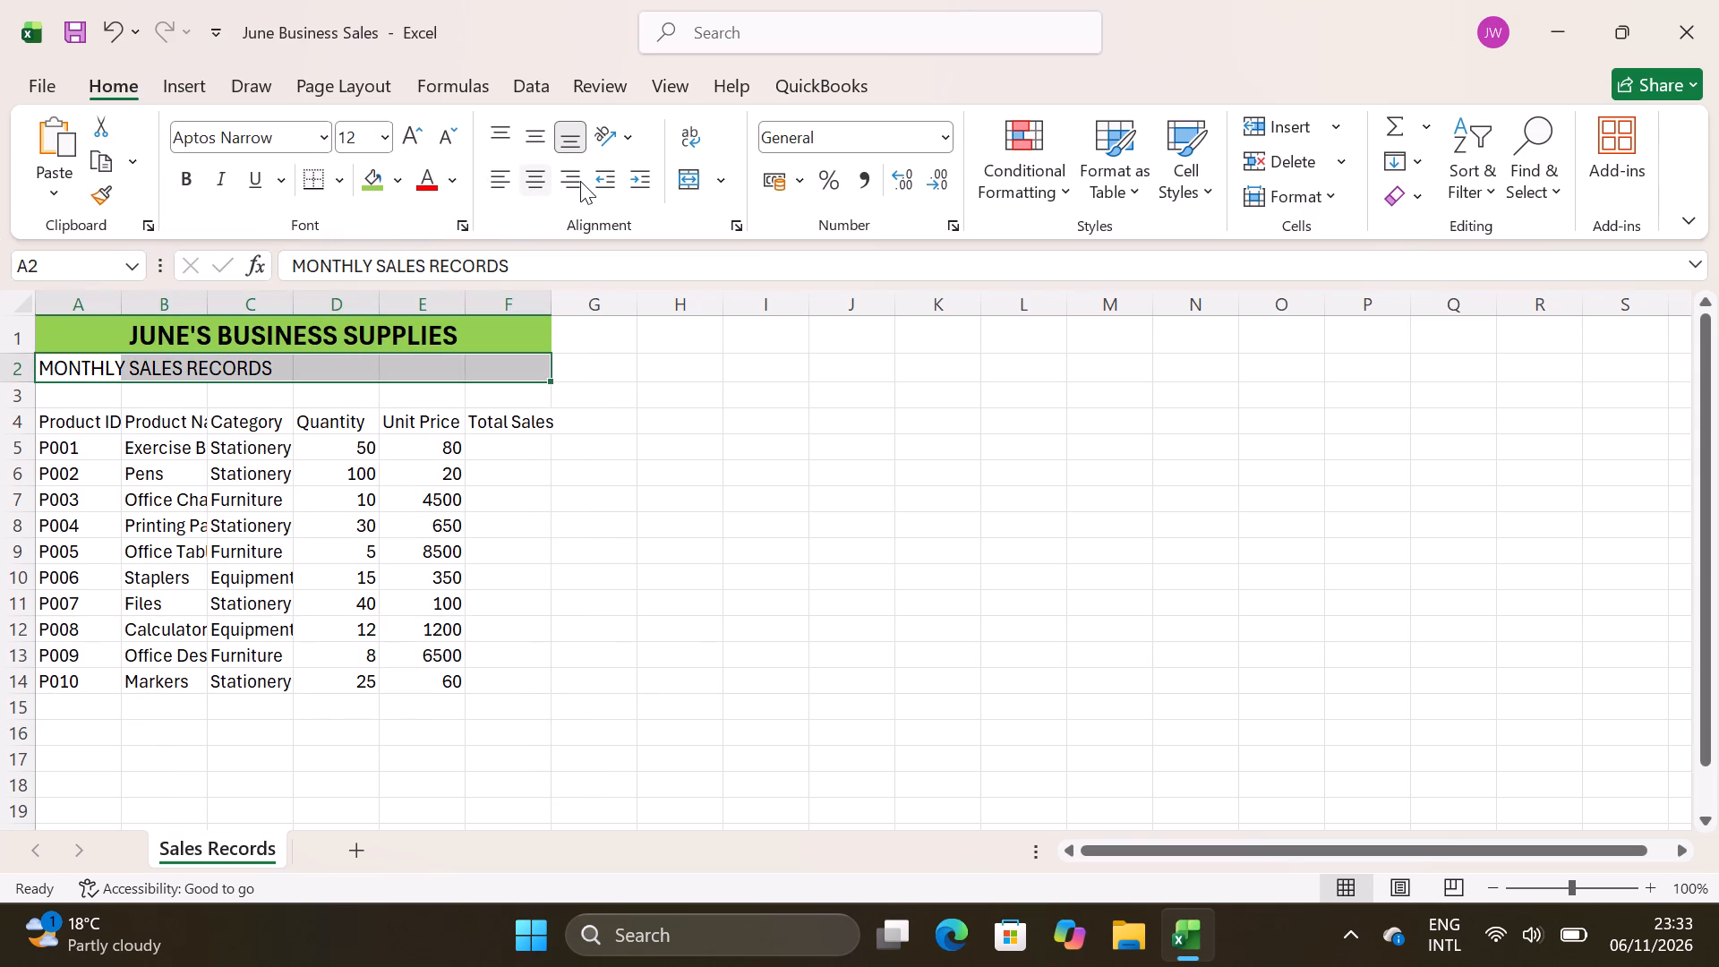
left_click(720, 178)
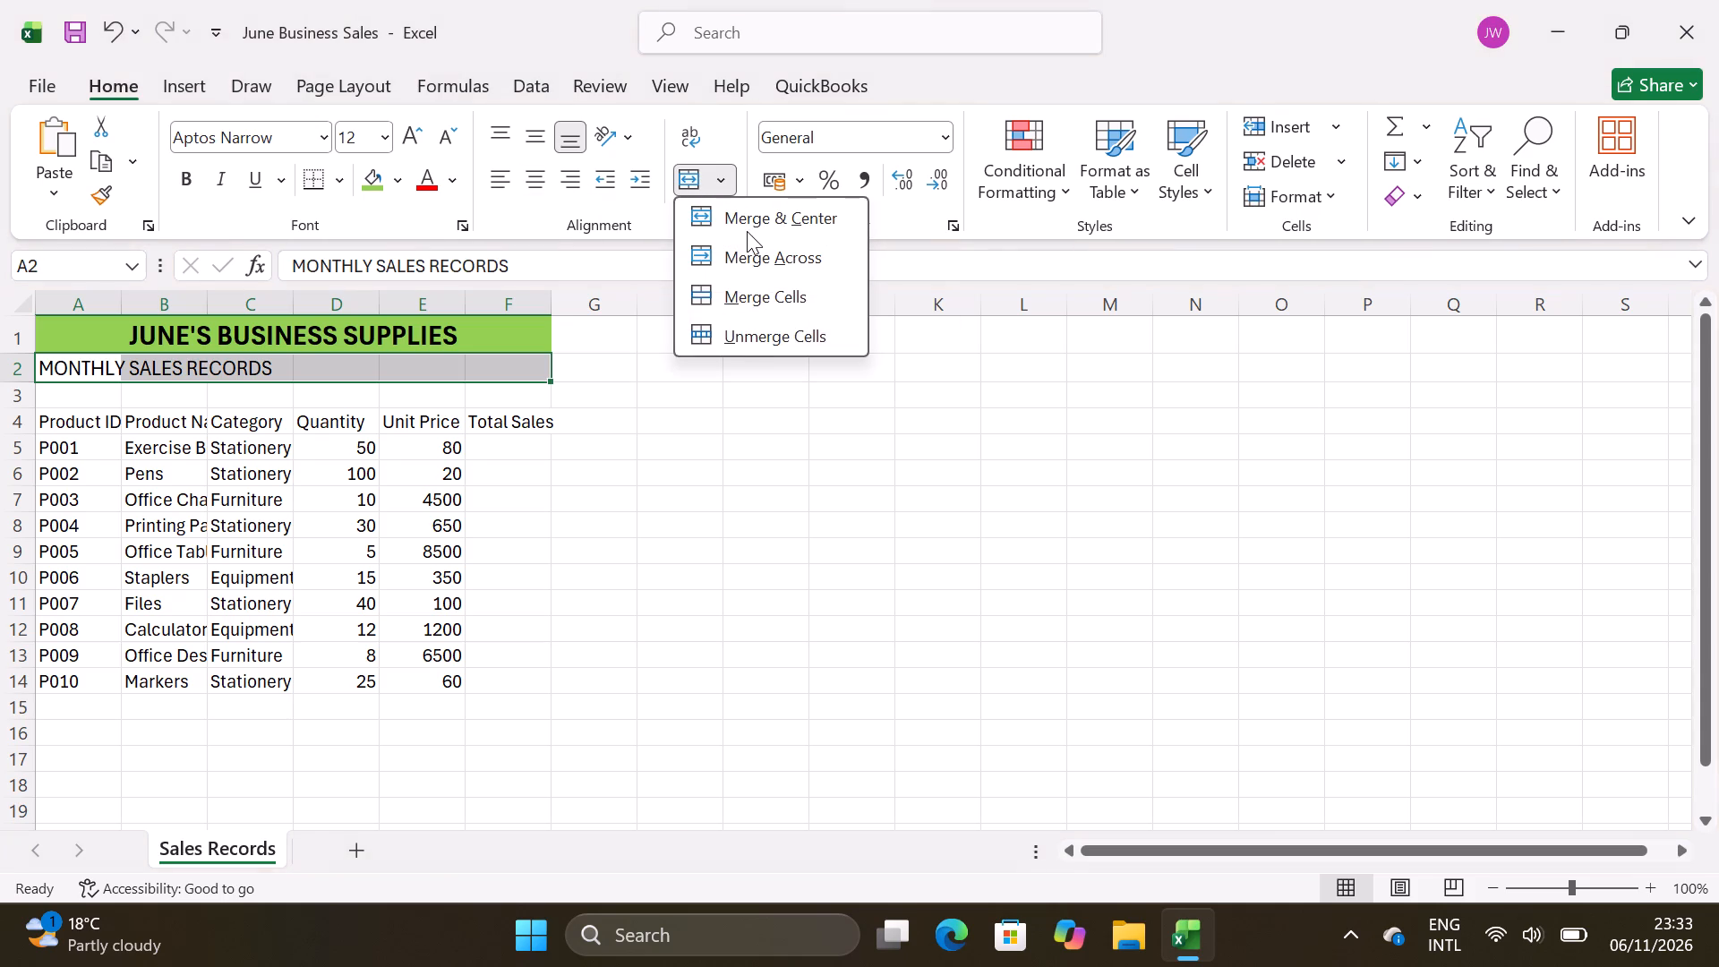
left_click(756, 225)
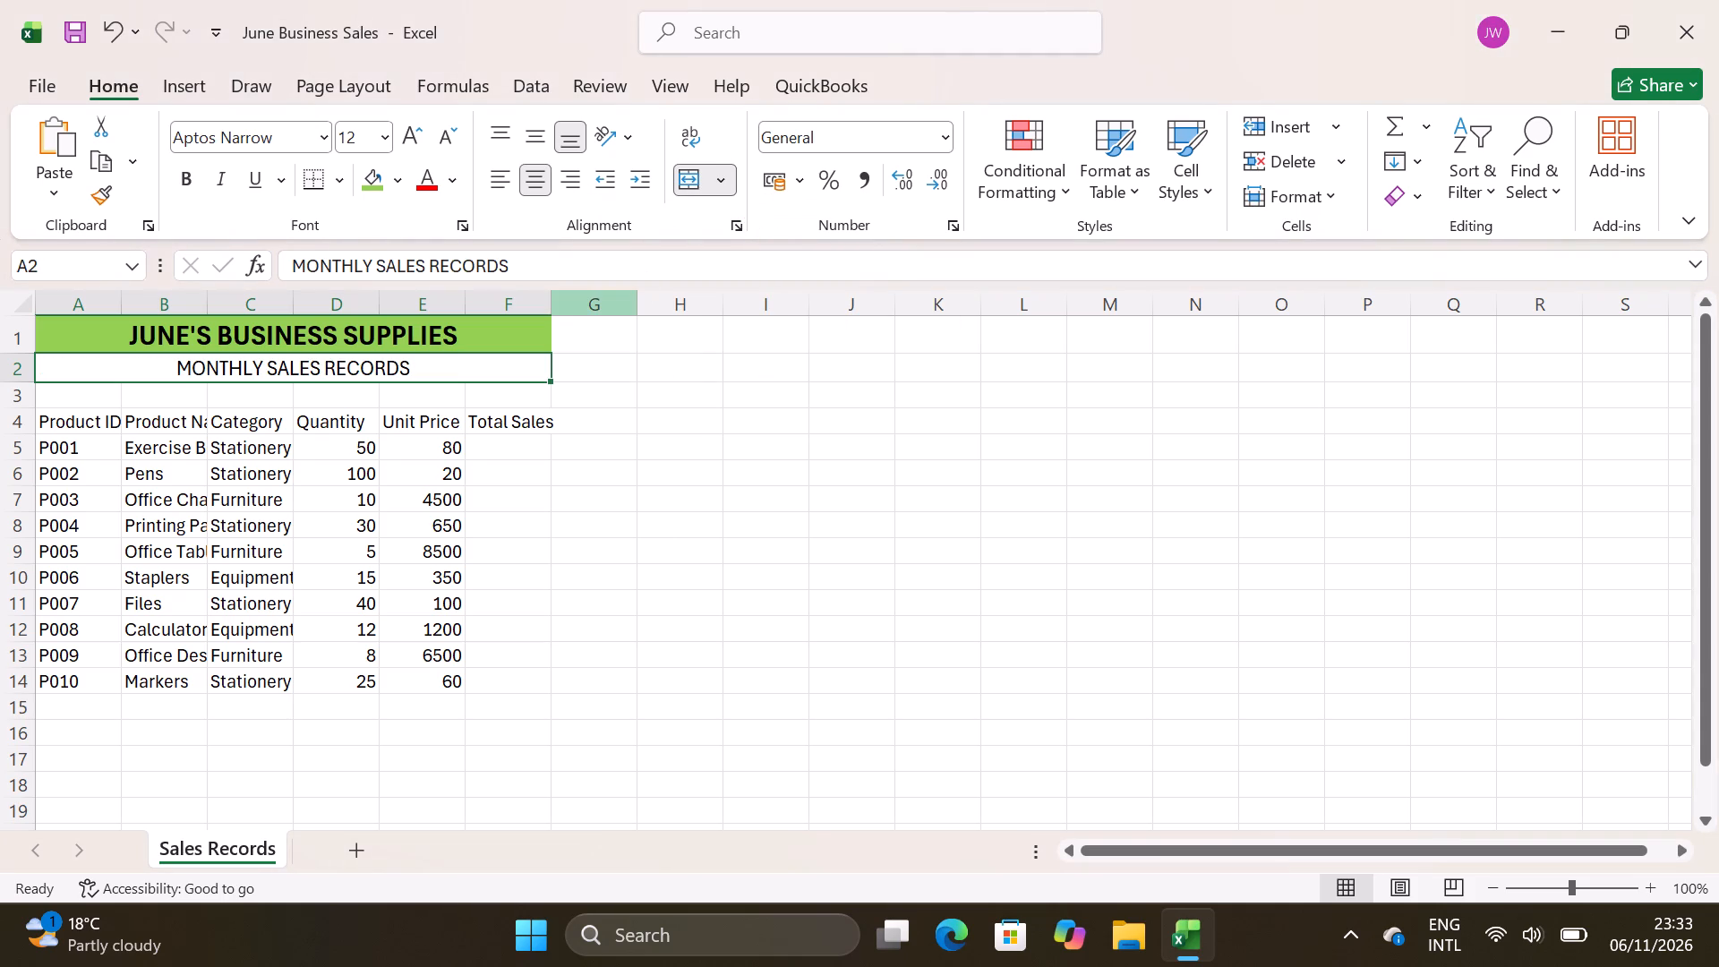
Make the merged subtitle in row 2 bold and give it a standard green fill.
key("ctrl+b")
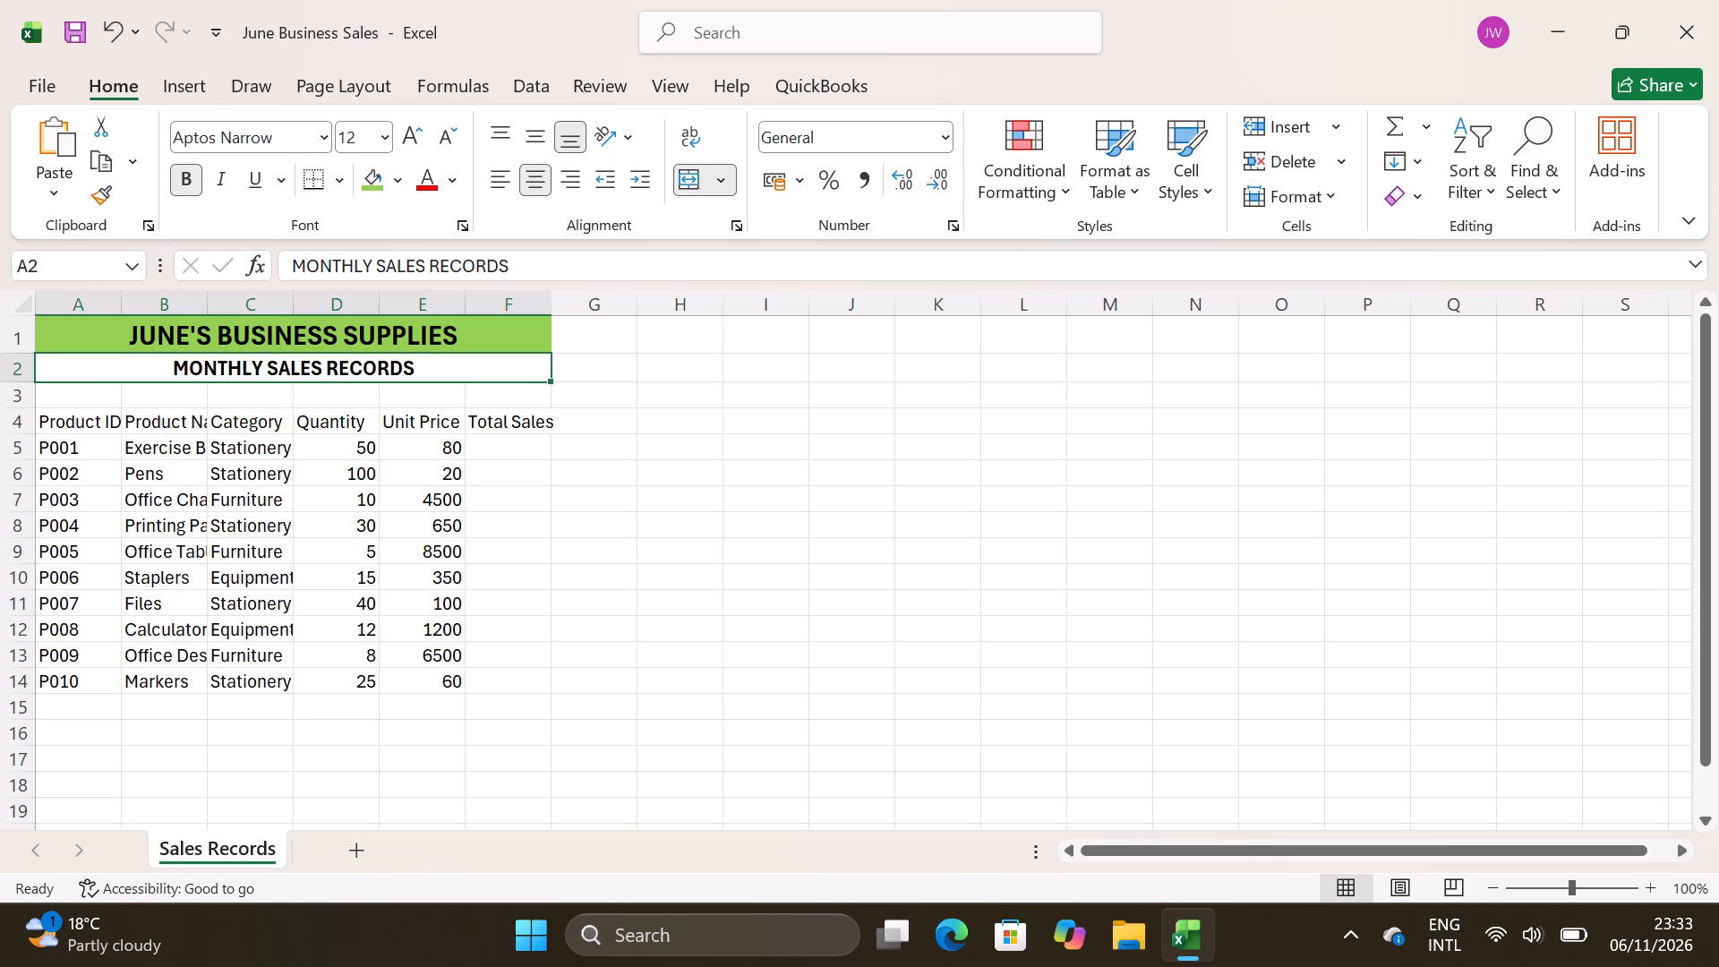
left_click(394, 191)
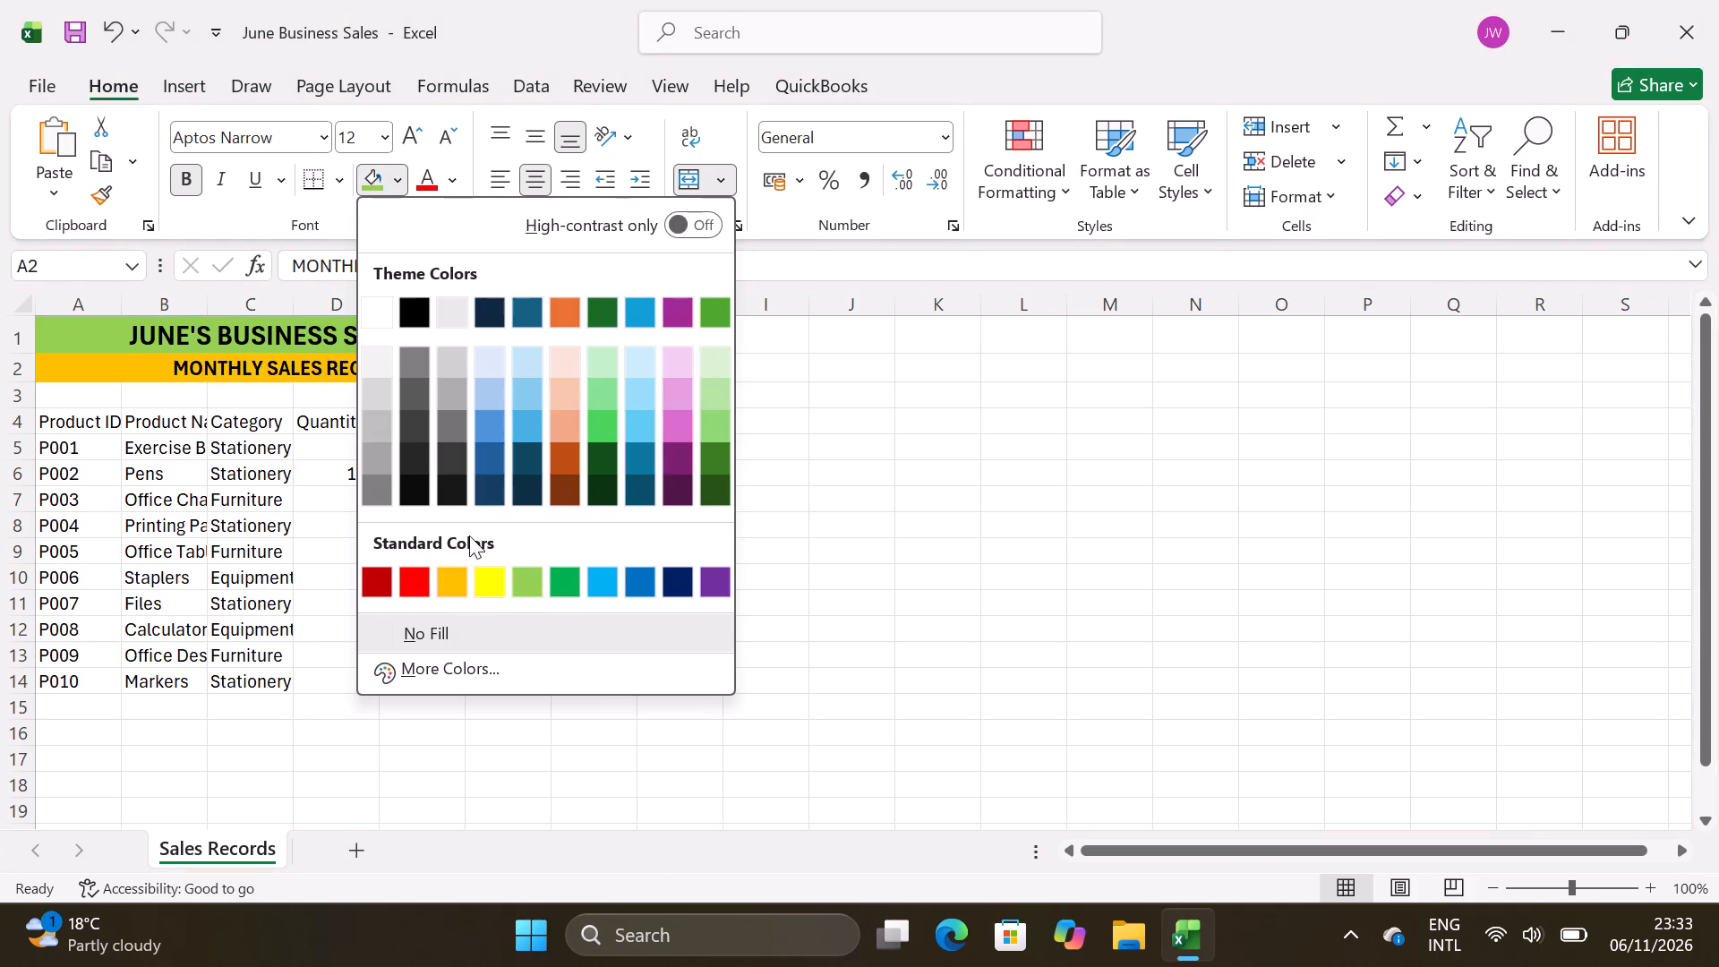
left_click(581, 580)
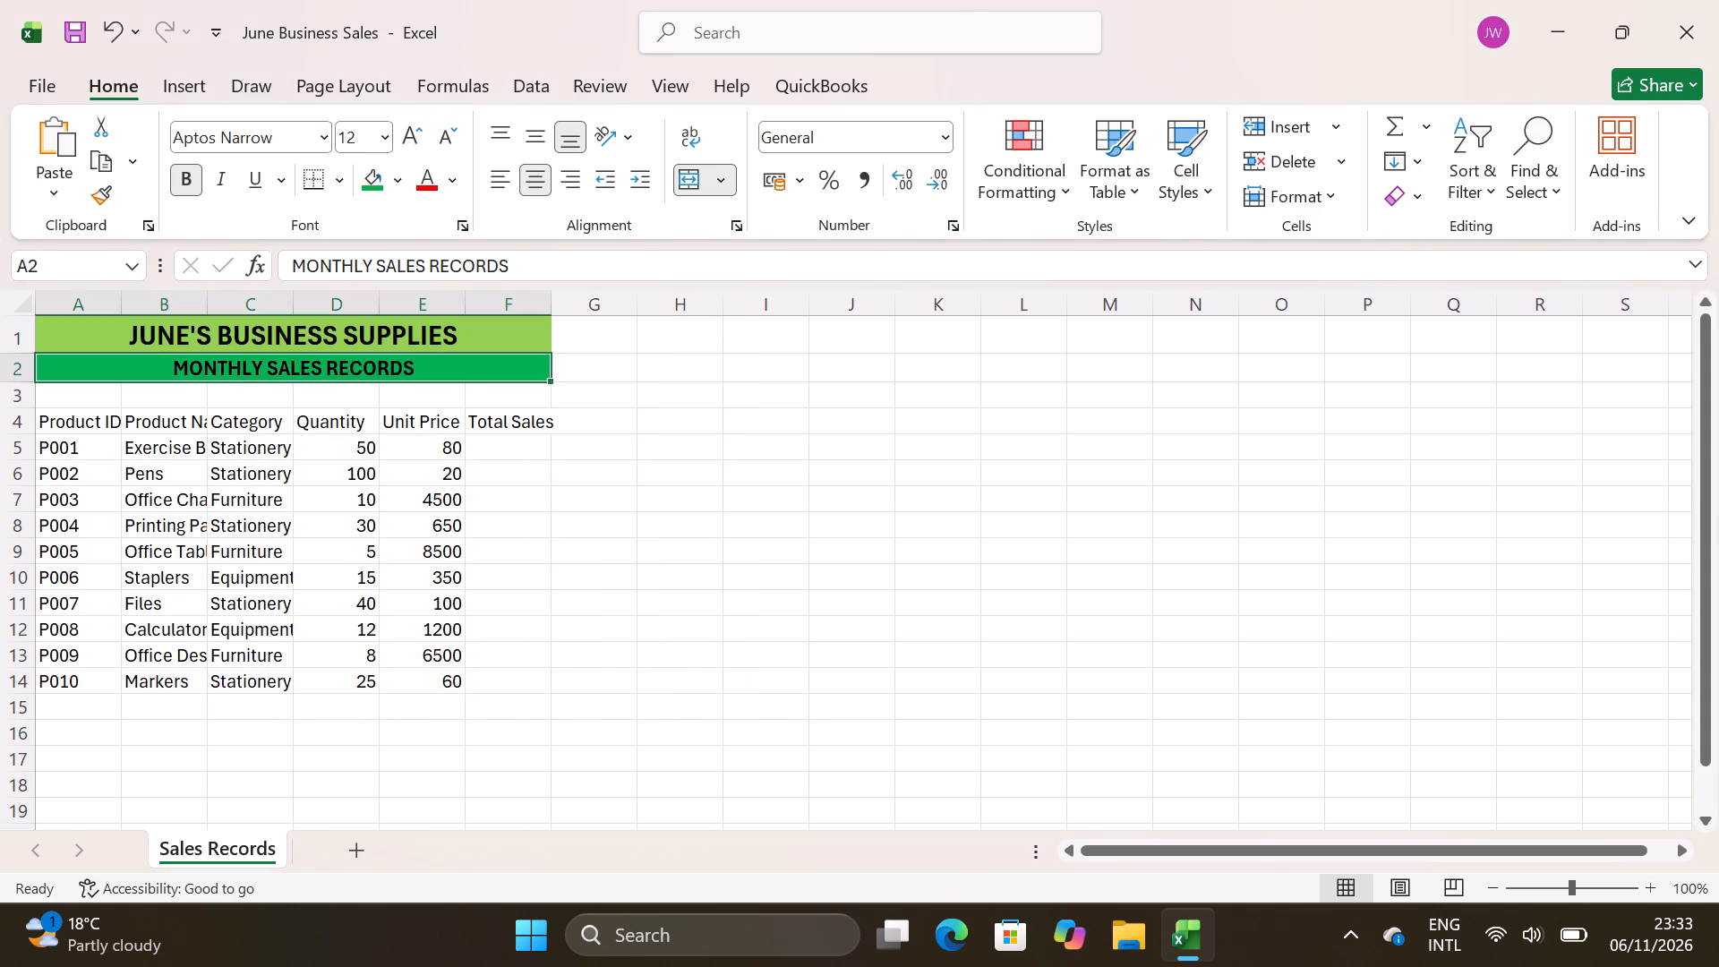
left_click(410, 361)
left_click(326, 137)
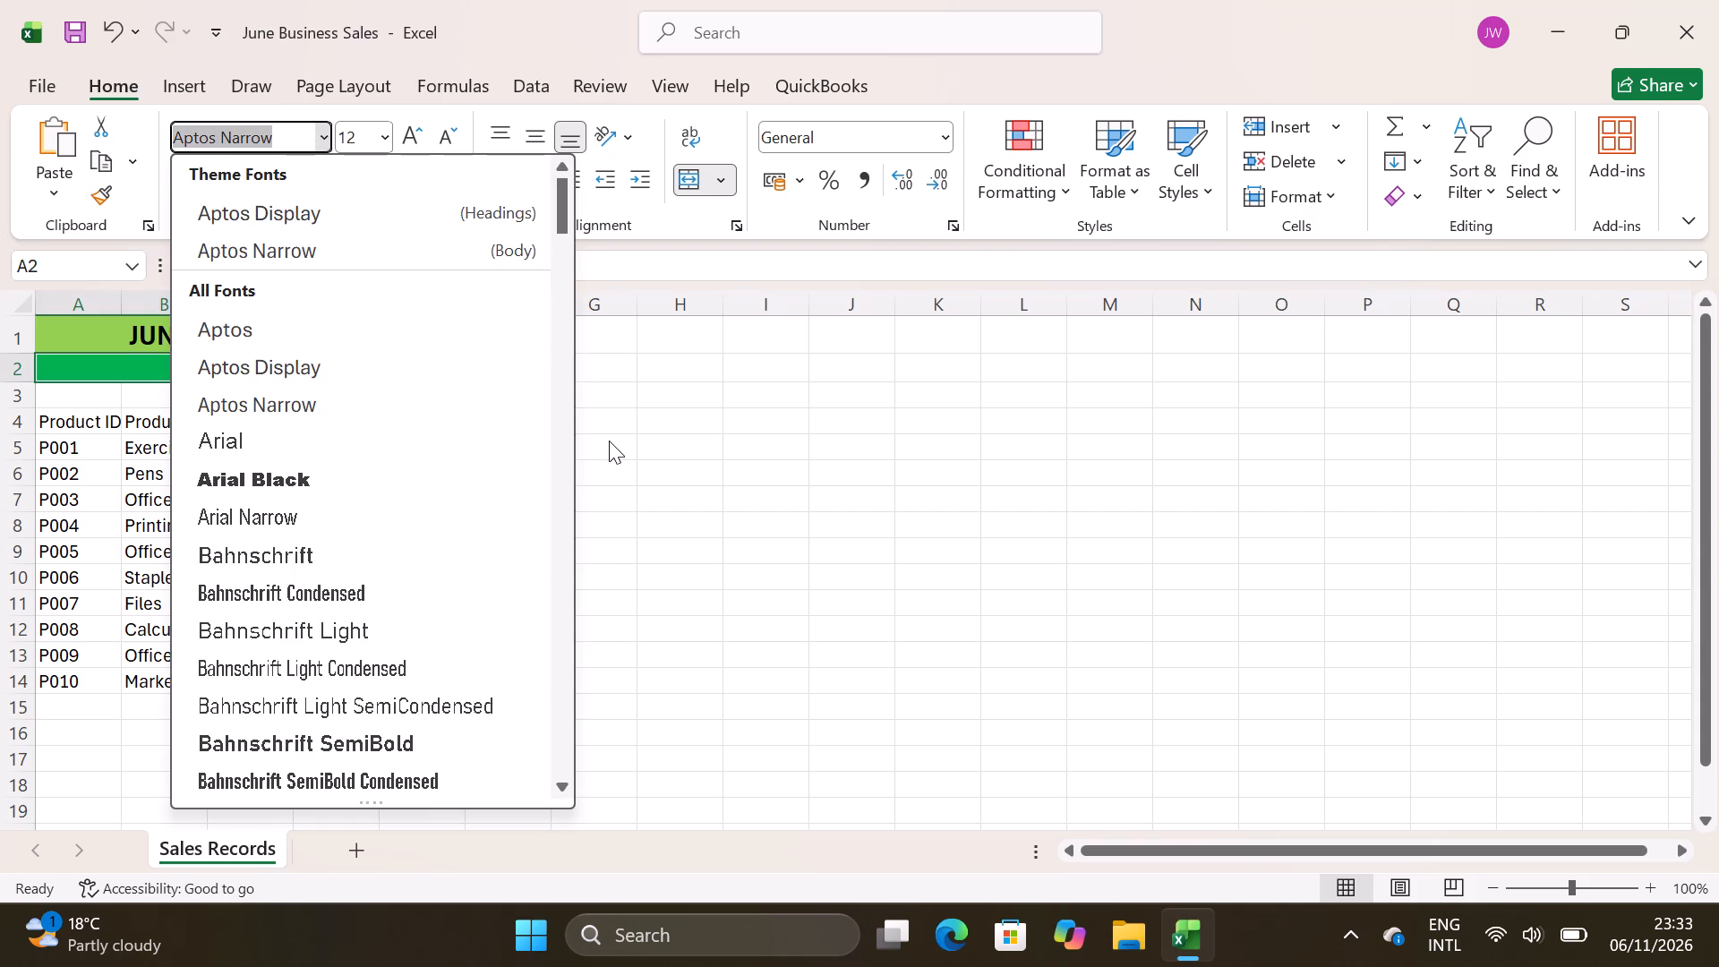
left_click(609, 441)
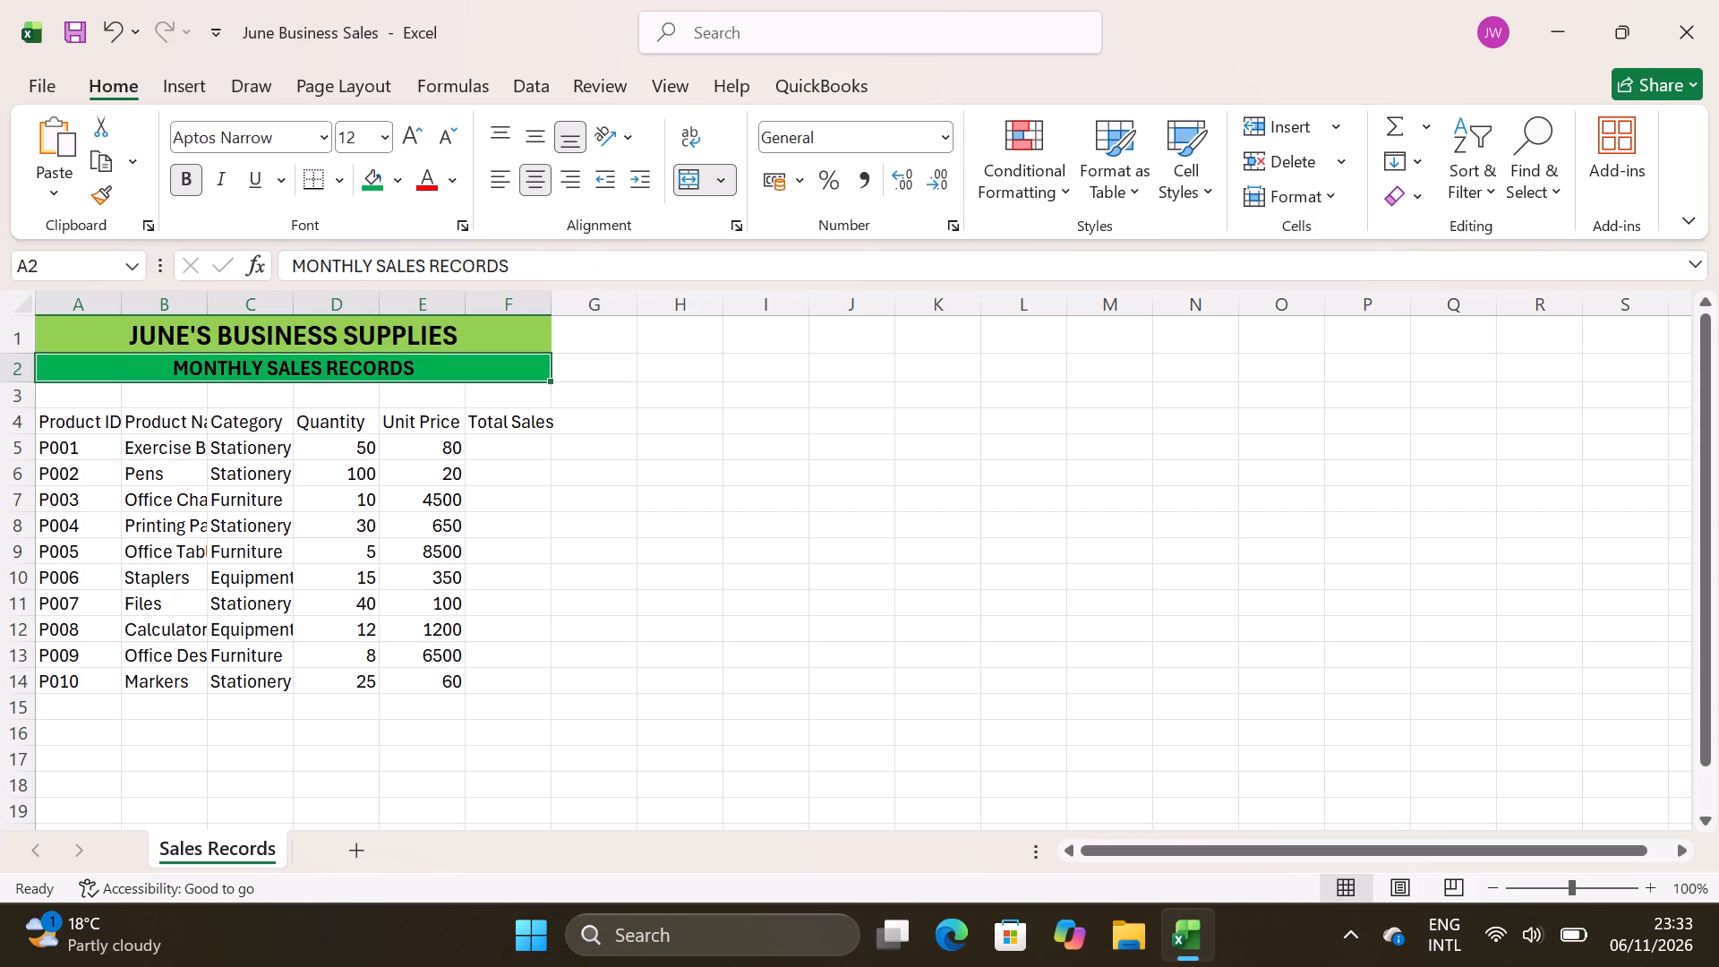
Make the column headings in cells A4 to F4 bold and centred with a standard yellow fill.
left_click(57, 420)
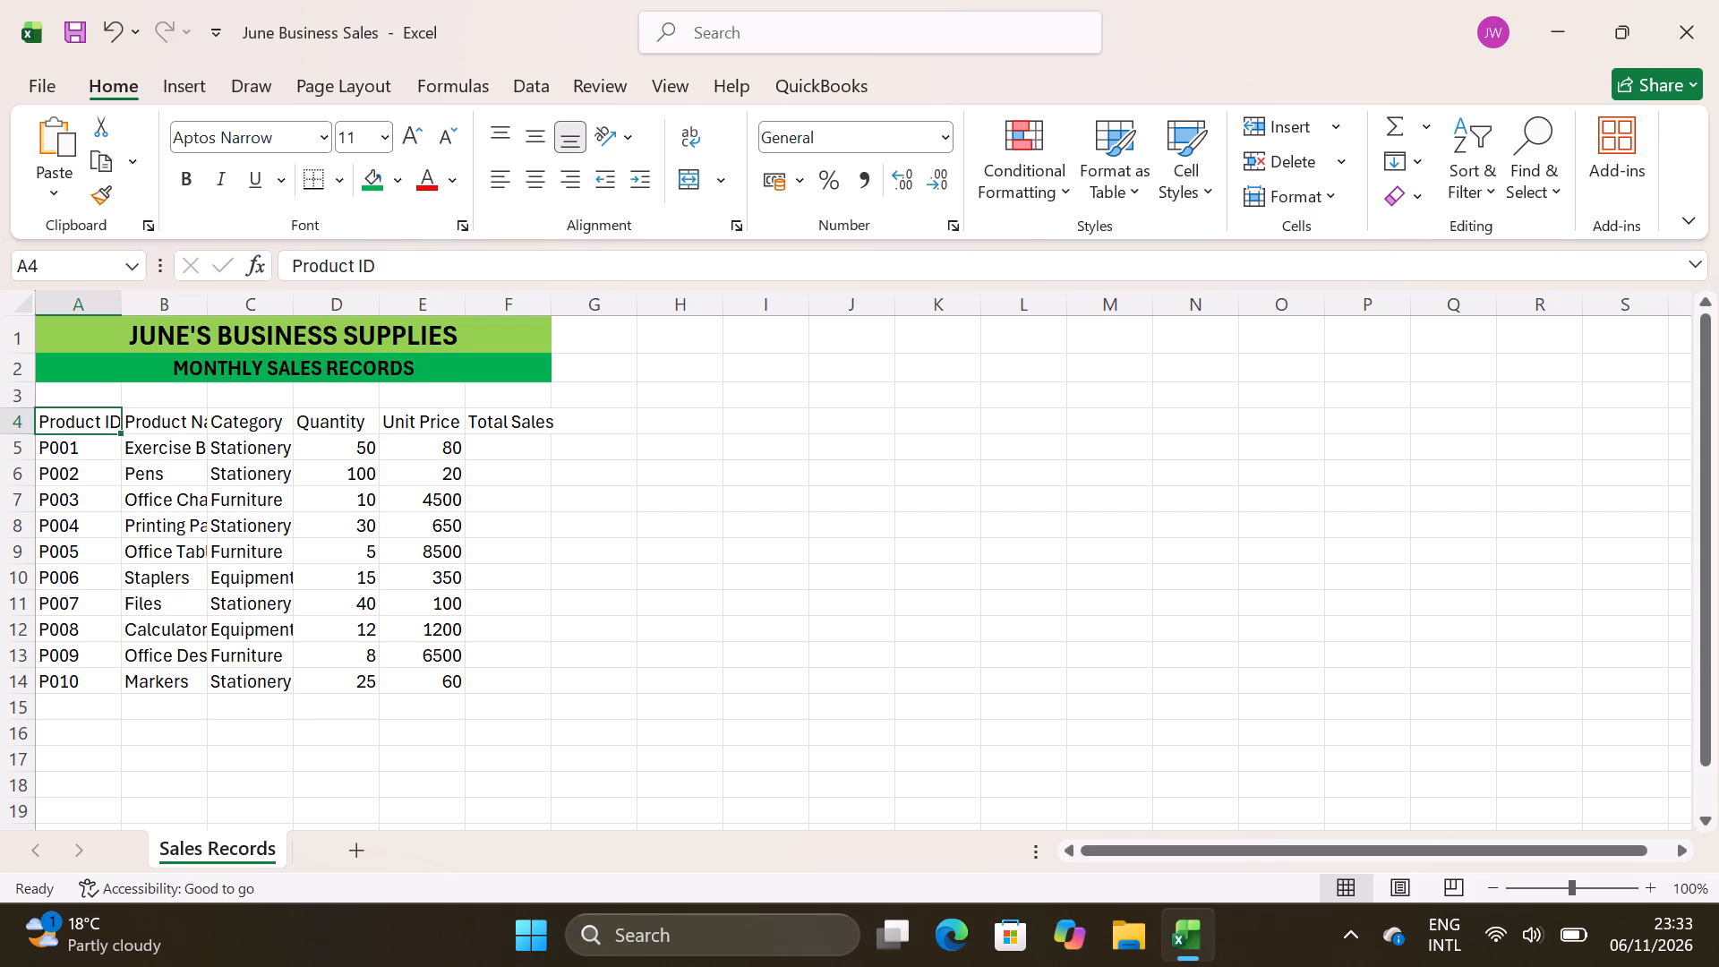
left_click(534, 426, "shift")
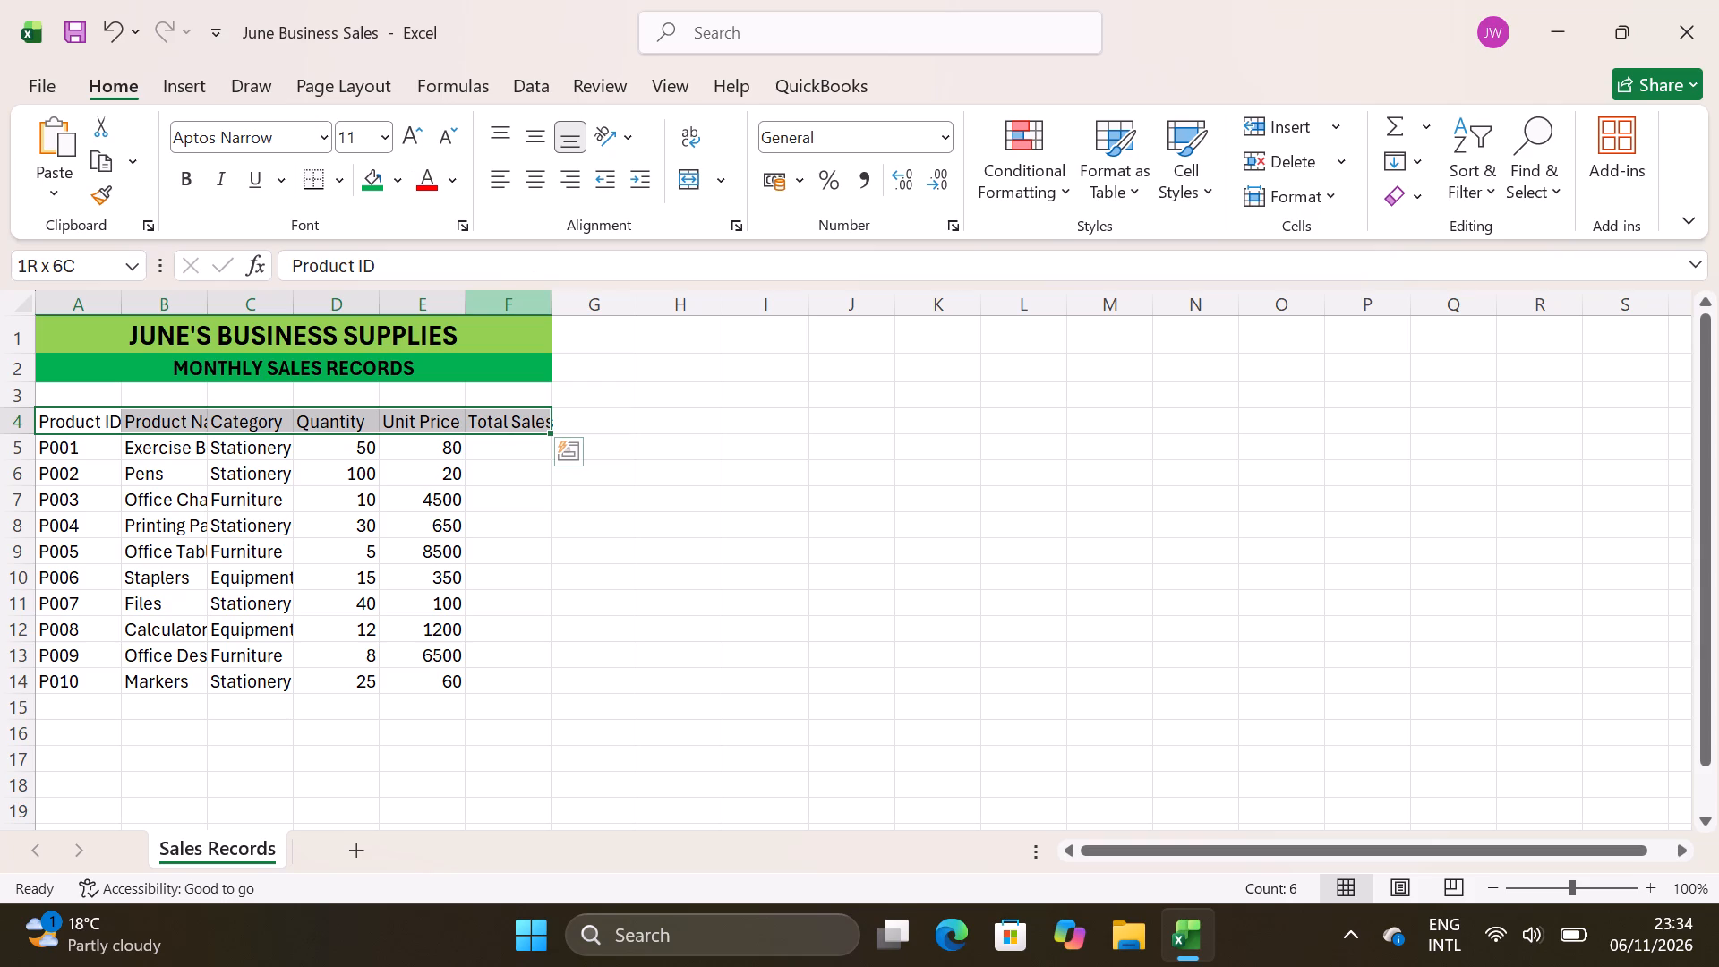
key("ctrl+b")
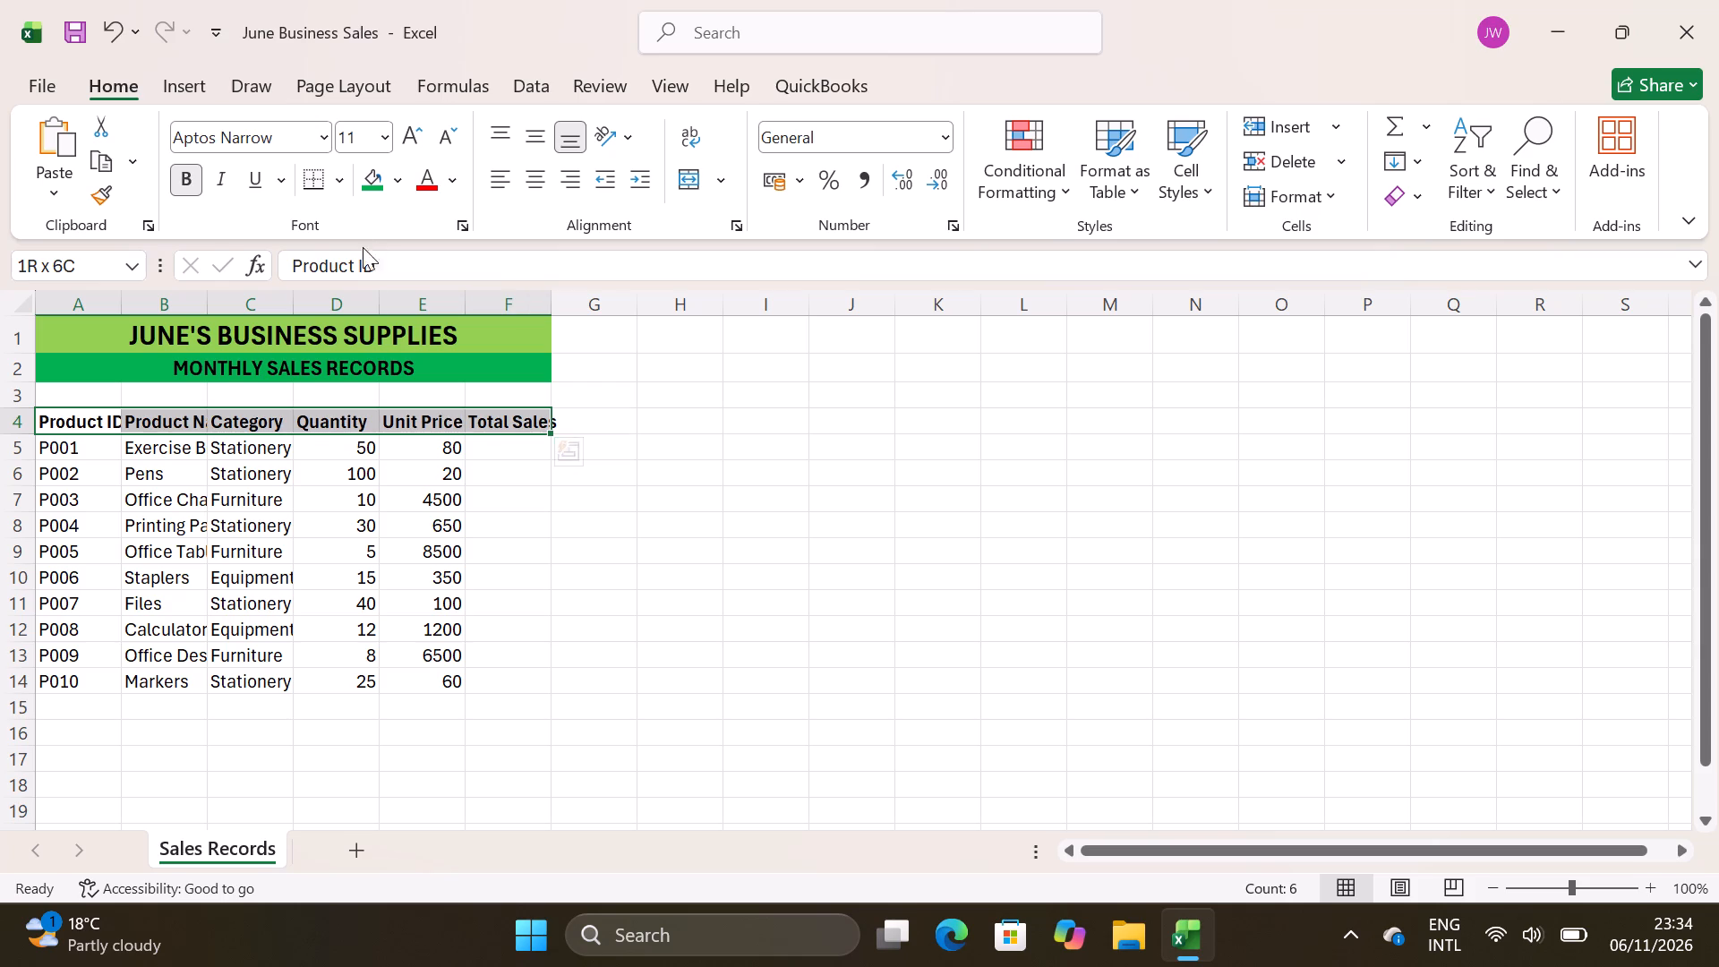
left_click(390, 180)
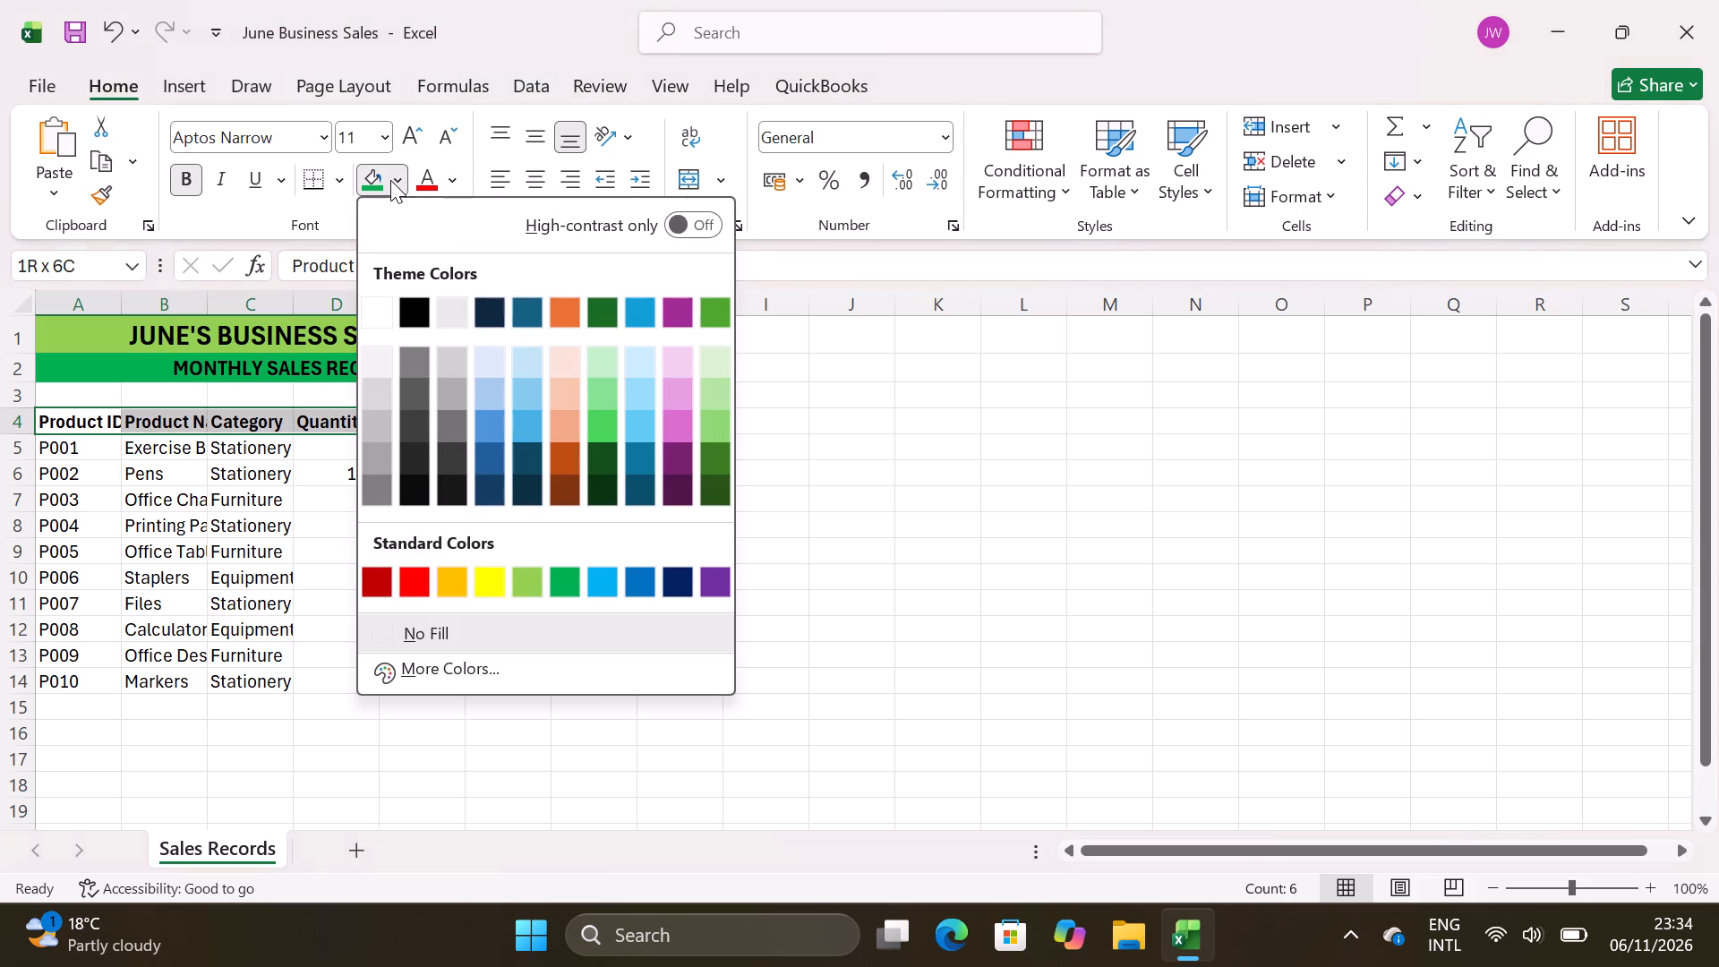
left_click(485, 572)
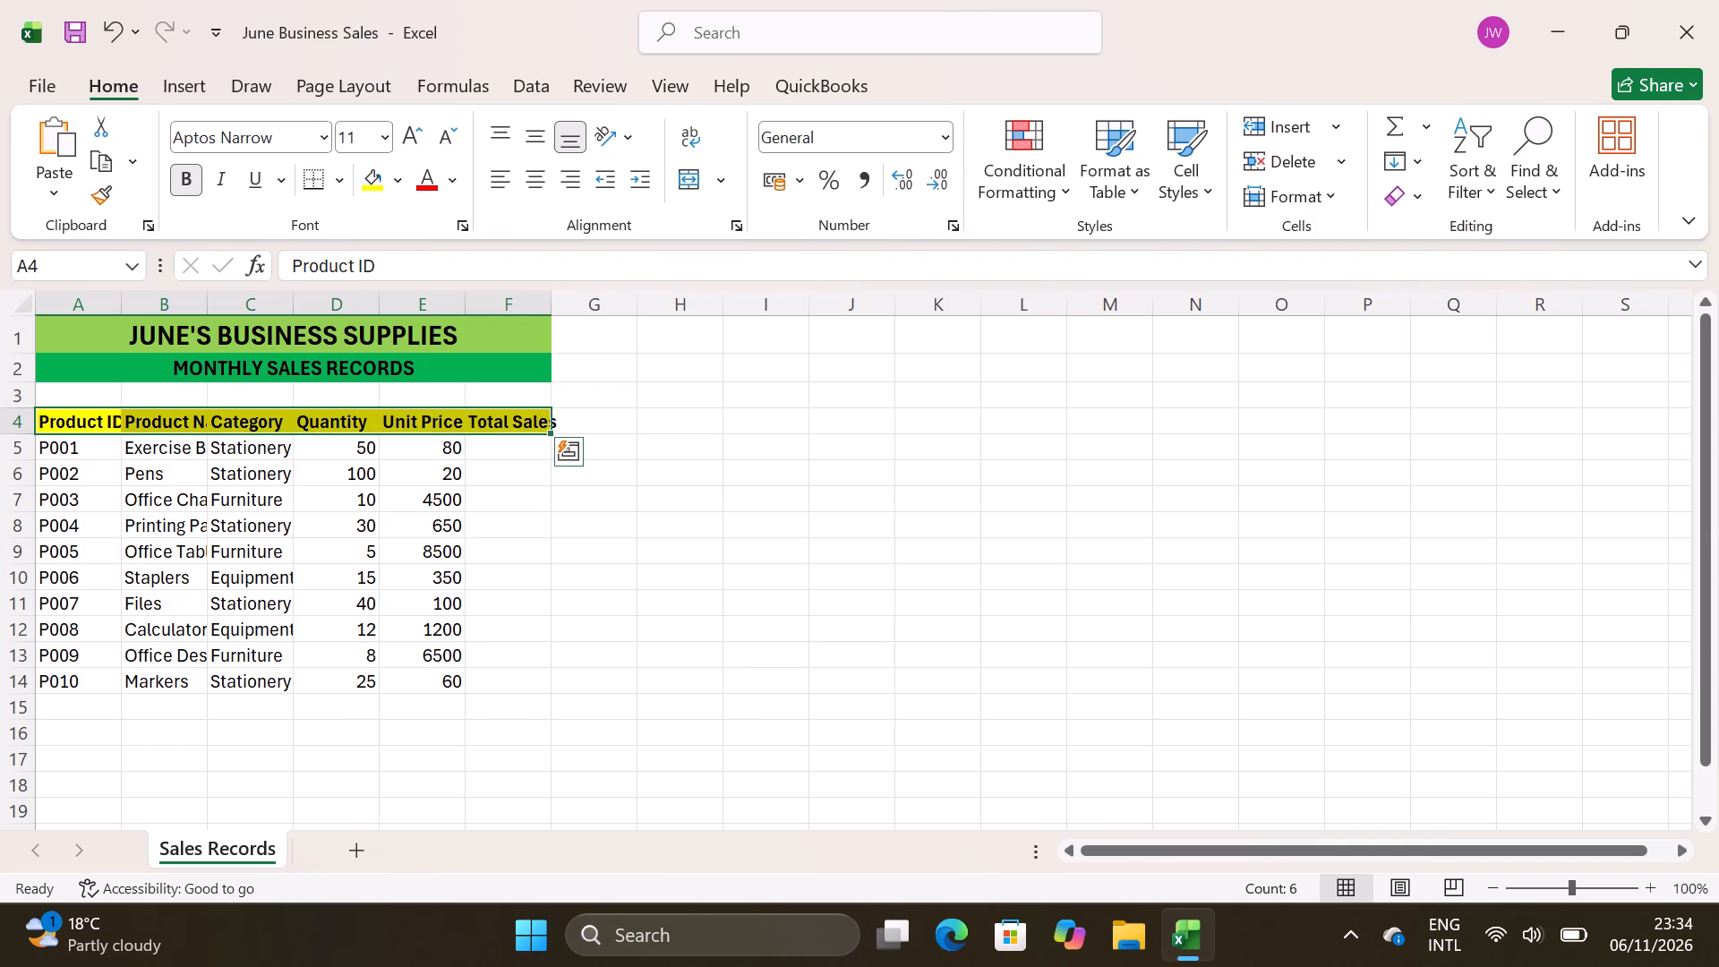
left_click(544, 188)
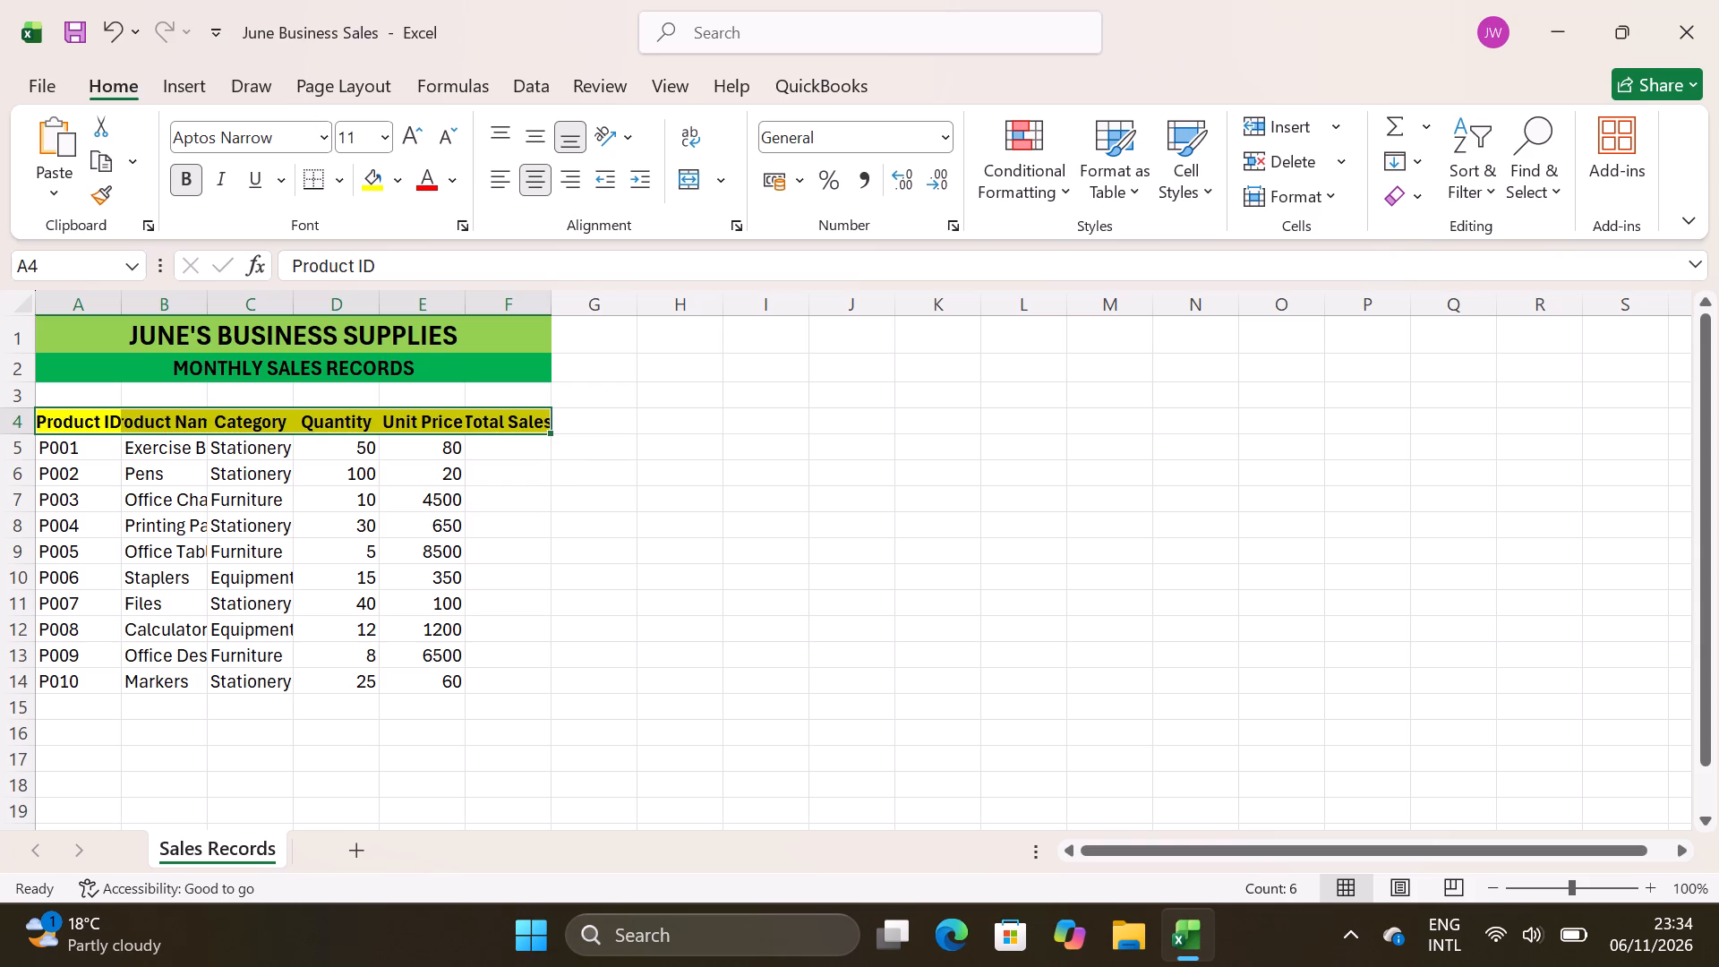
Apply All Borders to the table range A4 to F14, from the headings down to product P010.
left_click(338, 193)
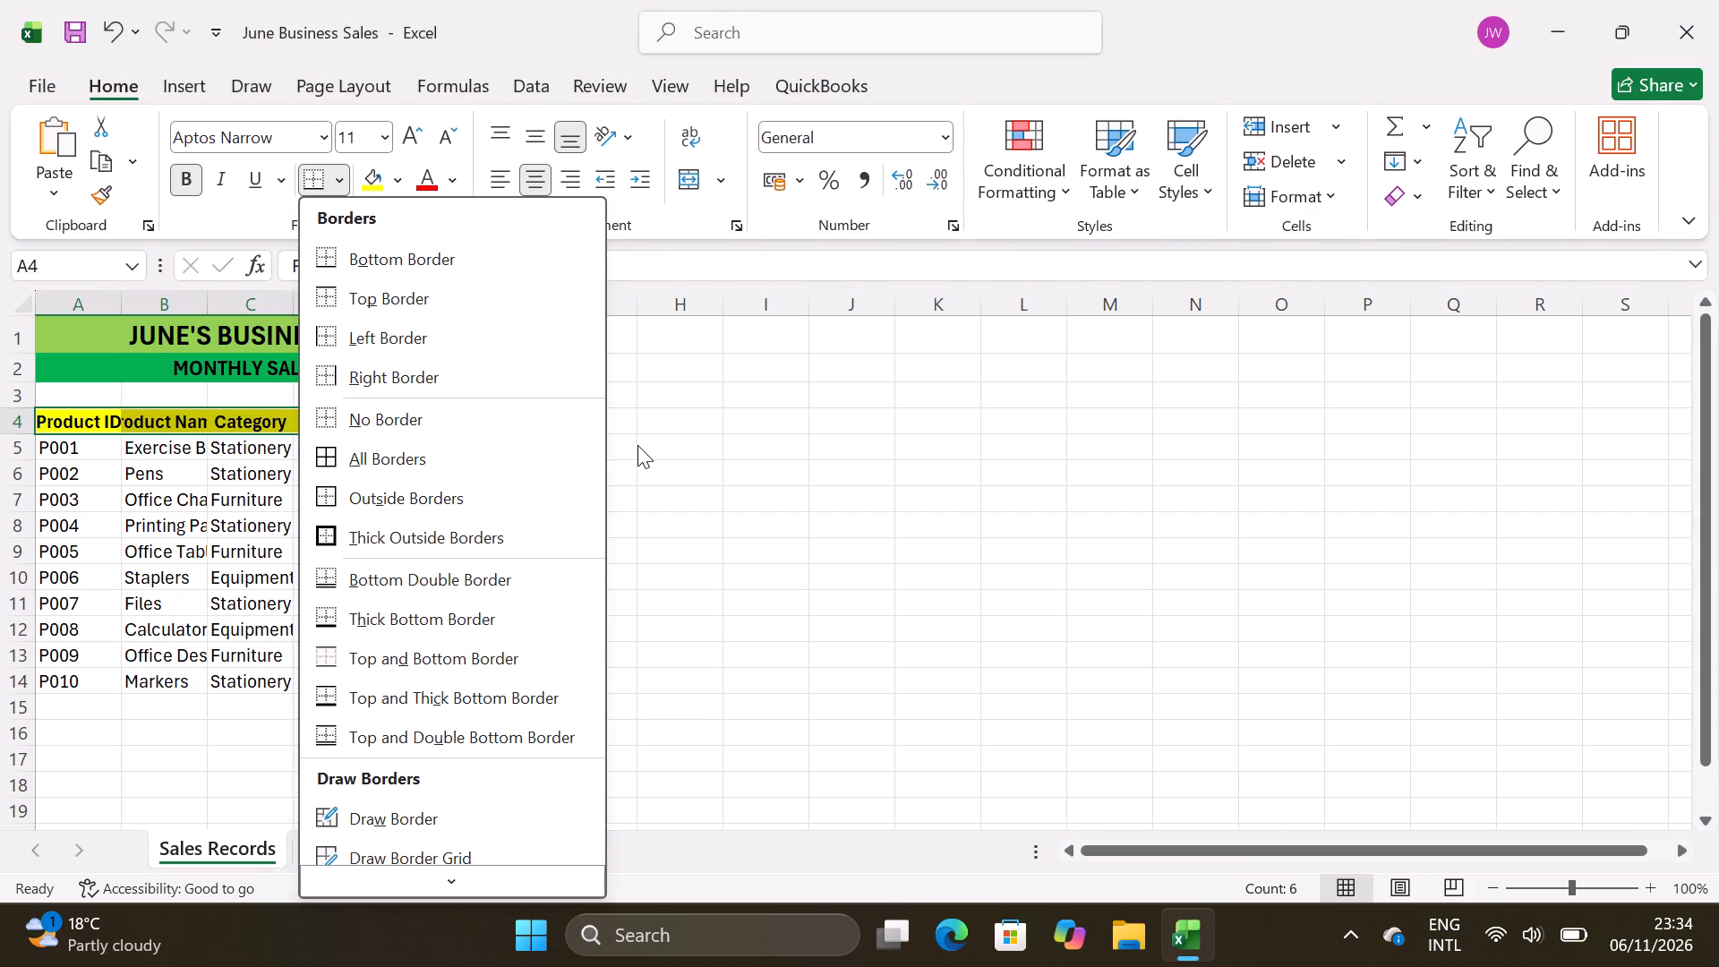
left_click(637, 445)
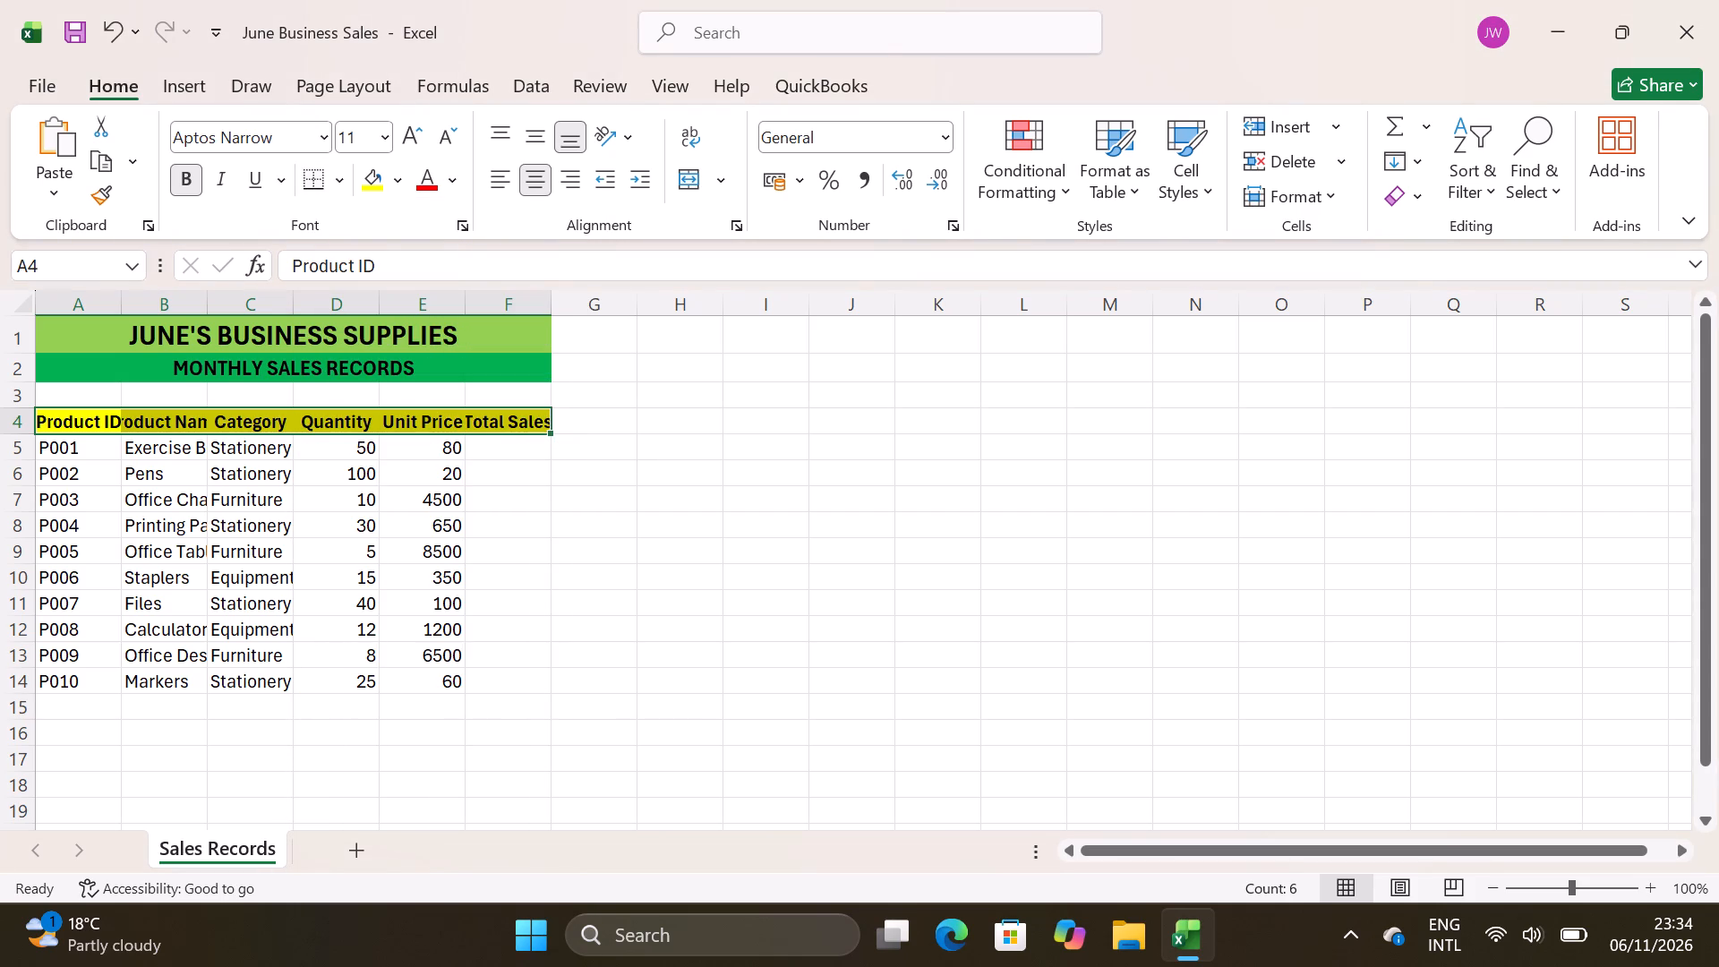
left_click(104, 441)
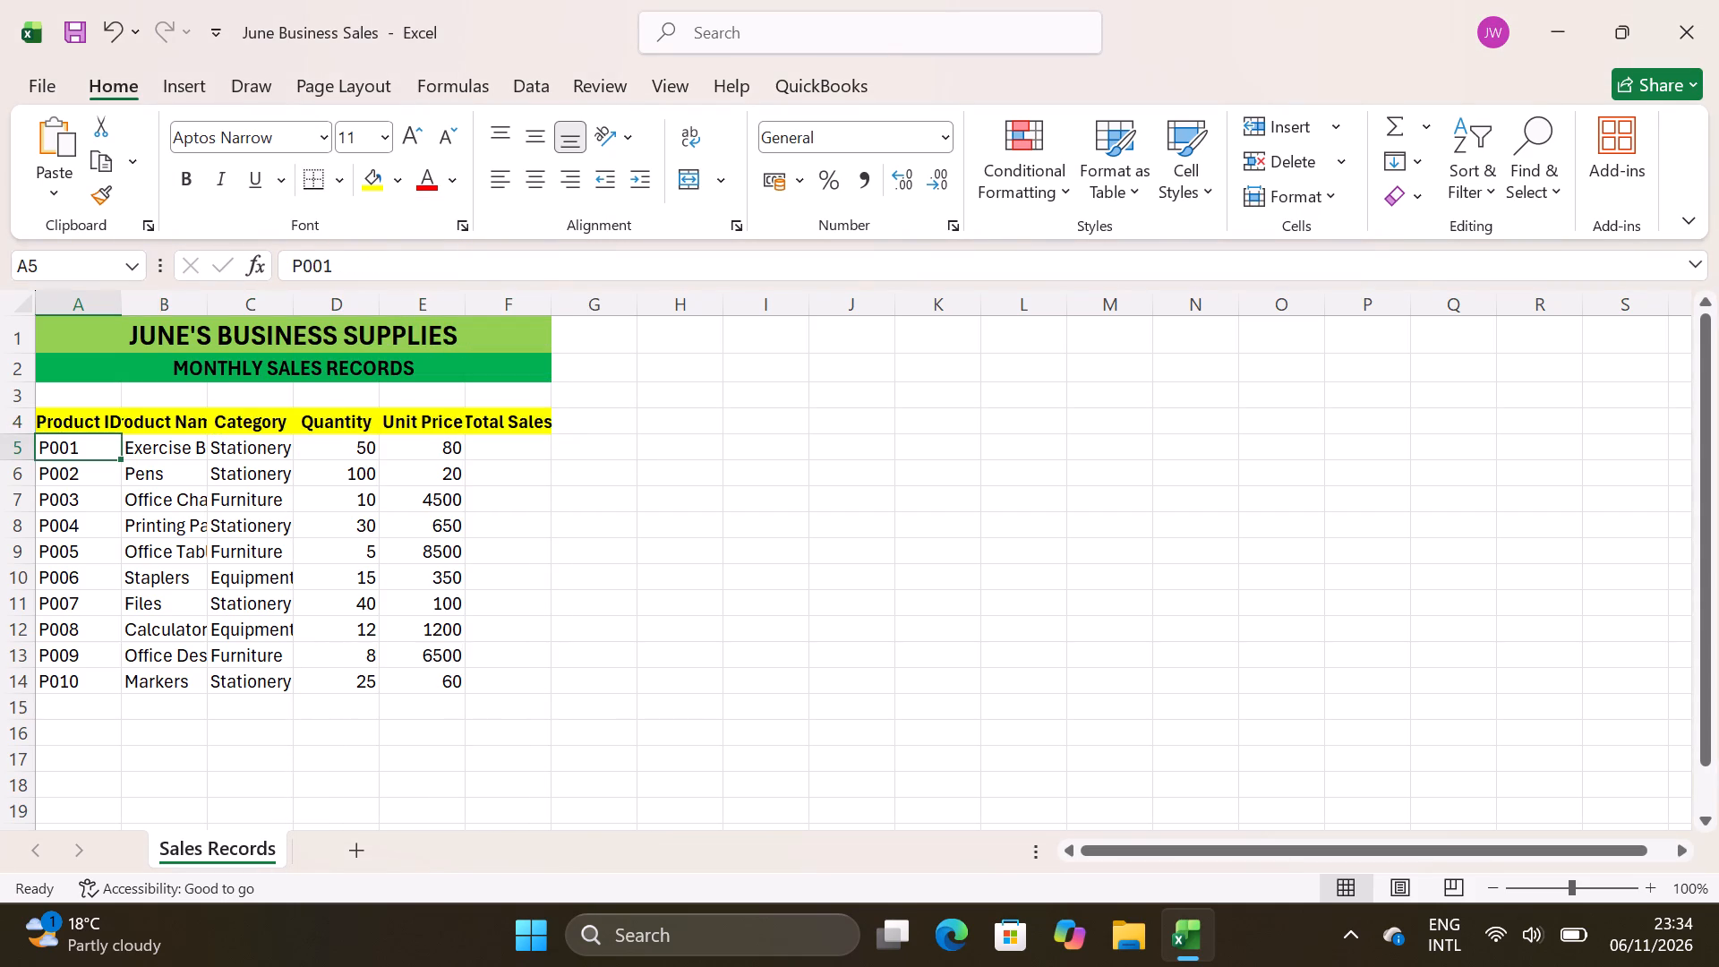
left_click(54, 424)
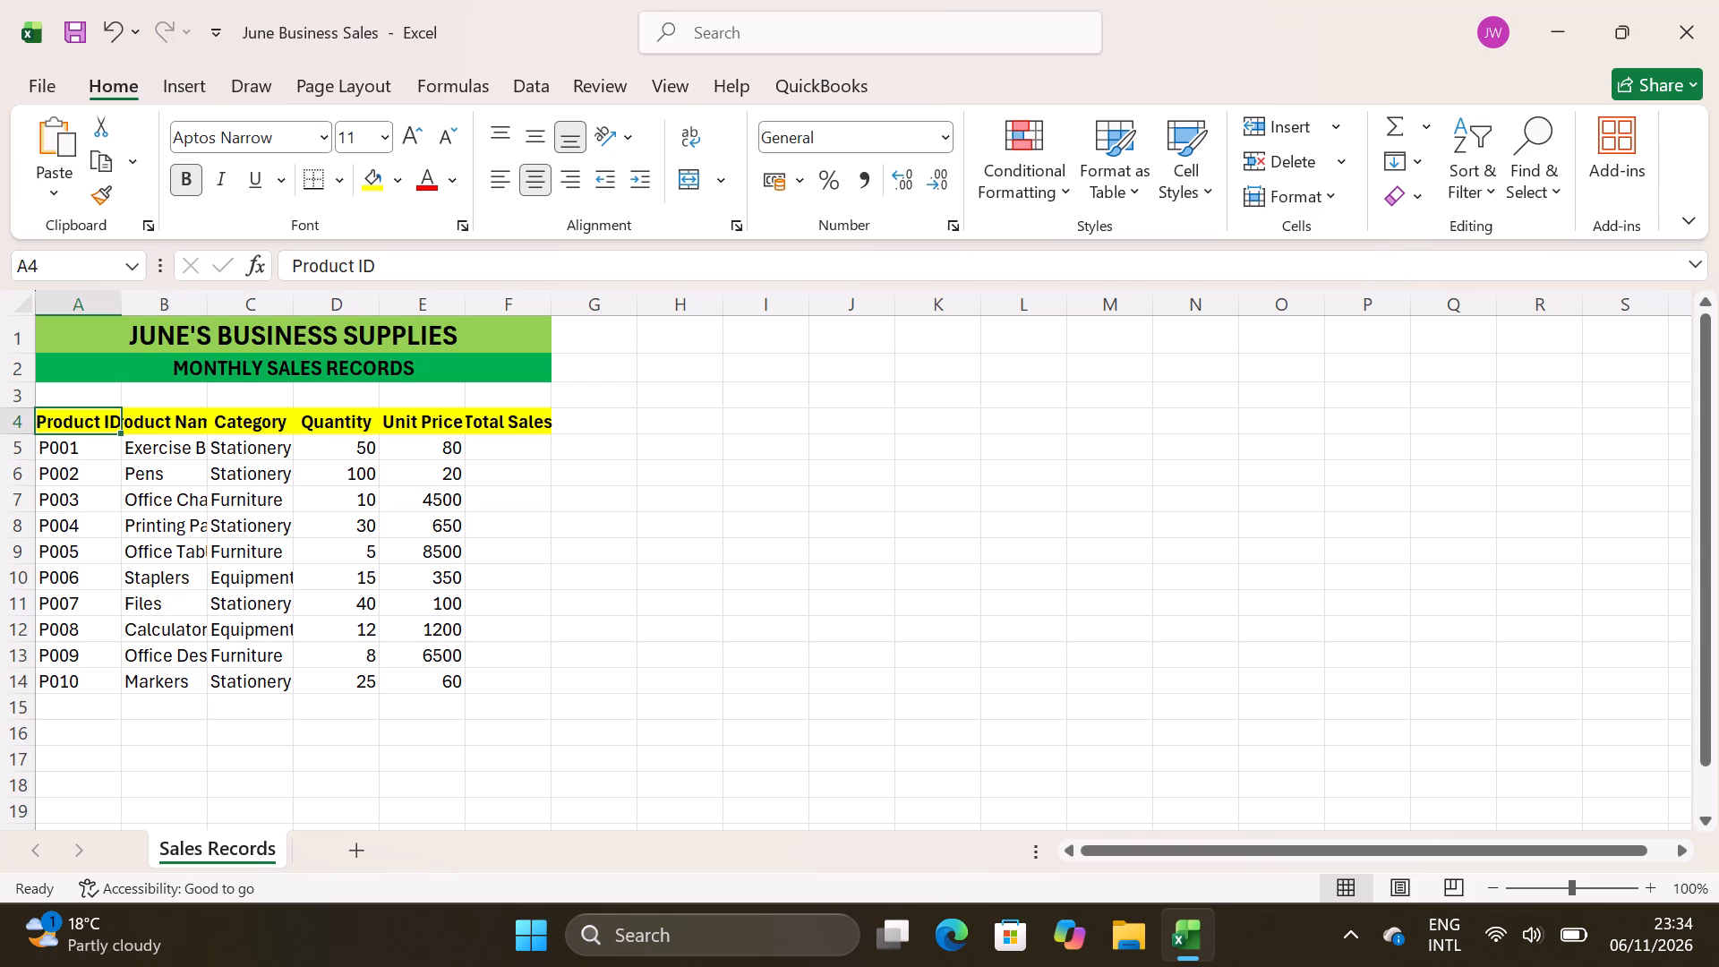
left_click(542, 699, "shift")
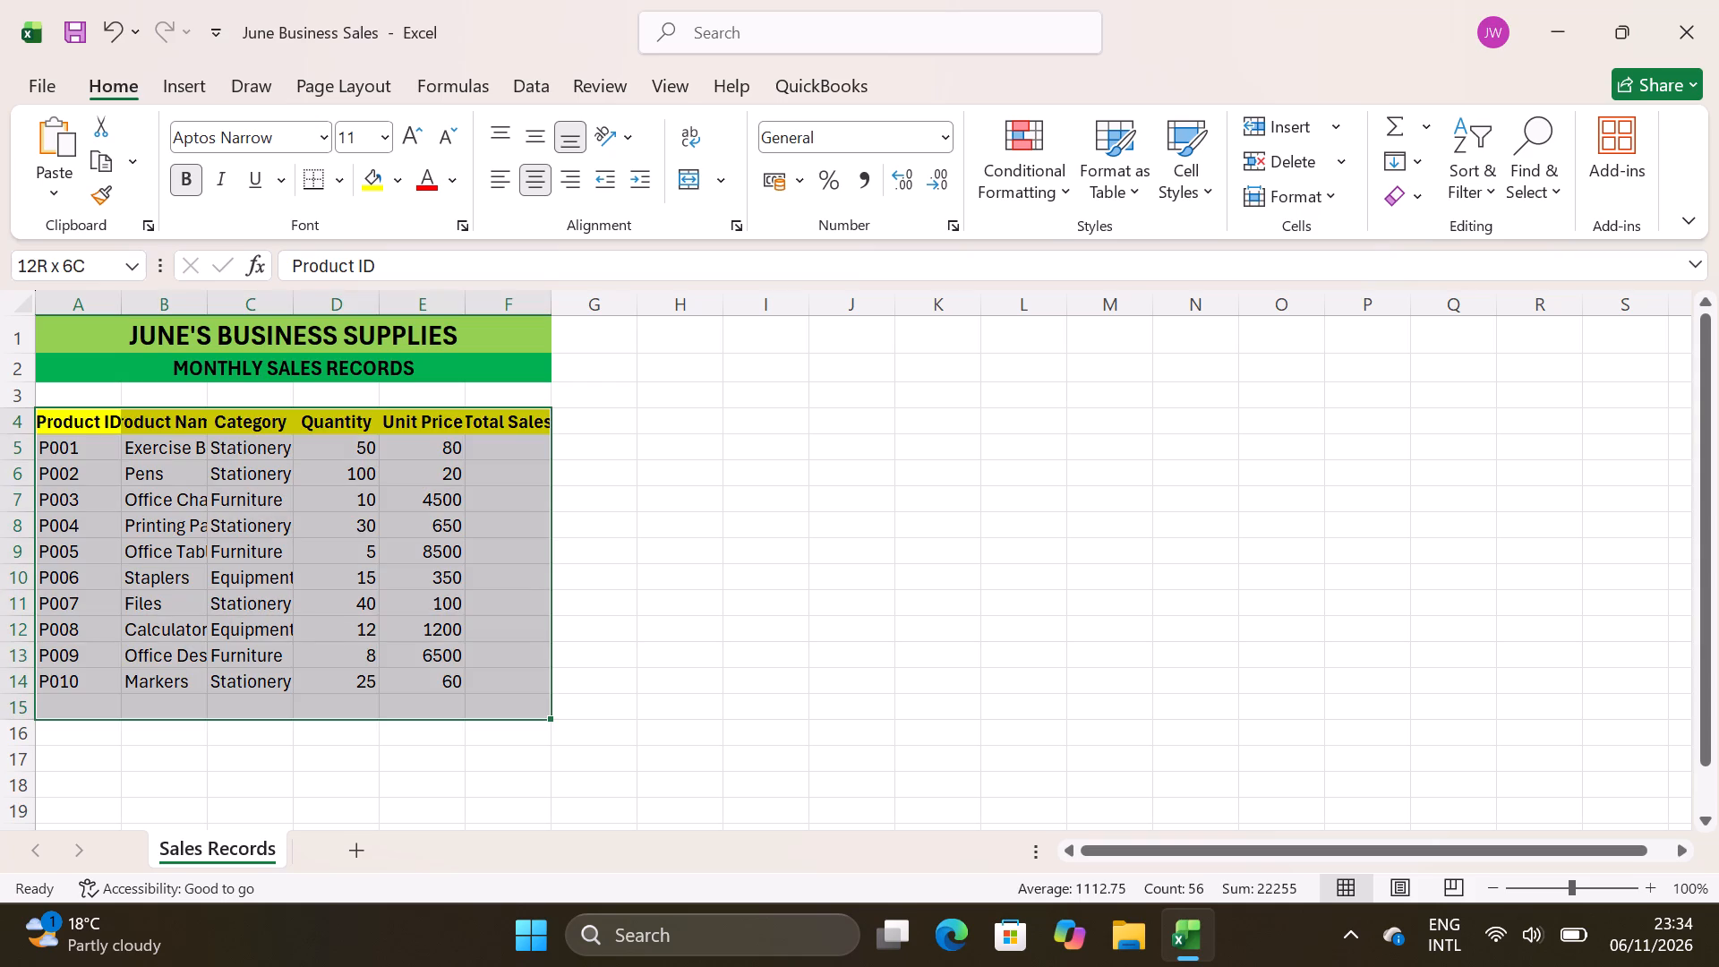
left_click(542, 688, "shift")
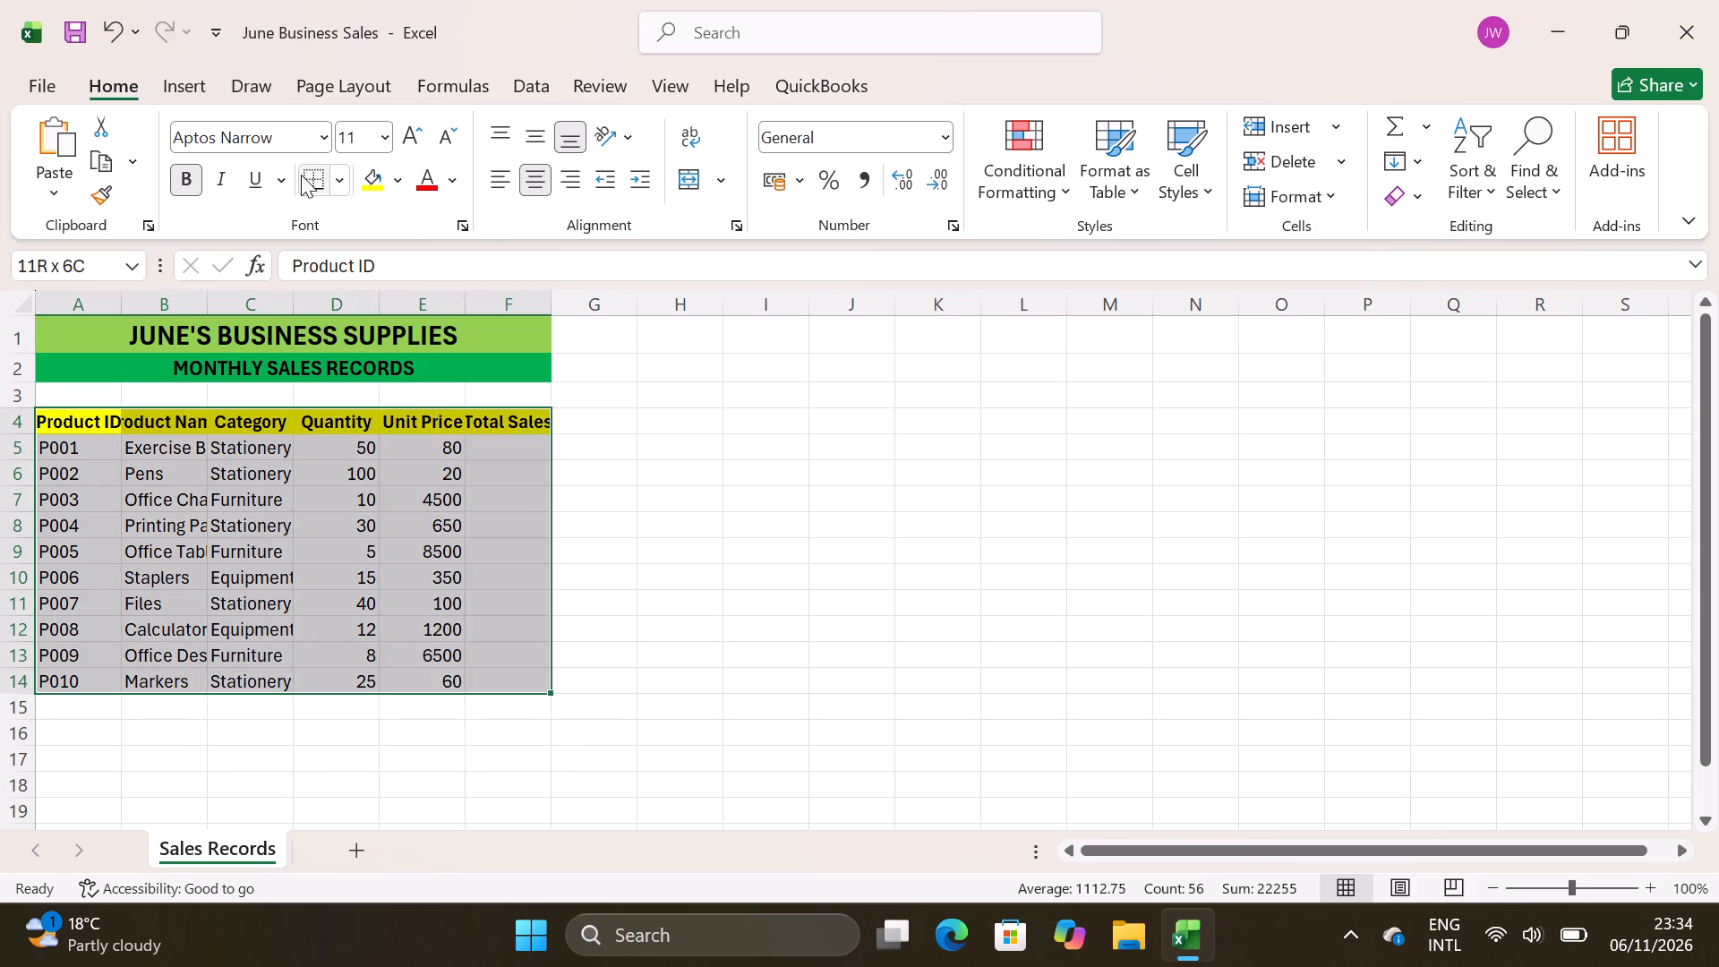
left_click(334, 180)
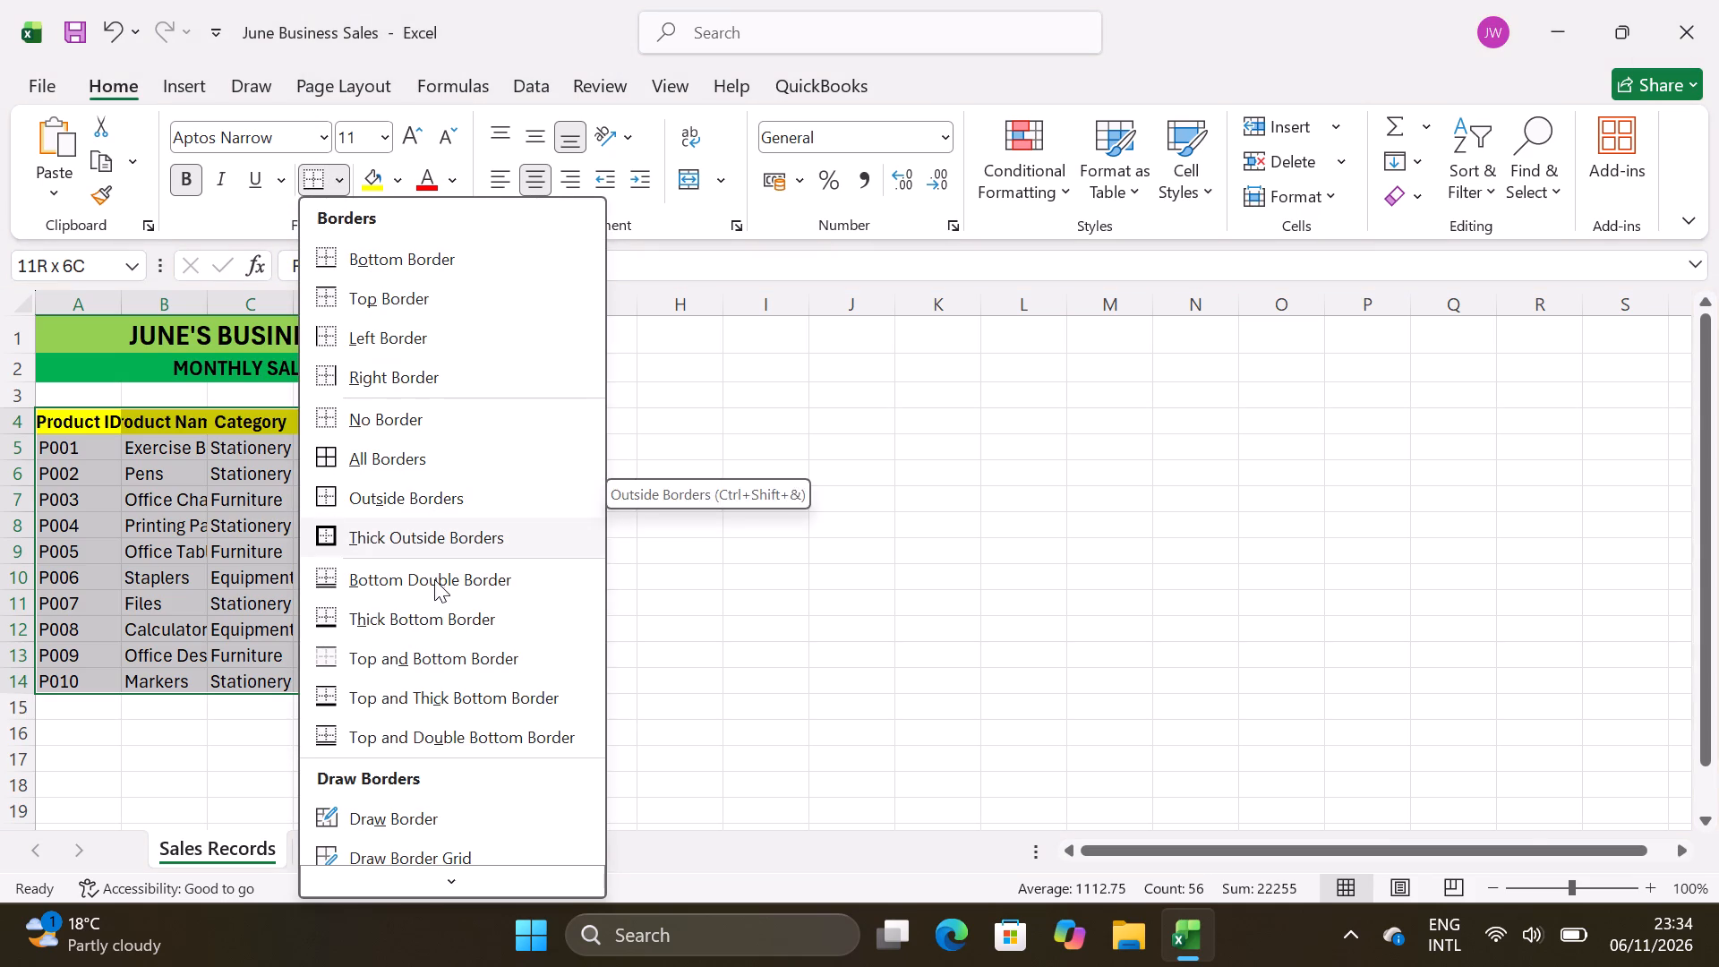
left_click(439, 472)
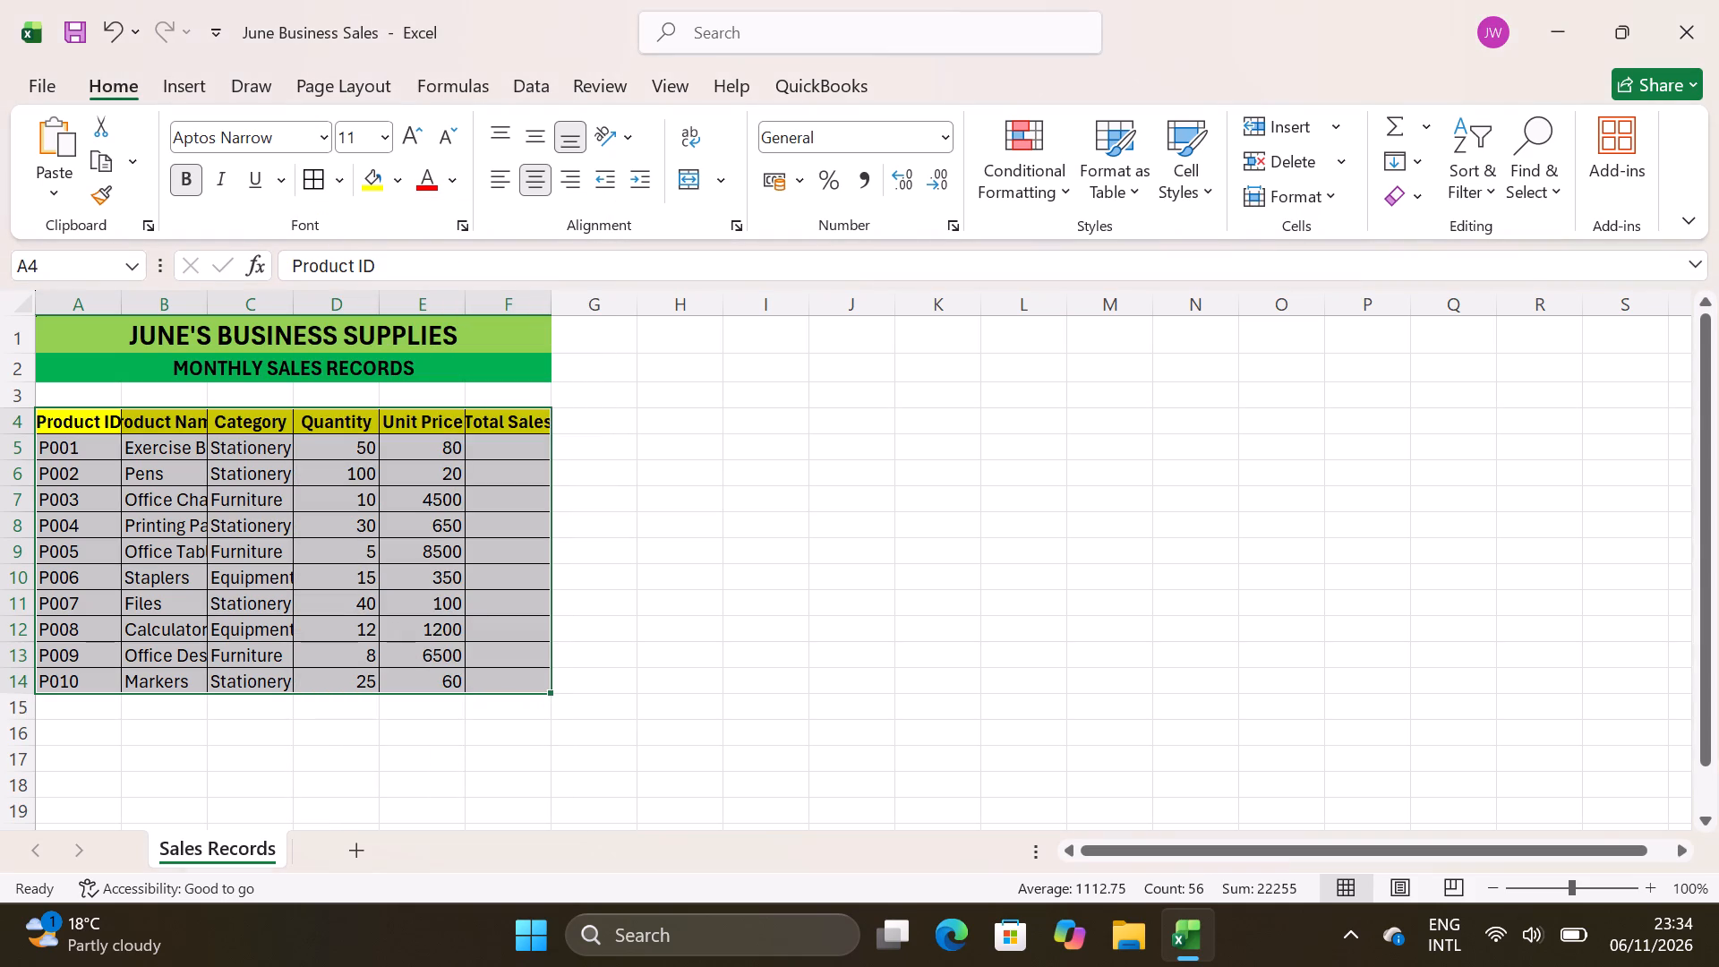
Select the whole sheet and autofit all column widths to their contents.
left_click_drag(183, 433, 36, 282)
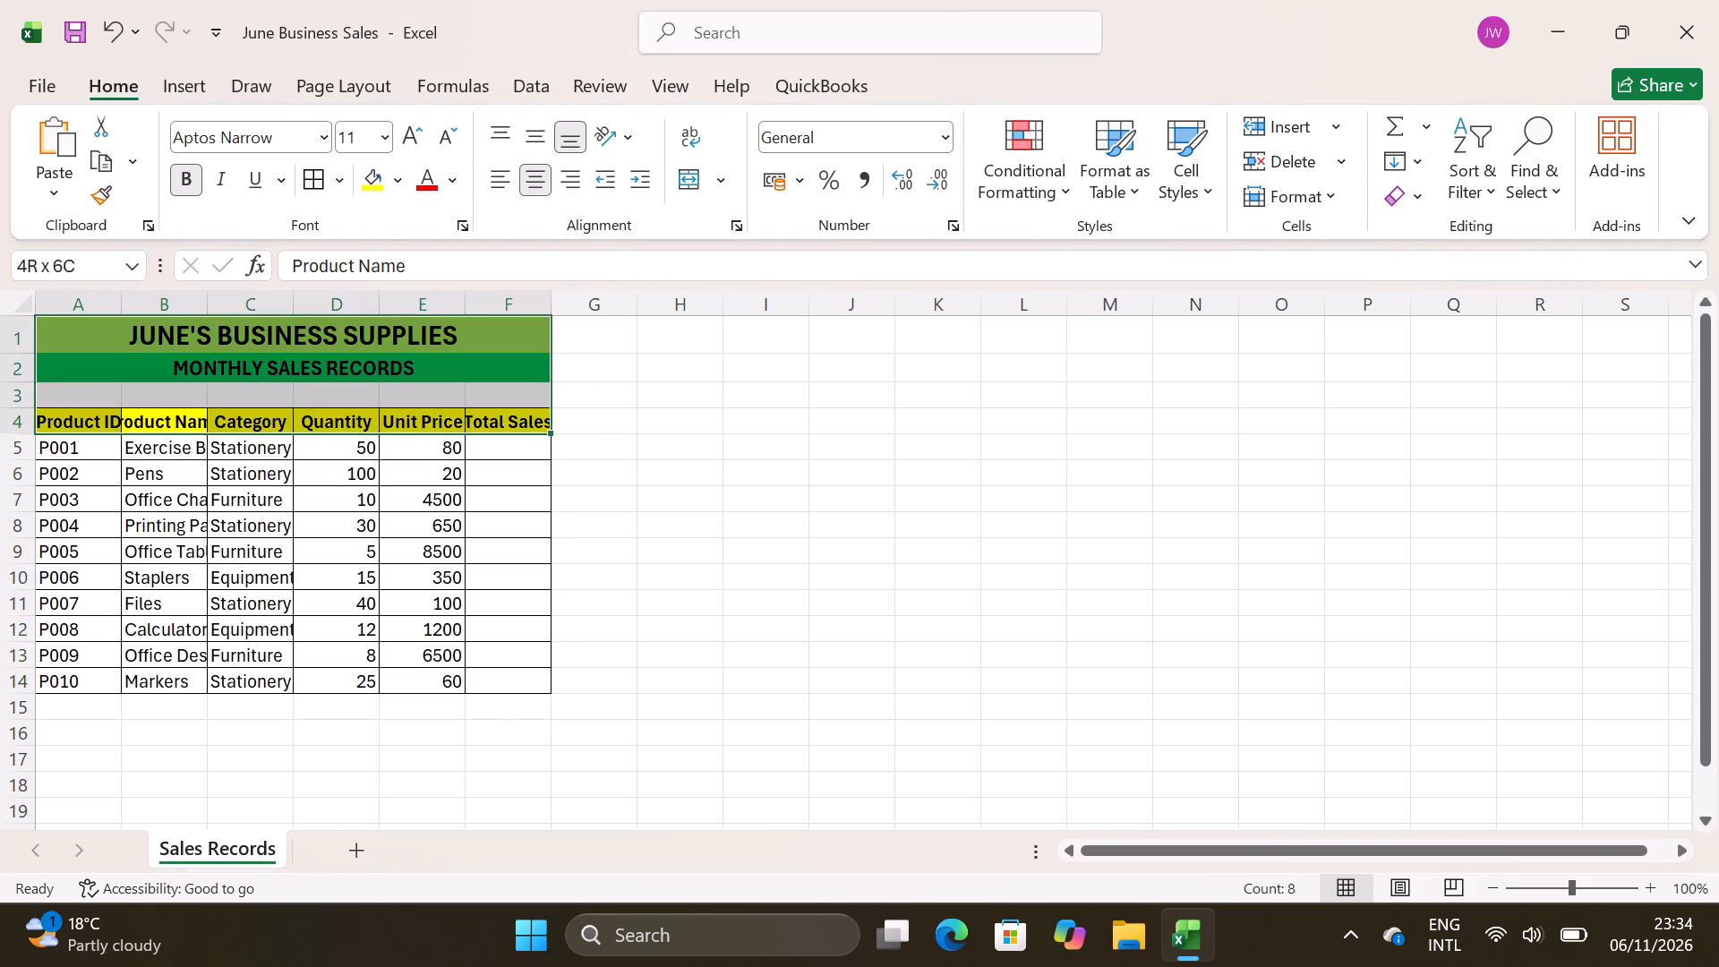
left_click_drag(36, 282, 24, 312)
left_click(24, 312)
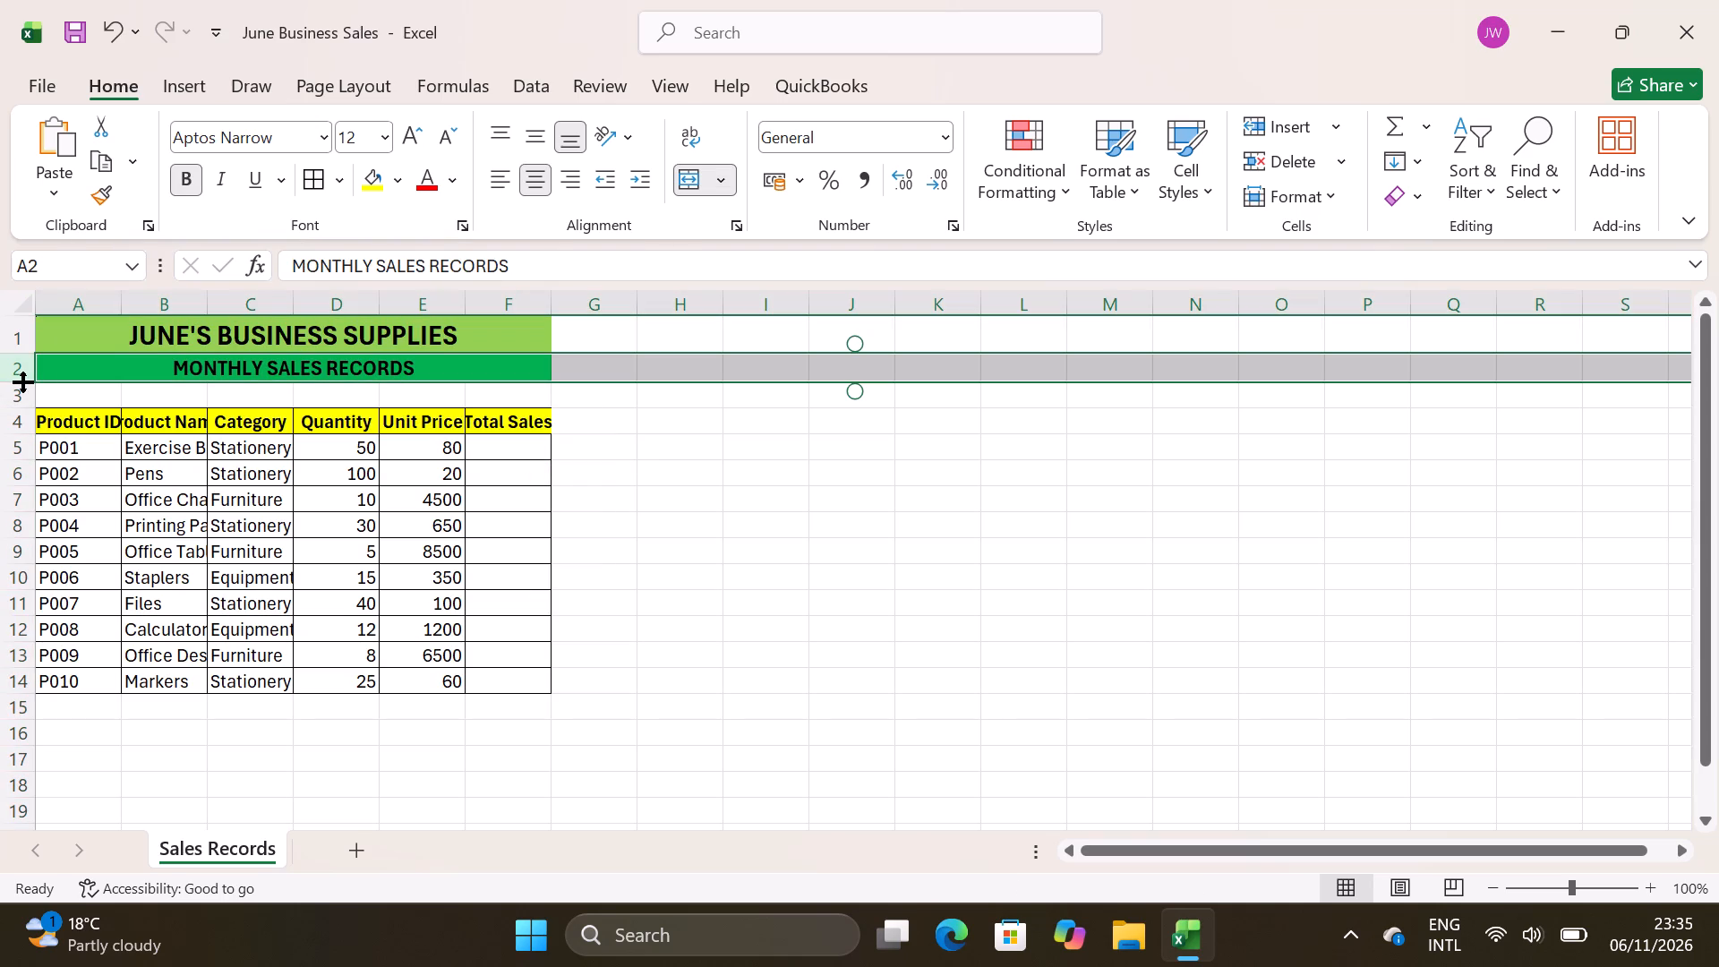
left_click(29, 306)
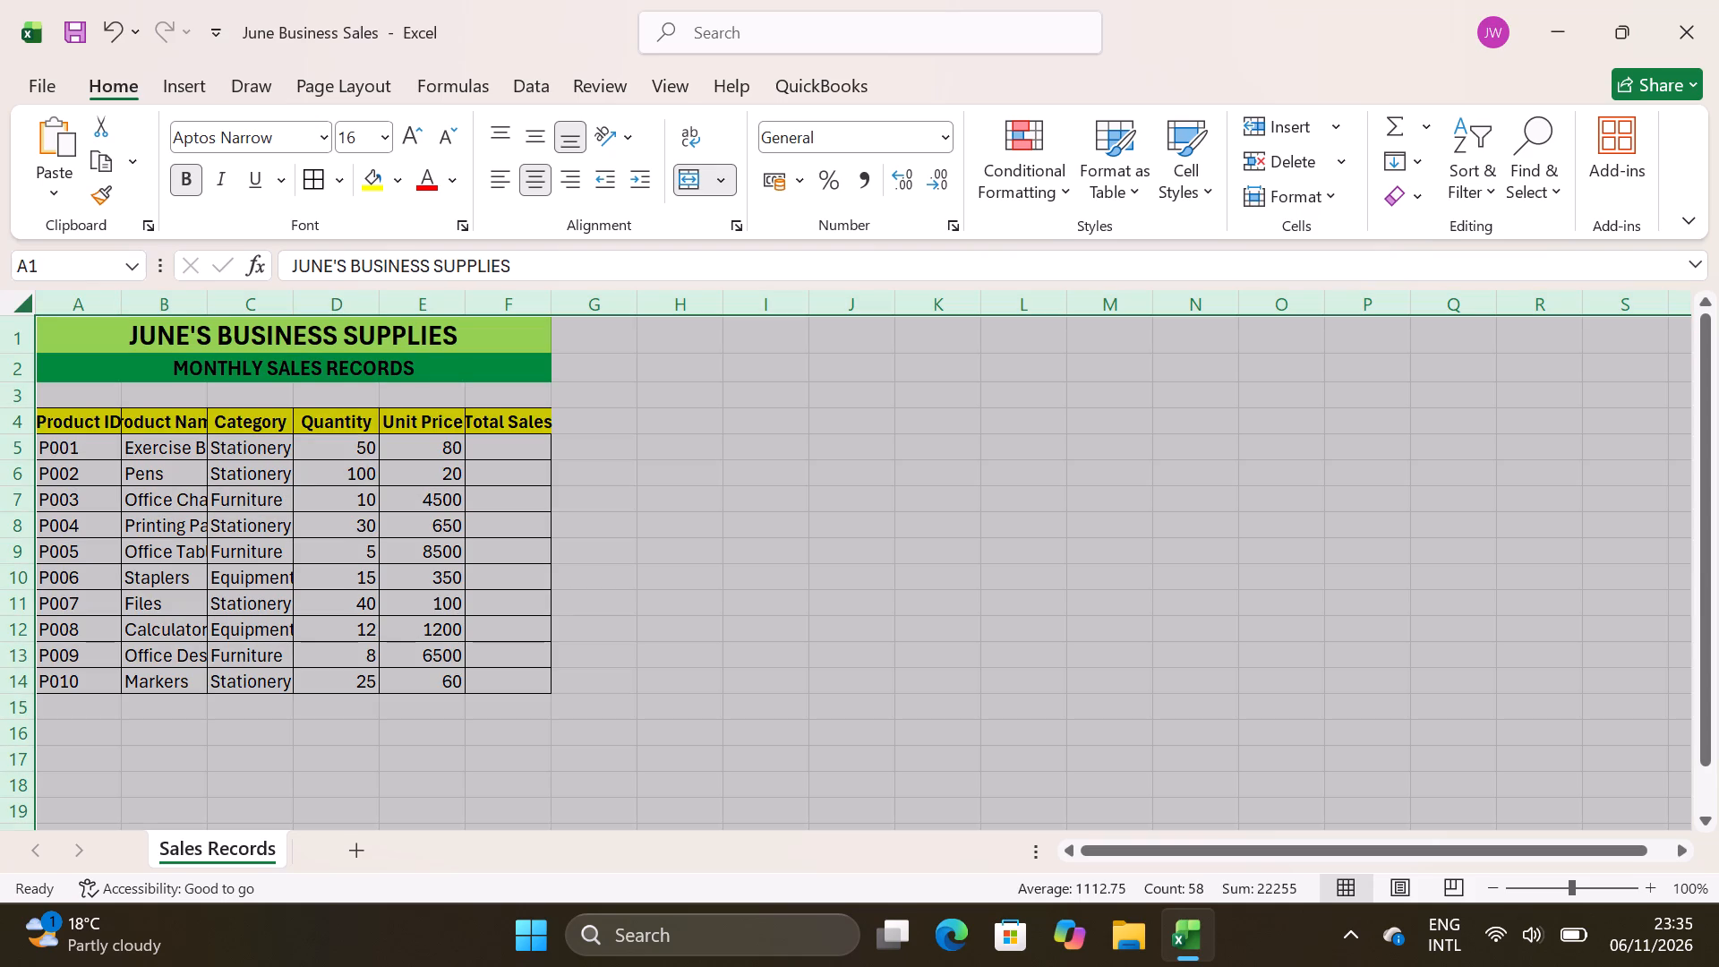
double_click(292, 315)
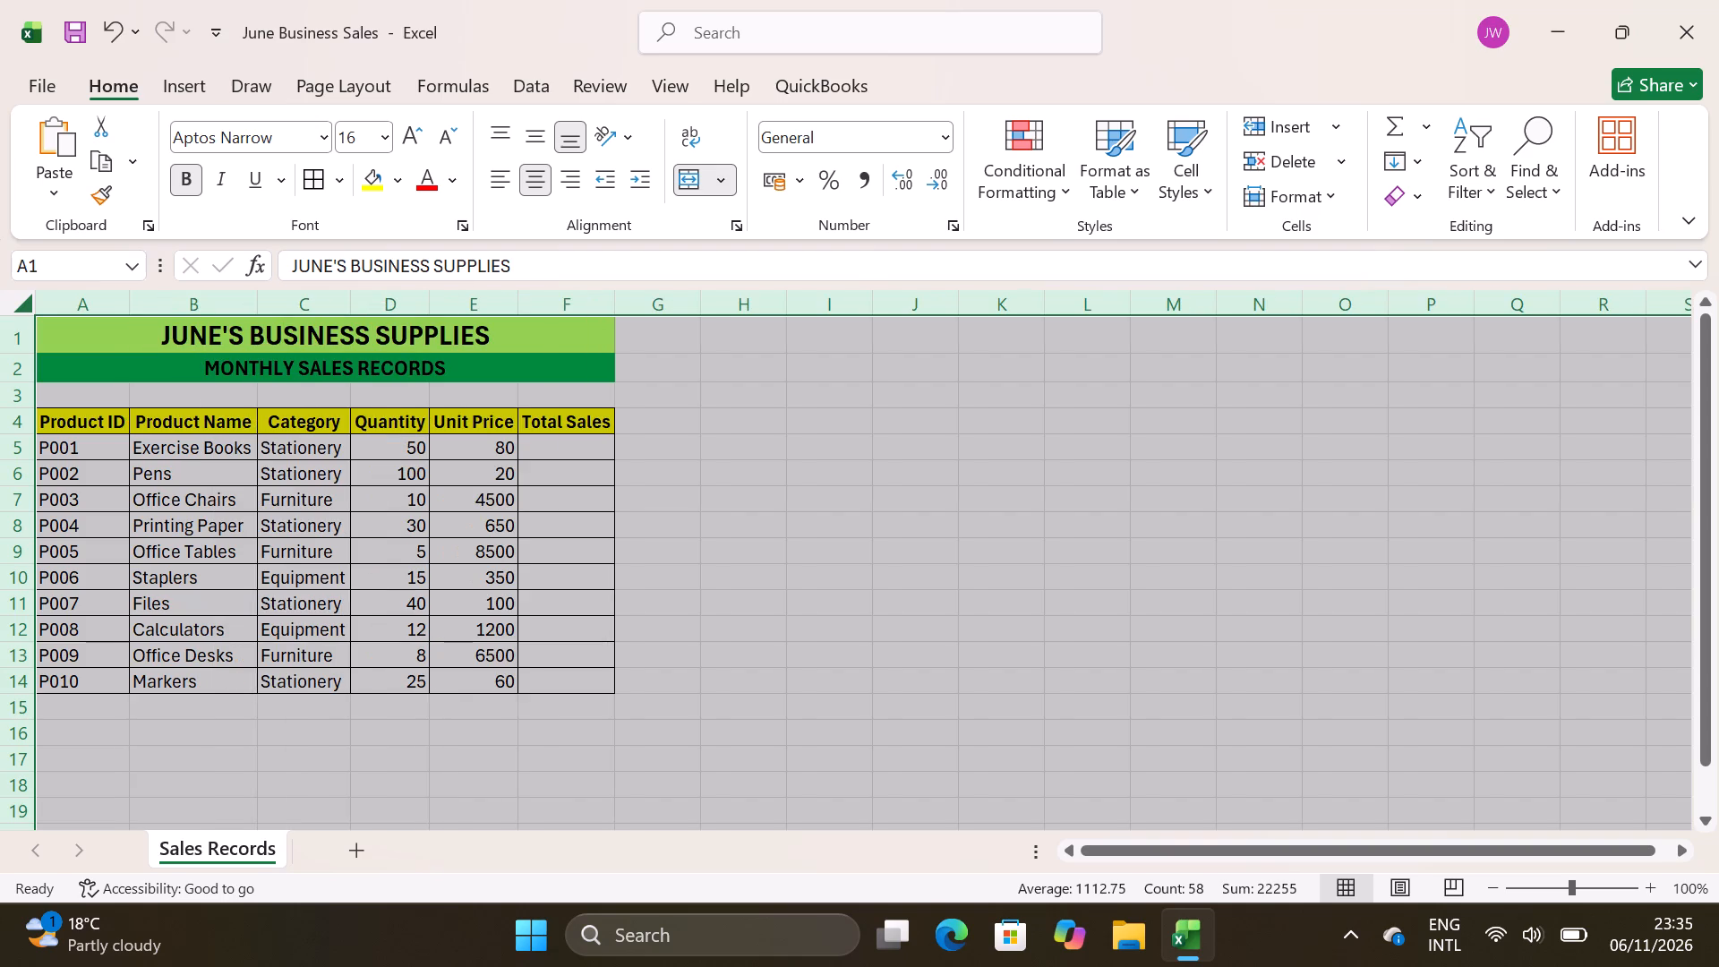
left_click(708, 515)
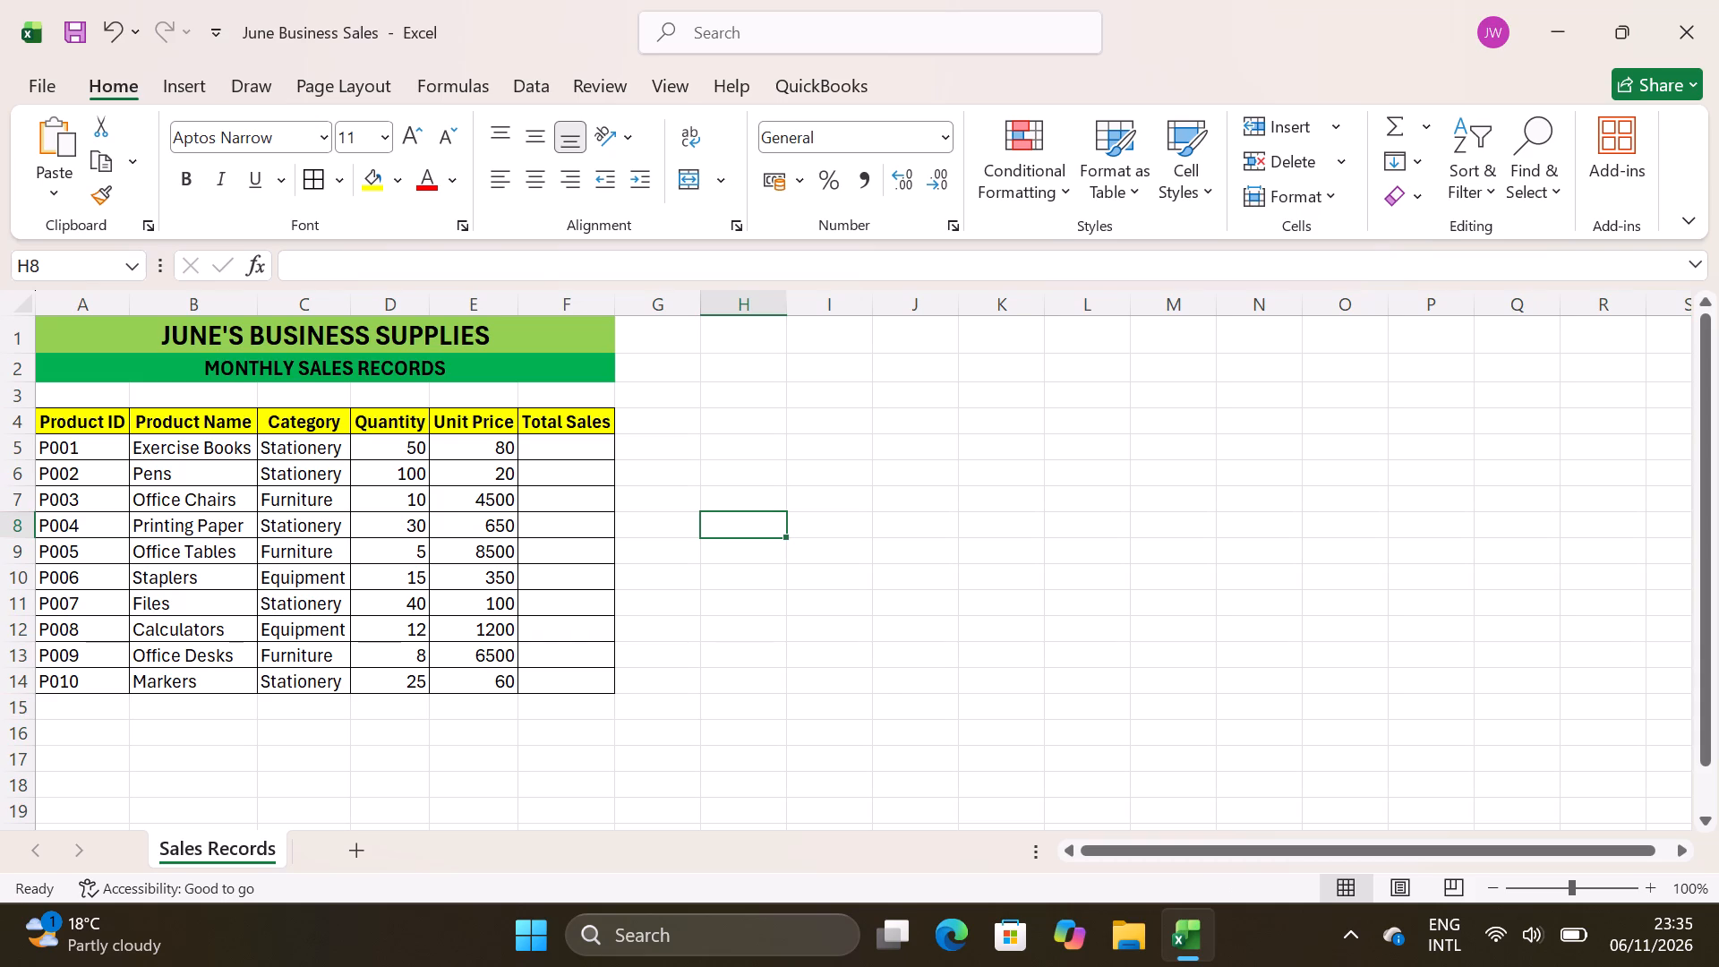
Enter the formula =D5*E5 in cell F5 to calculate total sales for P001.
left_click(579, 439)
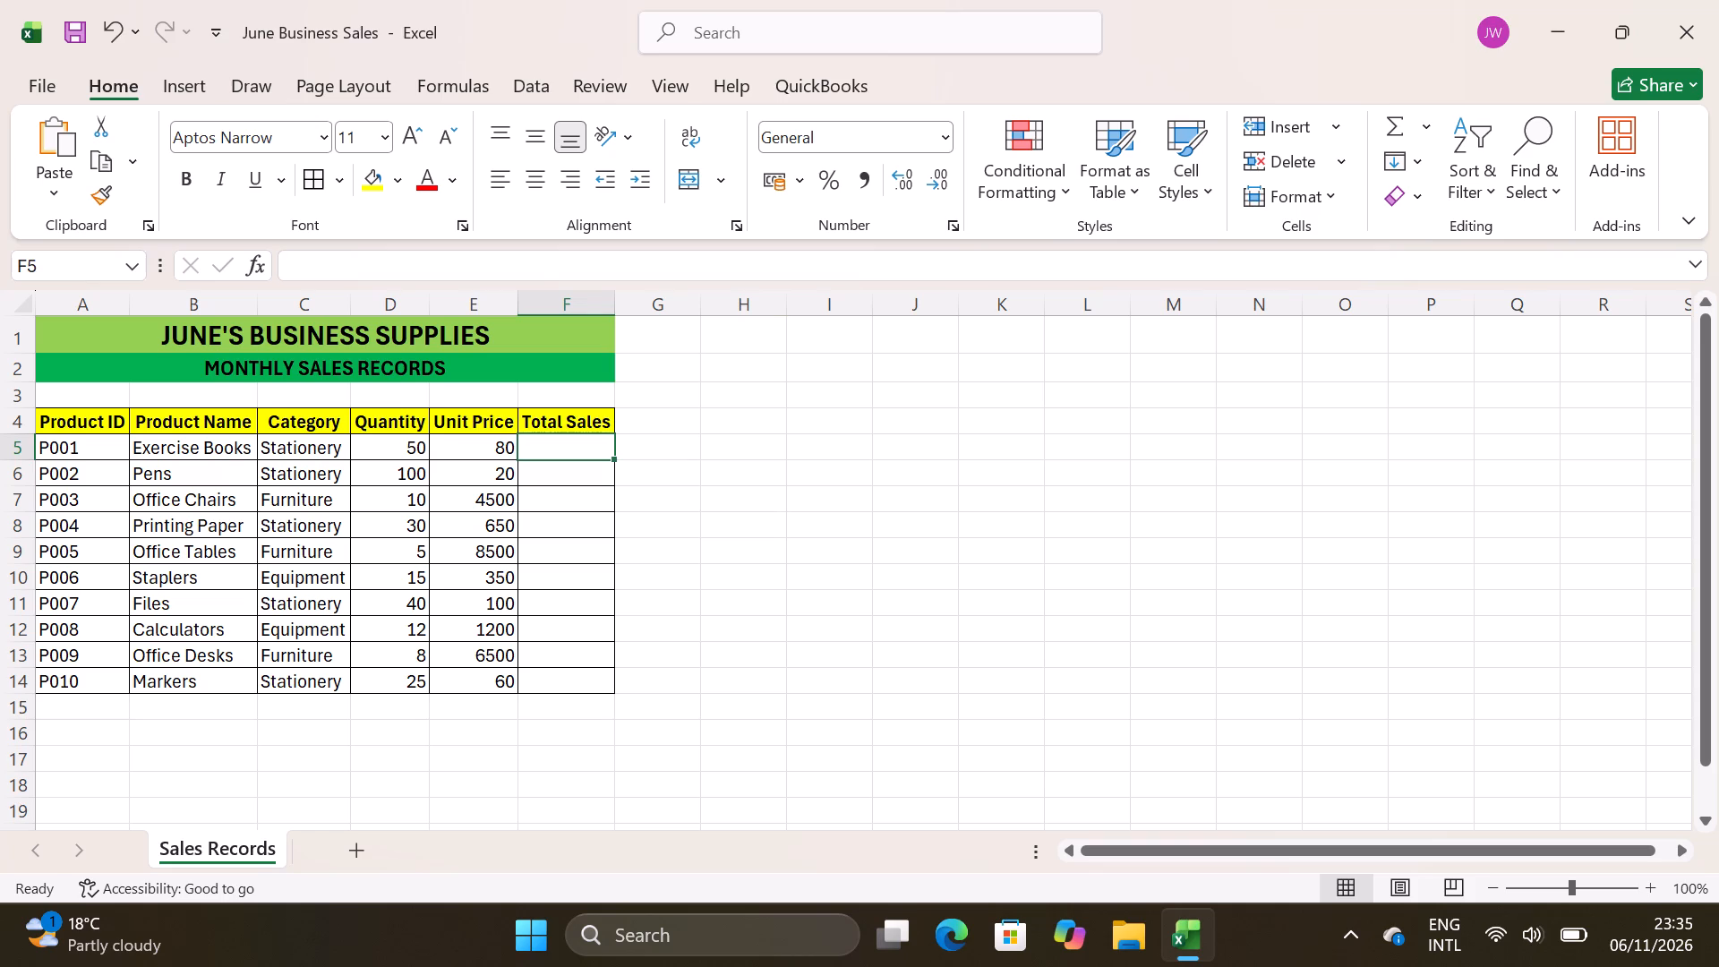
key("equal")
key("d")
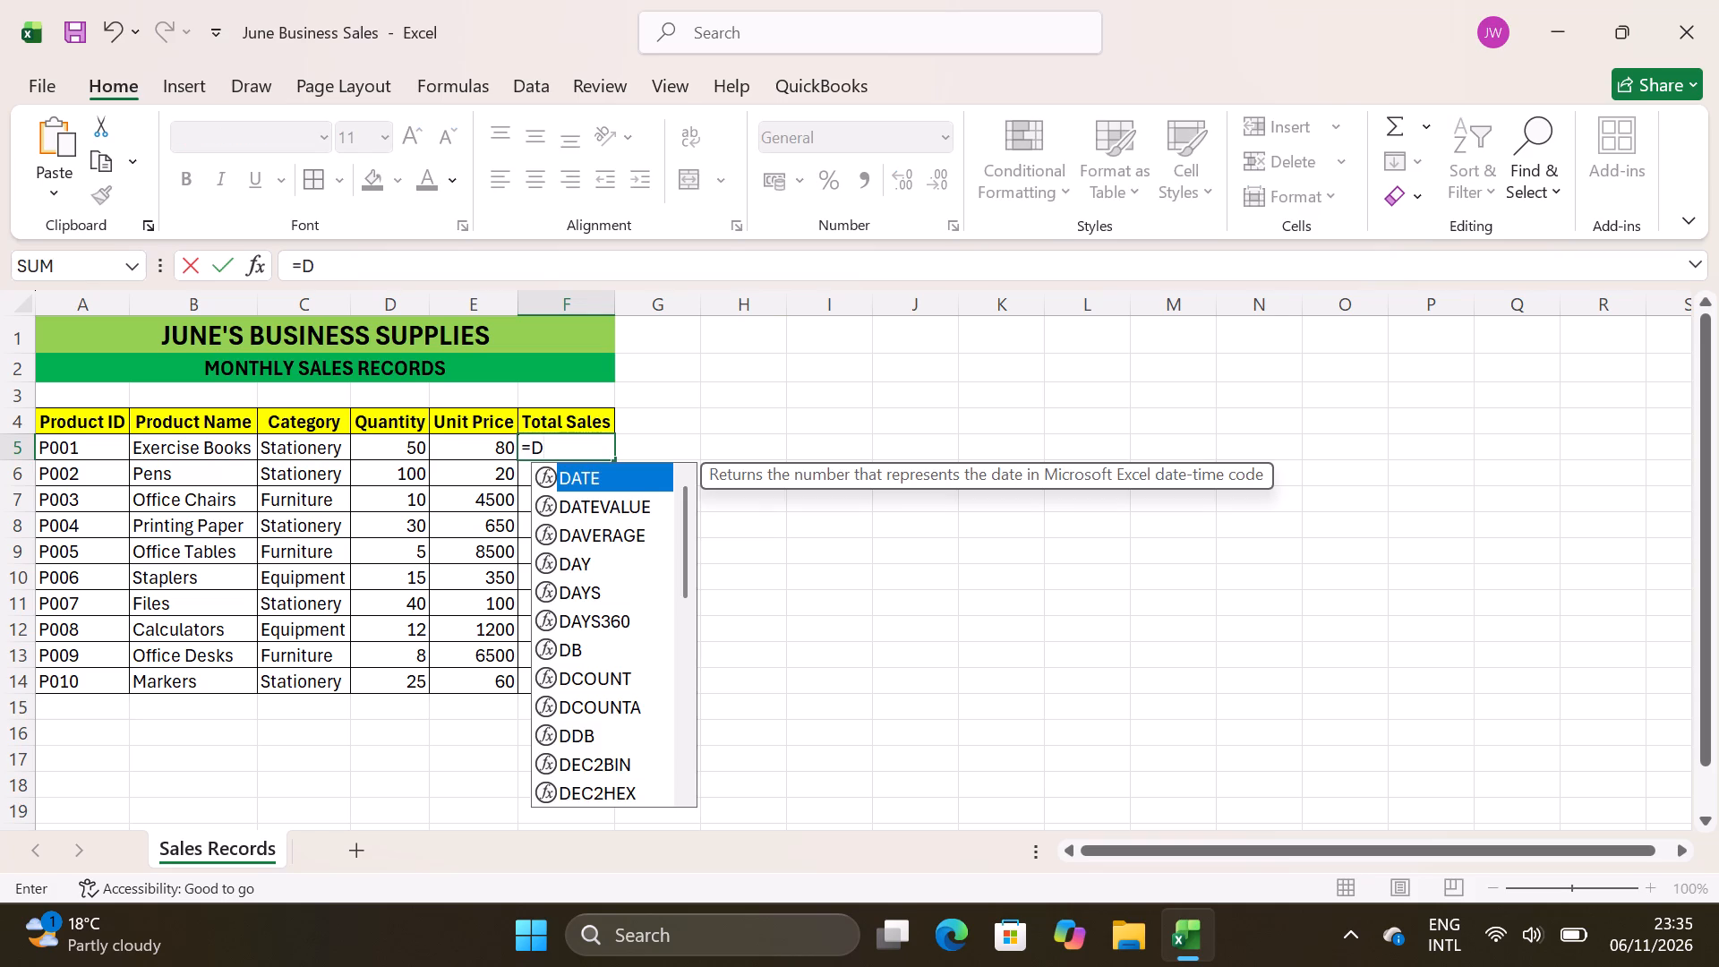
key("5")
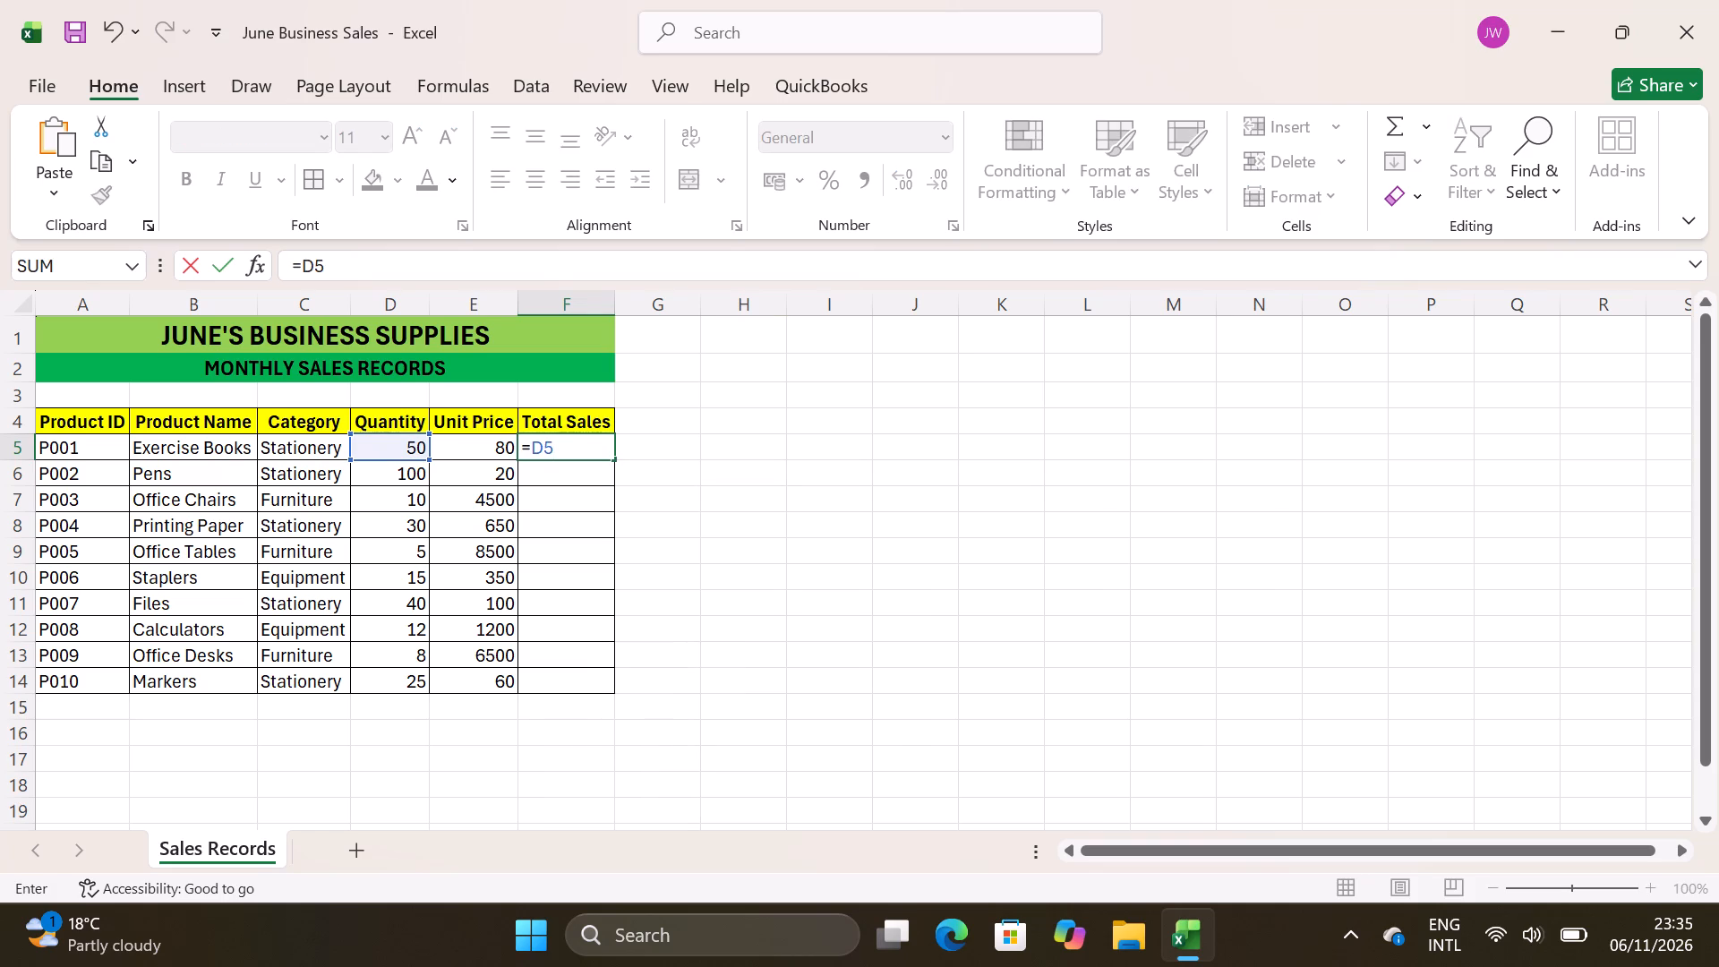
key("shift+asterisk")
key("e")
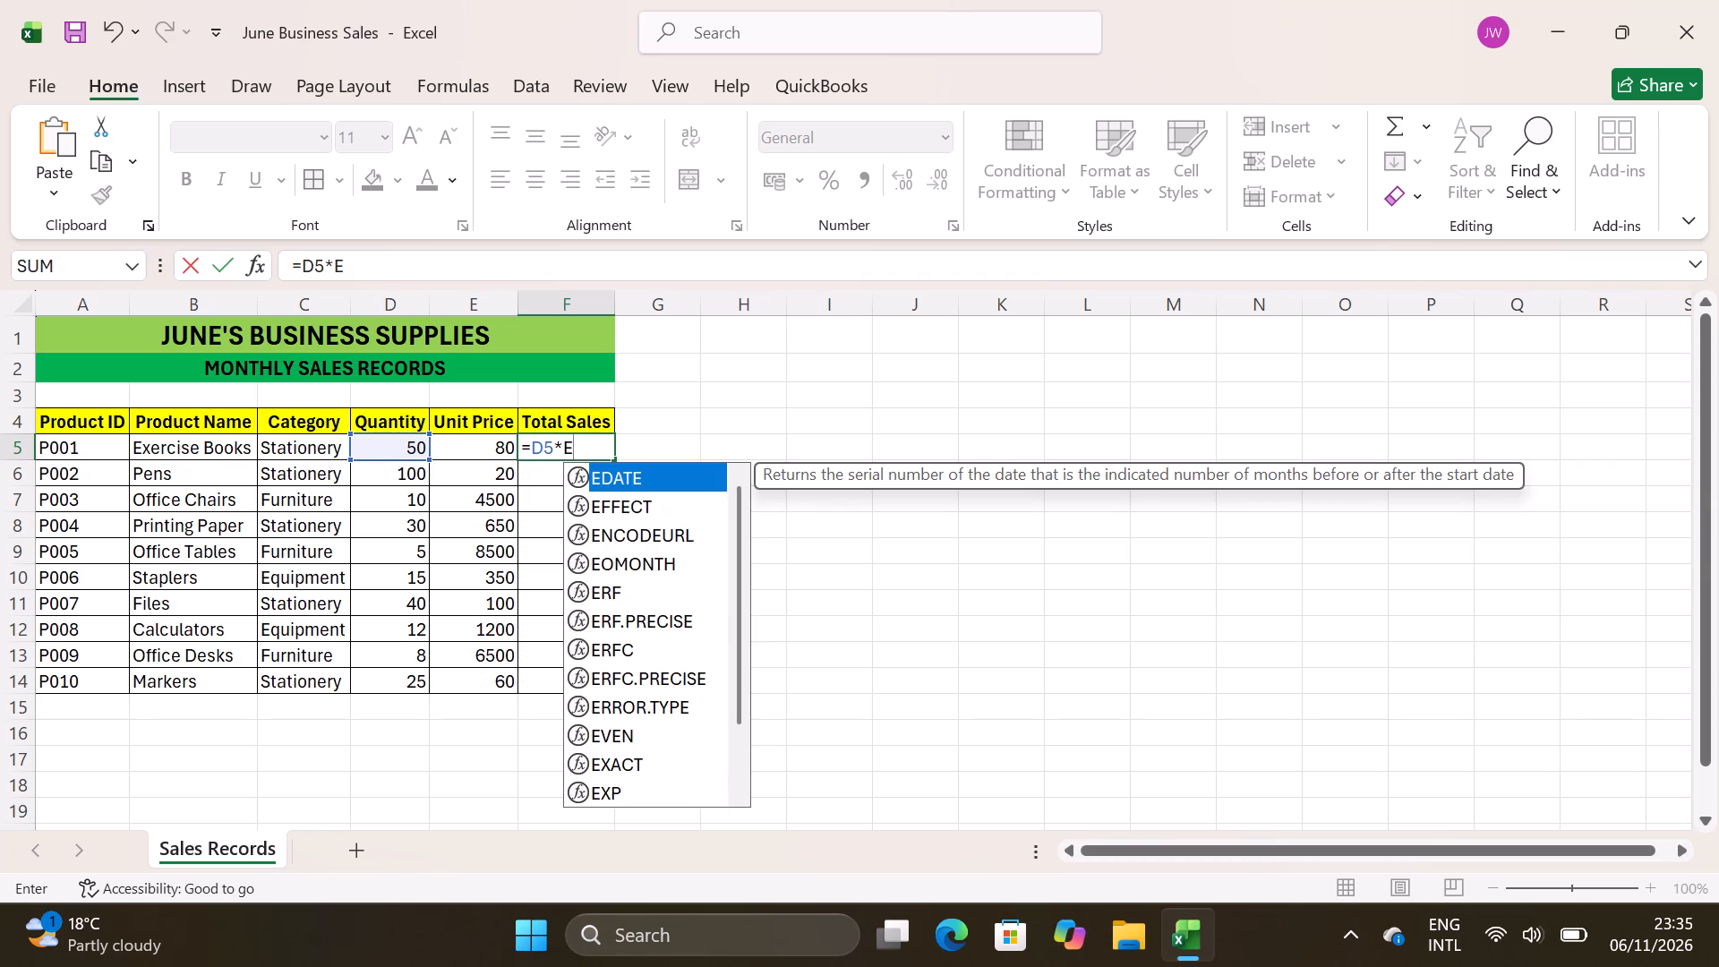
key("5")
key("Return")
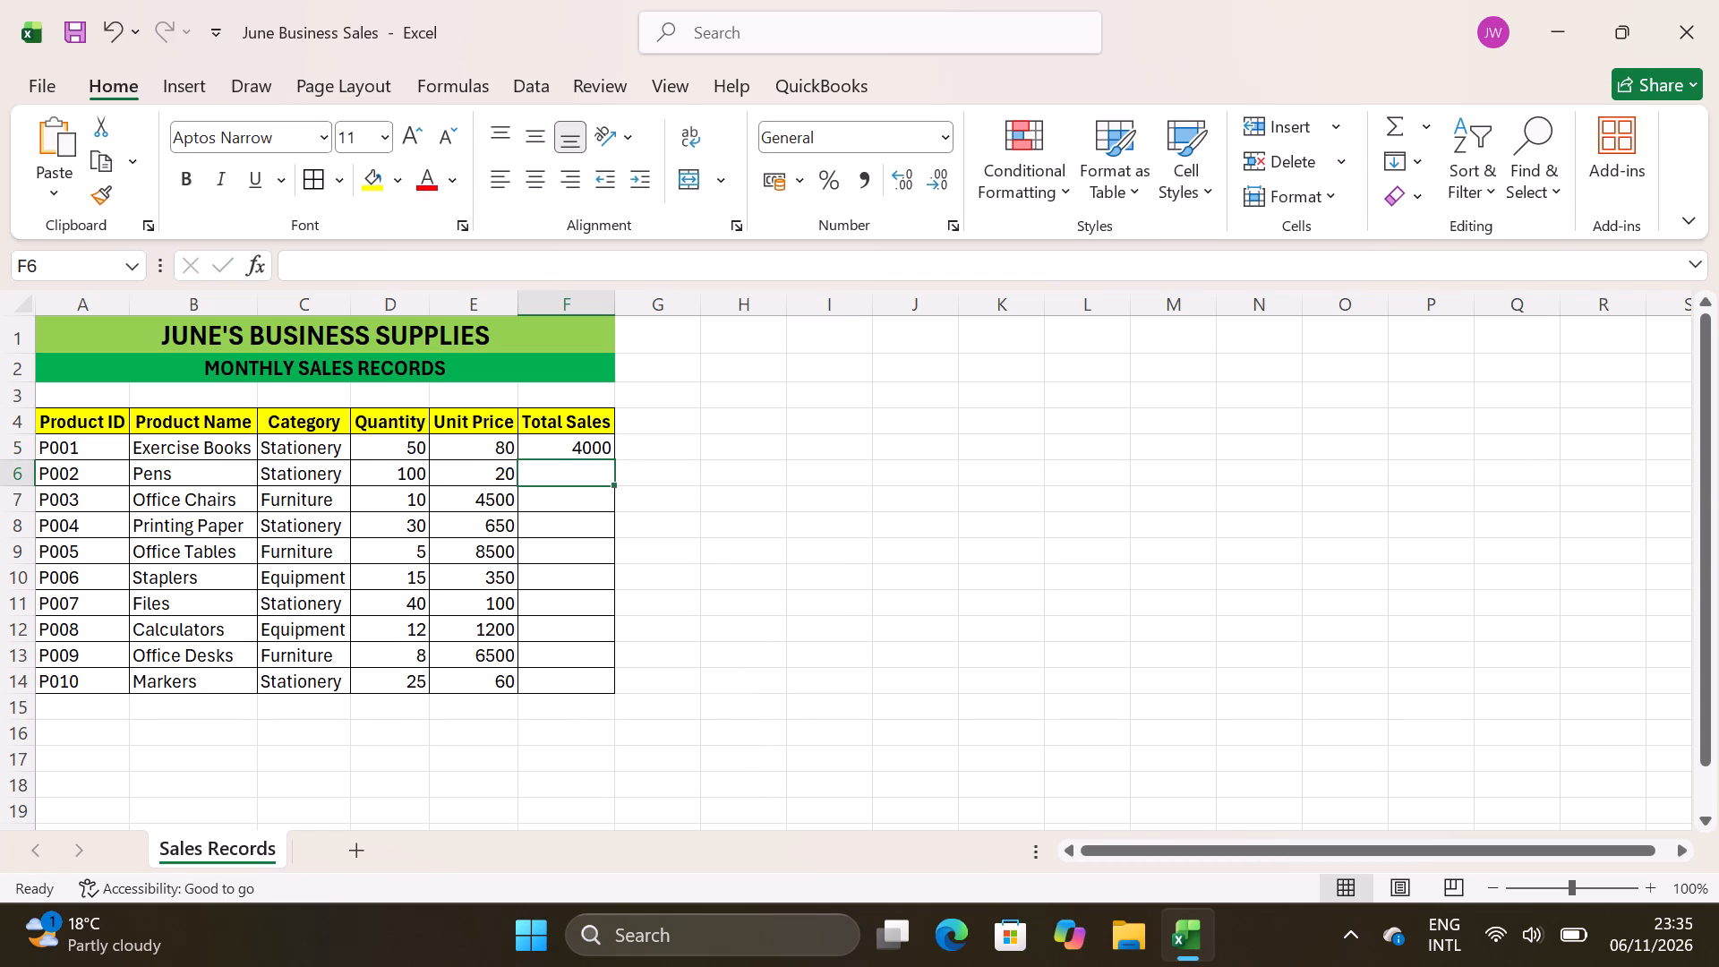
Fill the total sales formula in F5 down to F14 for products P002 to P010.
left_click(595, 452)
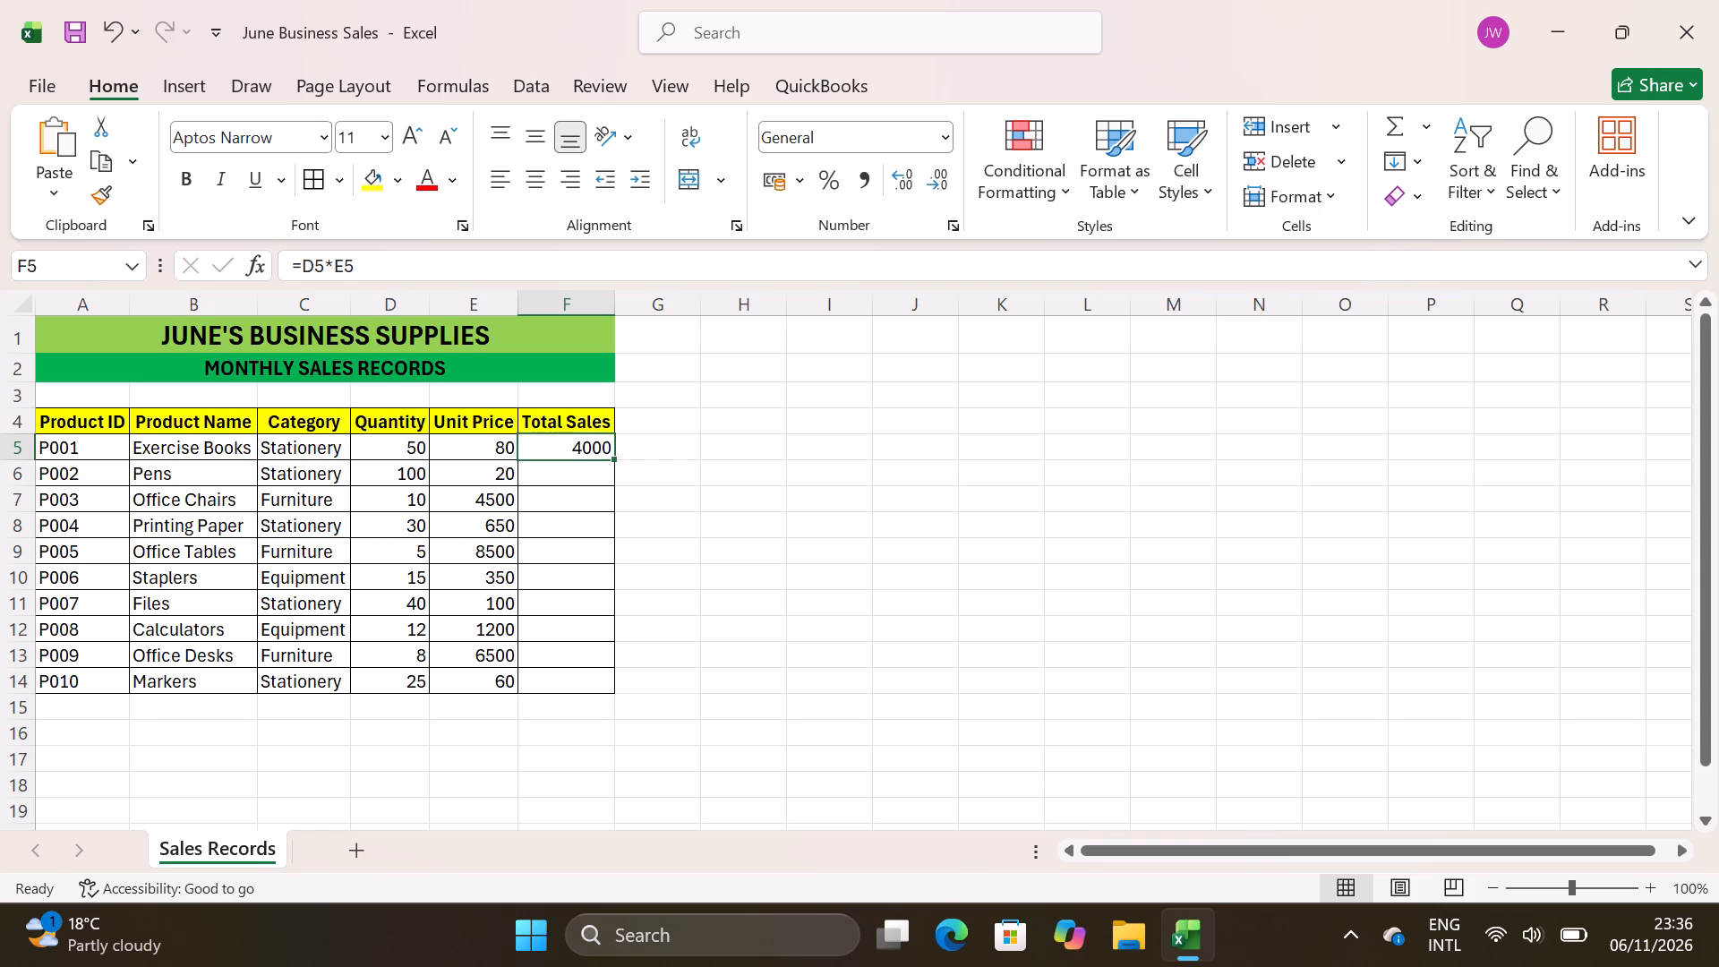
left_click_drag(612, 459, 575, 693)
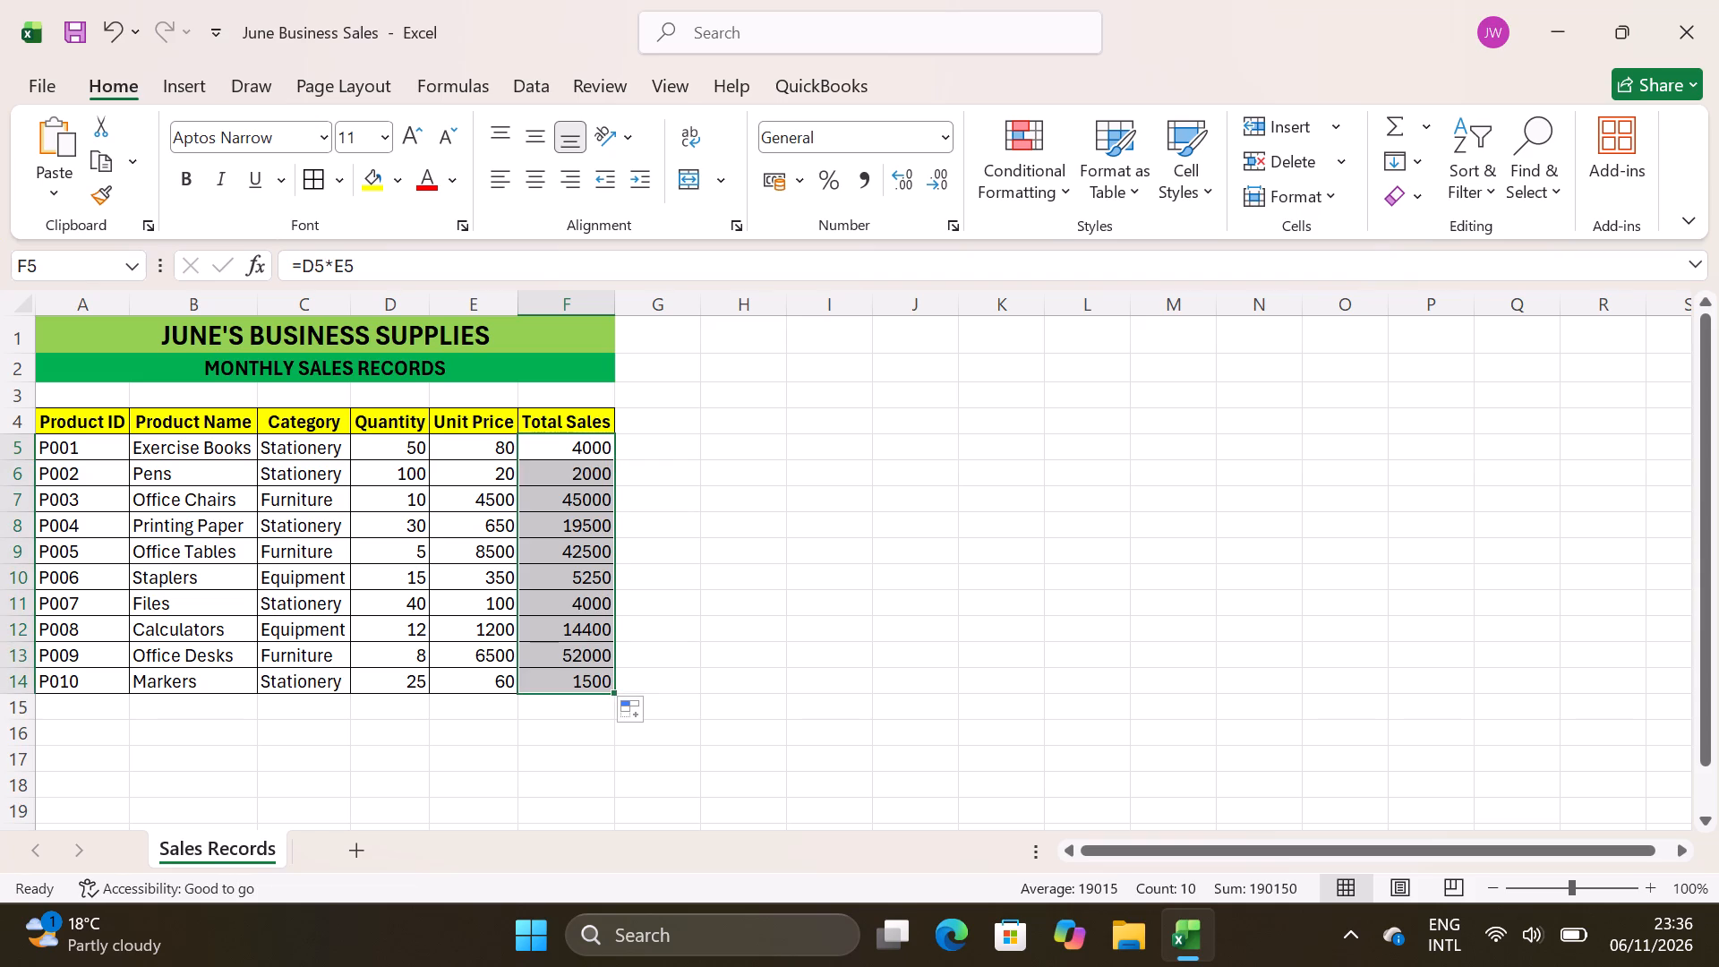
left_click(699, 628)
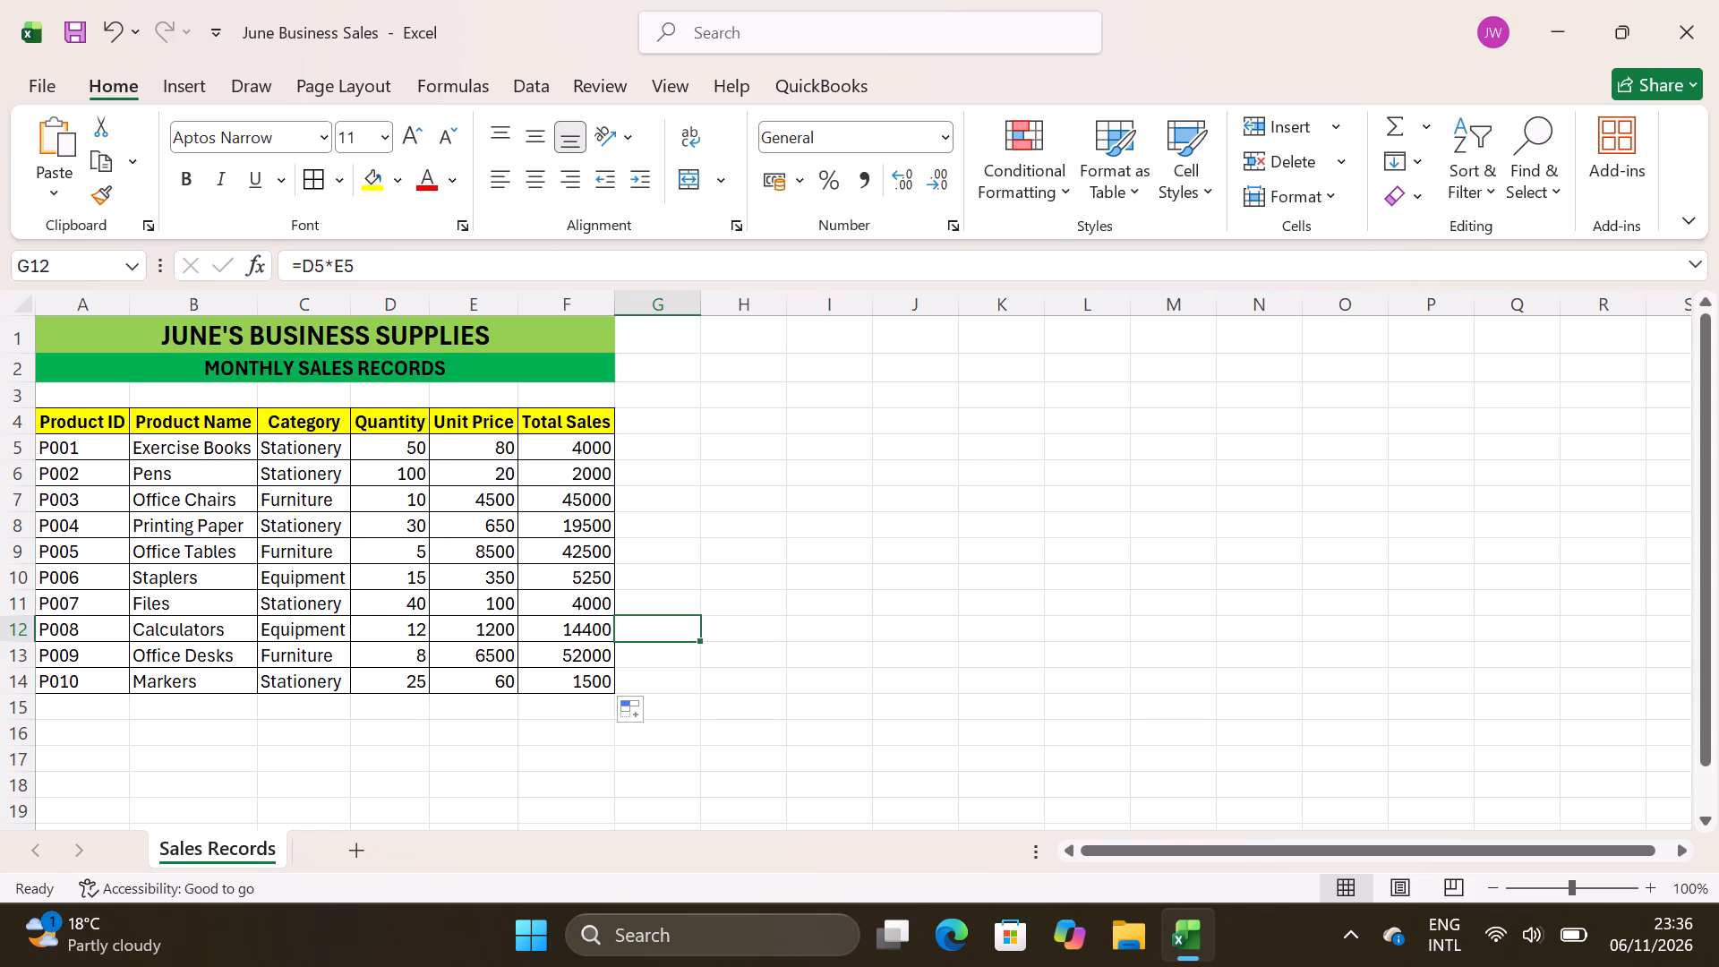
Enter the label GRAND TOTAL in cell A15, below the last product row.
left_click(78, 709)
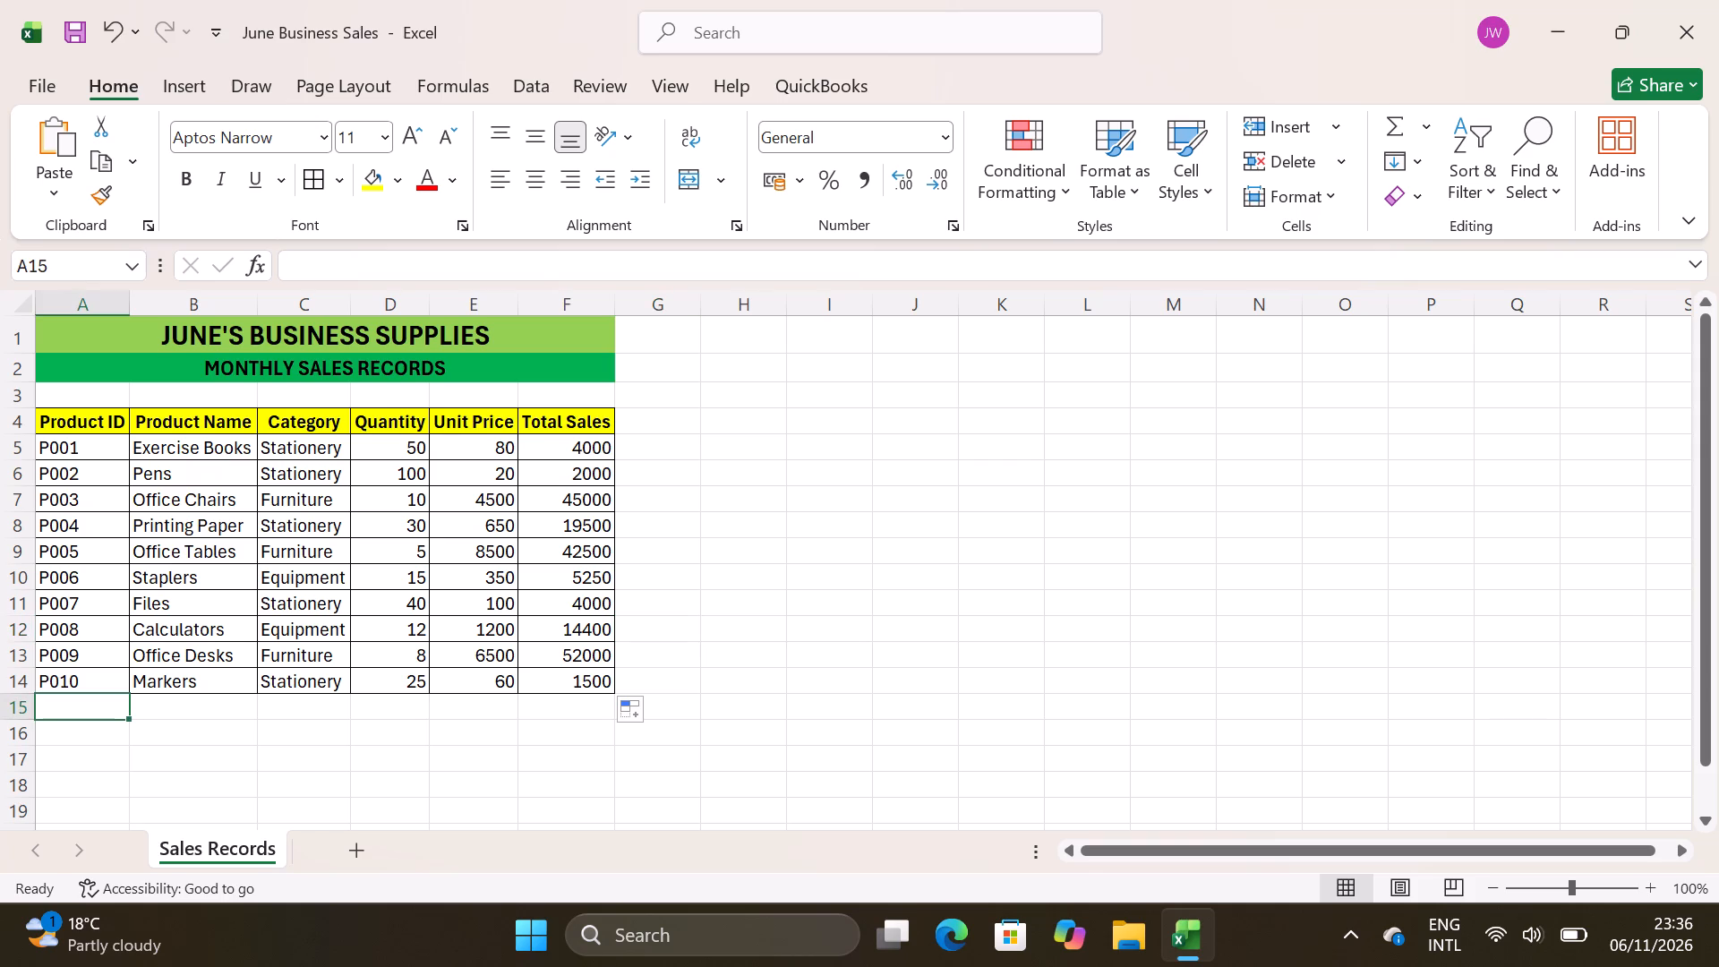
key("g")
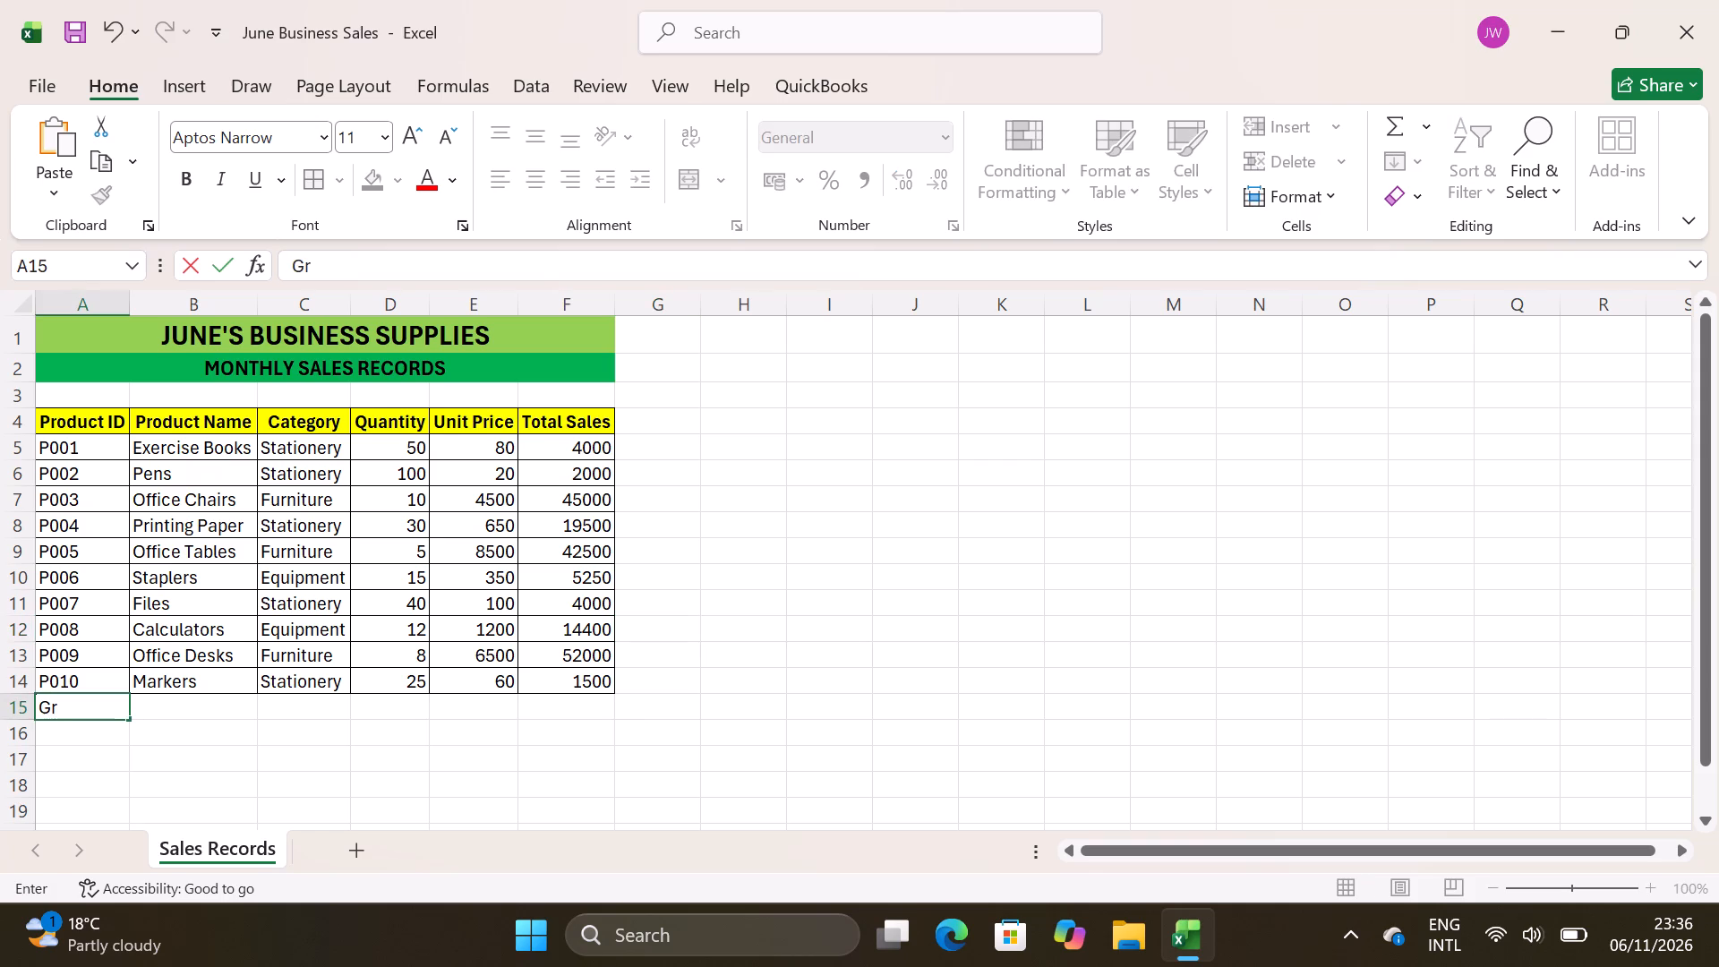
type("nd")
key("space")
key("BackSpace")
key("BackSpace")
key("BackSpace")
key("BackSpace")
key("BackSpace")
type("RAND TOTAL")
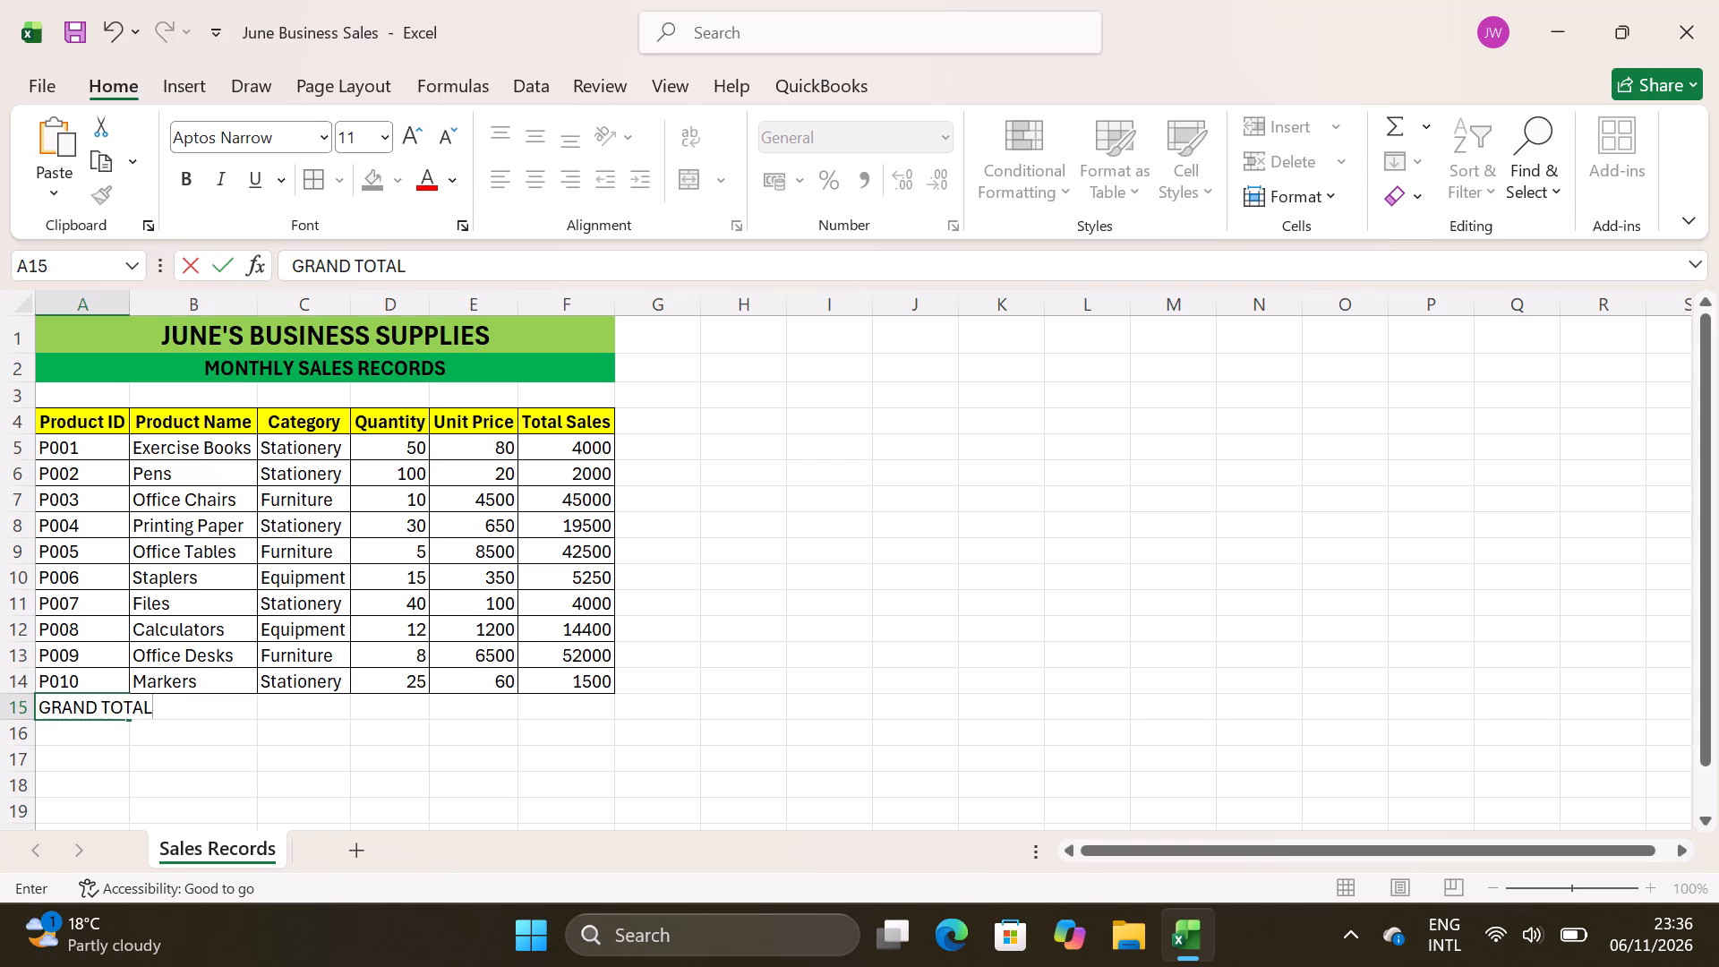
Enter the formula =SUM(F5:F14) in cell F15 to calculate the grand total of sales.
left_click(552, 699)
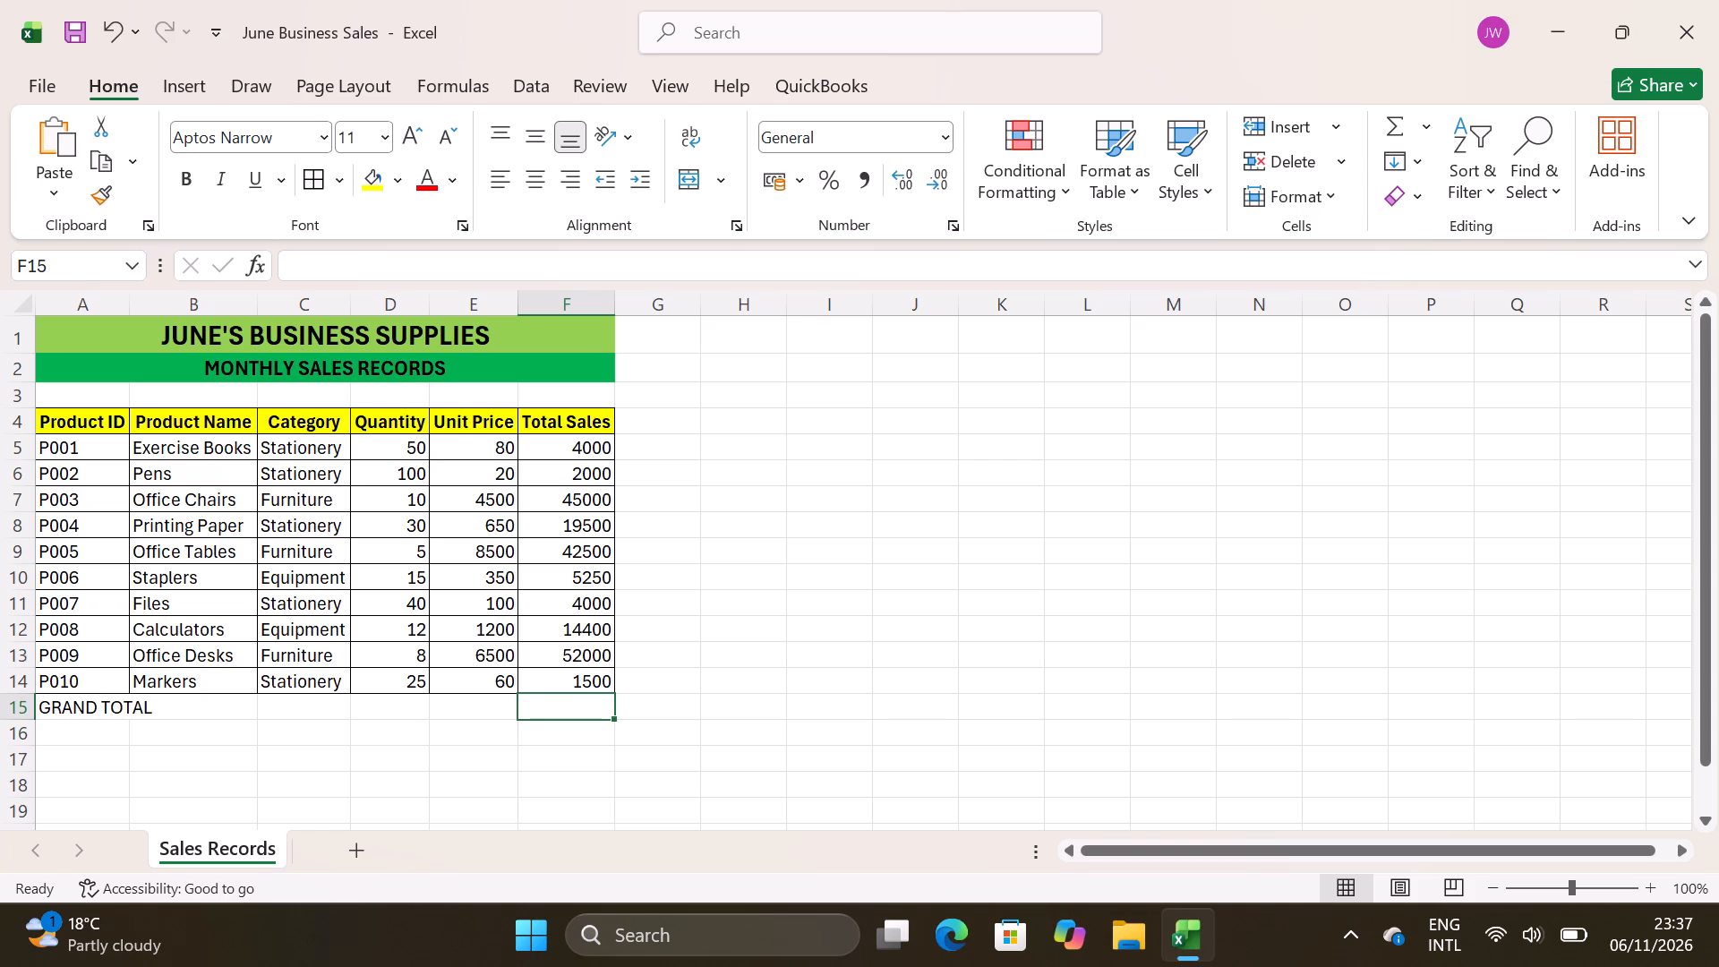
key("equal")
type("SUM")
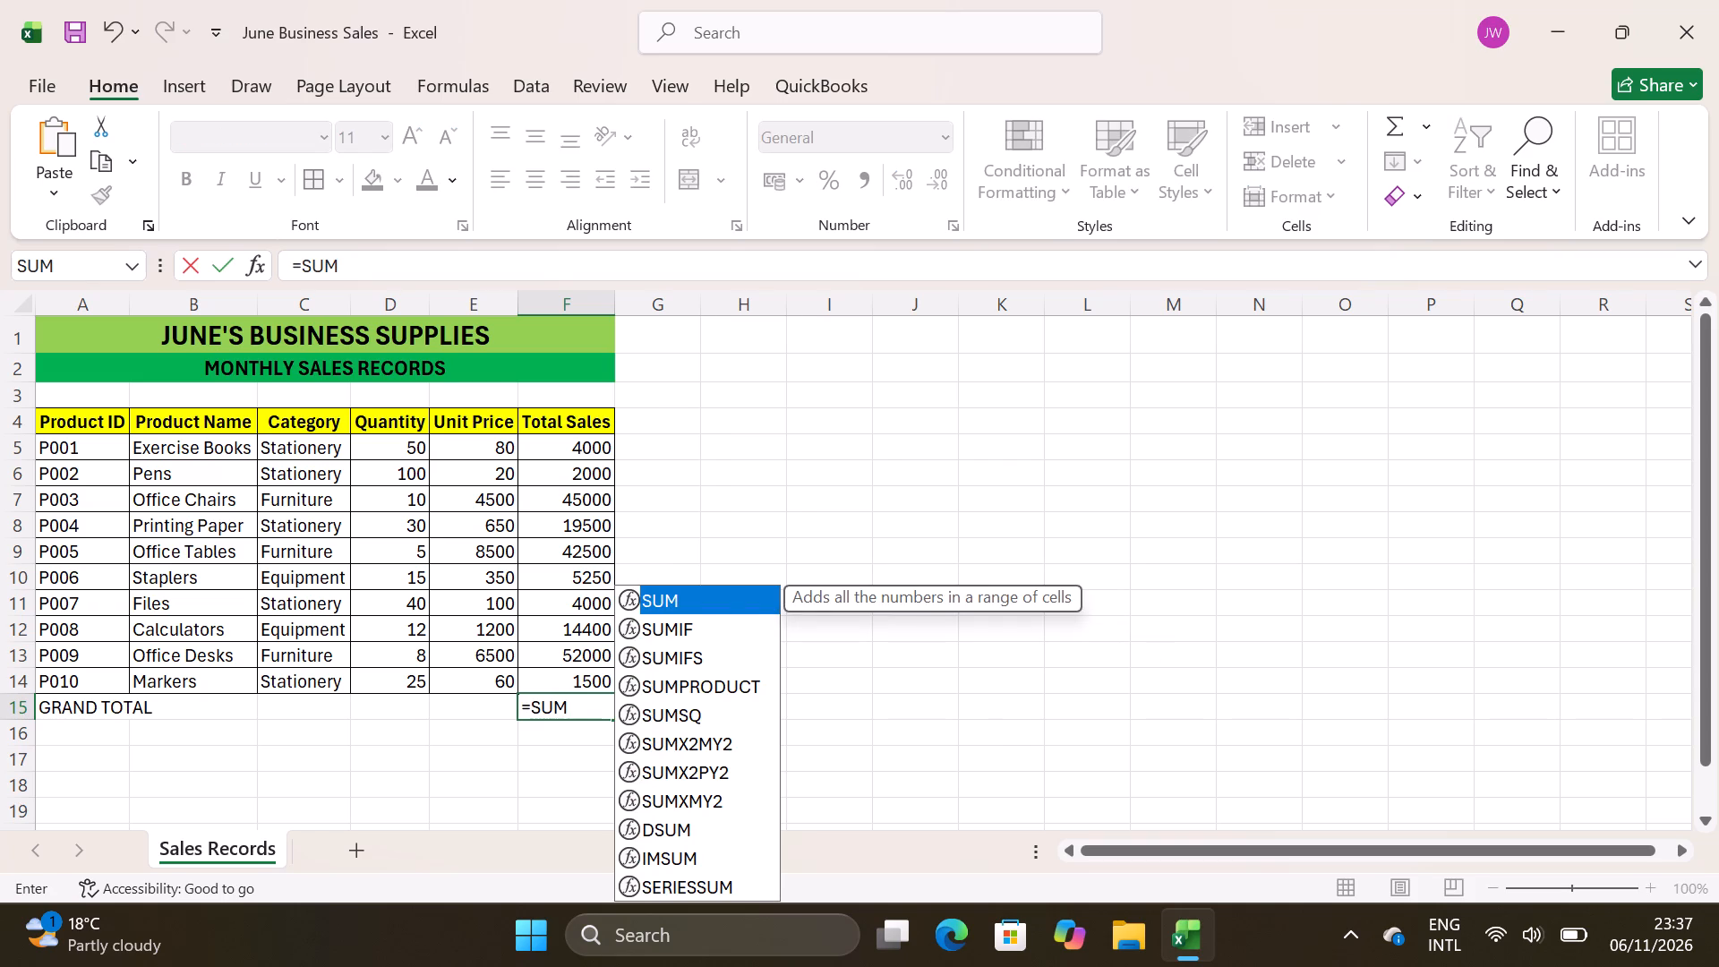
key("shift+parenleft")
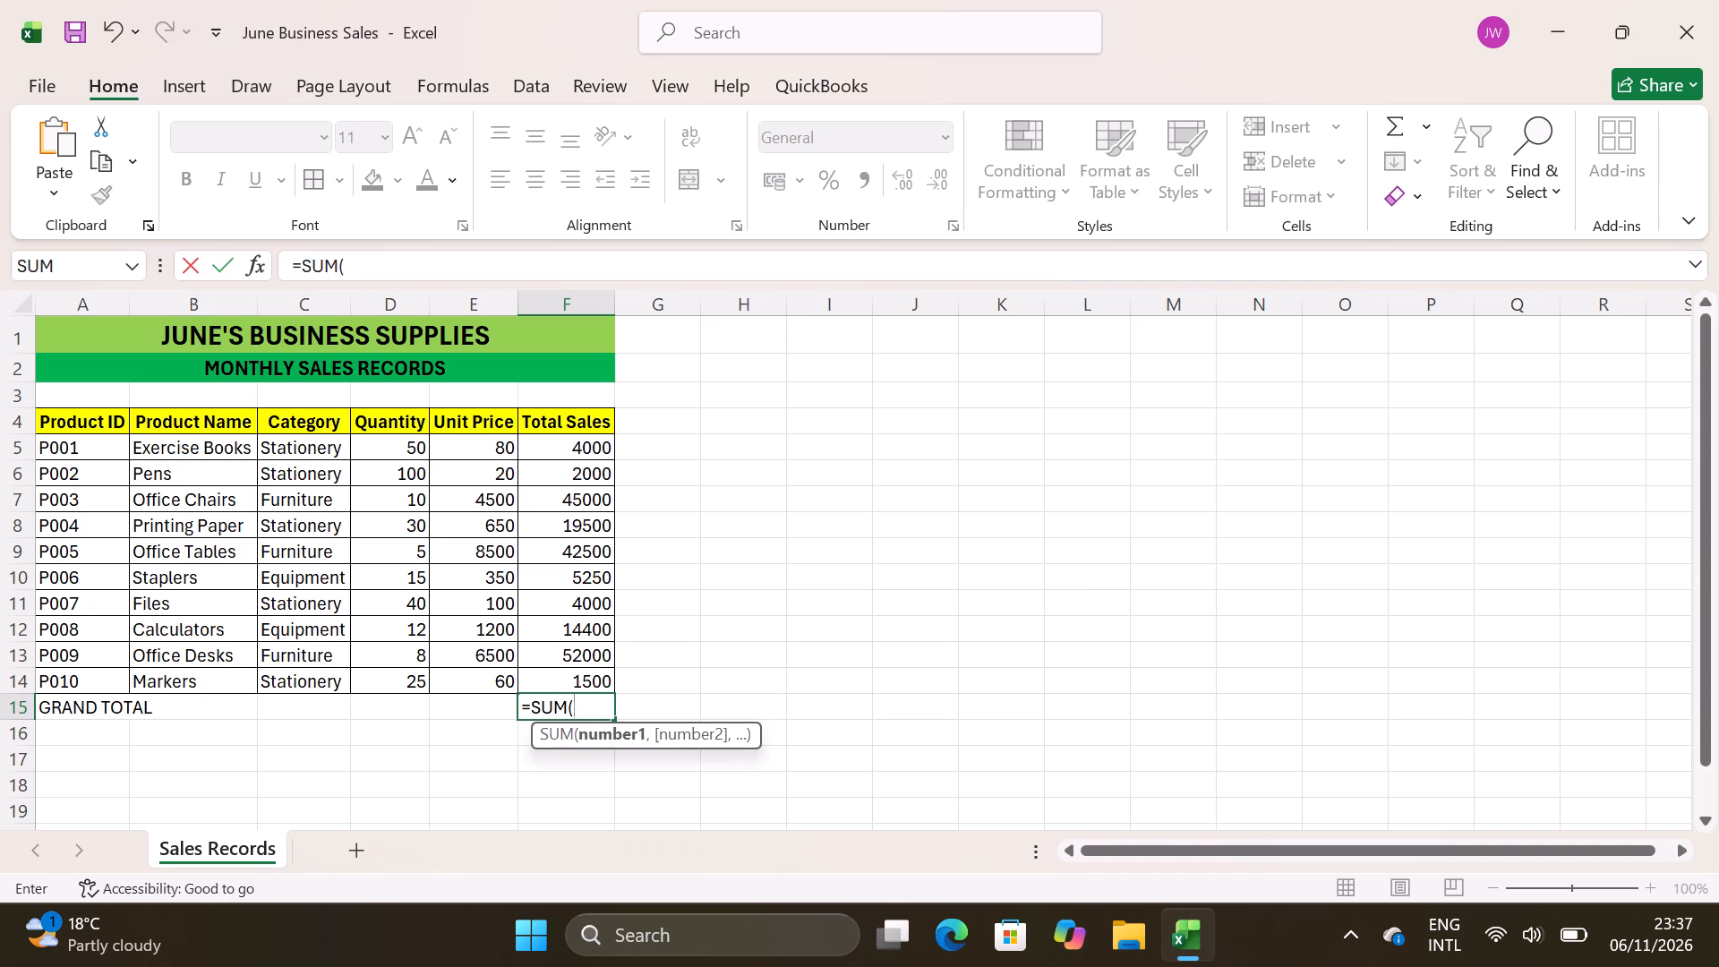
type("F5")
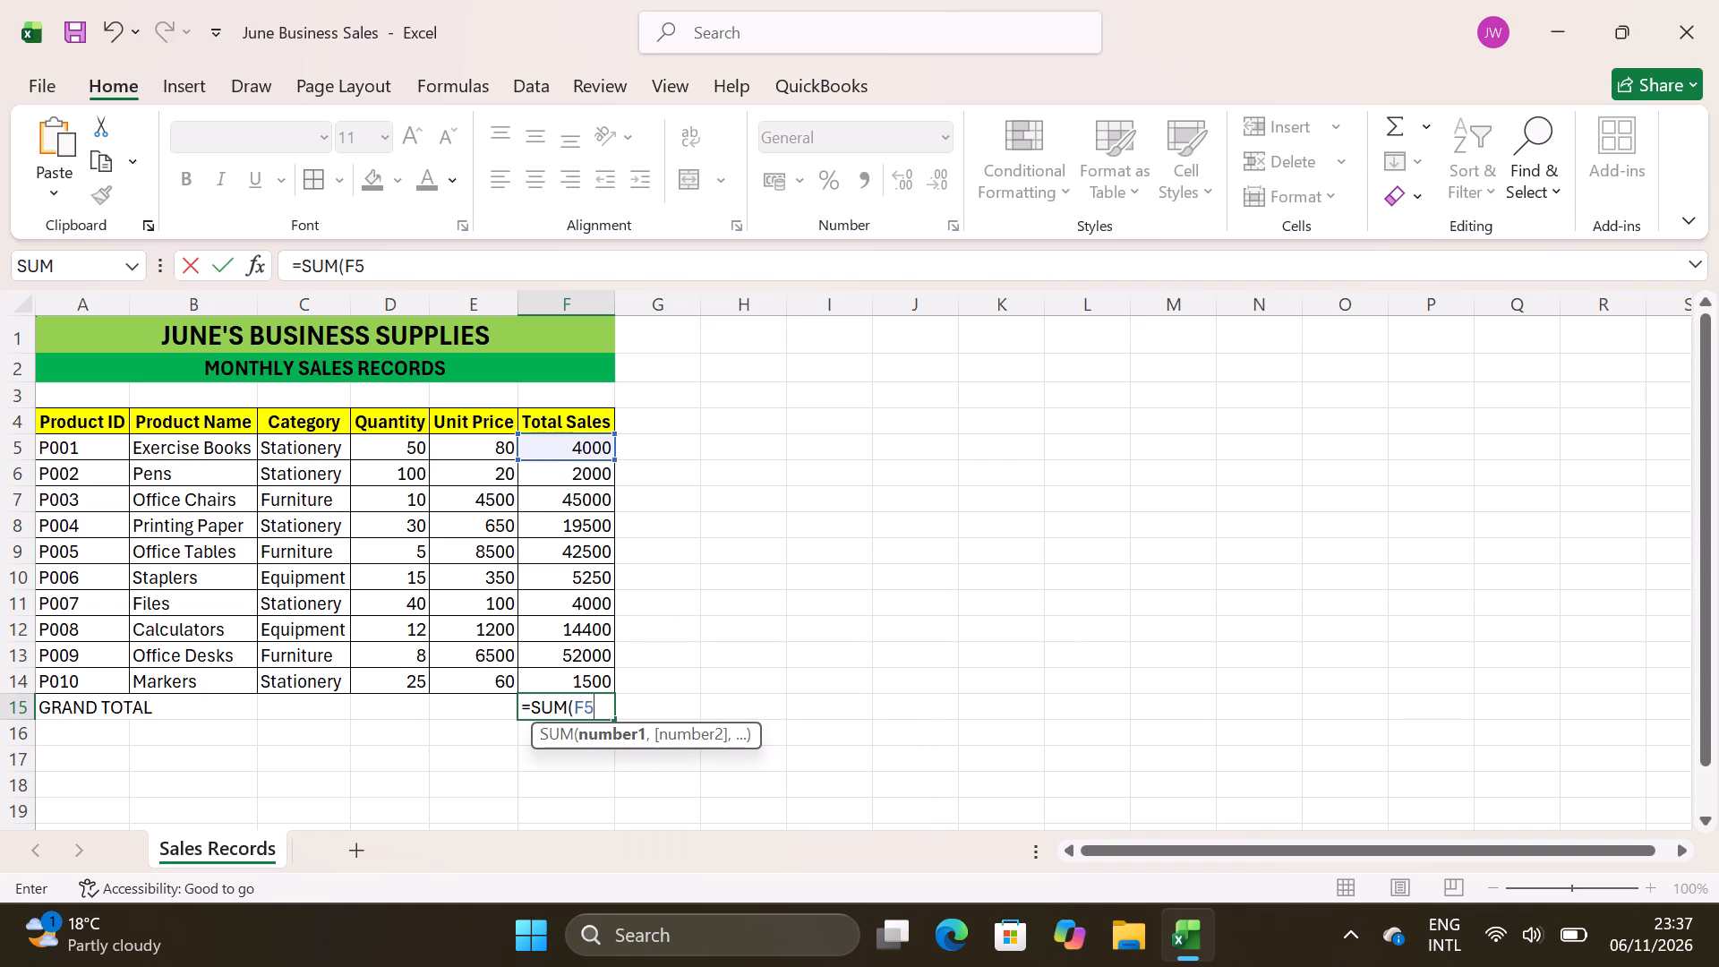
key("shift+colon")
type("F14")
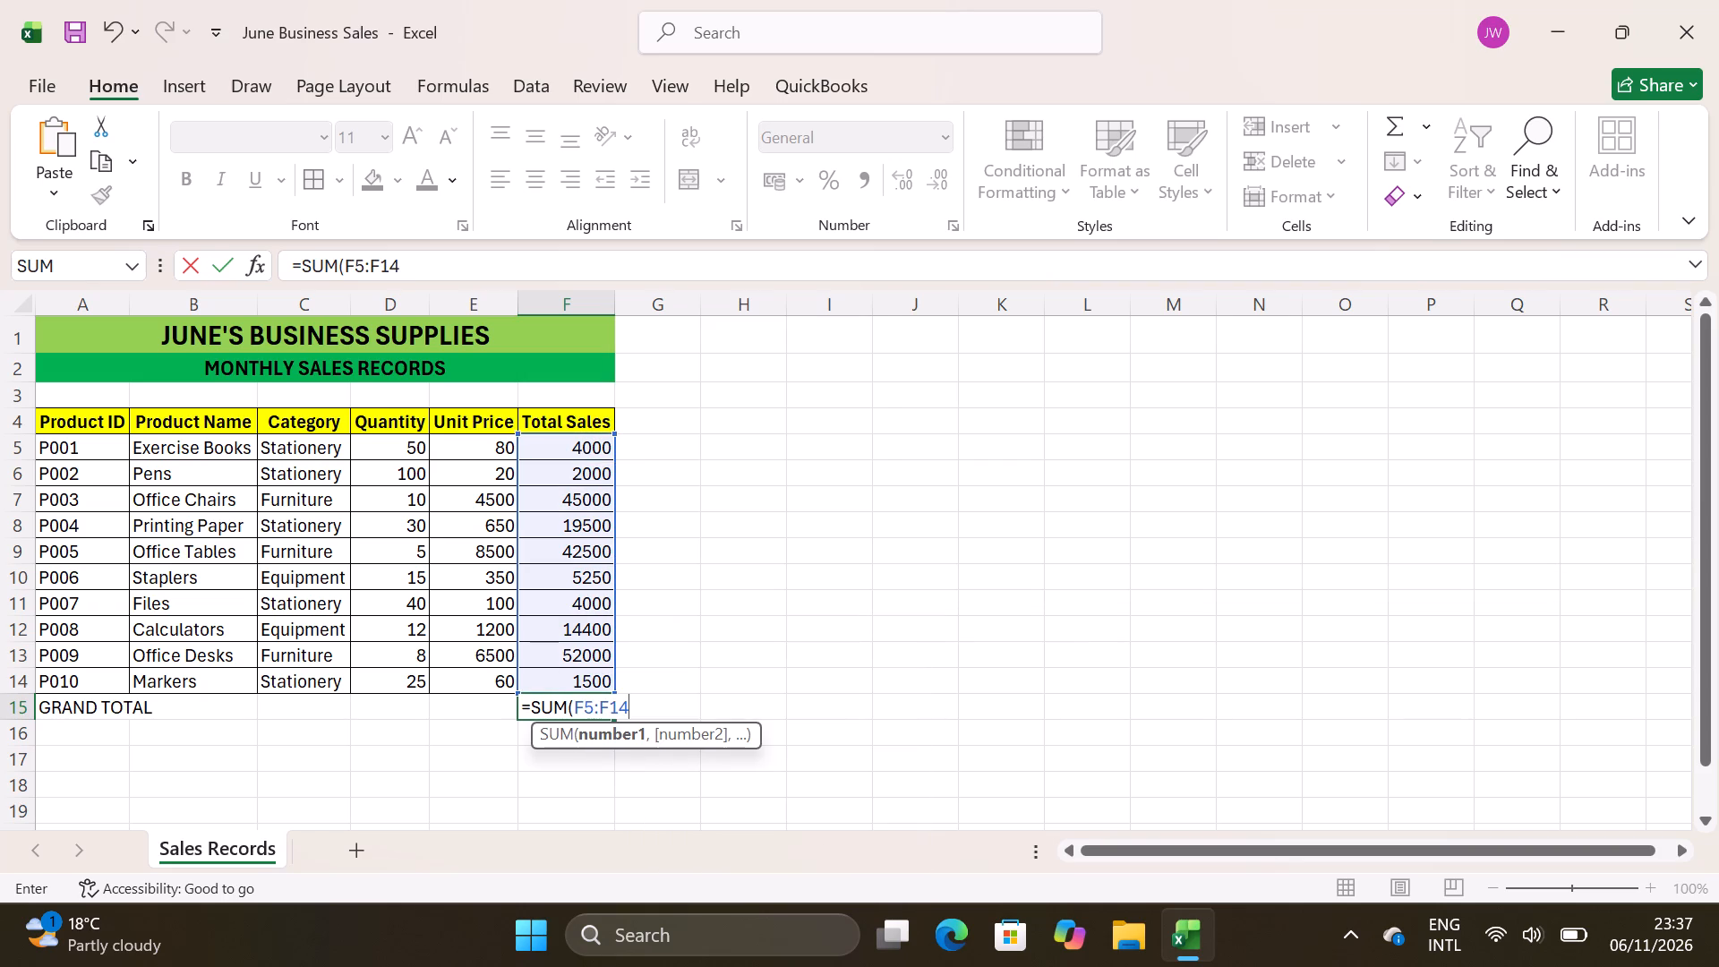
key("shift+parenright")
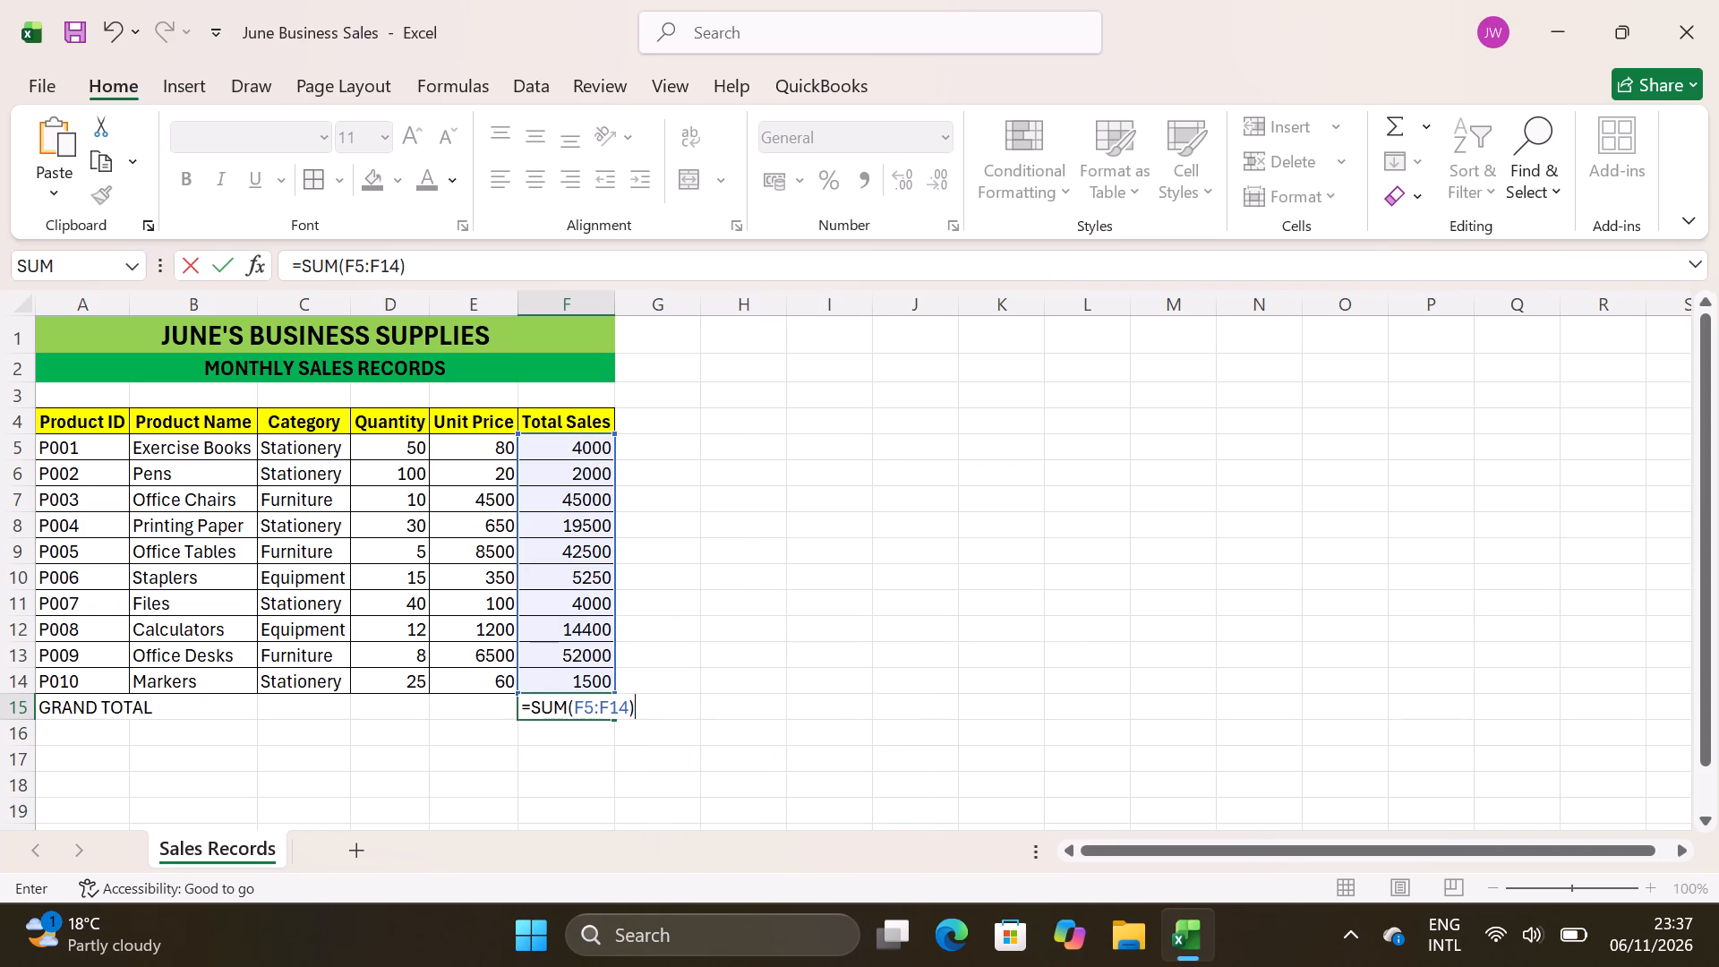
key("Return")
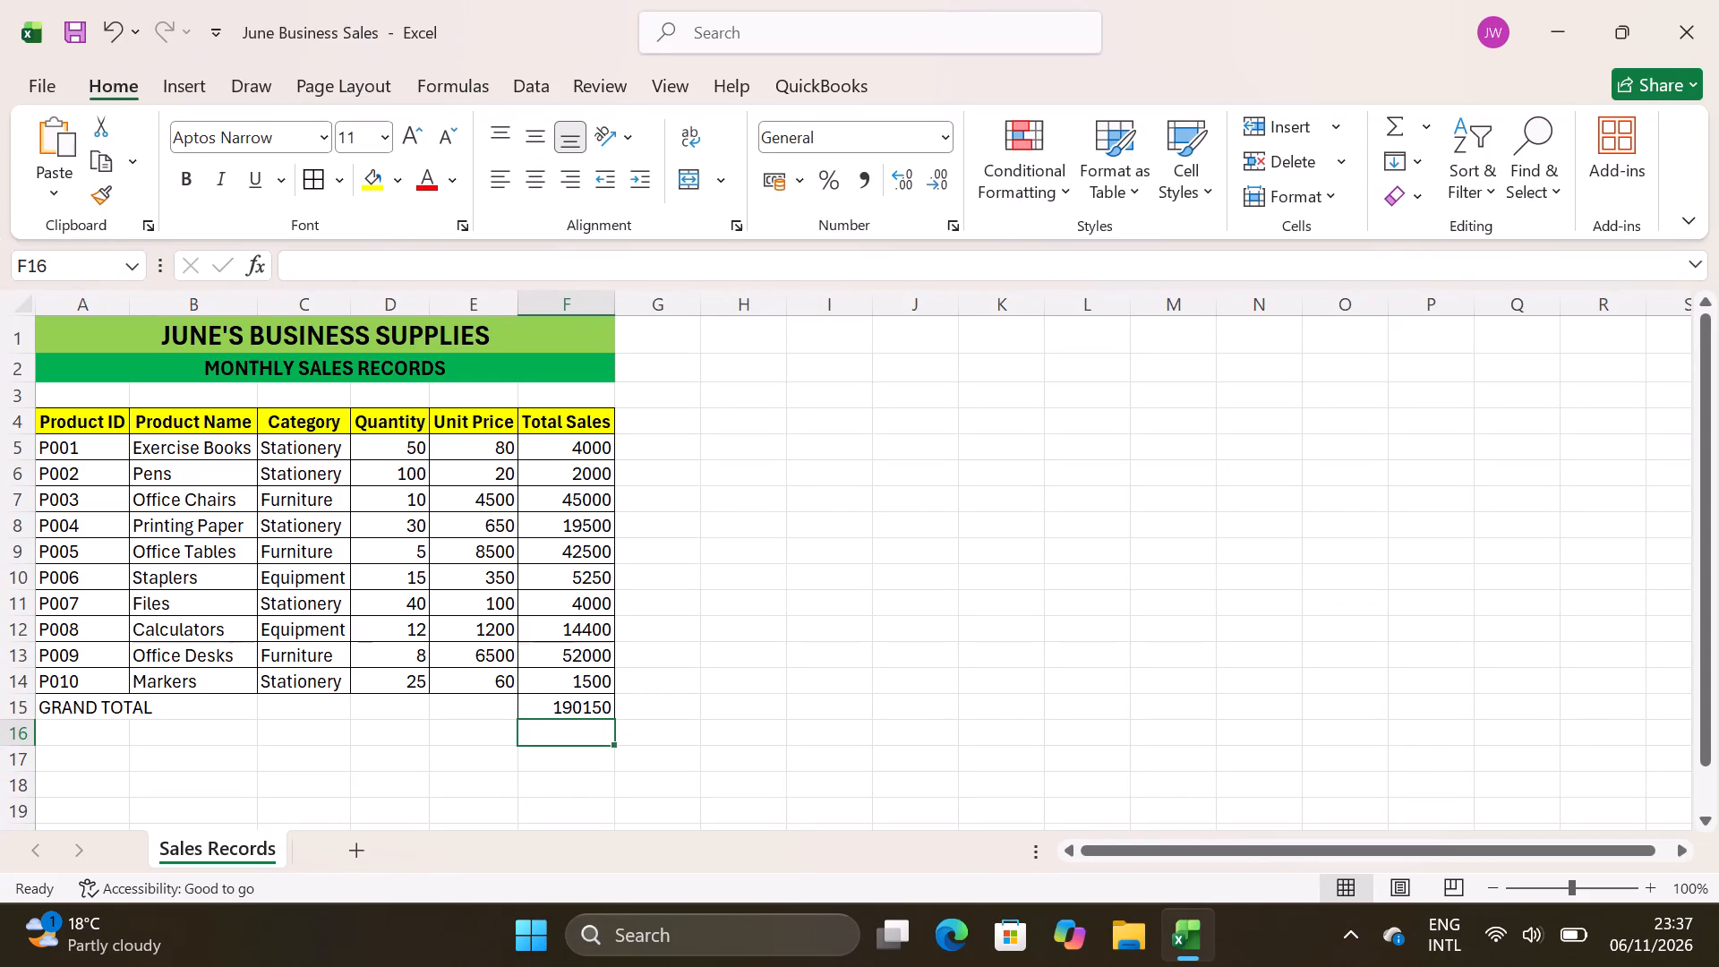
Enter the section heading SALES ANALYSIS in cell A17, below the grand total row.
left_click(86, 760)
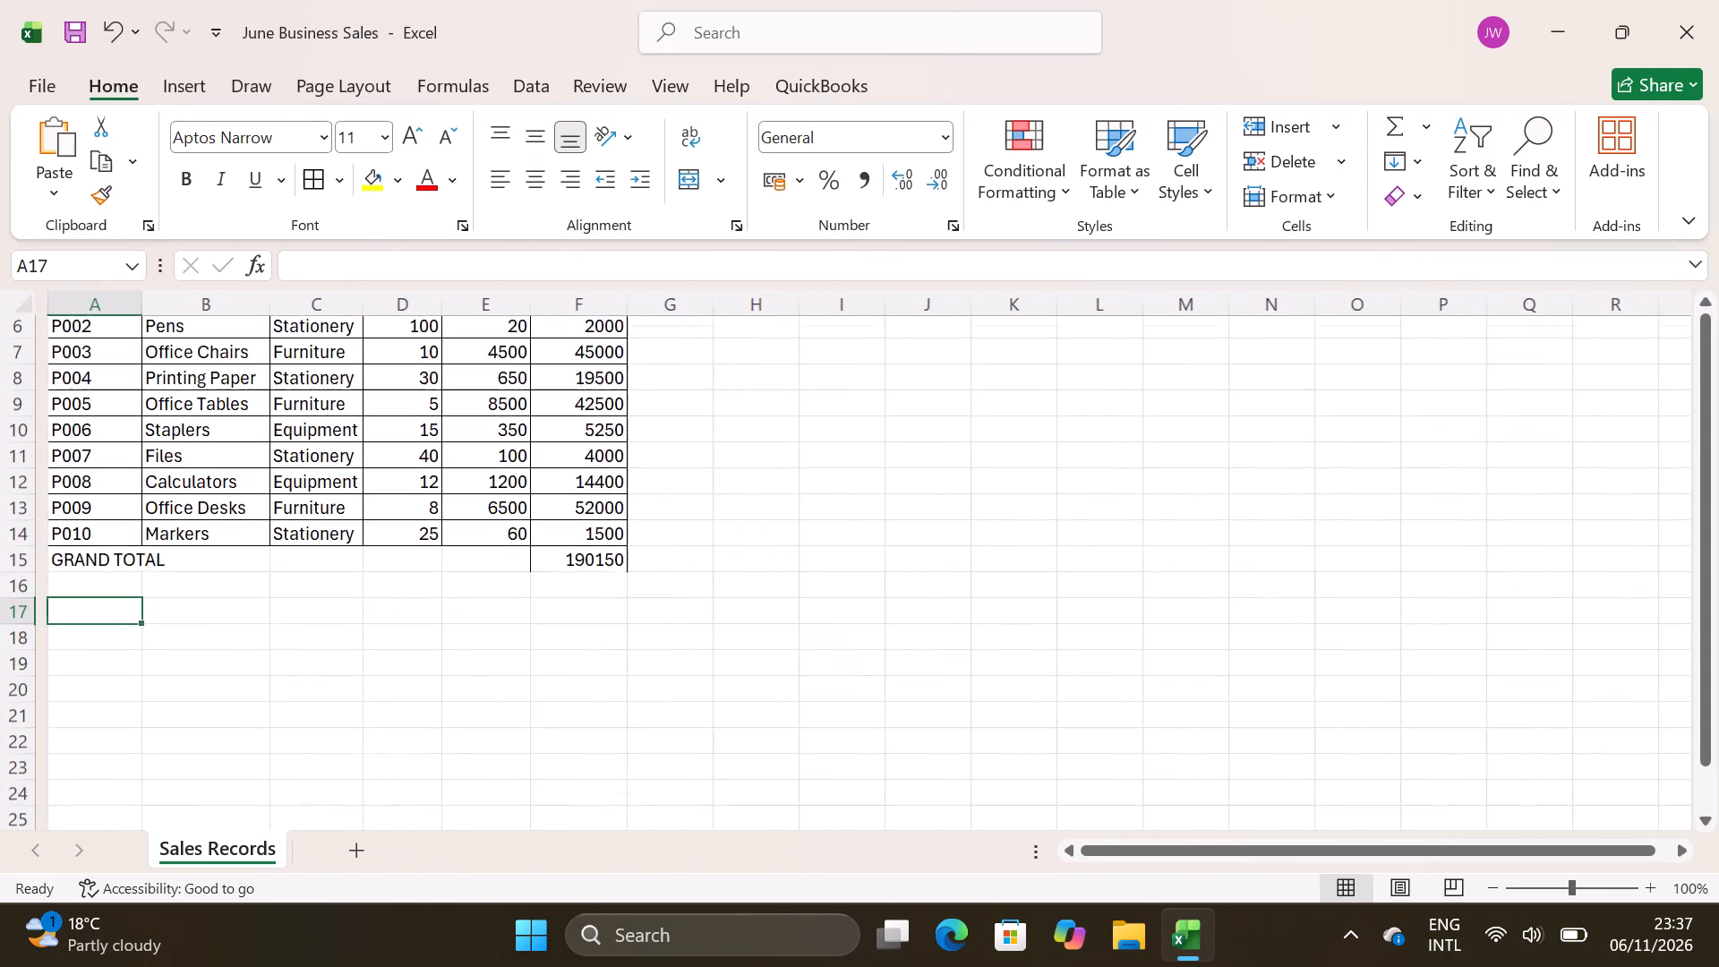
type("SALES ANALYSIS")
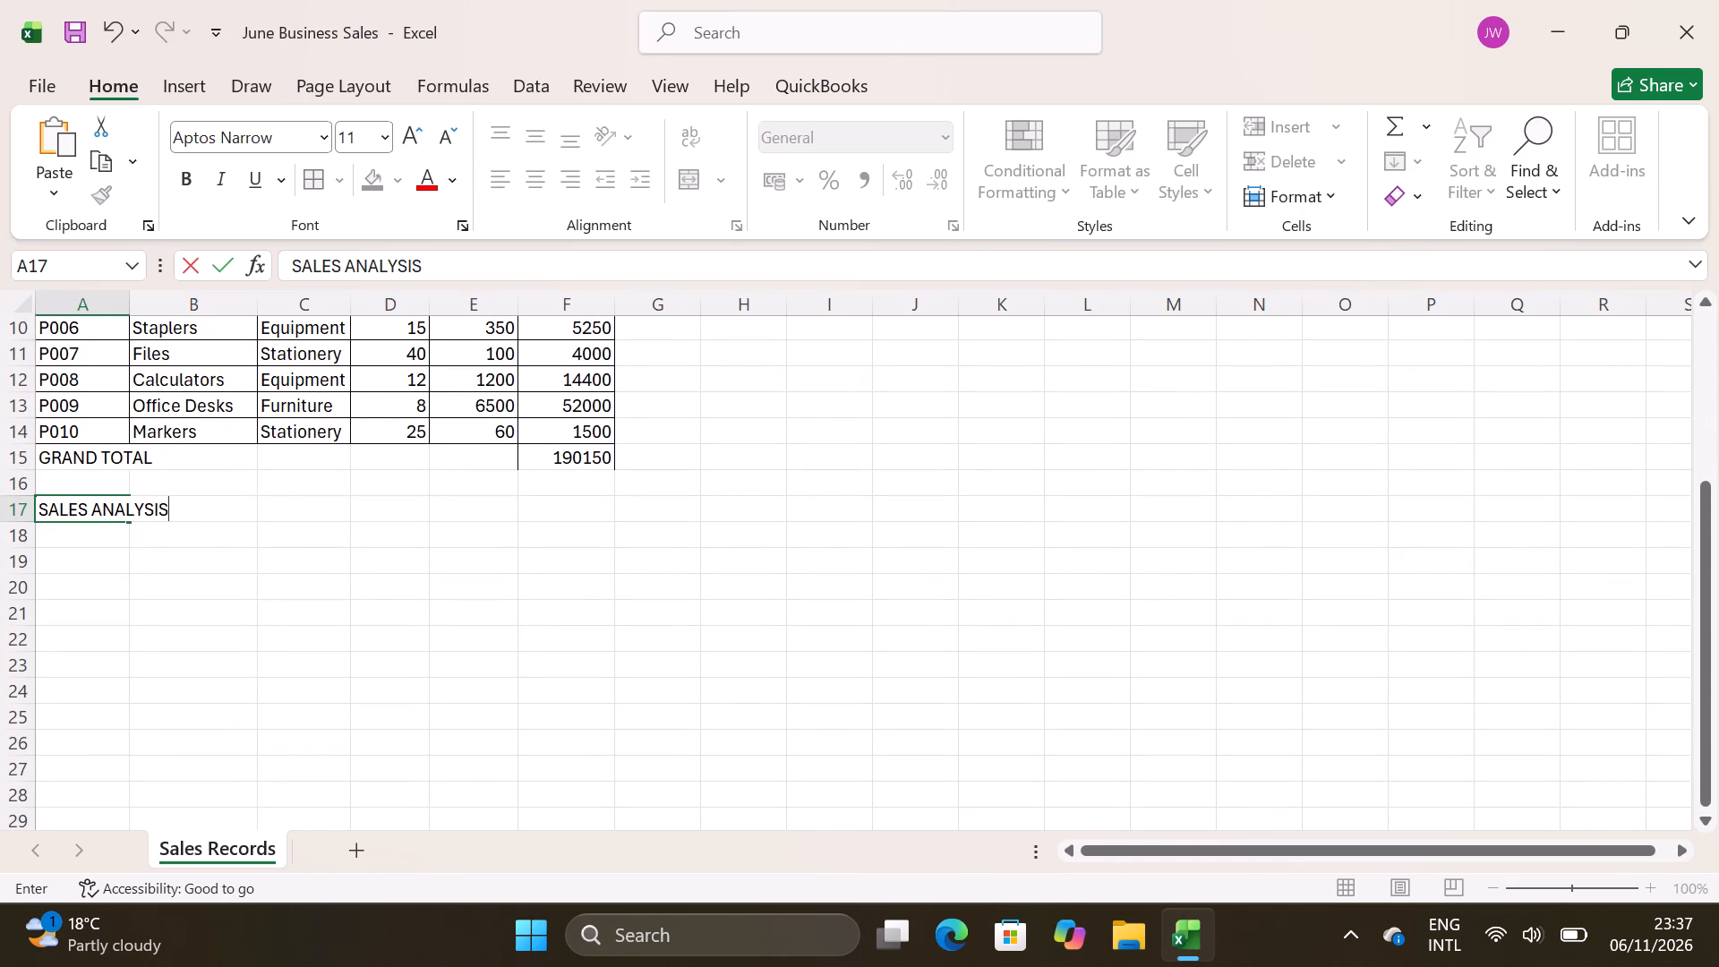
left_click(95, 549)
Enter the label Average Sales in cell A18, under the SALES ANALYSIS heading.
left_click(93, 535)
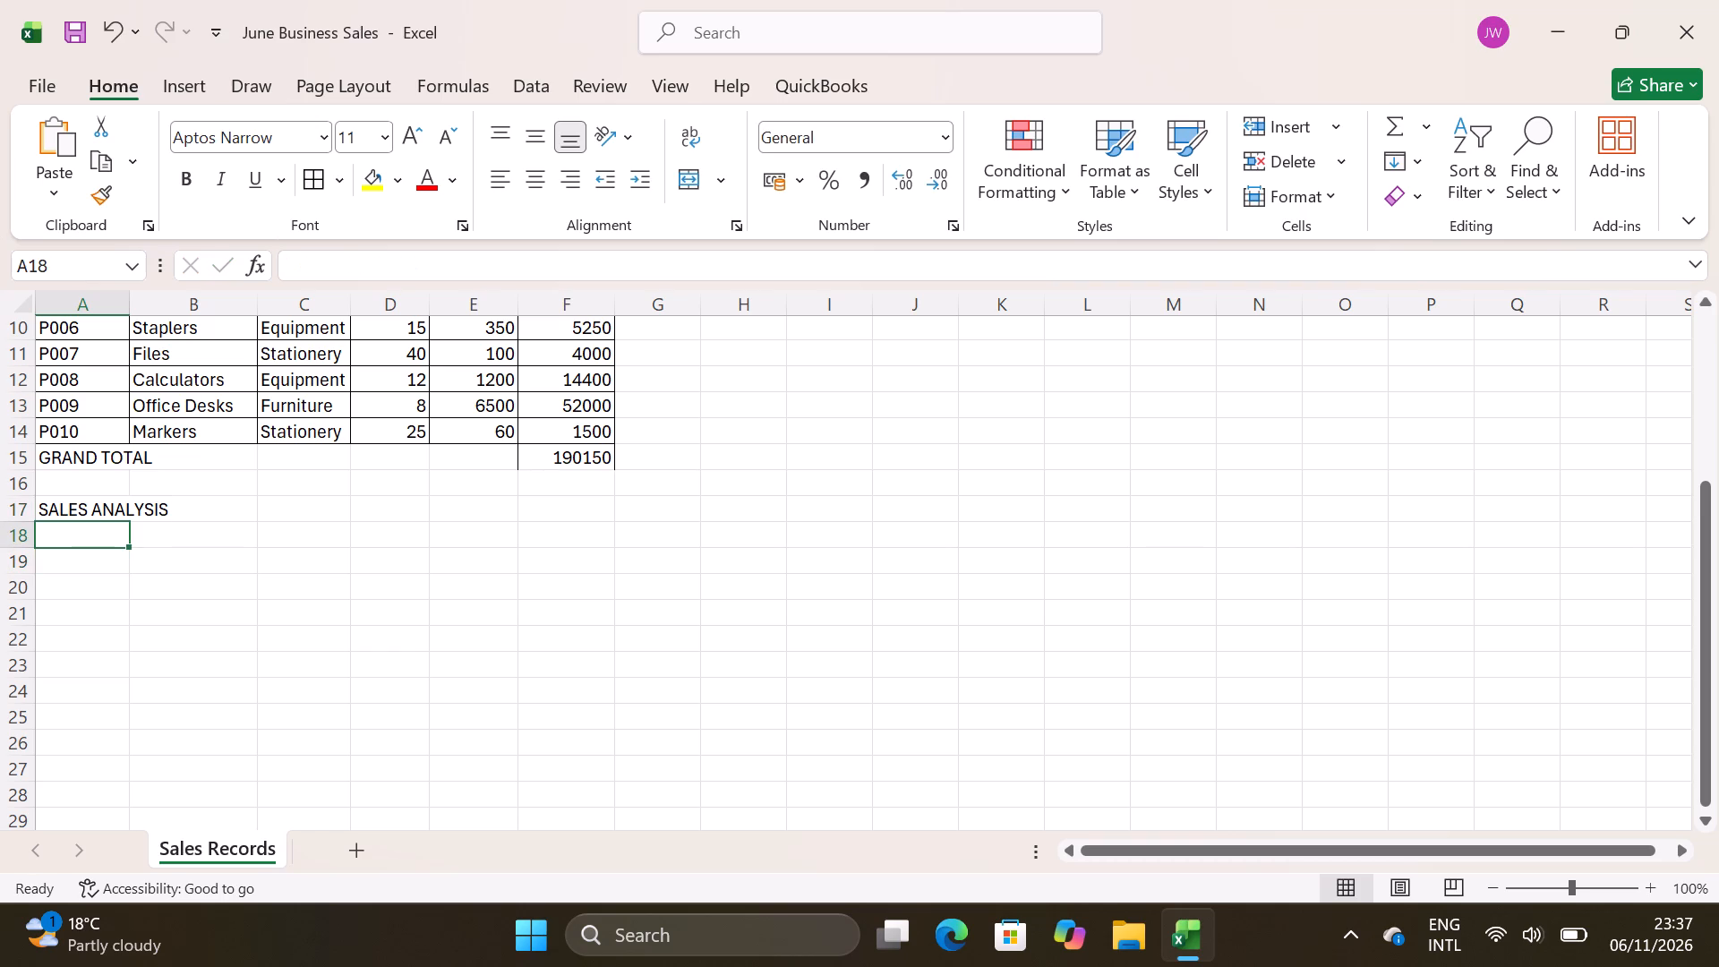
type("AVER")
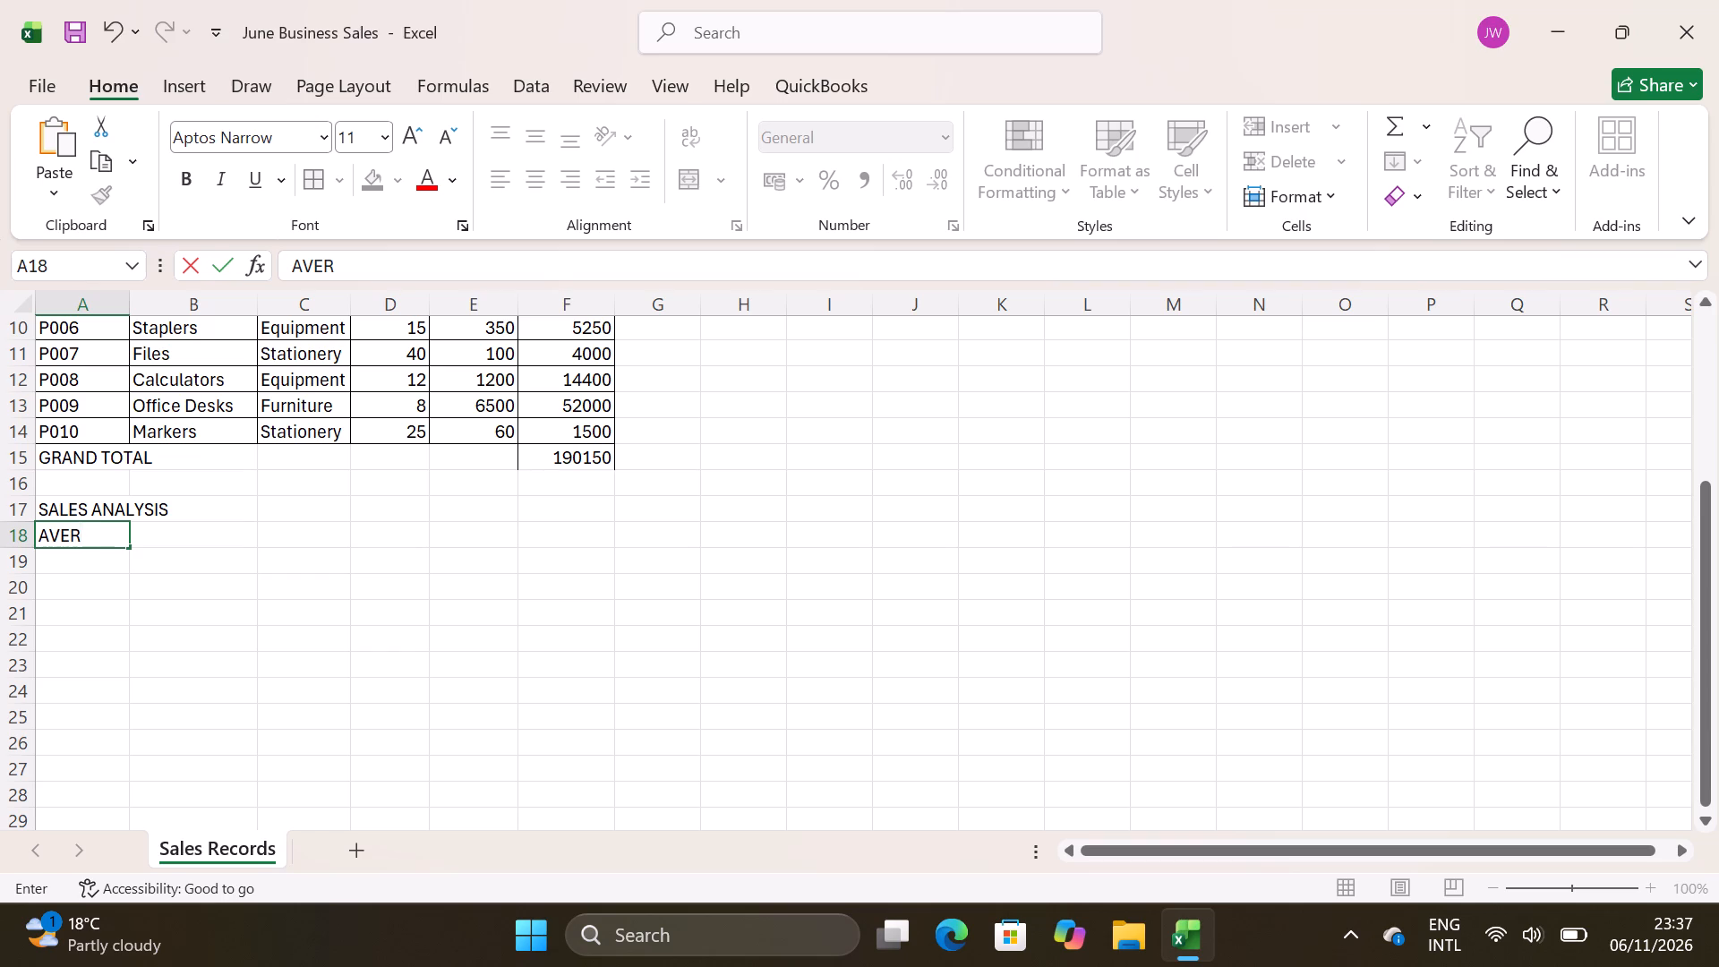
key("BackSpace")
key("BackSpace")
key("BackSpace")
type("verage")
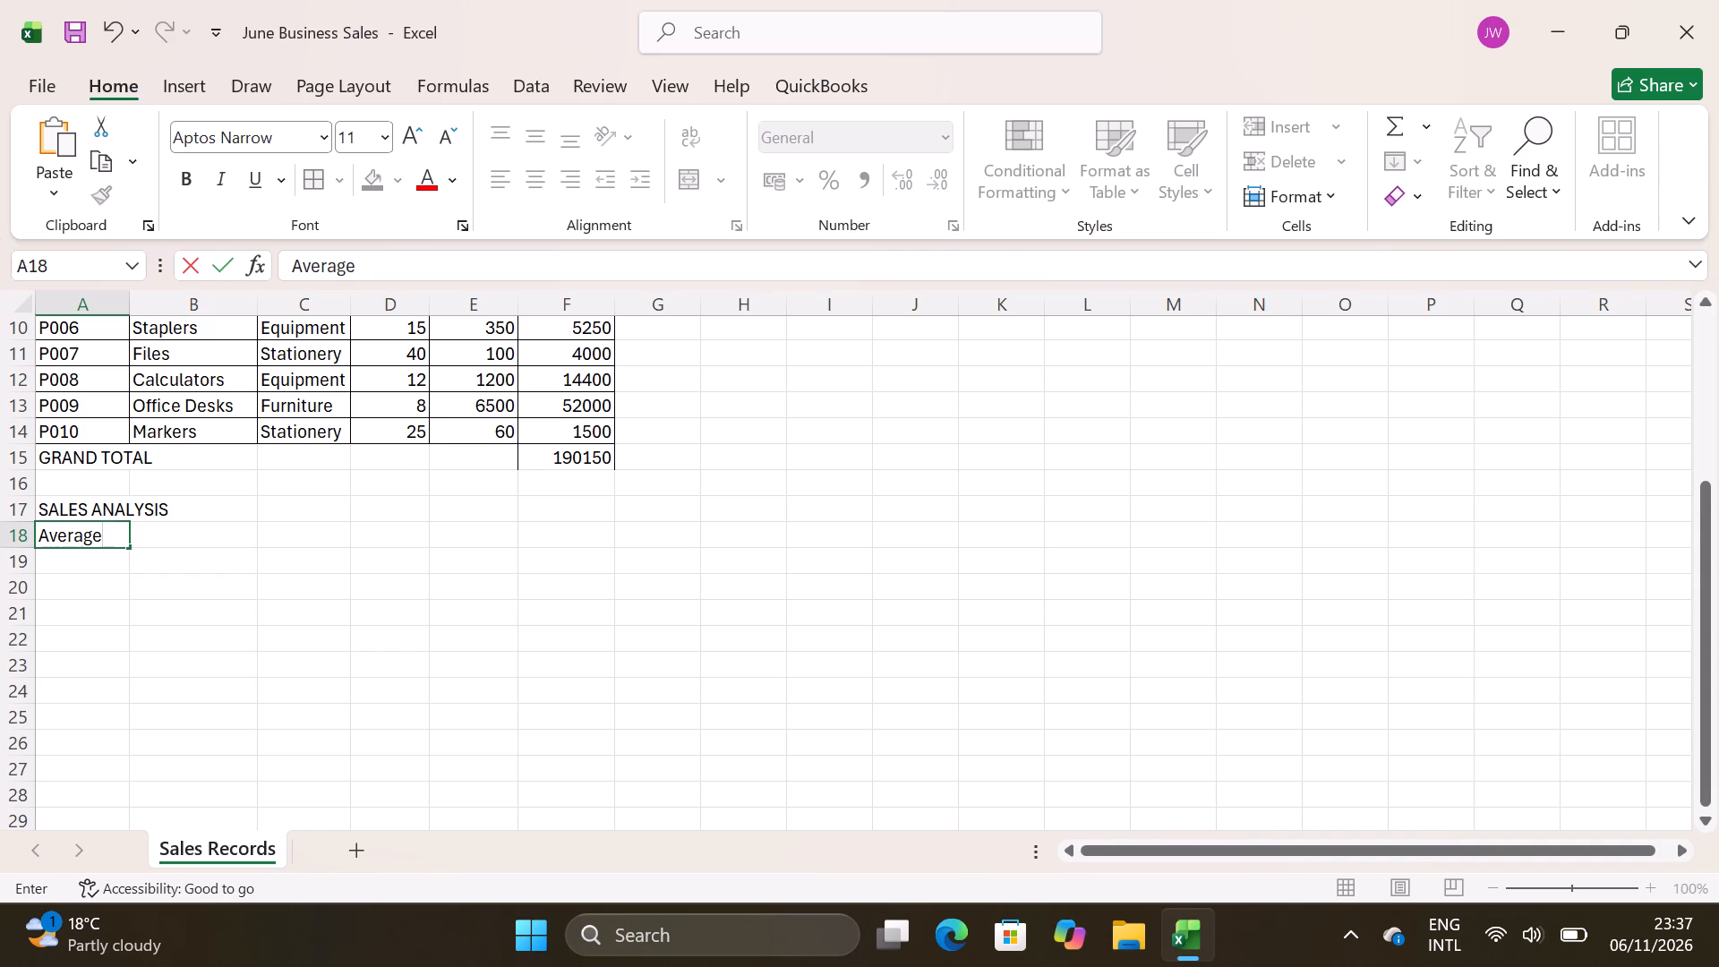
key("space")
type("ales")
key("Return")
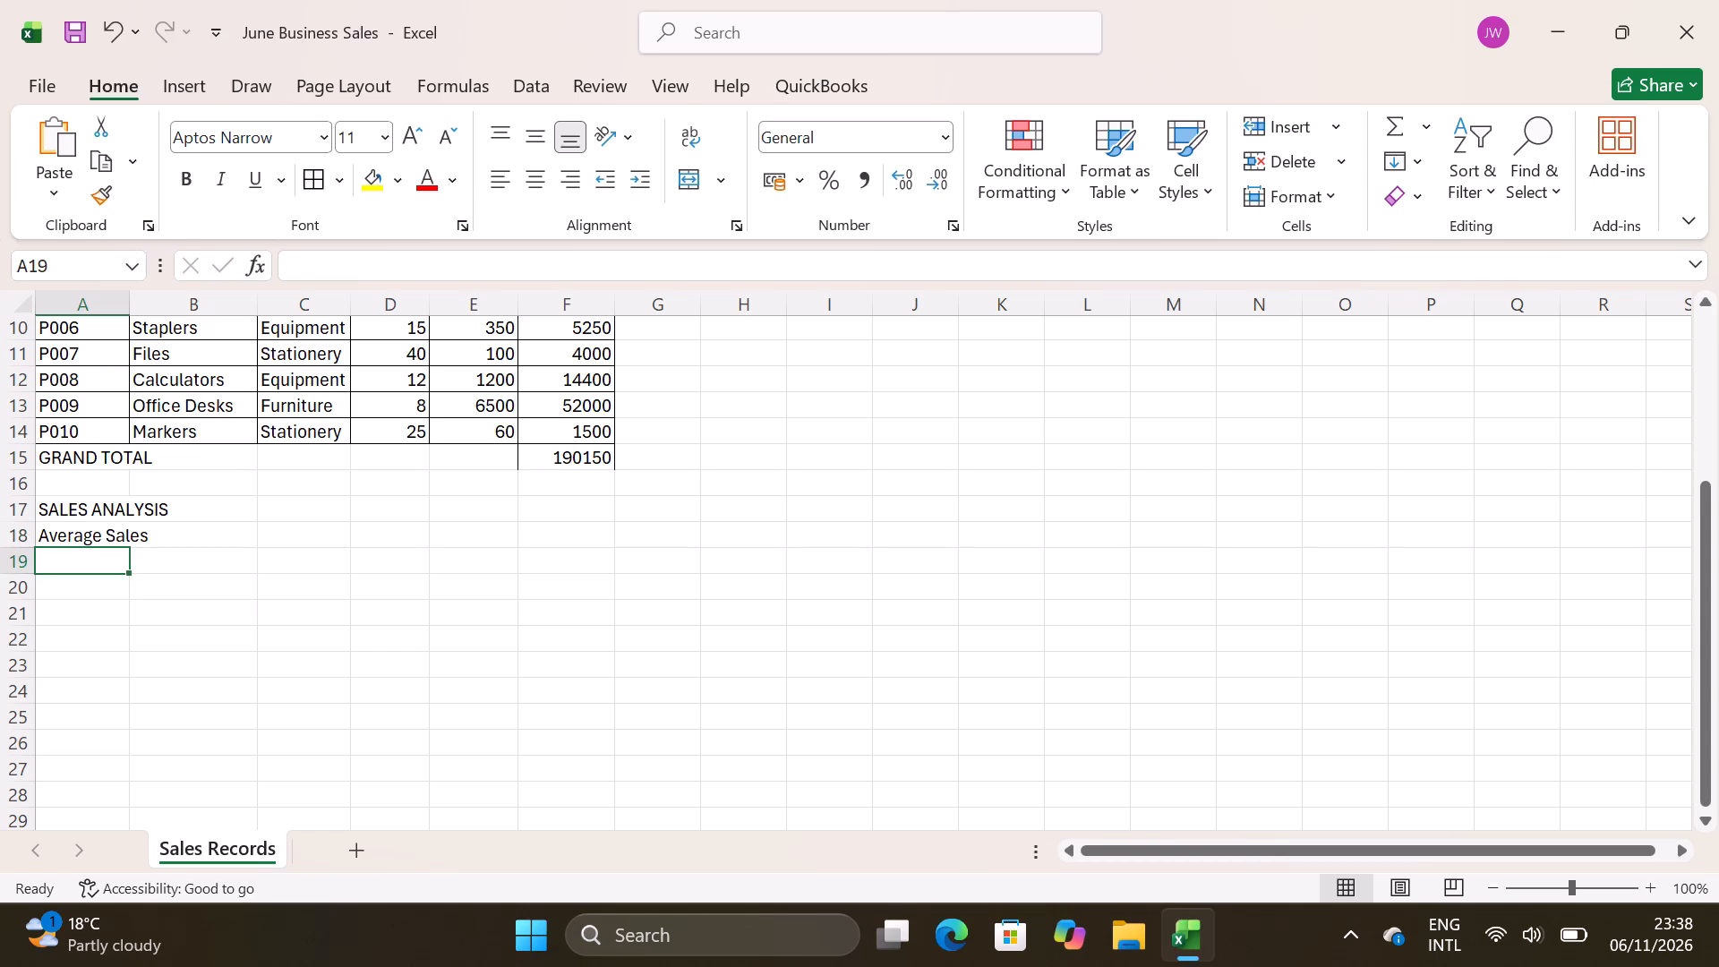
Enter the labels Highest Saless in cell A19 and Lowest Sales in cell A20.
type("ighest")
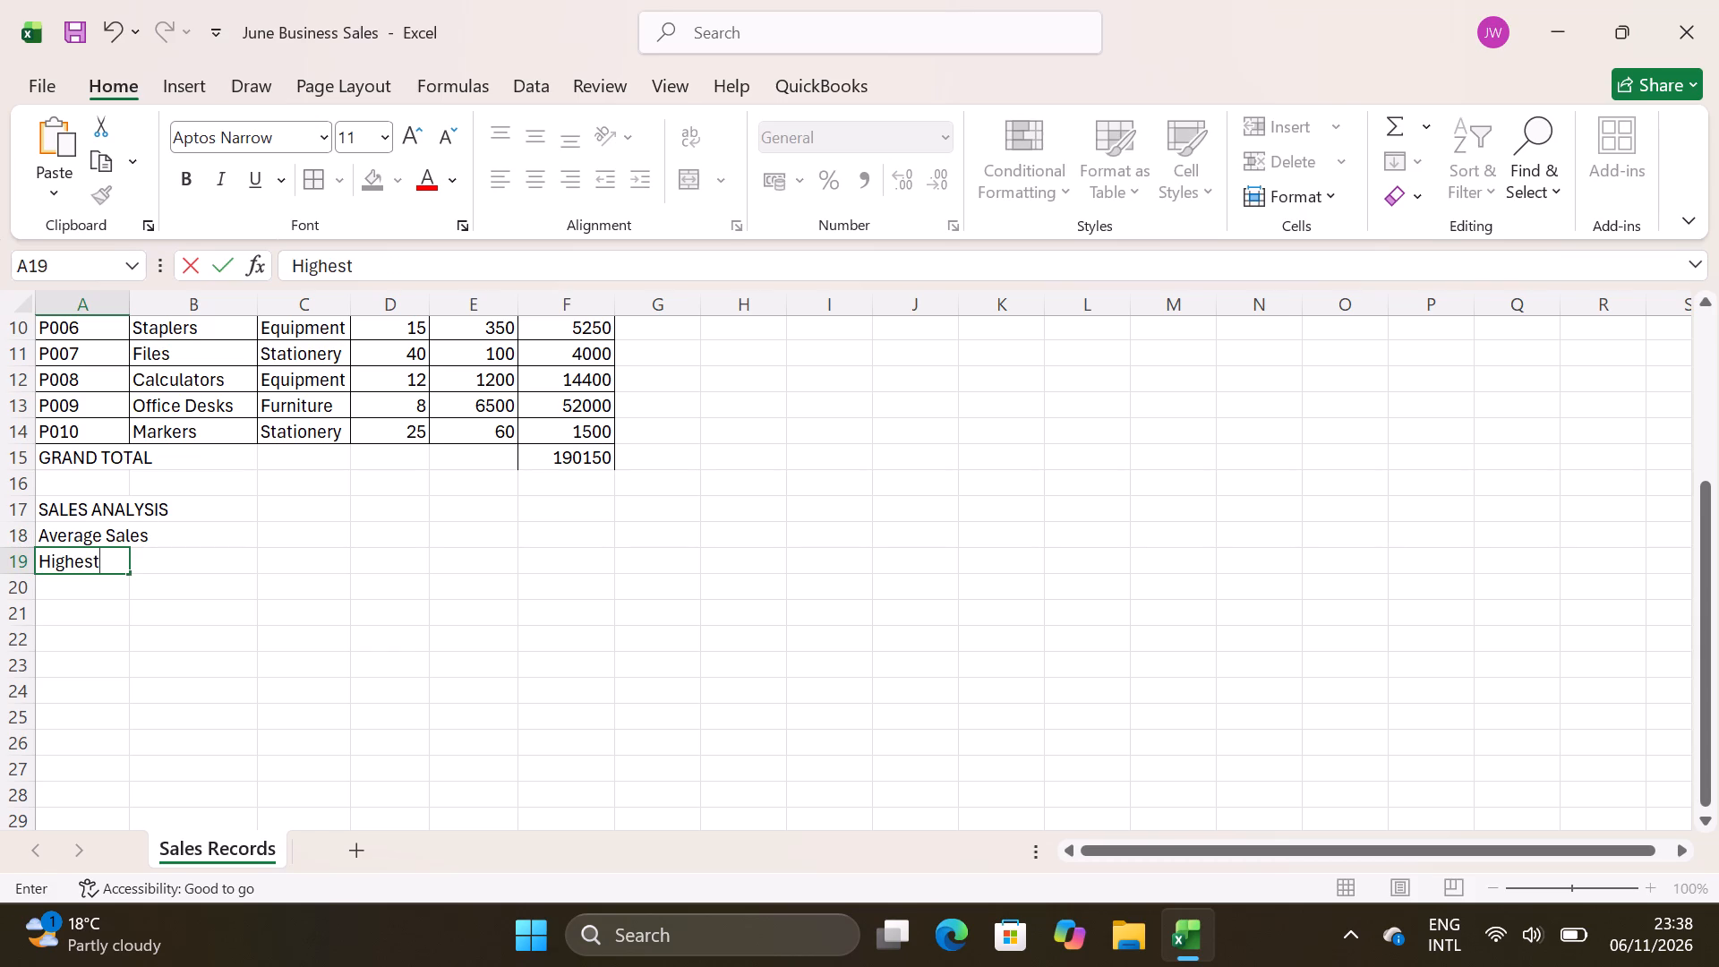
key("space")
key("s")
key("Return")
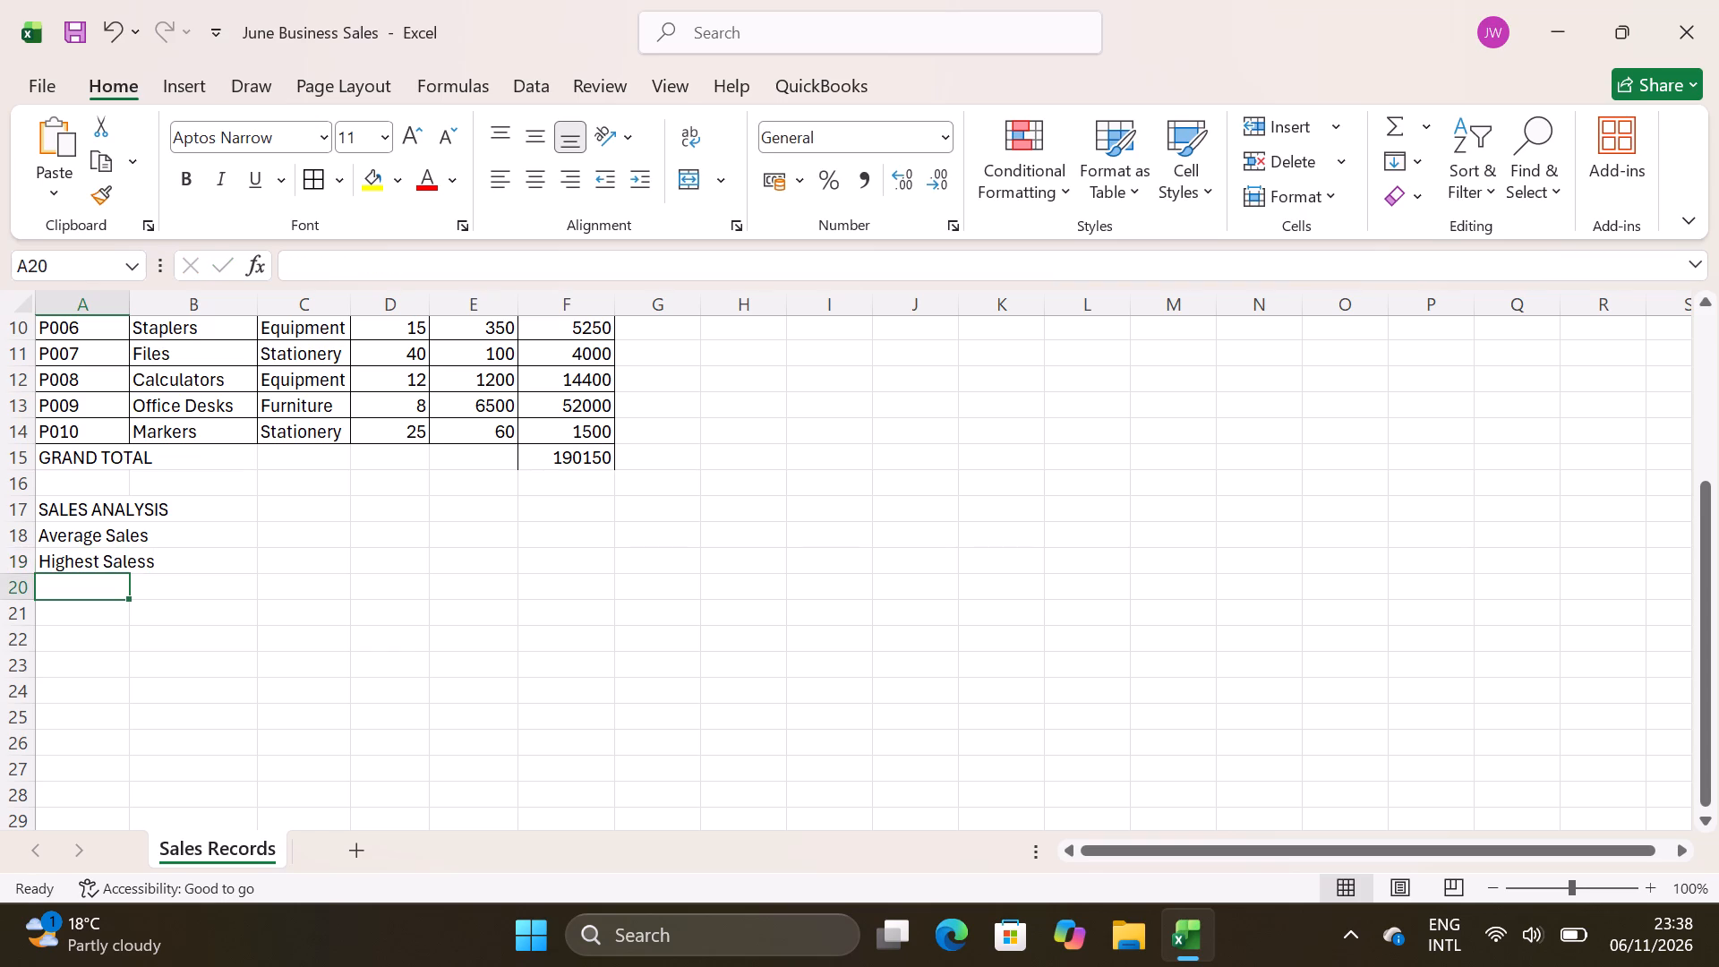
key("l")
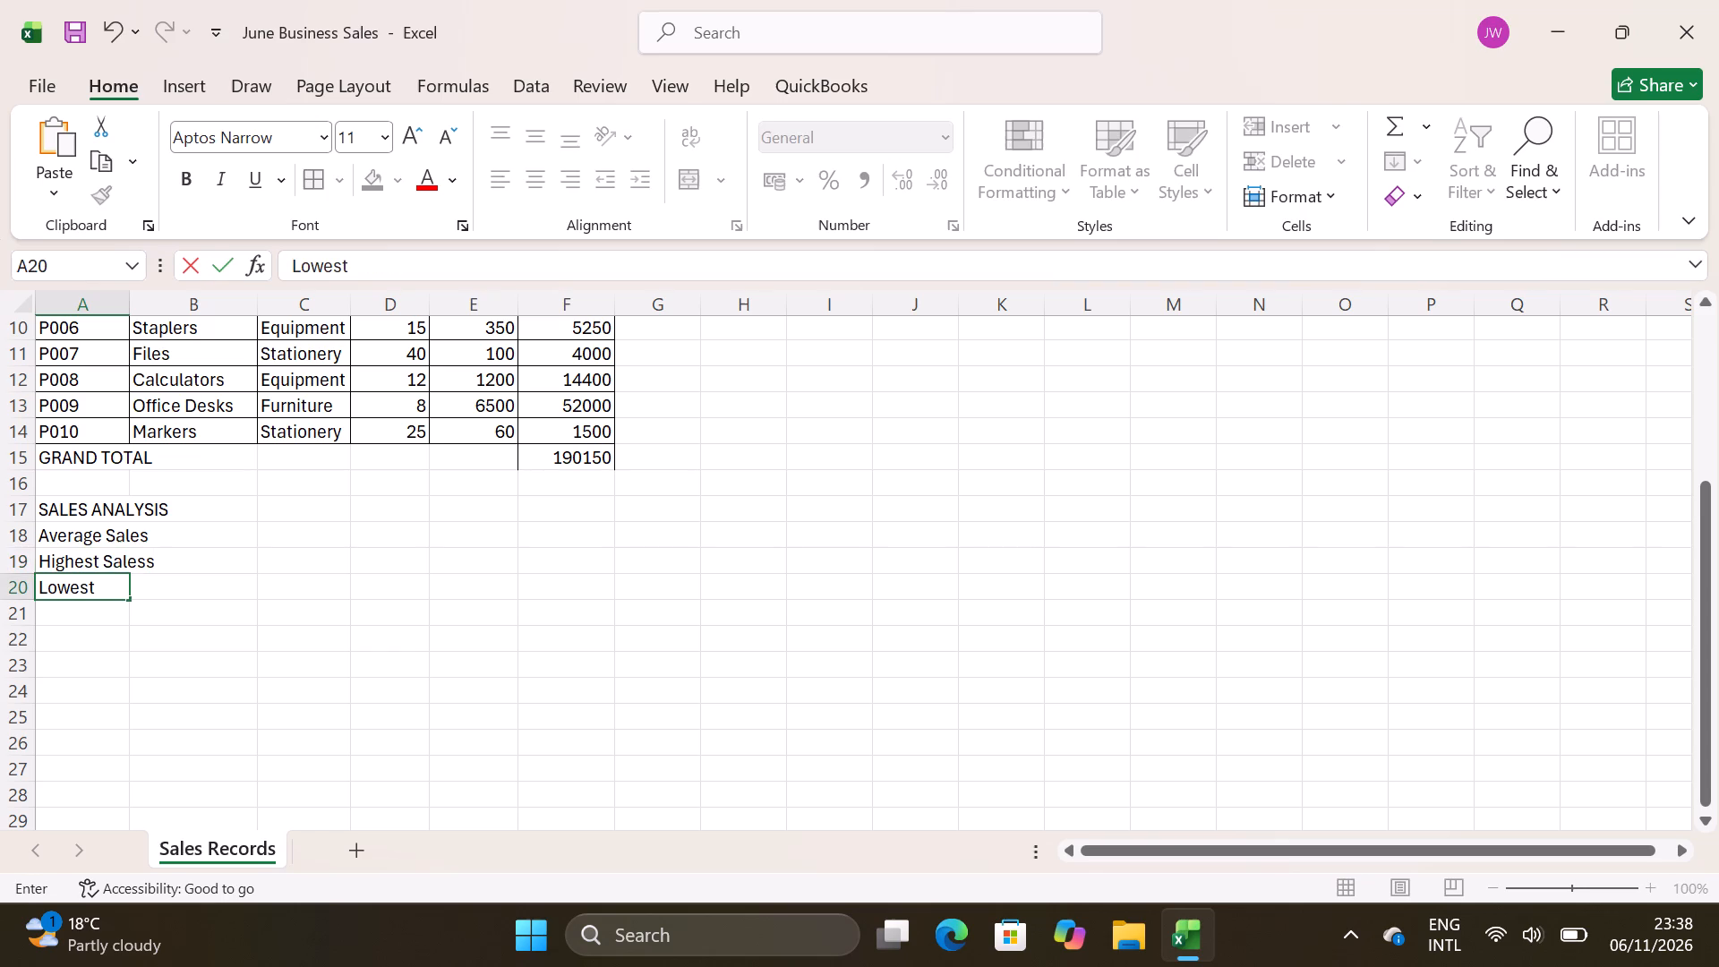
key("s")
key("Return")
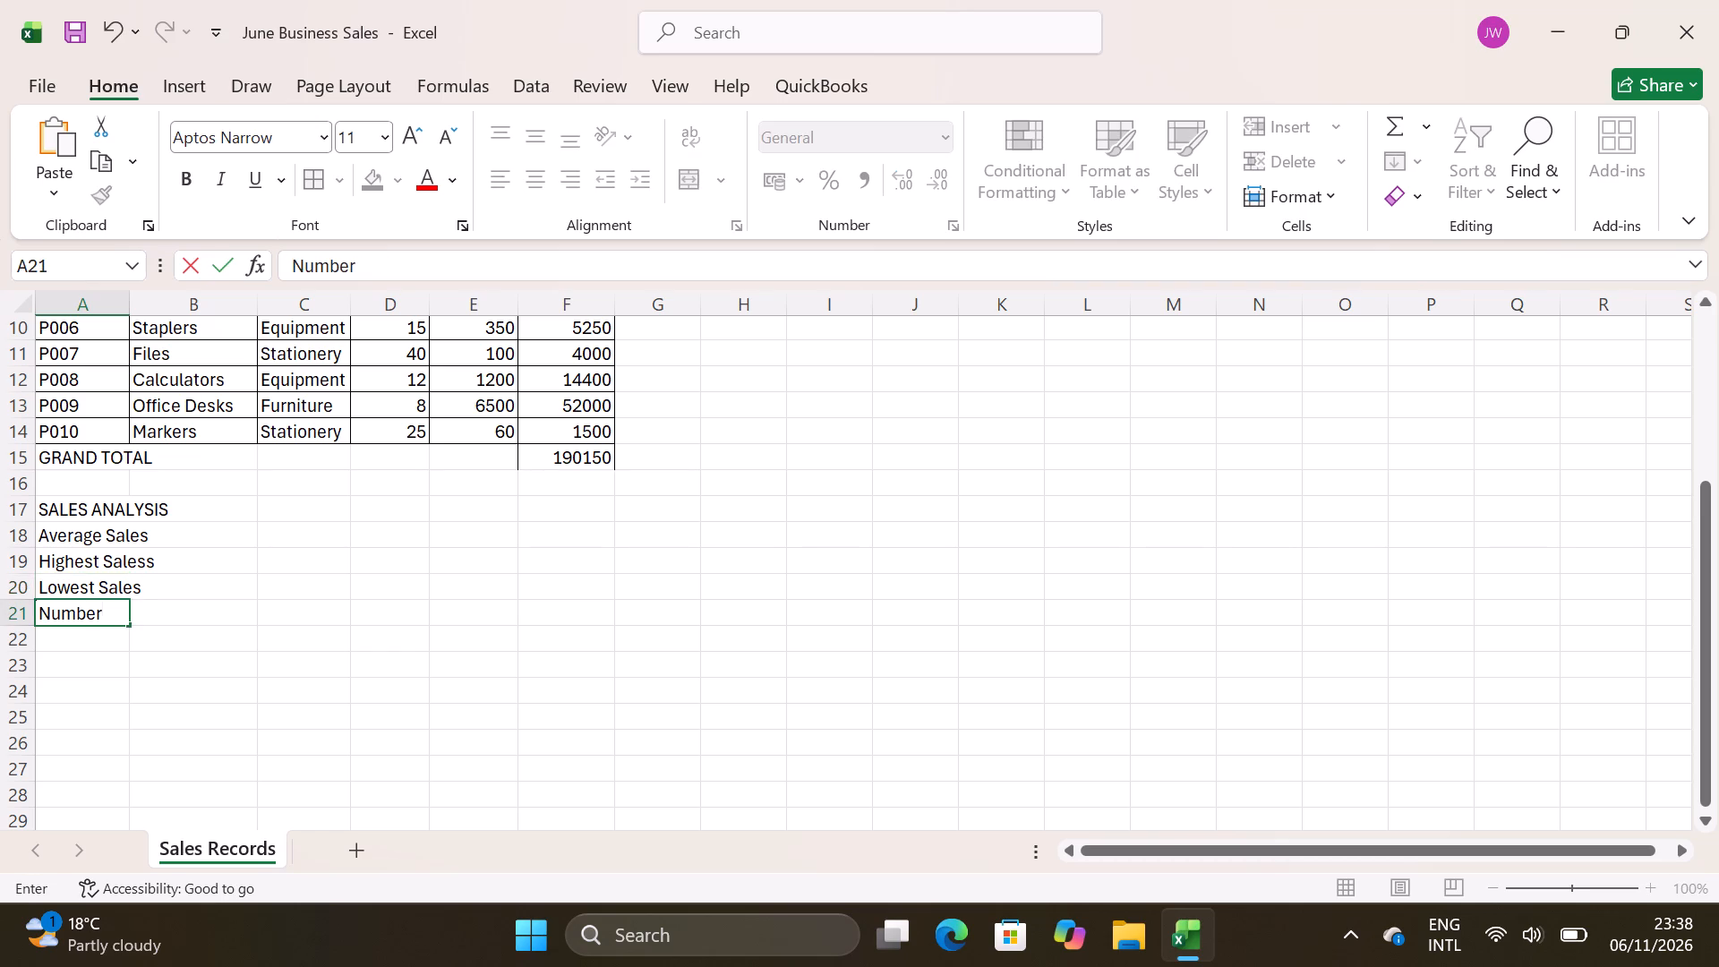
Enter the label Number of Products in cell A21, below Lowest Sales.
type("of")
key("space")
key("o")
key("BackSpace")
key("p")
type("ro")
type("du")
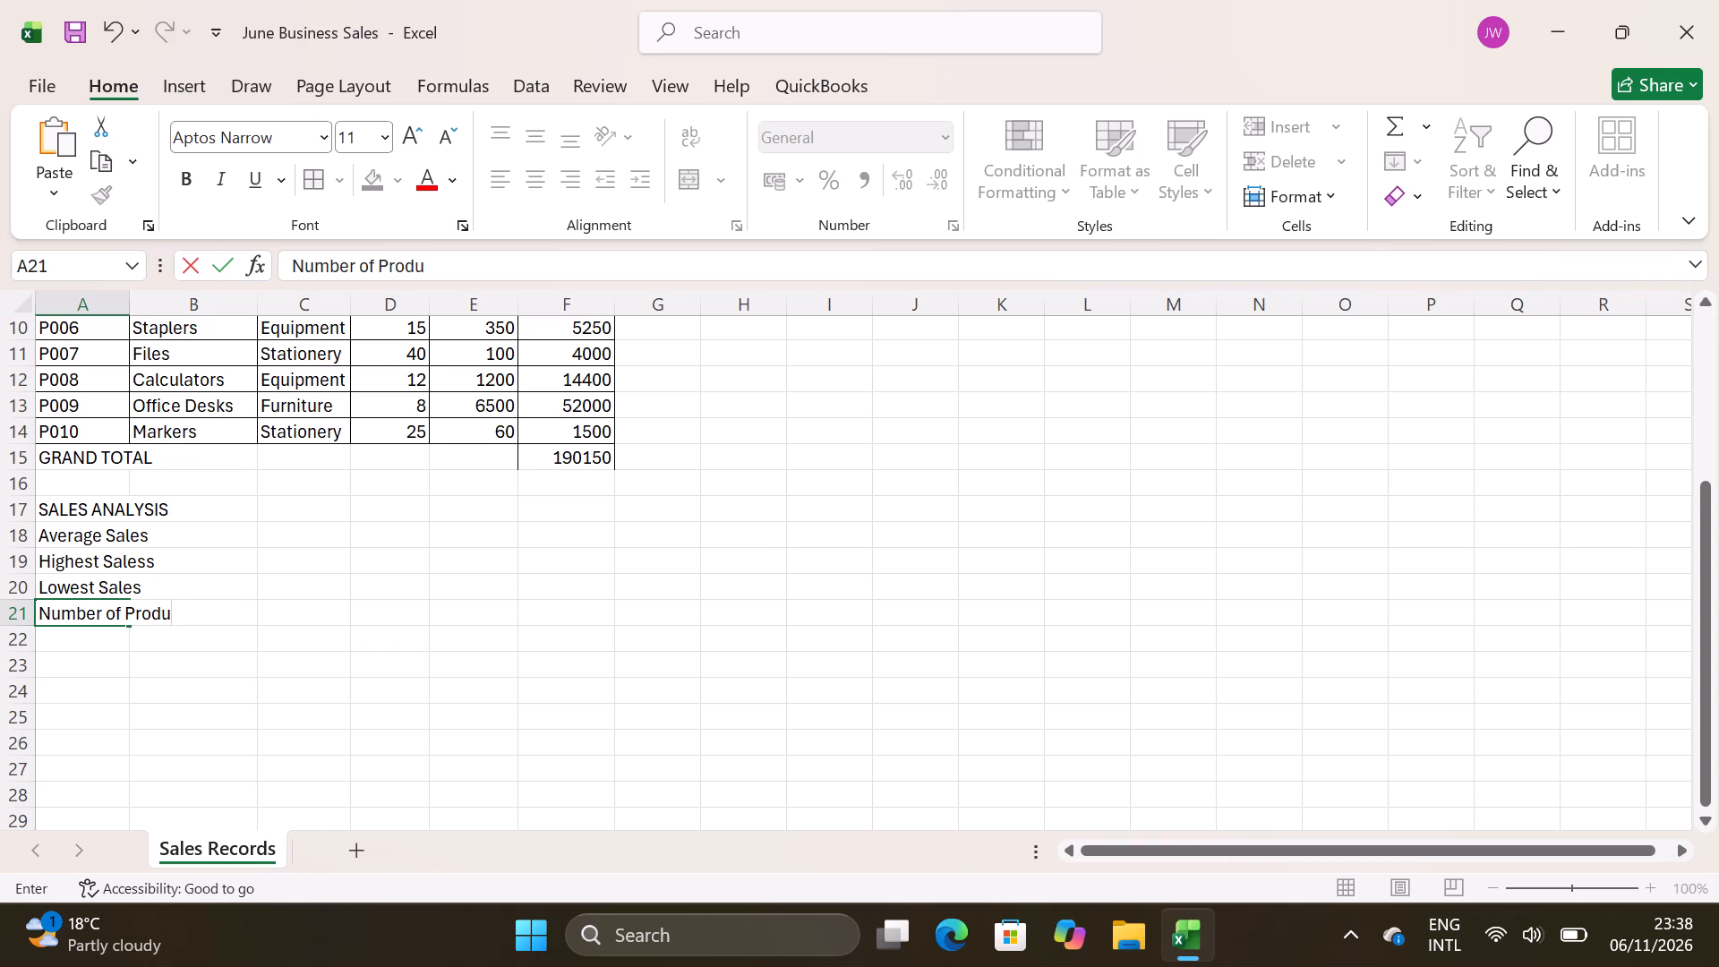
type("cts")
Enter the formula =AVERAGE(F5:F14) in cell B18, beside the Average Sales label.
left_click(233, 527)
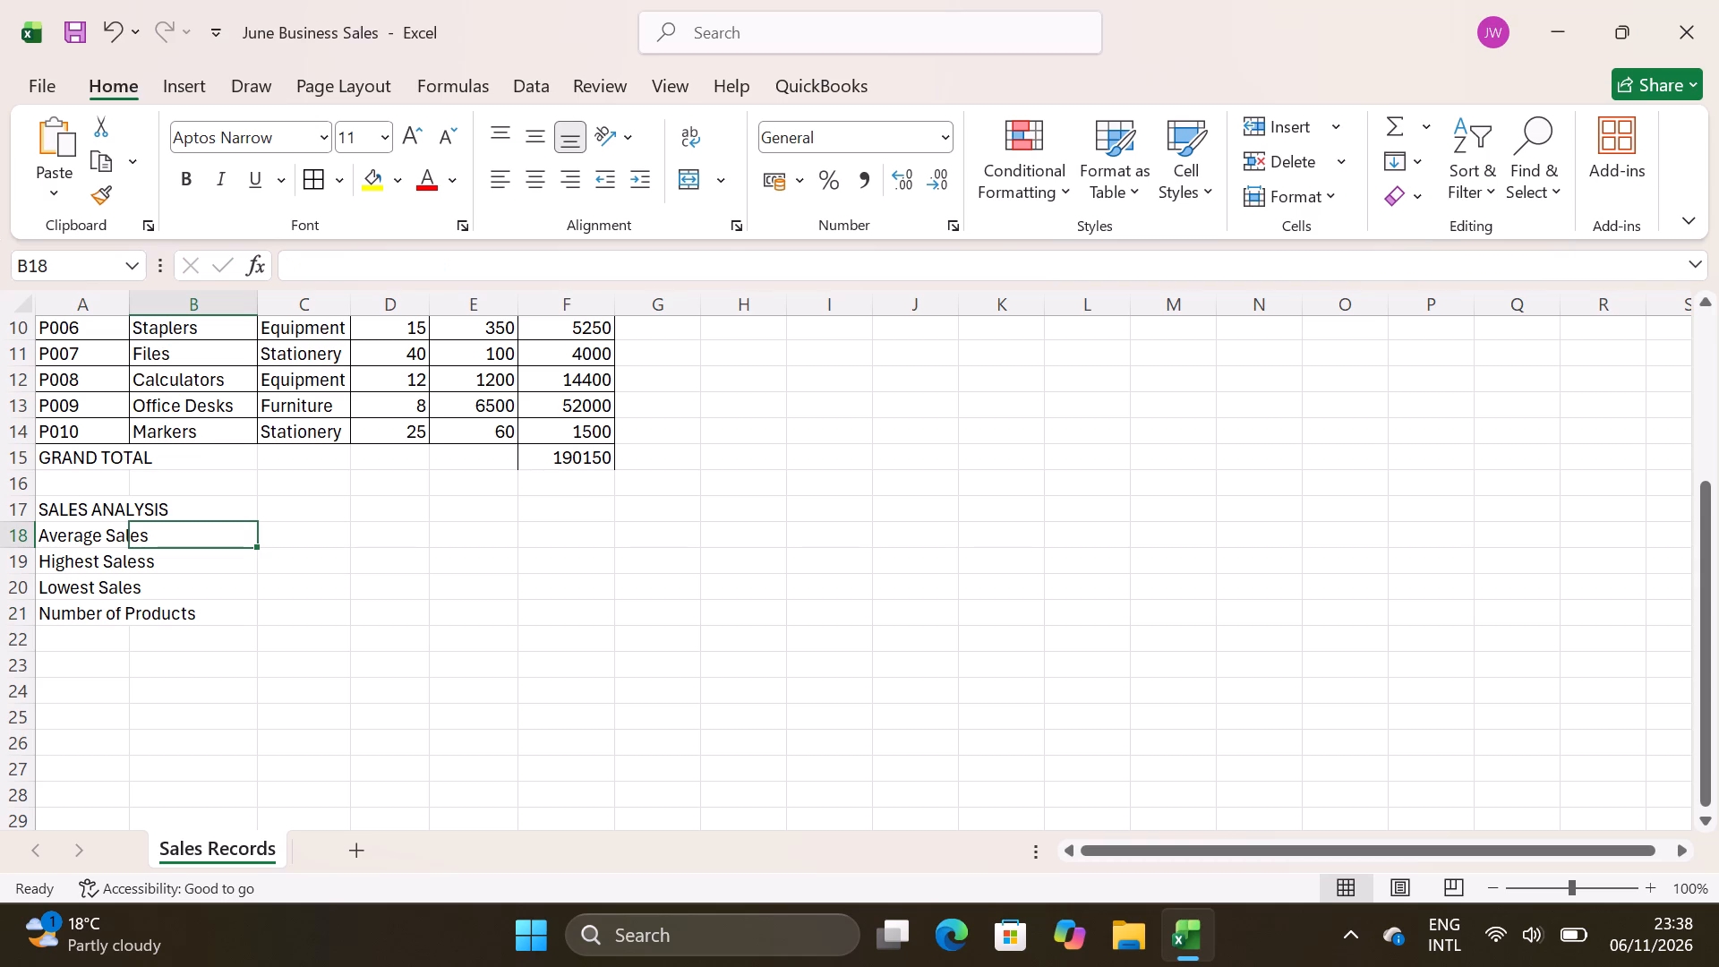
key("equal")
type("AVERAGE")
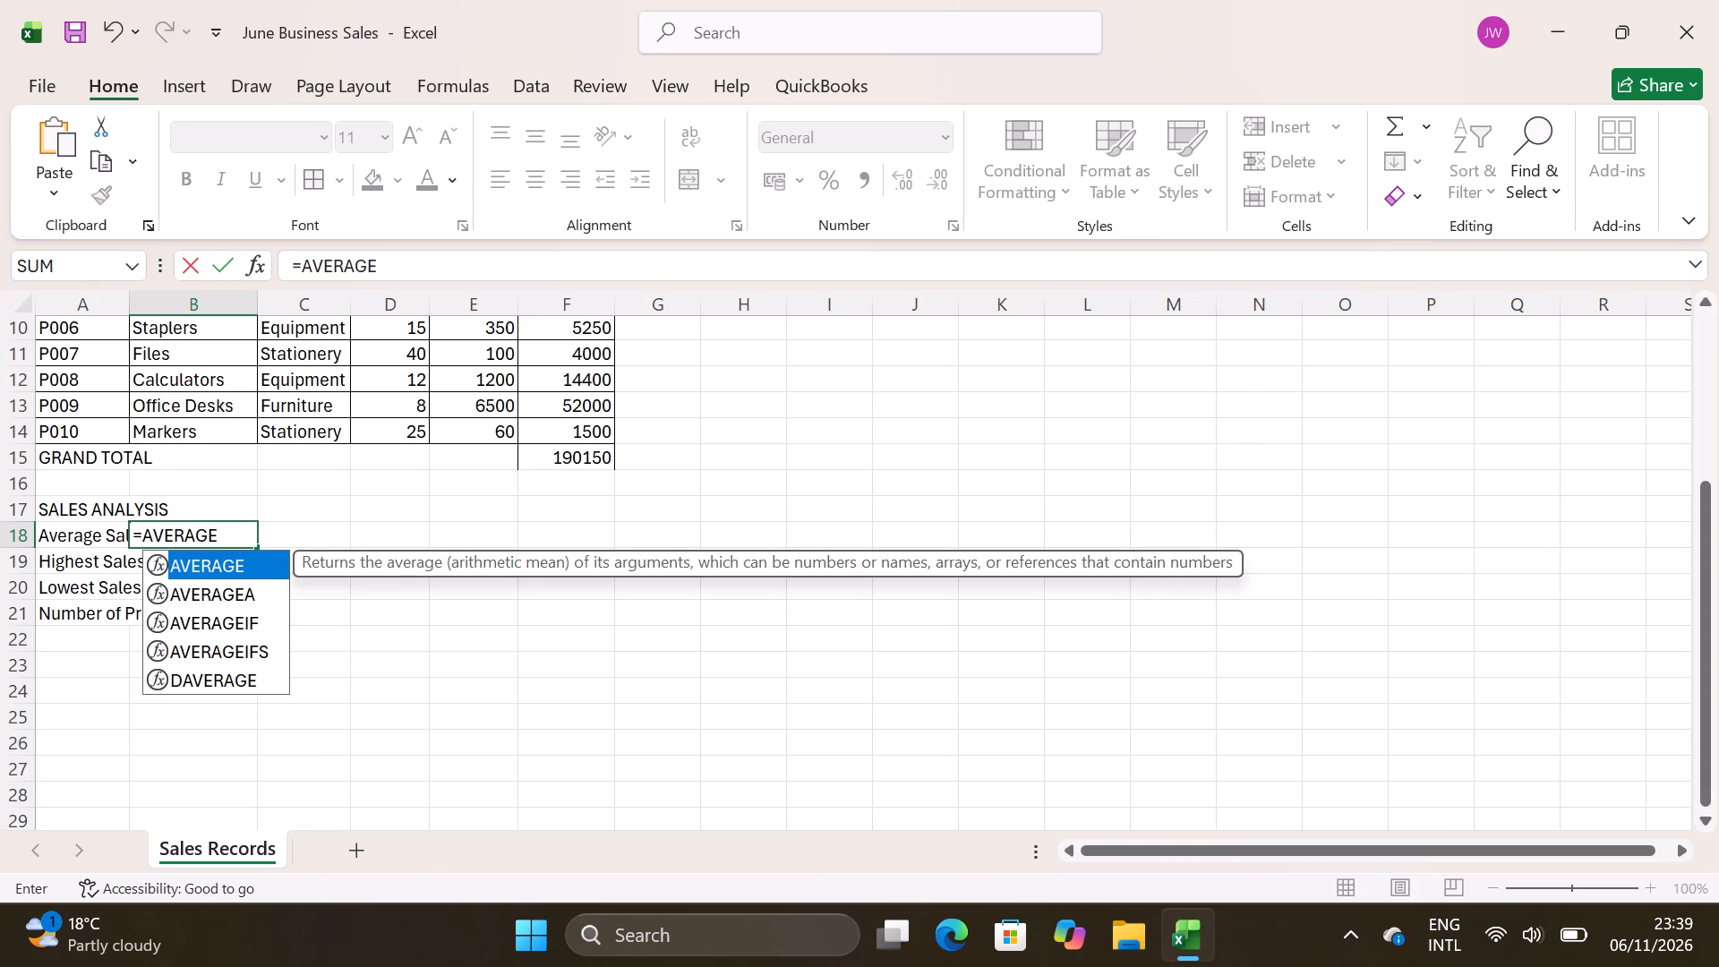
type("(F")
key("5")
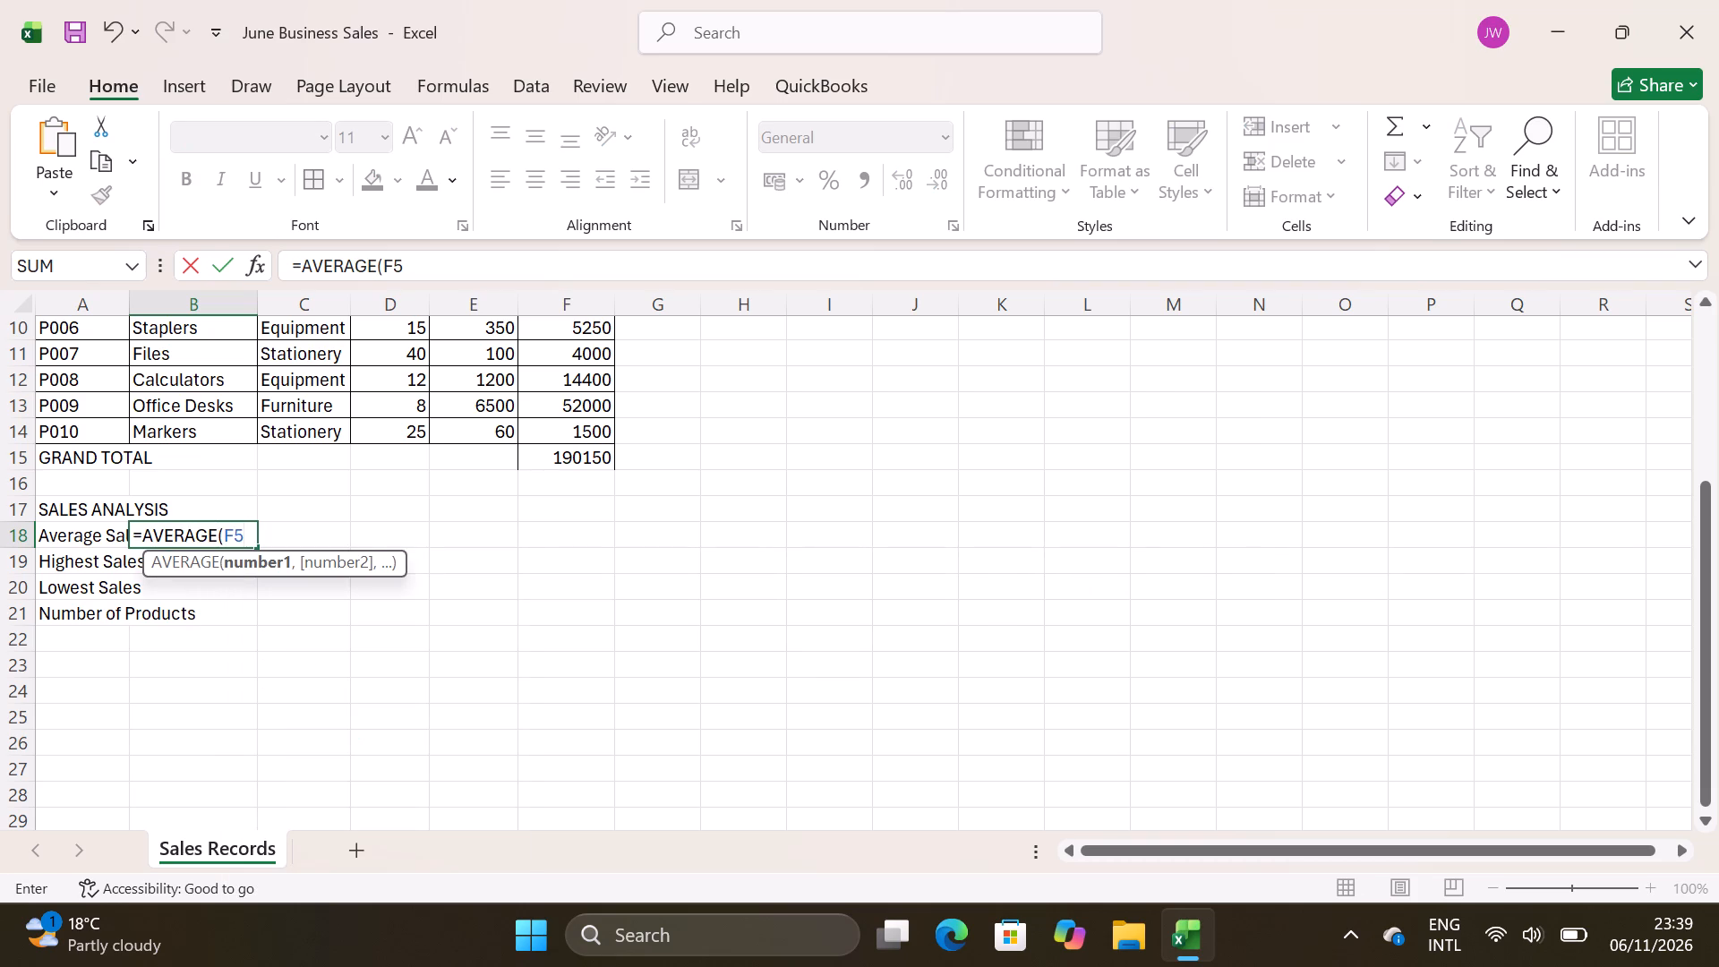
key("shift+quotedbl")
key("BackSpace")
key("shift+colon")
key("BackSpace")
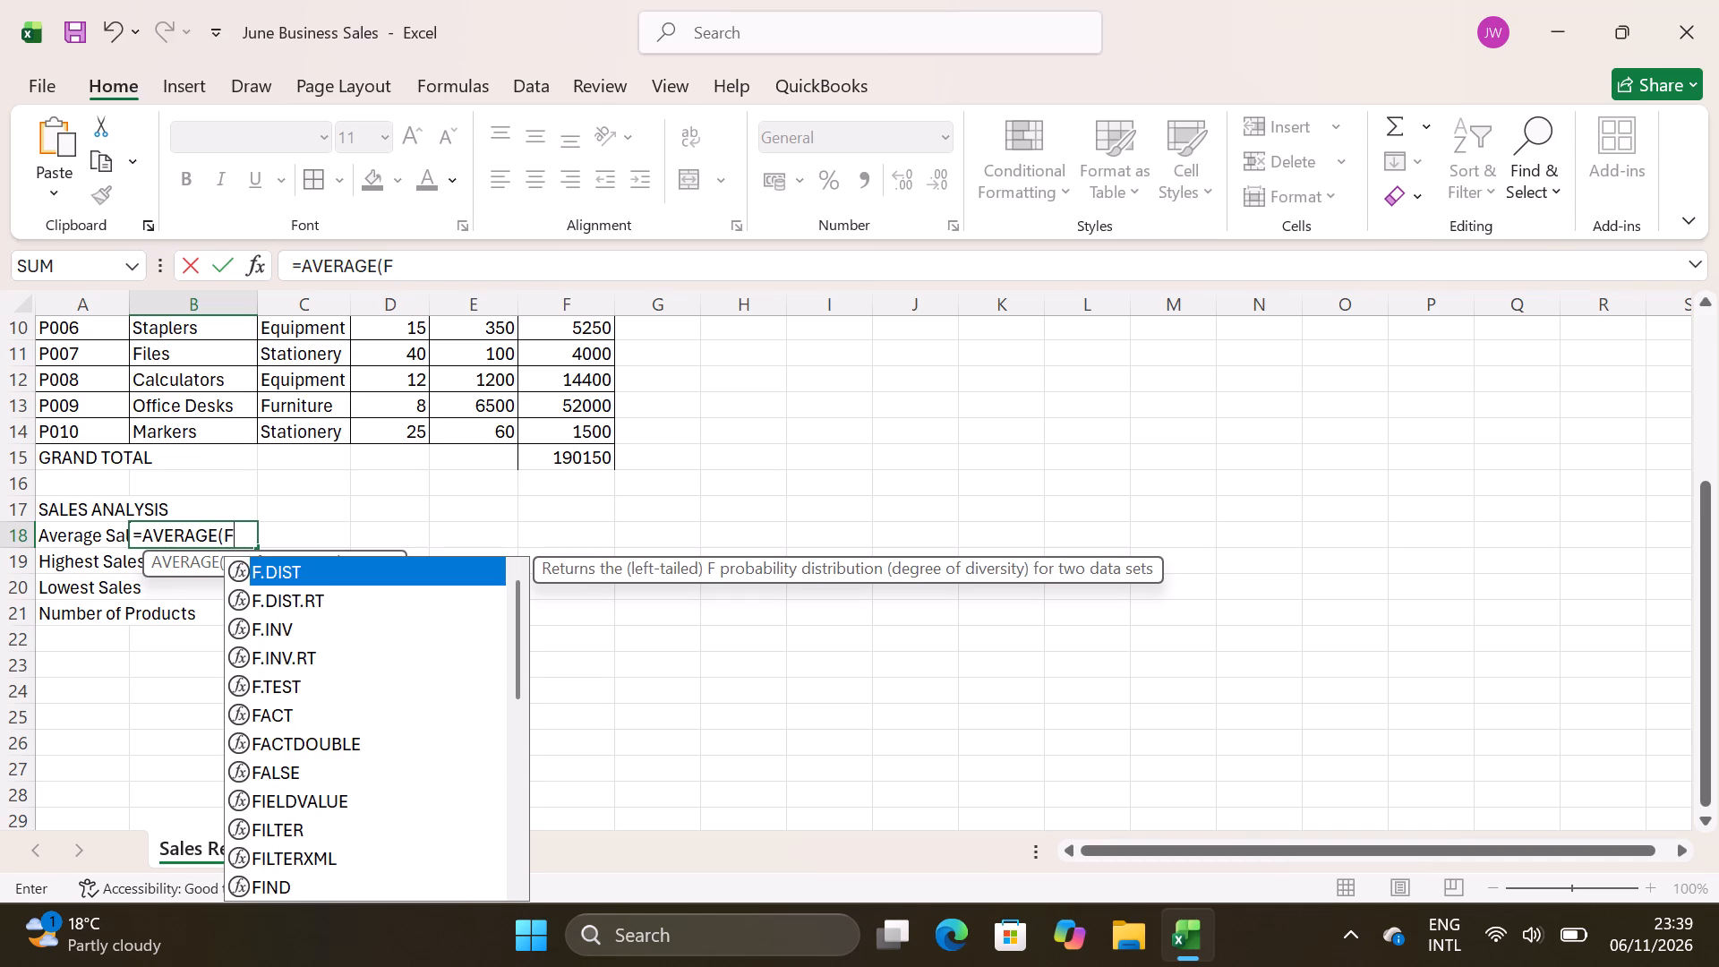
key("5")
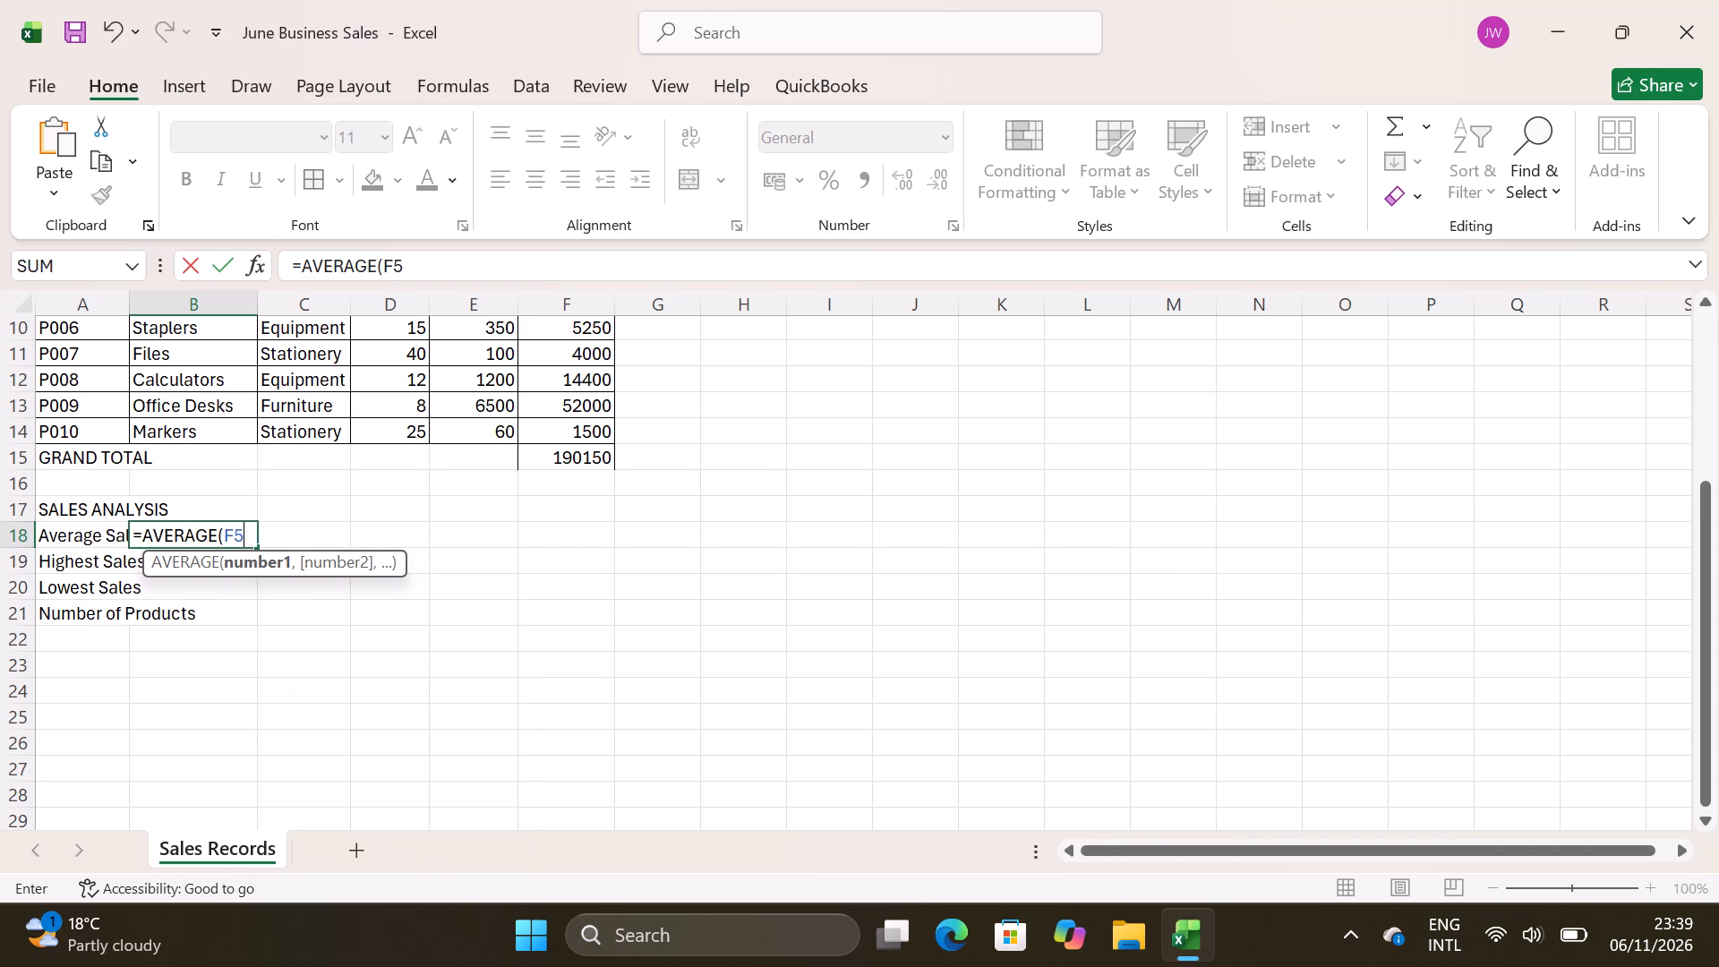
key("shift+colon")
type("F14")
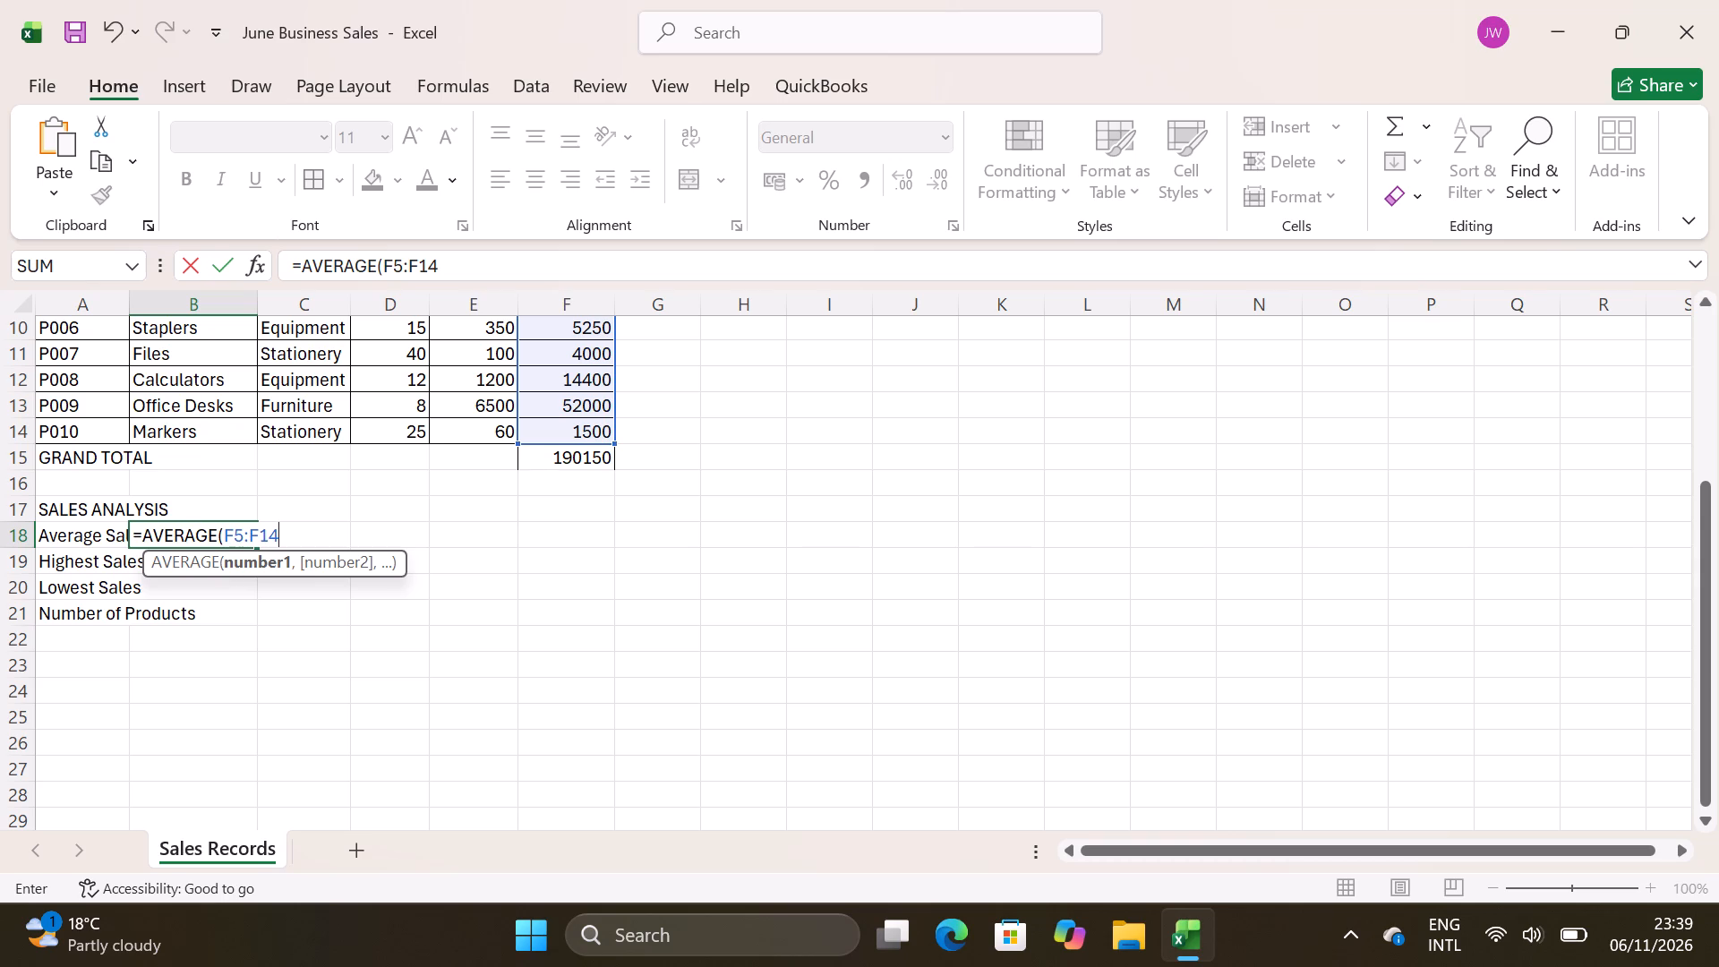
key("shift+parenright")
key("Return")
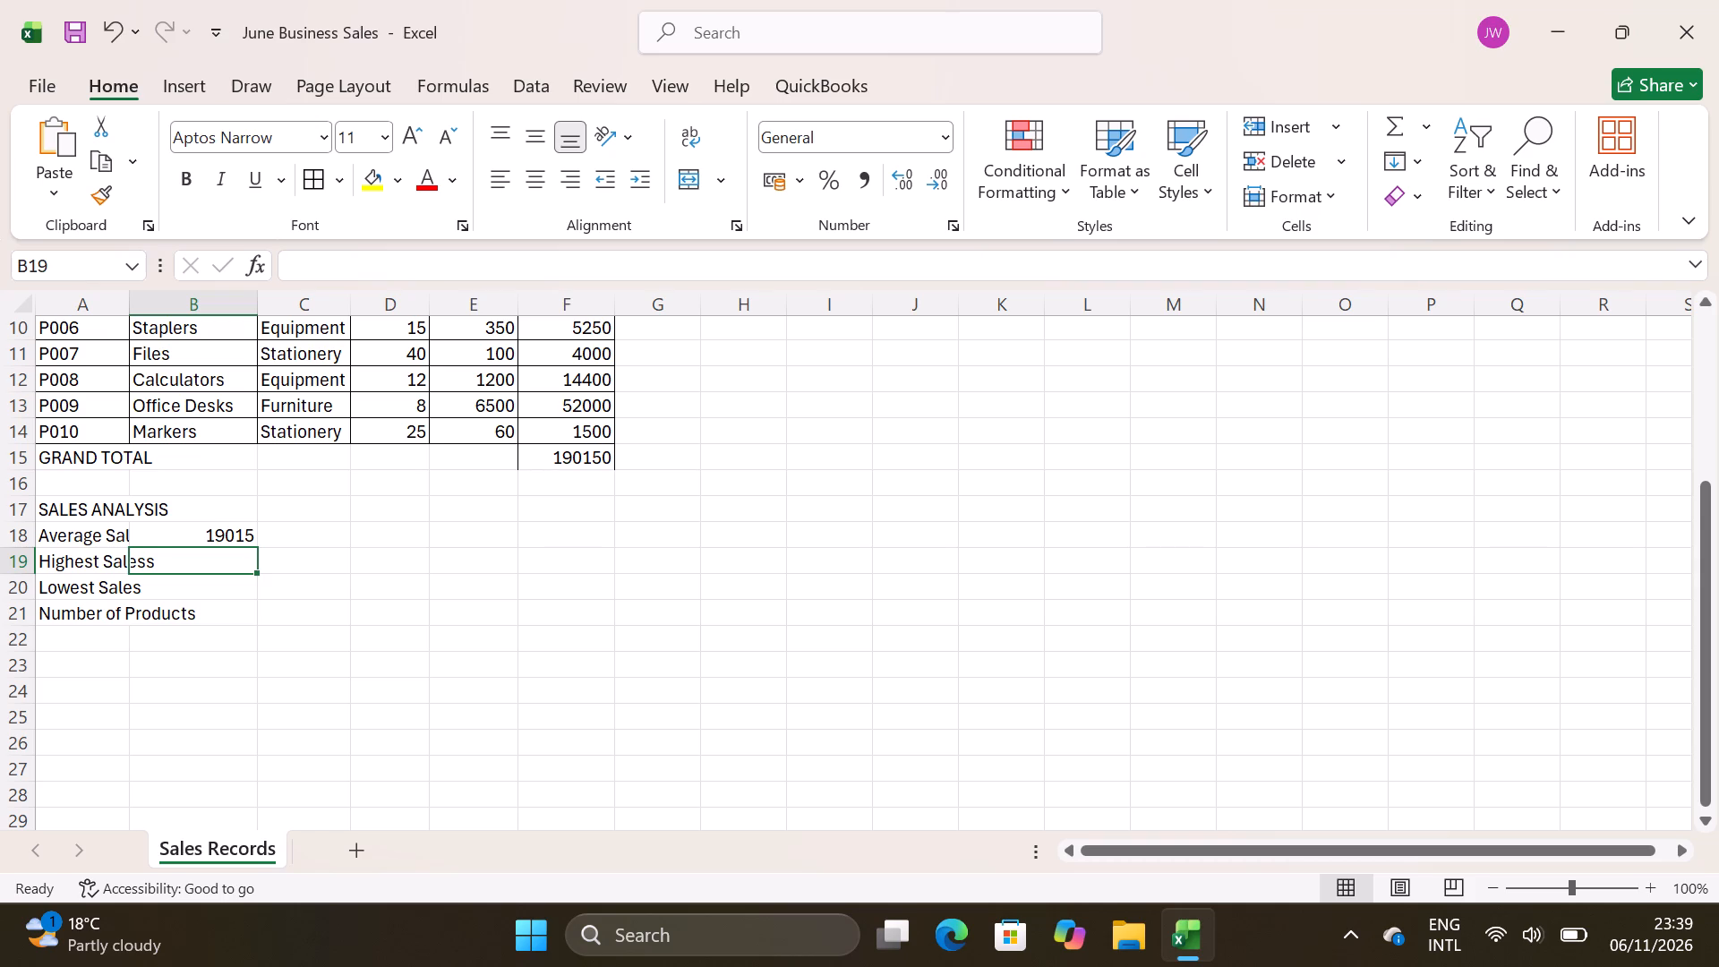
Enter the formula =MAX(F5:F14) in cell B19 for the highest sales.
key("equal")
type("MA")
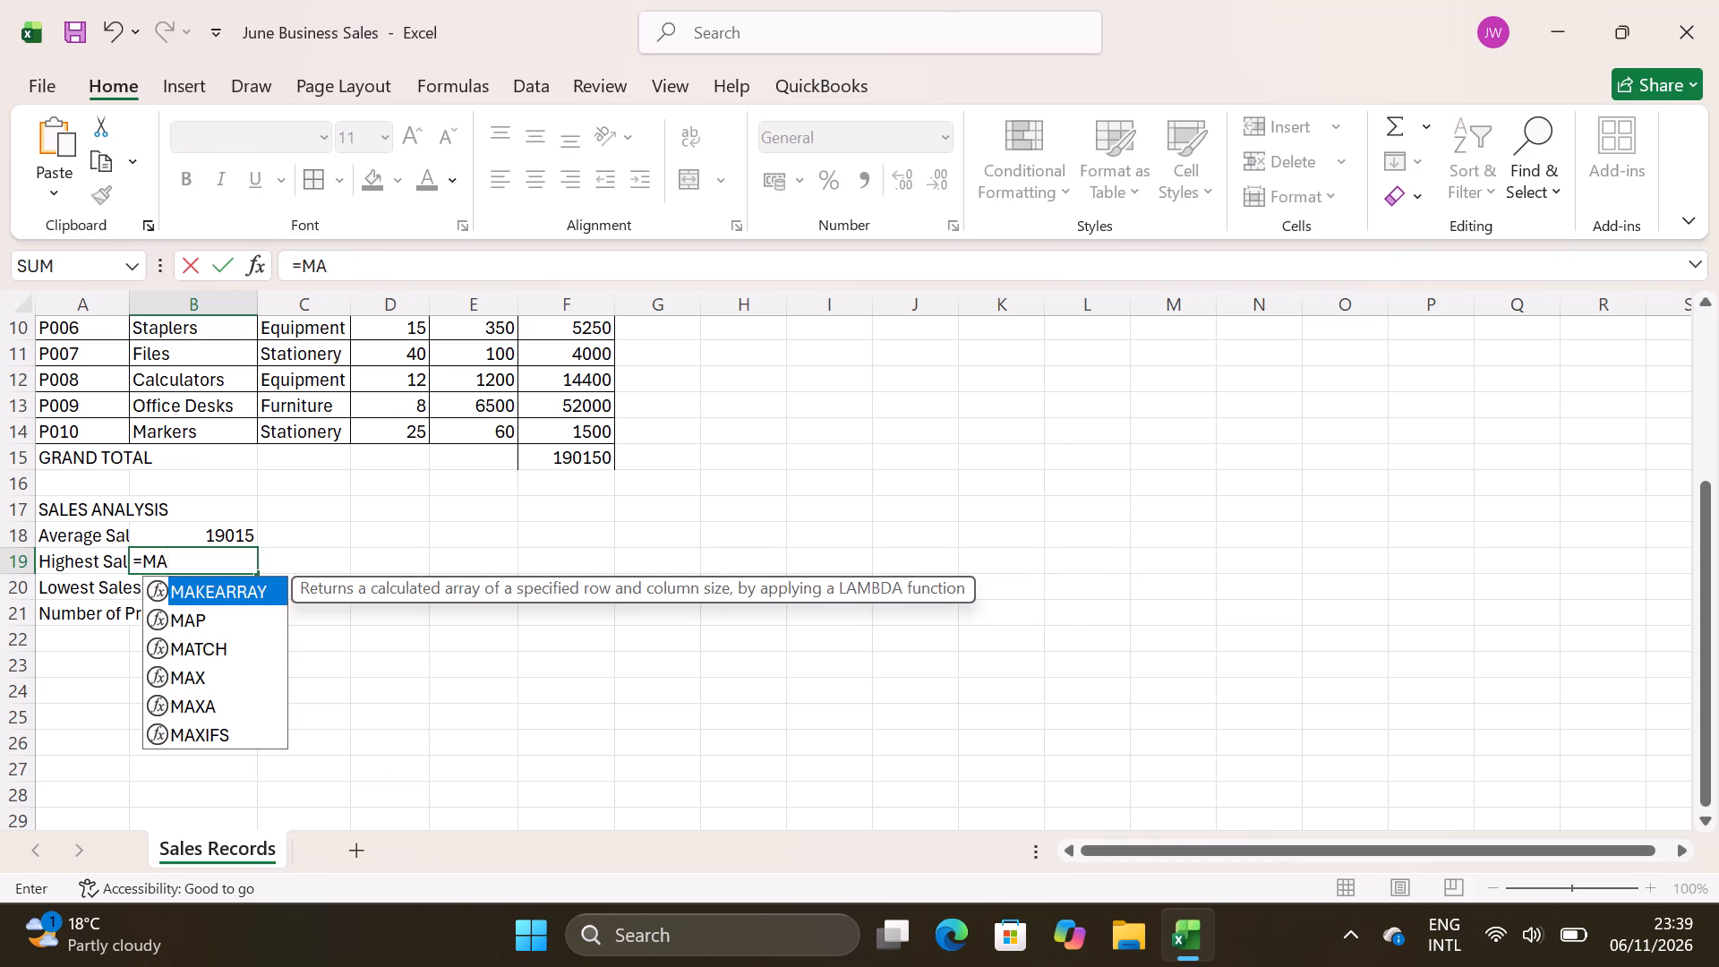
key("x")
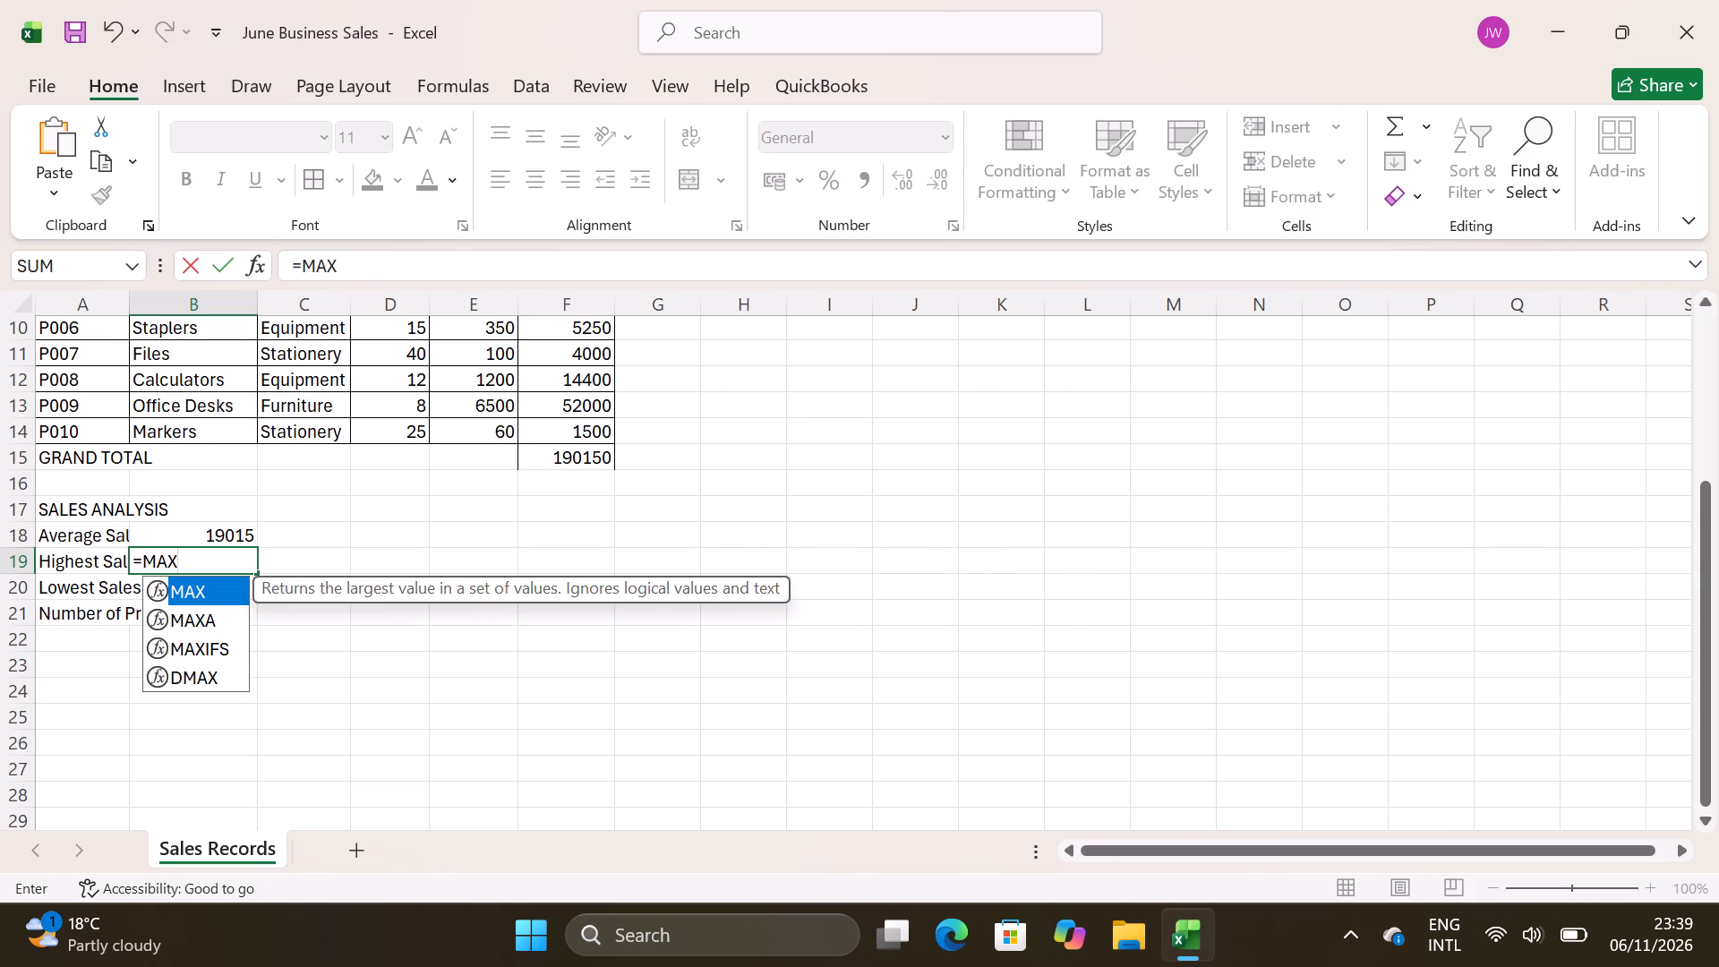
key("shift+parenleft")
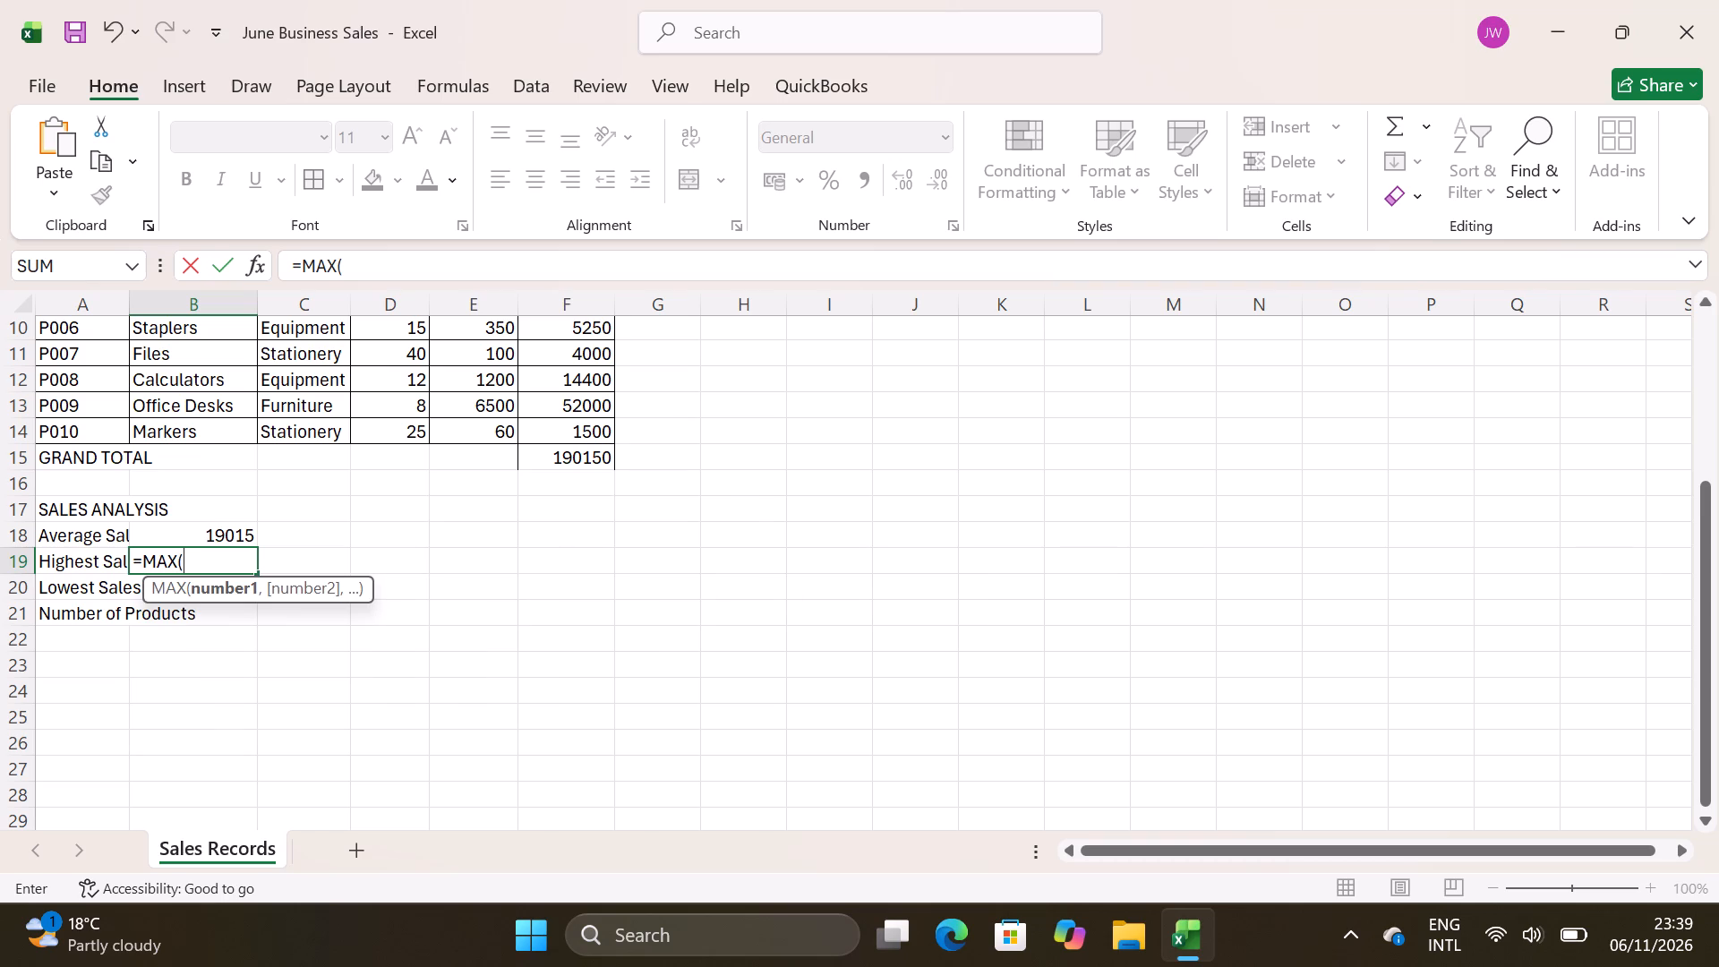
key("f")
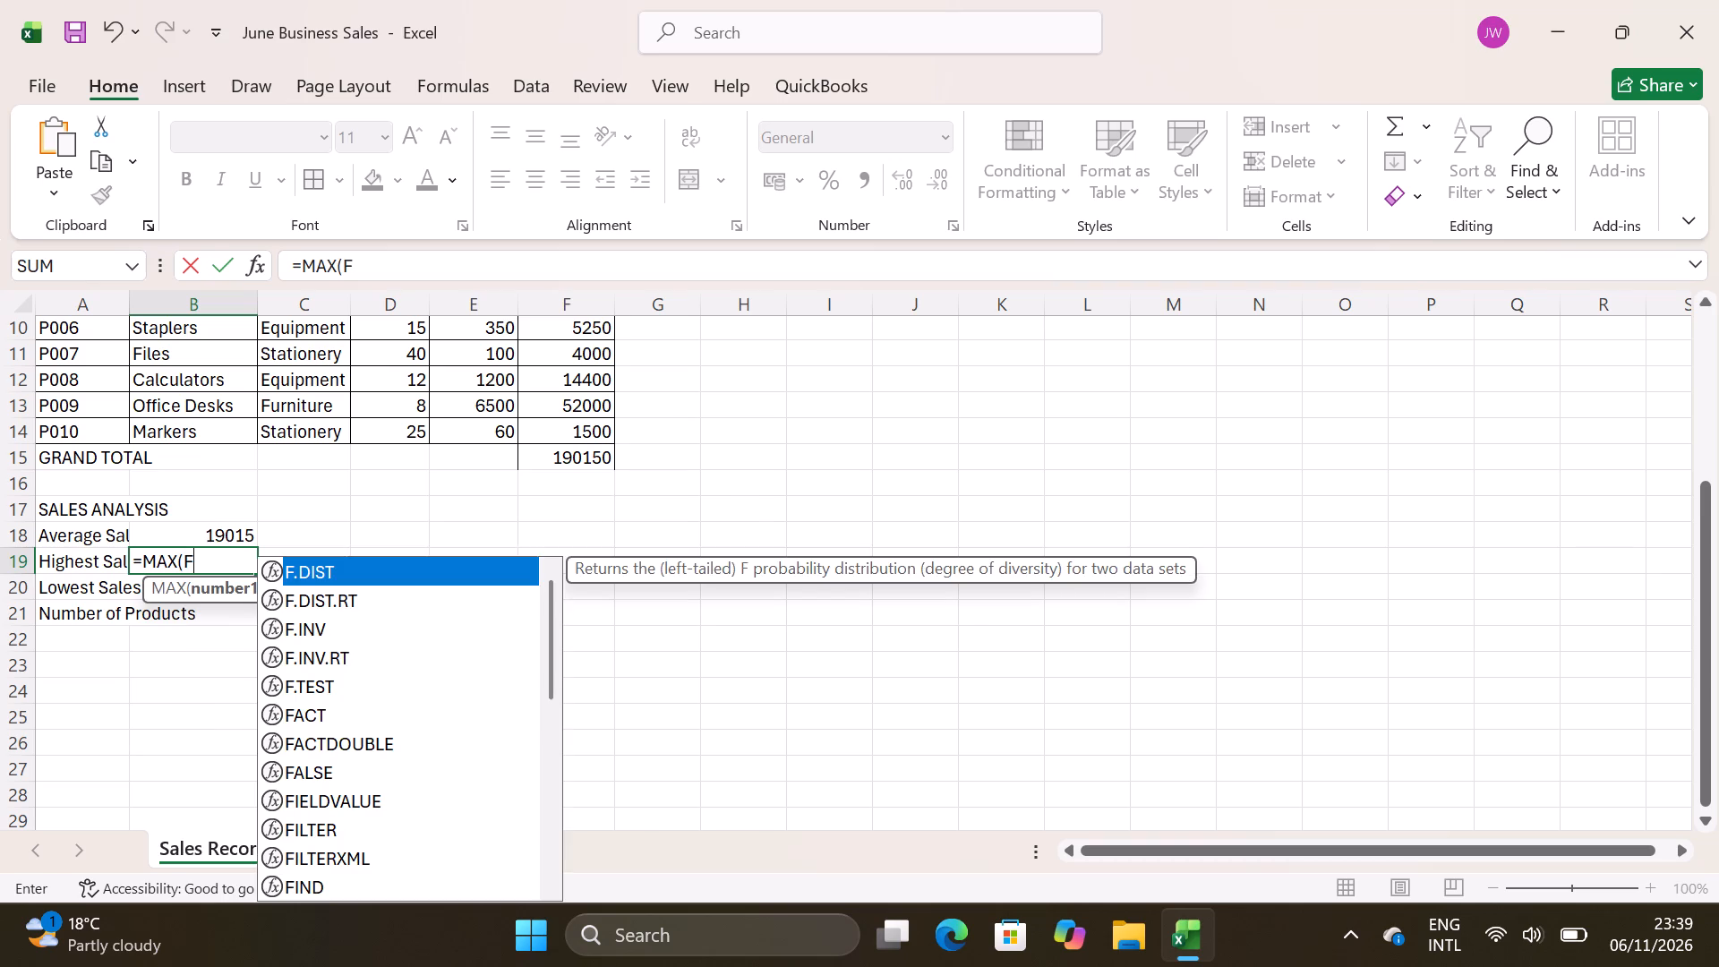
key("5")
type(":F14")
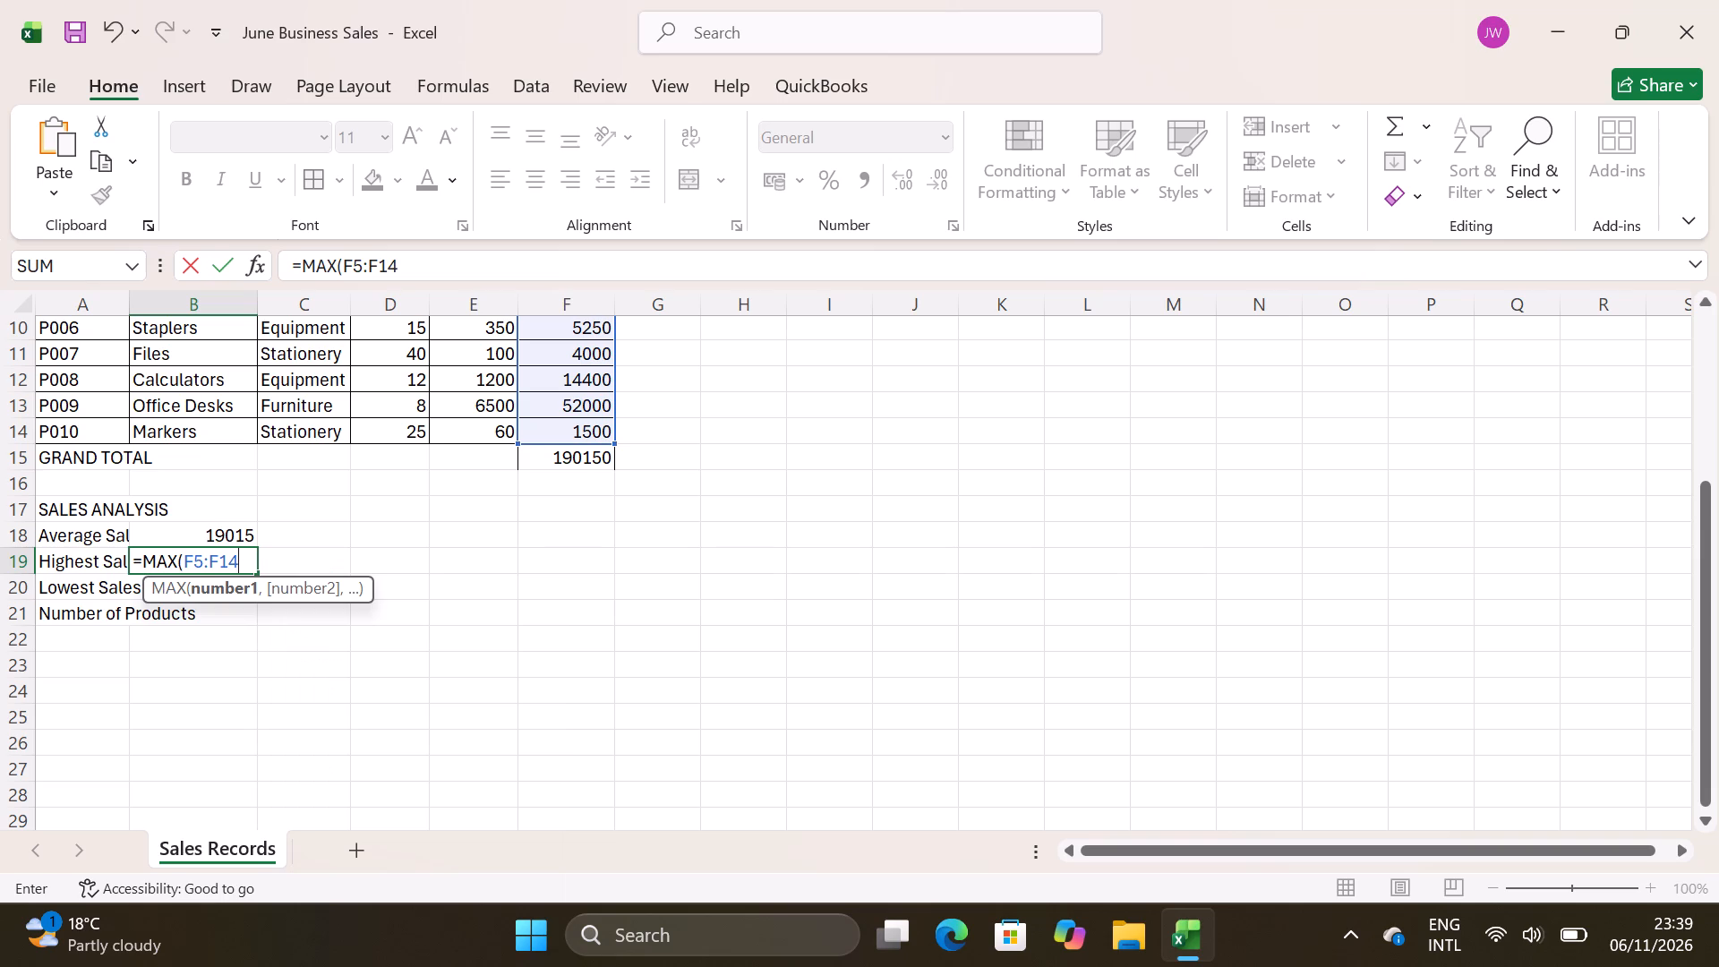
key("shift+parenright")
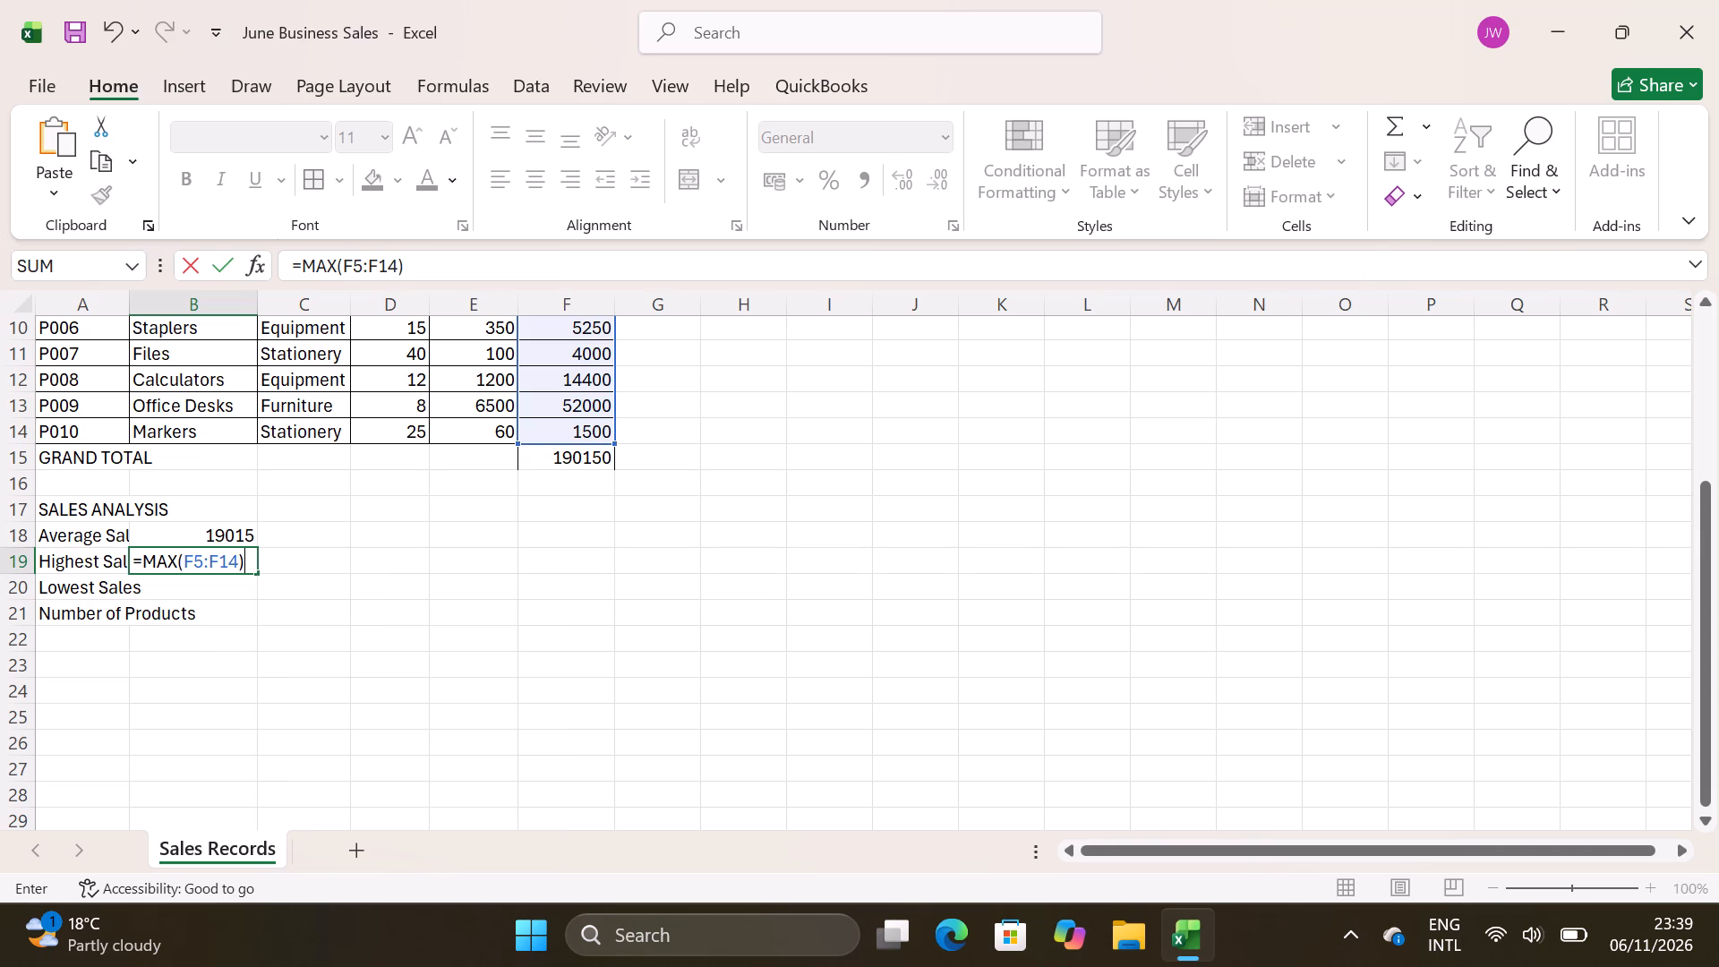
key("Return")
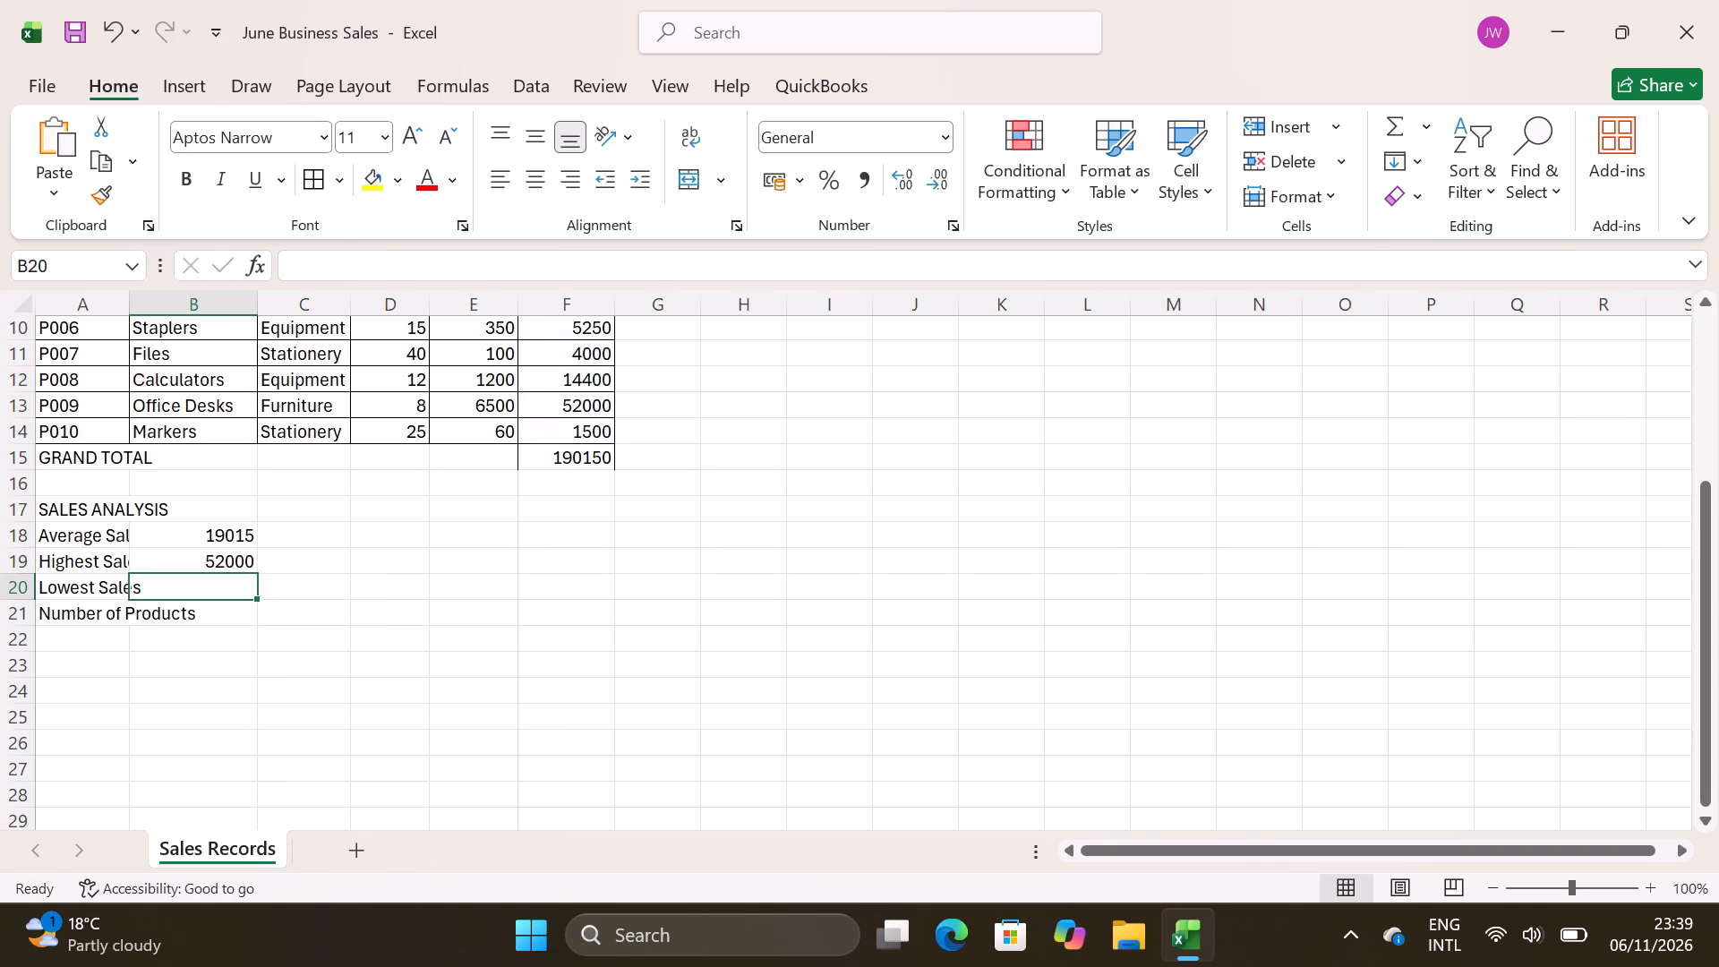
Enter the formula =MIN(F5:F14) in cell B20 for the lowest sales.
type("=MIN")
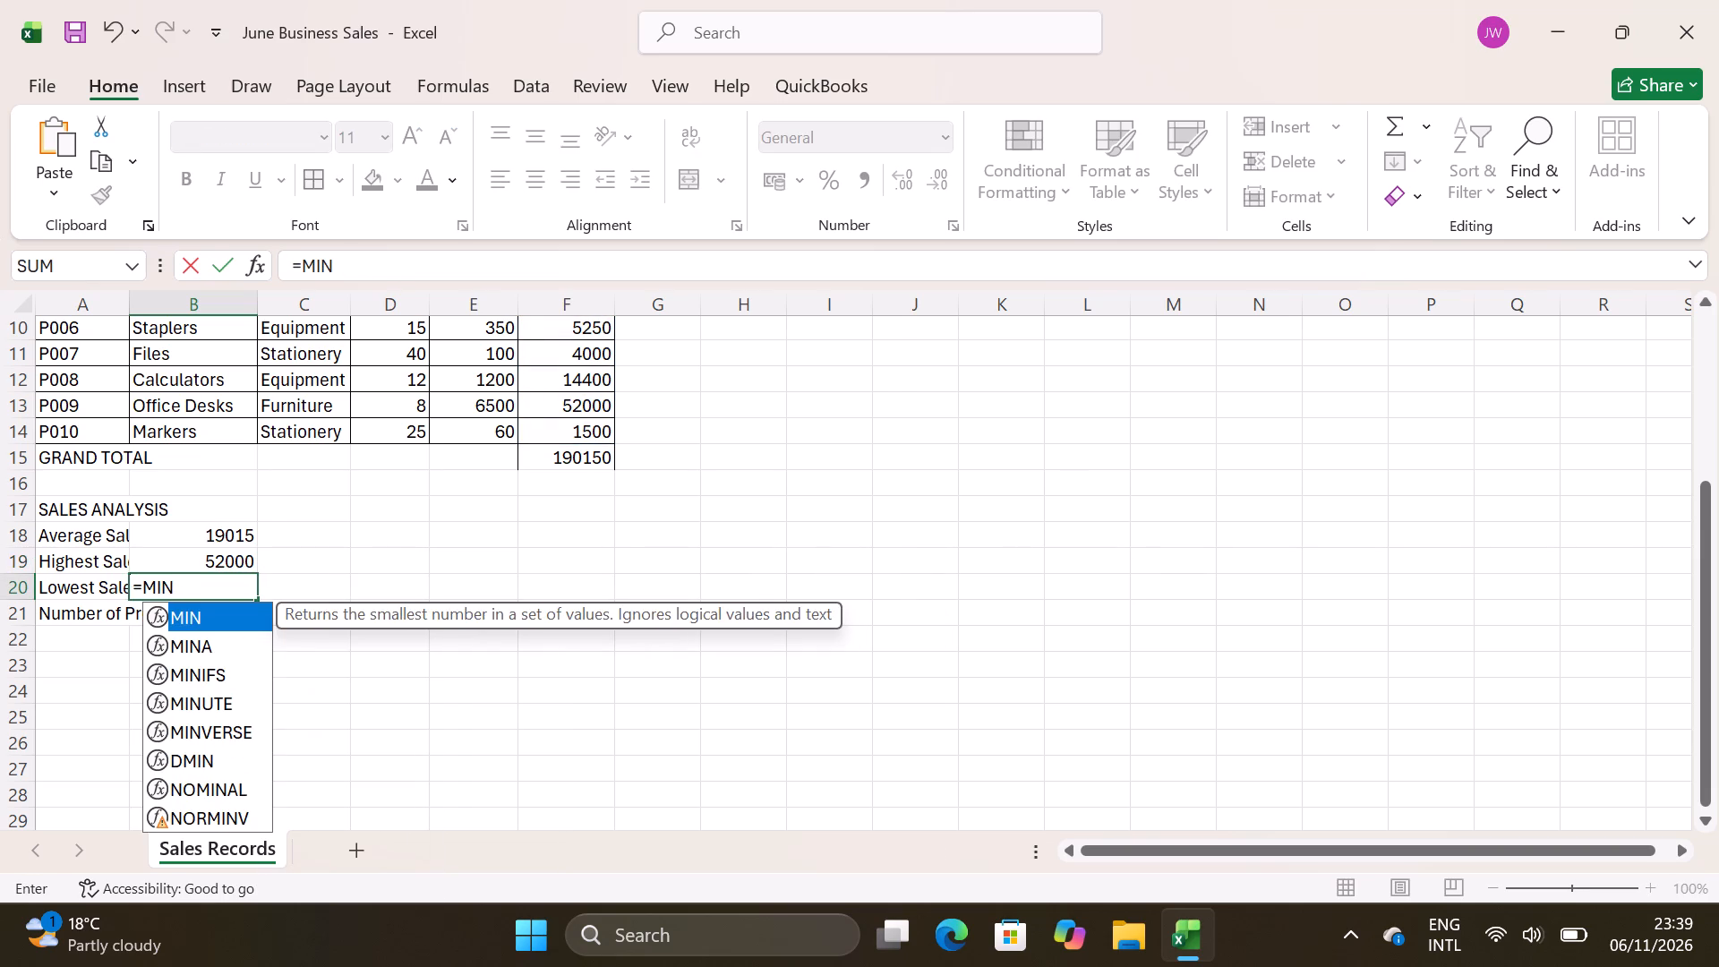
key("shift+parenleft")
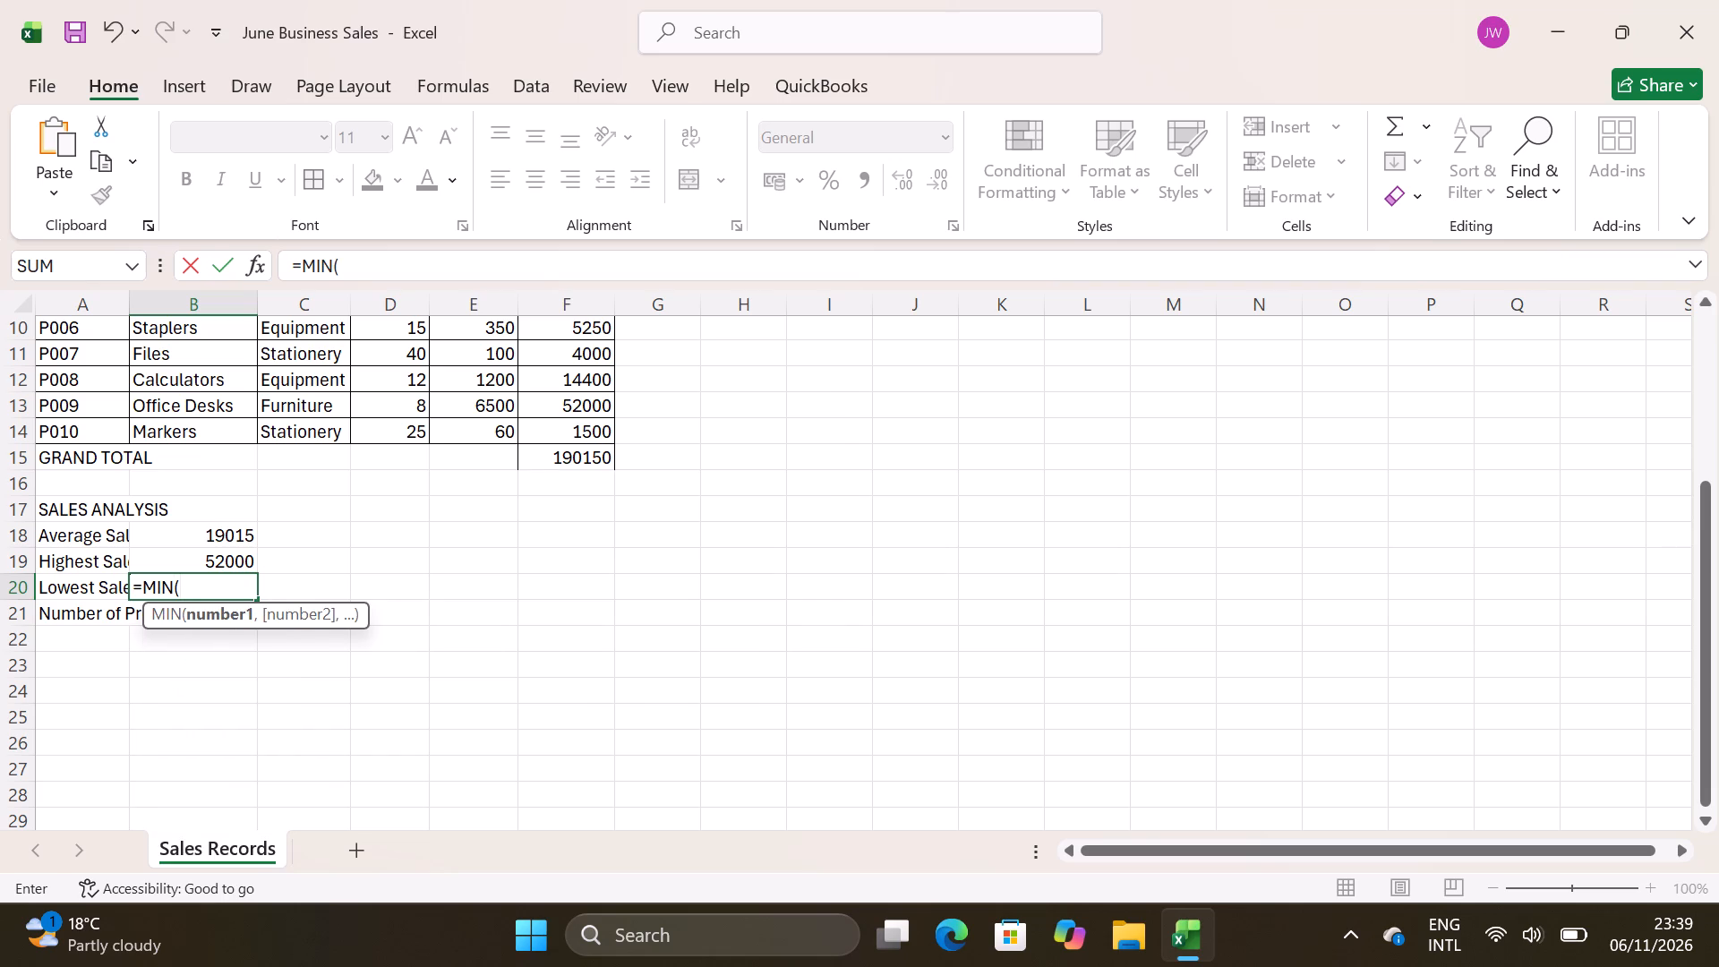
type("F5")
type(":F14")
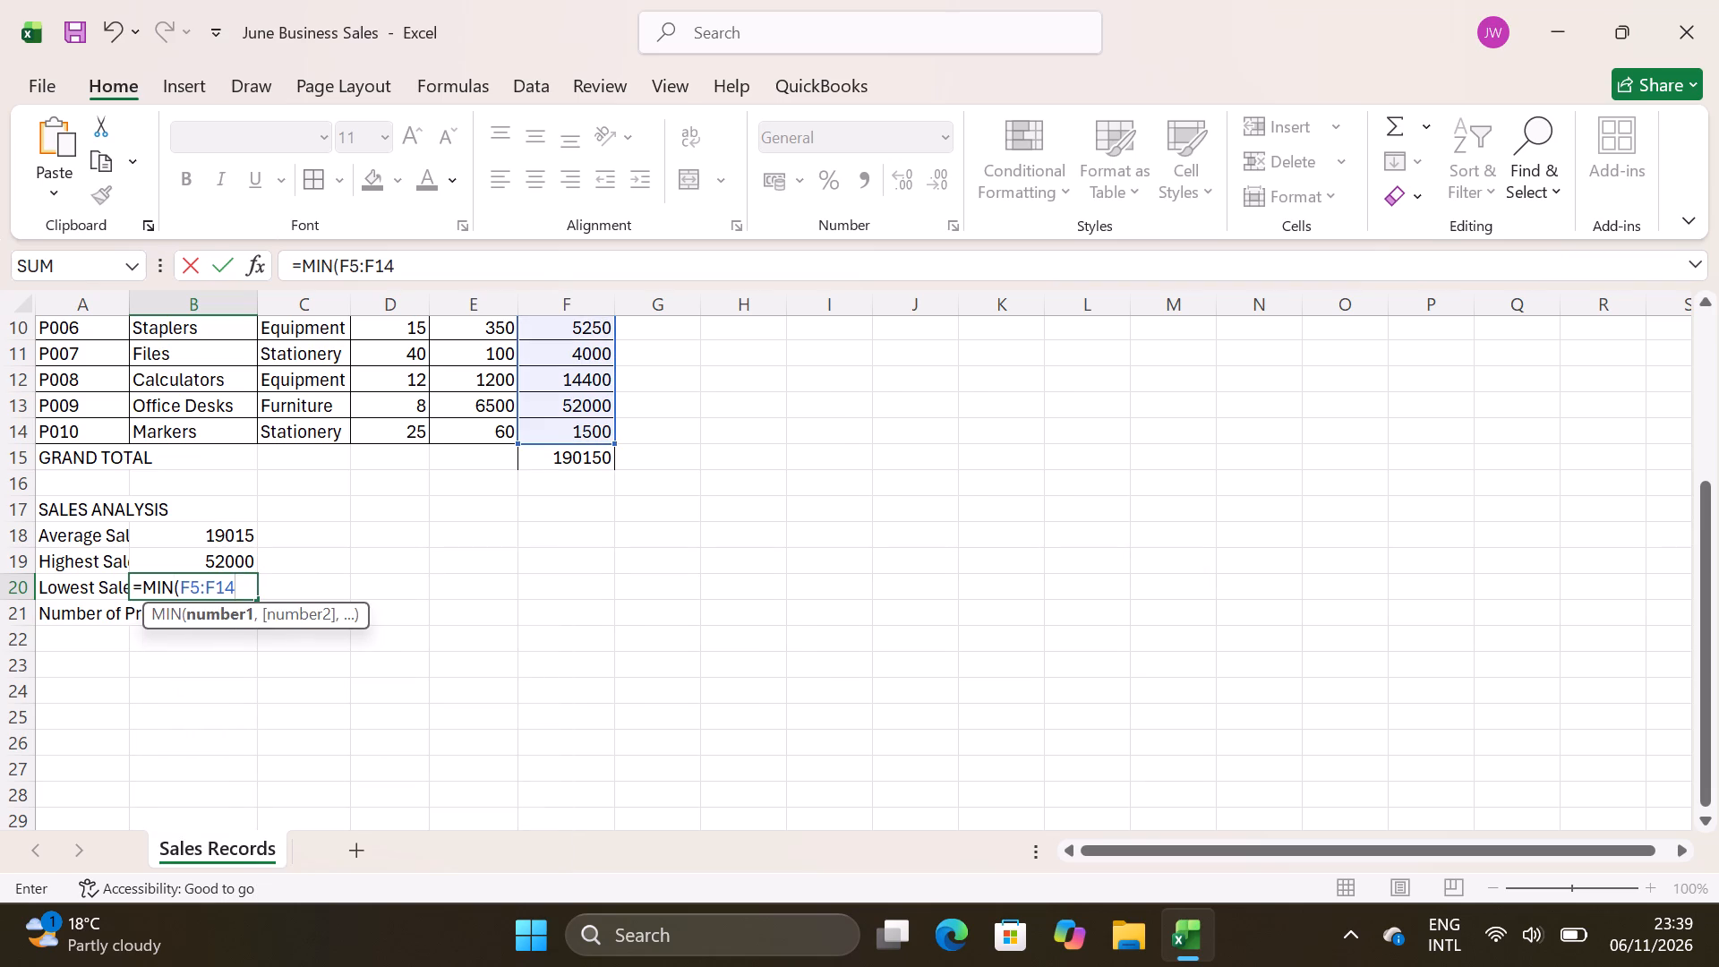
key("shift+parenright")
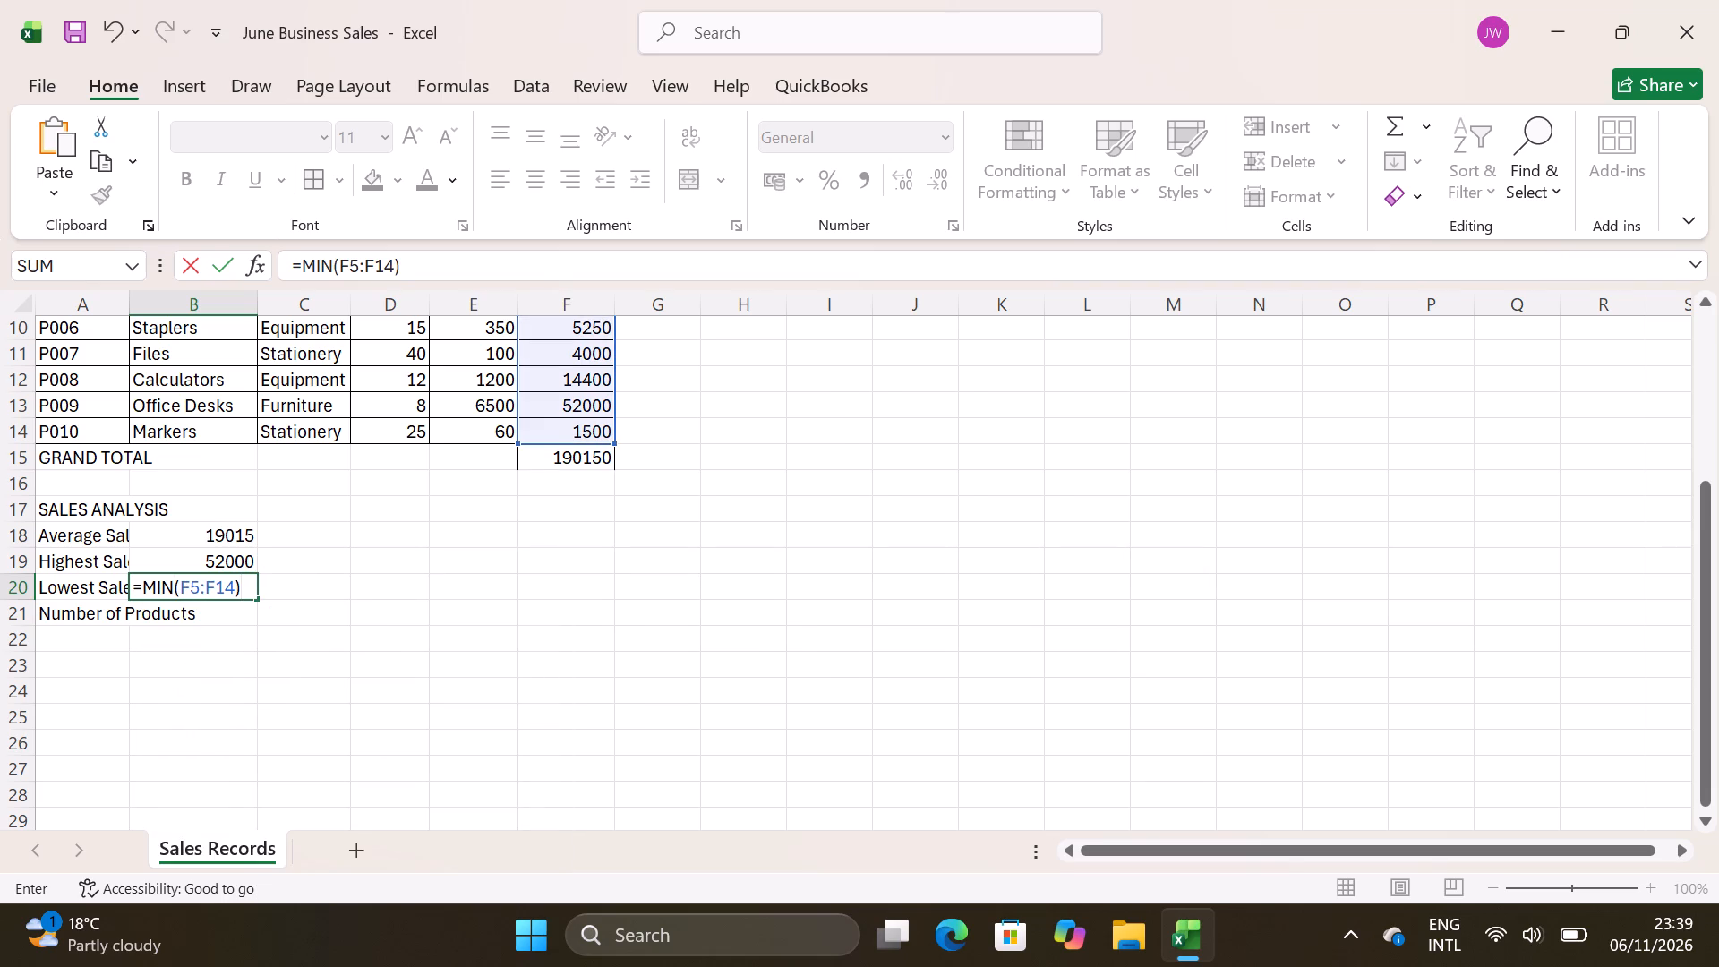
key("Return")
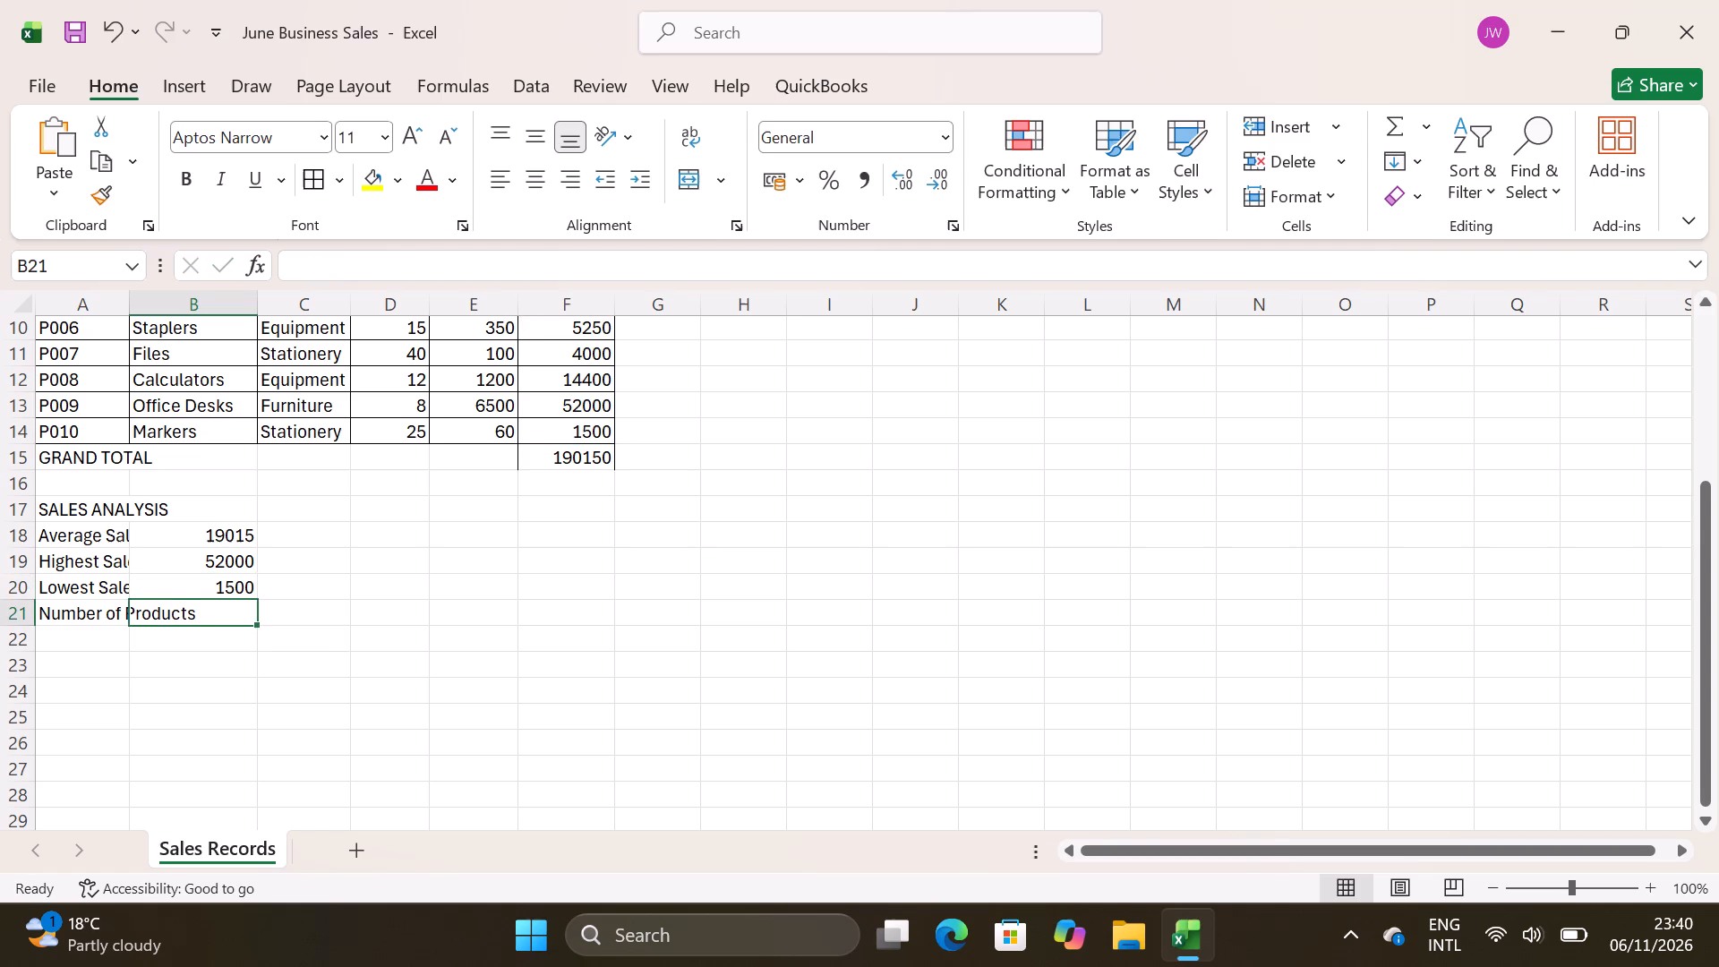
Enter the formula =COUNT(F5:F14) in cell B21 for the number of products.
key("equal")
type("COUNTIF")
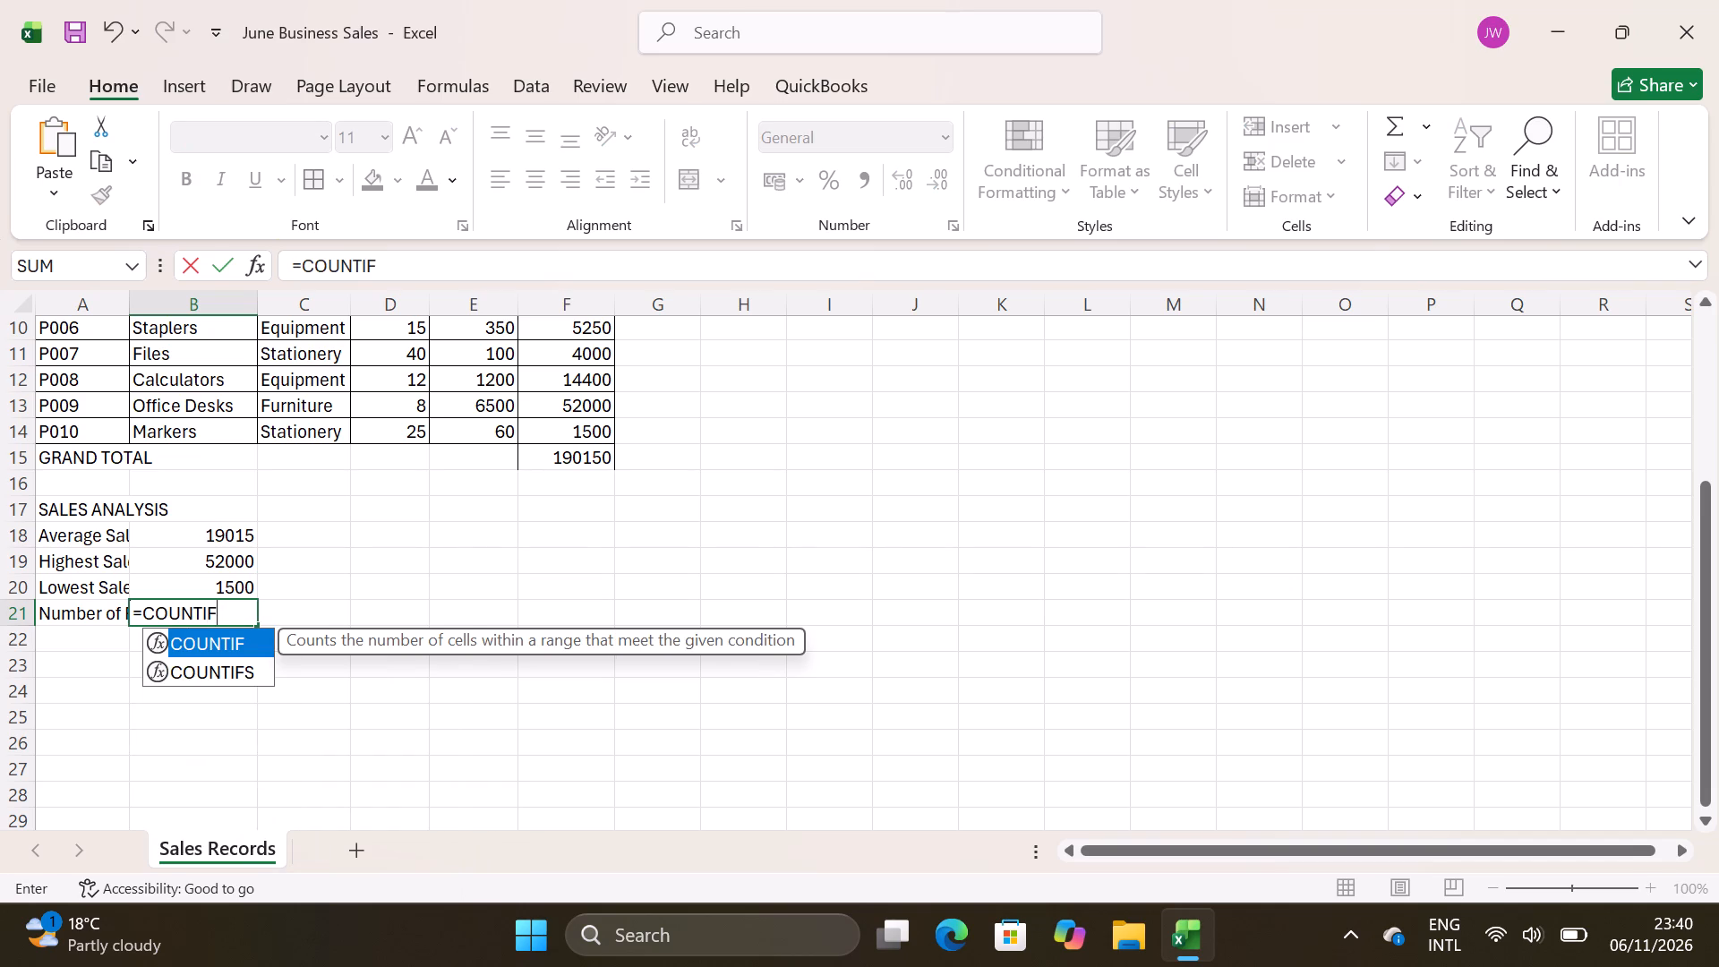
key("BackSpace")
key("BackSpace")
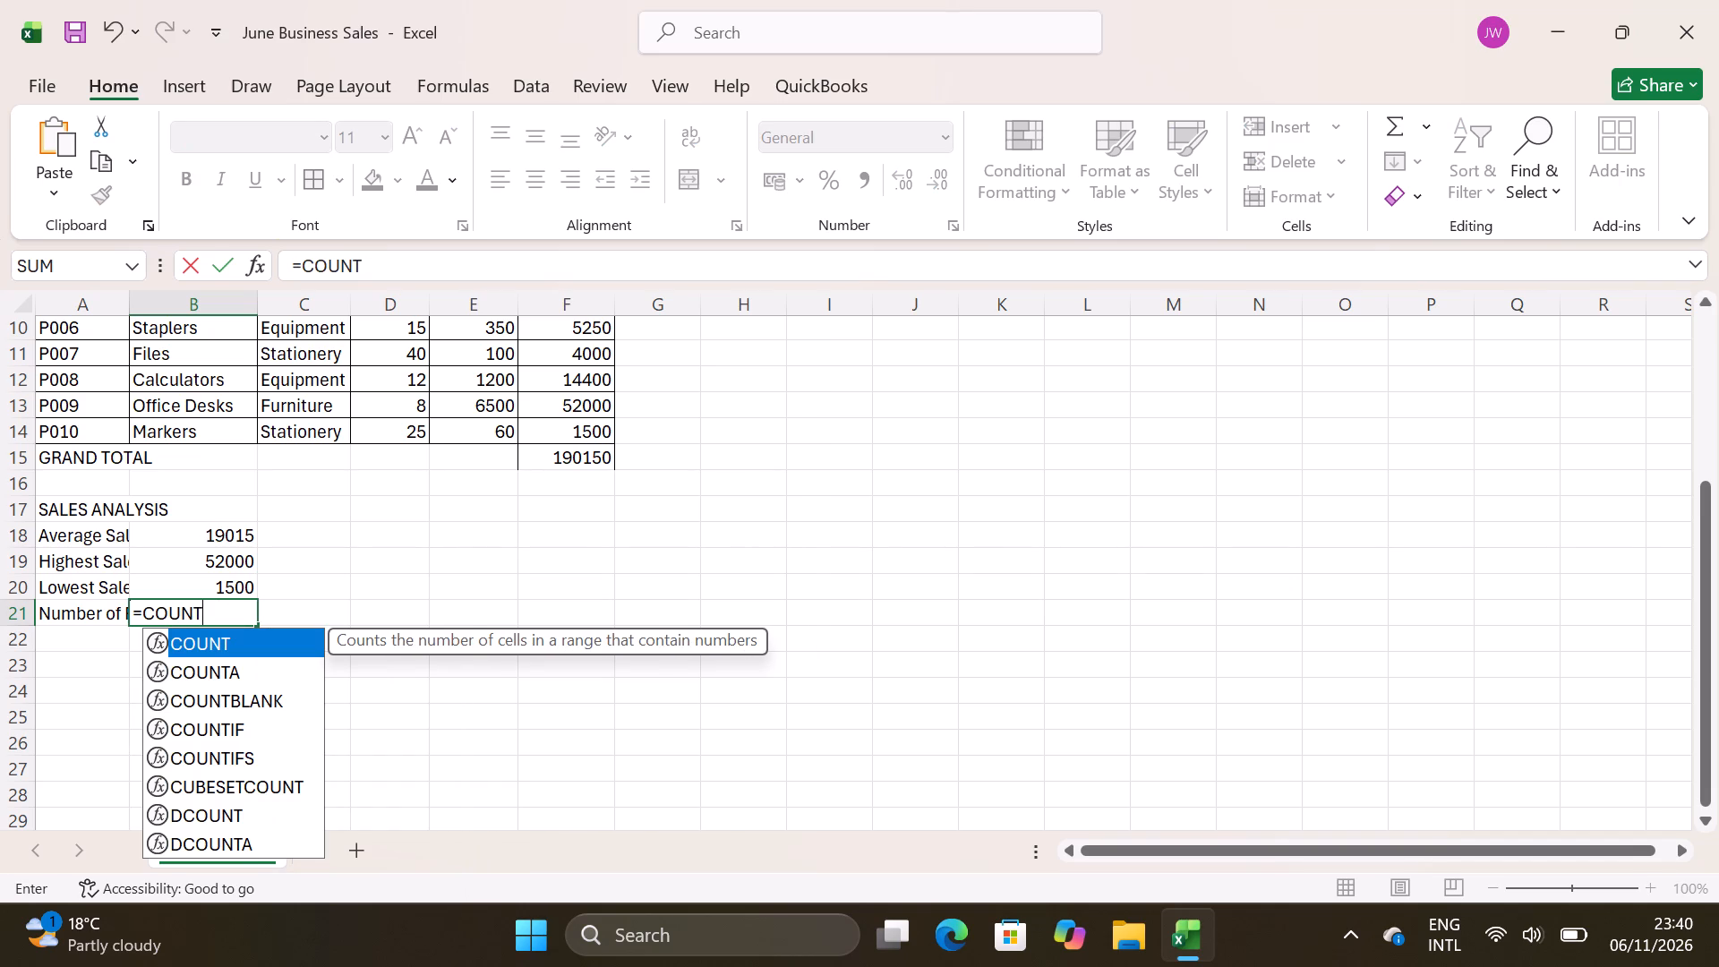
key("shift+parenleft")
key("f")
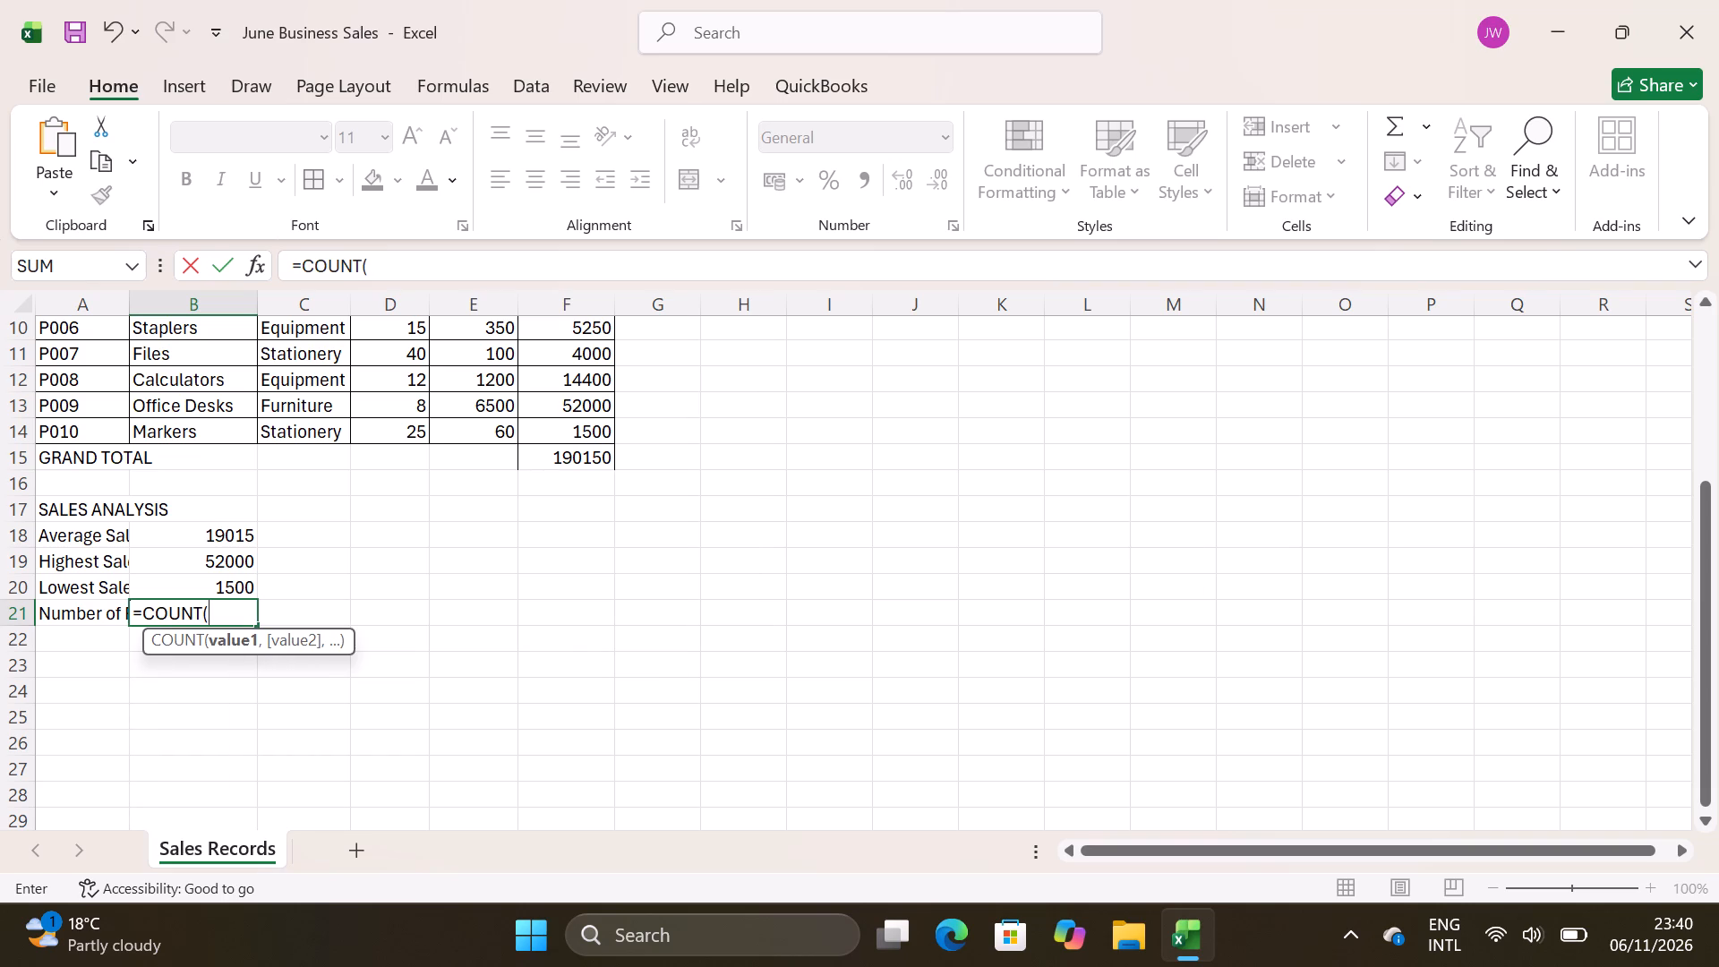
key("5")
type(":F14")
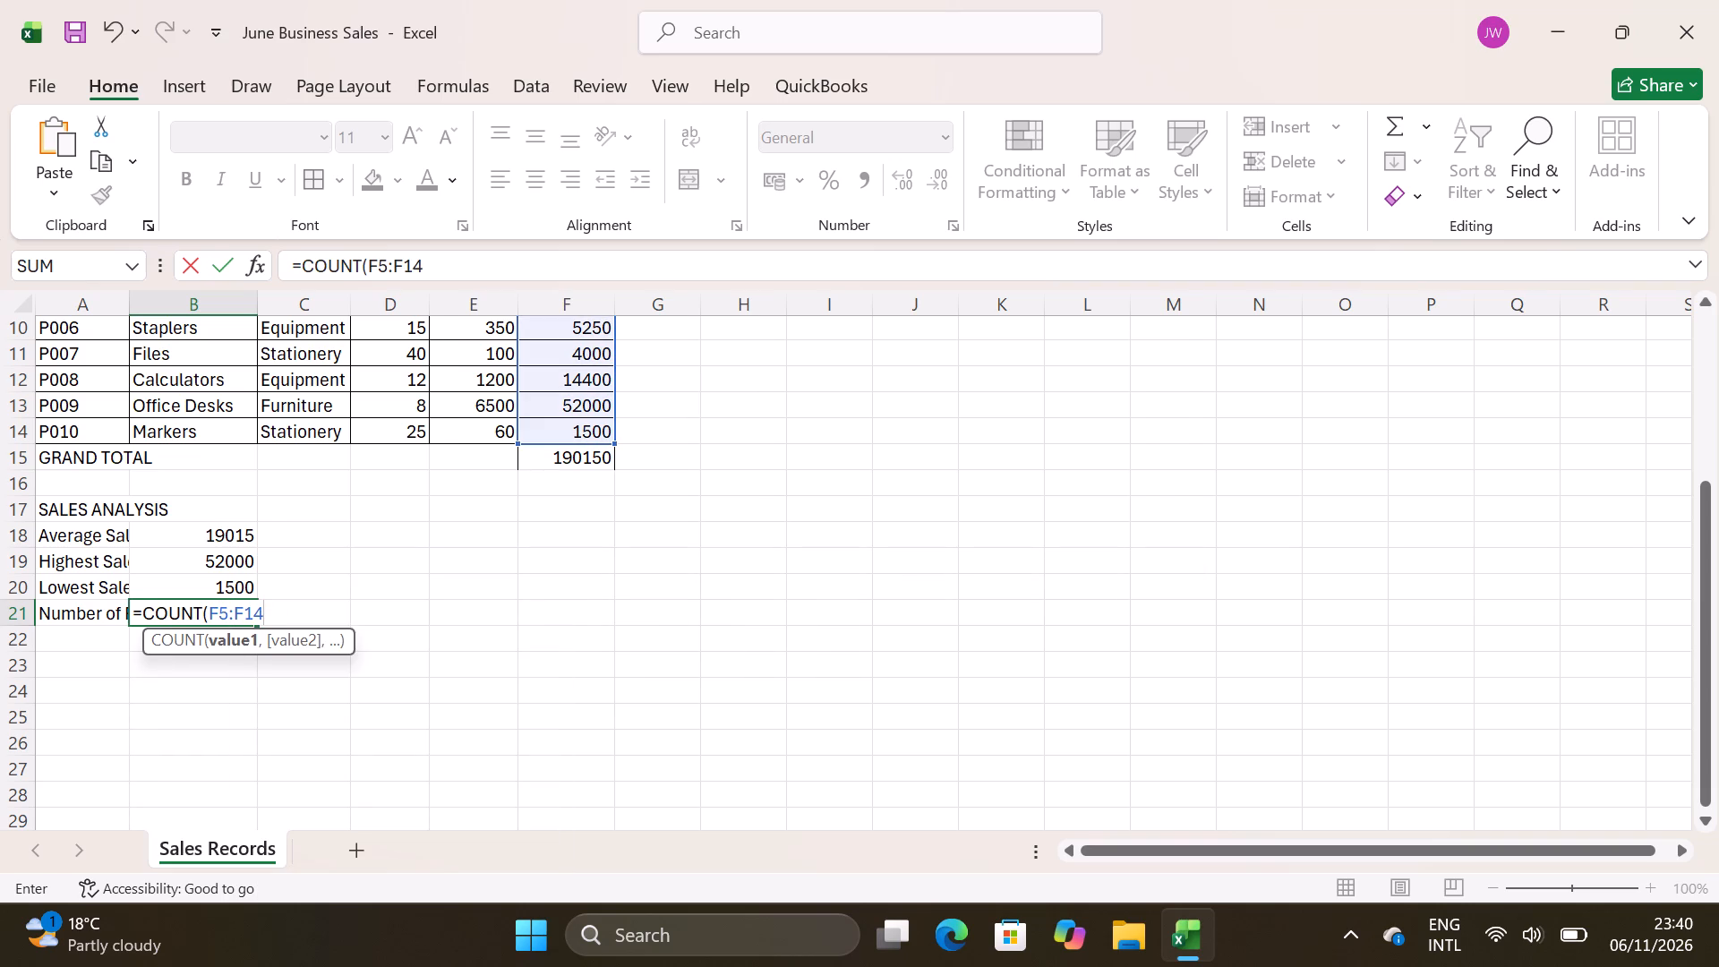
key("shift+parenright")
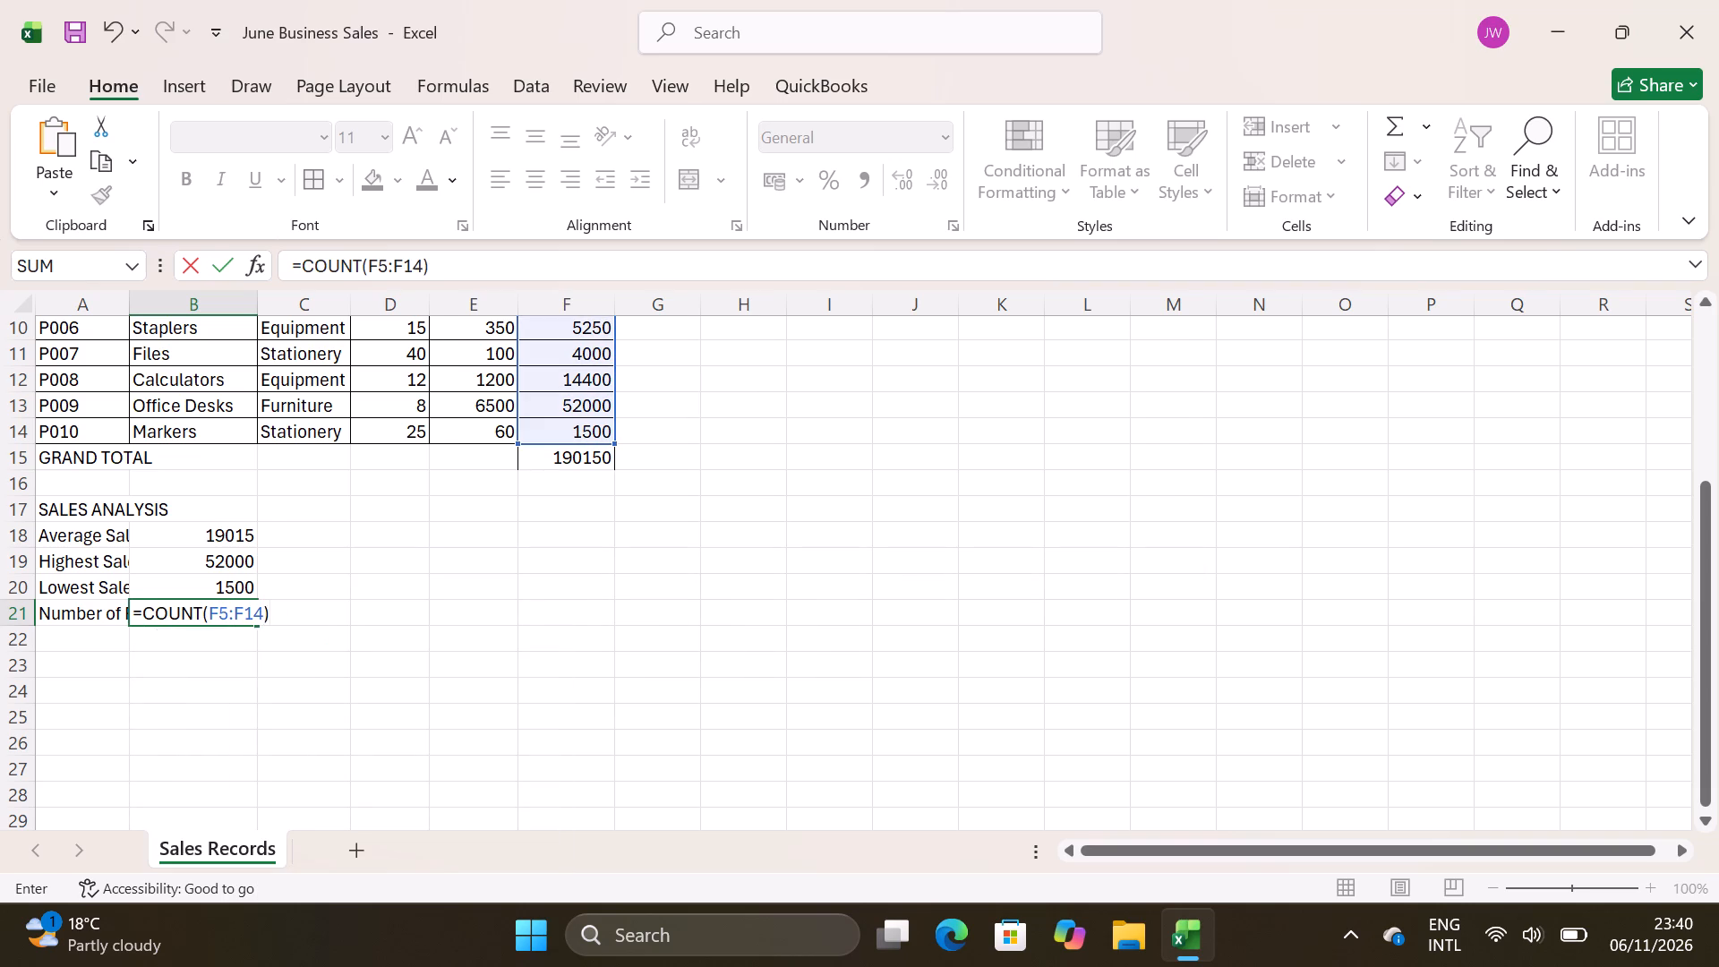
key("Return")
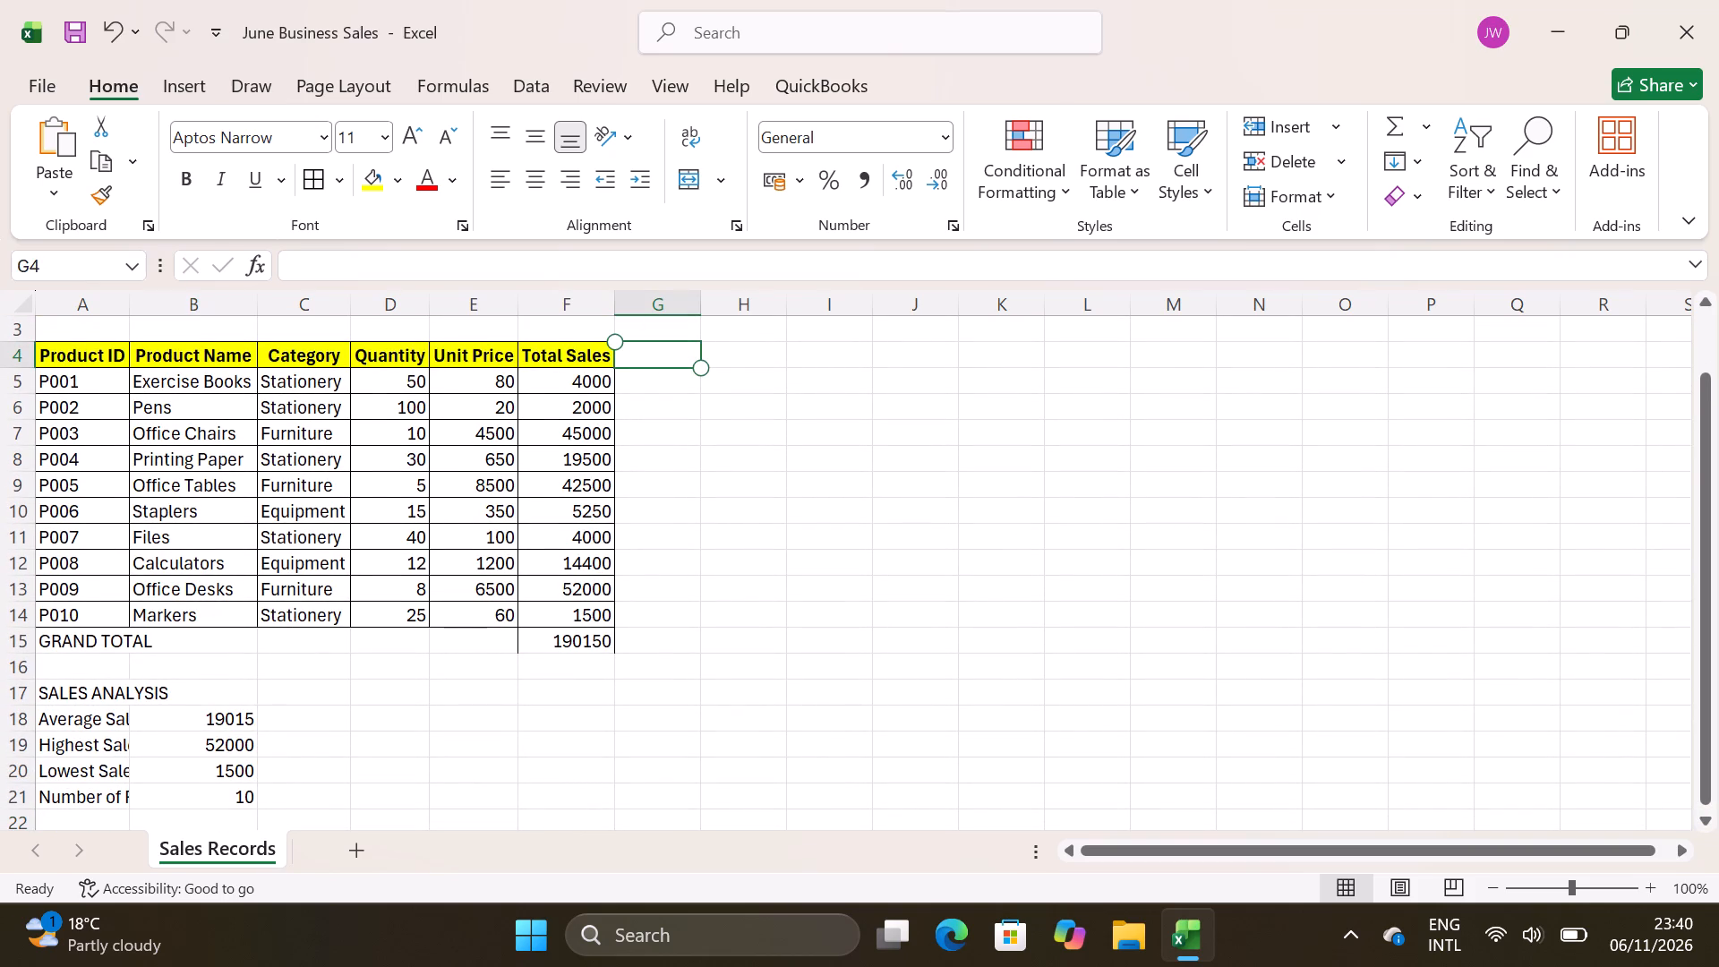
Add the column heading Sales Status in cell G4, next to the Total Sales heading.
key("s")
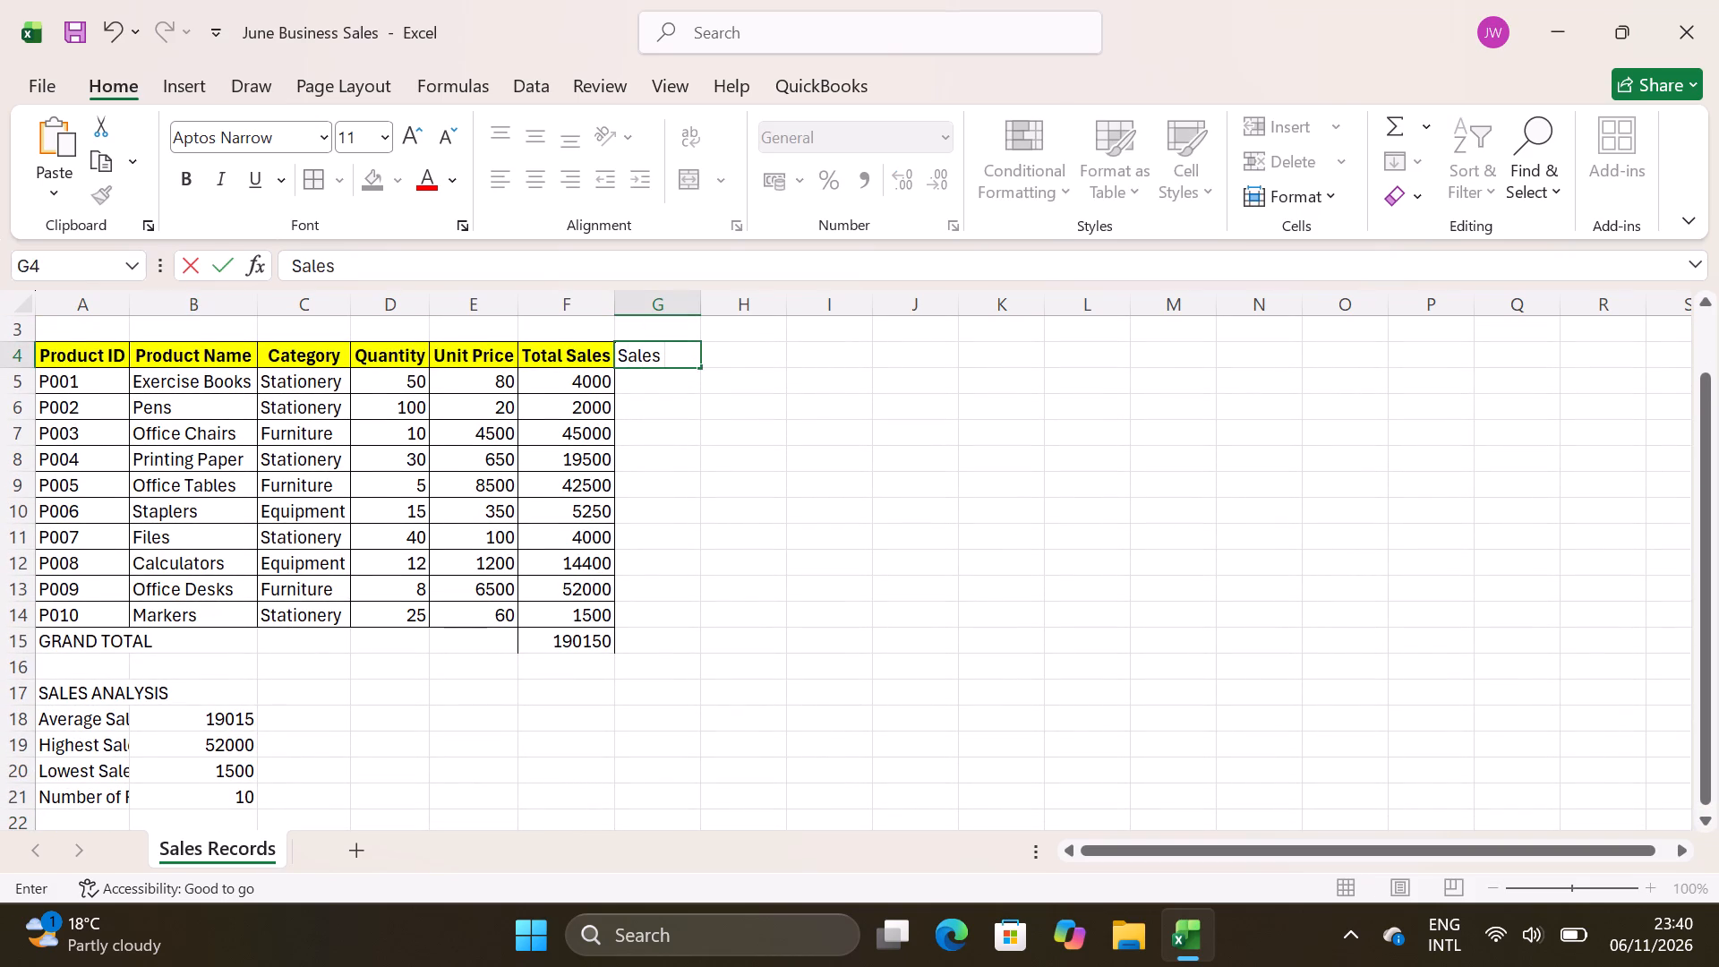
key("s")
type("tatus")
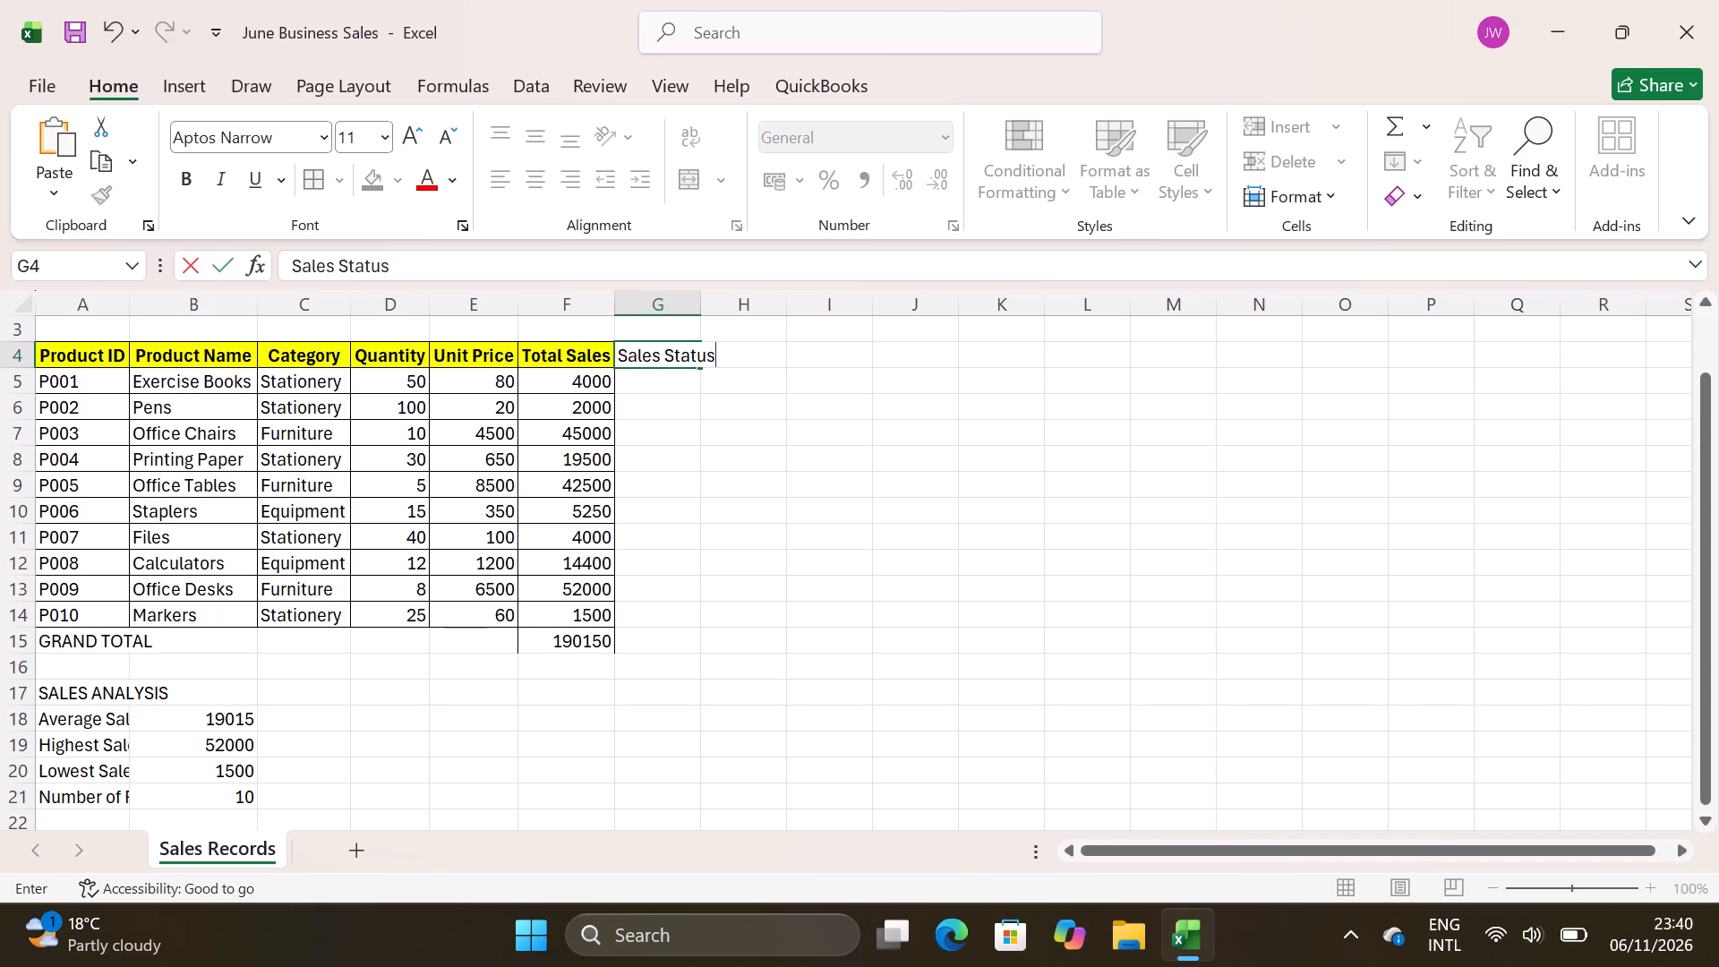
key("Return")
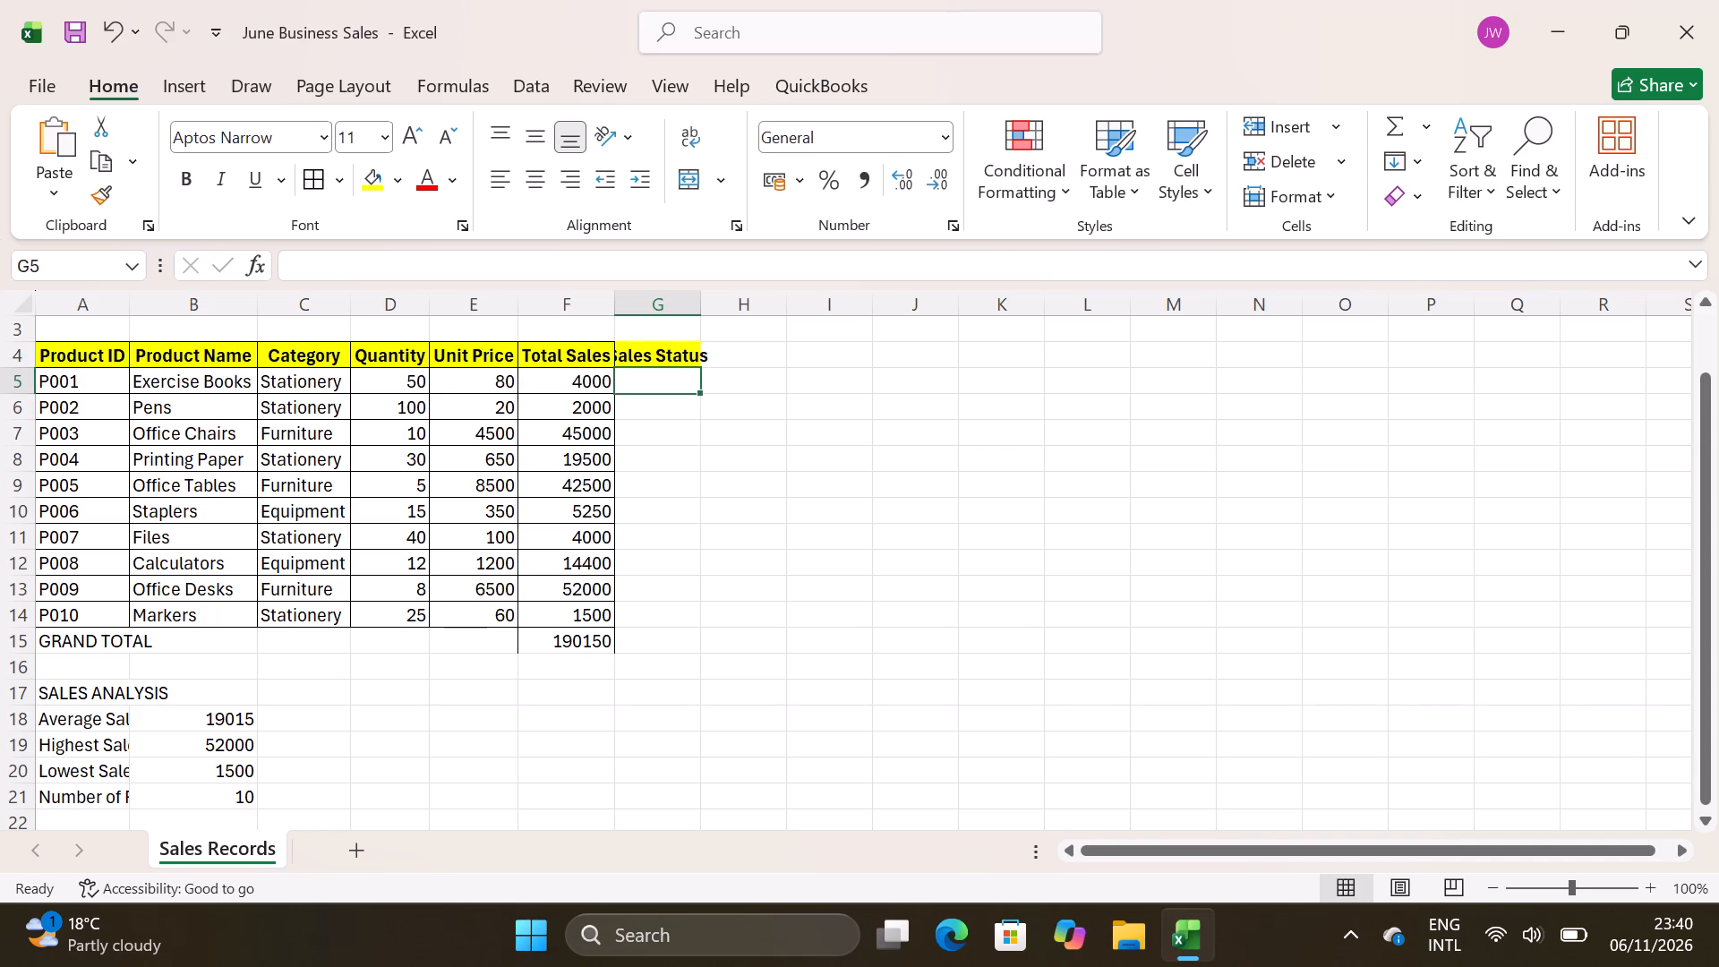
Enter the formula =IF(F5>=5000,"HIGH","LOW") in cell G5 for the first product's sales status.
key("equal")
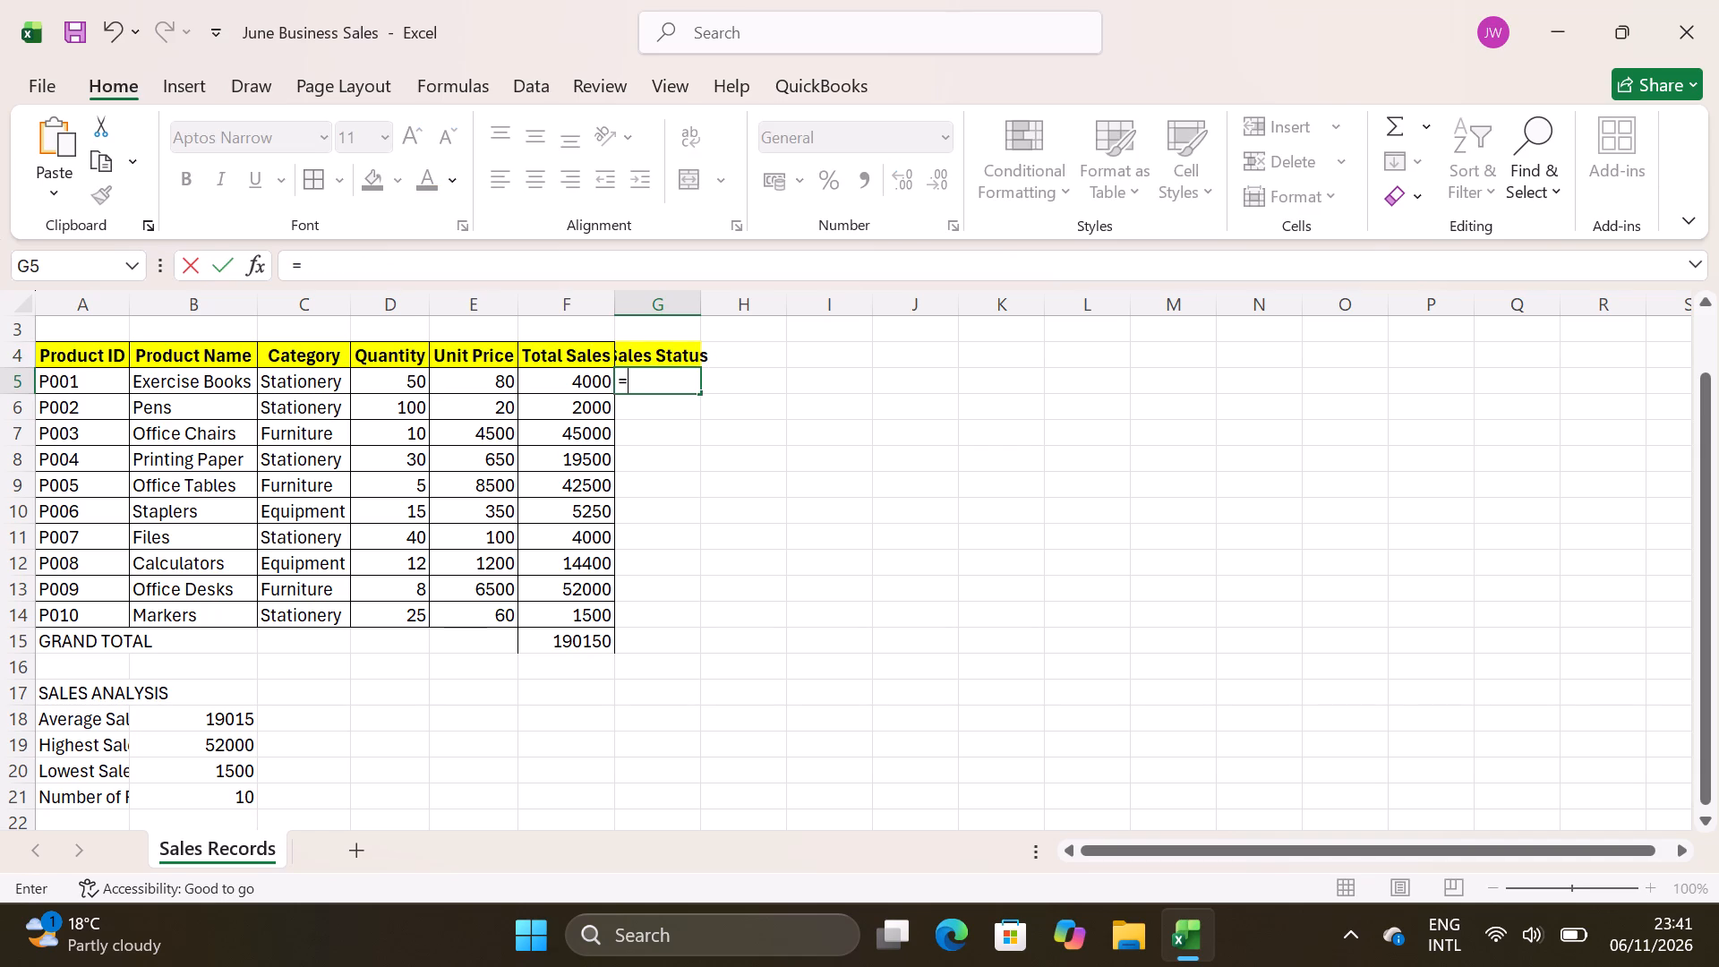
type("IF")
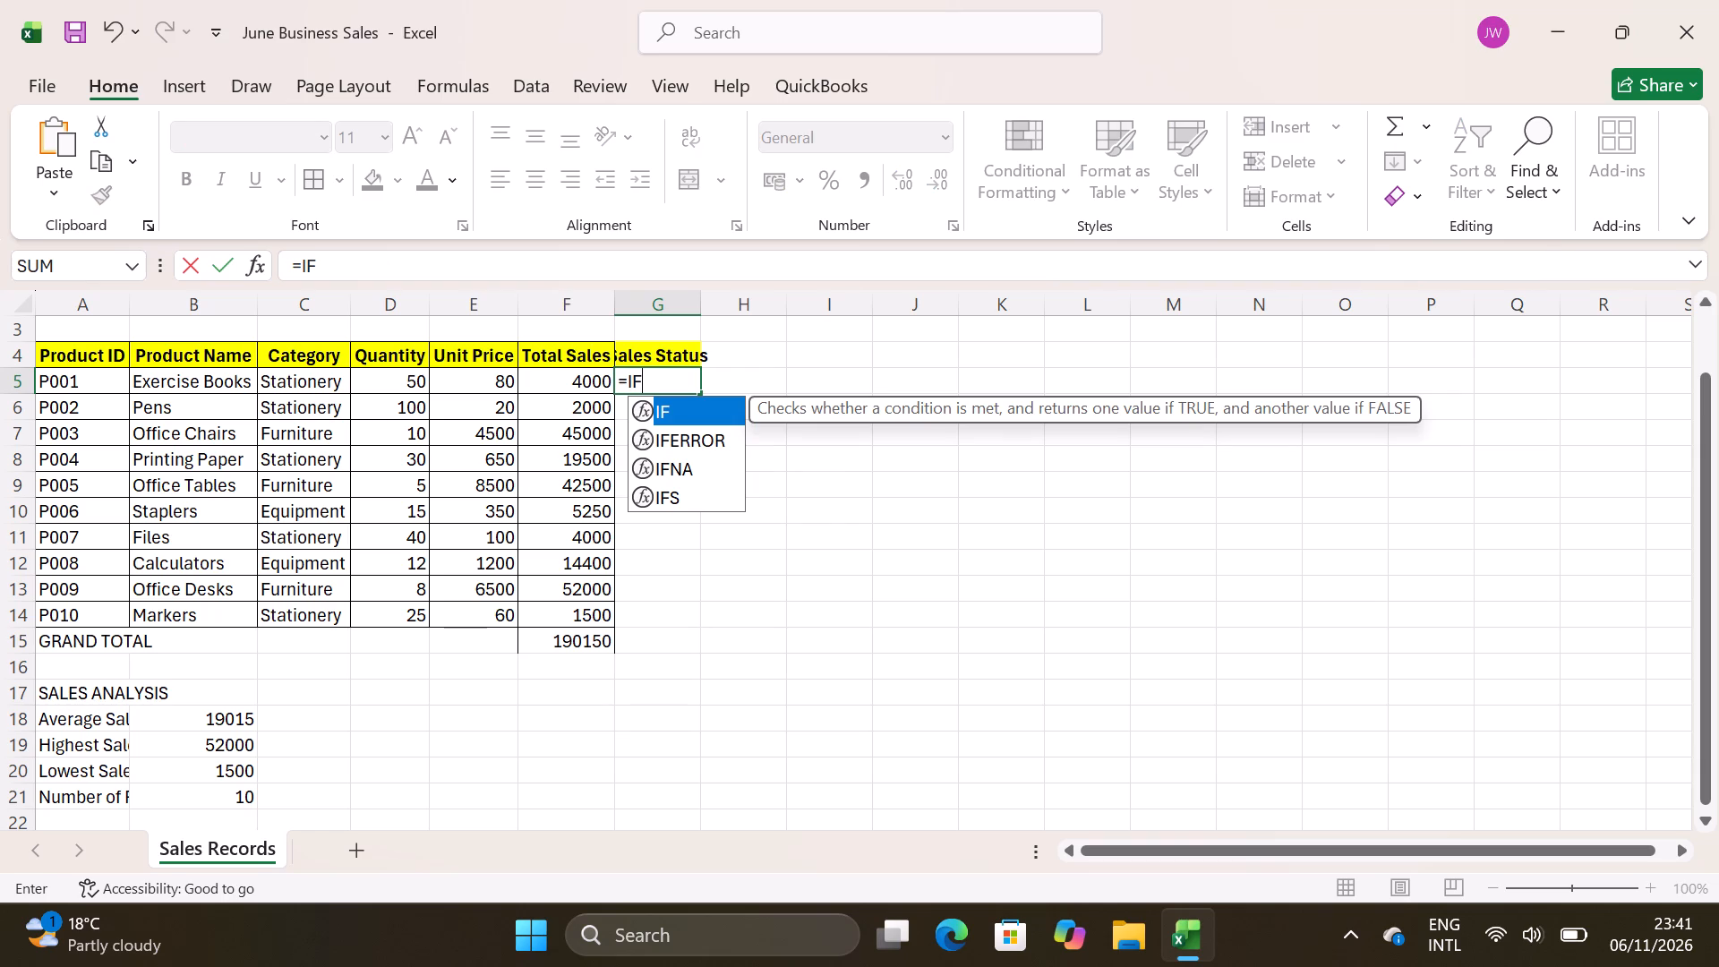
key("shift+parenleft")
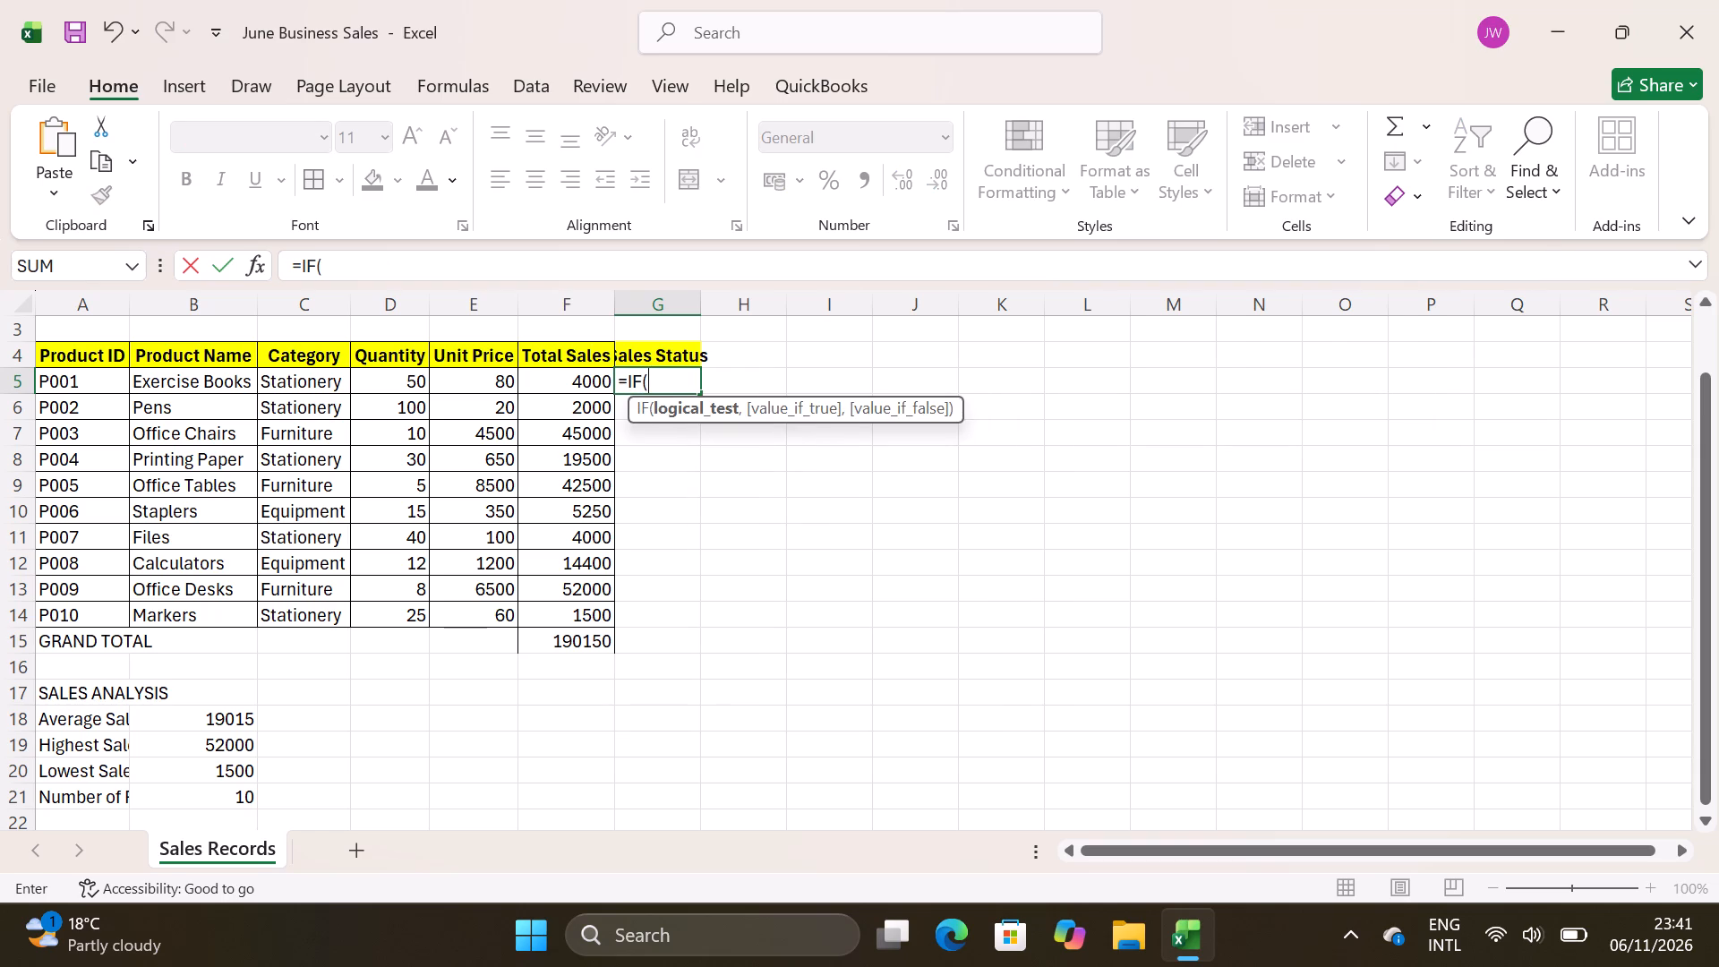
key("f")
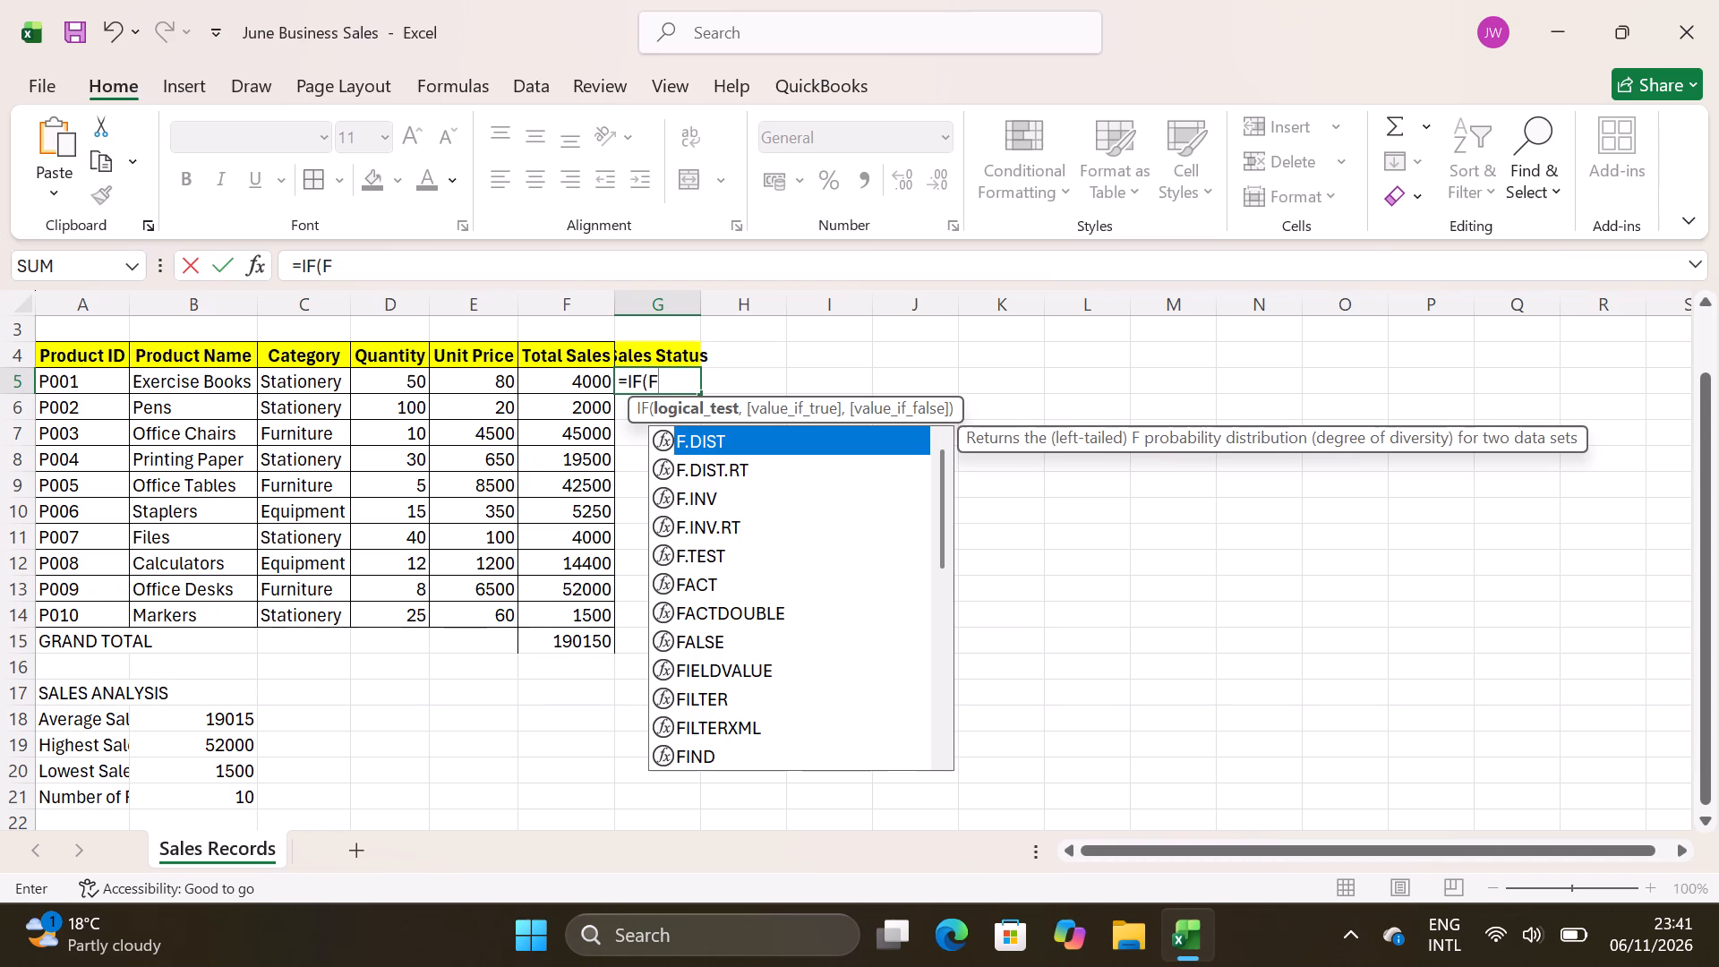
key("5")
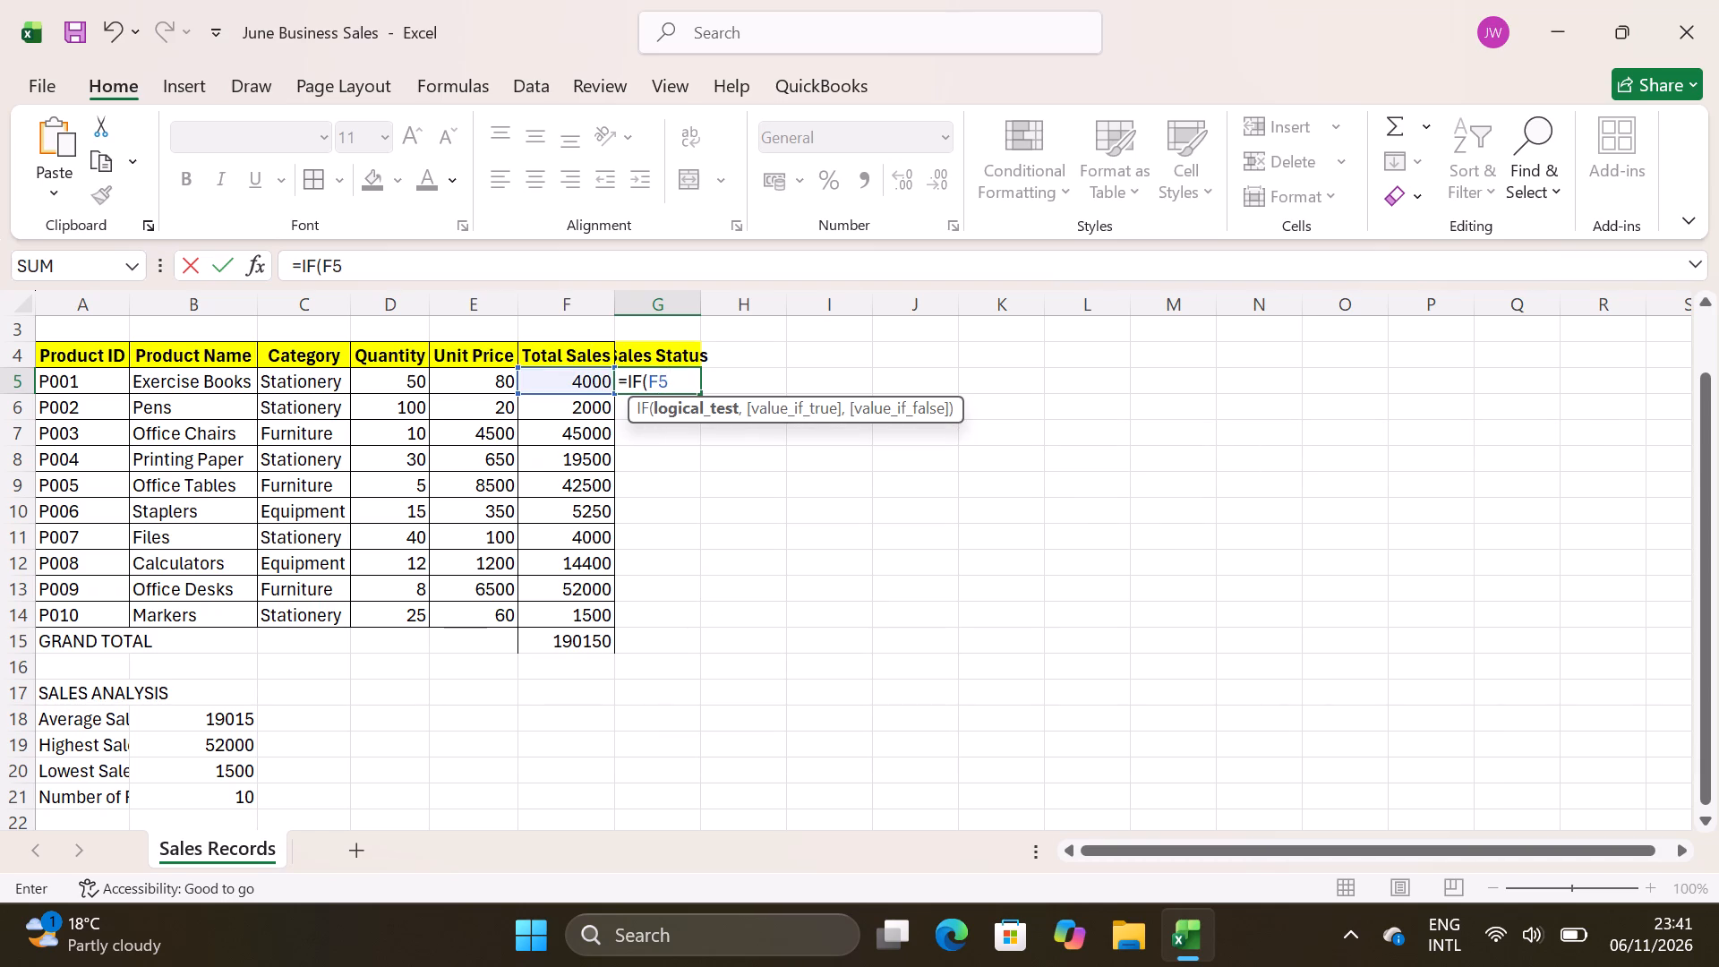
key("shift+greater")
key("equal")
type("5000")
key("comma")
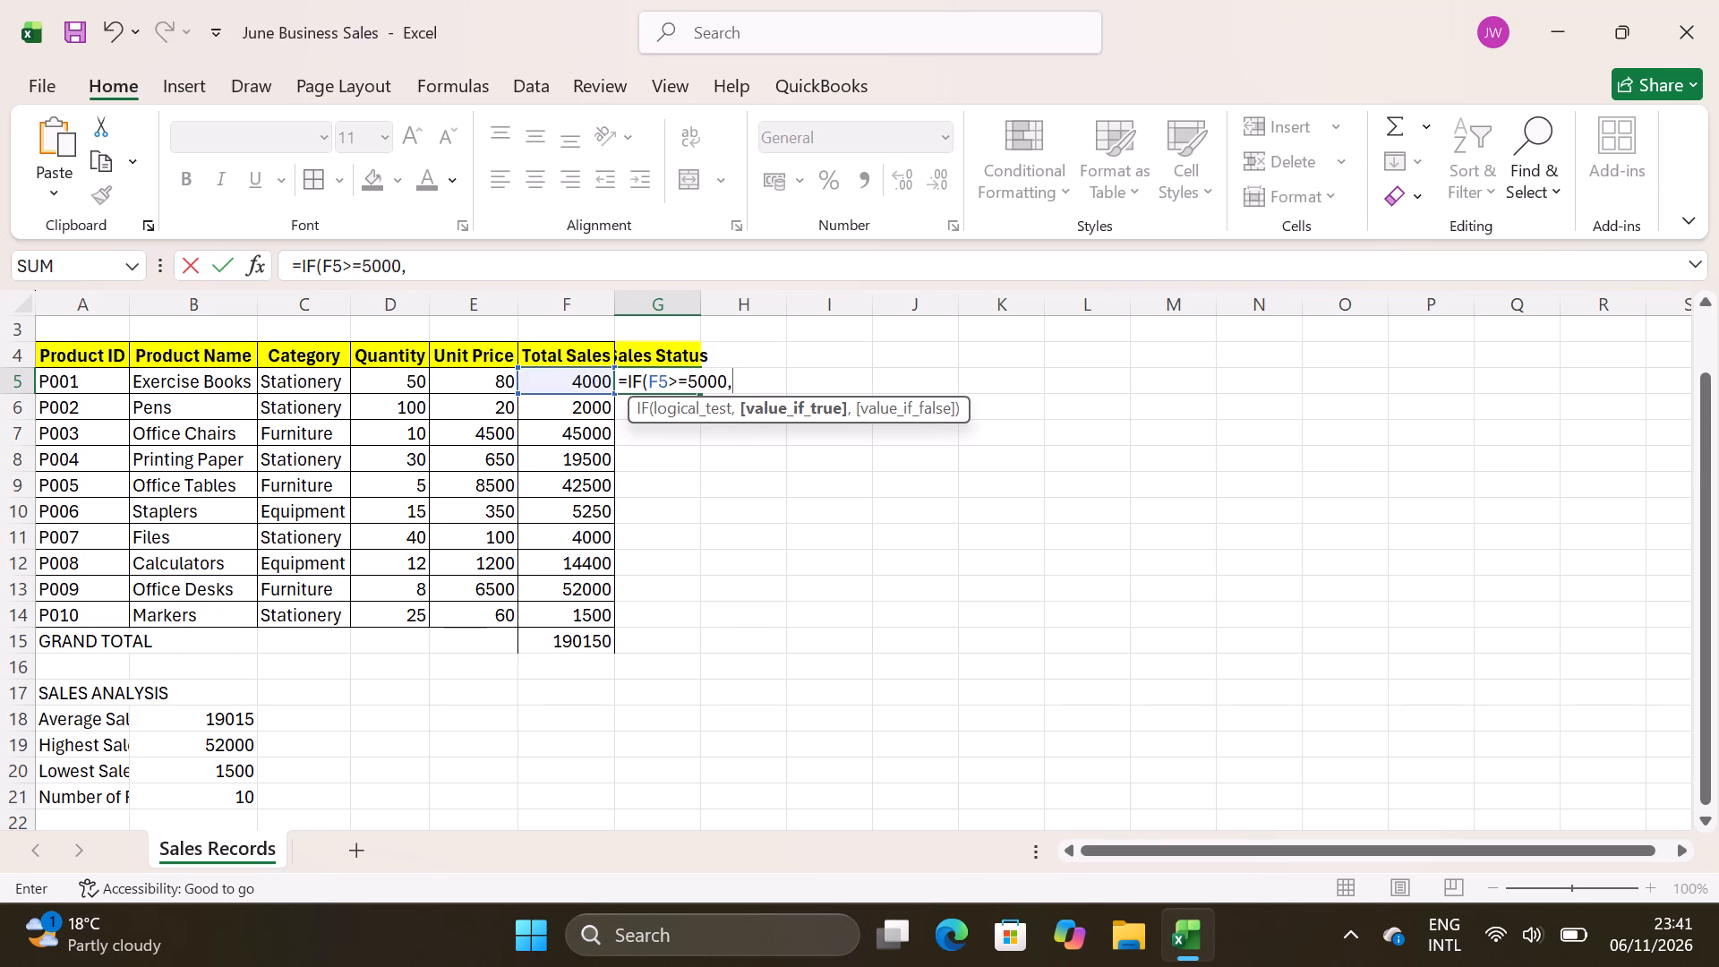
type("\"'")
key("BackSpace")
type("HIGH")
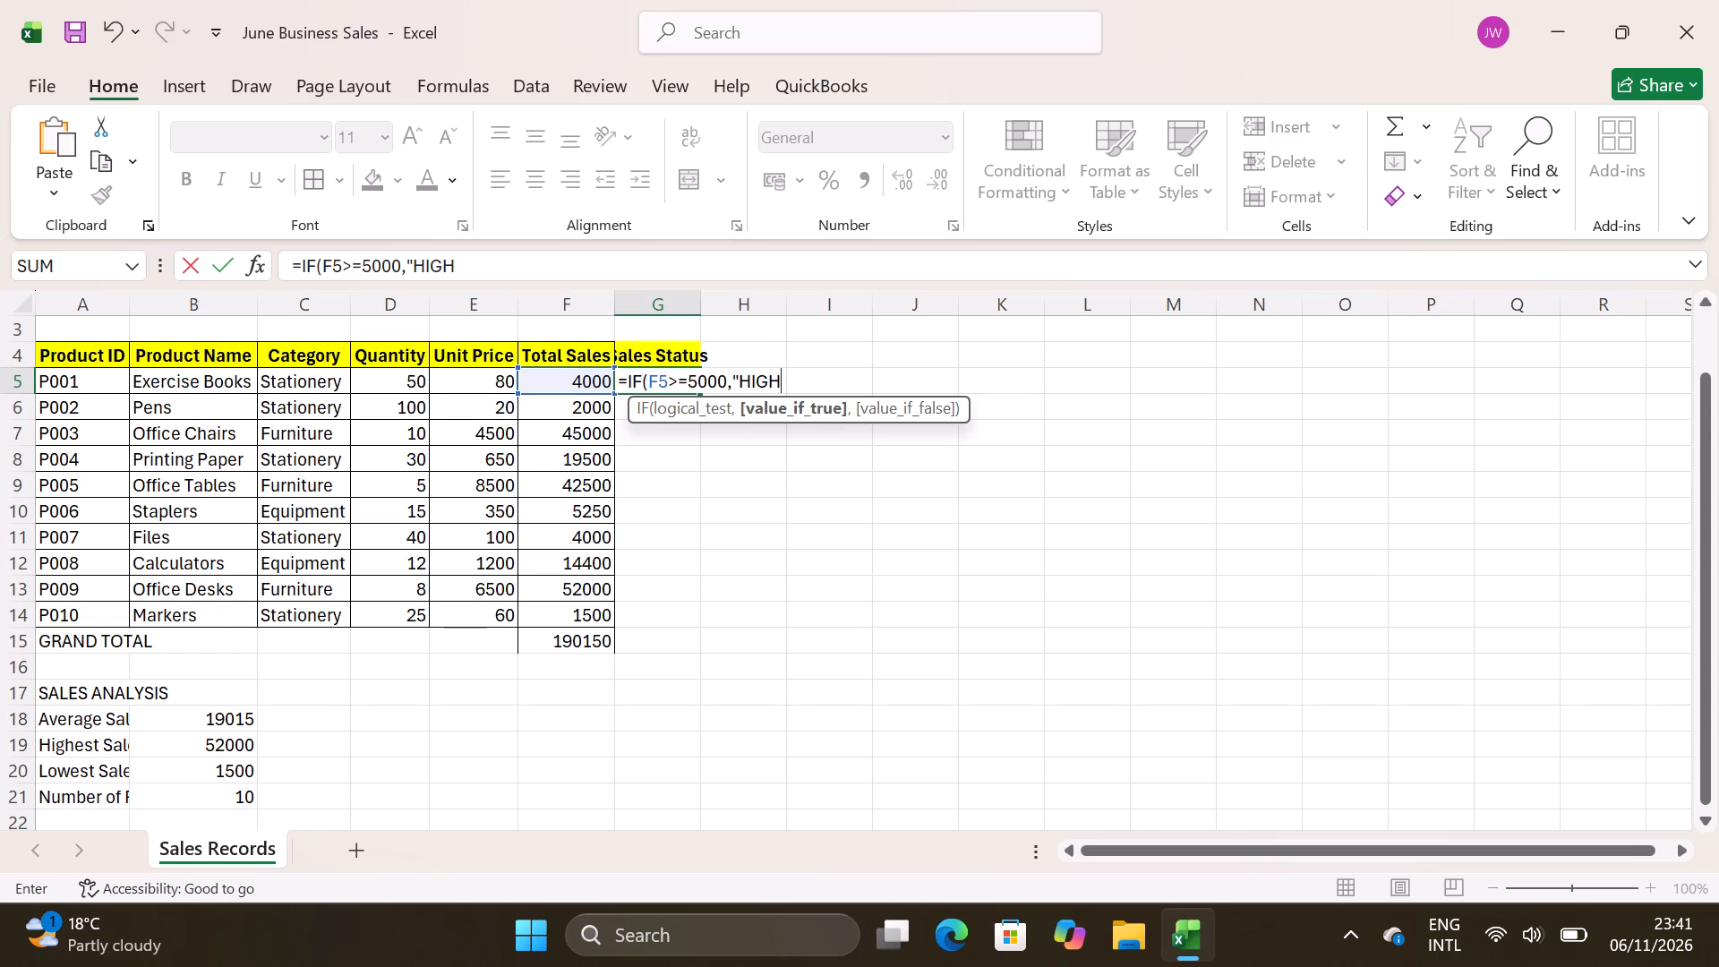
type("\"'")
key("BackSpace")
key("comma")
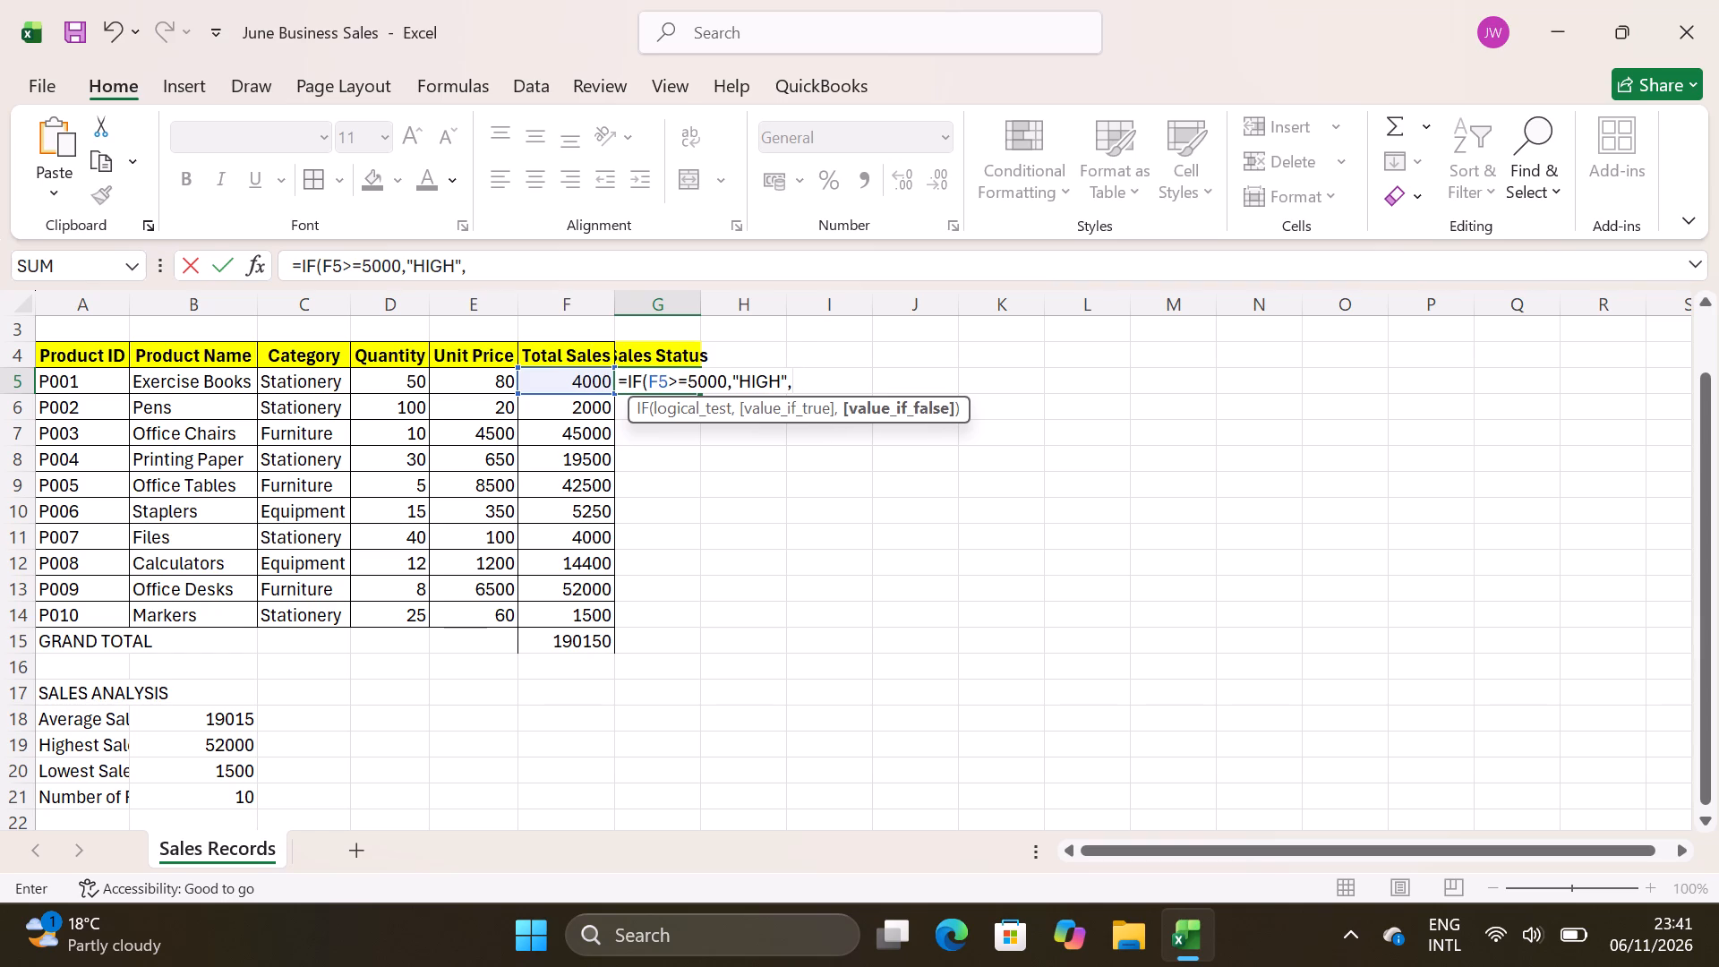
type("\"'")
key("BackSpace")
type("LOW")
key("apostrophe")
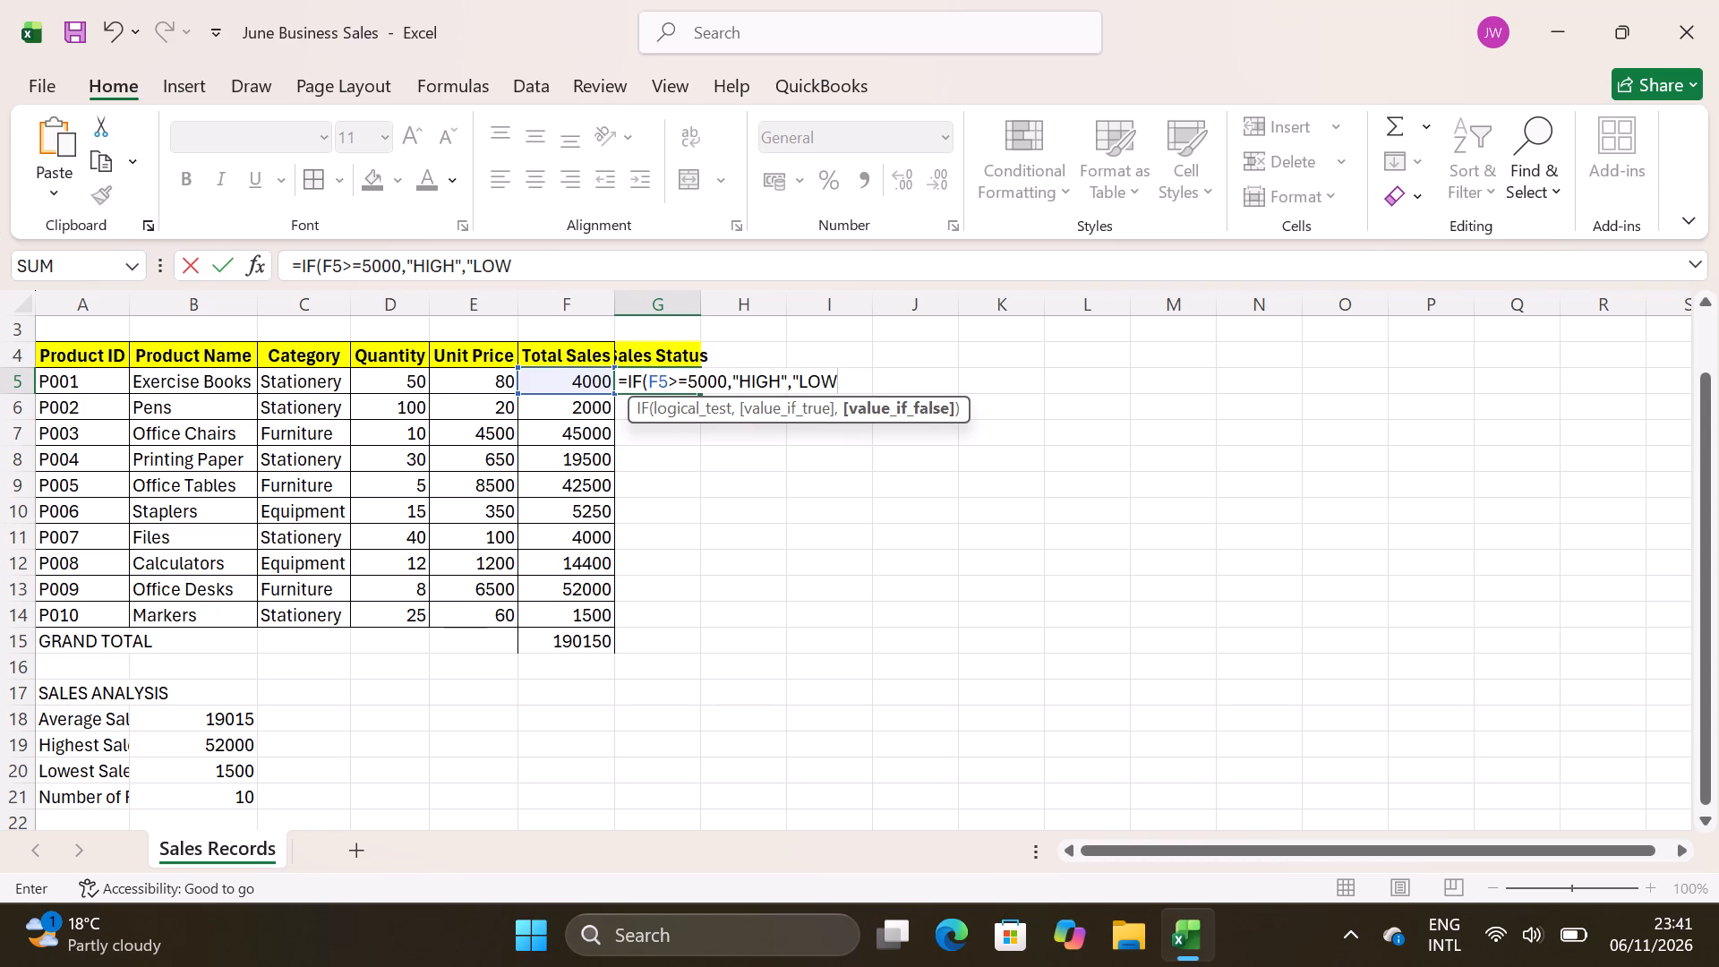
type("'\"")
key("BackSpace")
key("BackSpace")
type("\"'")
key("BackSpace")
key("shift+parenright")
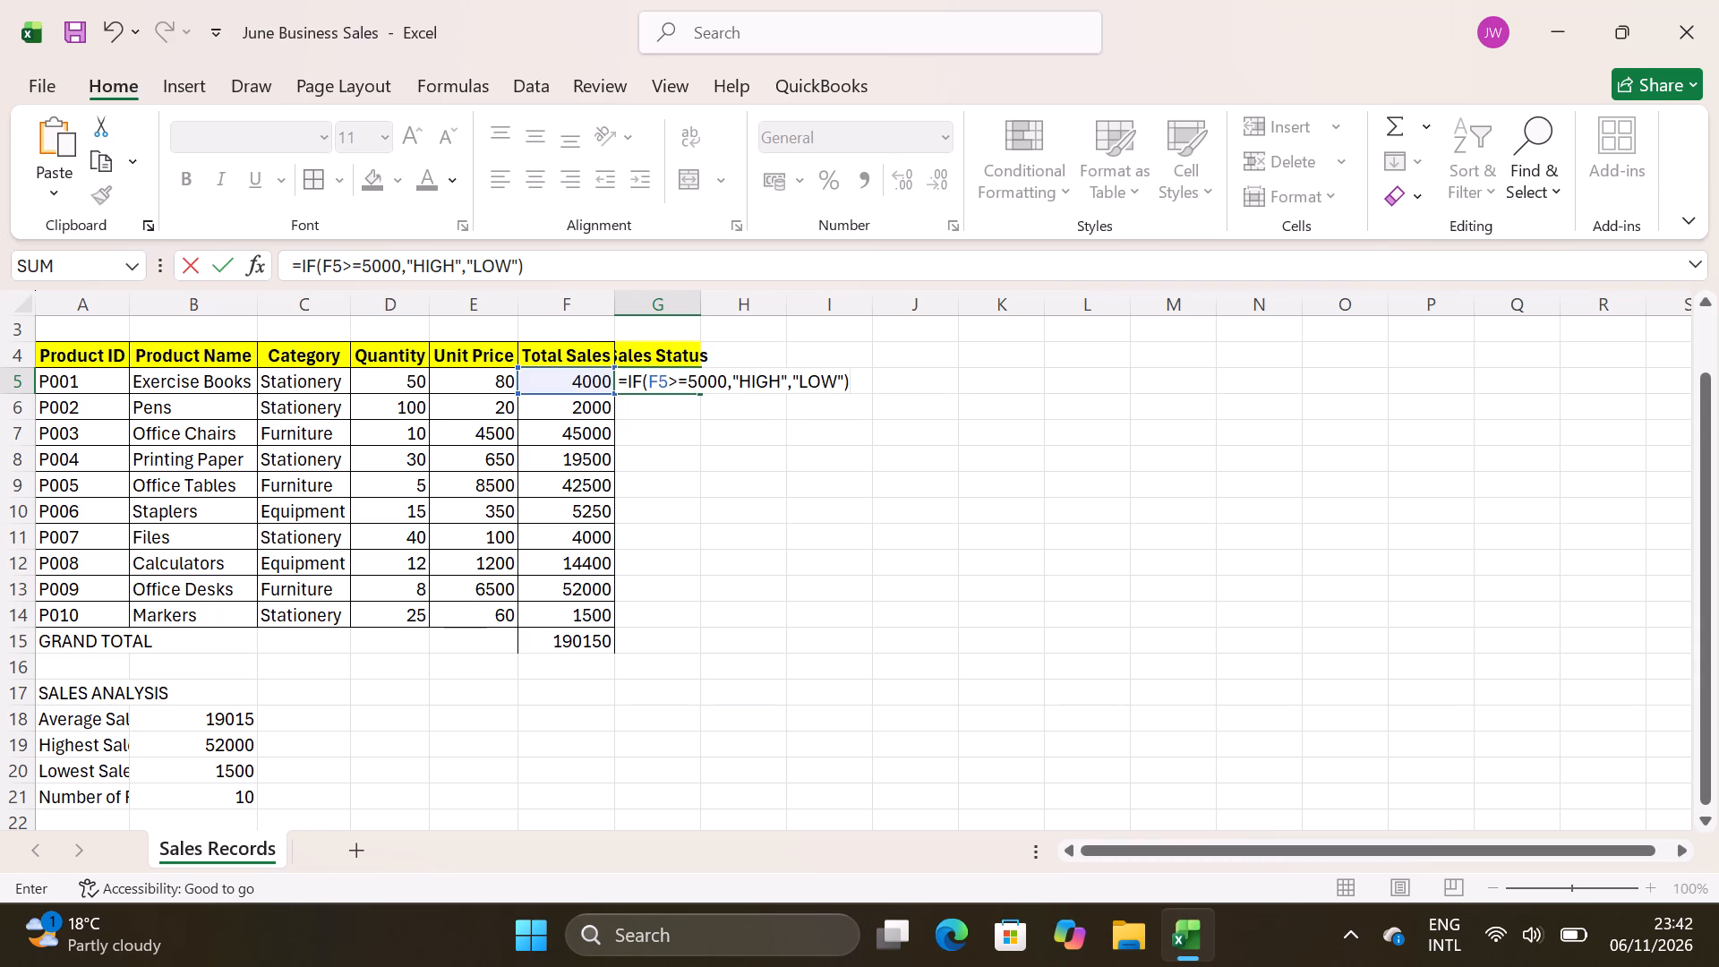
key("Return")
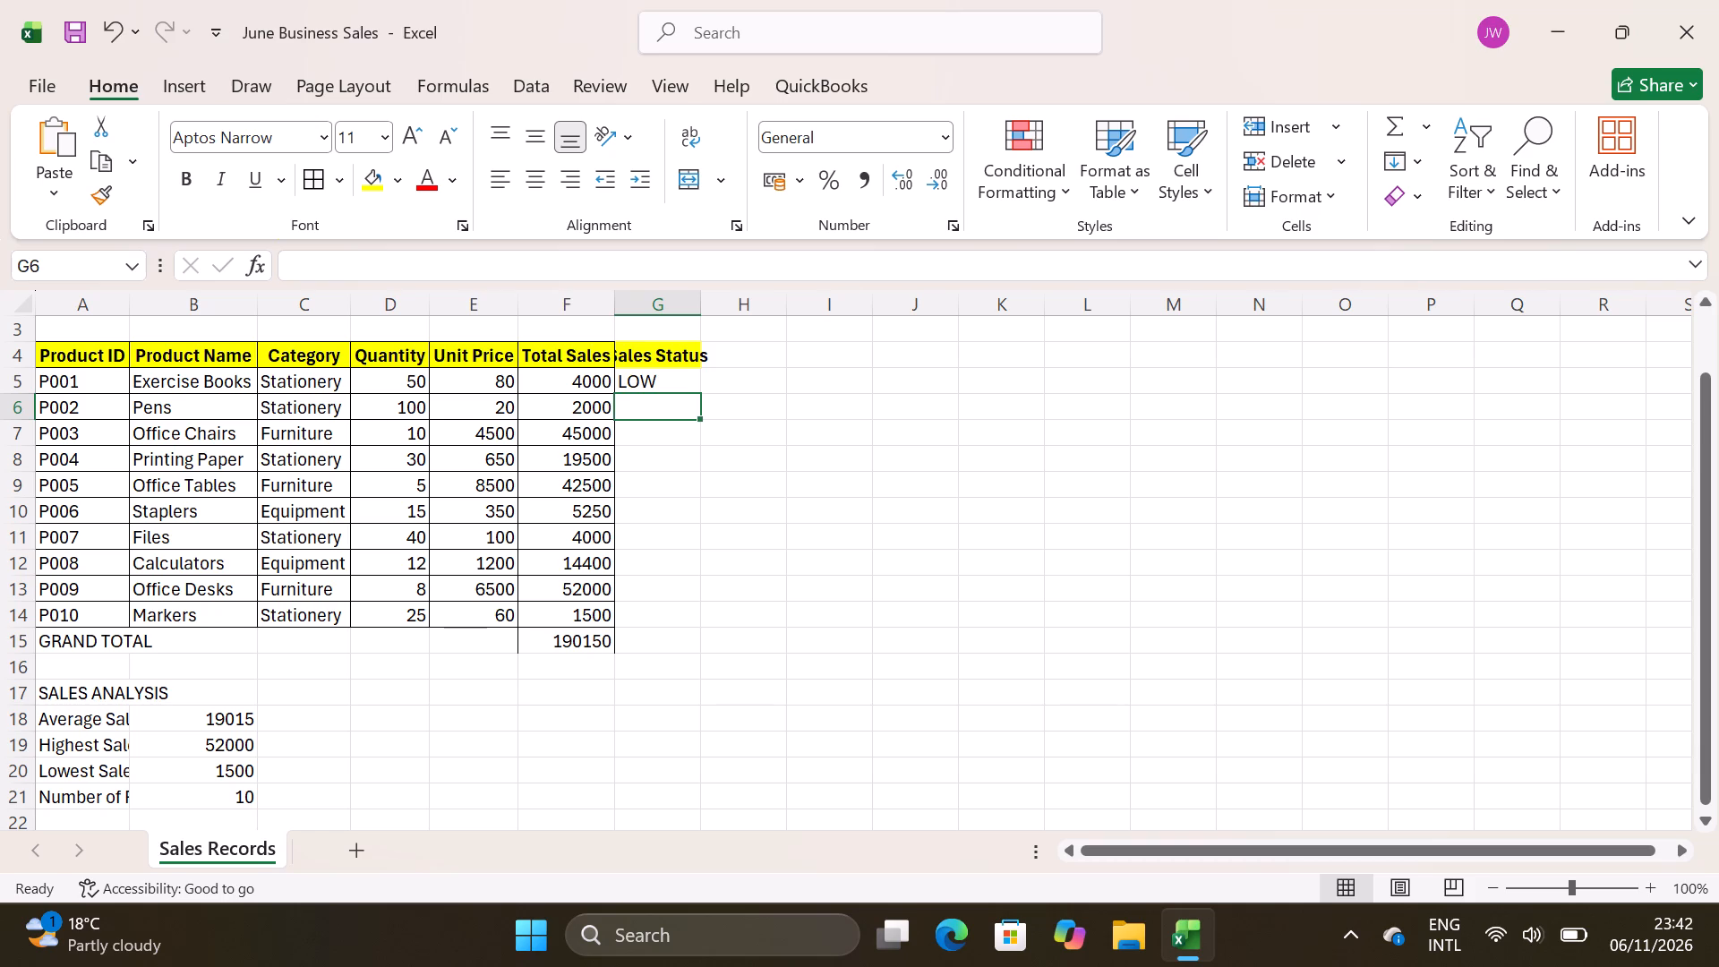
Select cell G5, which holds the first product's Sales Status formula.
left_click(642, 380)
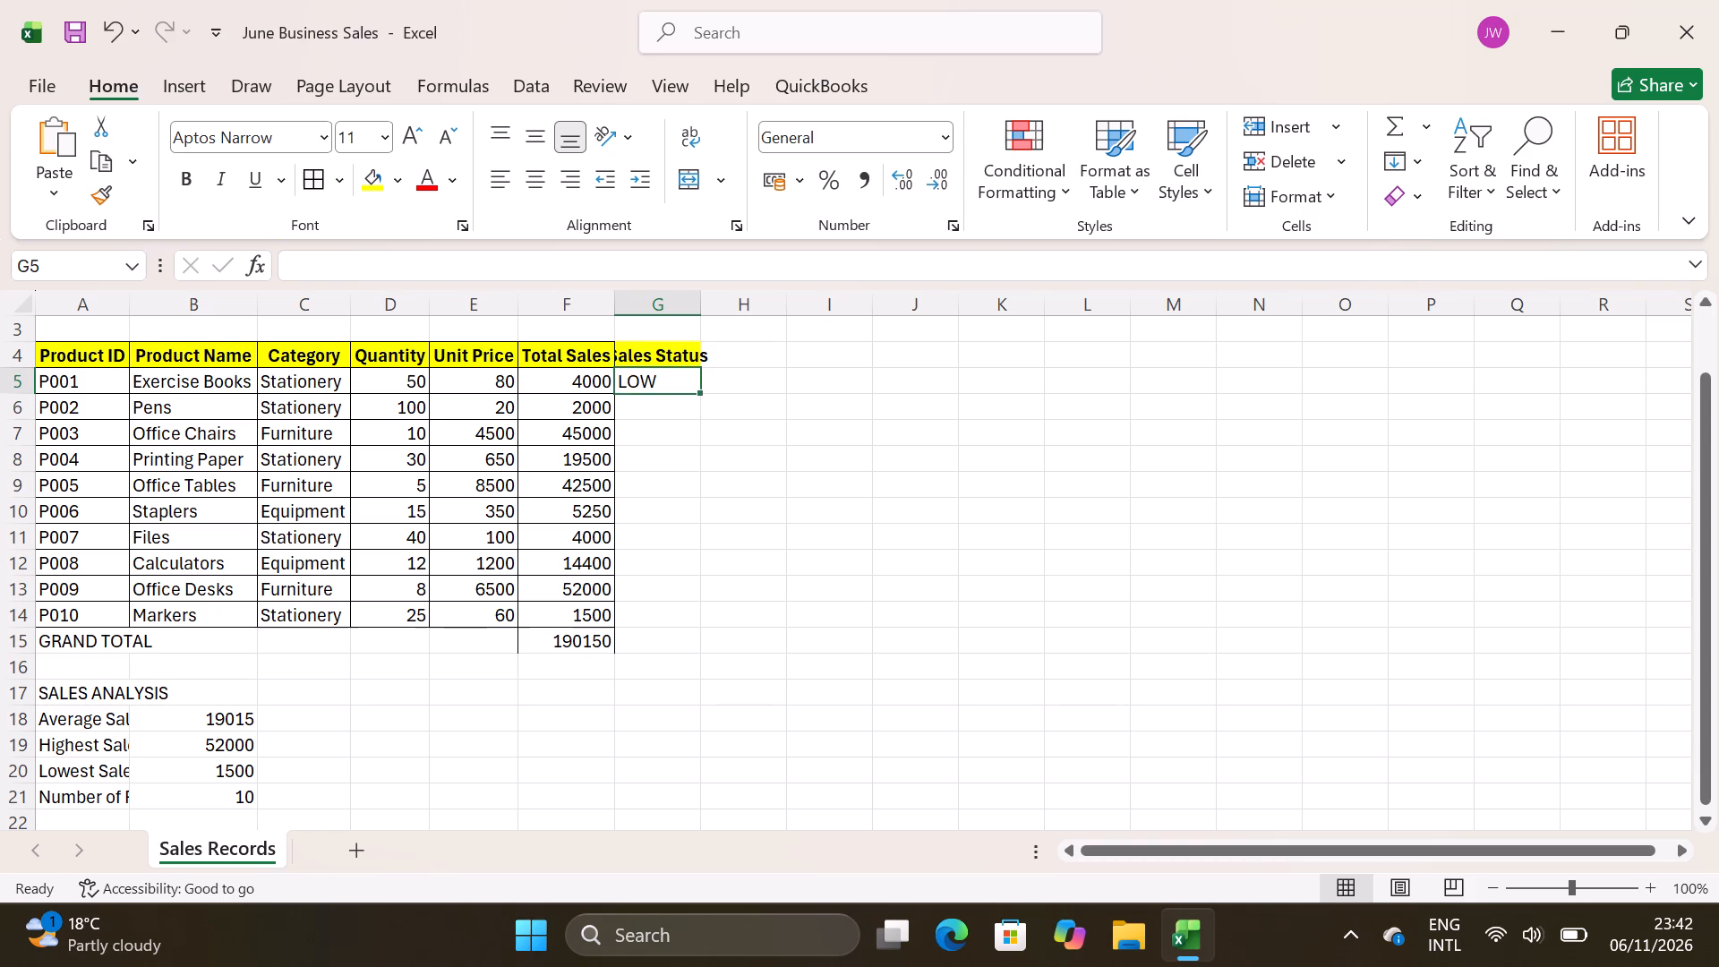
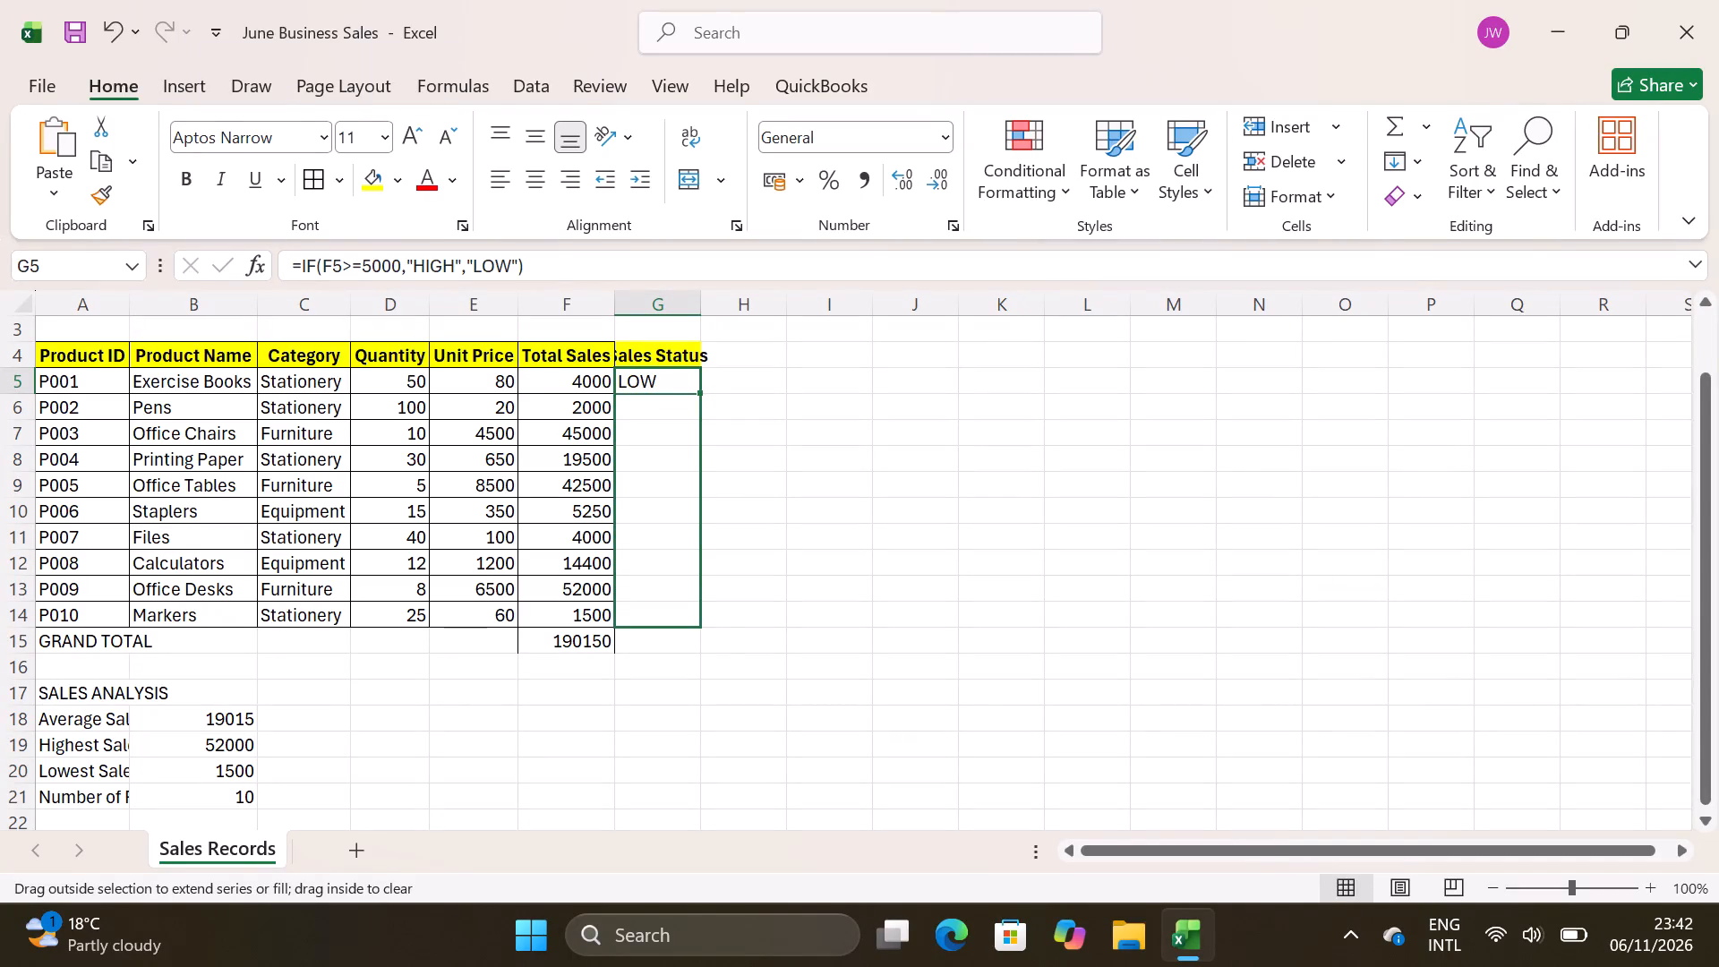
Sort the product rows by Unit Price cell values from Largest to Smallest, treating row 4 as headers.
left_click(853, 586)
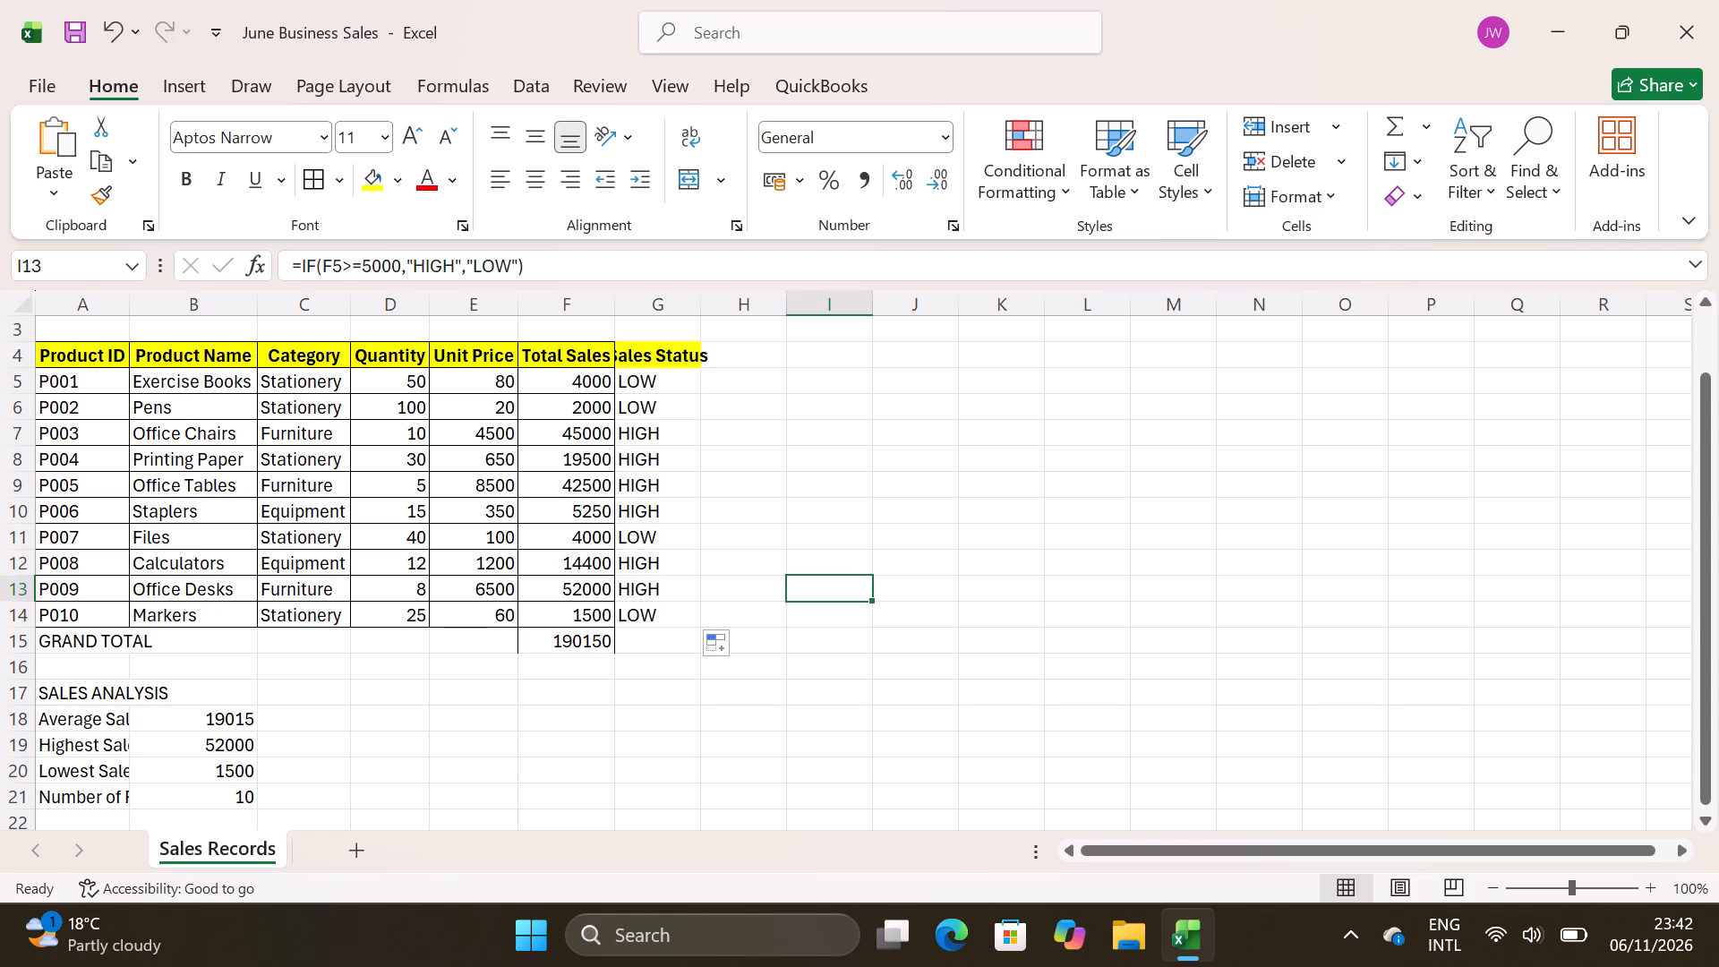
left_click(665, 372)
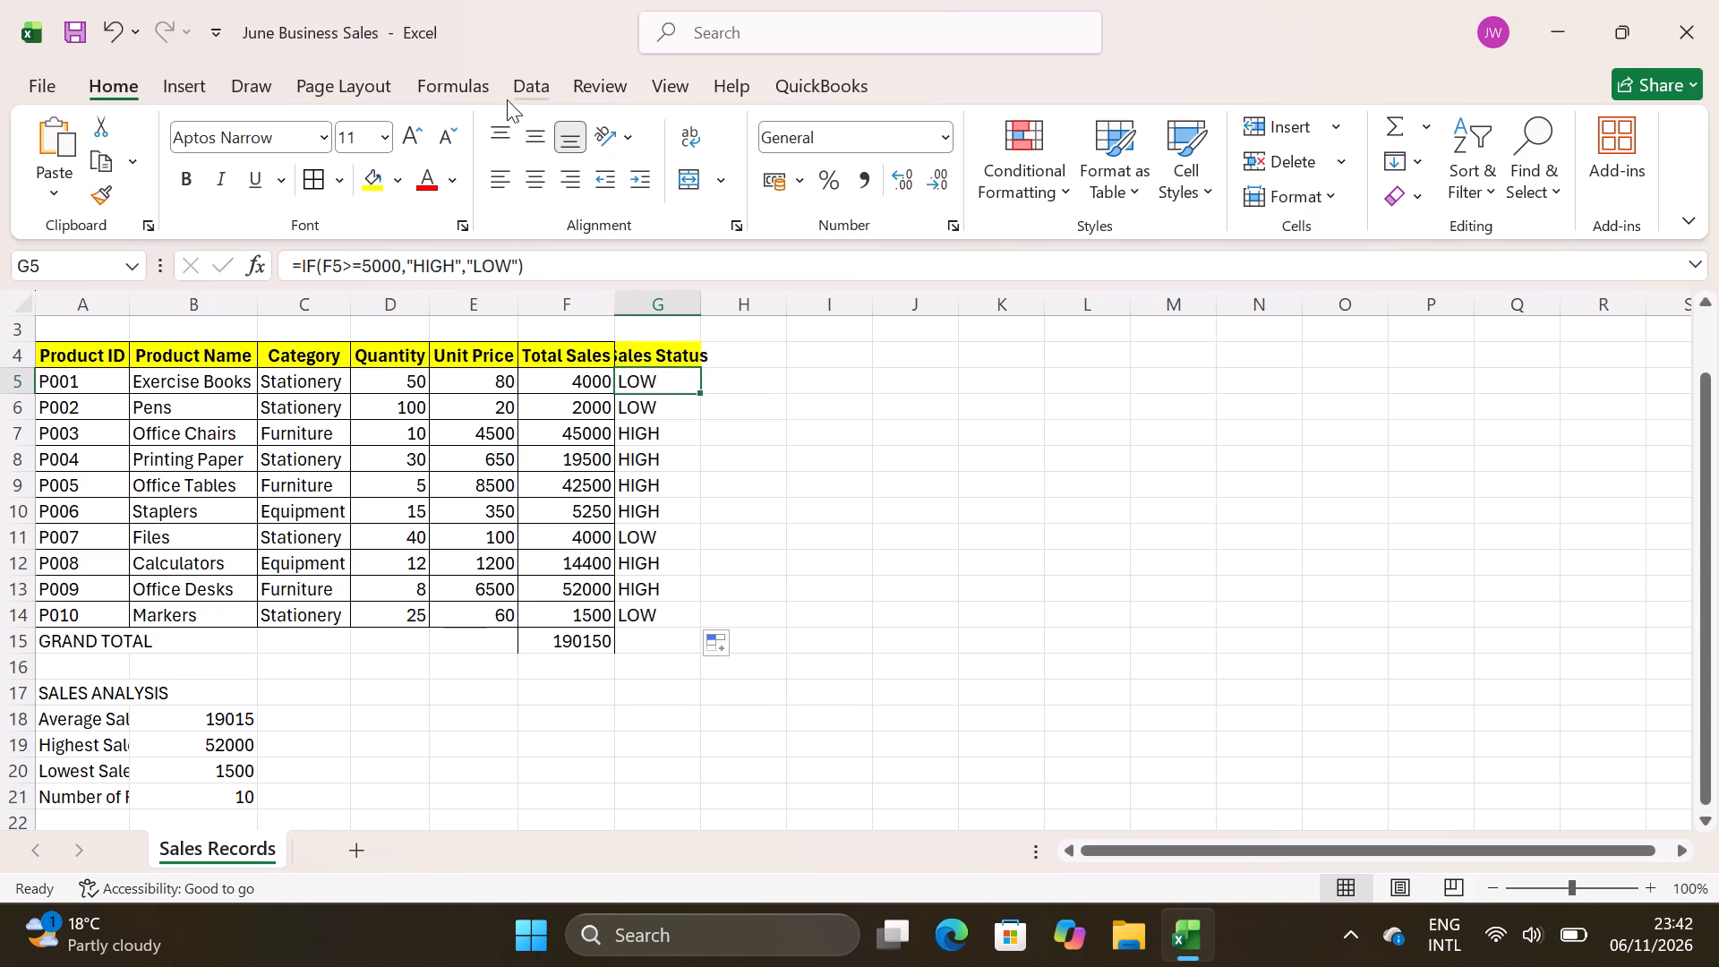
left_click(534, 72)
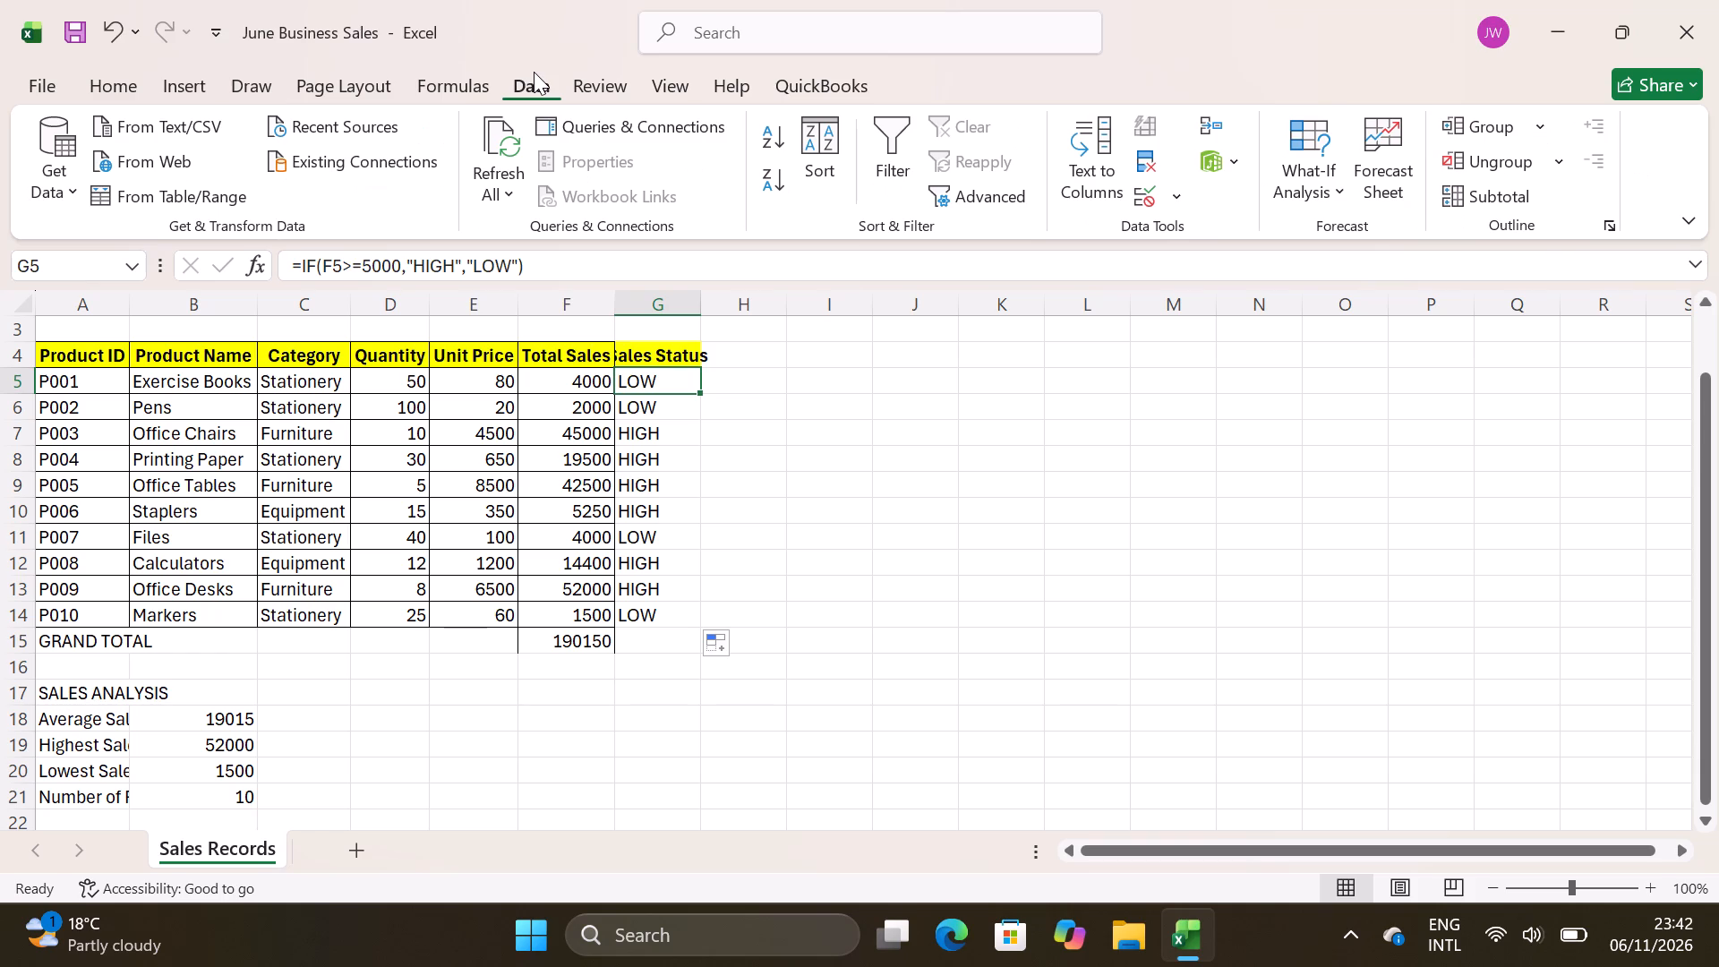
left_click(818, 167)
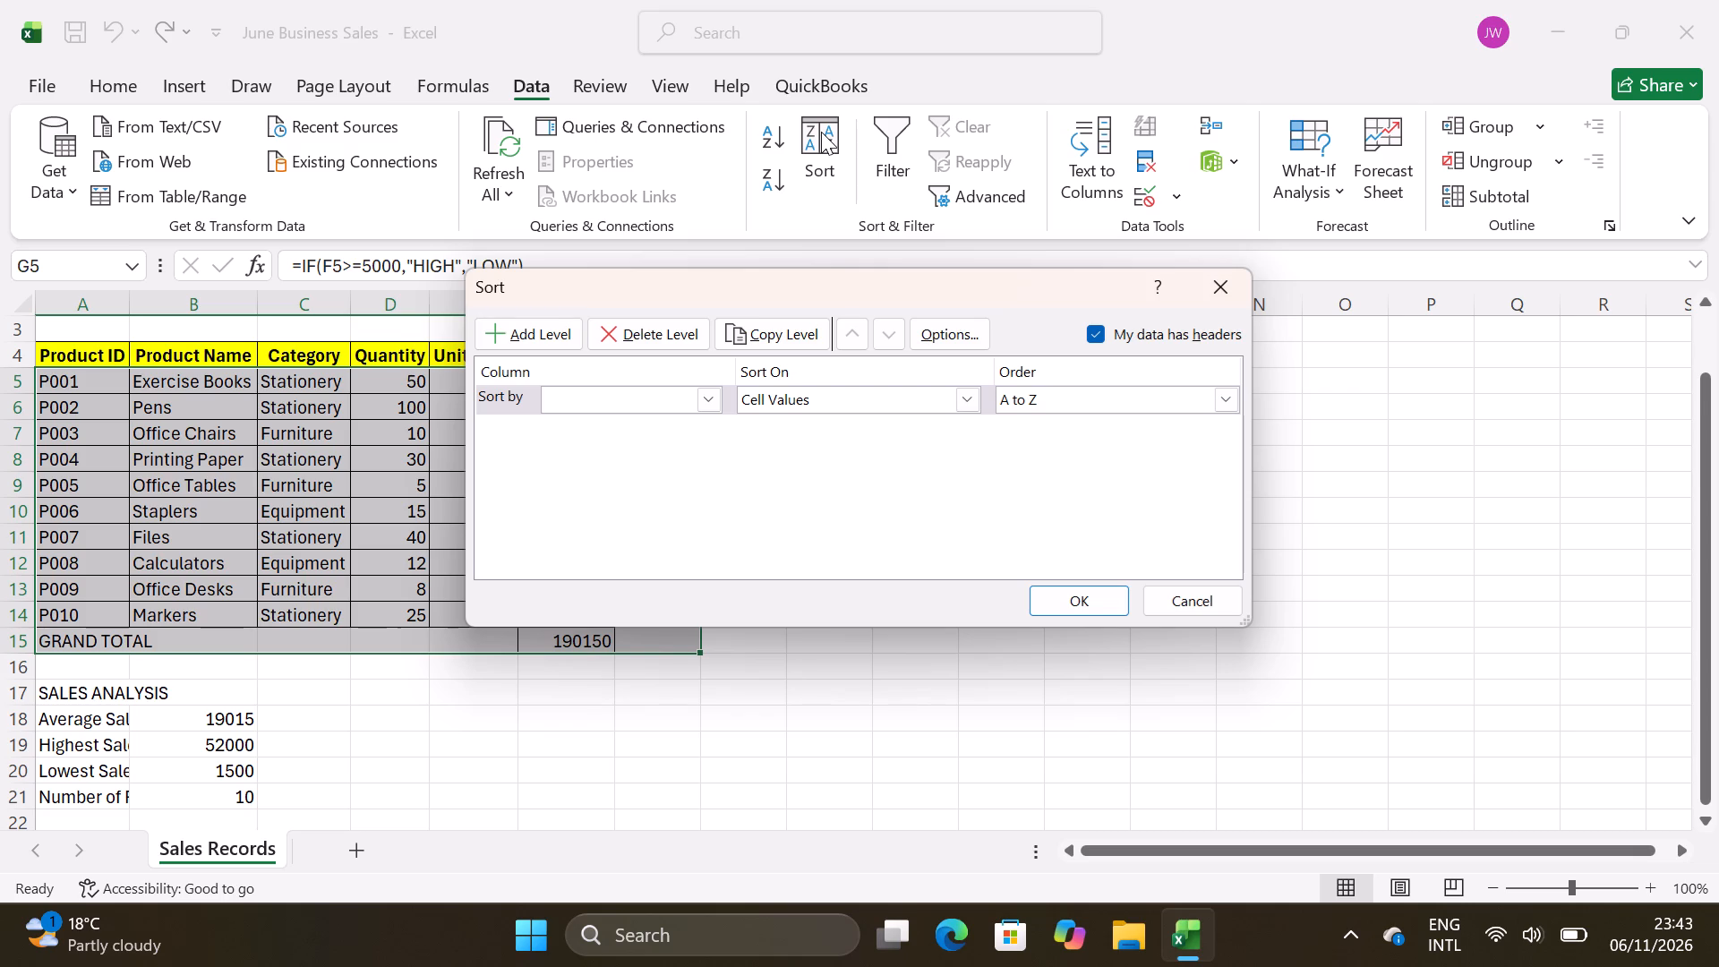
left_click(821, 132)
left_click(1215, 301)
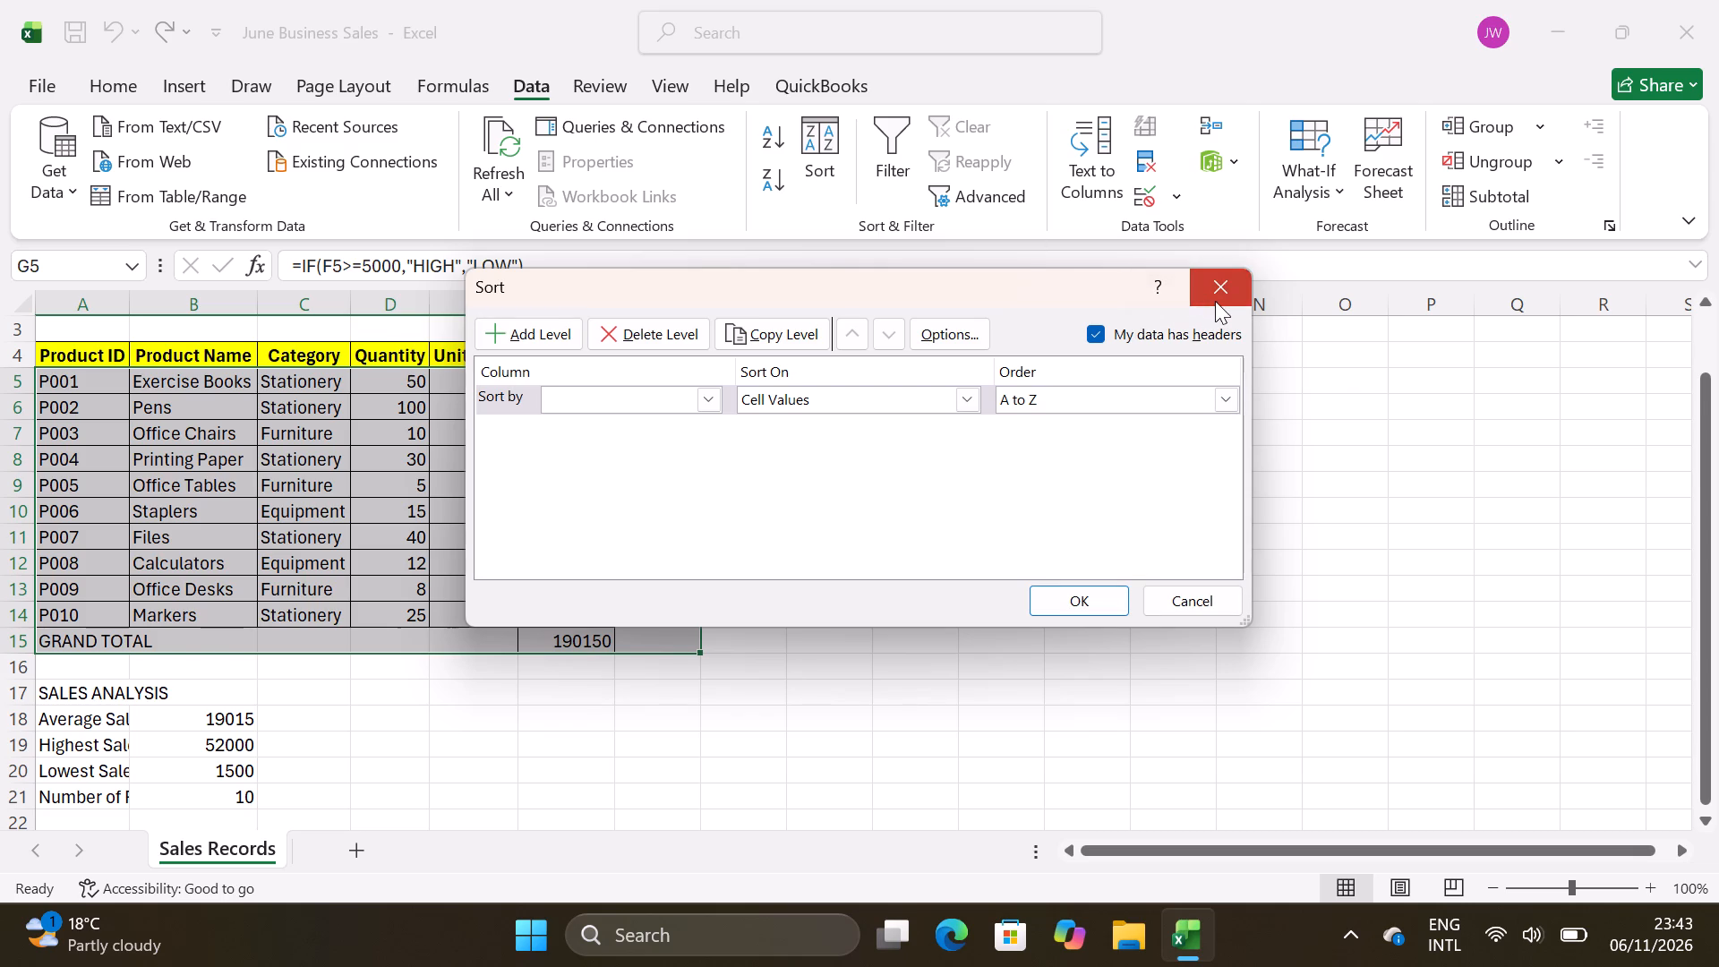
left_click(836, 129)
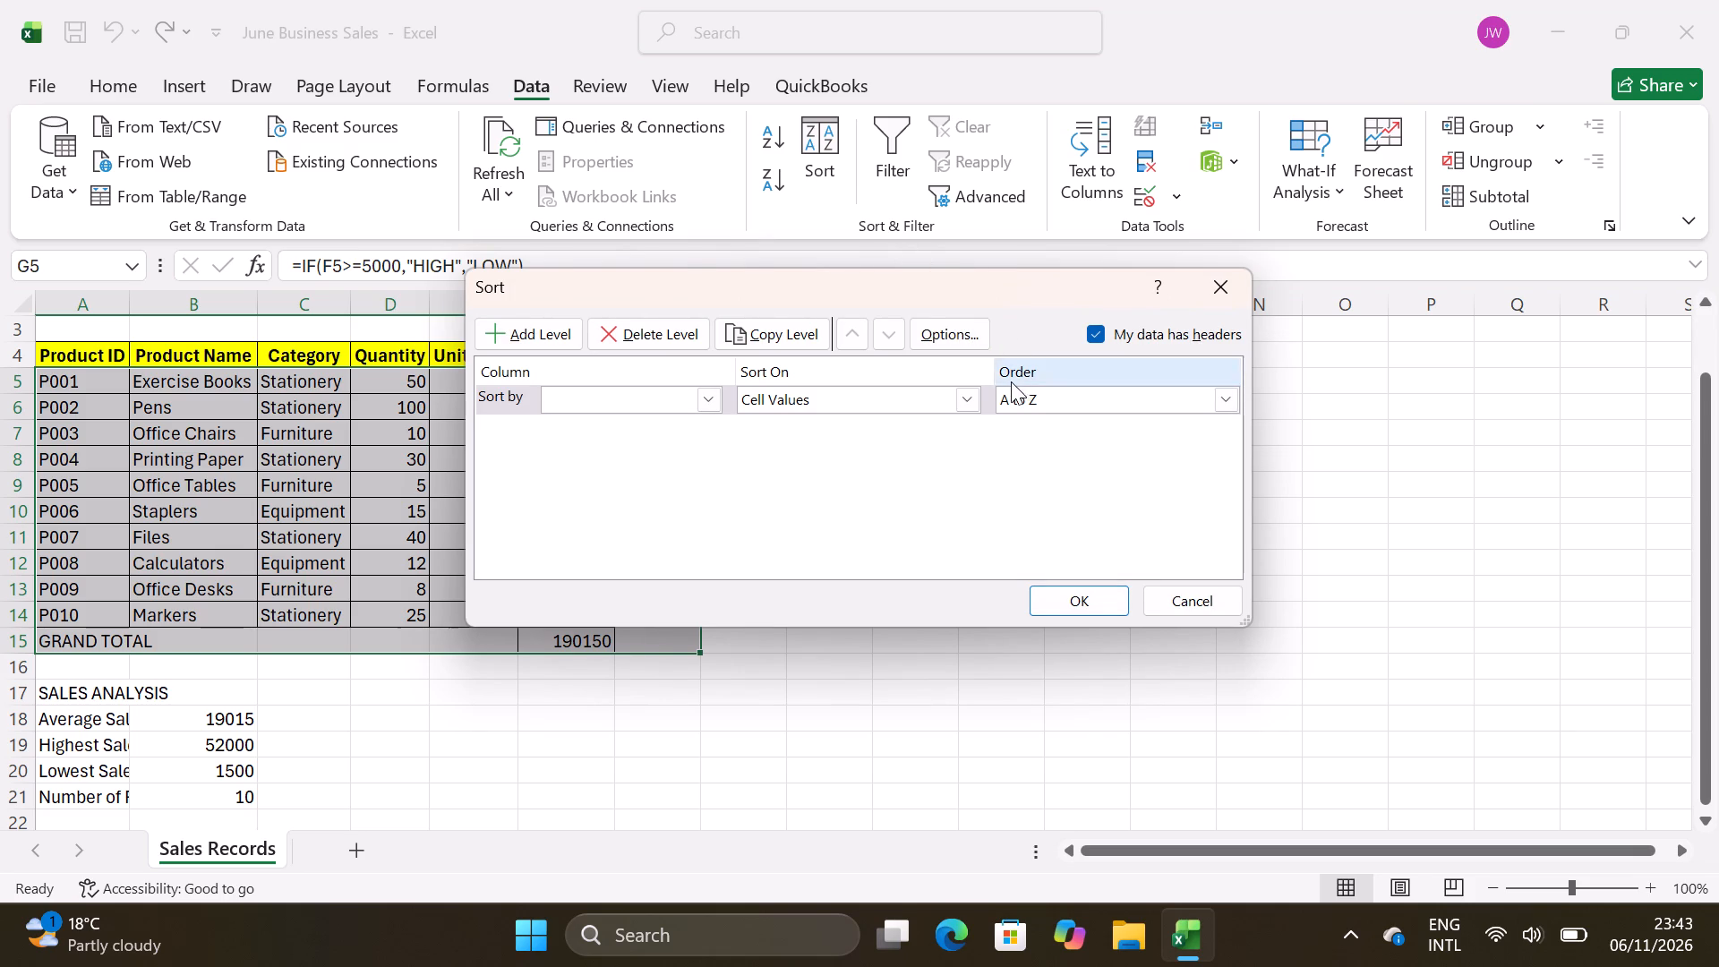
left_click(973, 399)
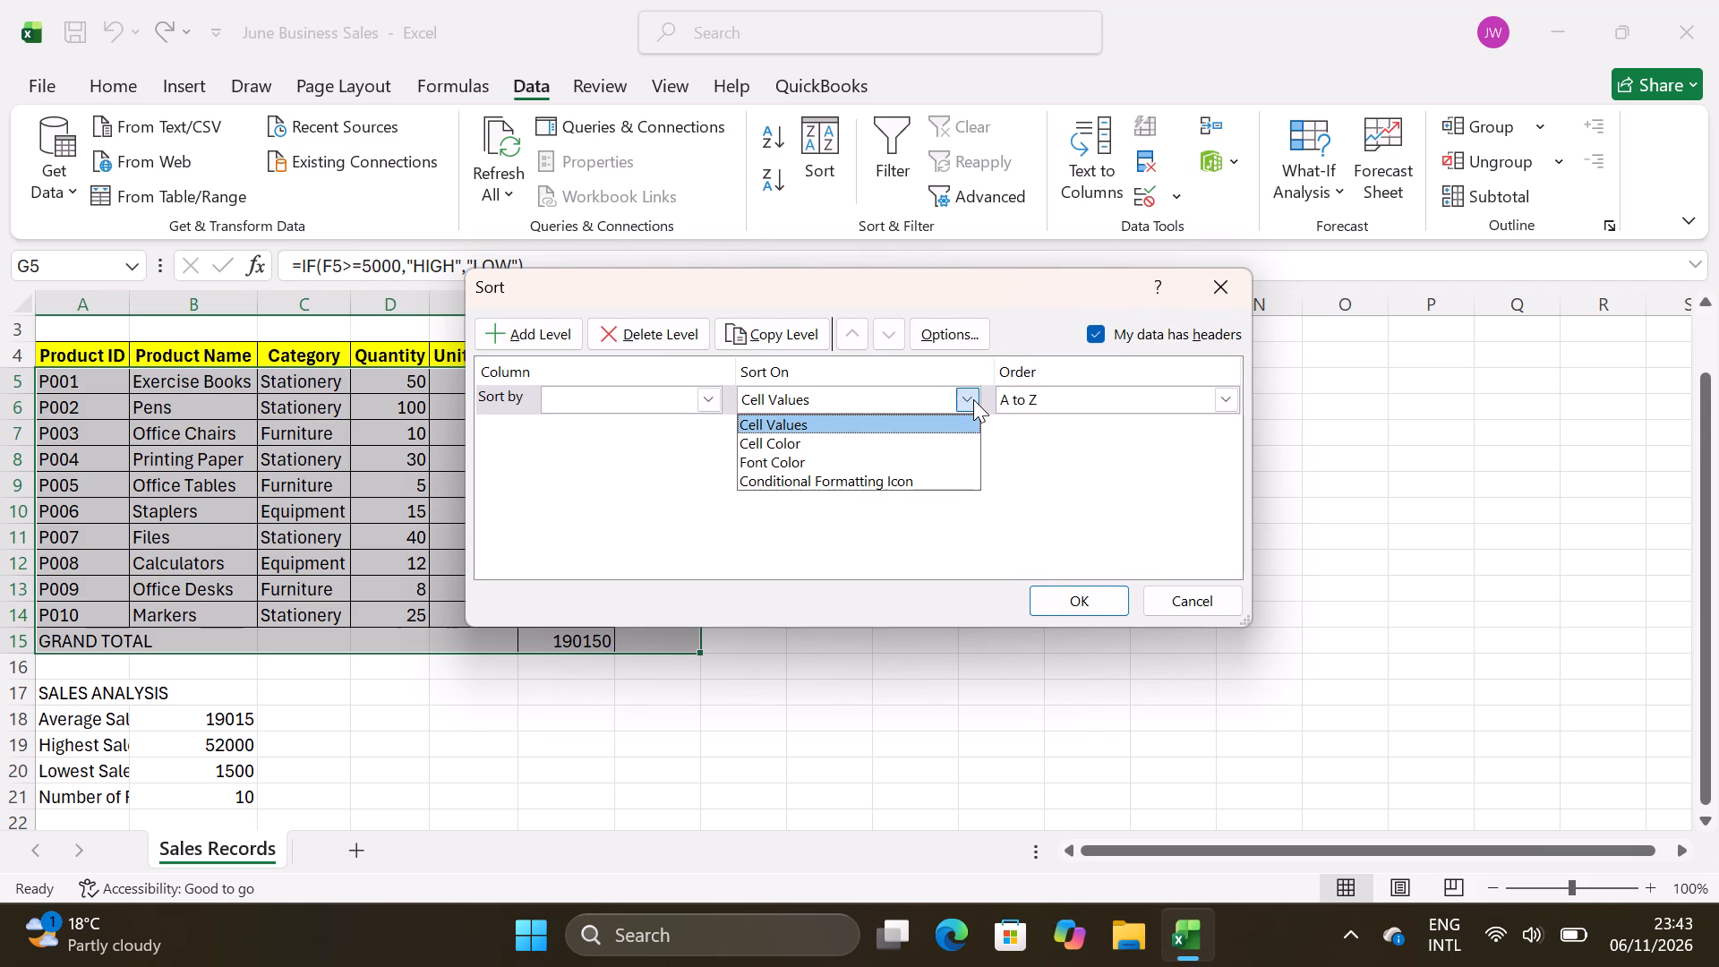
left_click(702, 406)
left_click(702, 406)
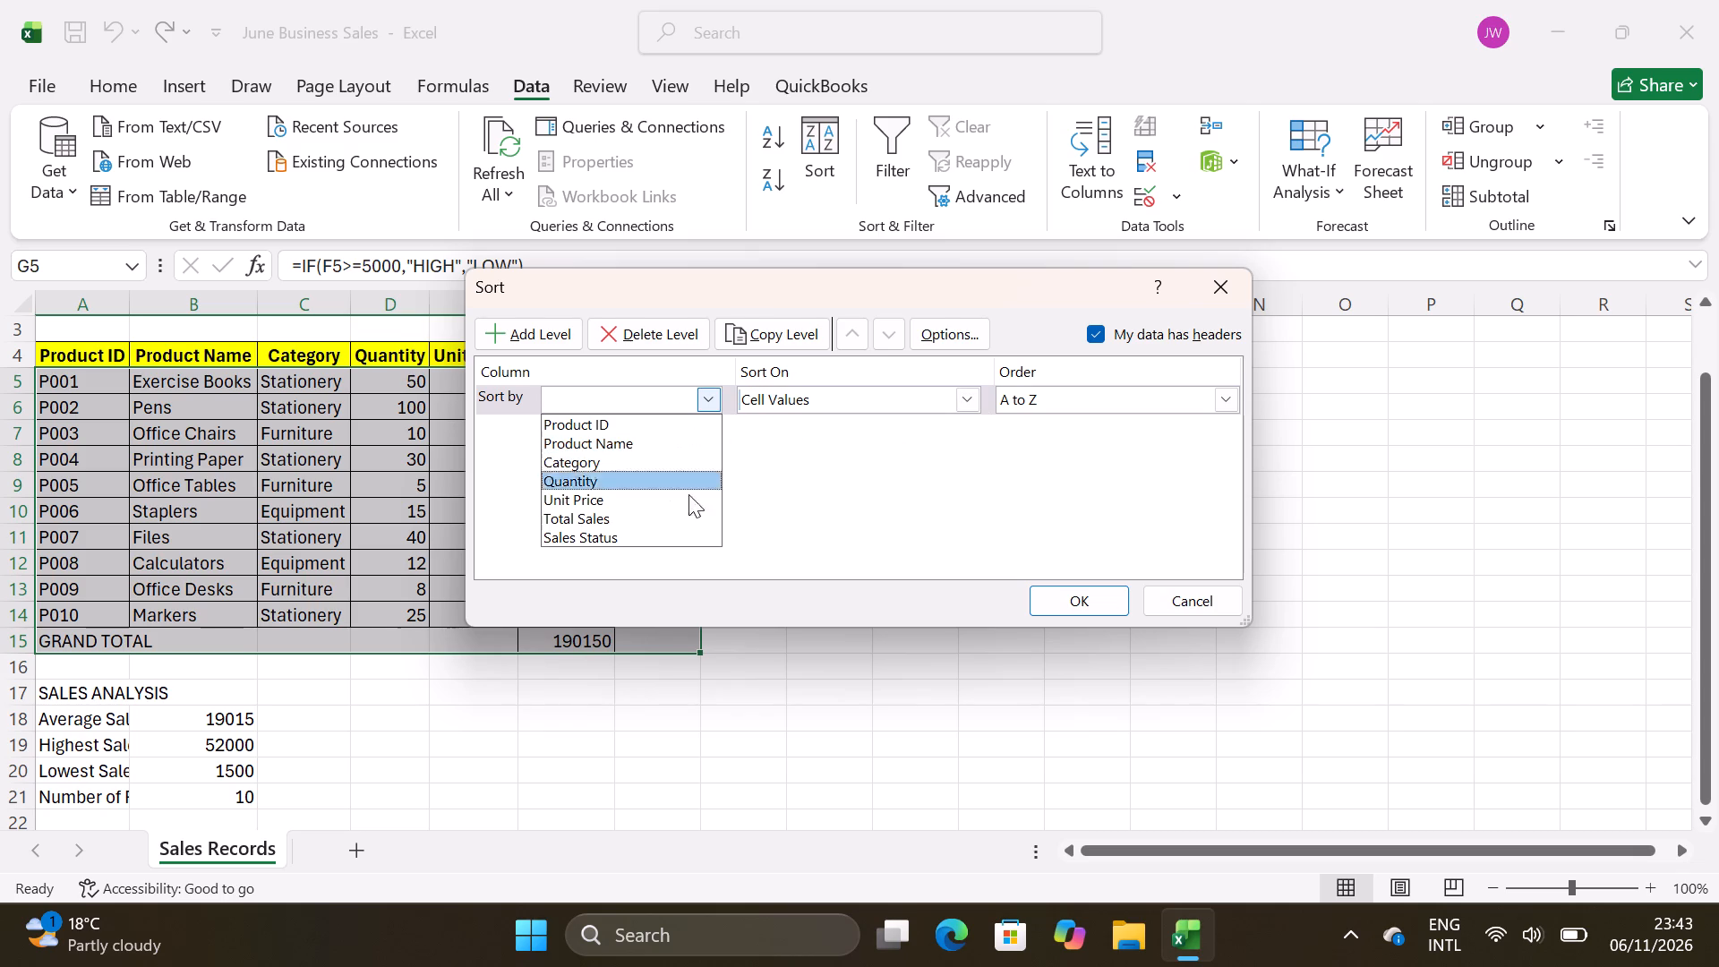
left_click(673, 507)
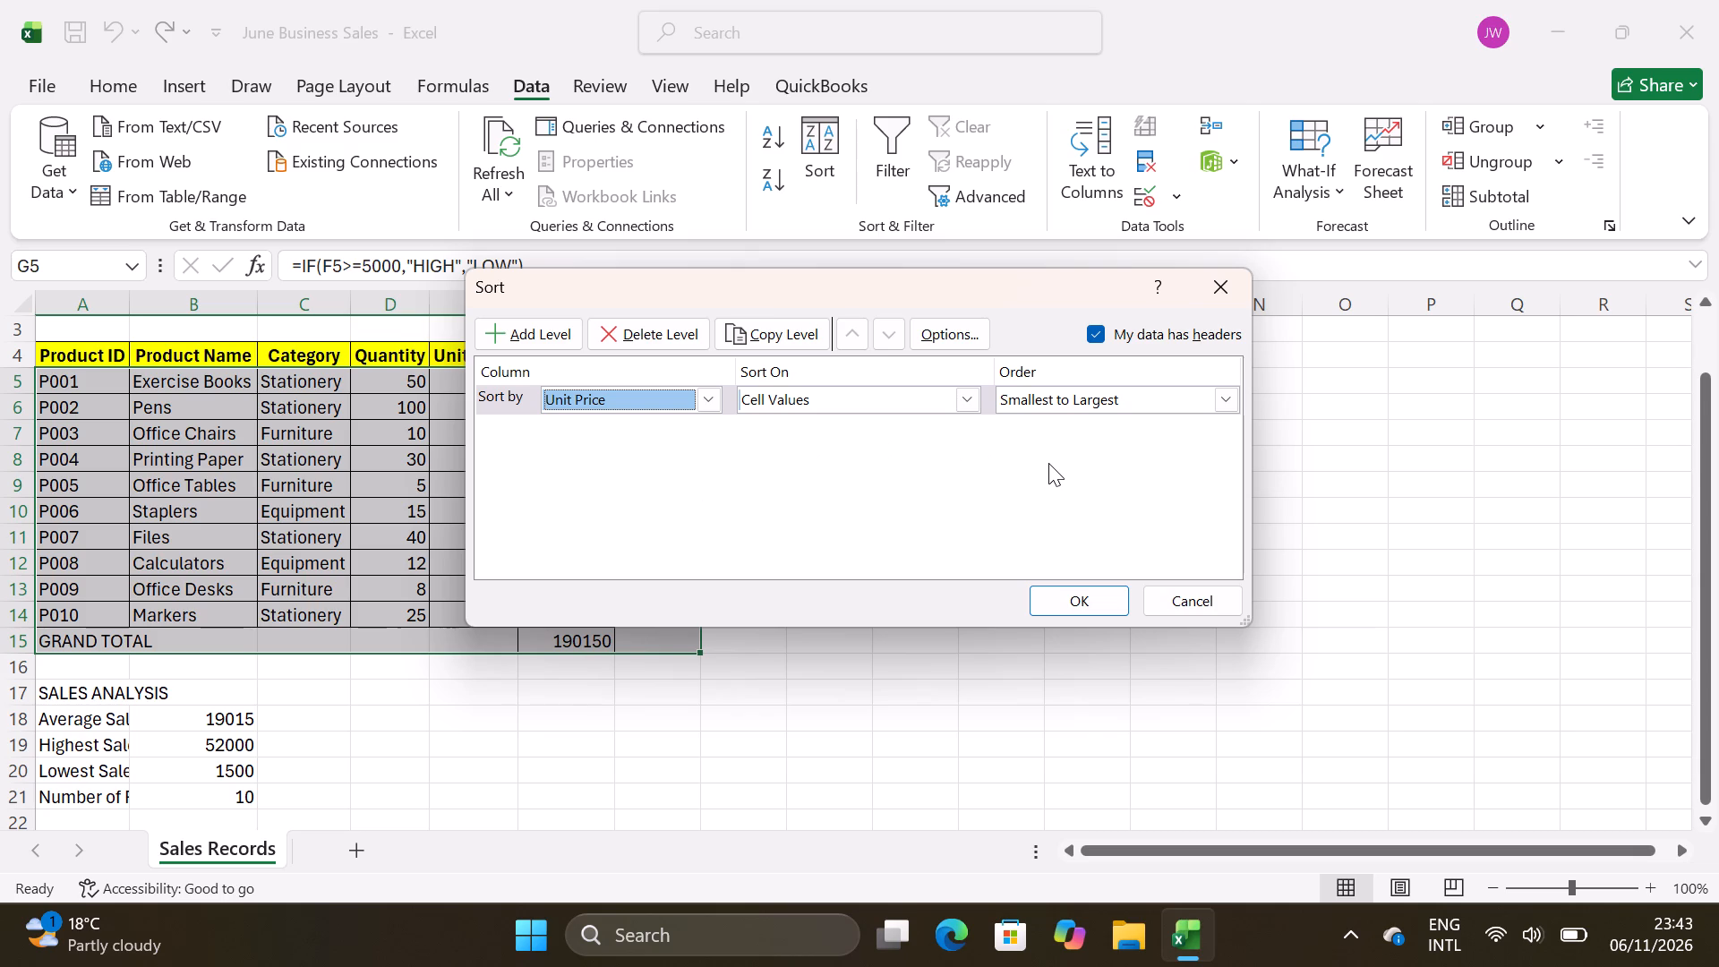
left_click(1216, 403)
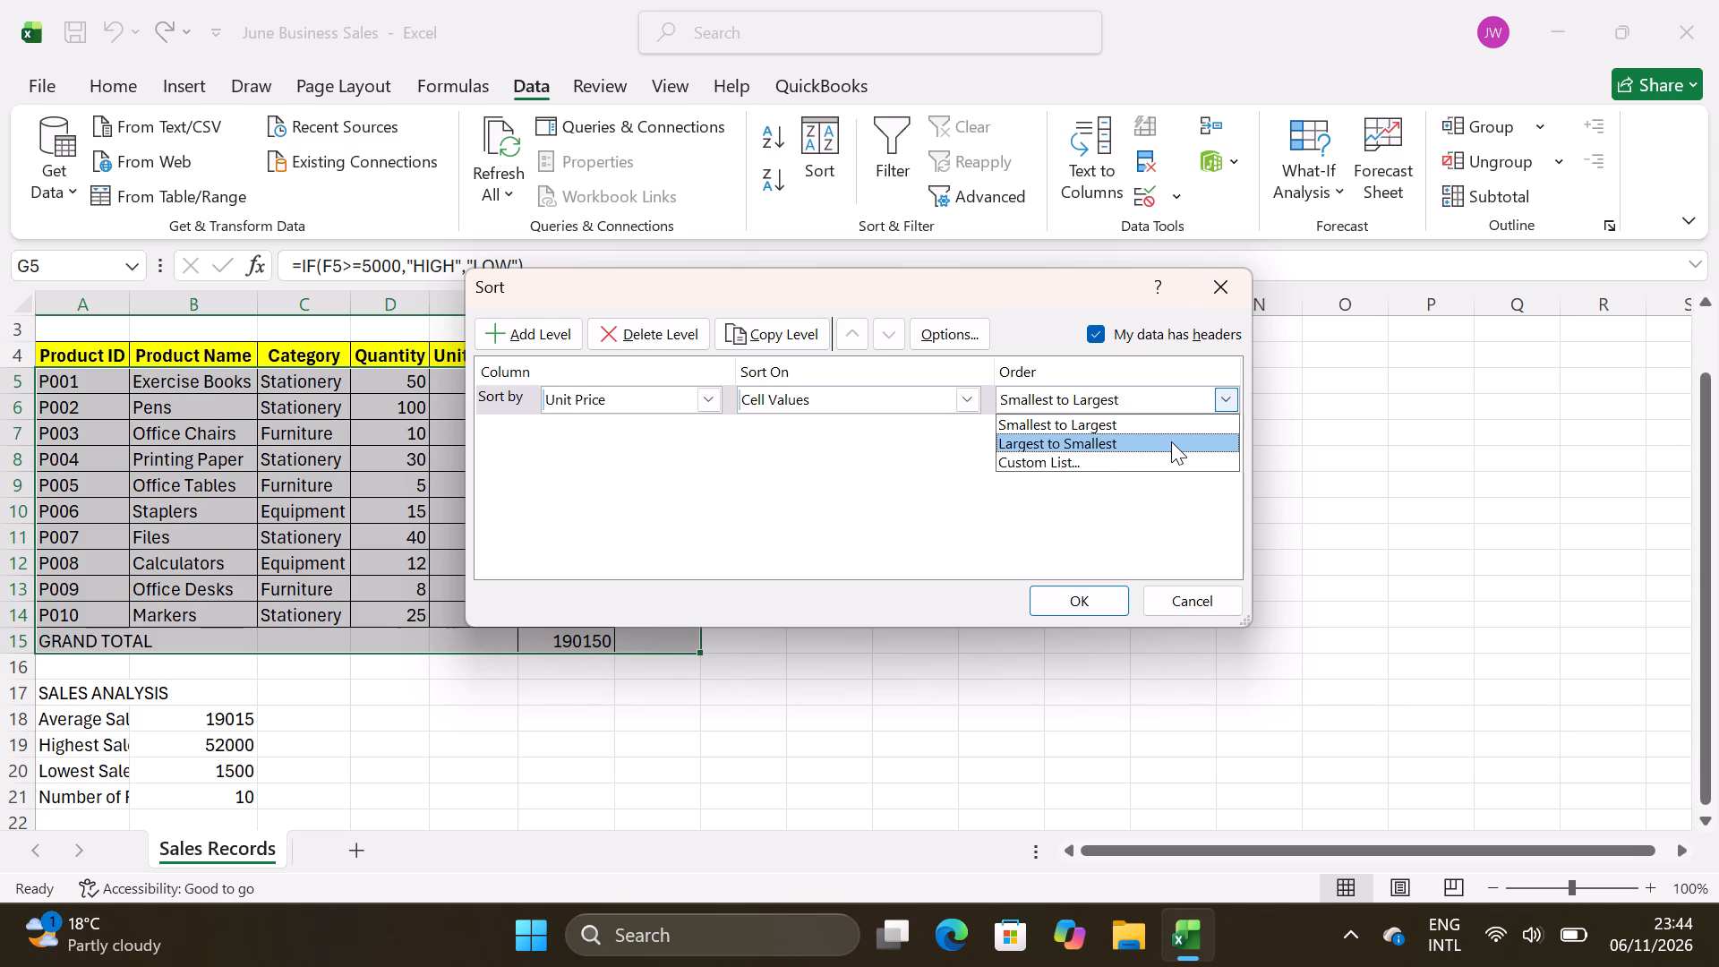
left_click(1171, 441)
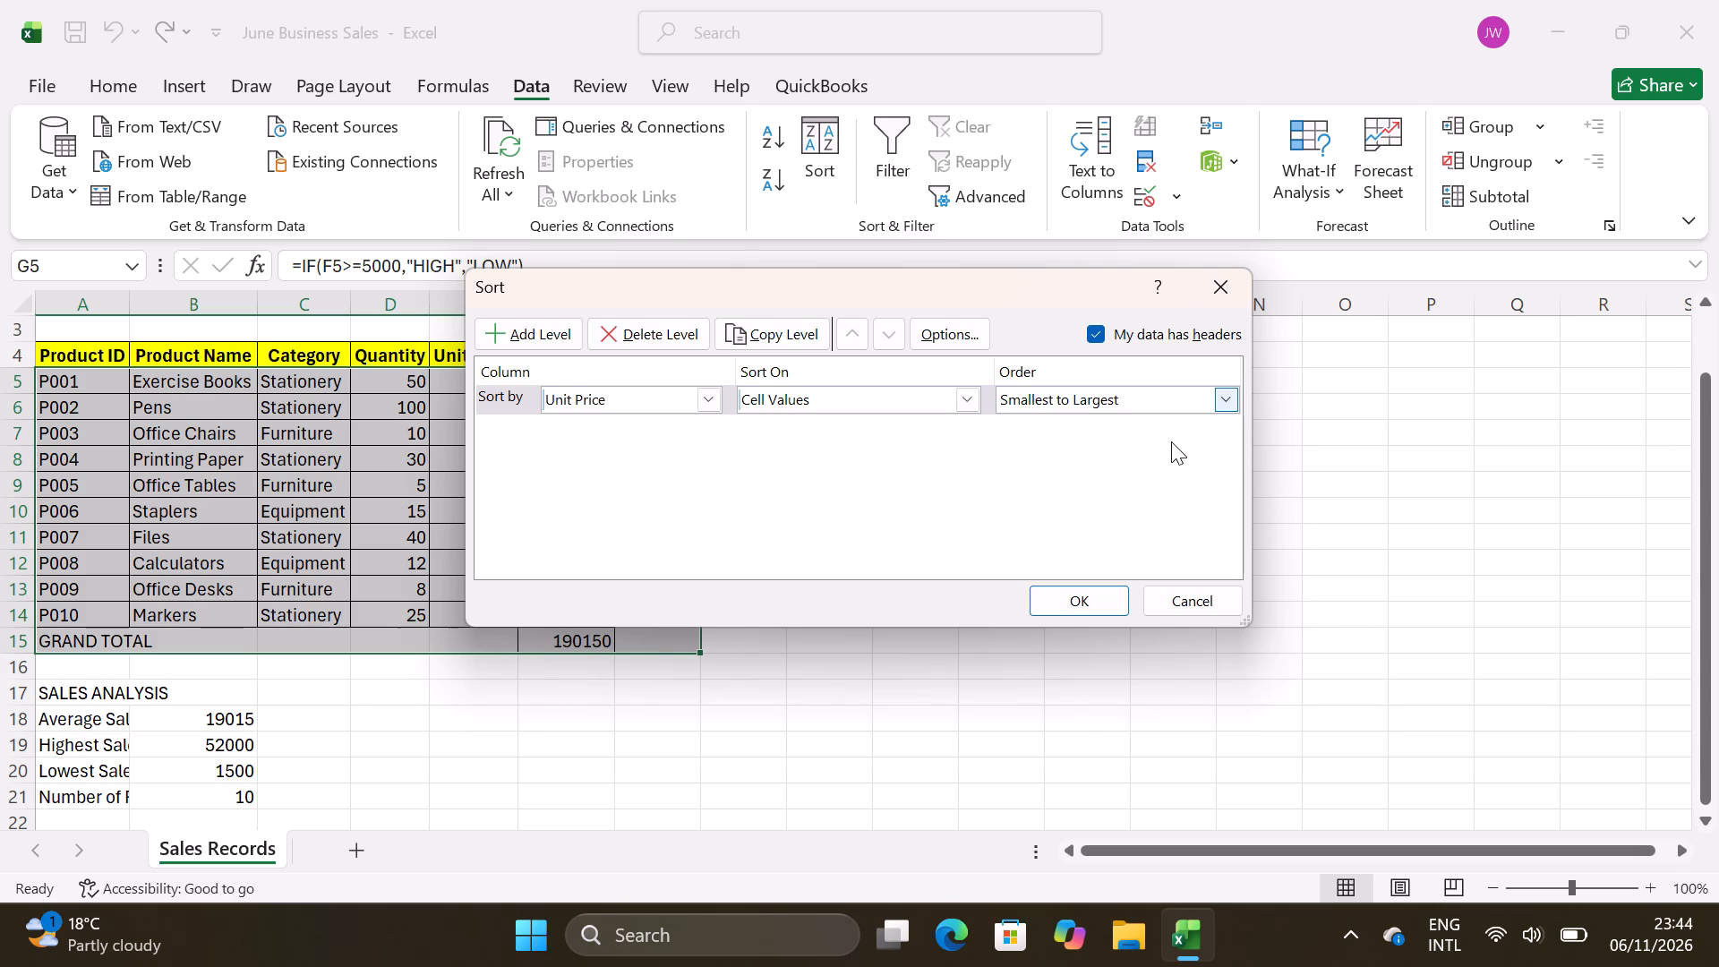
left_click(1100, 595)
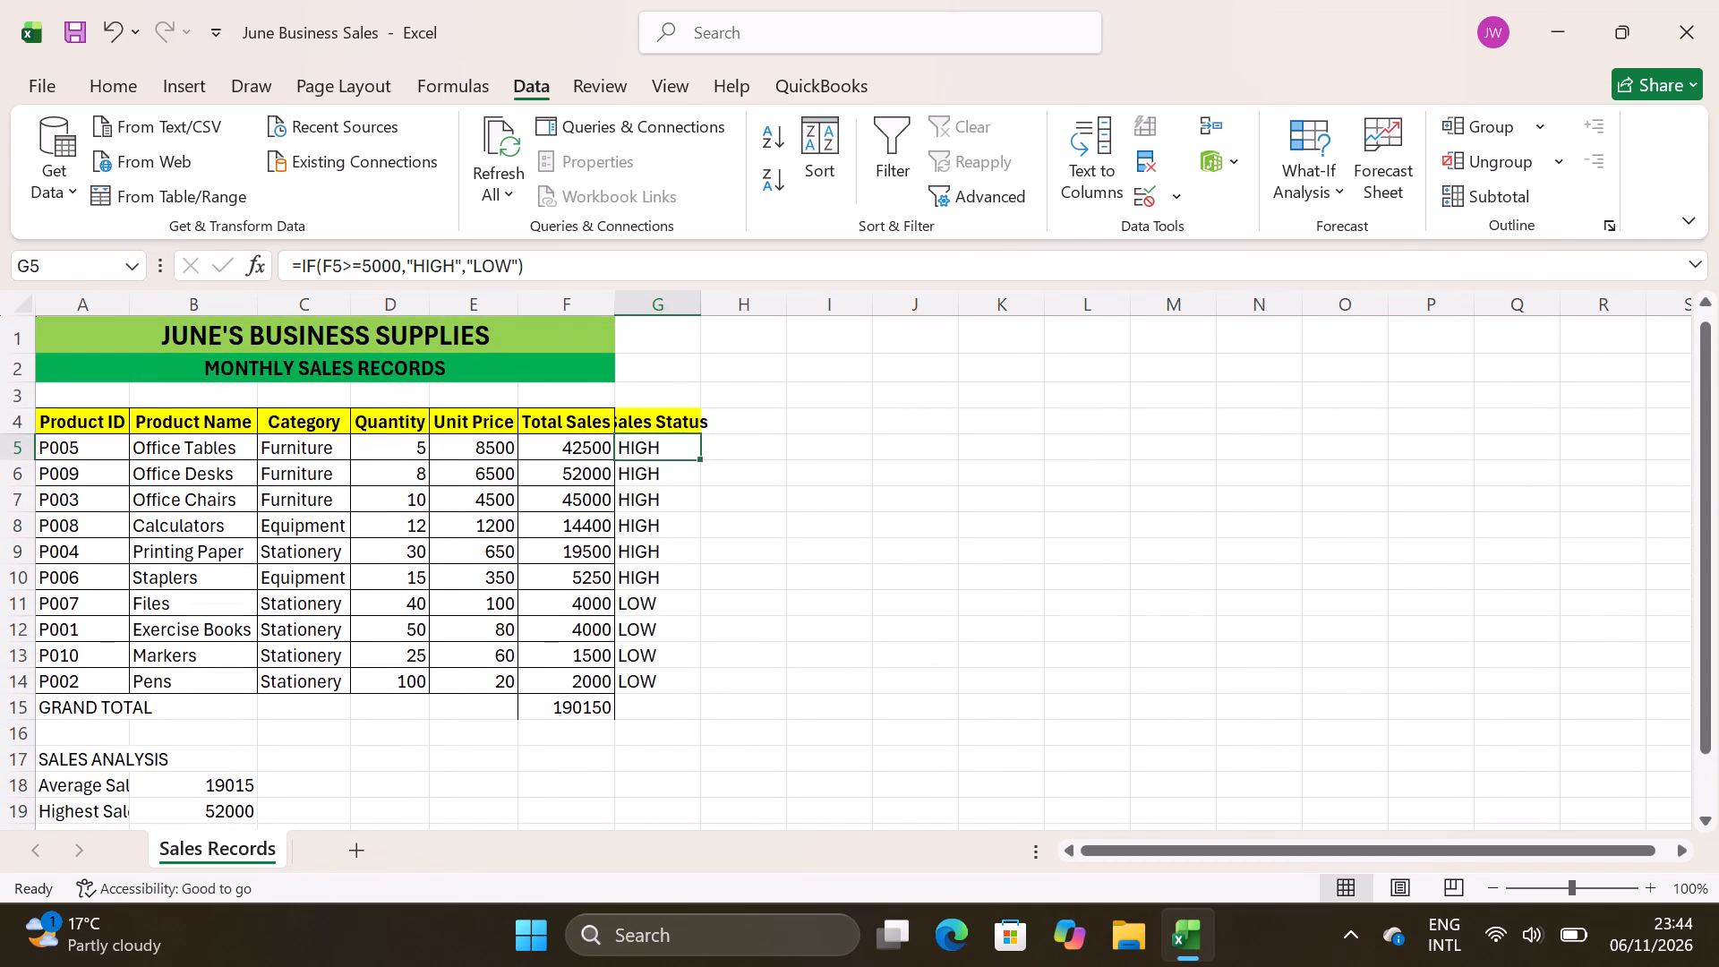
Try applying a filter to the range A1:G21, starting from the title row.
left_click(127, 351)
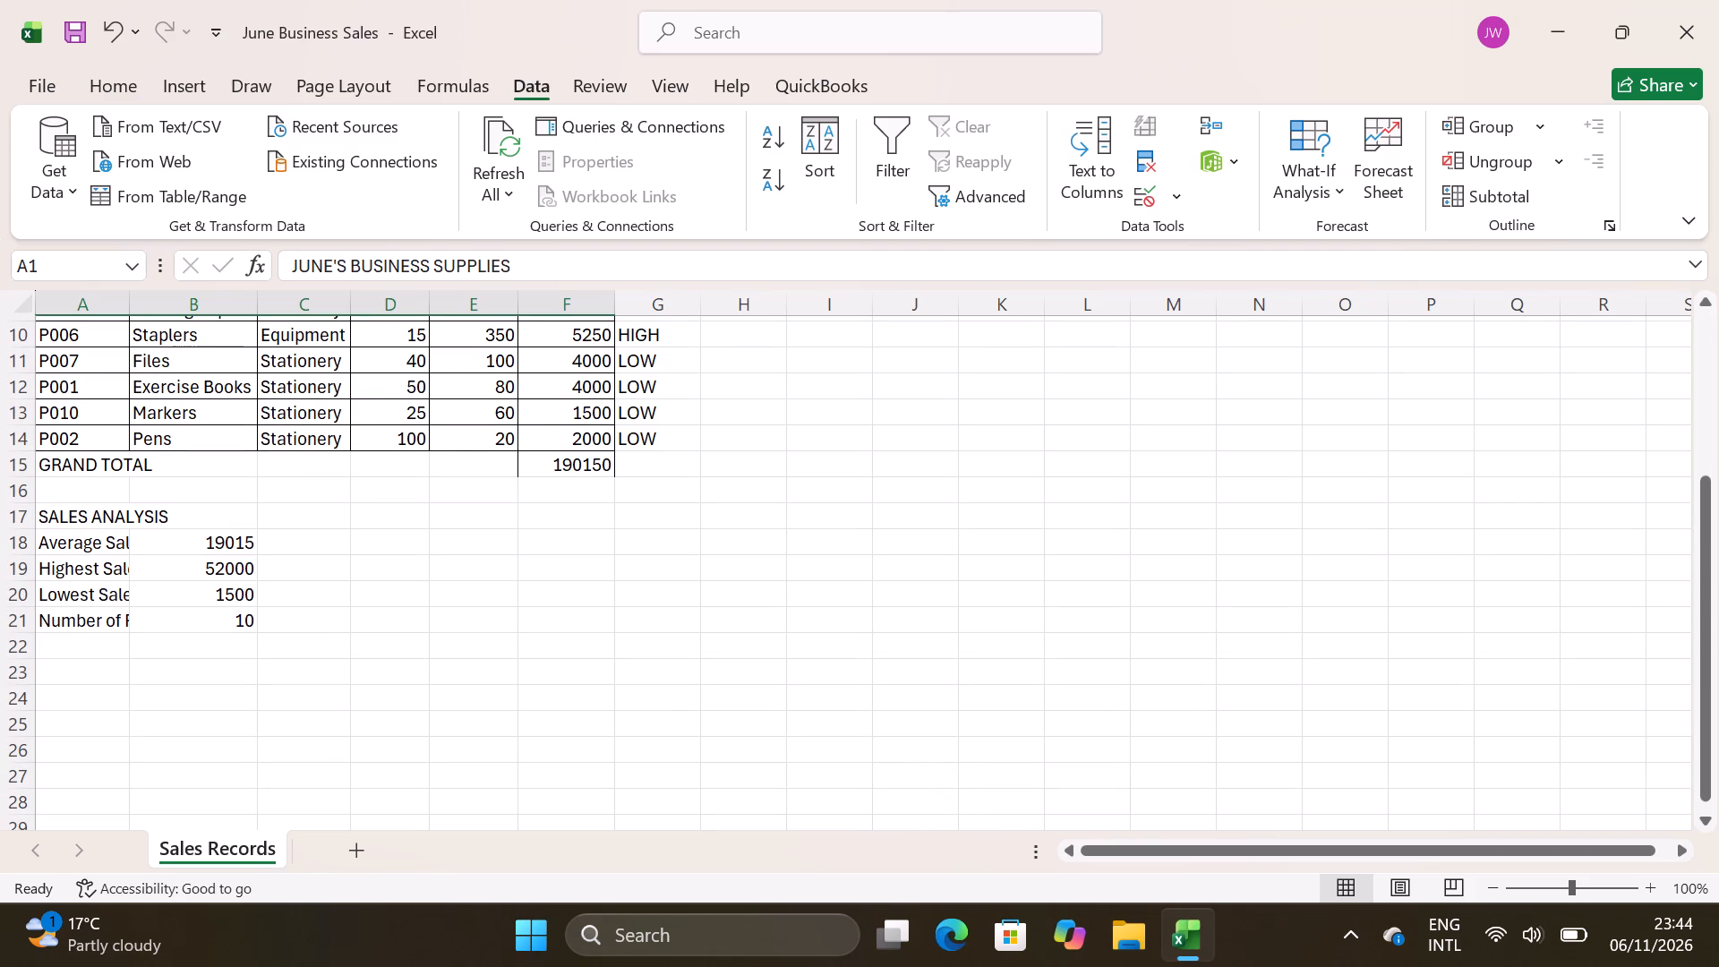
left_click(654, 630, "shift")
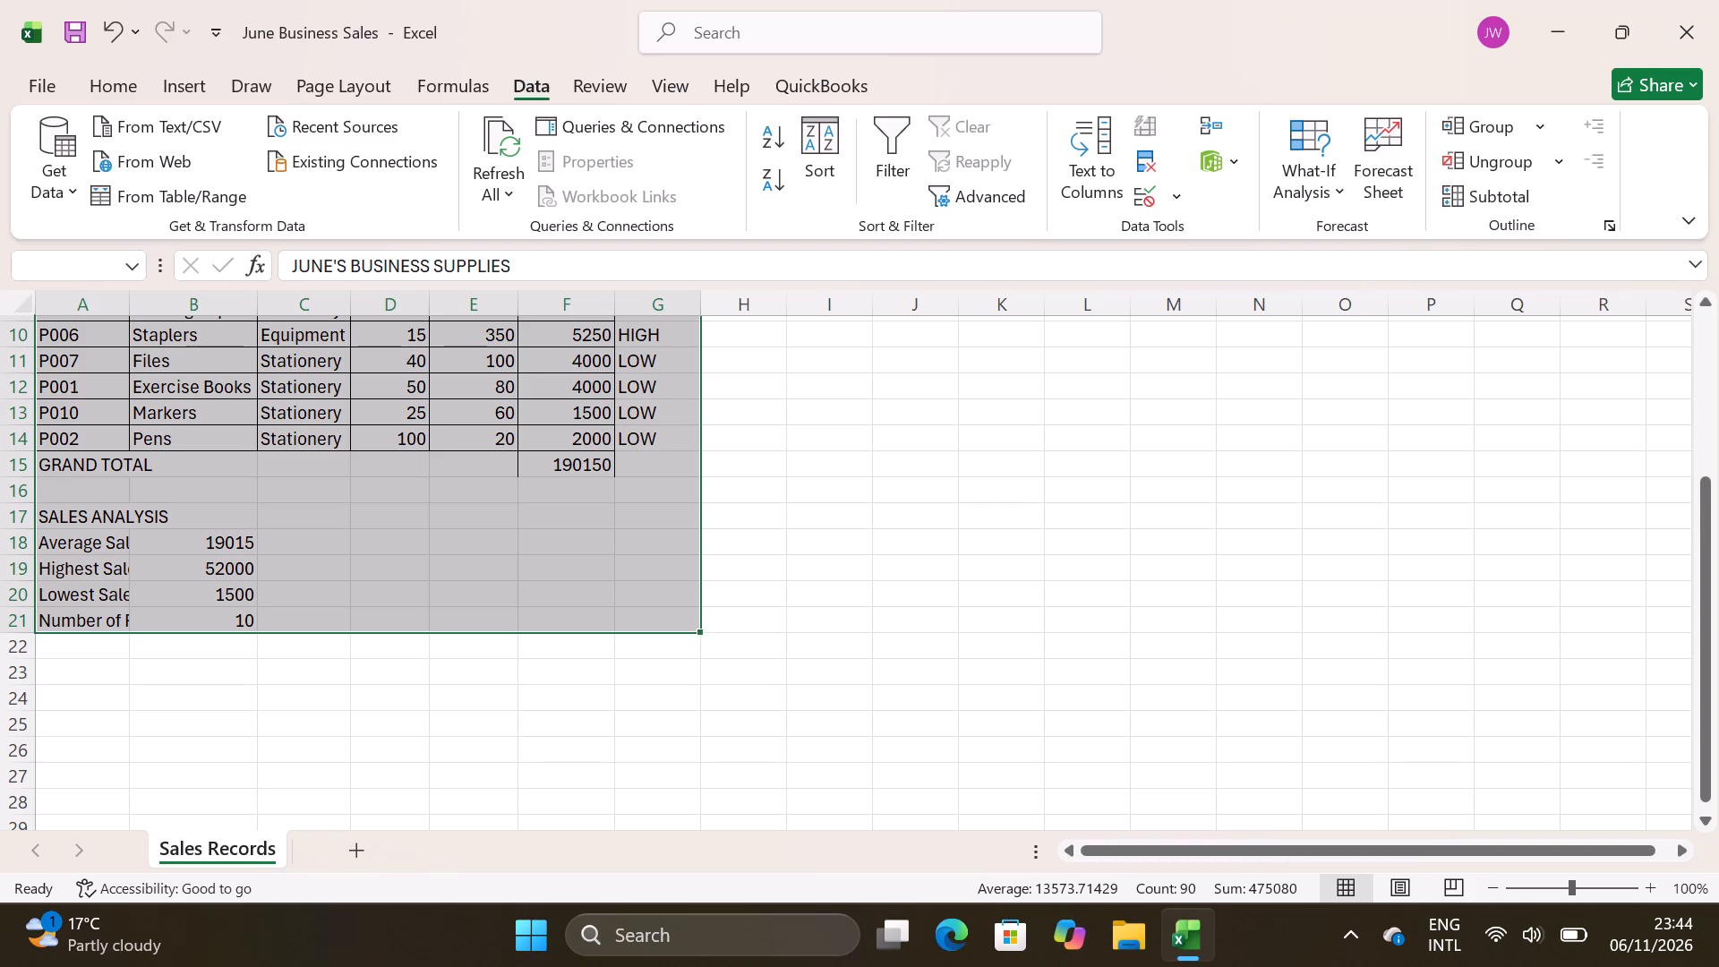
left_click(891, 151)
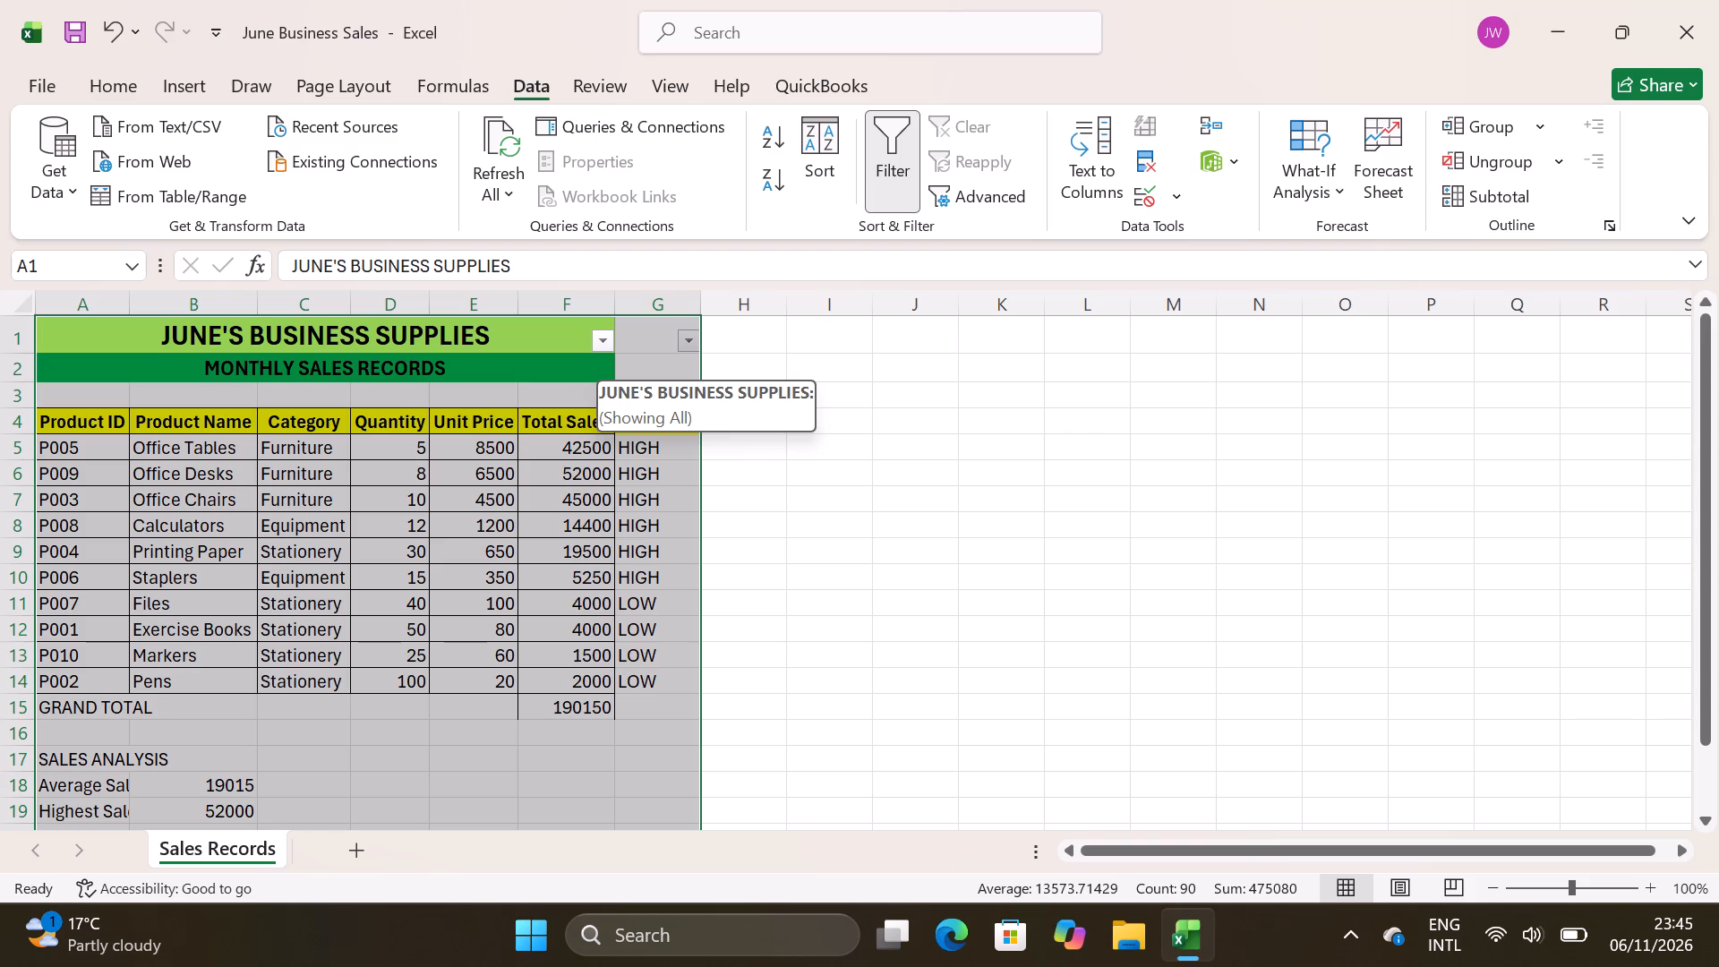
Remove the title-row filter and apply a filter to A4:G21, using the column headings in row 4.
left_click(344, 431)
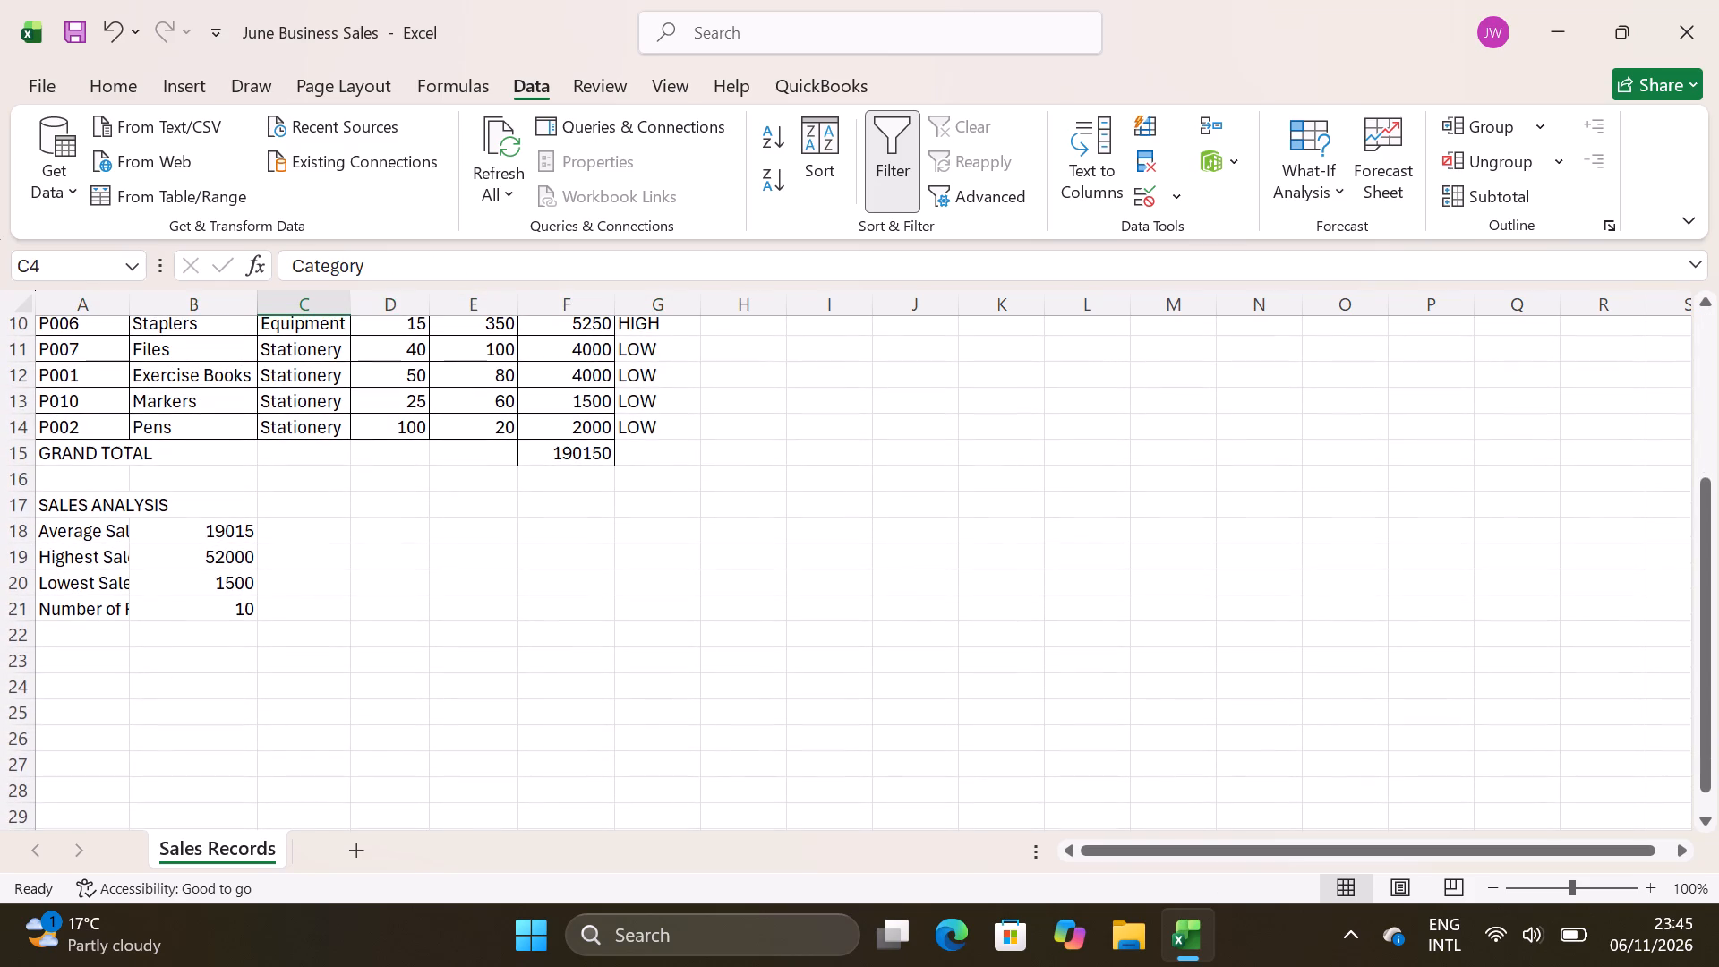
left_click(84, 421)
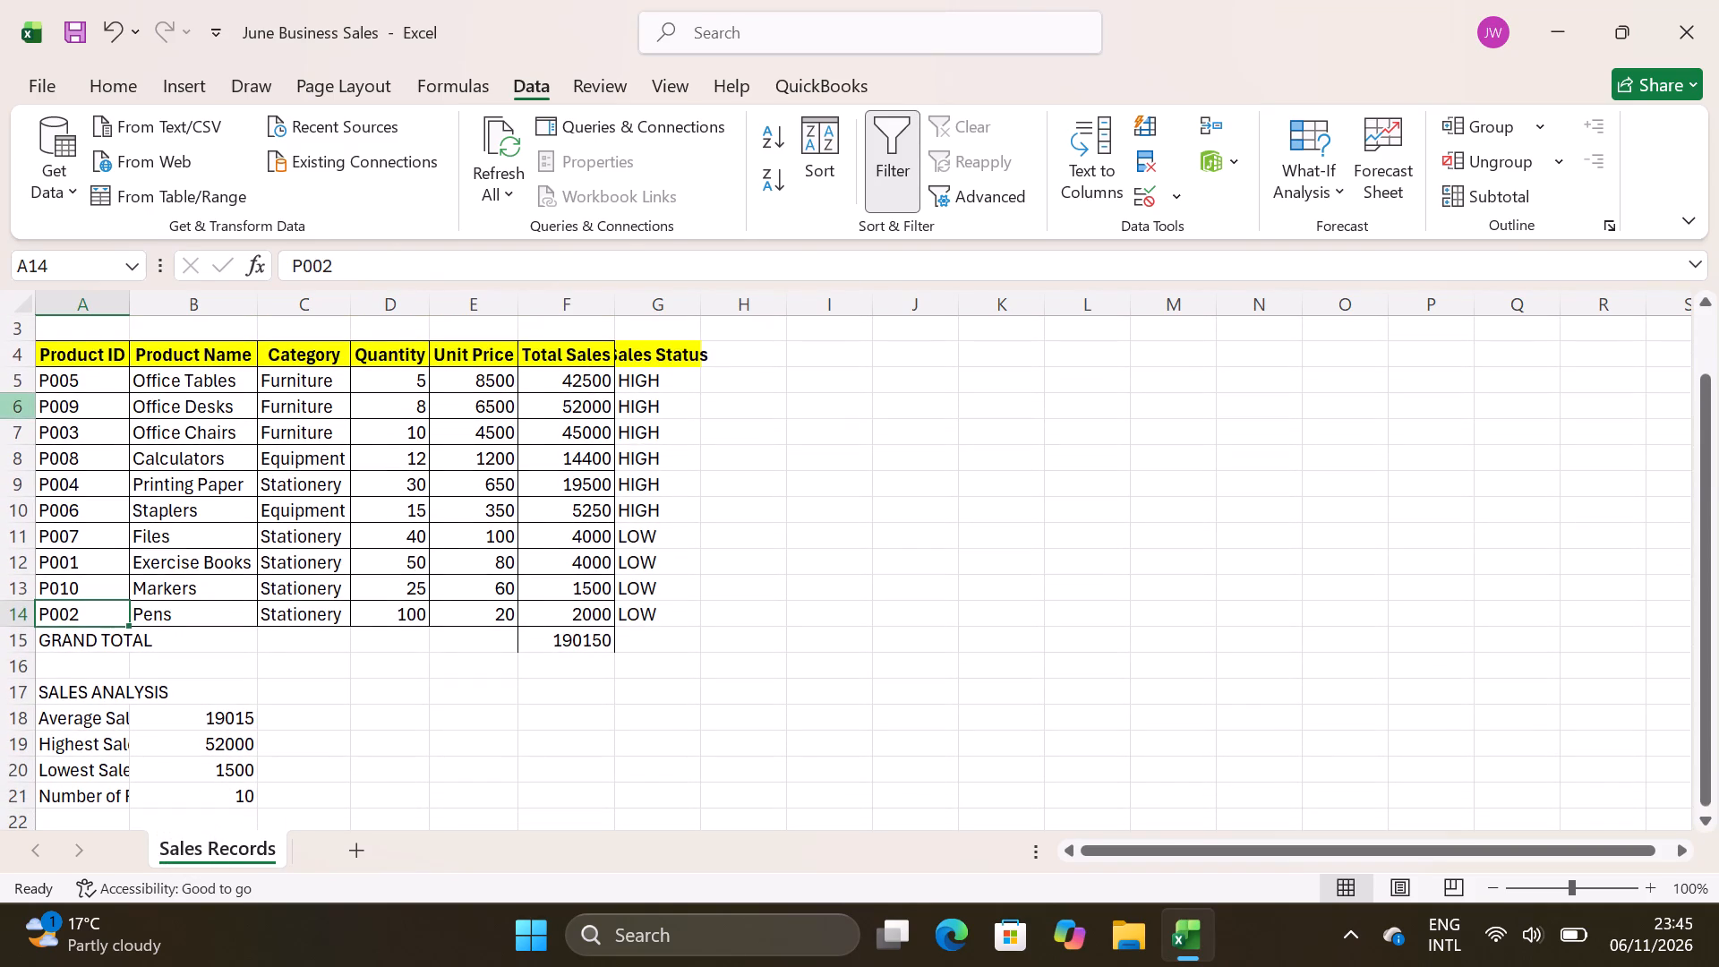
left_click(65, 361)
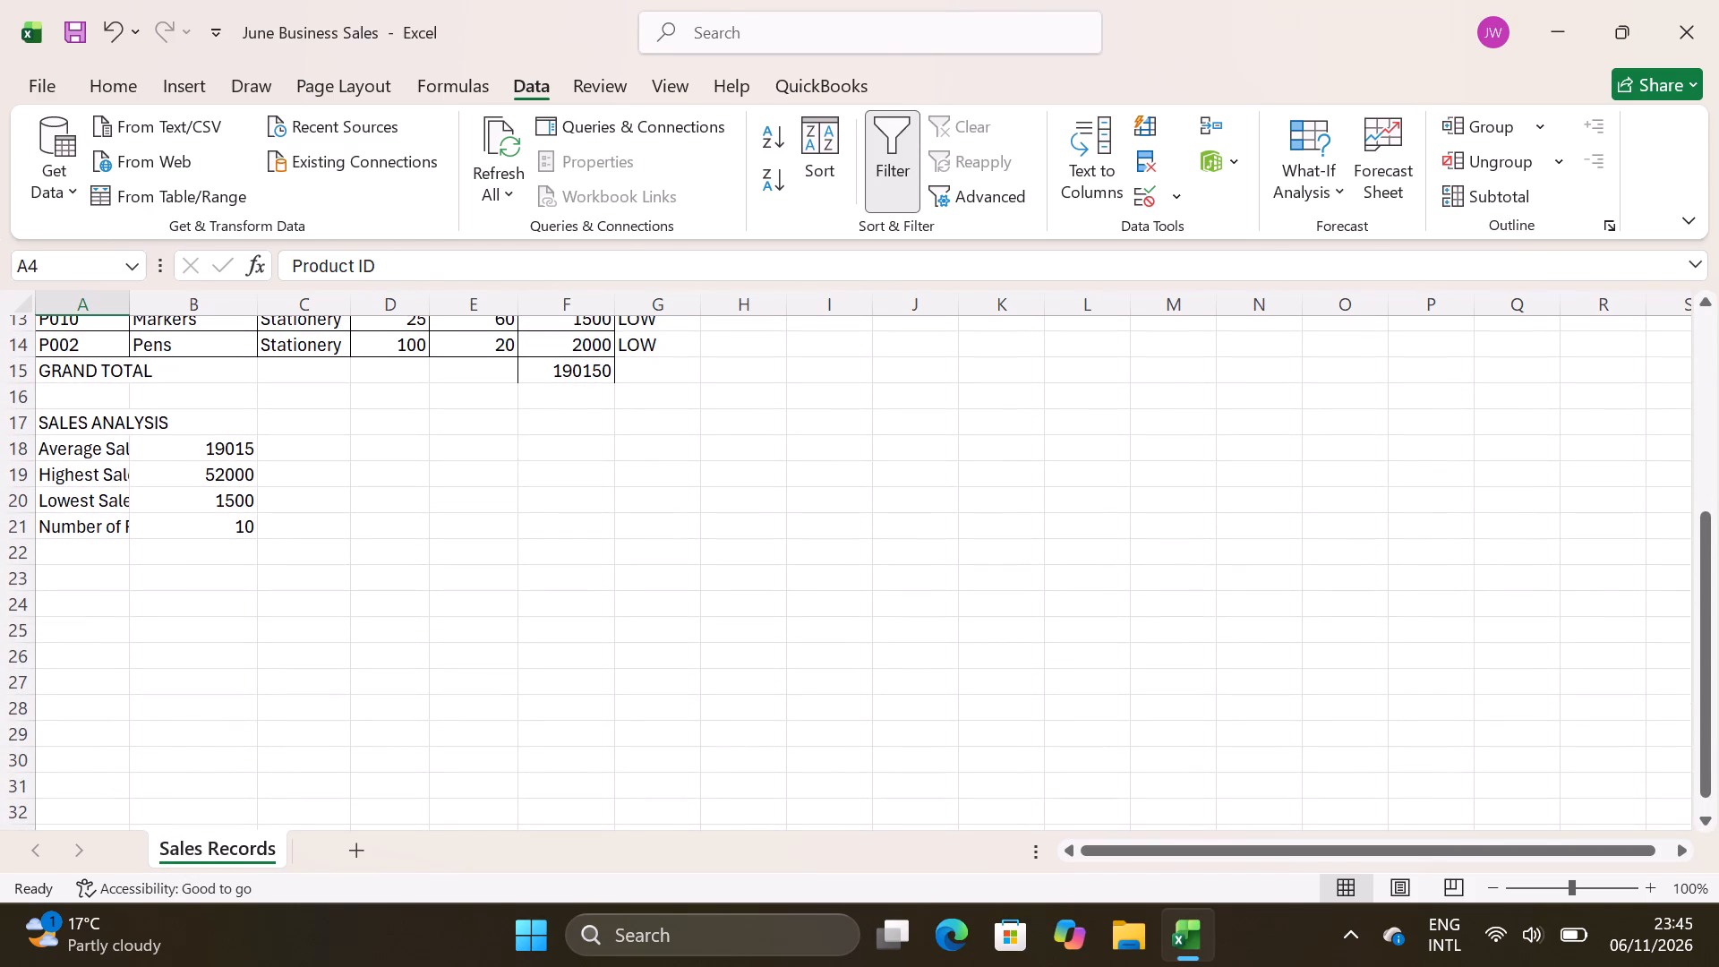
left_click(644, 522, "shift")
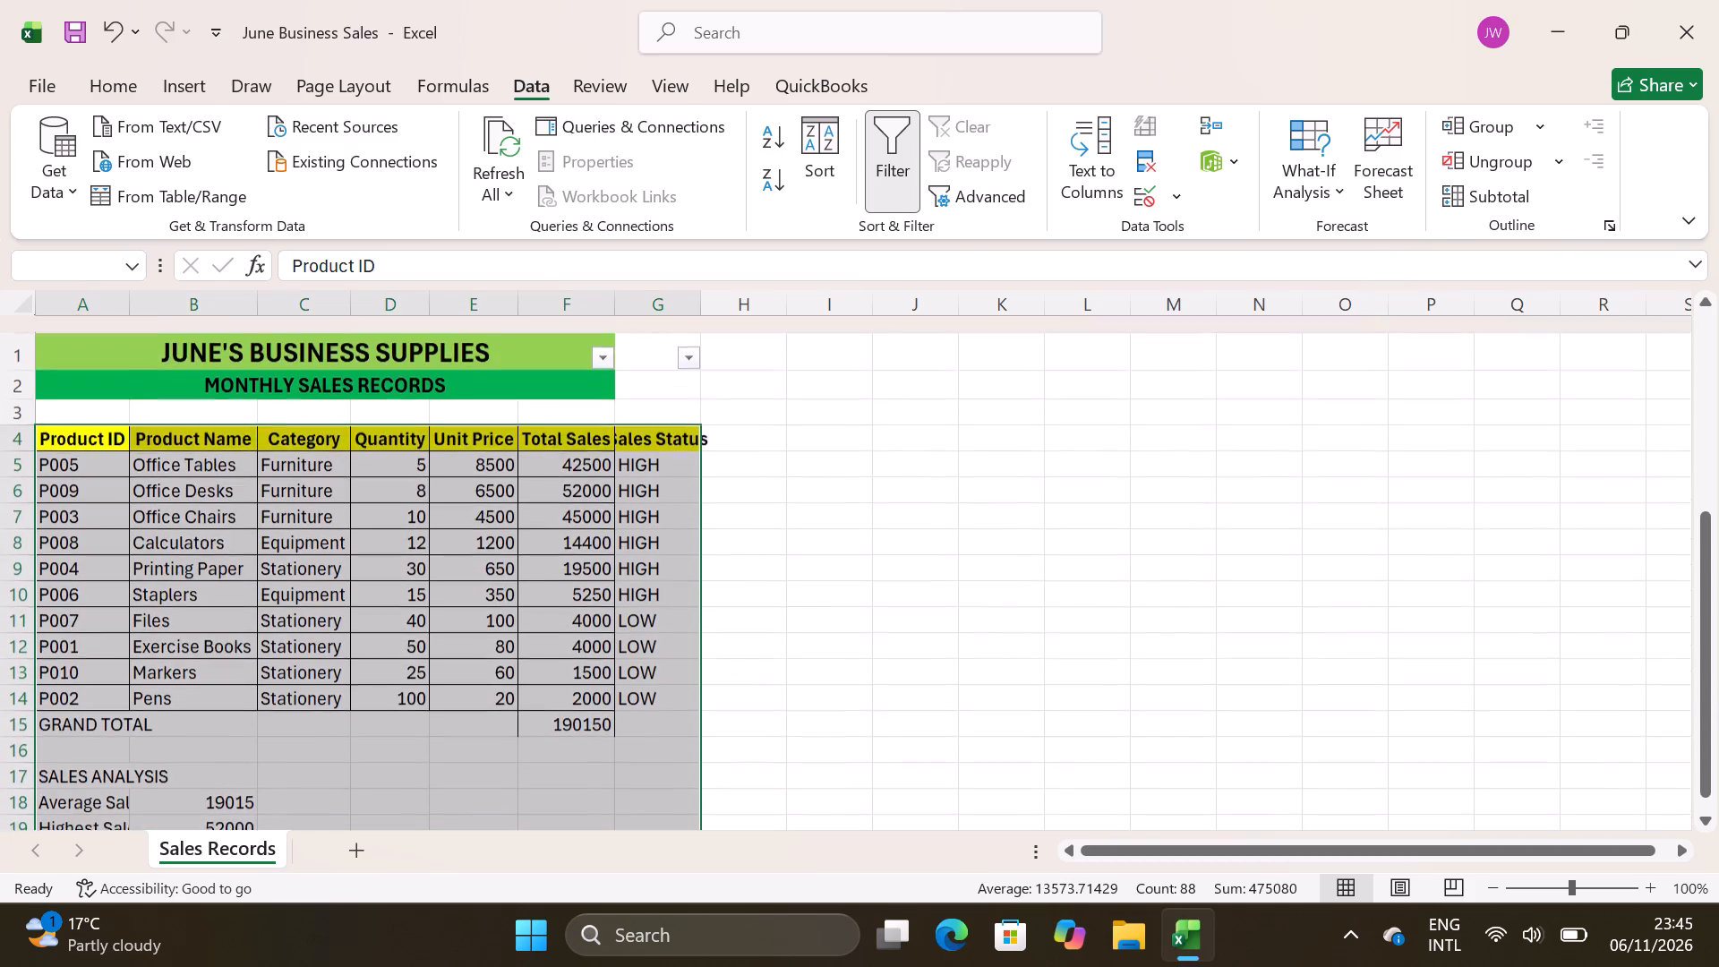
left_click(882, 157)
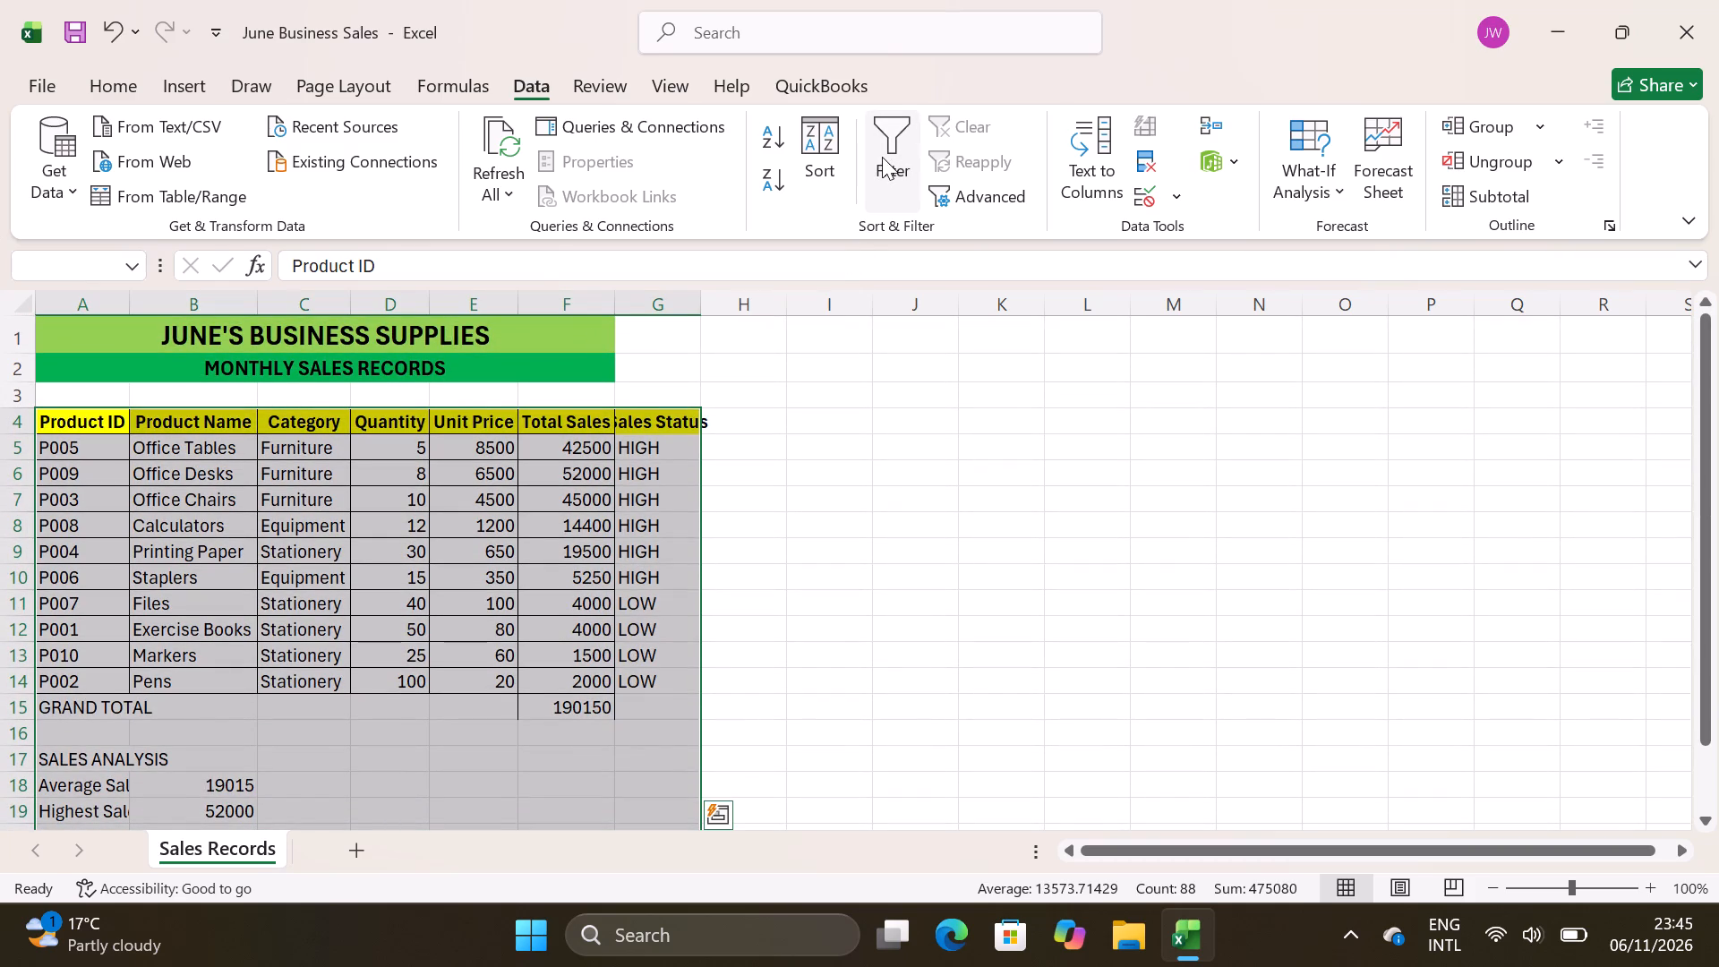
left_click(882, 157)
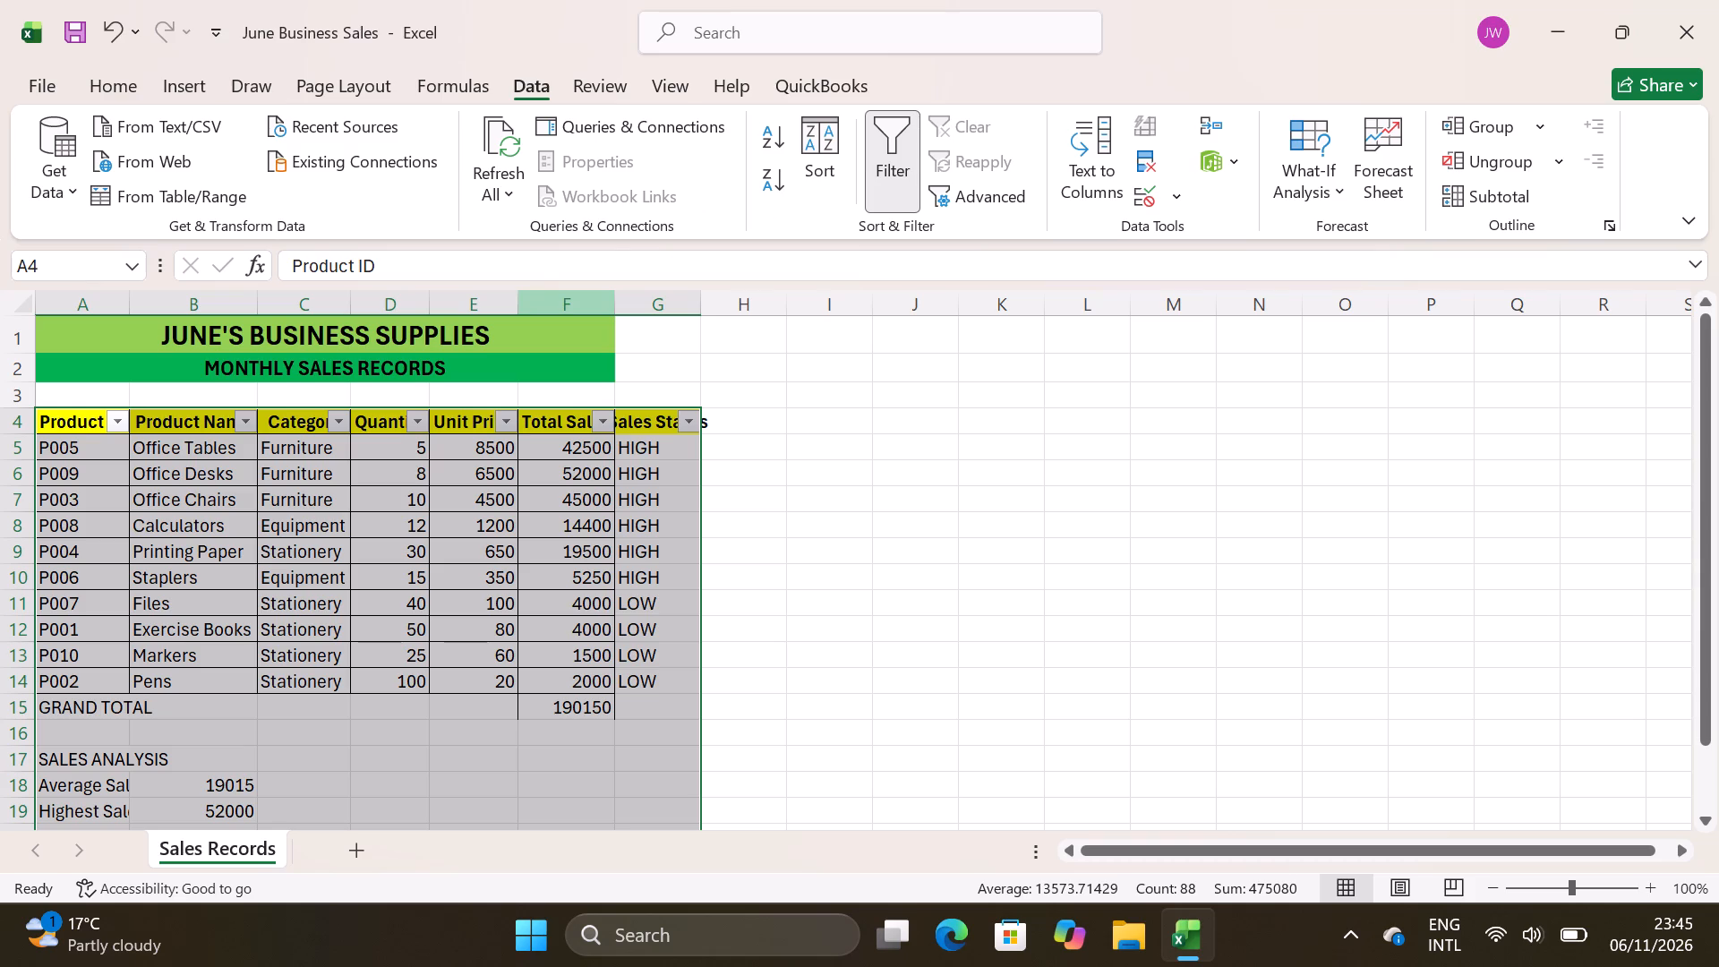
Filter the Category column to show only Stationery products.
left_click(334, 426)
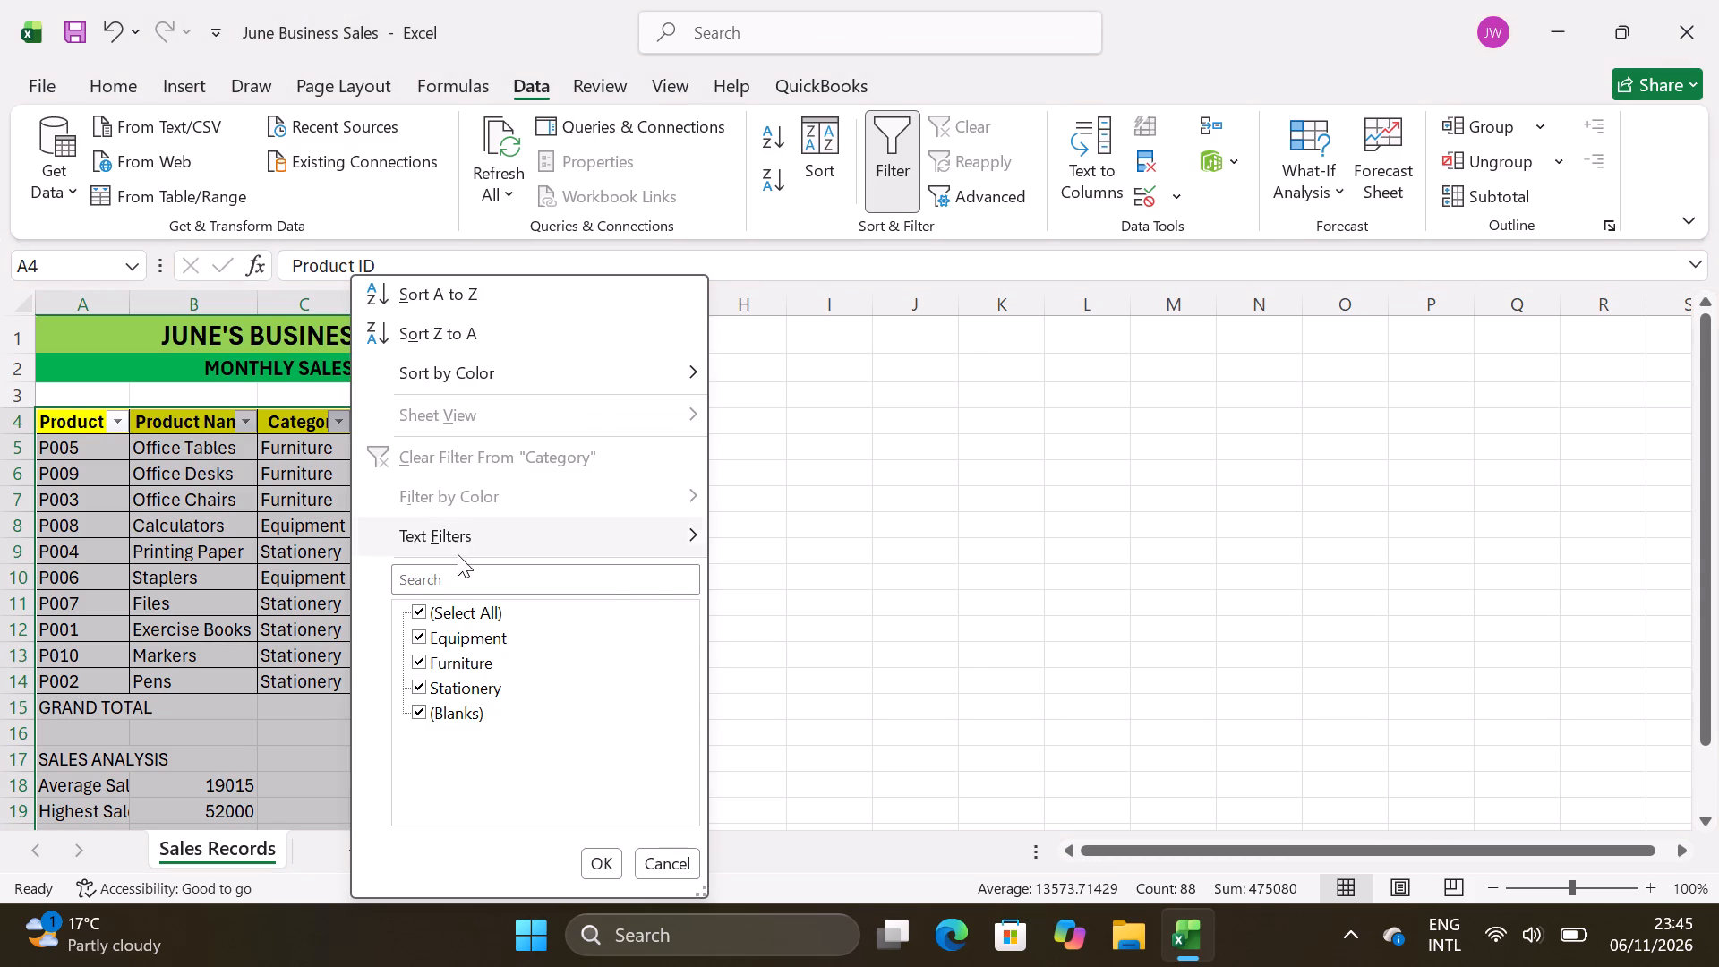
left_click(421, 608)
left_click(422, 688)
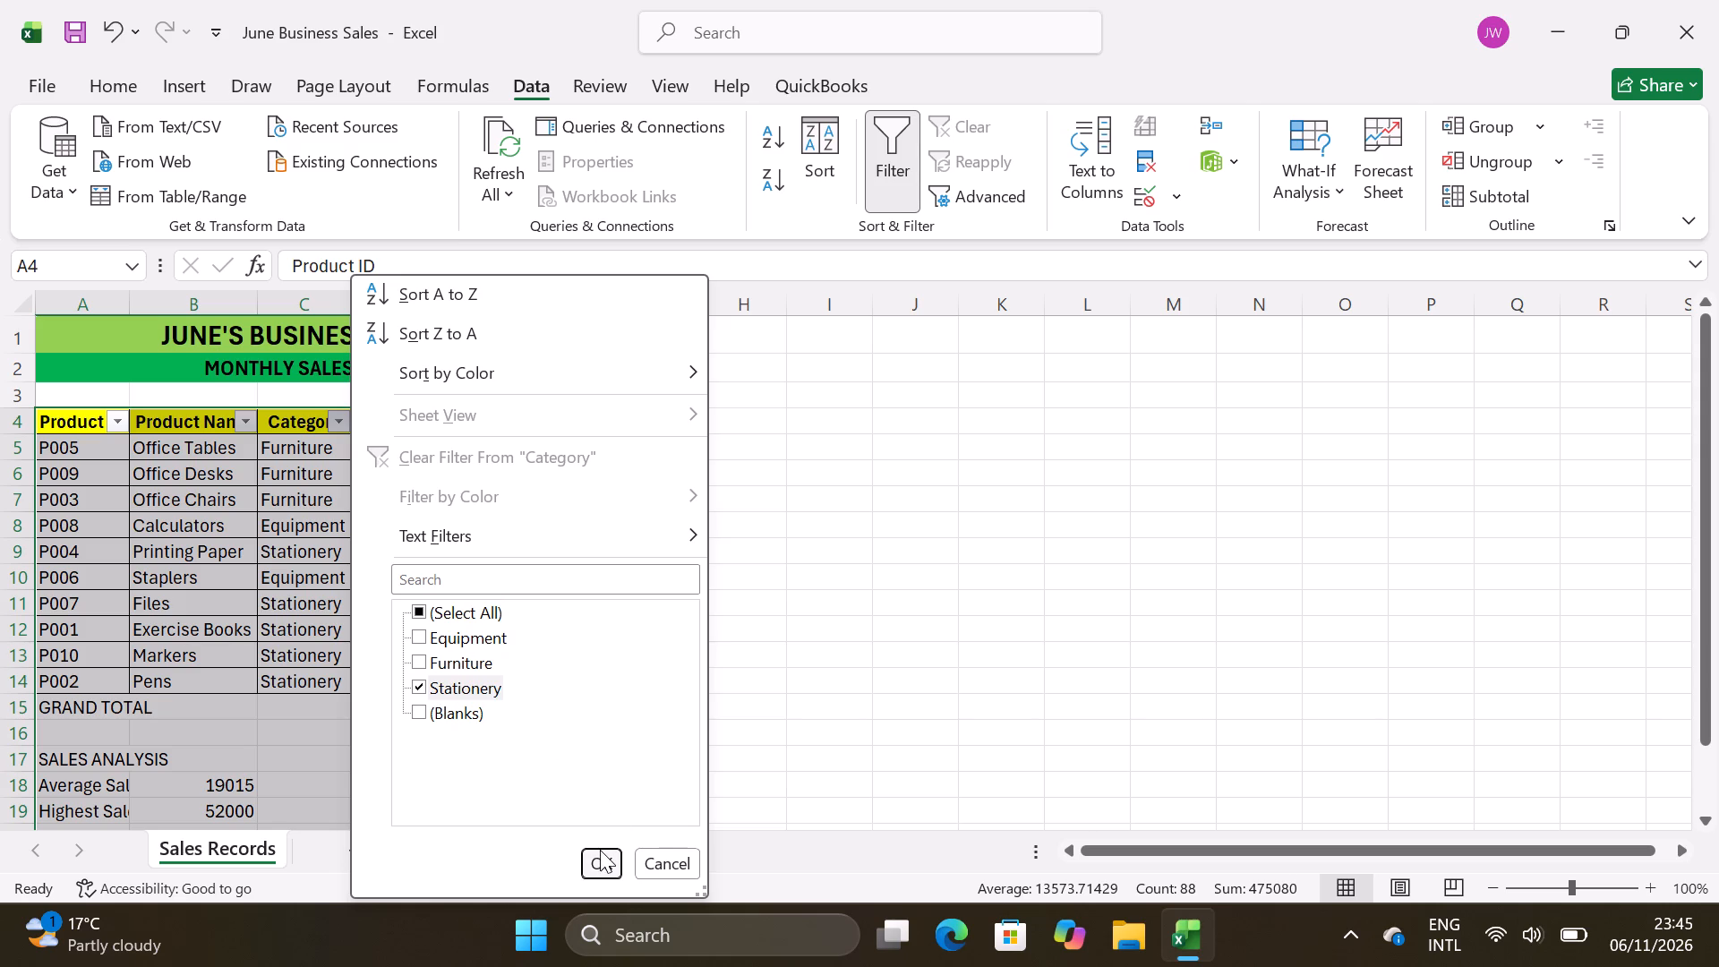
left_click(600, 851)
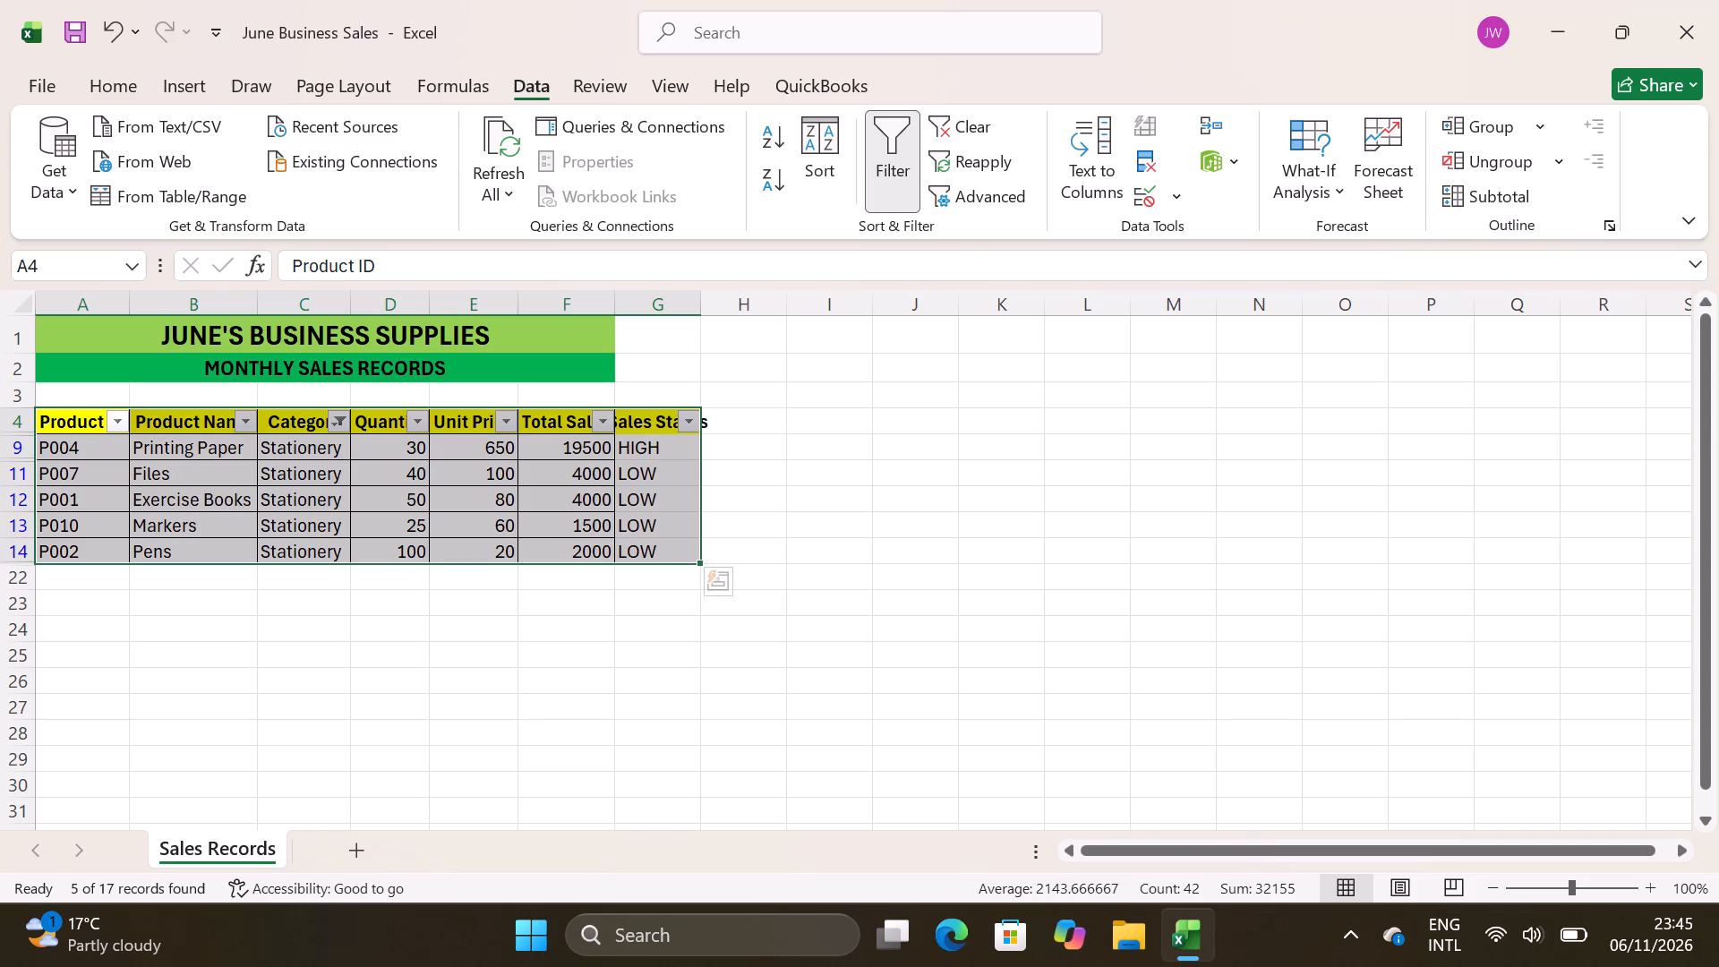
left_click(857, 656)
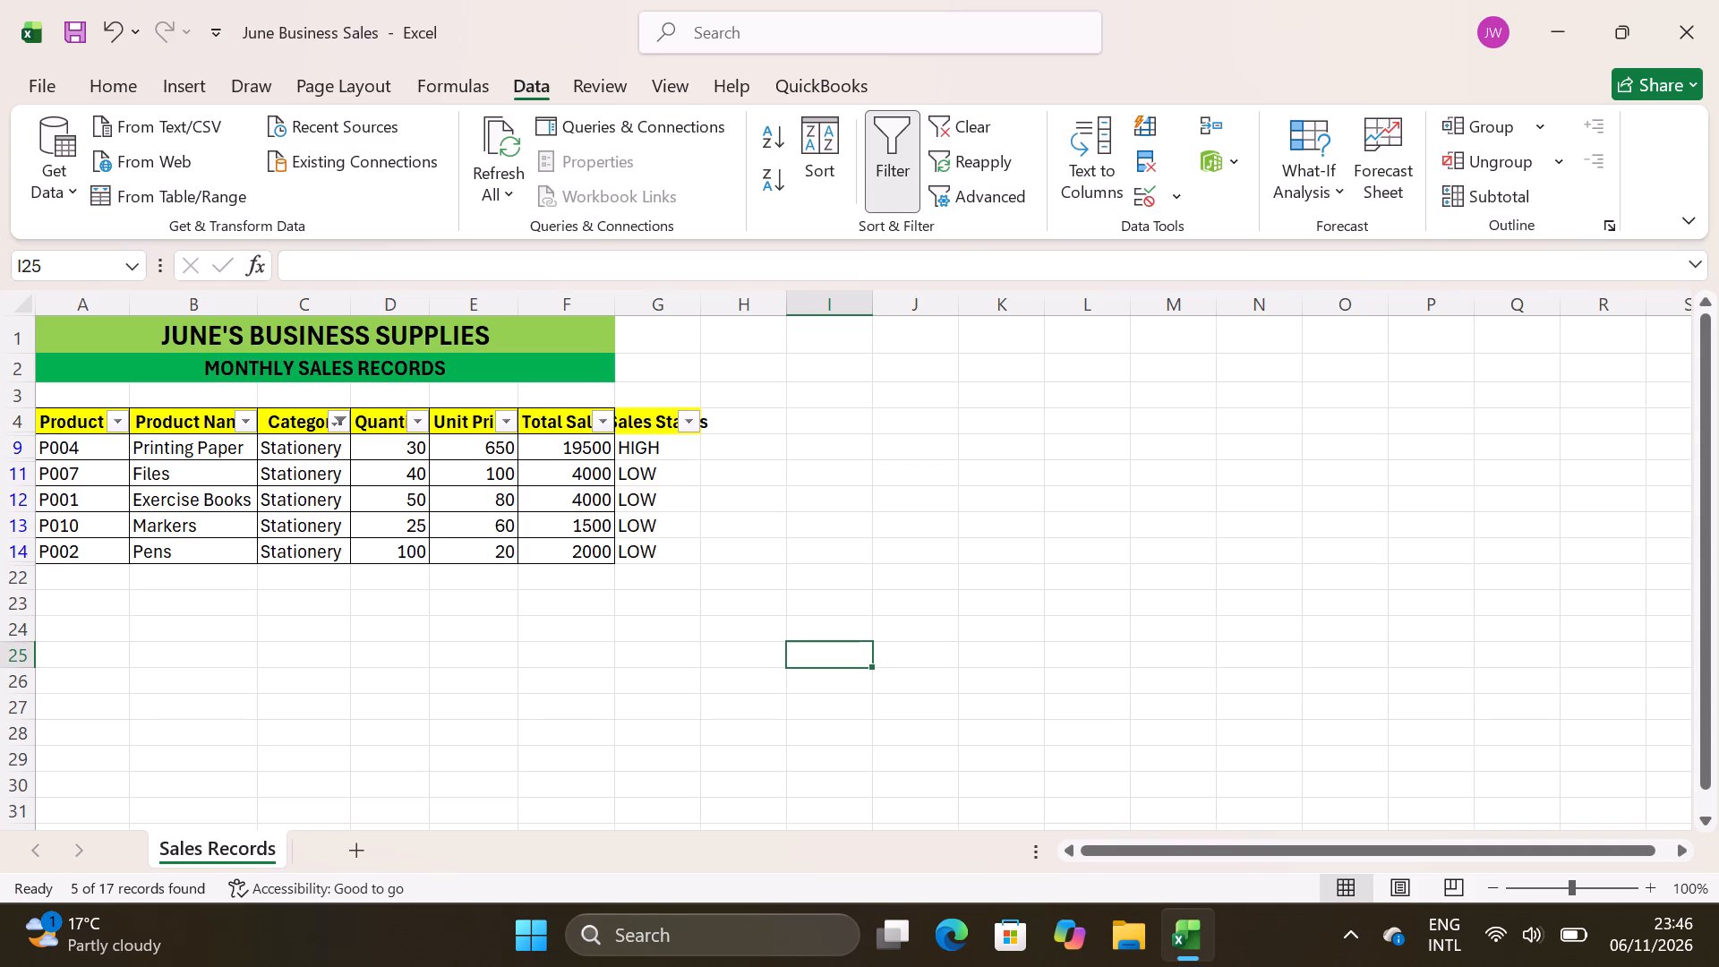
Add a new worksheet and name it Category Analysis.
left_click(355, 843)
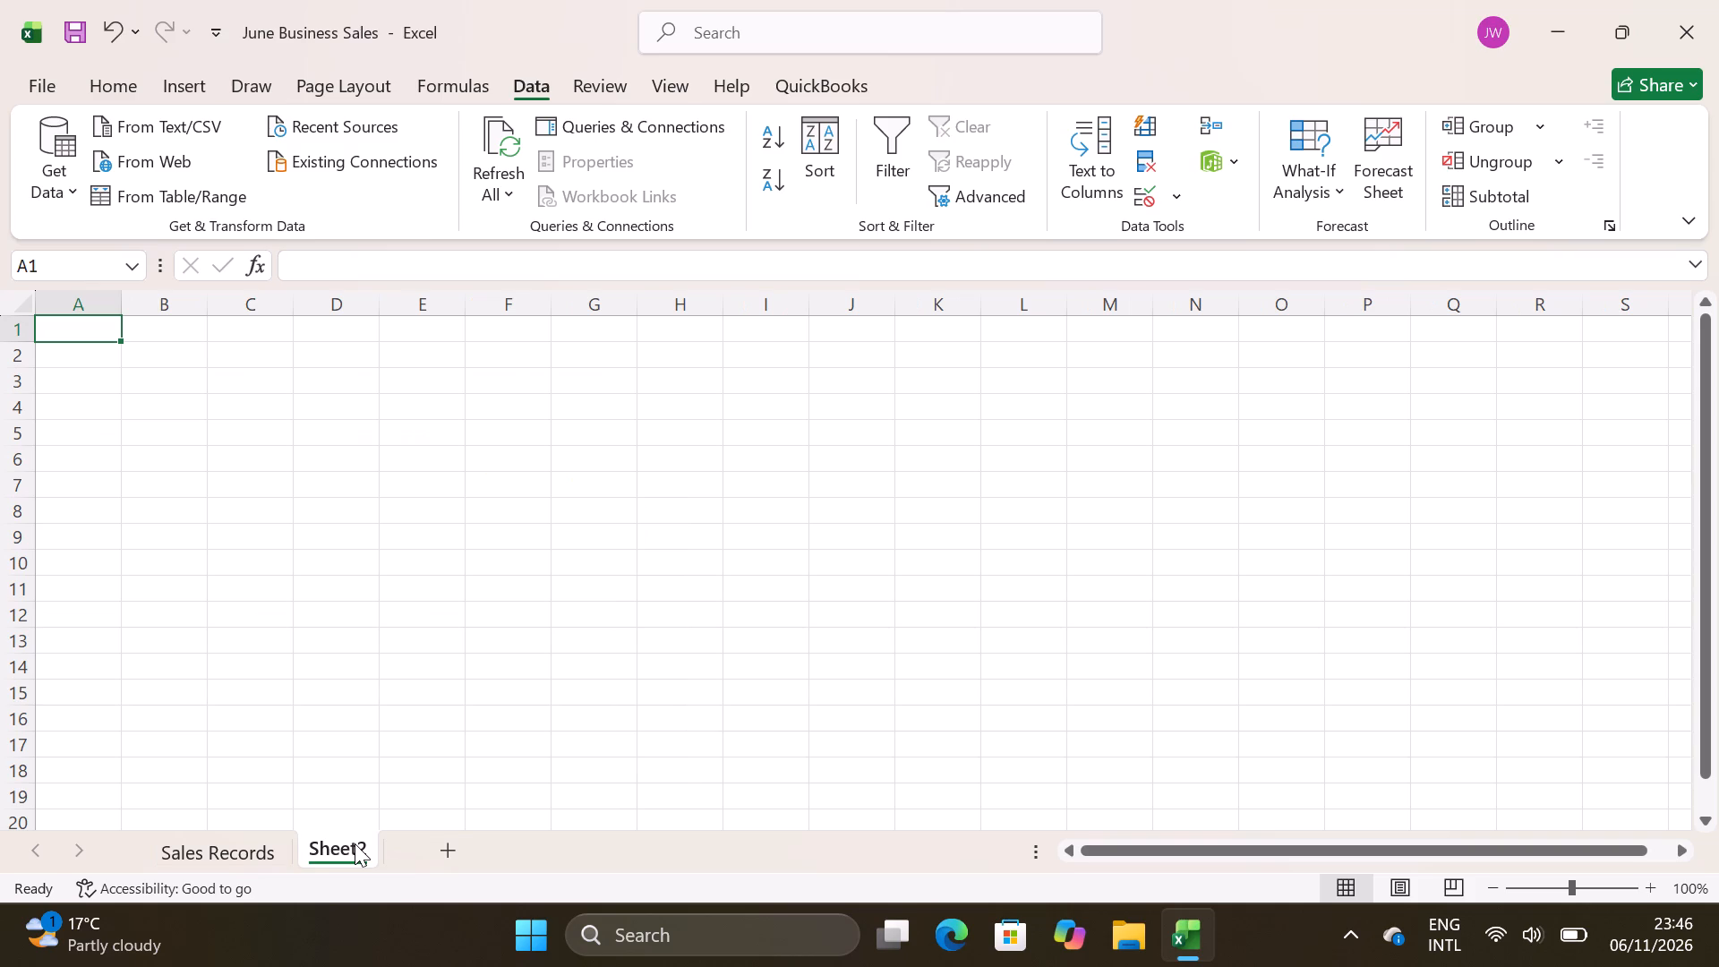
left_click(355, 843)
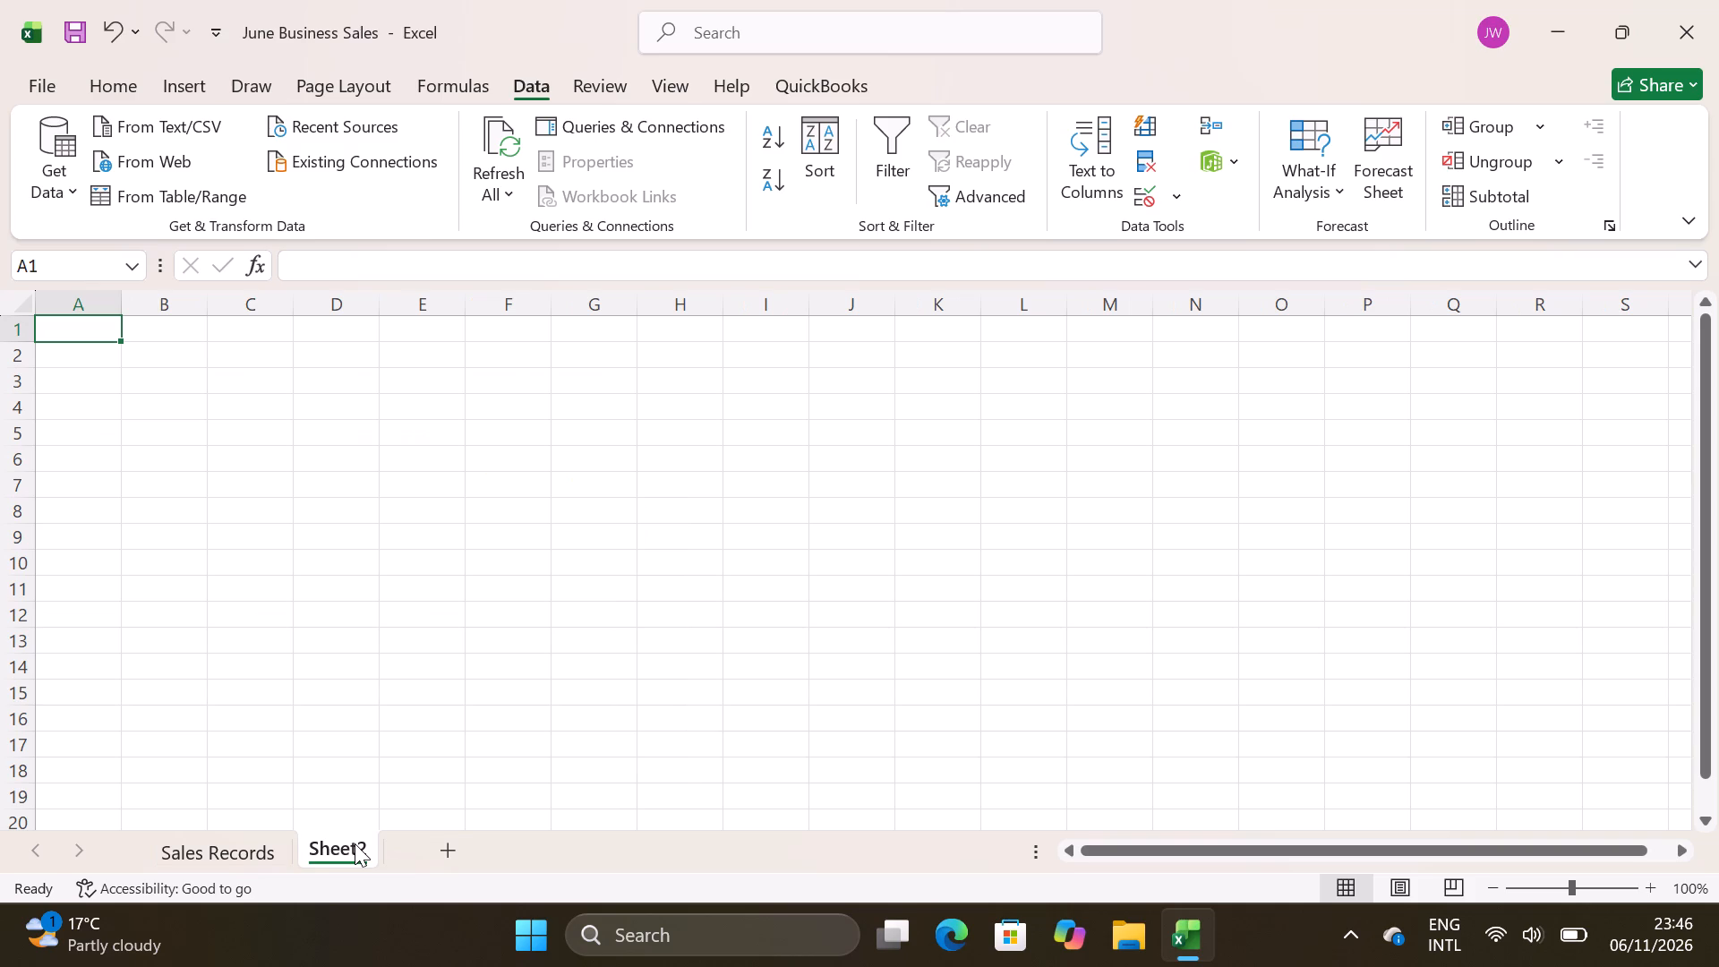
double_click(355, 843)
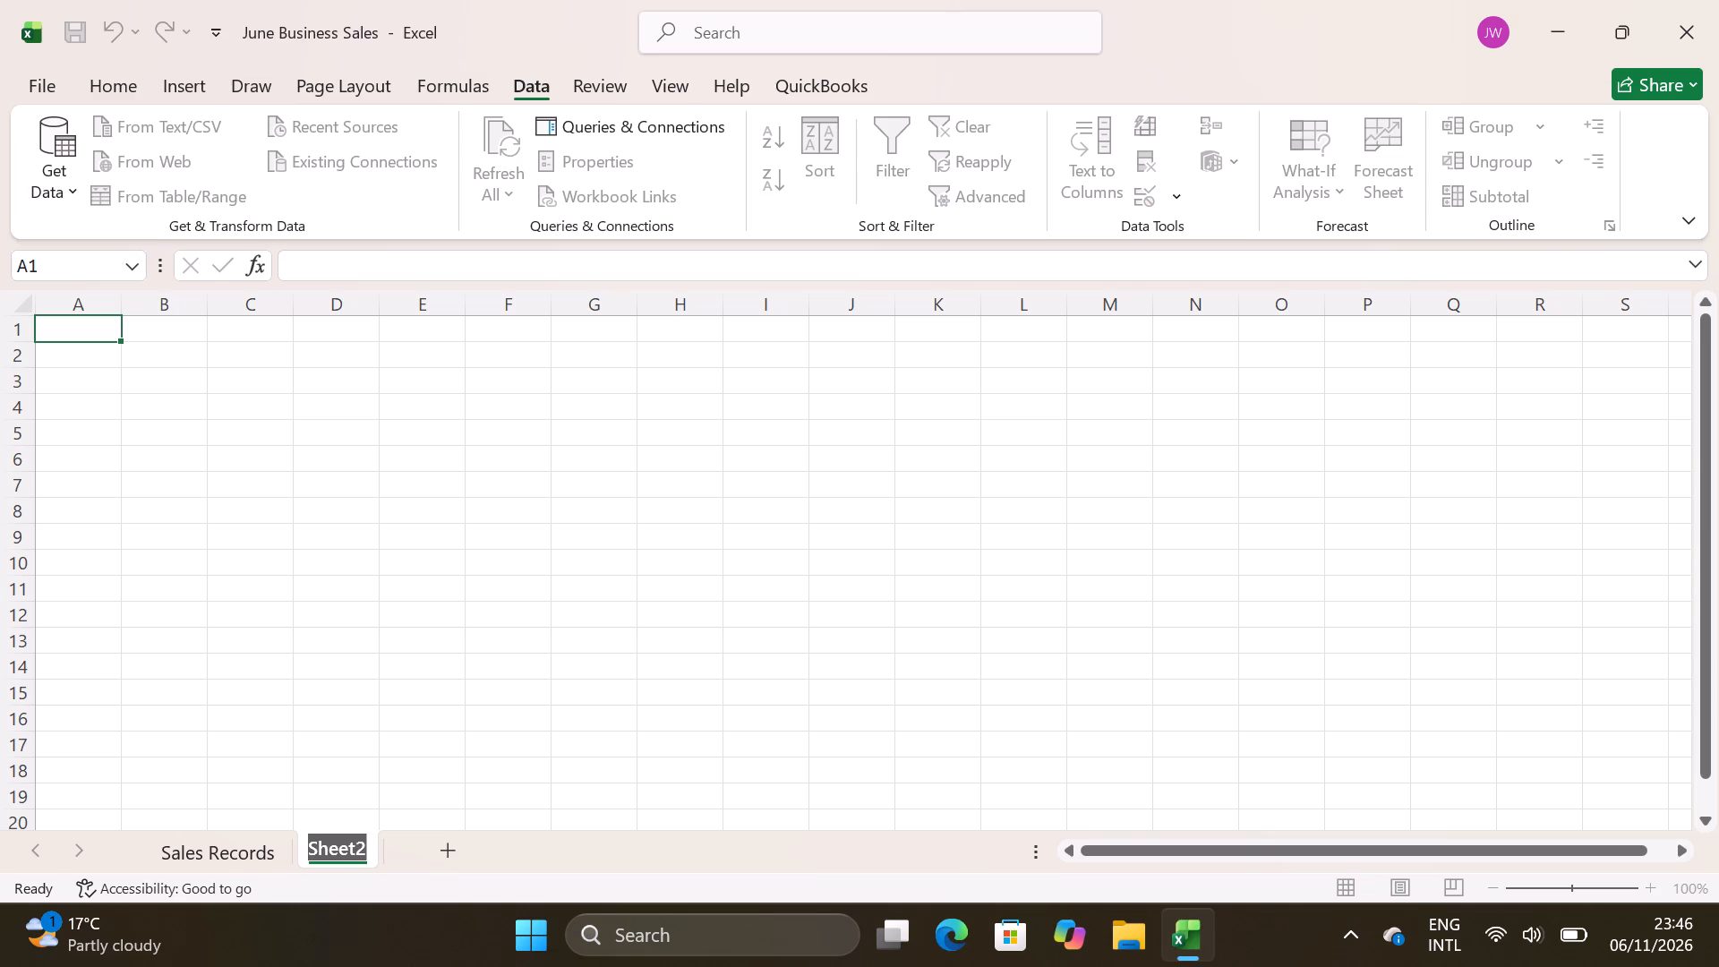
key("c")
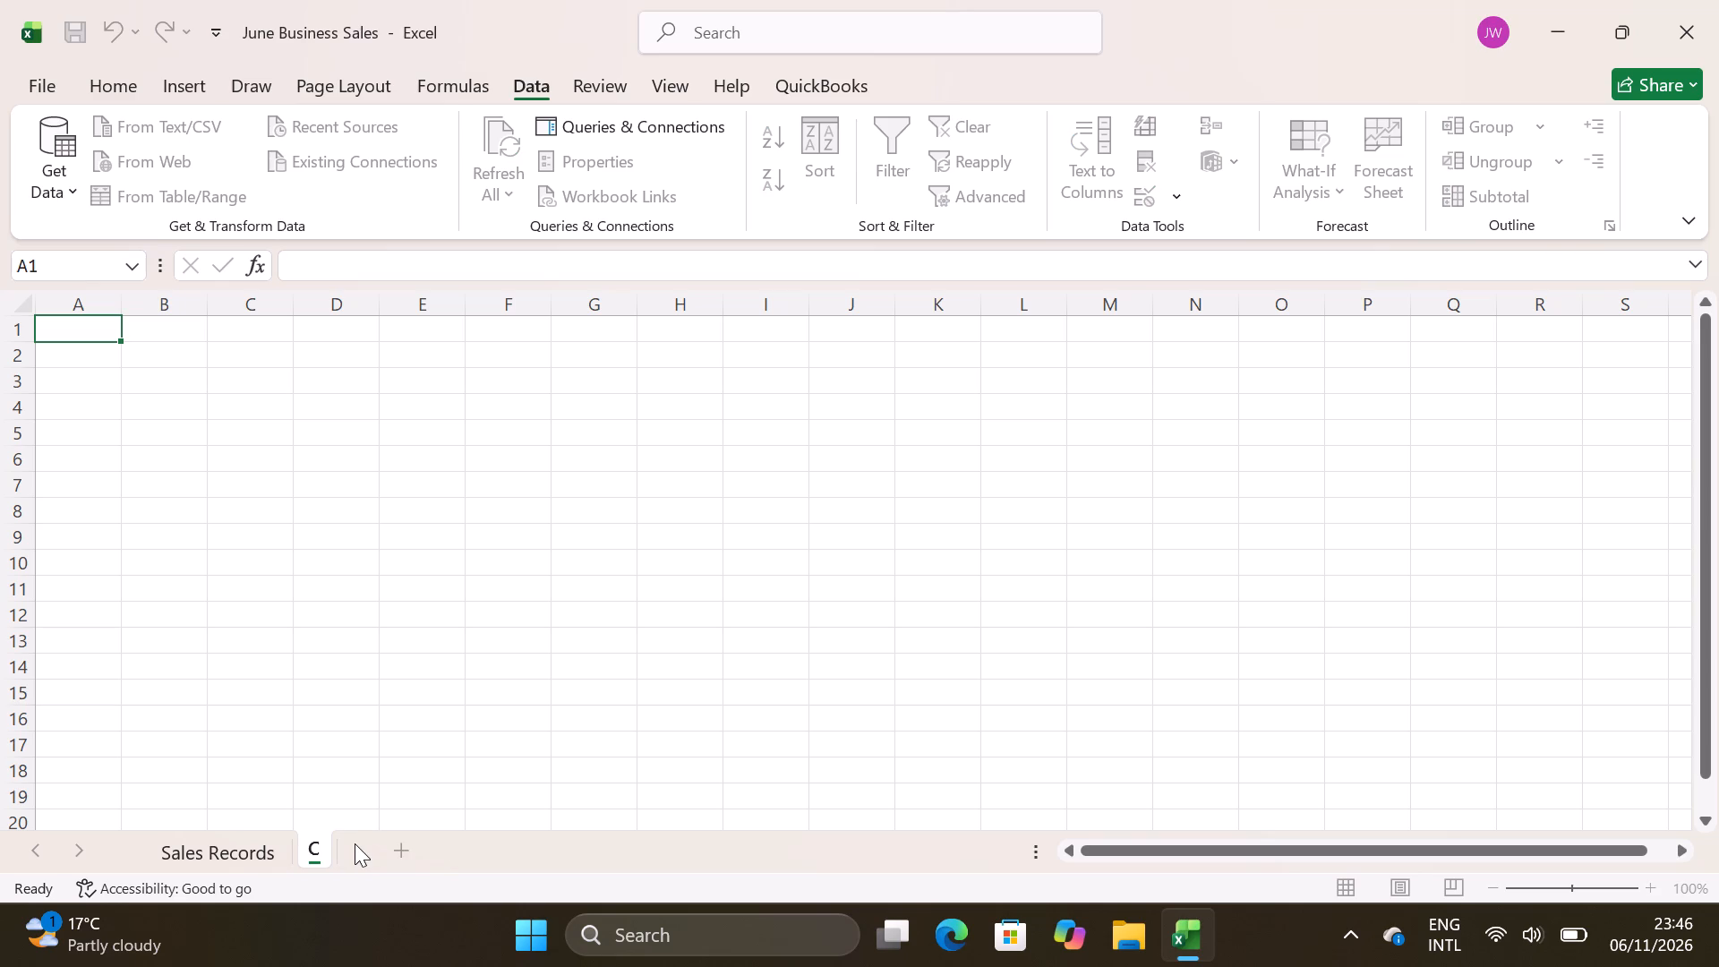
type("atego")
type("ry")
key("space")
type("an")
key("BackSpace")
key("BackSpace")
key("a")
type("nalys")
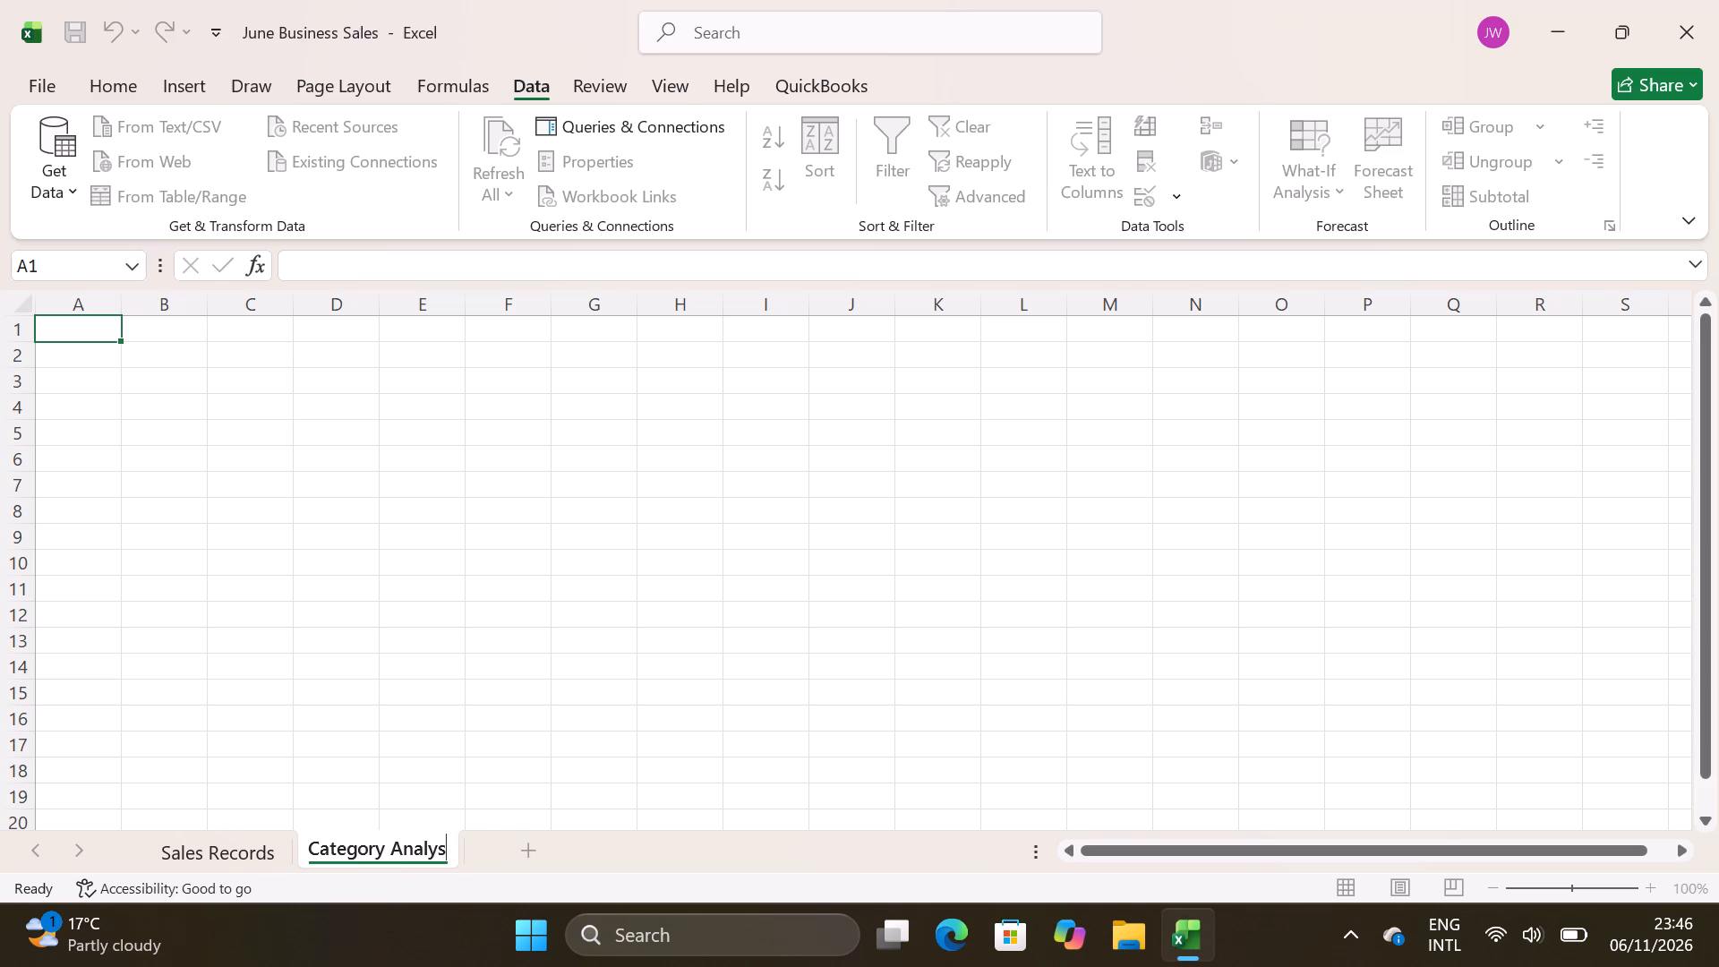
type("is")
key("Return")
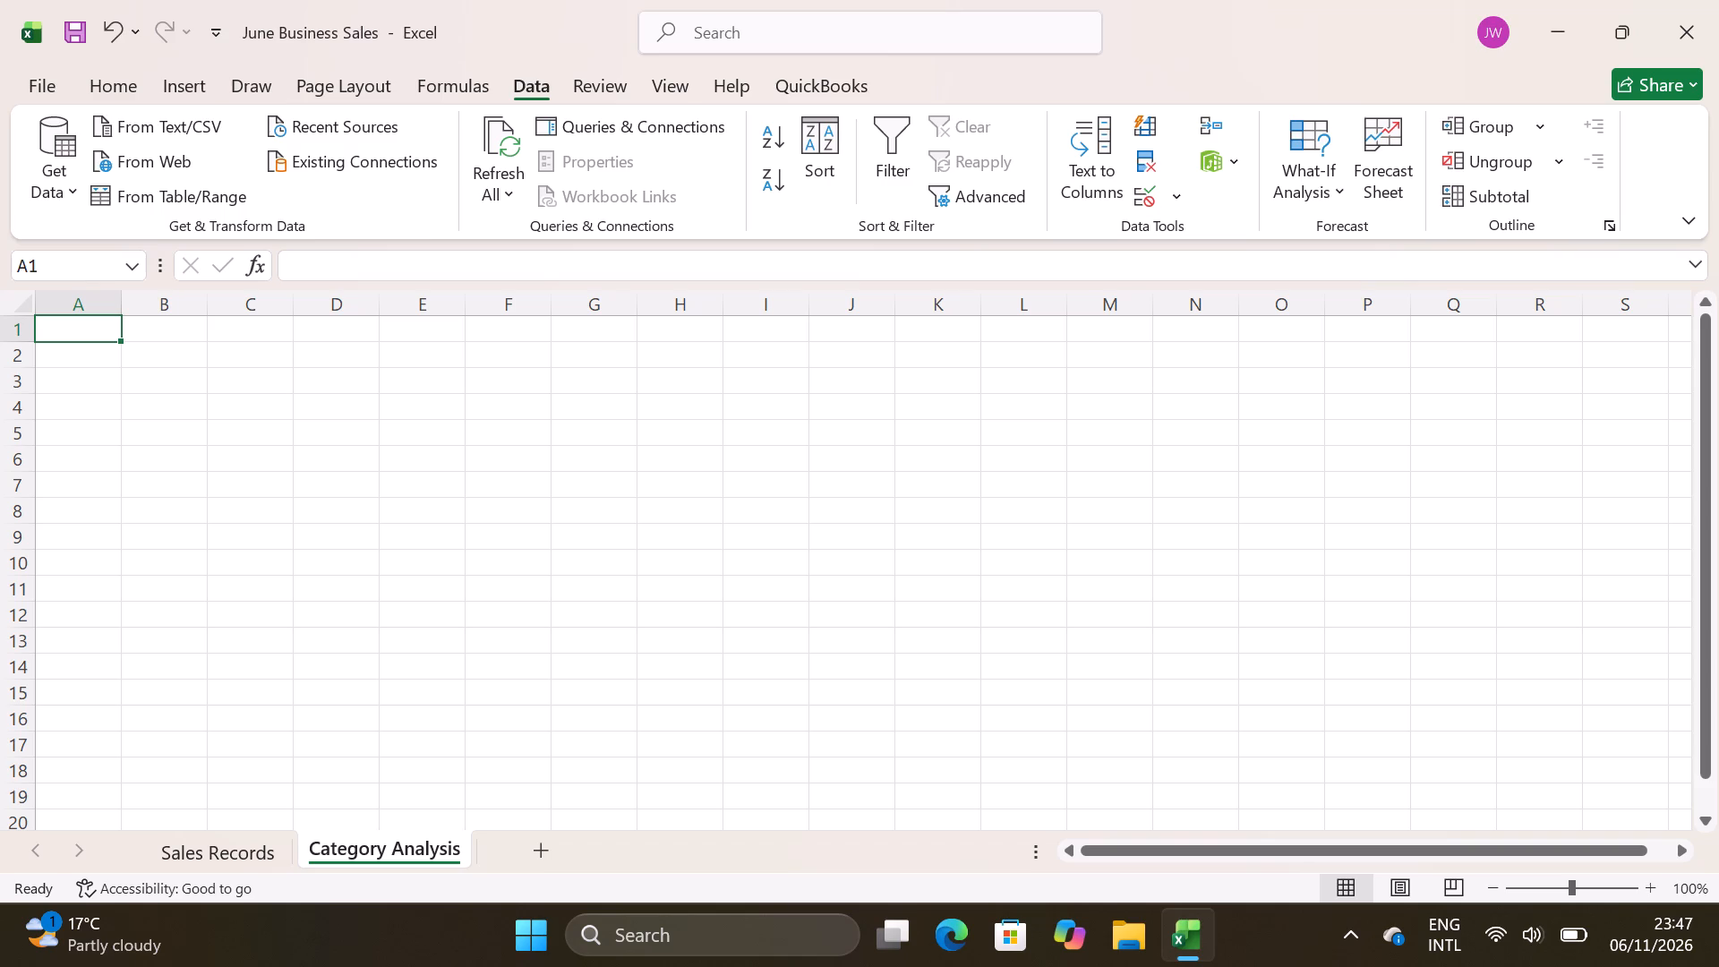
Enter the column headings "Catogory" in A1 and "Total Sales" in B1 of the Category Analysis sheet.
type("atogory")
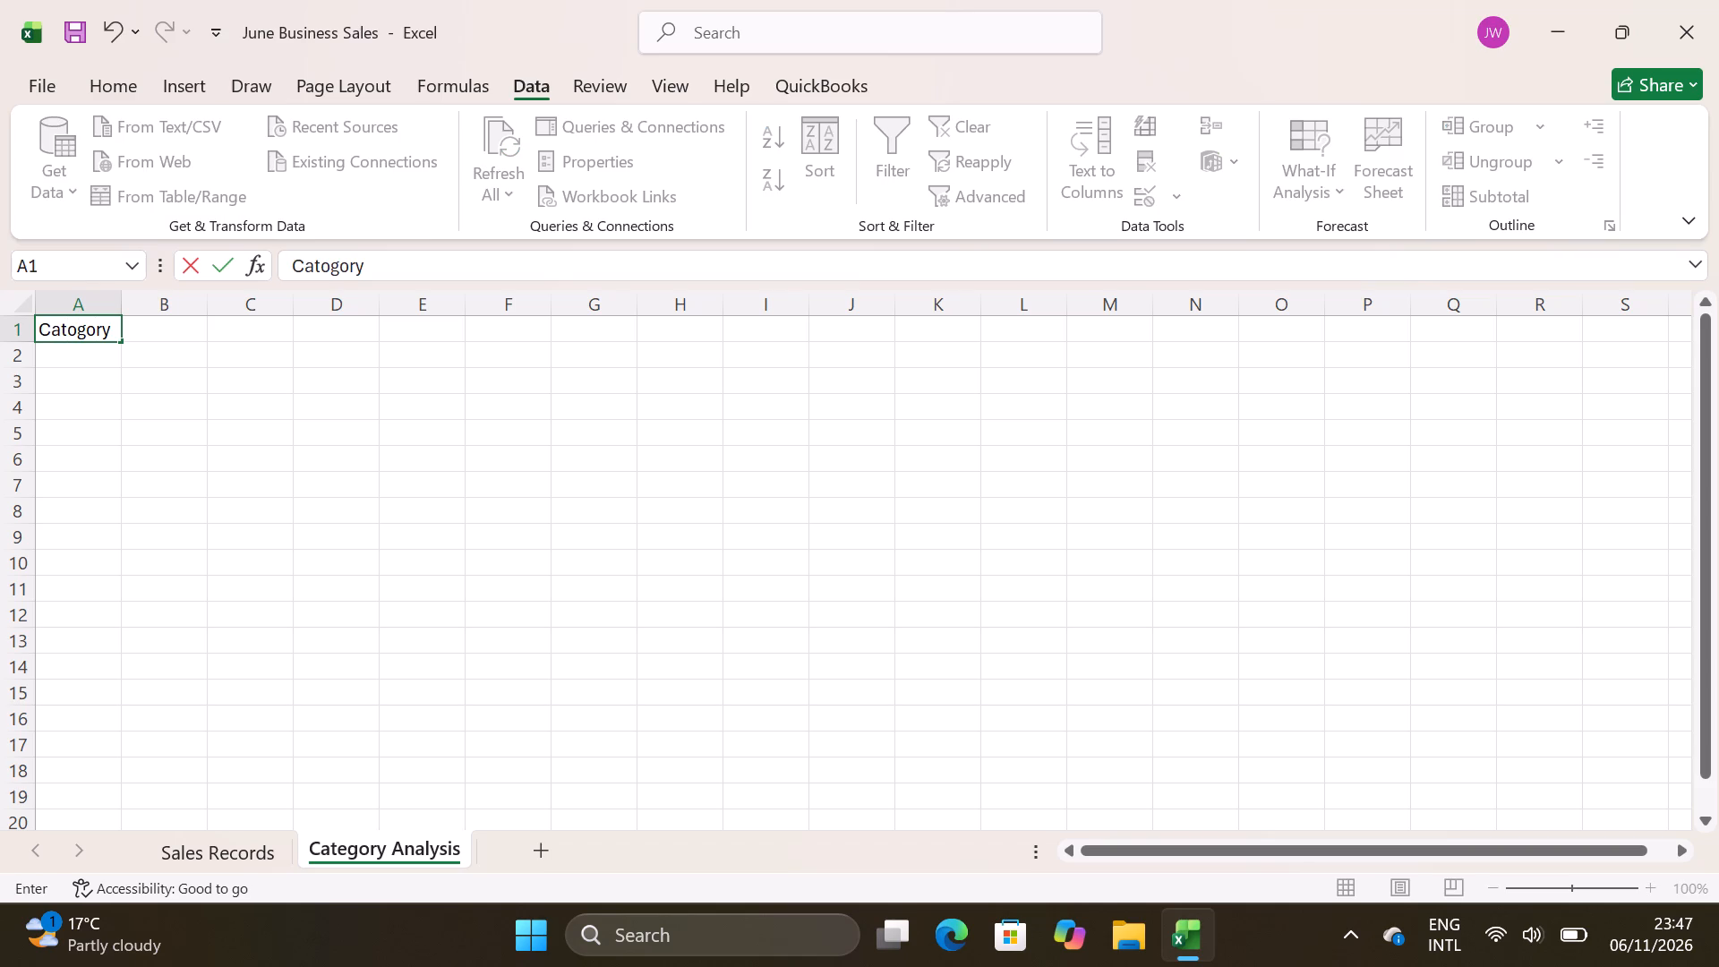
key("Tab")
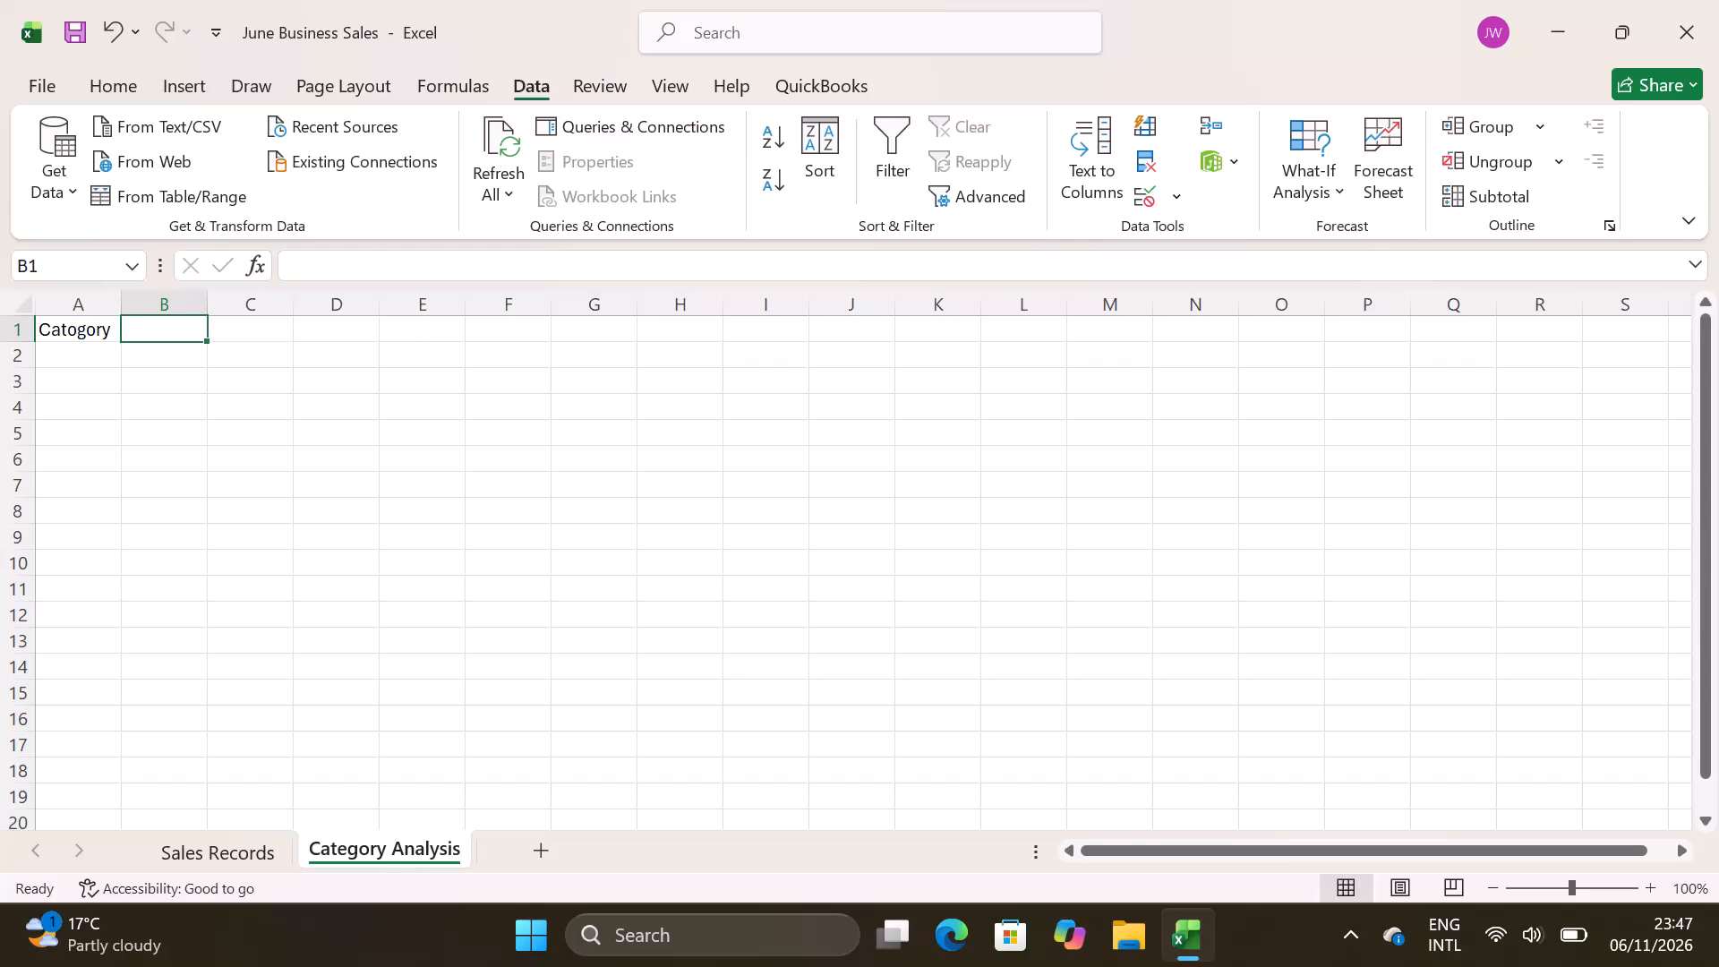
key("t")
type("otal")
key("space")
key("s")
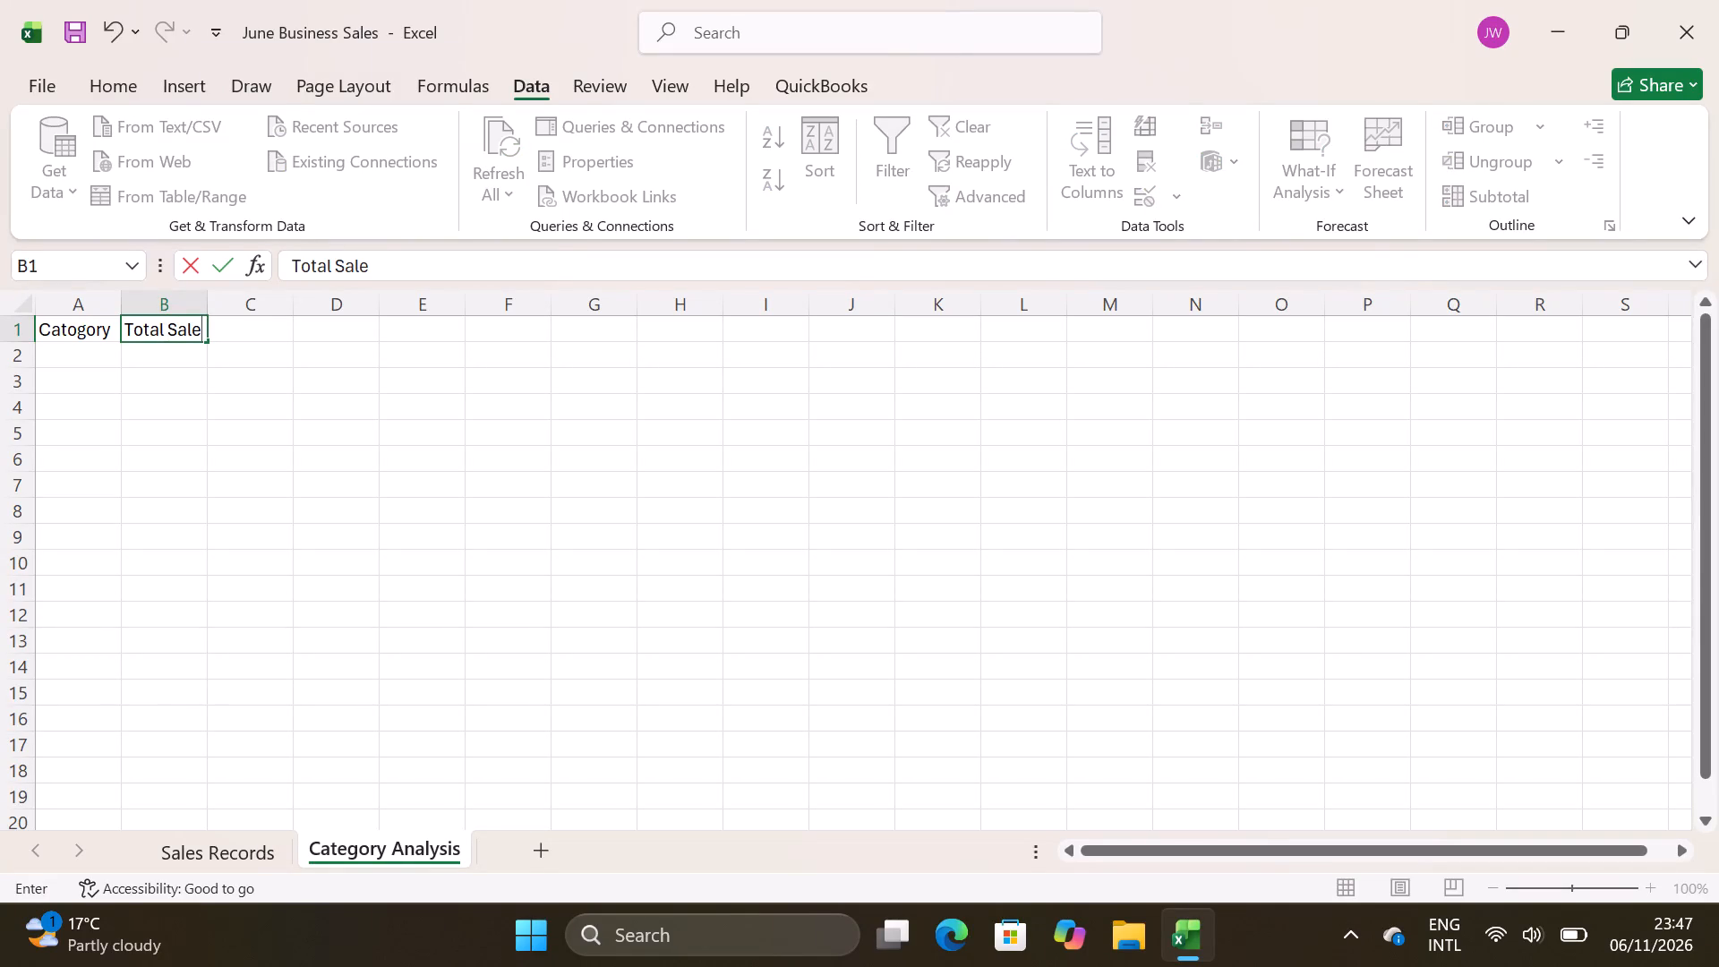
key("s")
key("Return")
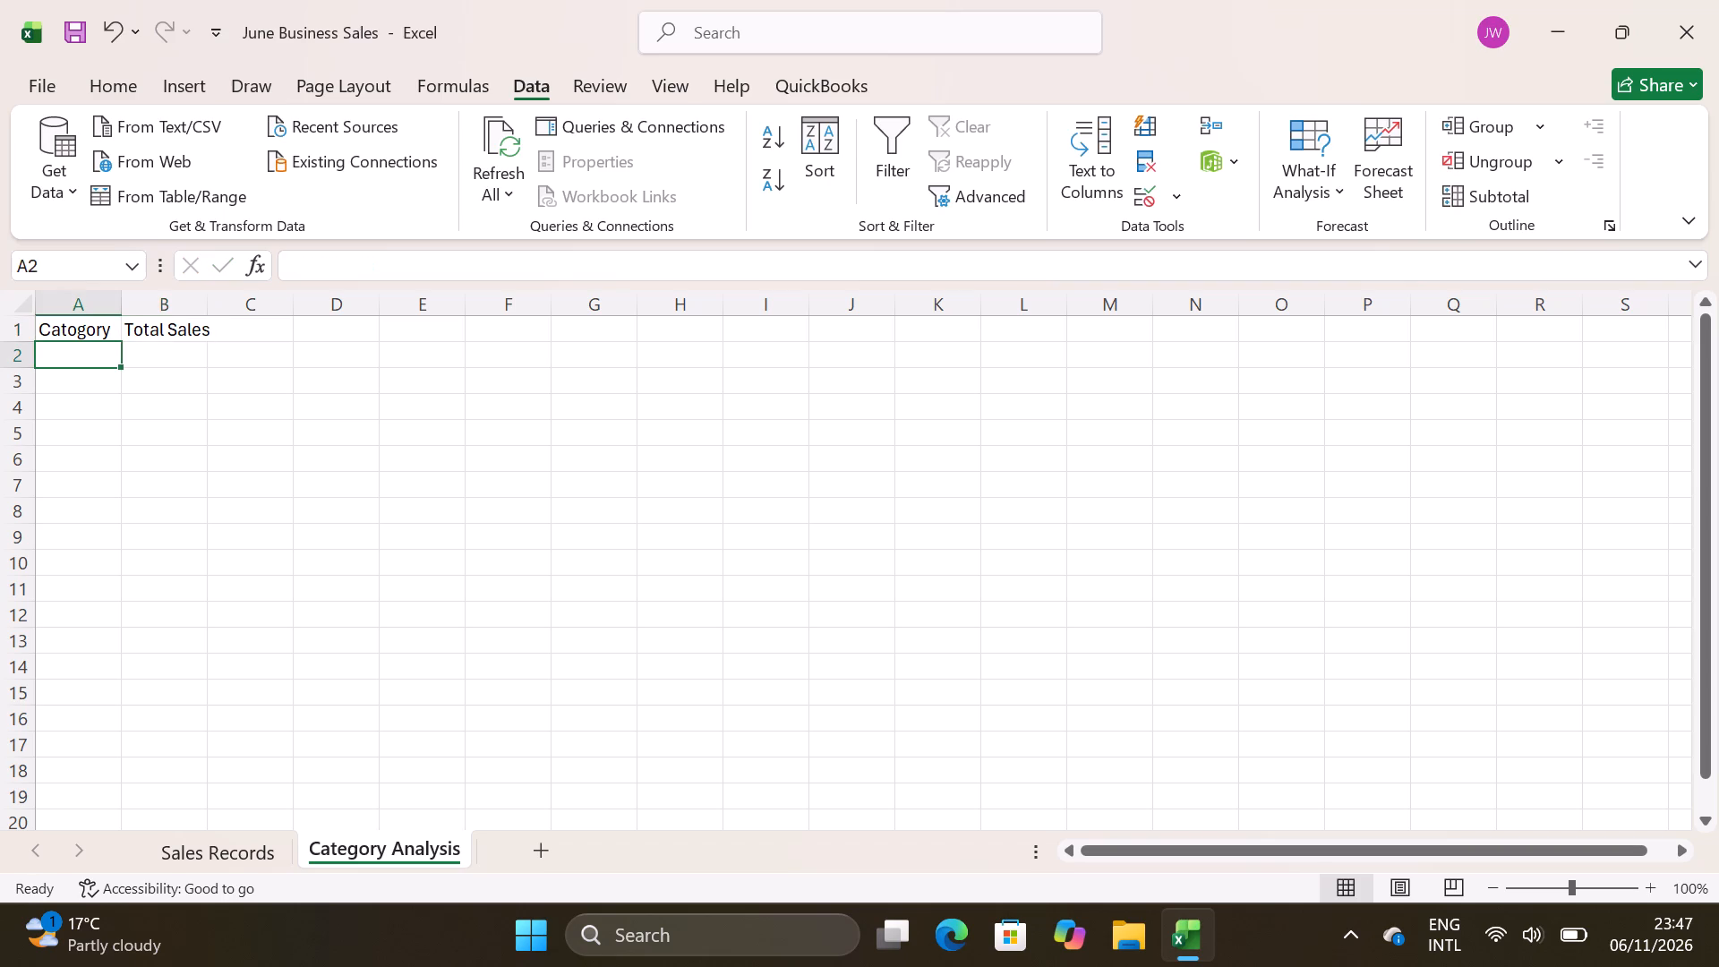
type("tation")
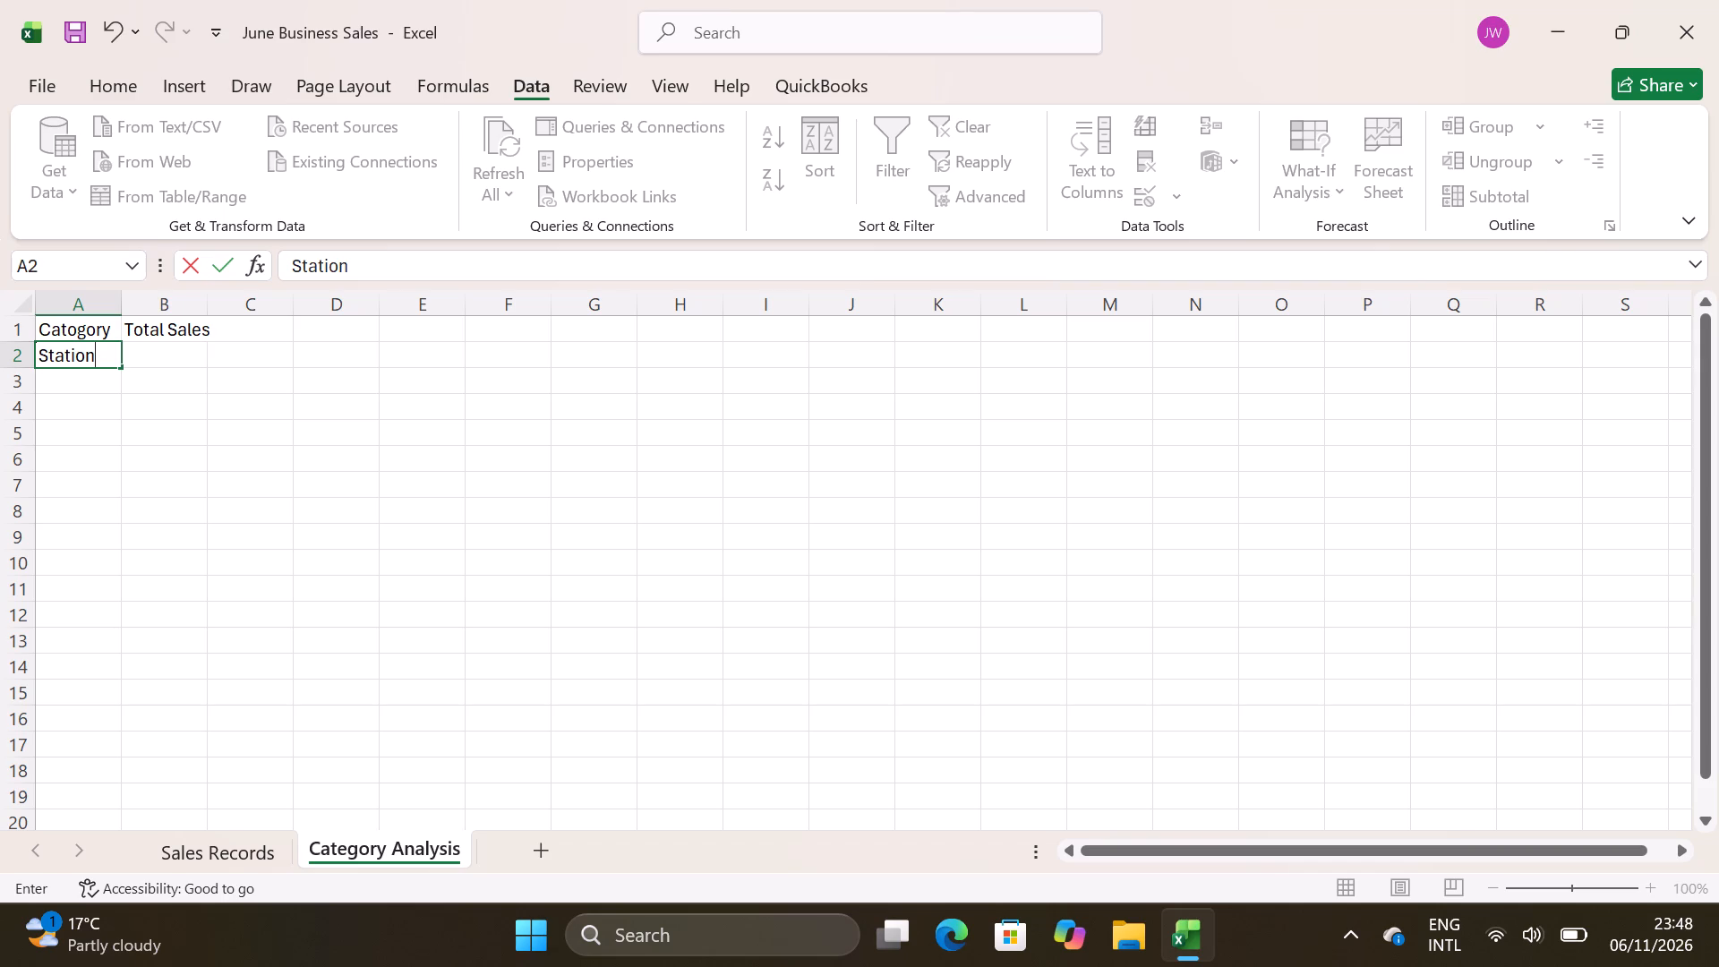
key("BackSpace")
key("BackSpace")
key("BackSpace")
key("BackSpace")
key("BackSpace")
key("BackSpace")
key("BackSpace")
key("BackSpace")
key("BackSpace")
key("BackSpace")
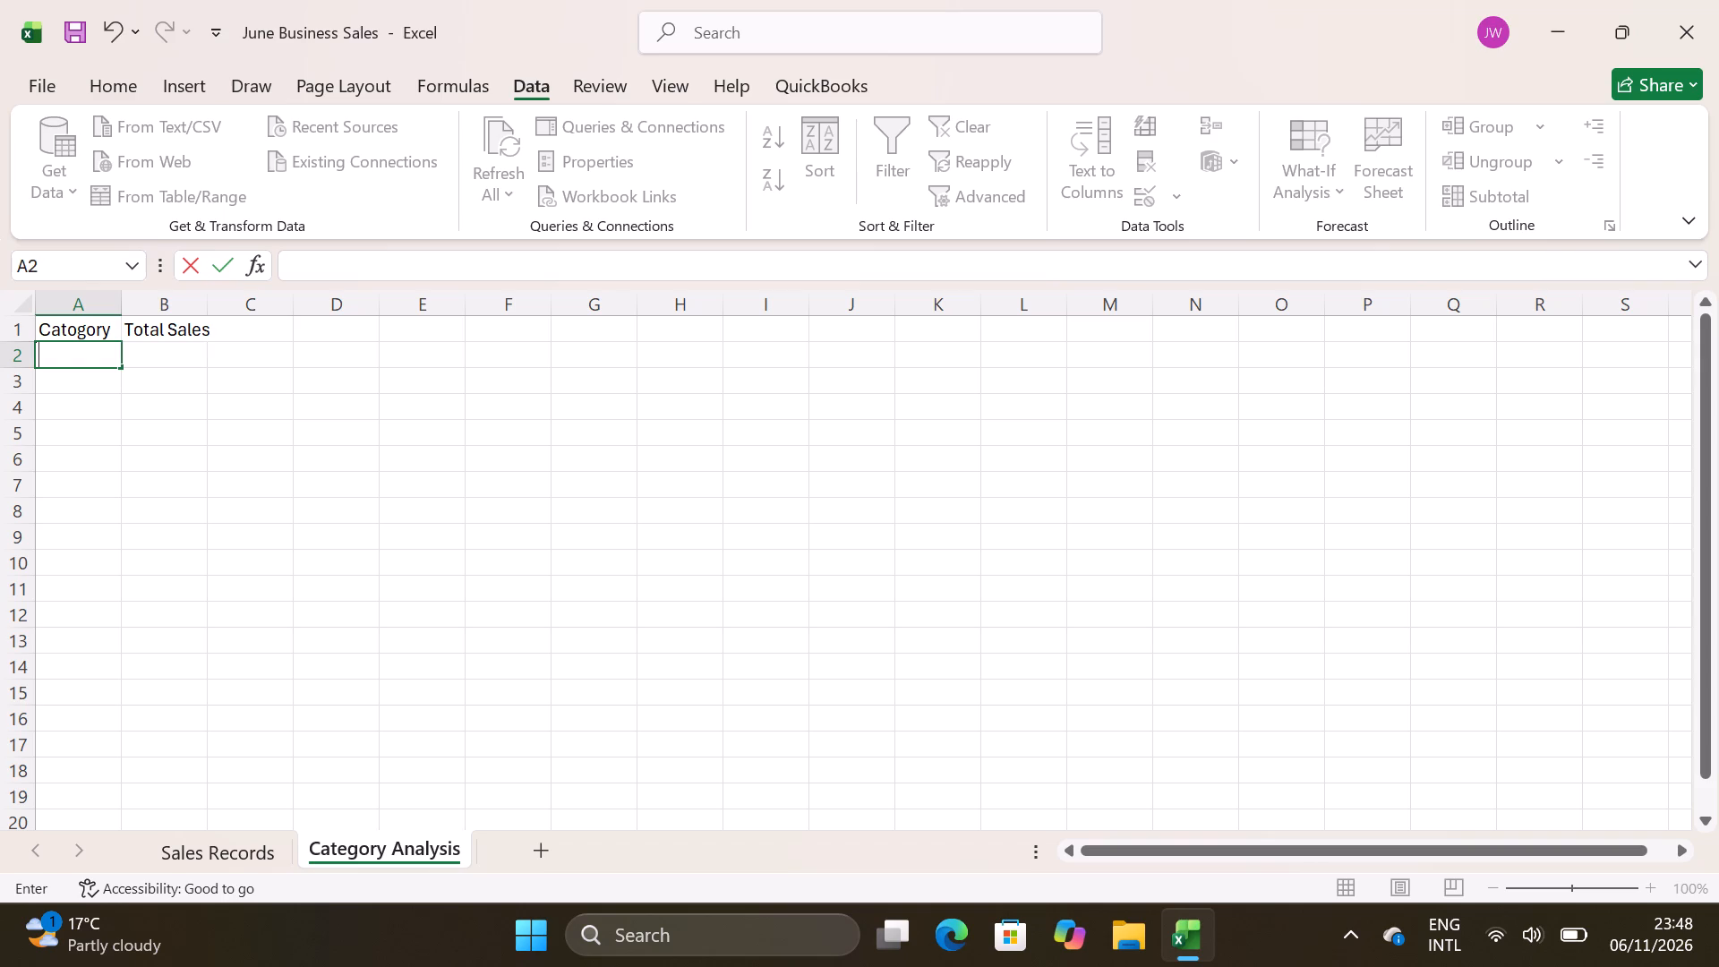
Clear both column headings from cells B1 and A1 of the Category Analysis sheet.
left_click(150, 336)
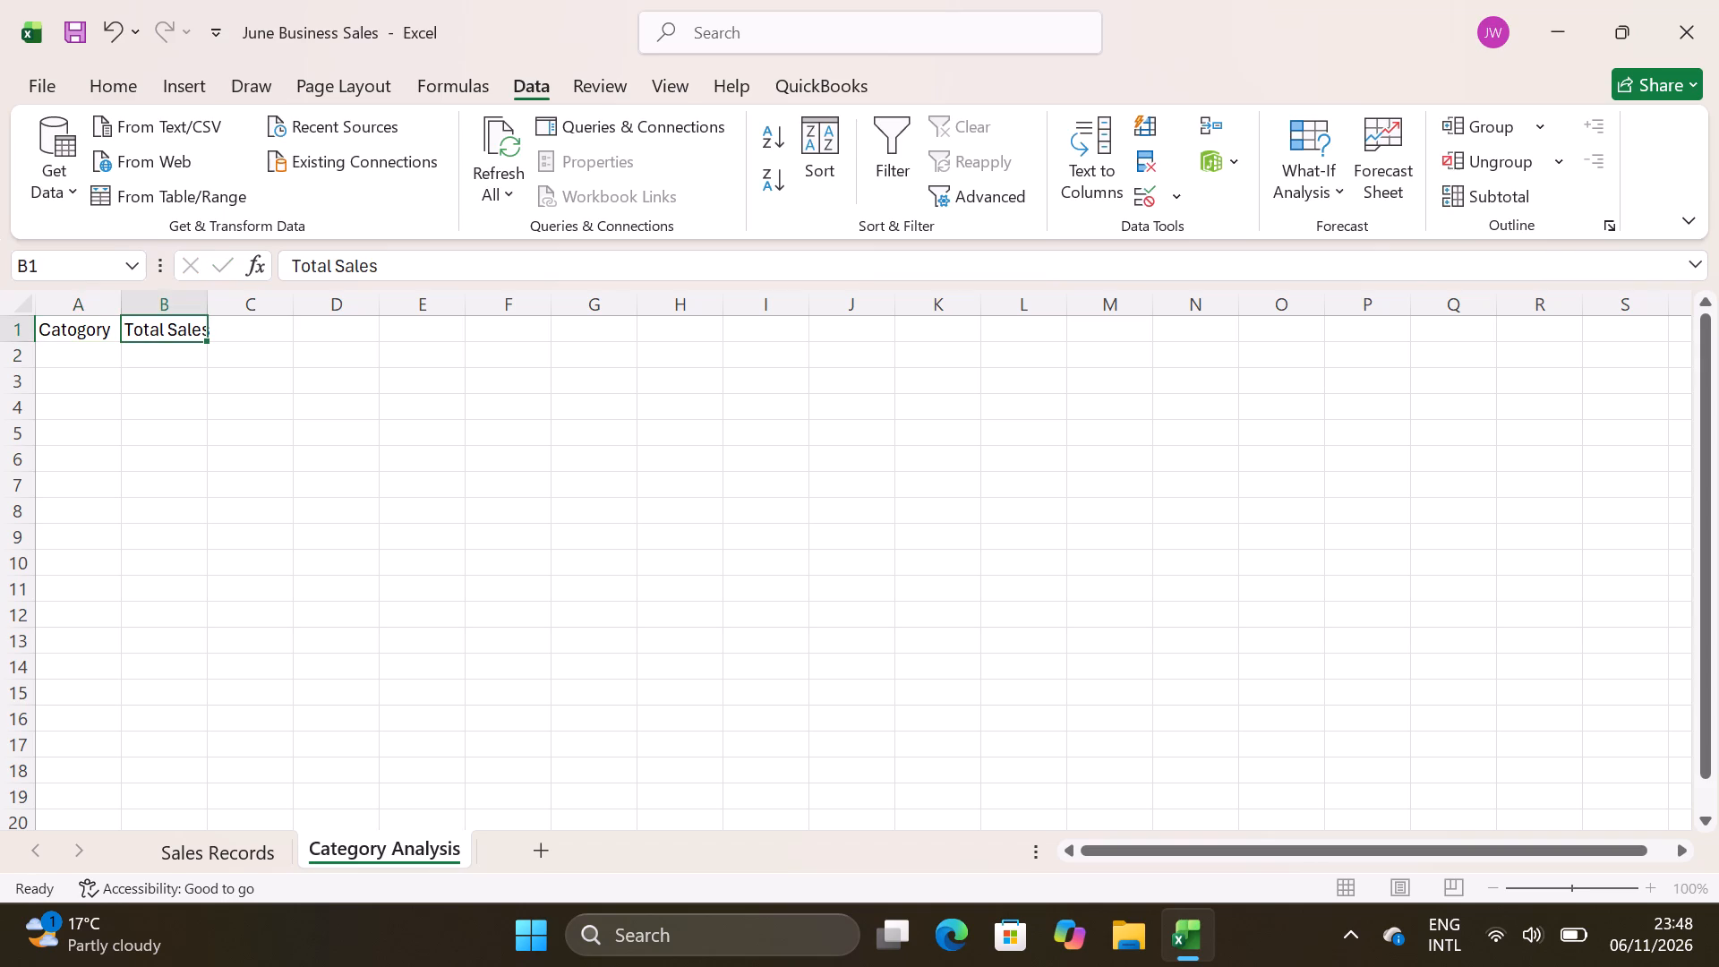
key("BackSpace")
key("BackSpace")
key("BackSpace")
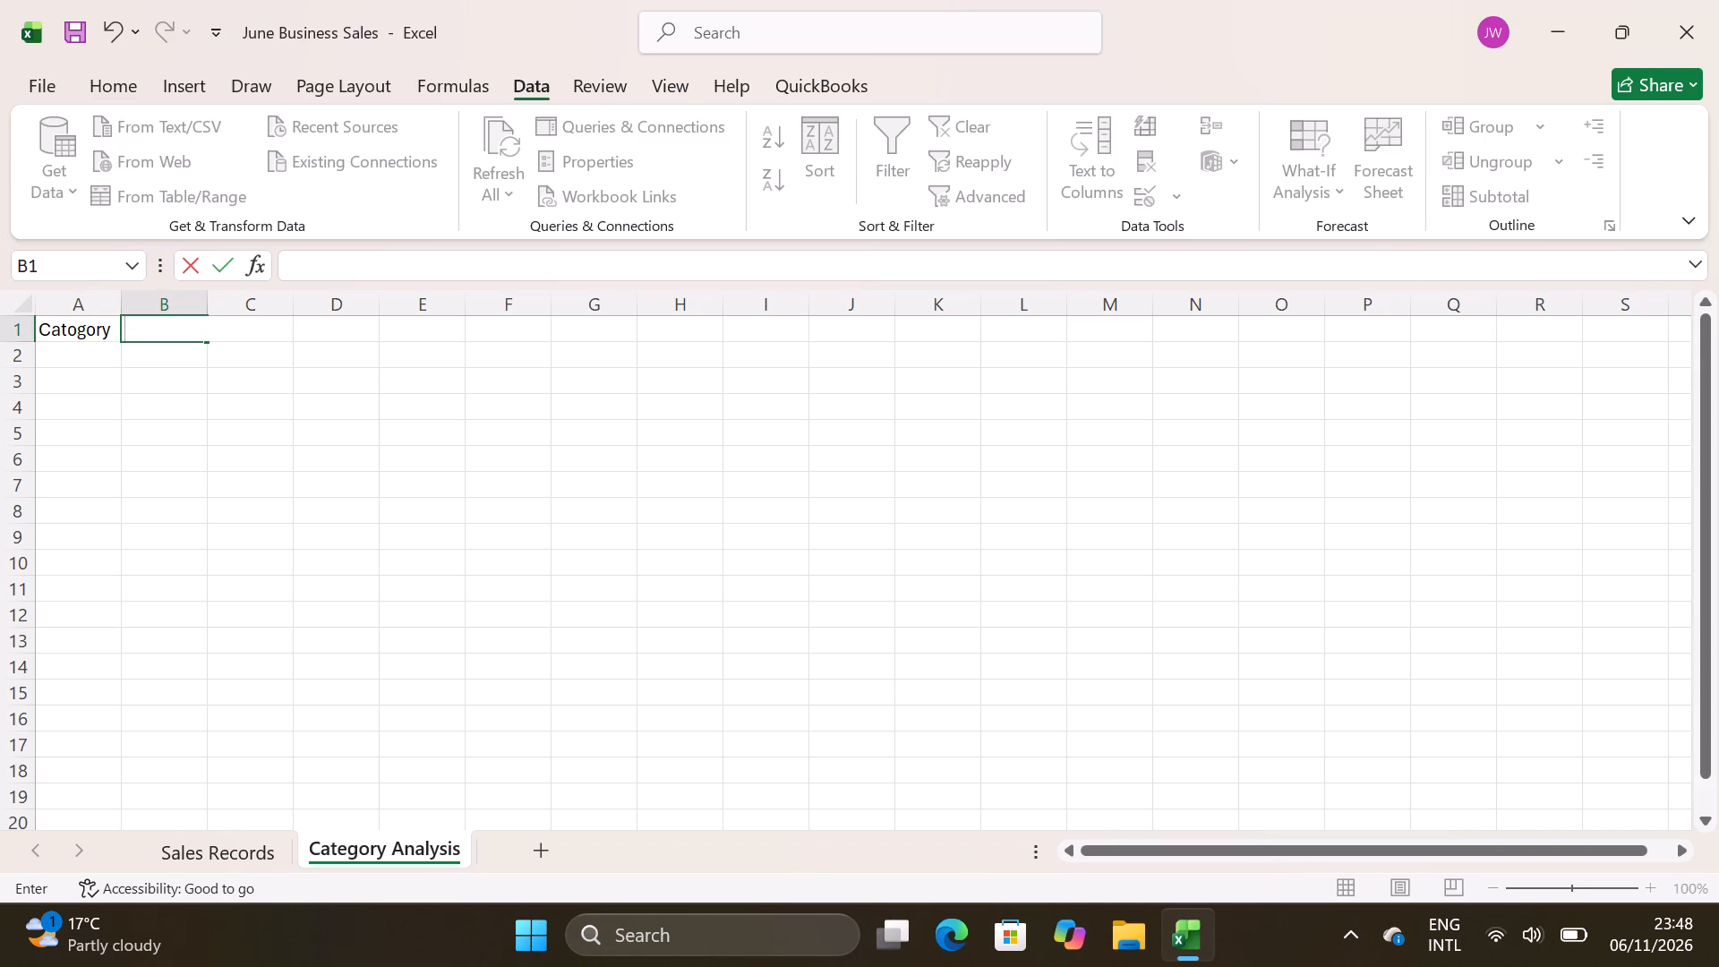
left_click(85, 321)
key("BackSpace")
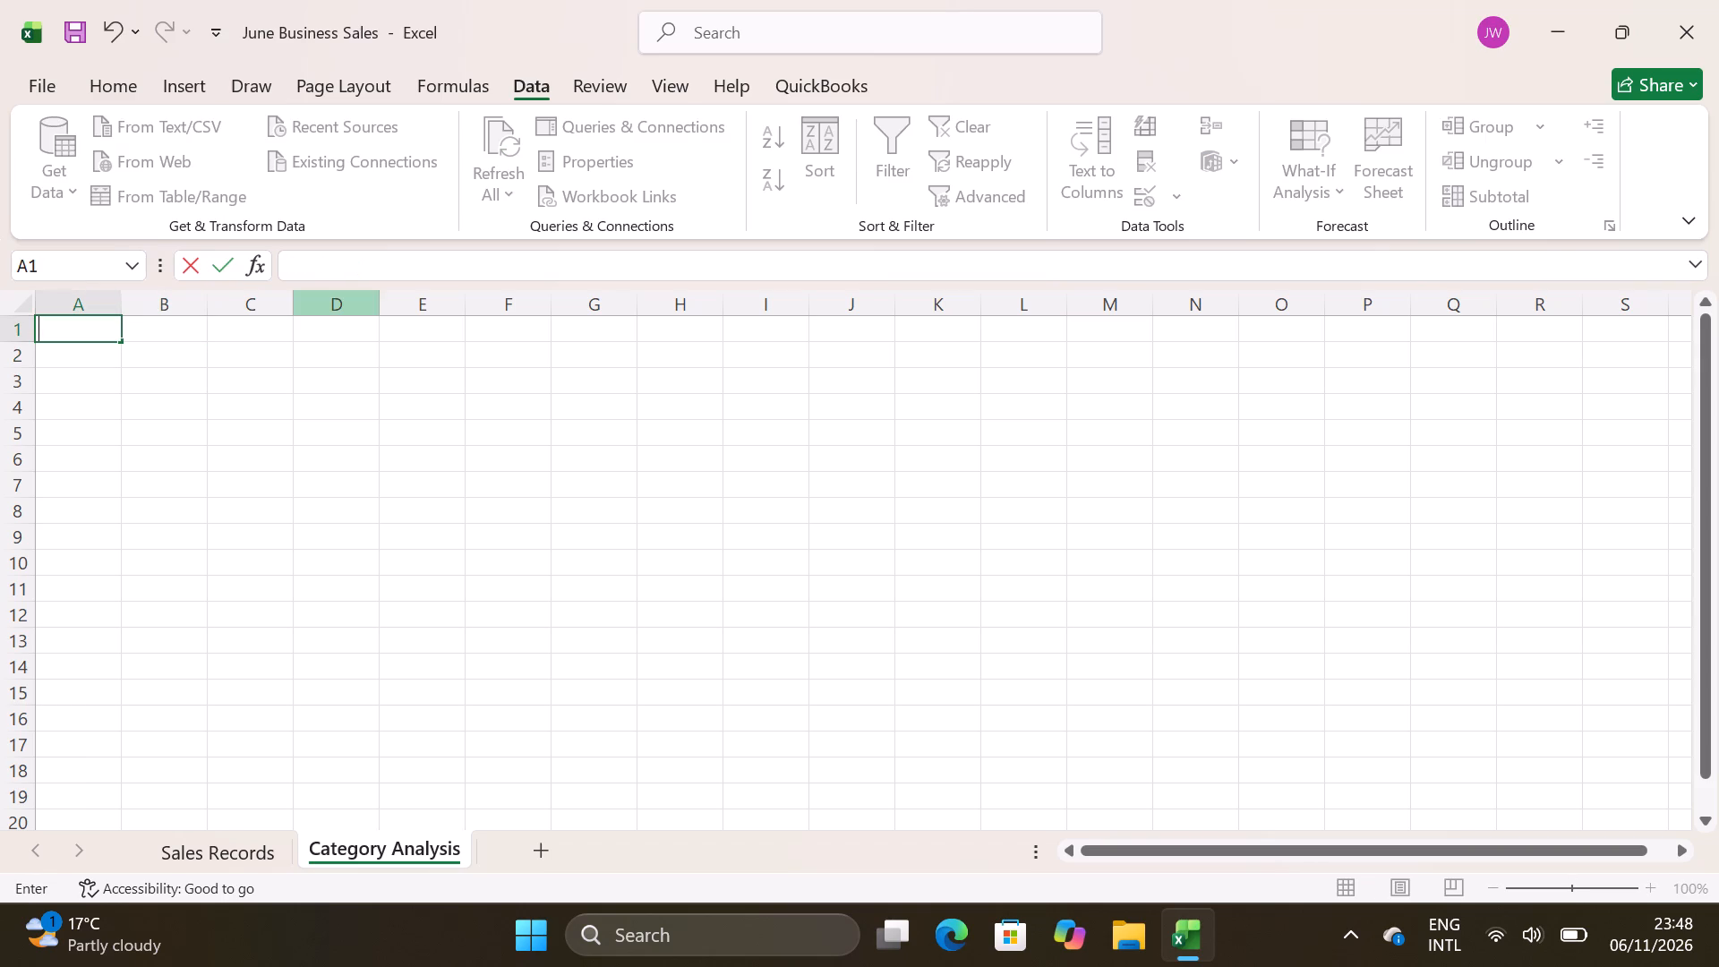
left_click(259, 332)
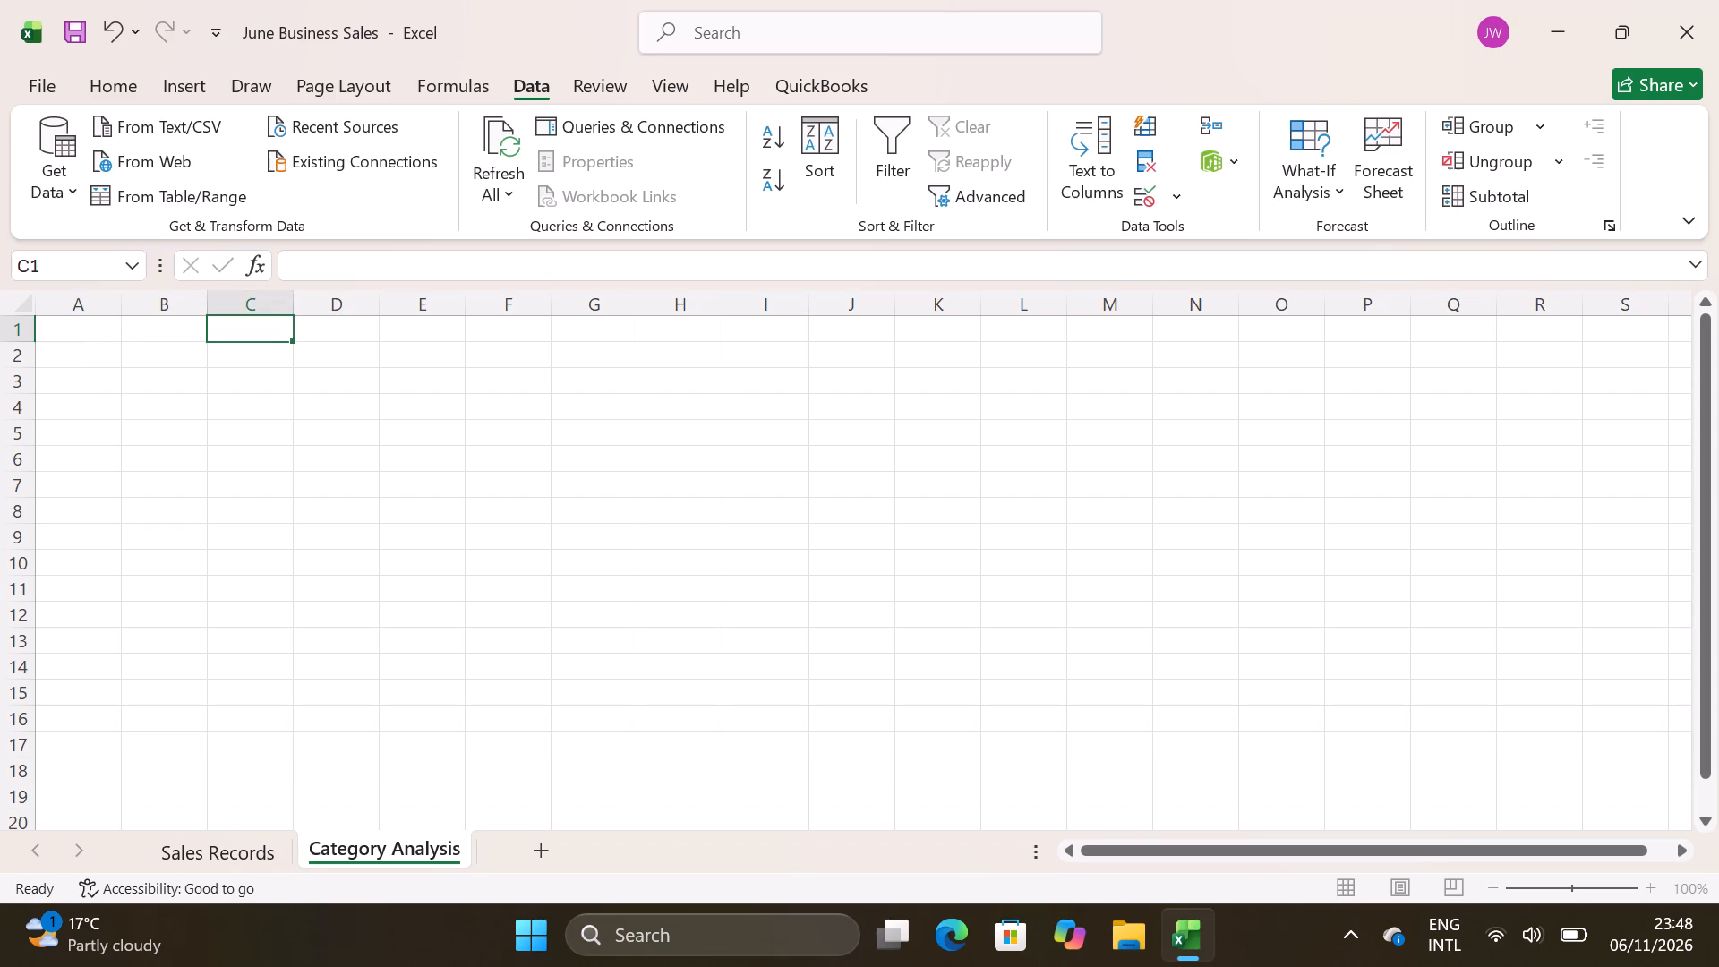
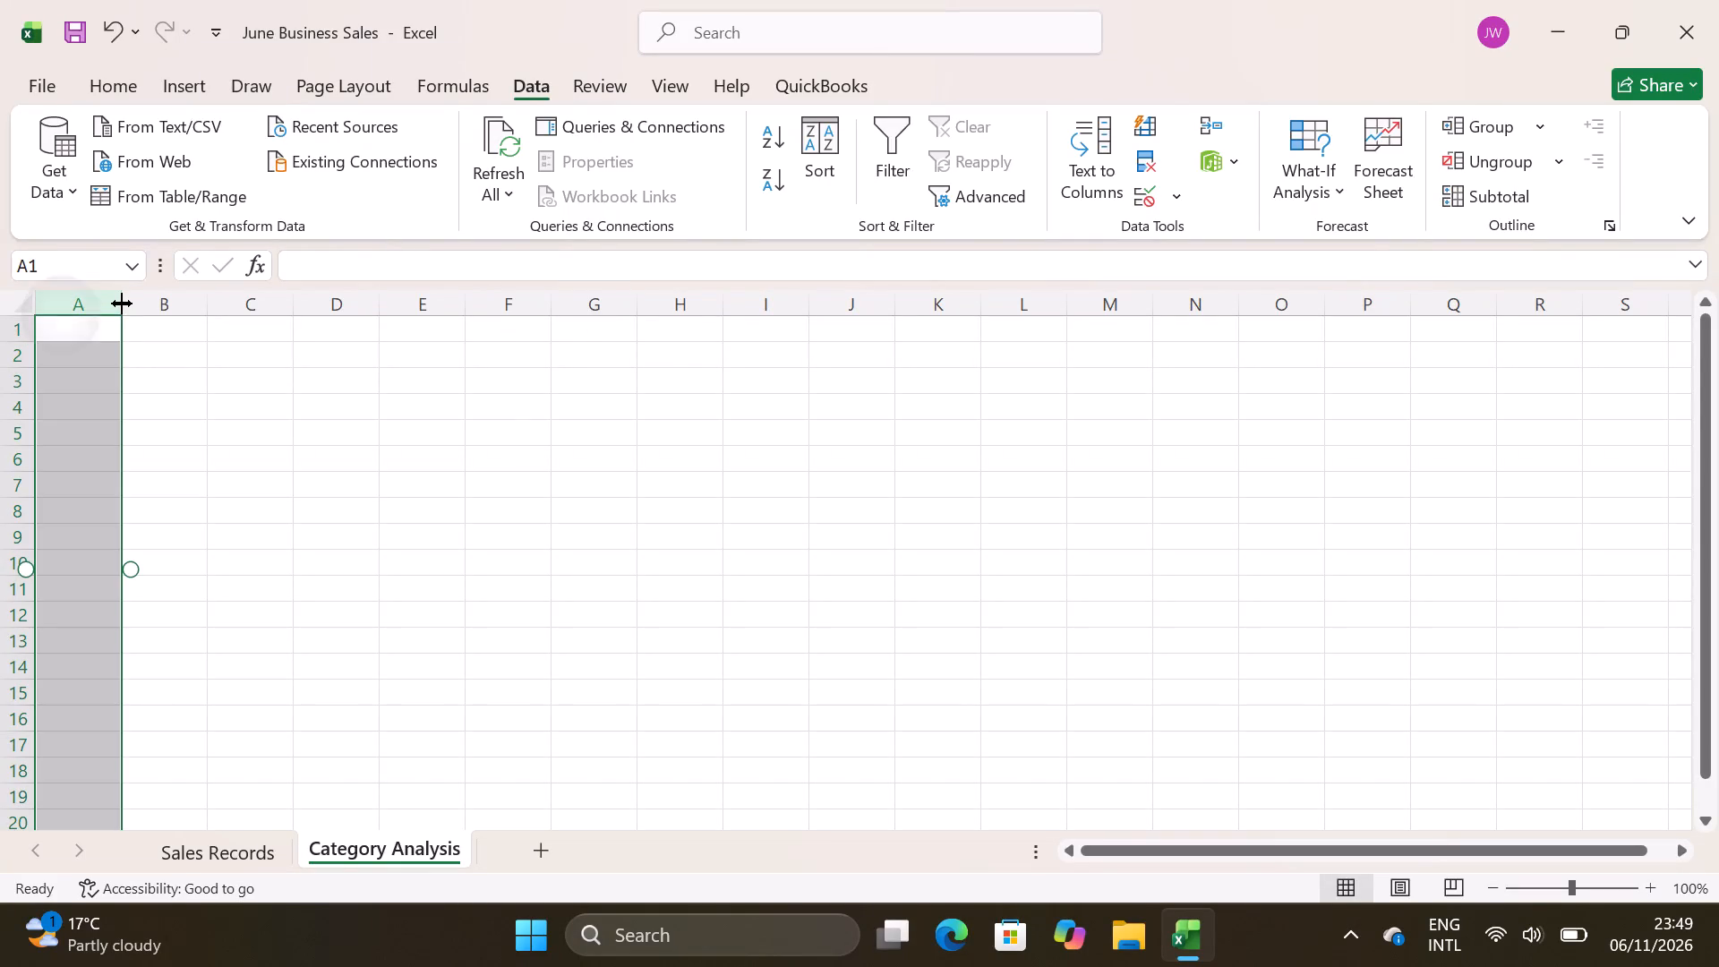
Enter the column headings "Category" in A1 and "Total Sales" in B1 of the Category Analysis sheet.
left_click(384, 435)
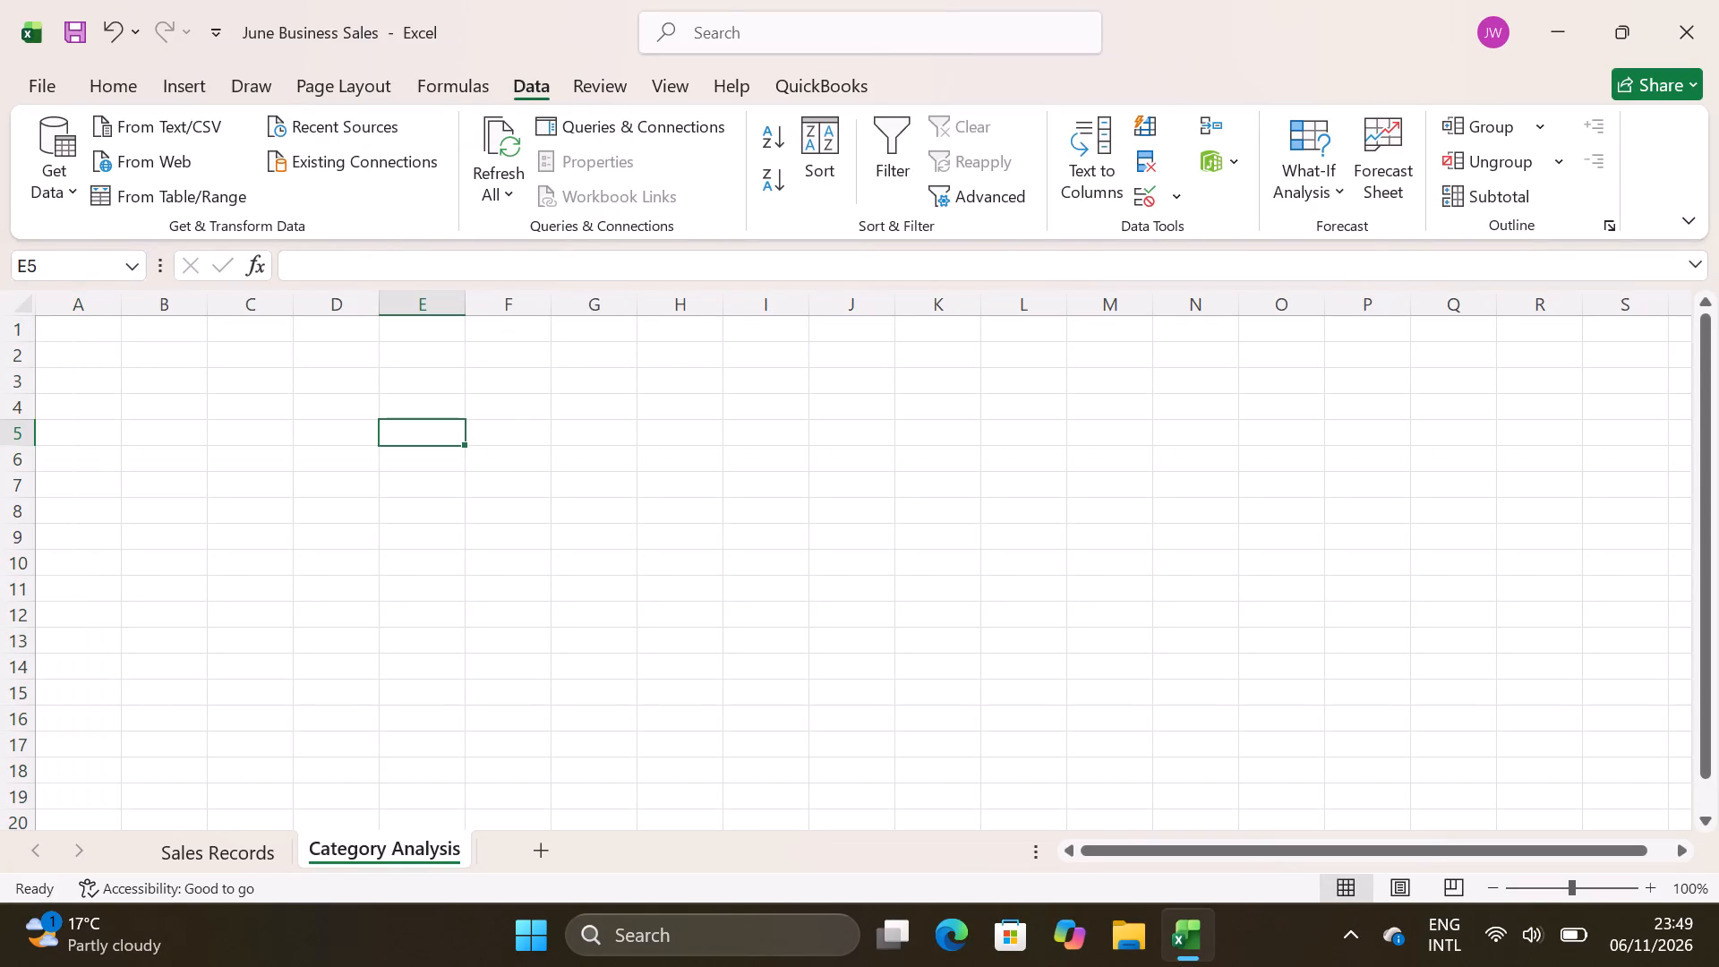
left_click(92, 329)
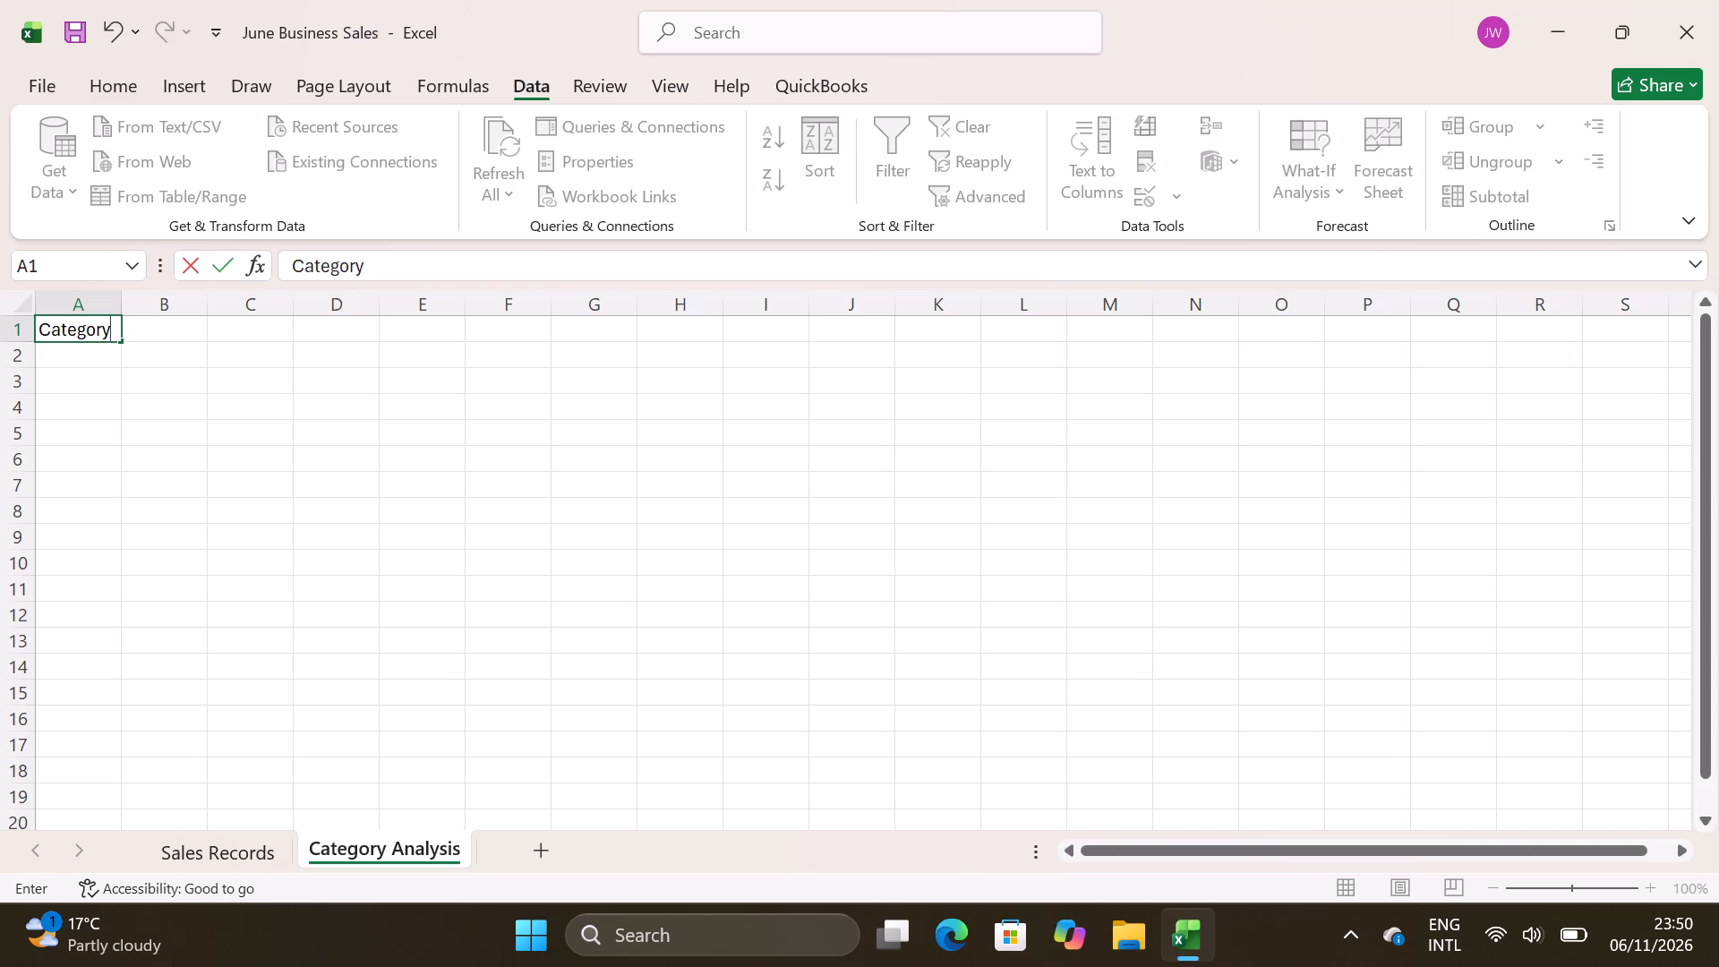
key("Tab")
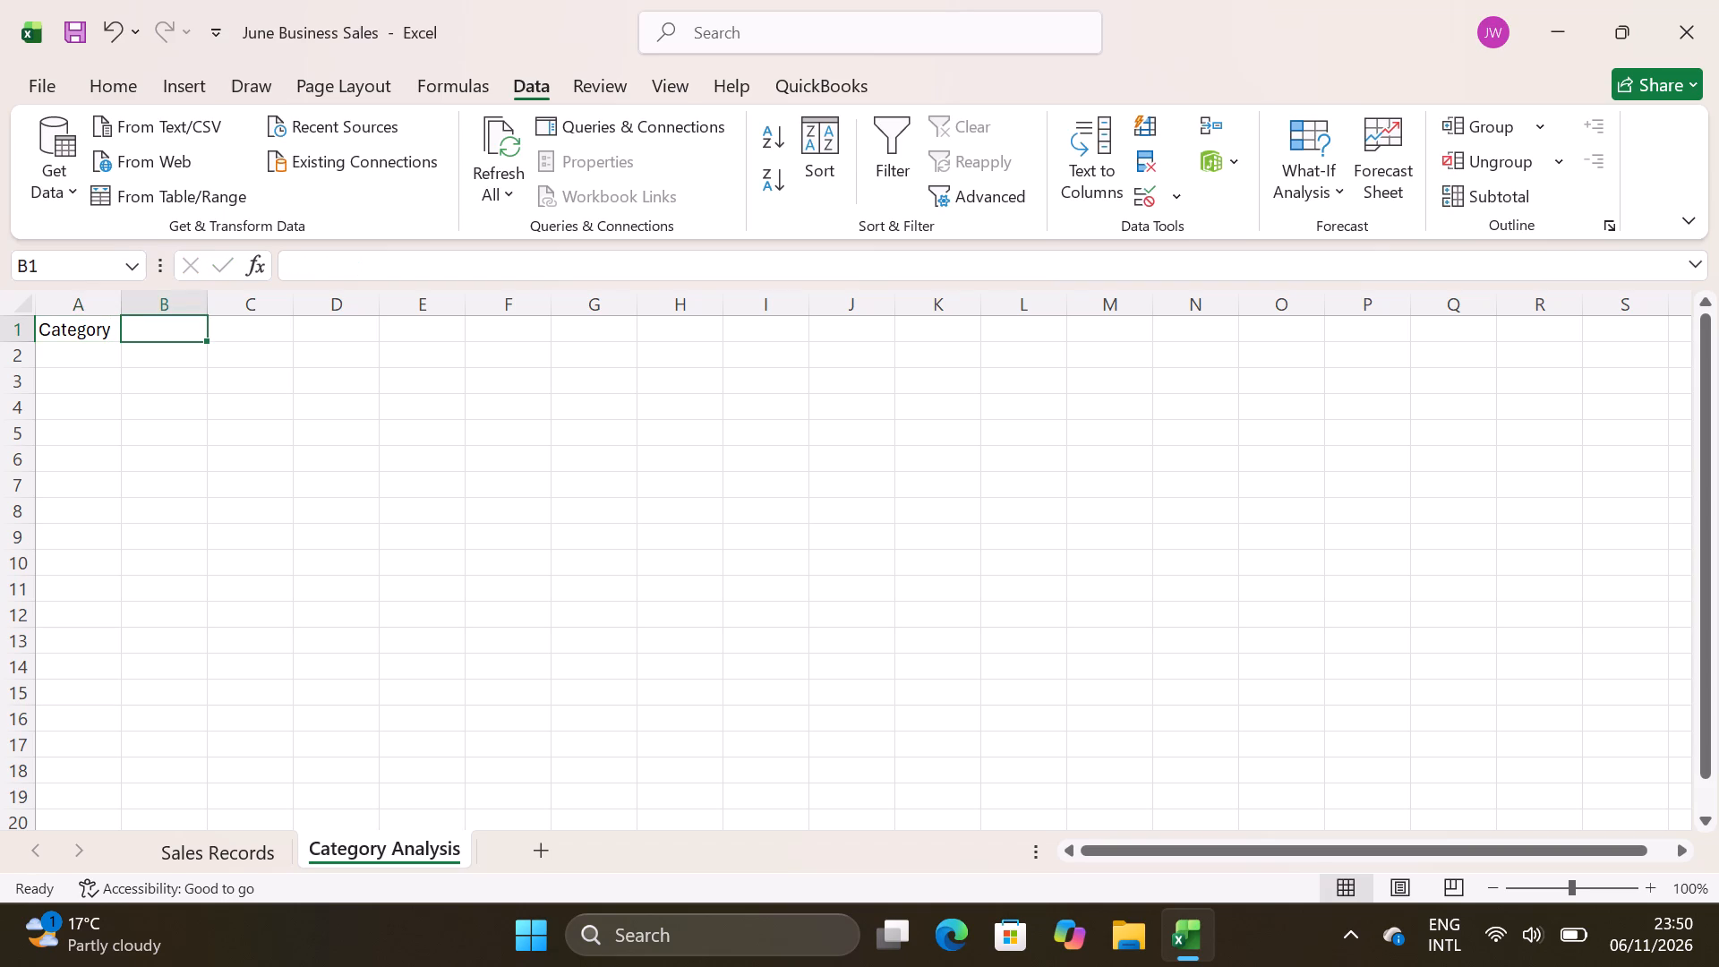
key("t")
type("otal")
key("space")
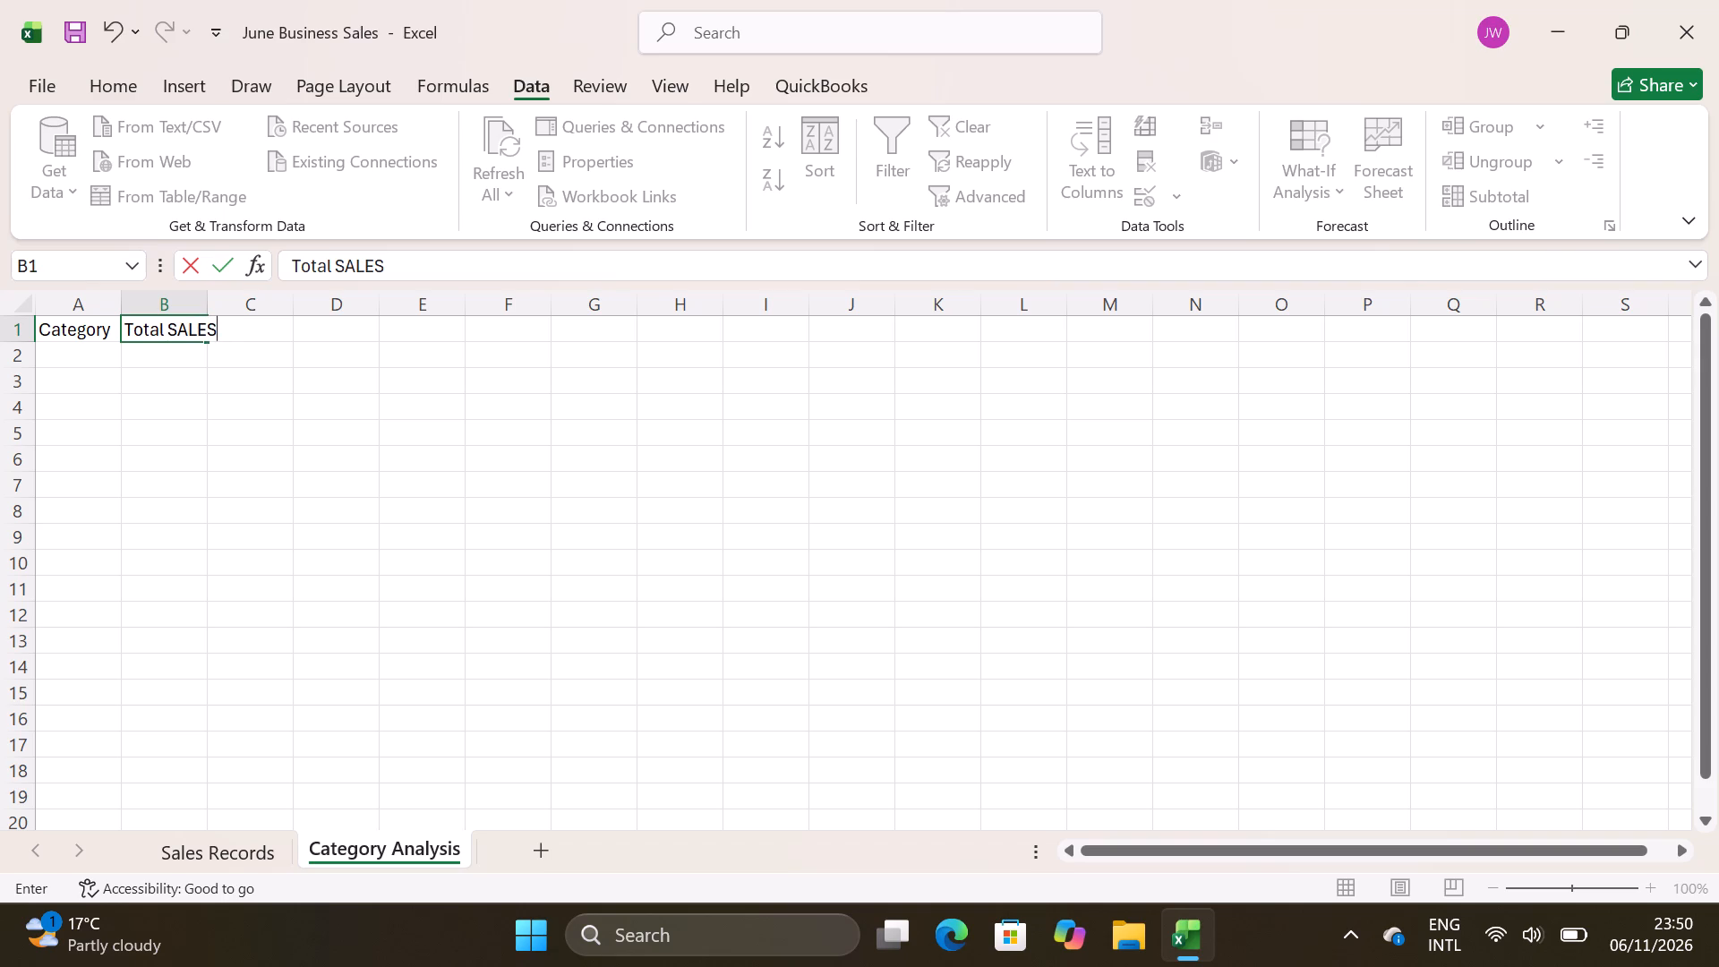
key("BackSpace")
key("BackSpace")
key("BackSpace")
key("BackSpace")
key("a")
type("les")
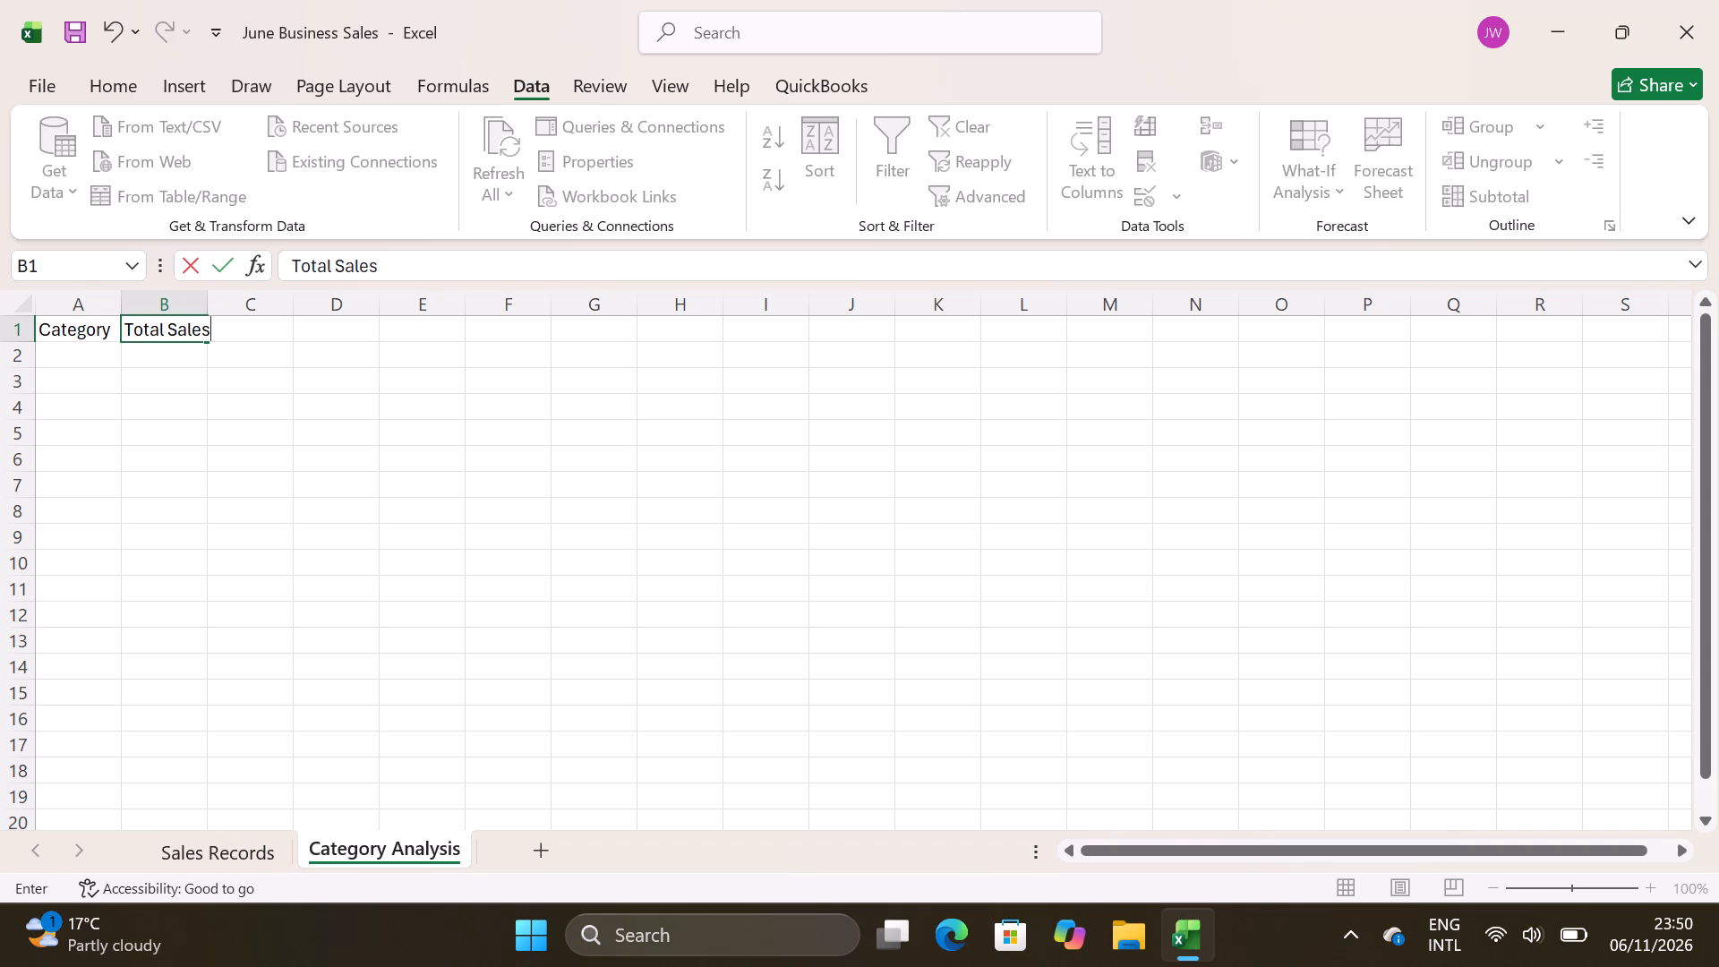
key("Return")
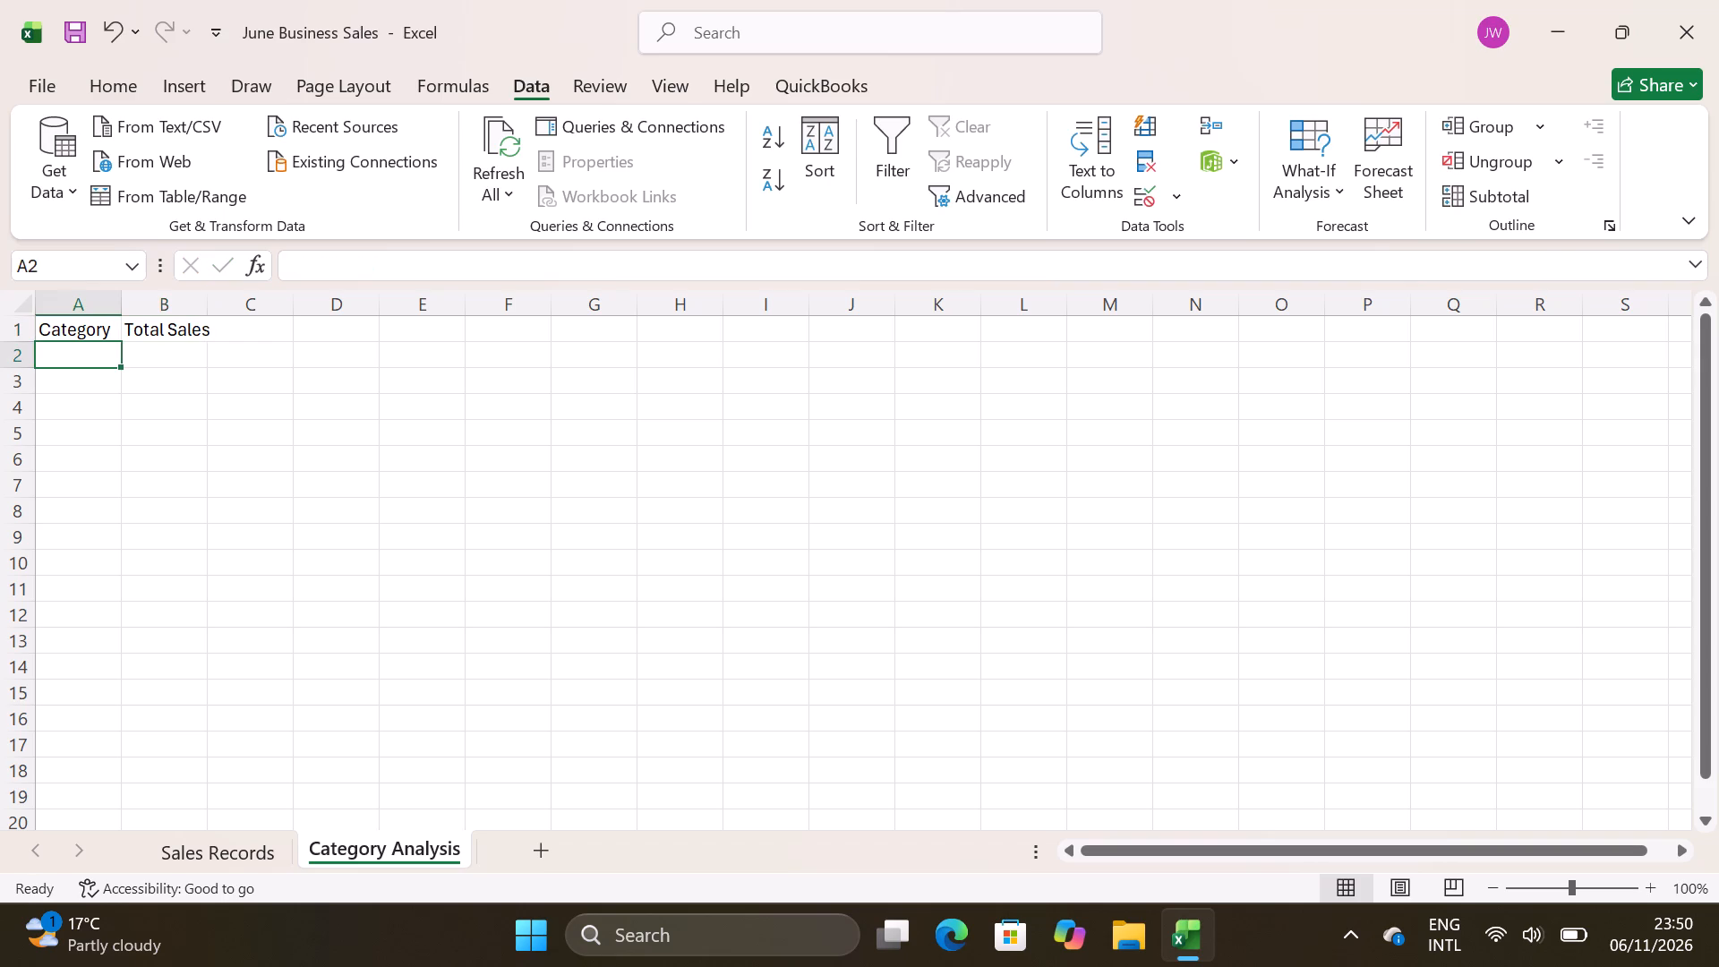
List the categories Stationery, Furniture and Equipment in cells A2 to A4 below the Category heading.
key("s")
type("tationery")
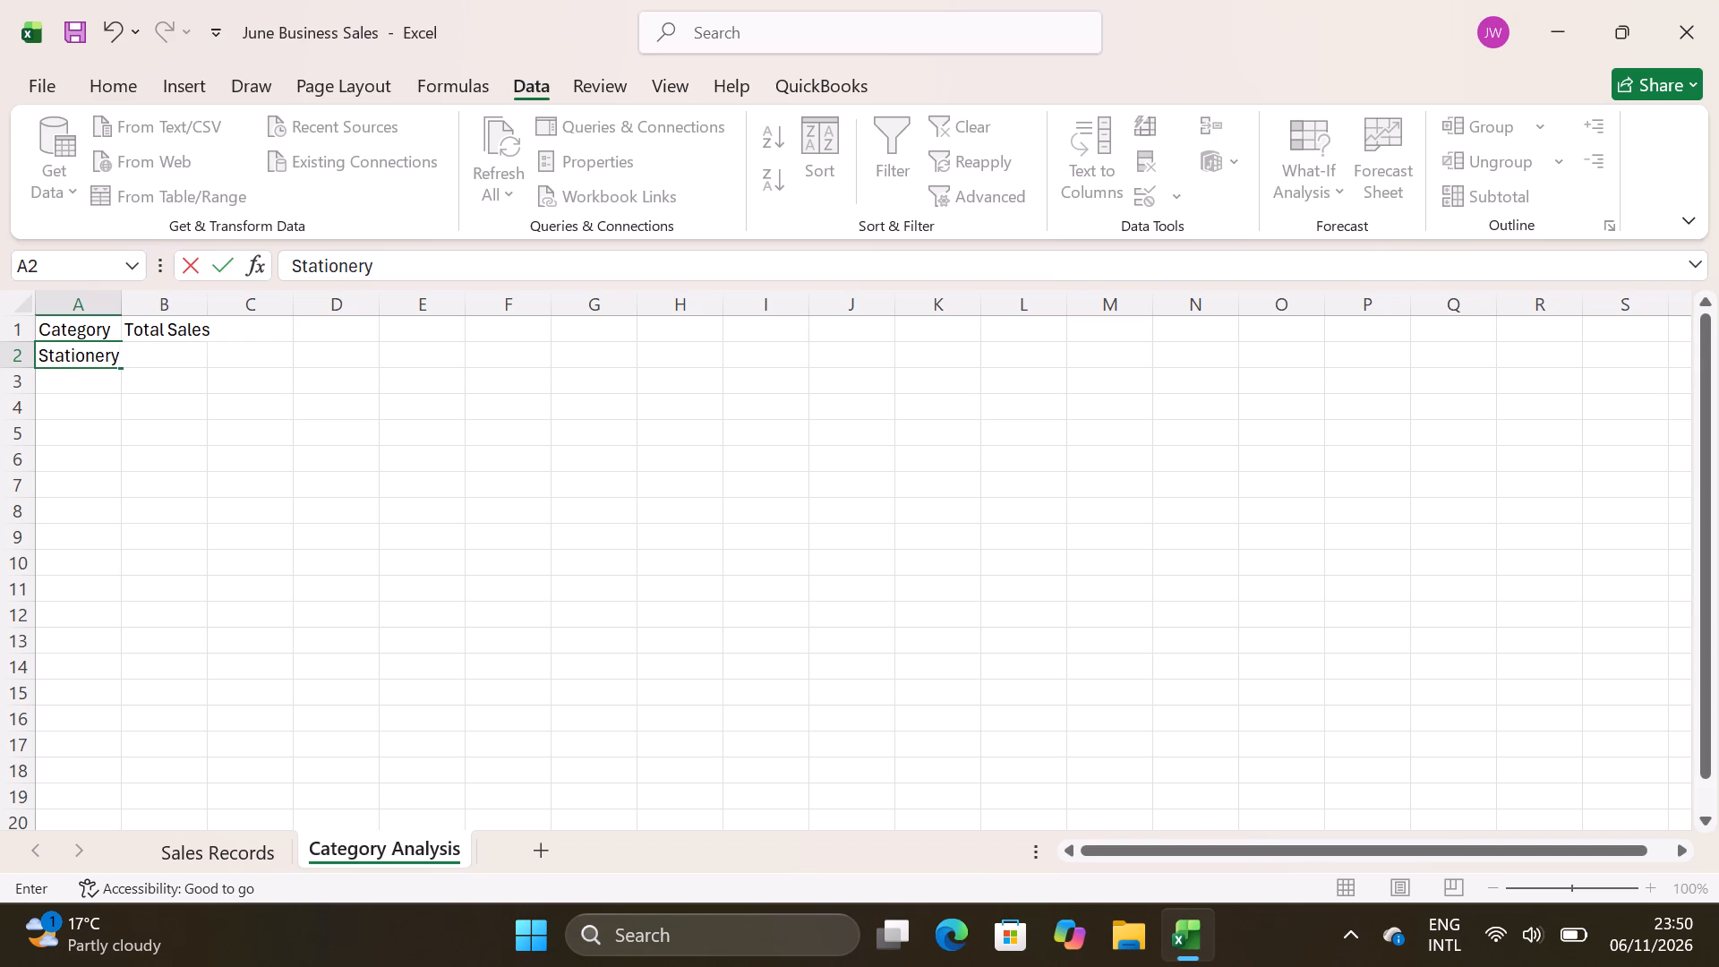
key("Return")
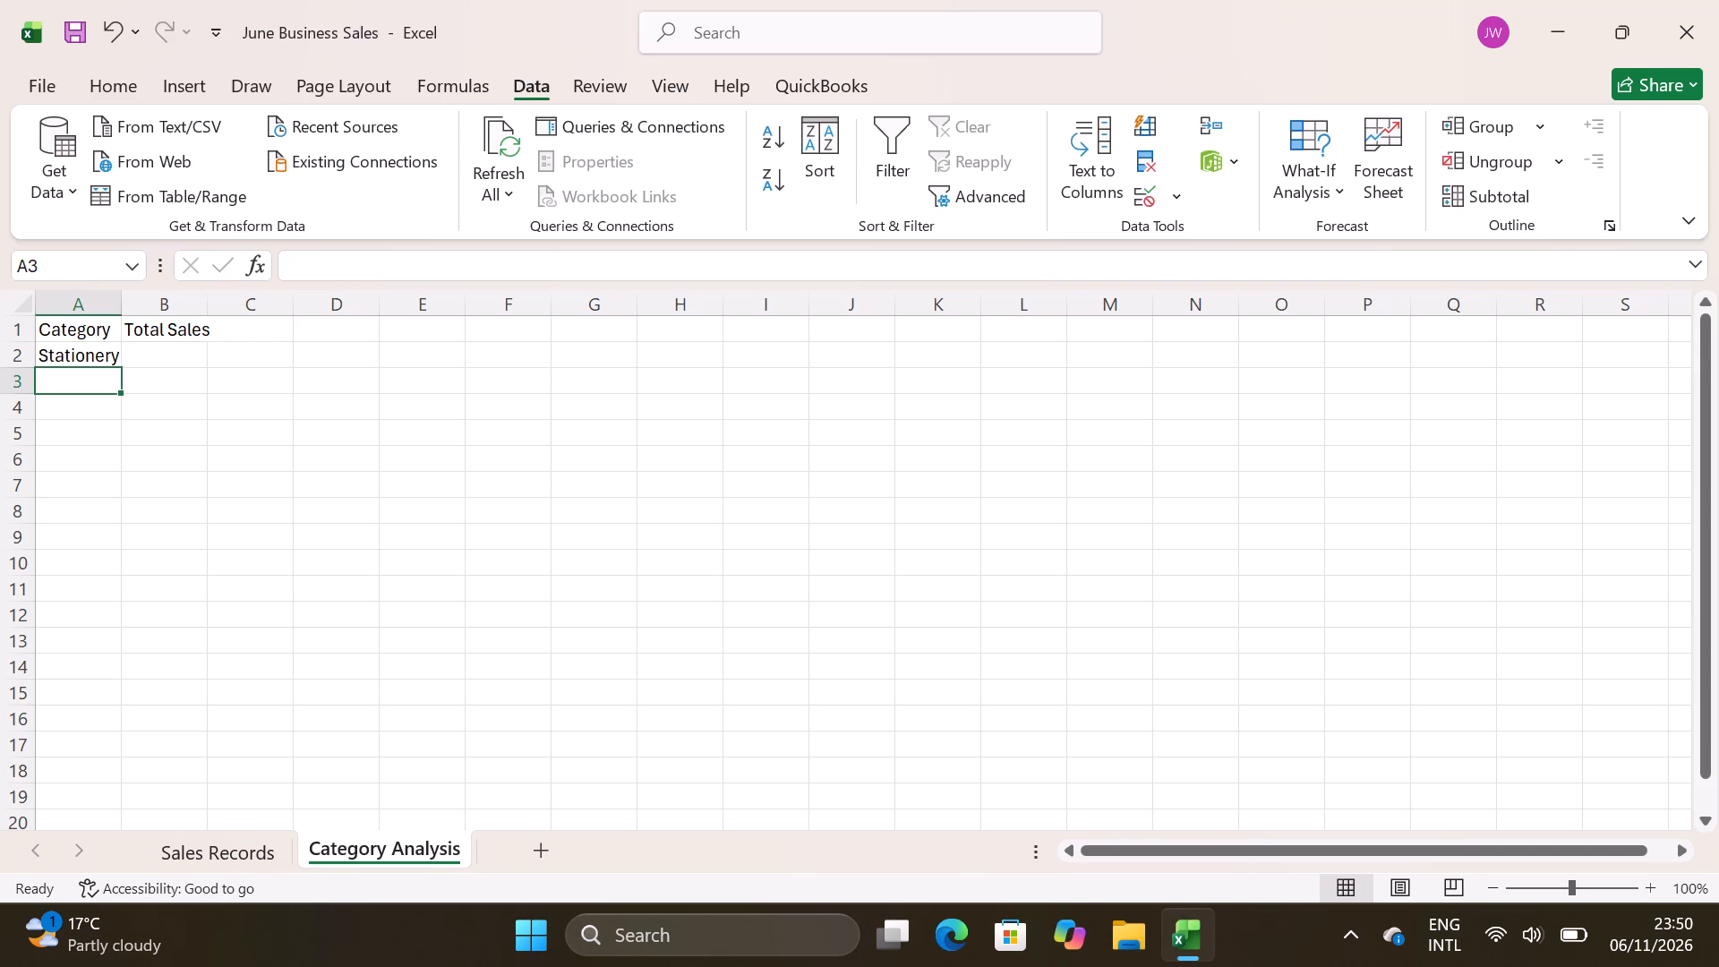
key("f")
key("u")
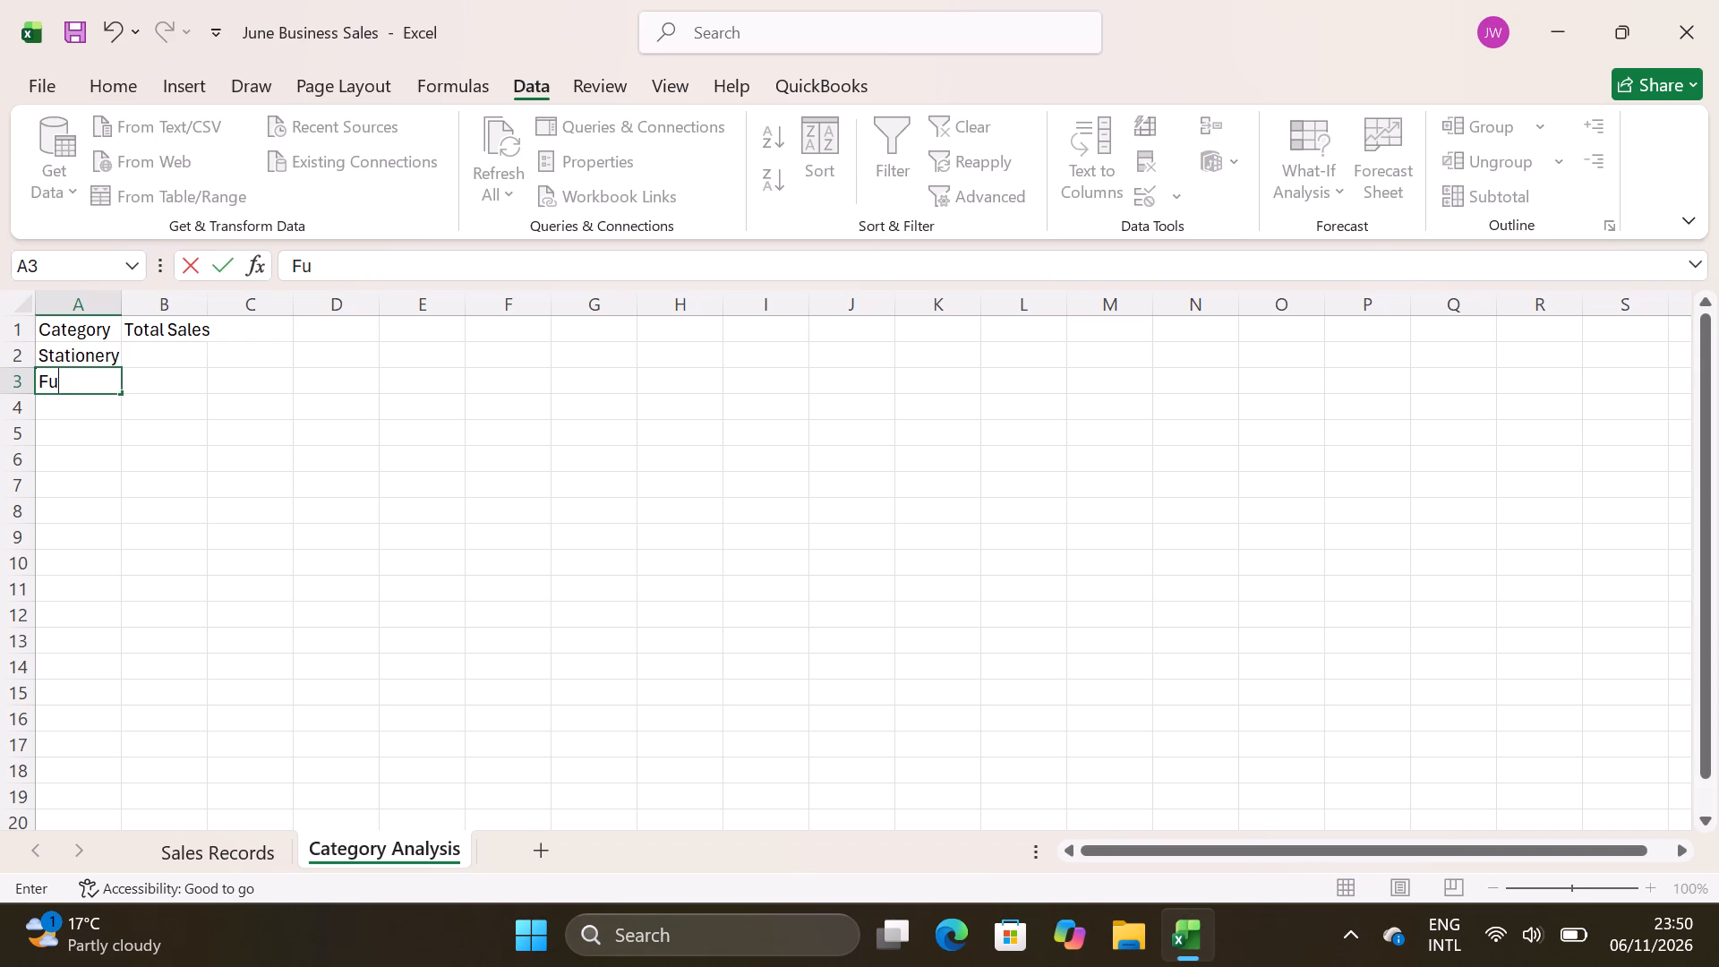
type("rniture")
key("Return")
type("quipment")
key("Return")
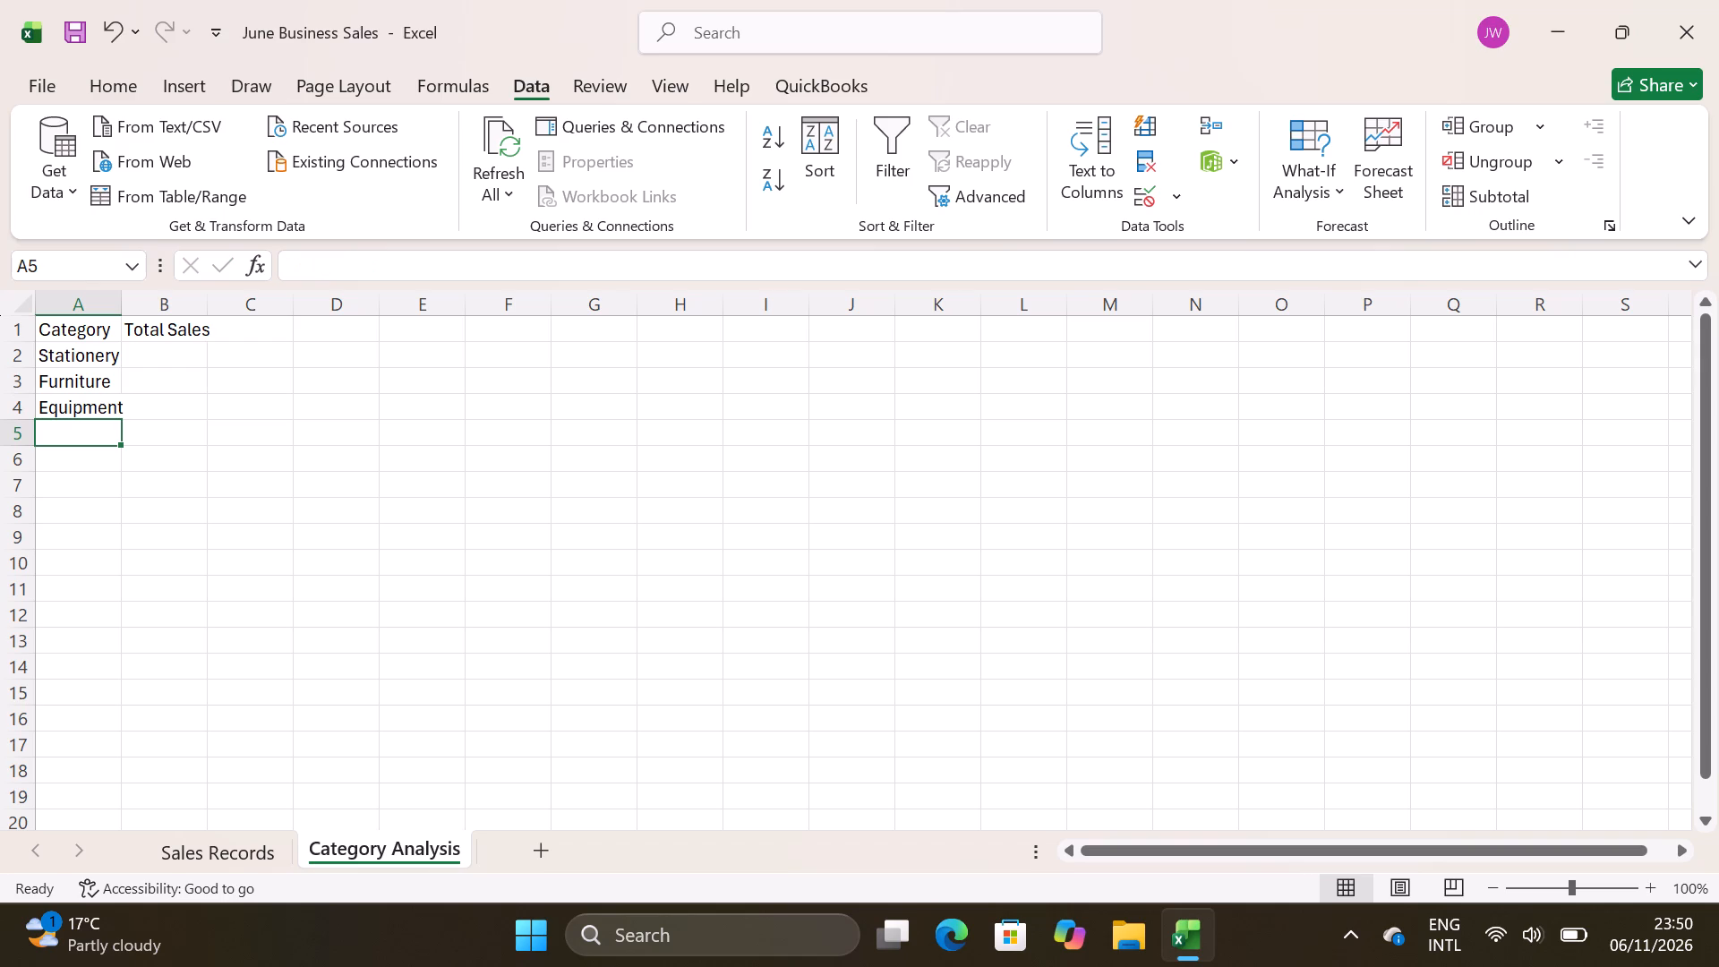
Select cell B2, the Total Sales cell for Stationery.
left_click(172, 352)
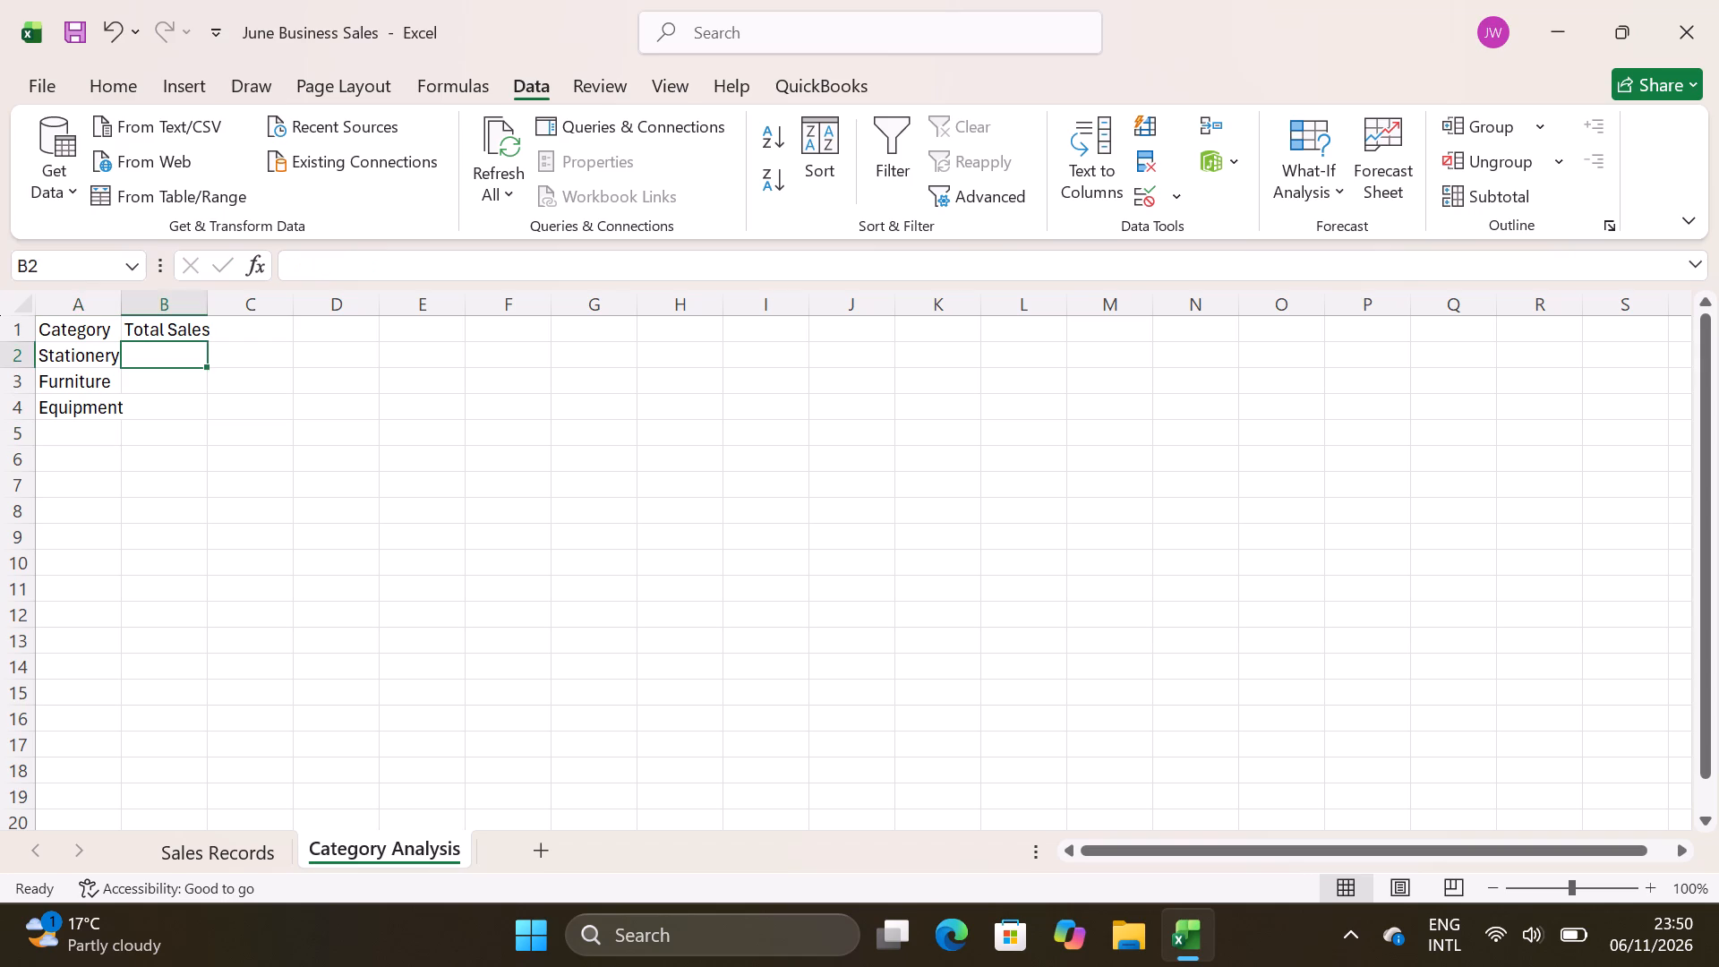
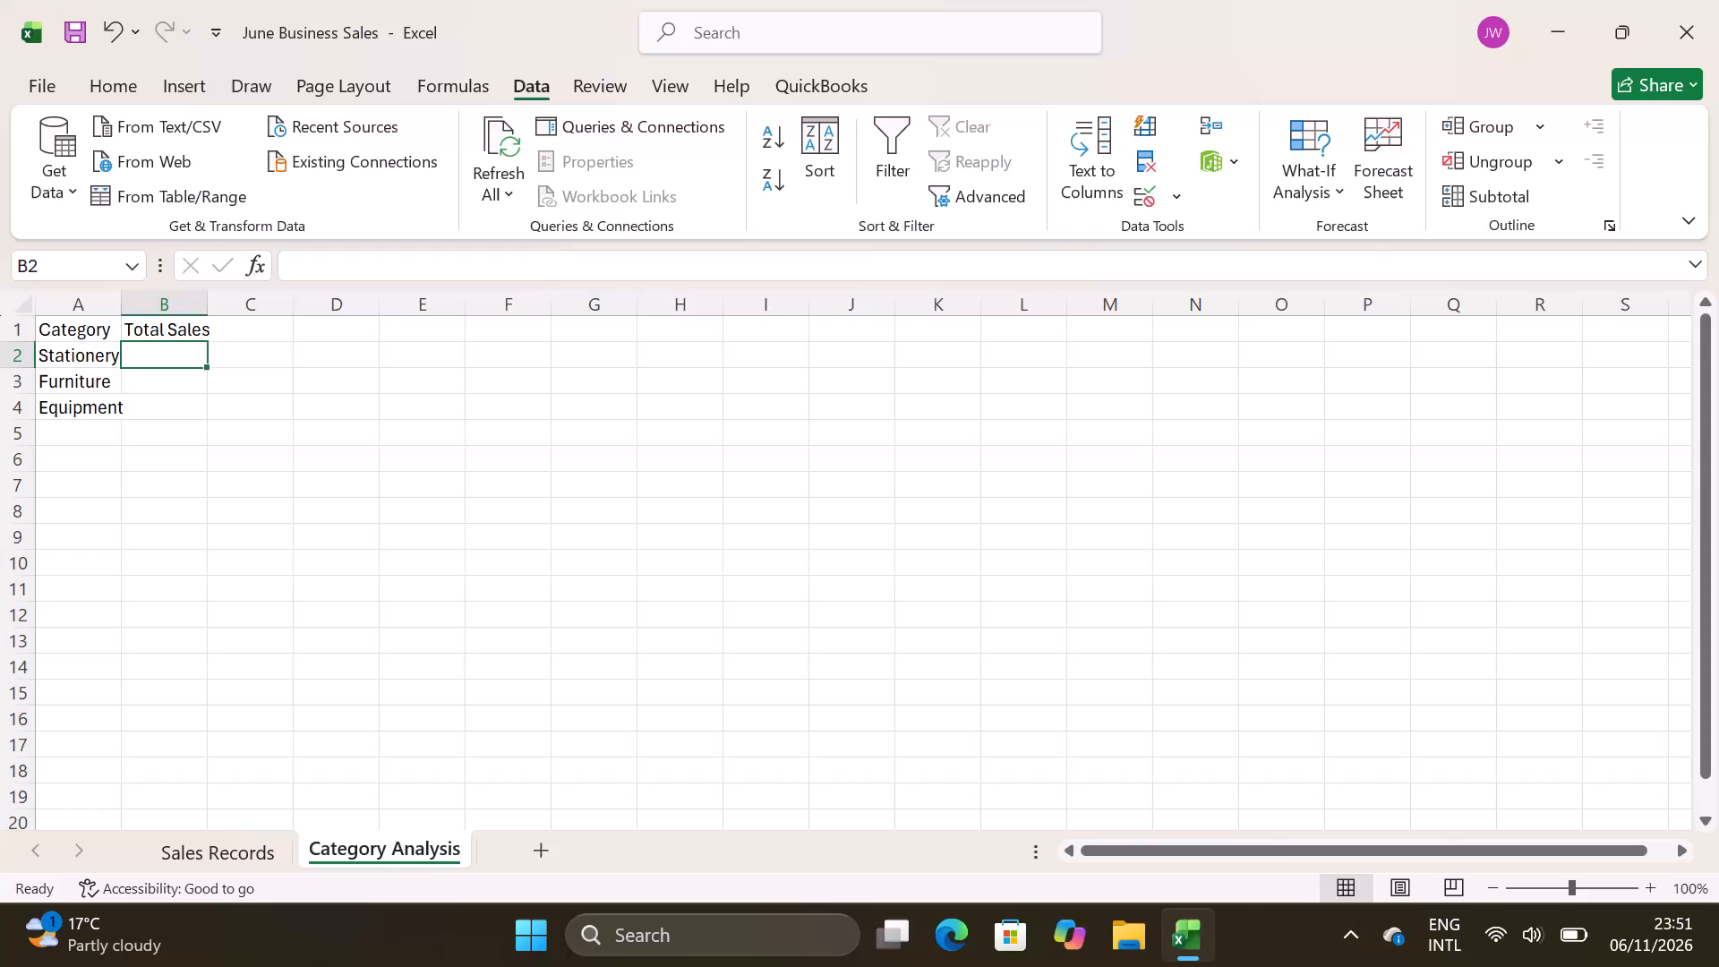
Enter in B2 a SUMIF formula that uses 'Sales Records'!C5:C14 as the range and A2 as the criteria.
type("=SUM")
type("IF")
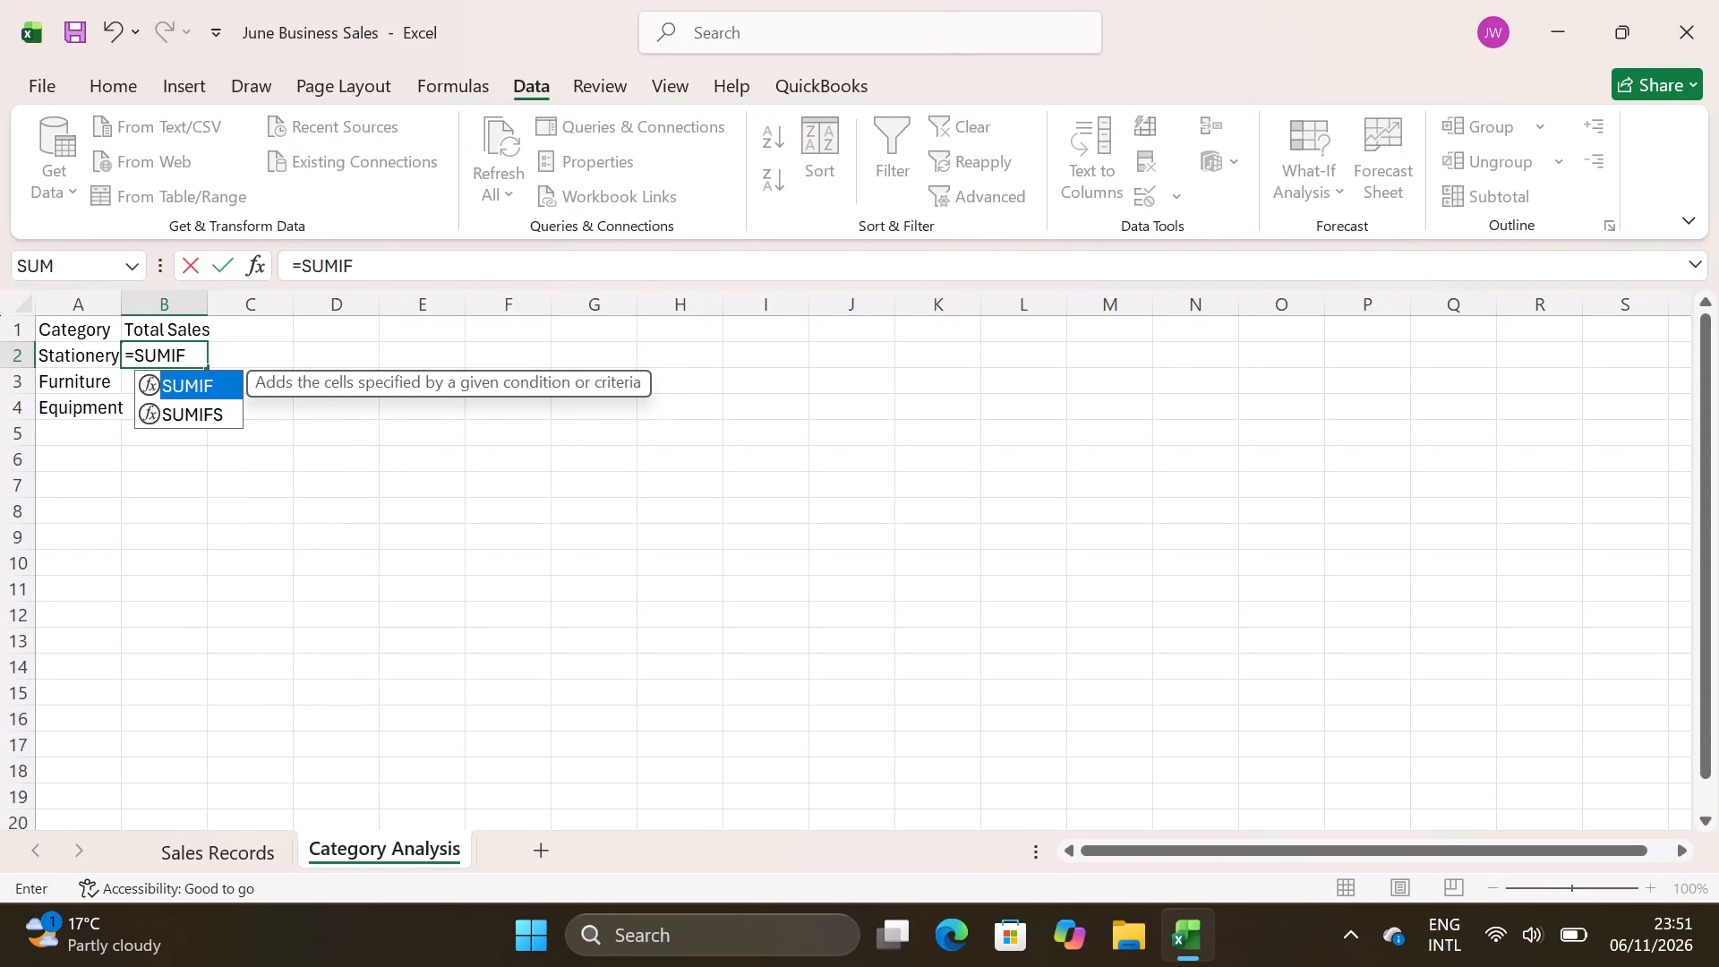
type("''")
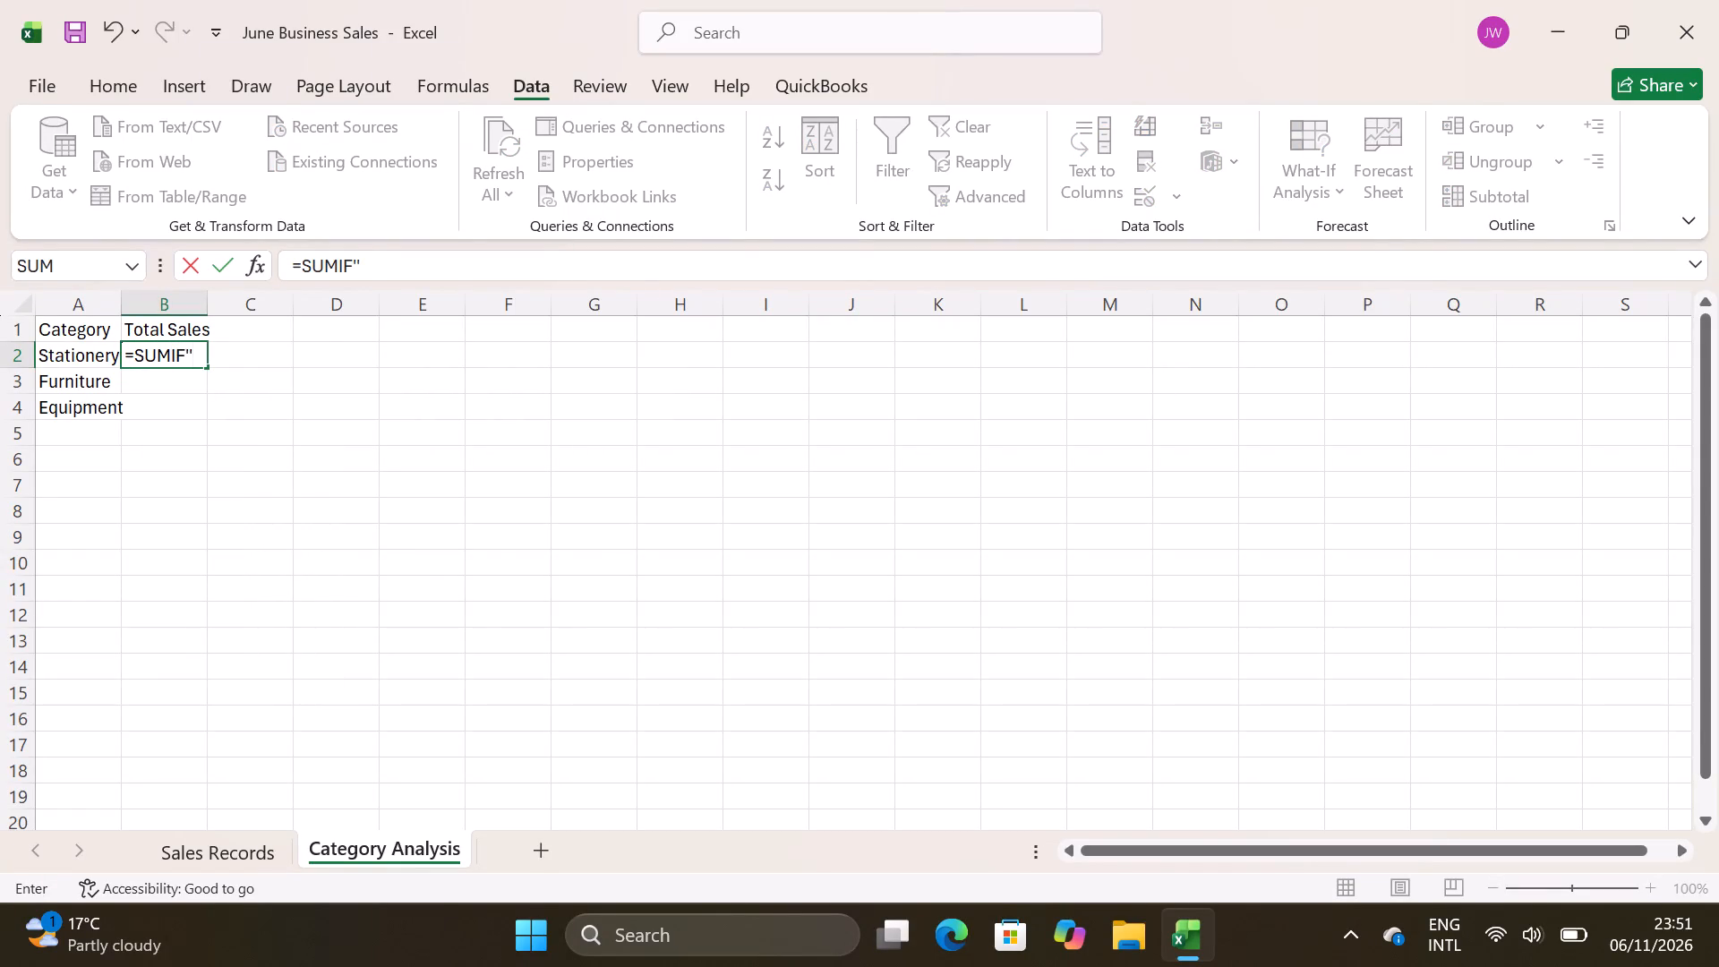
key("BackSpace")
key("BackSpace")
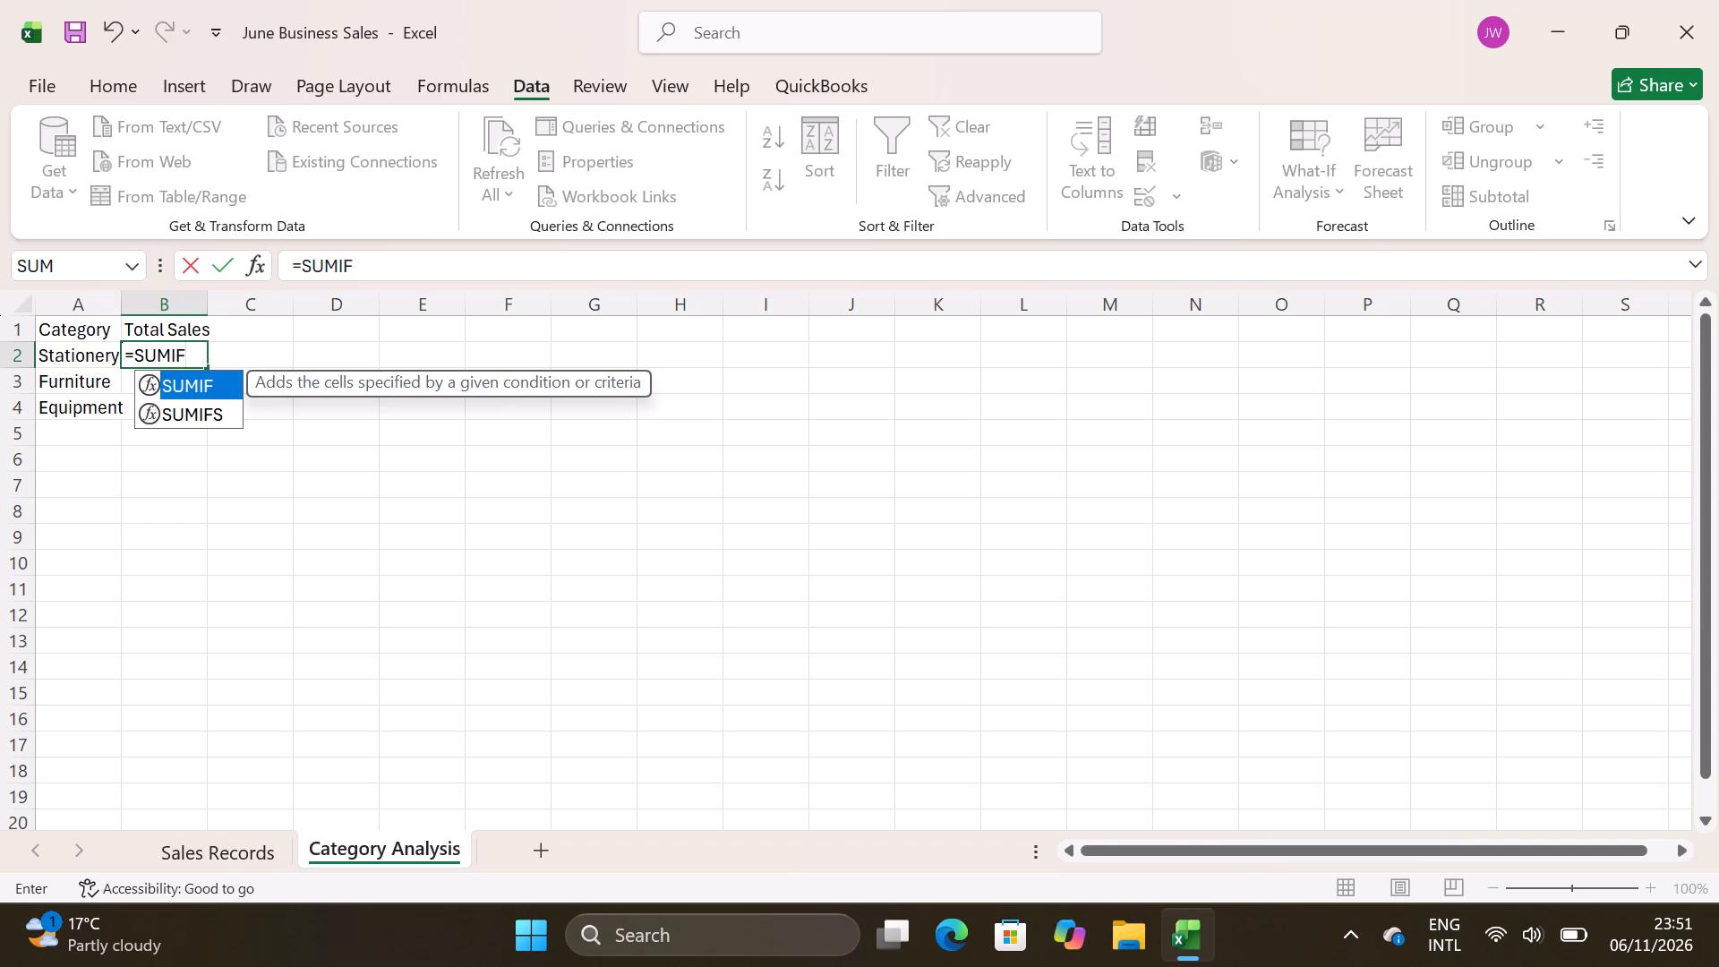
key("shift+parenleft")
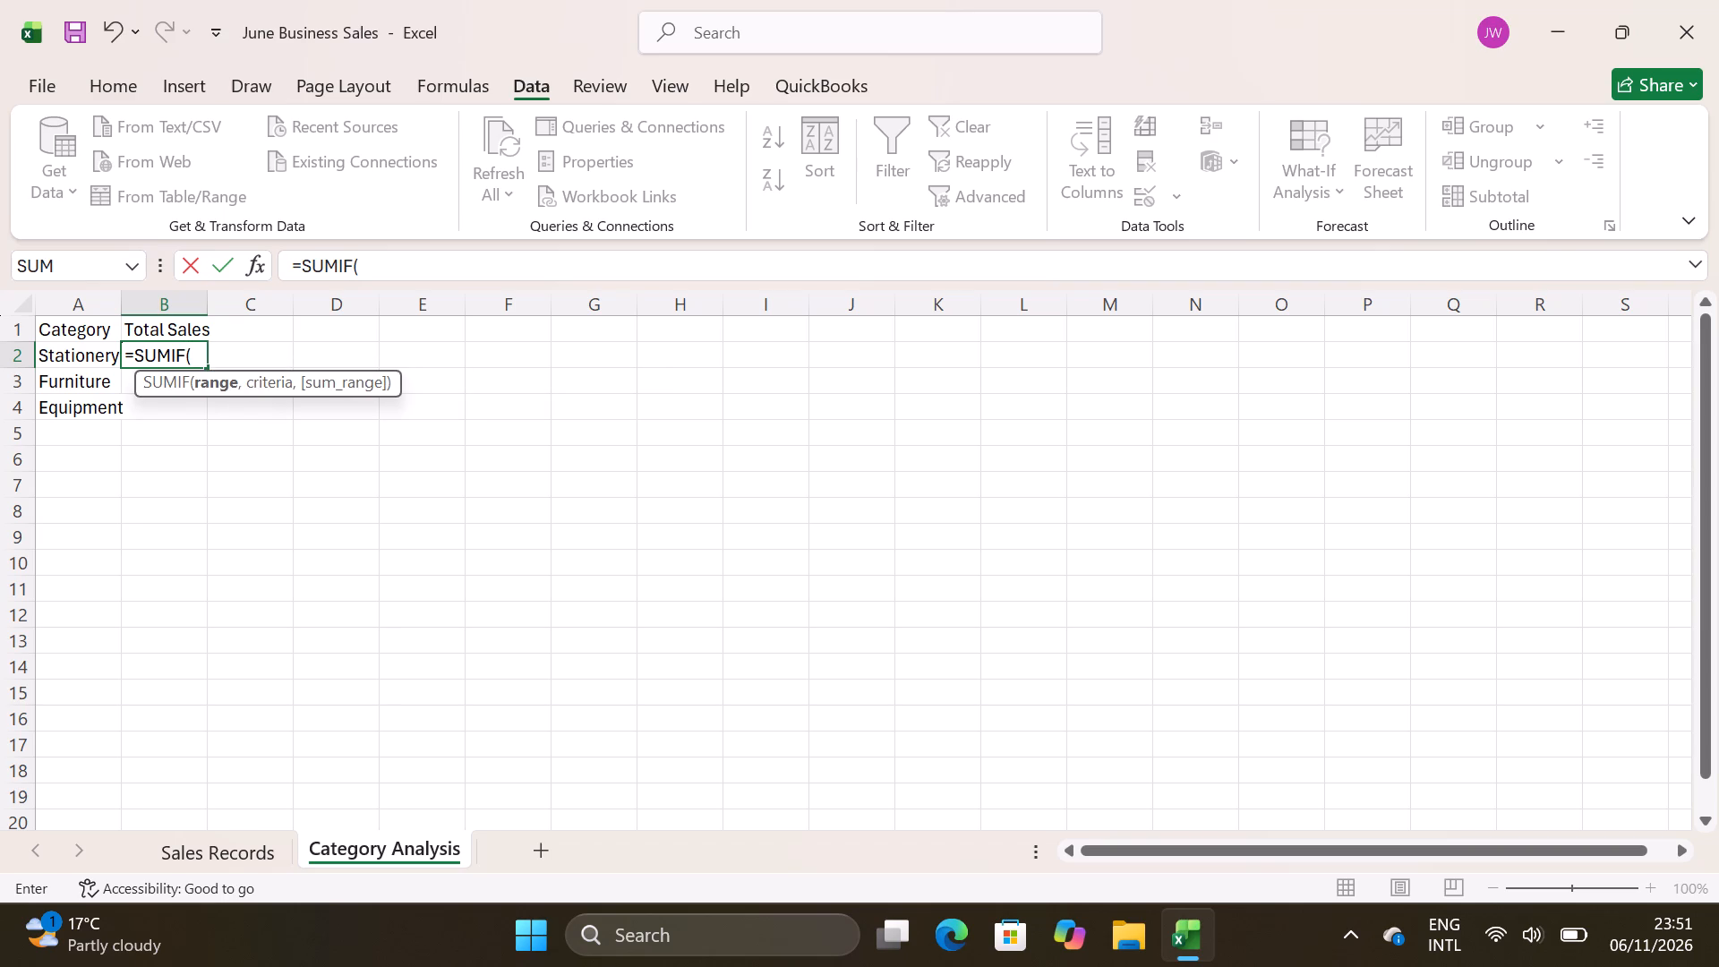
type("''")
key("BackSpace")
key("s")
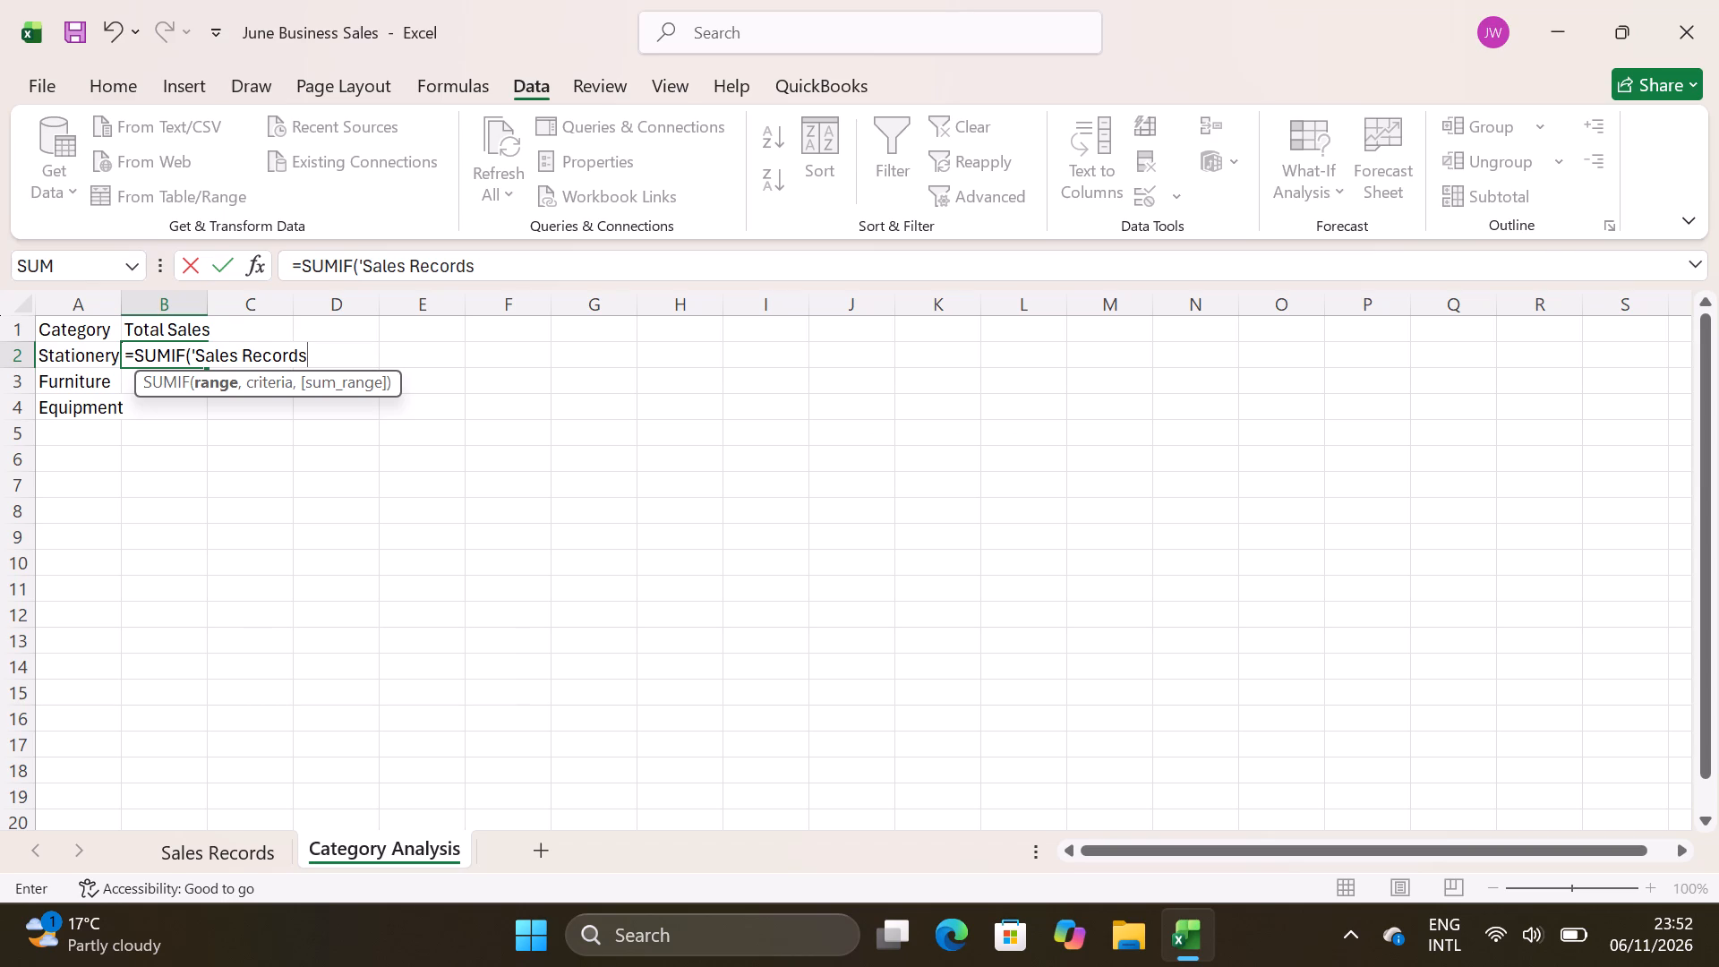
type("''")
key("BackSpace")
key("shift+exclam")
type("c5")
key("BackSpace")
key("BackSpace")
type("C5")
key("shift+colon")
type("C14")
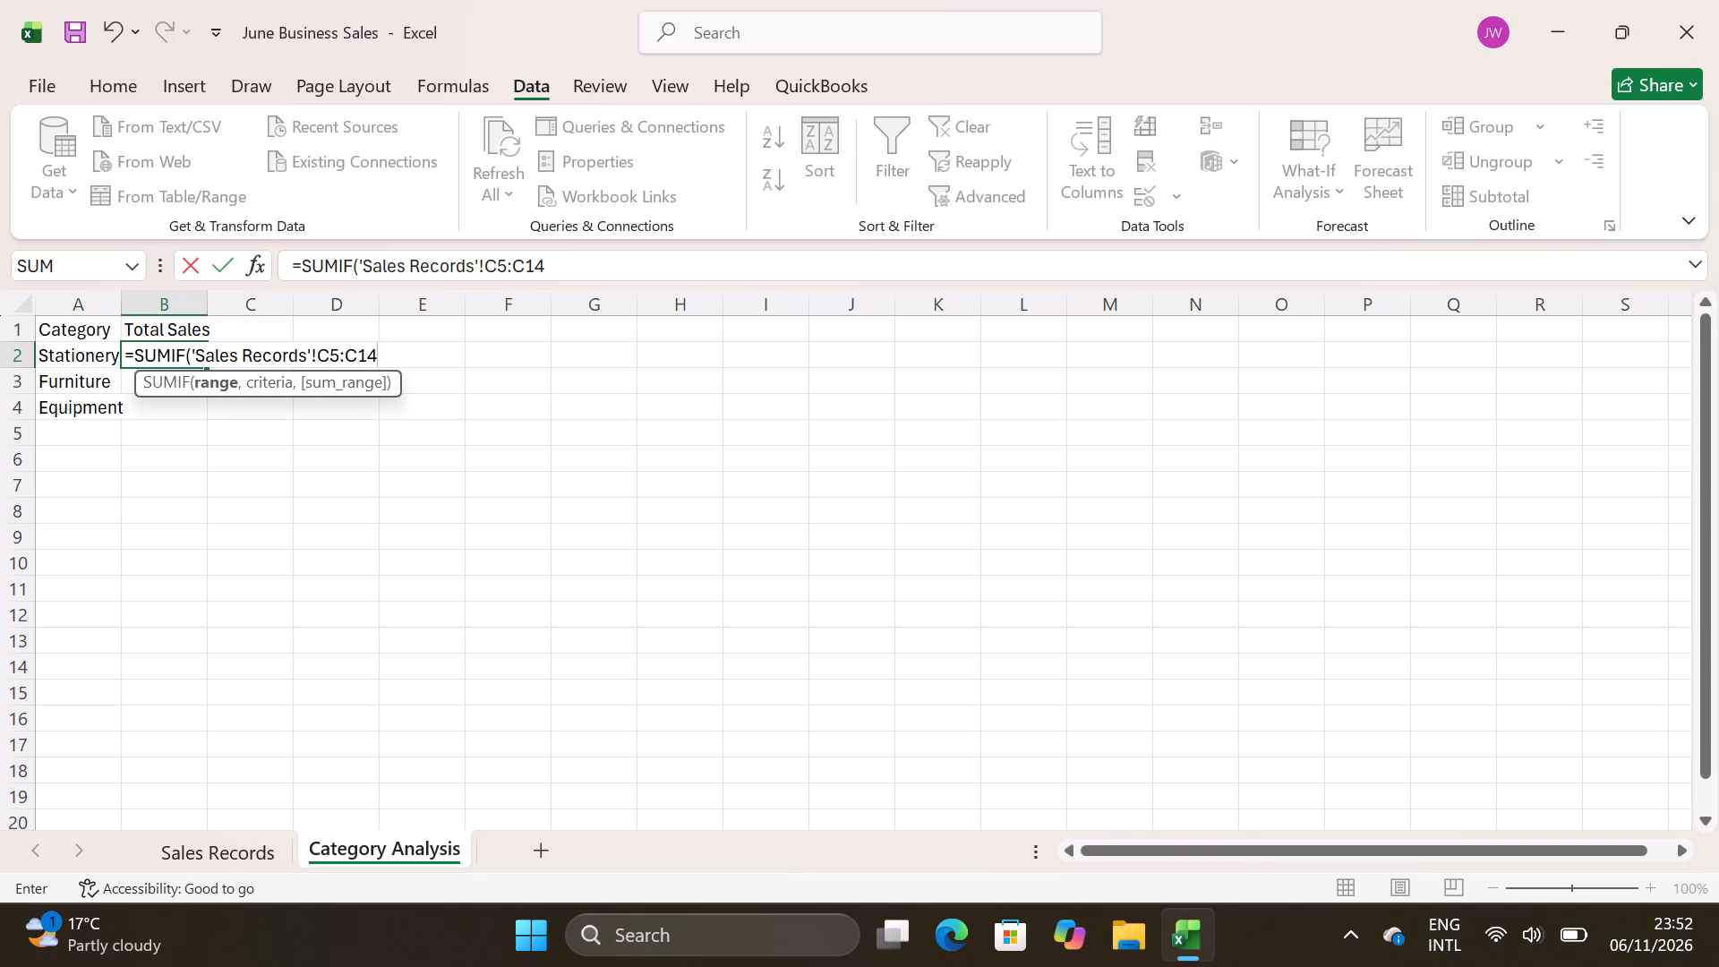
key("comma")
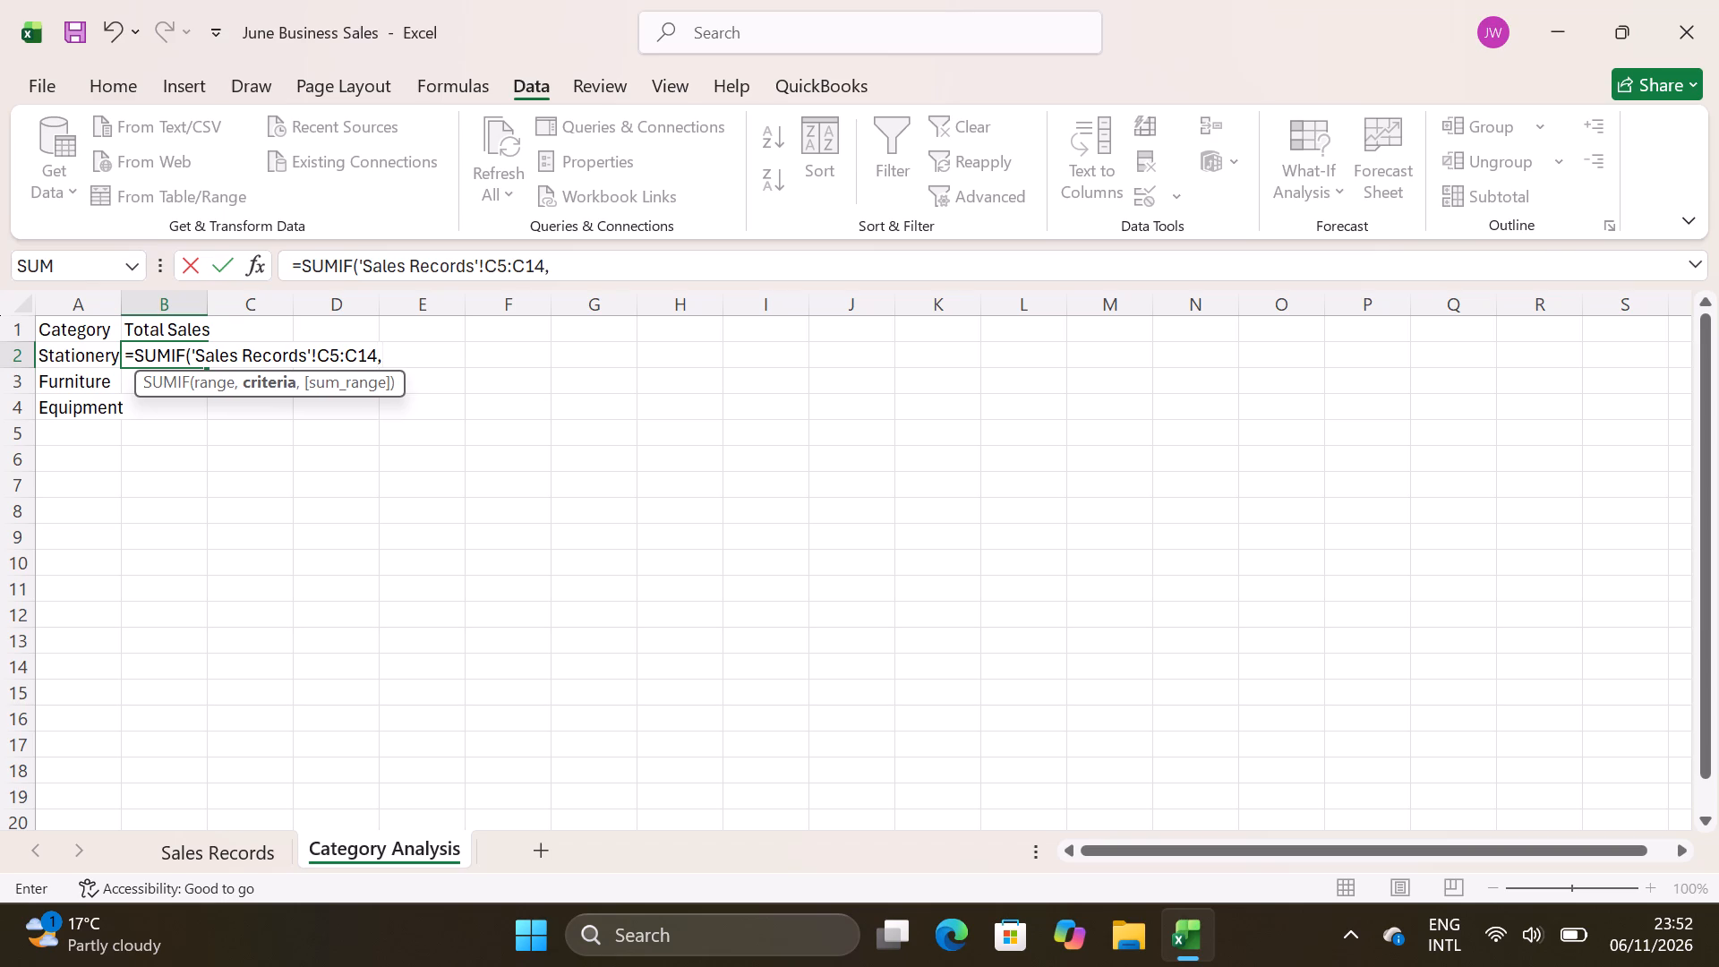
type("A2")
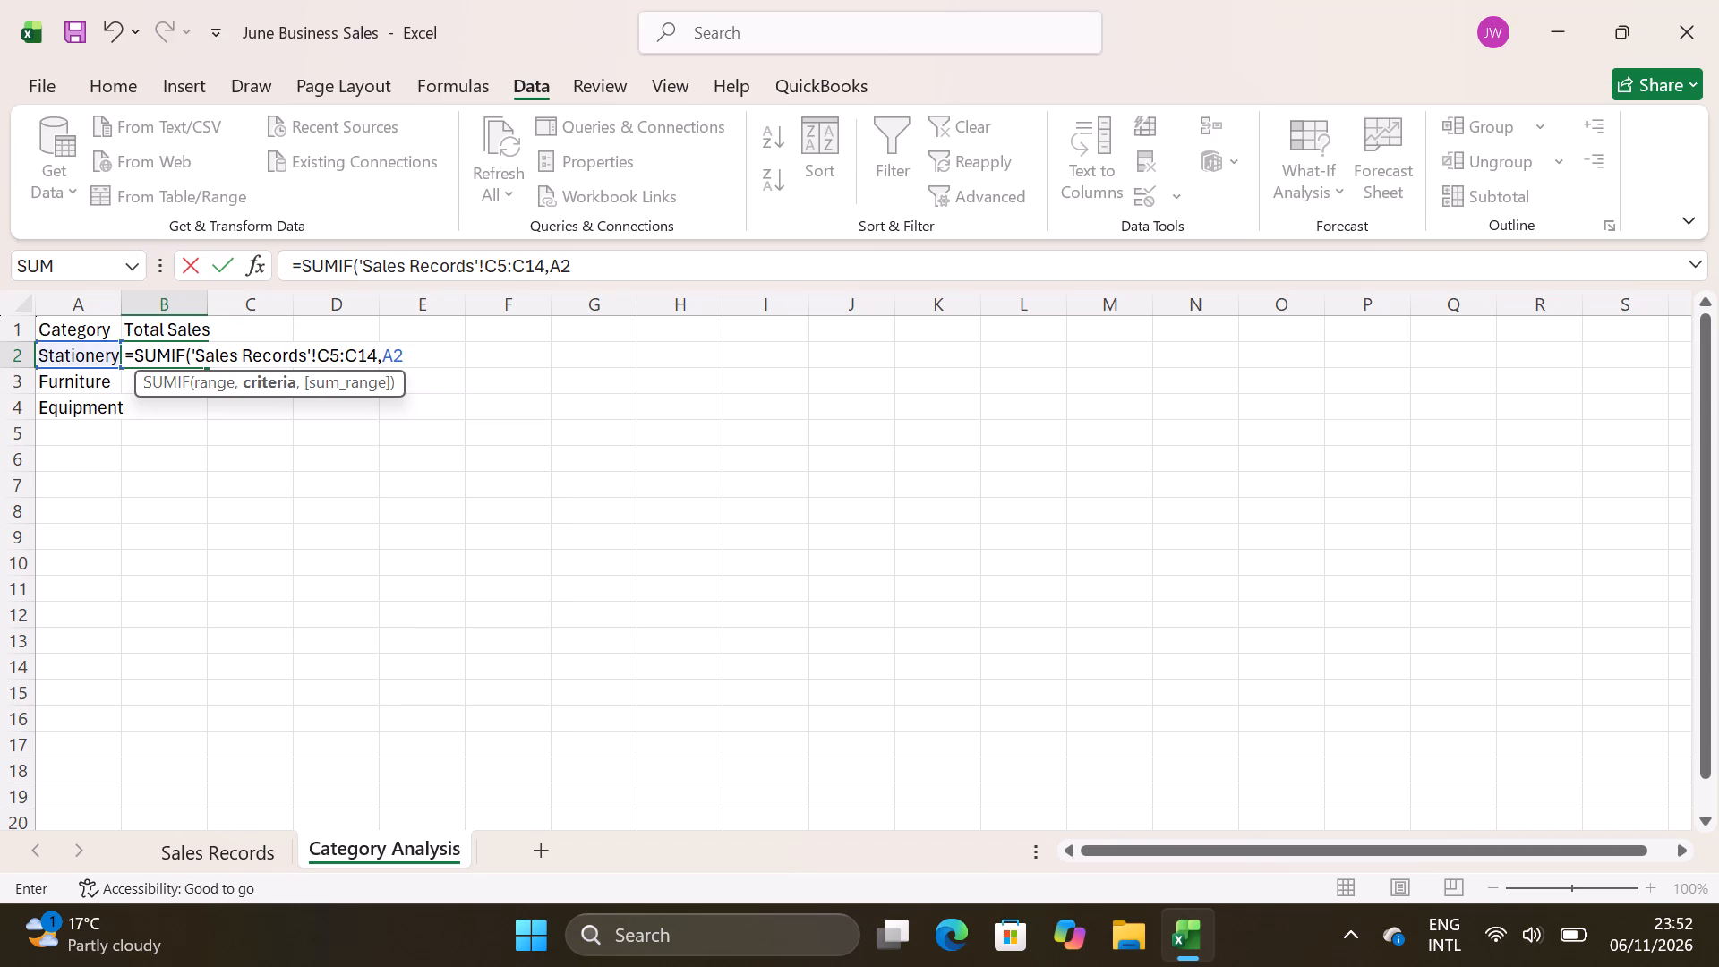
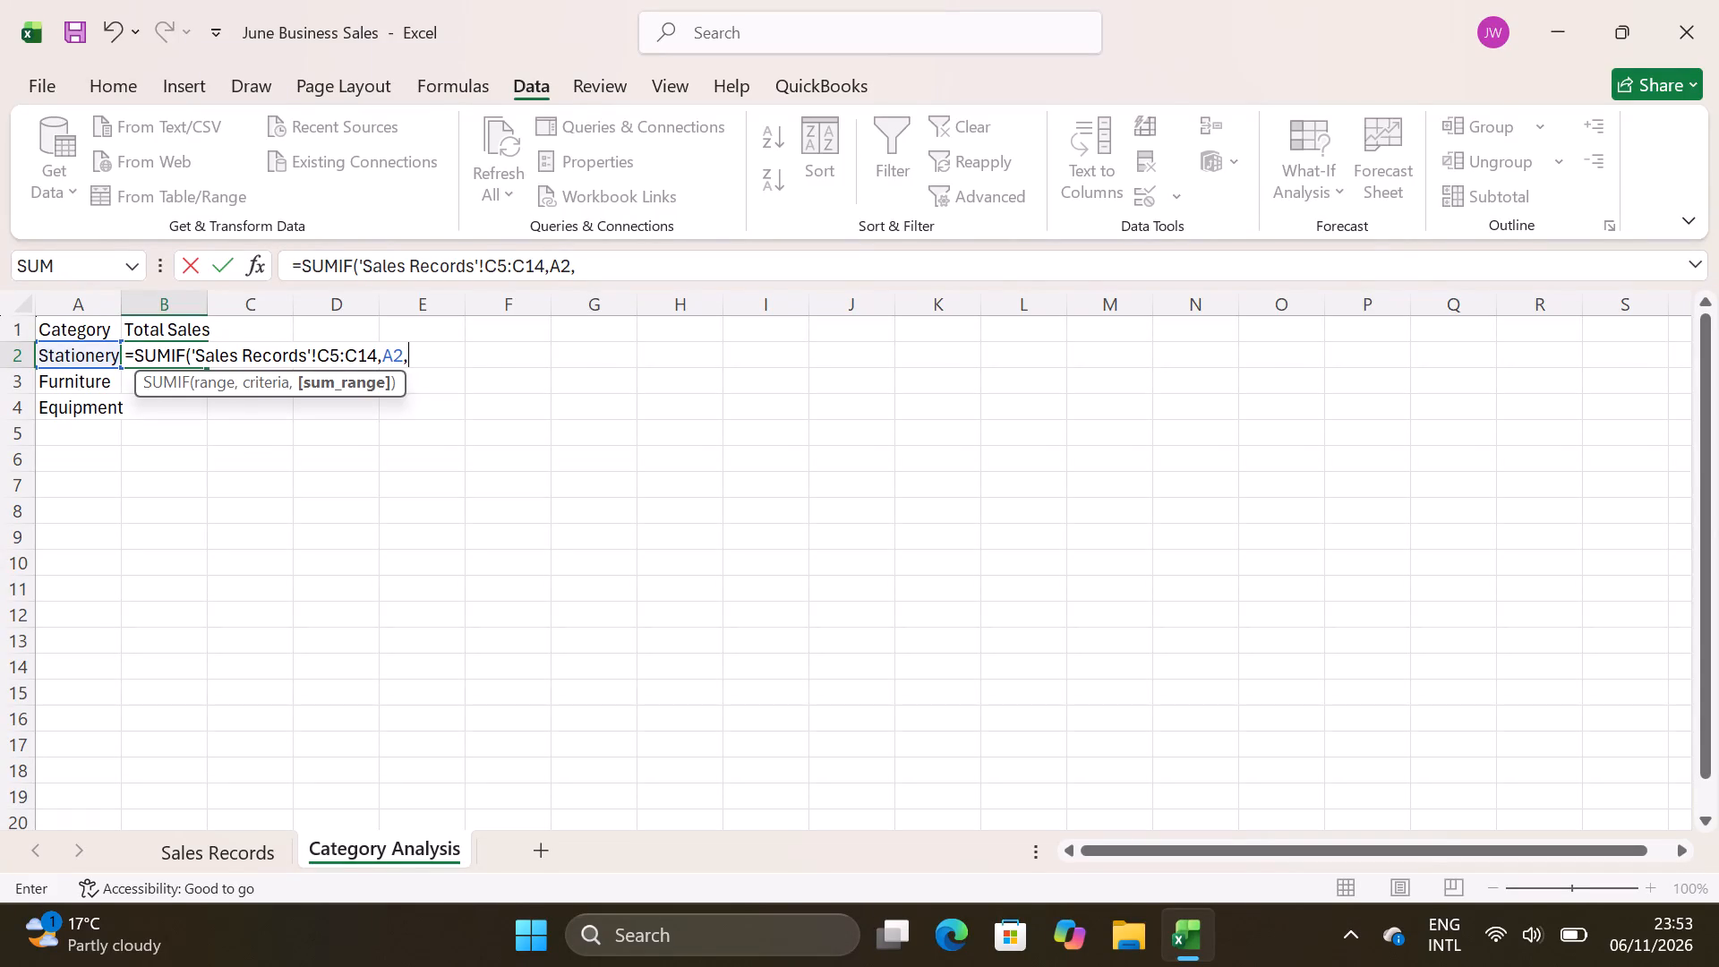
Complete the SUMIF formula in B2 with 'Sales Records'!F5:F14 as the sum range and enter it.
type("\"'")
key("BackSpace")
key("BackSpace")
type("''")
key("BackSpace")
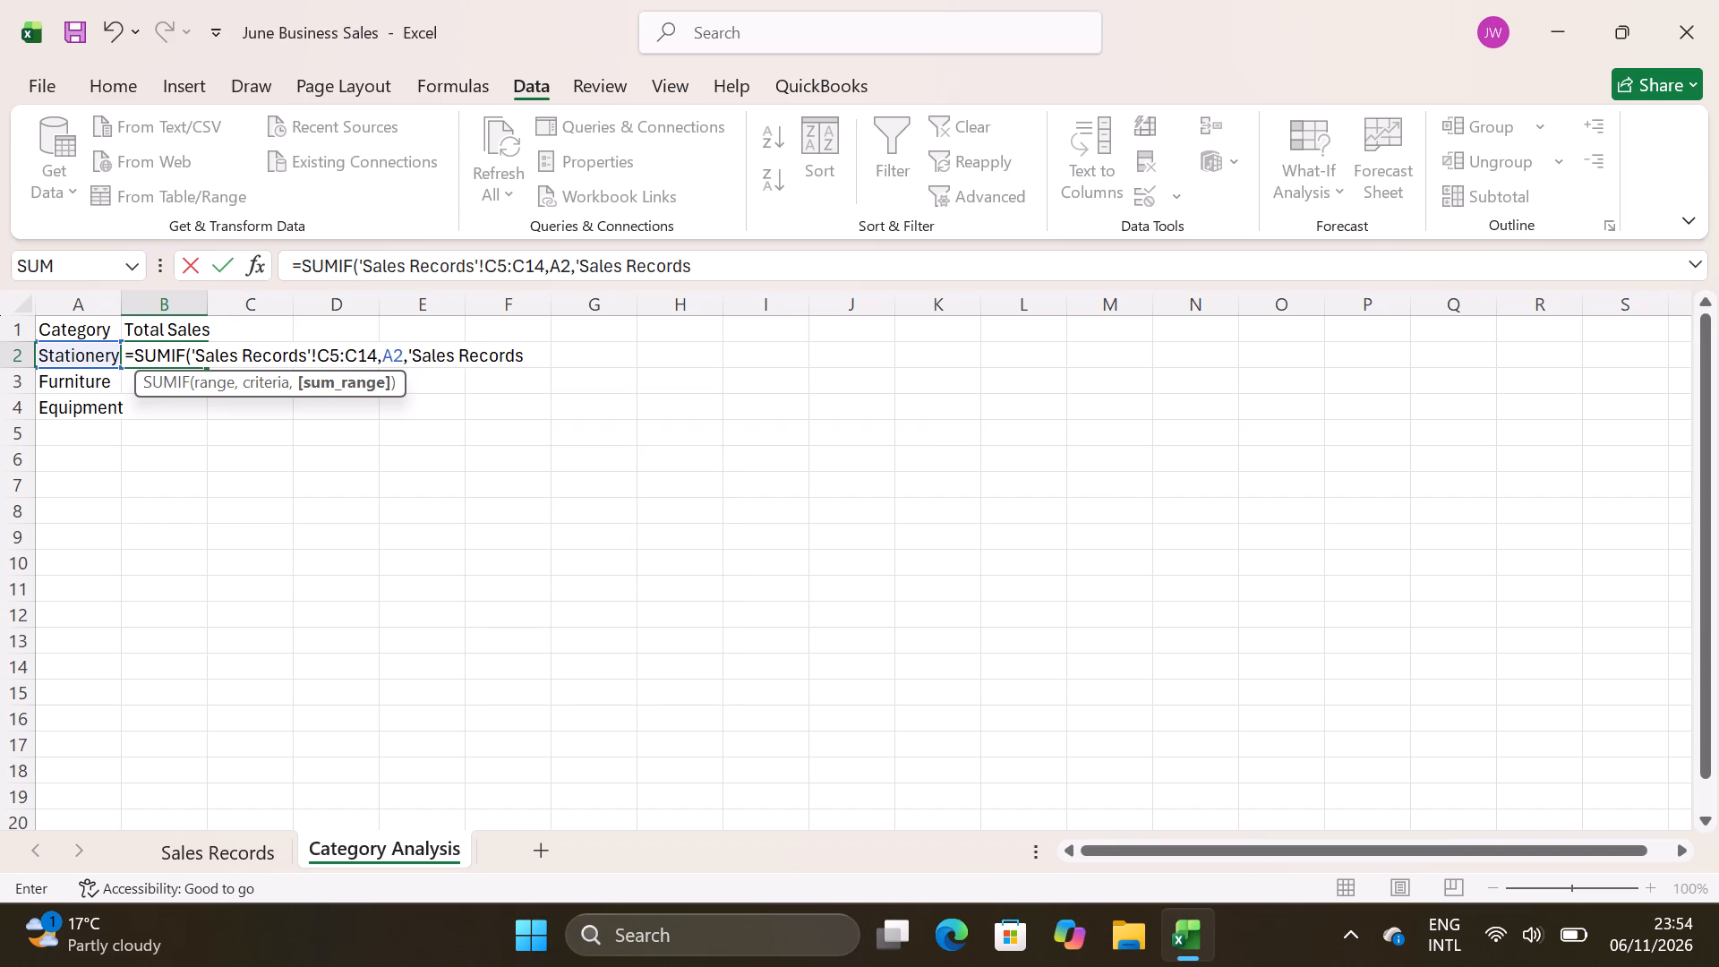
key("apostrophe")
key("apostrophe")
key("BackSpace")
key("shift+exclam")
type("F5")
key("shift+colon")
type("F14")
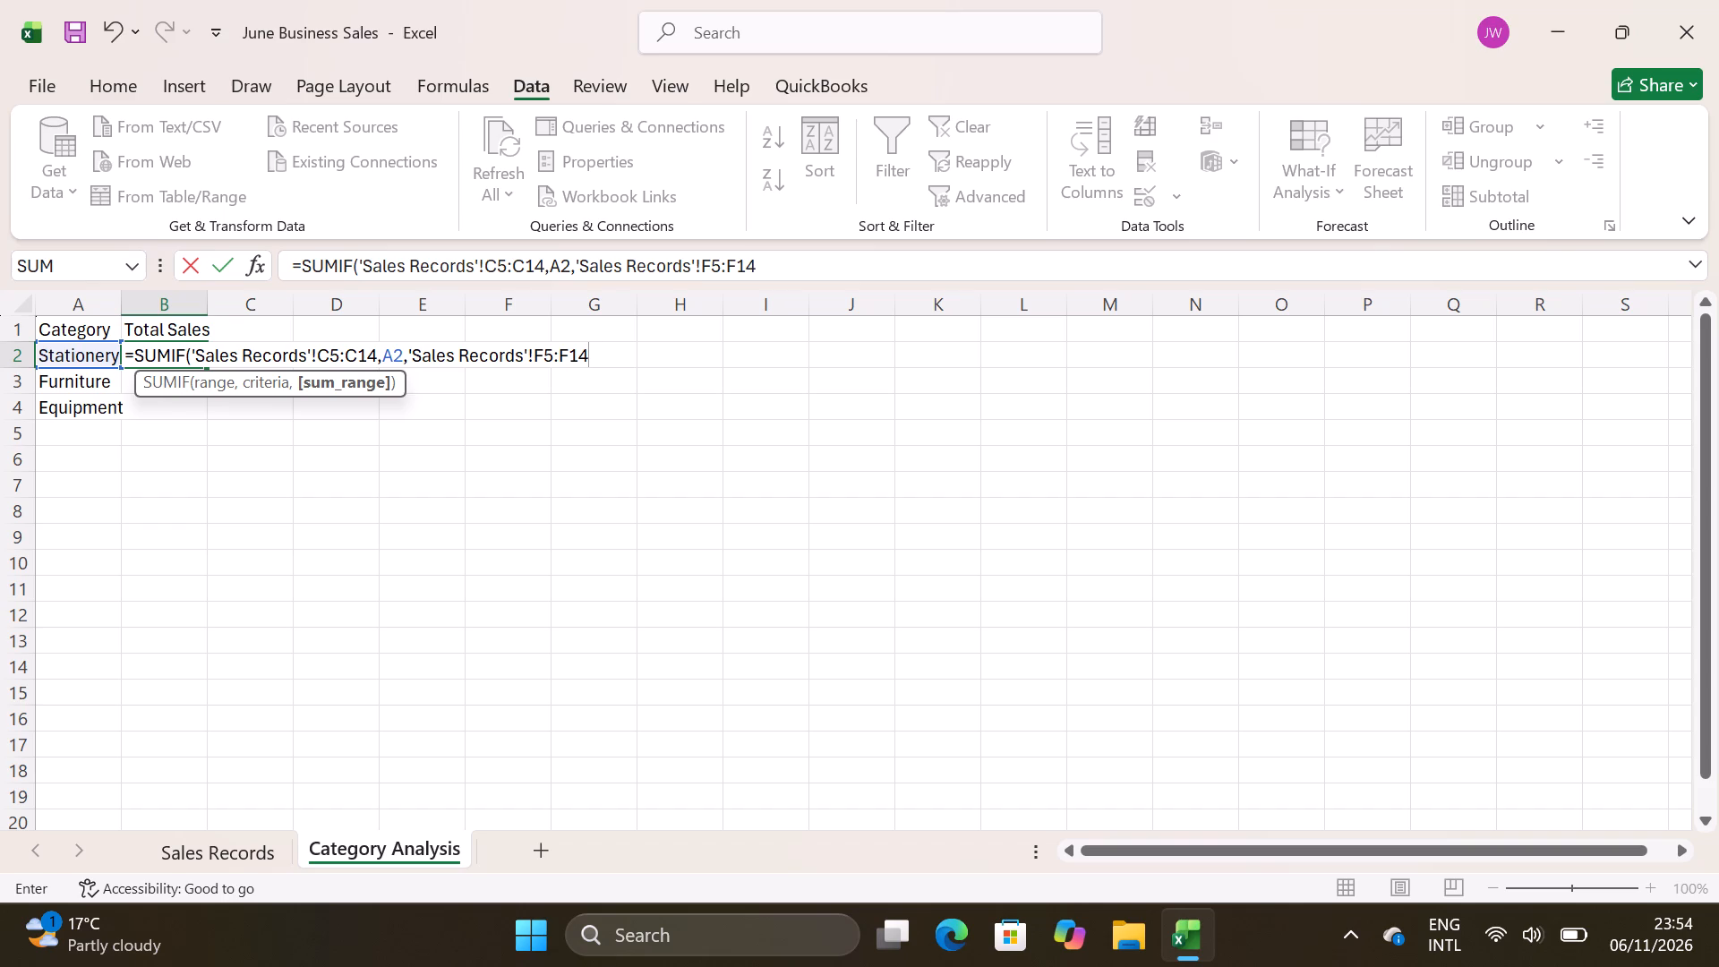
key("shift+parenright")
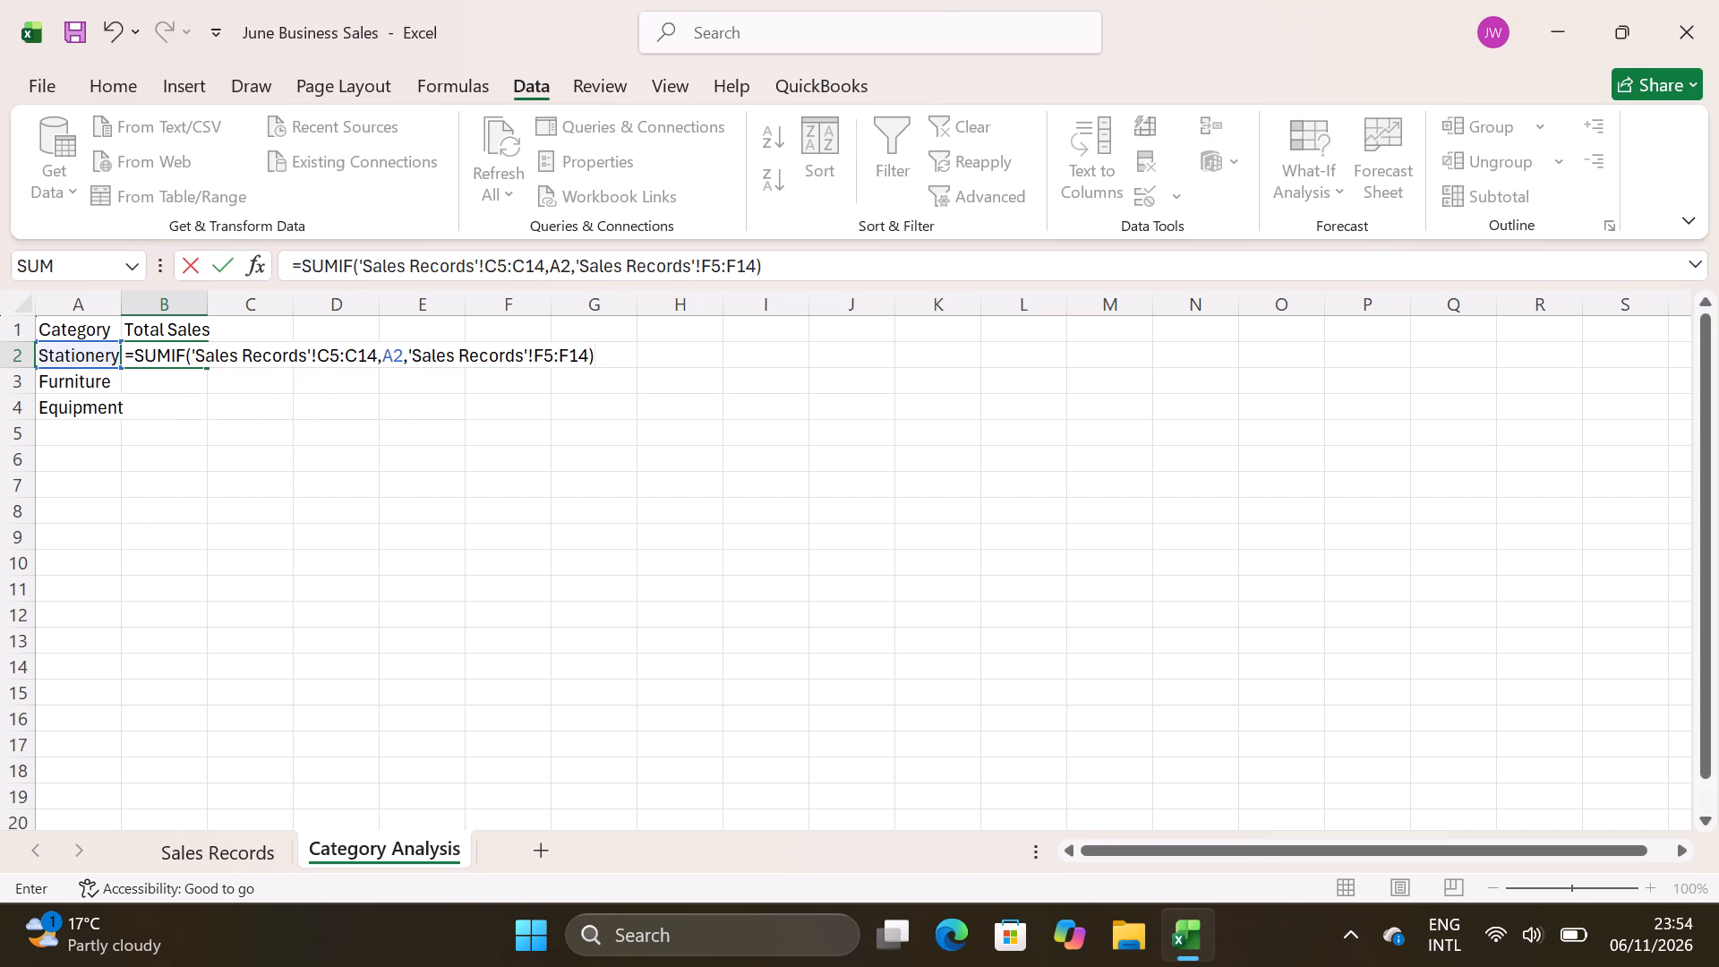
key("Return")
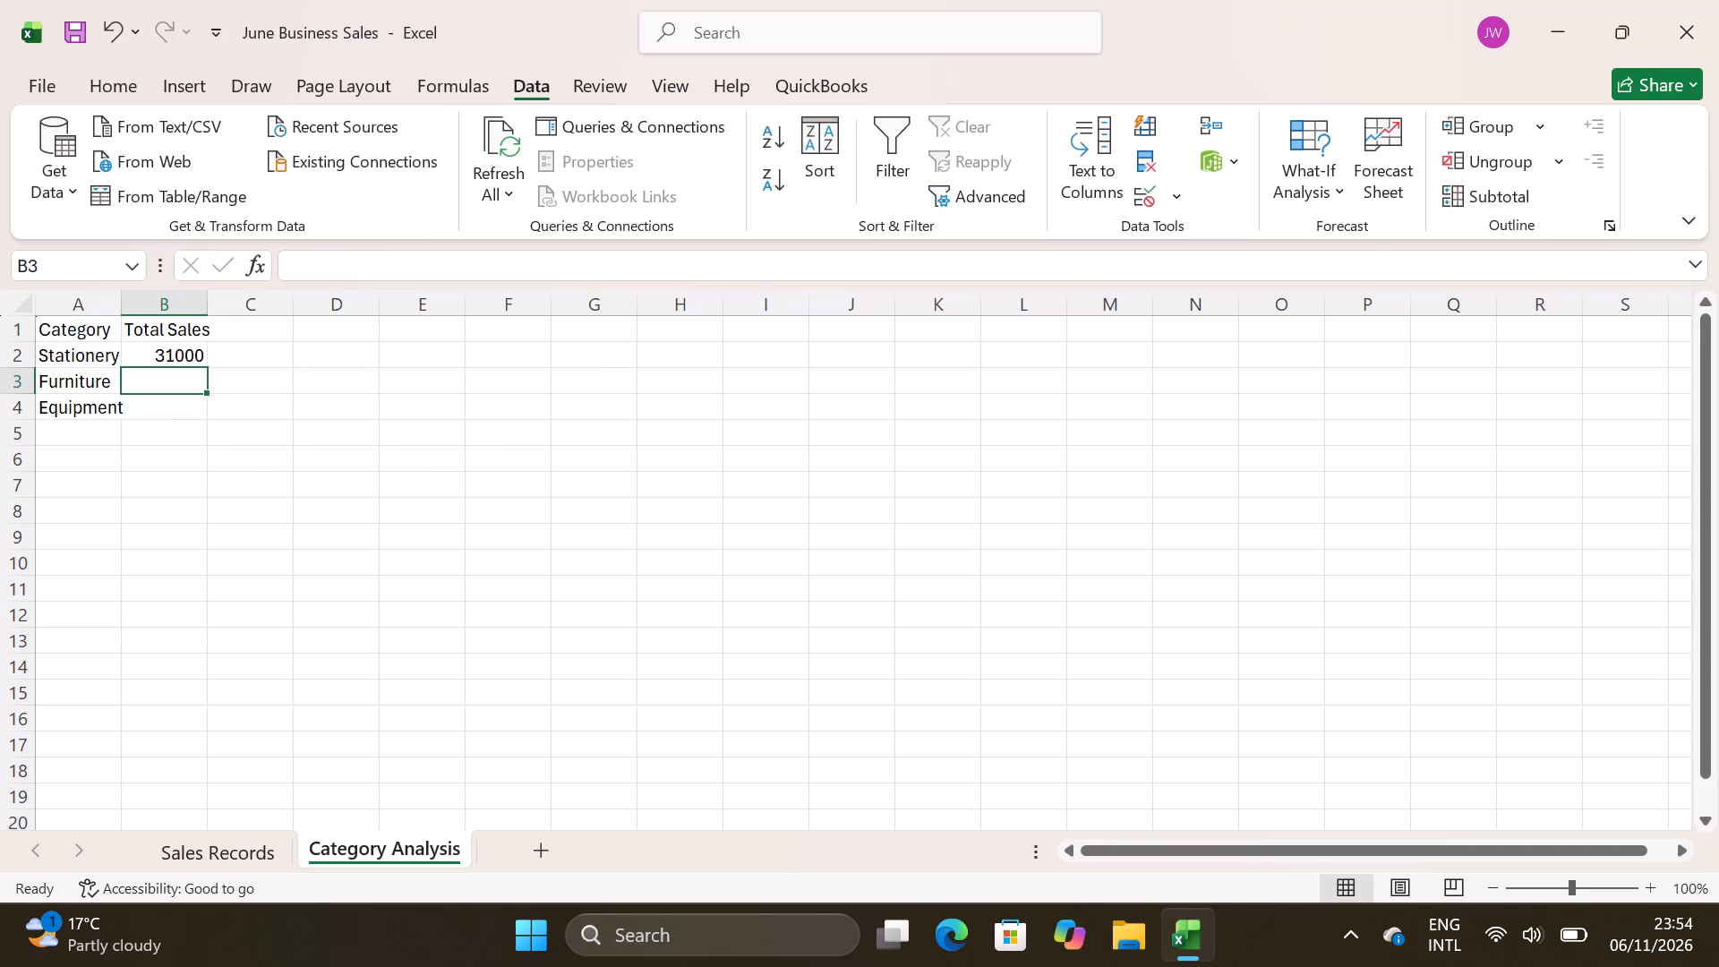
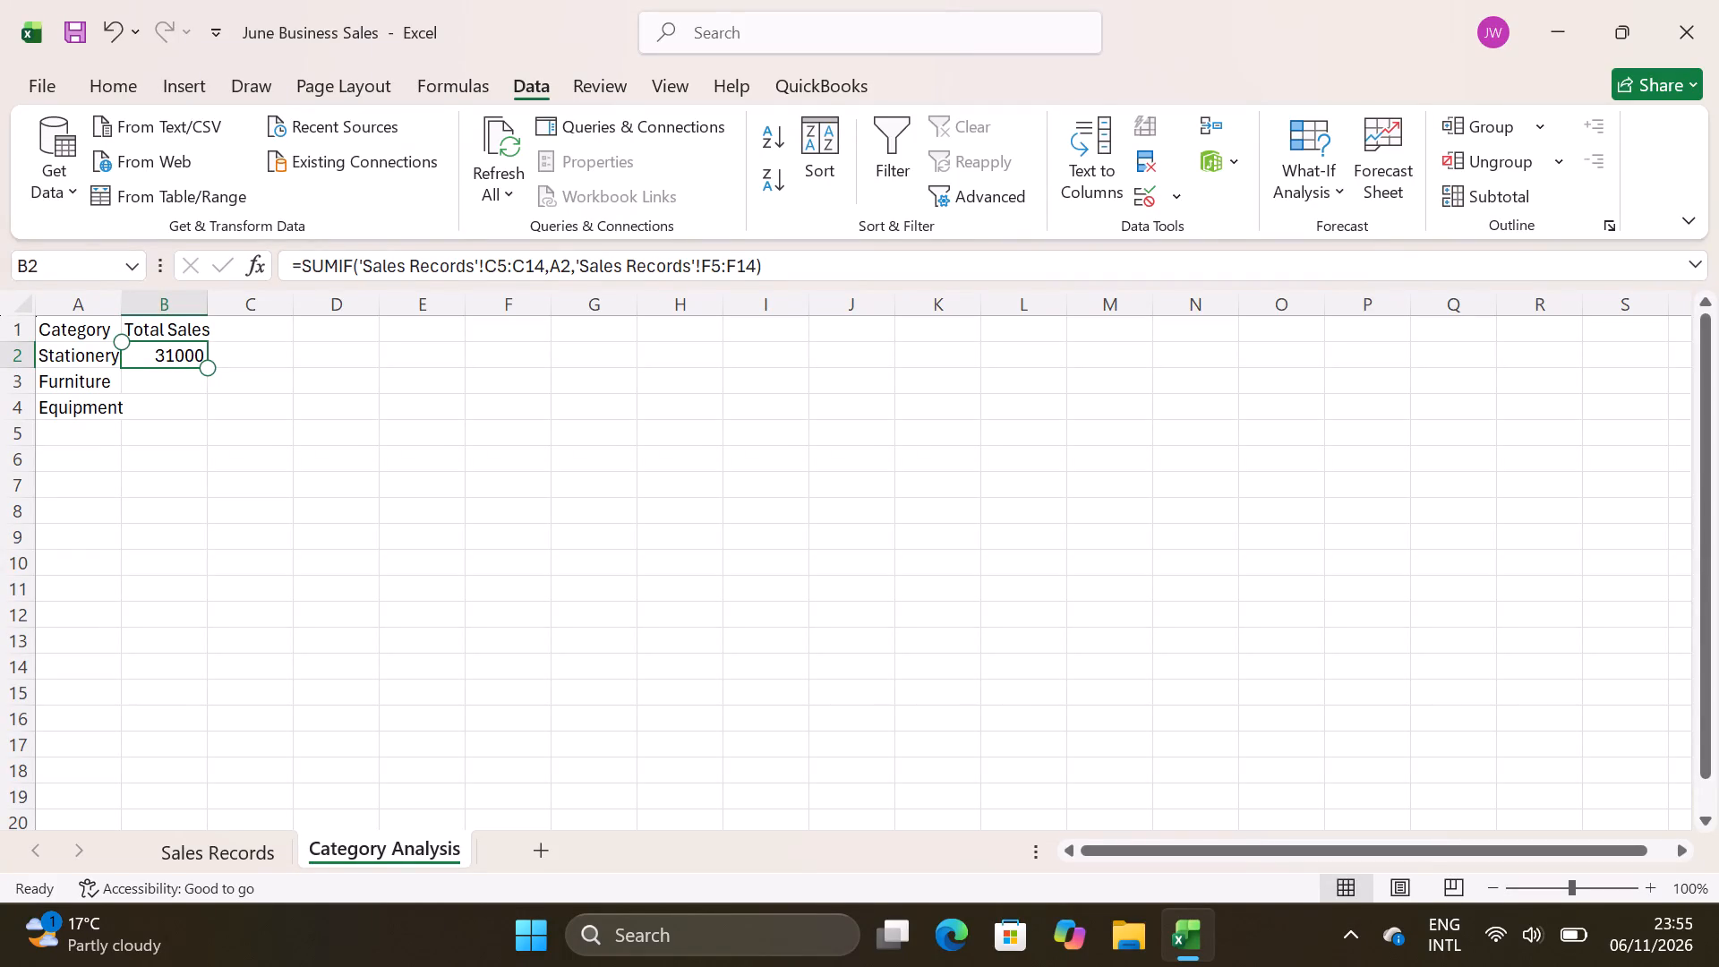
Fill the SUMIF formula from B2 down through B4 to cover the Furniture and Equipment categories.
left_click_drag(204, 369, 201, 411)
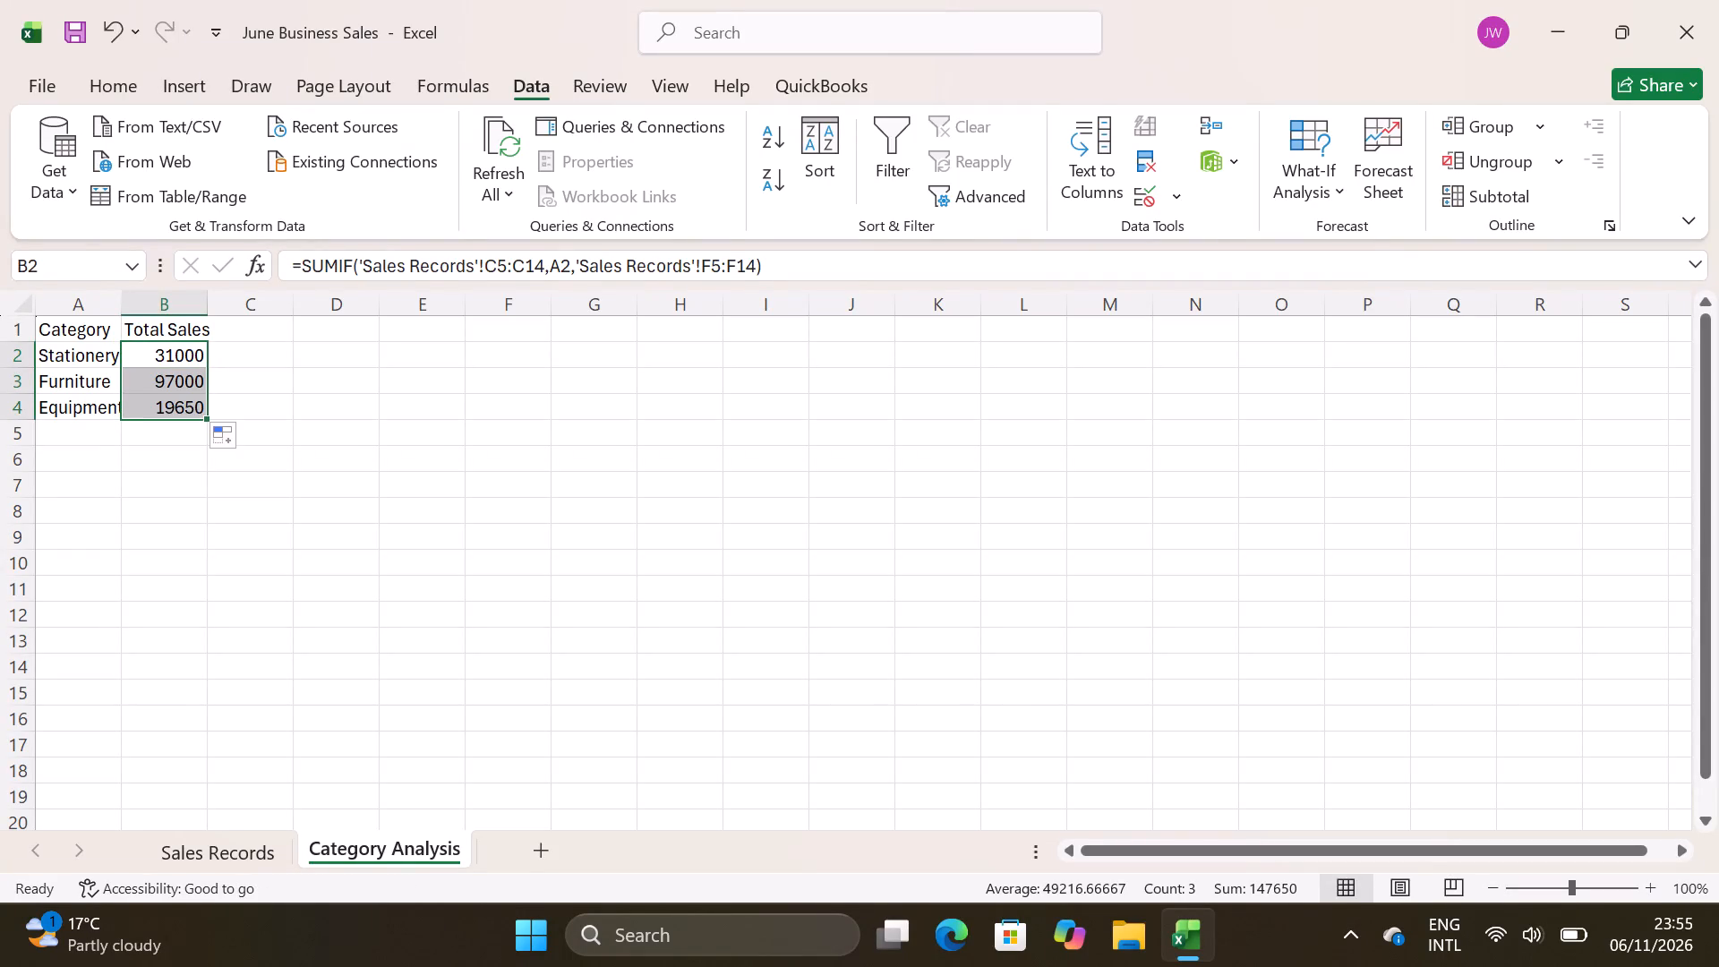
left_click(276, 416)
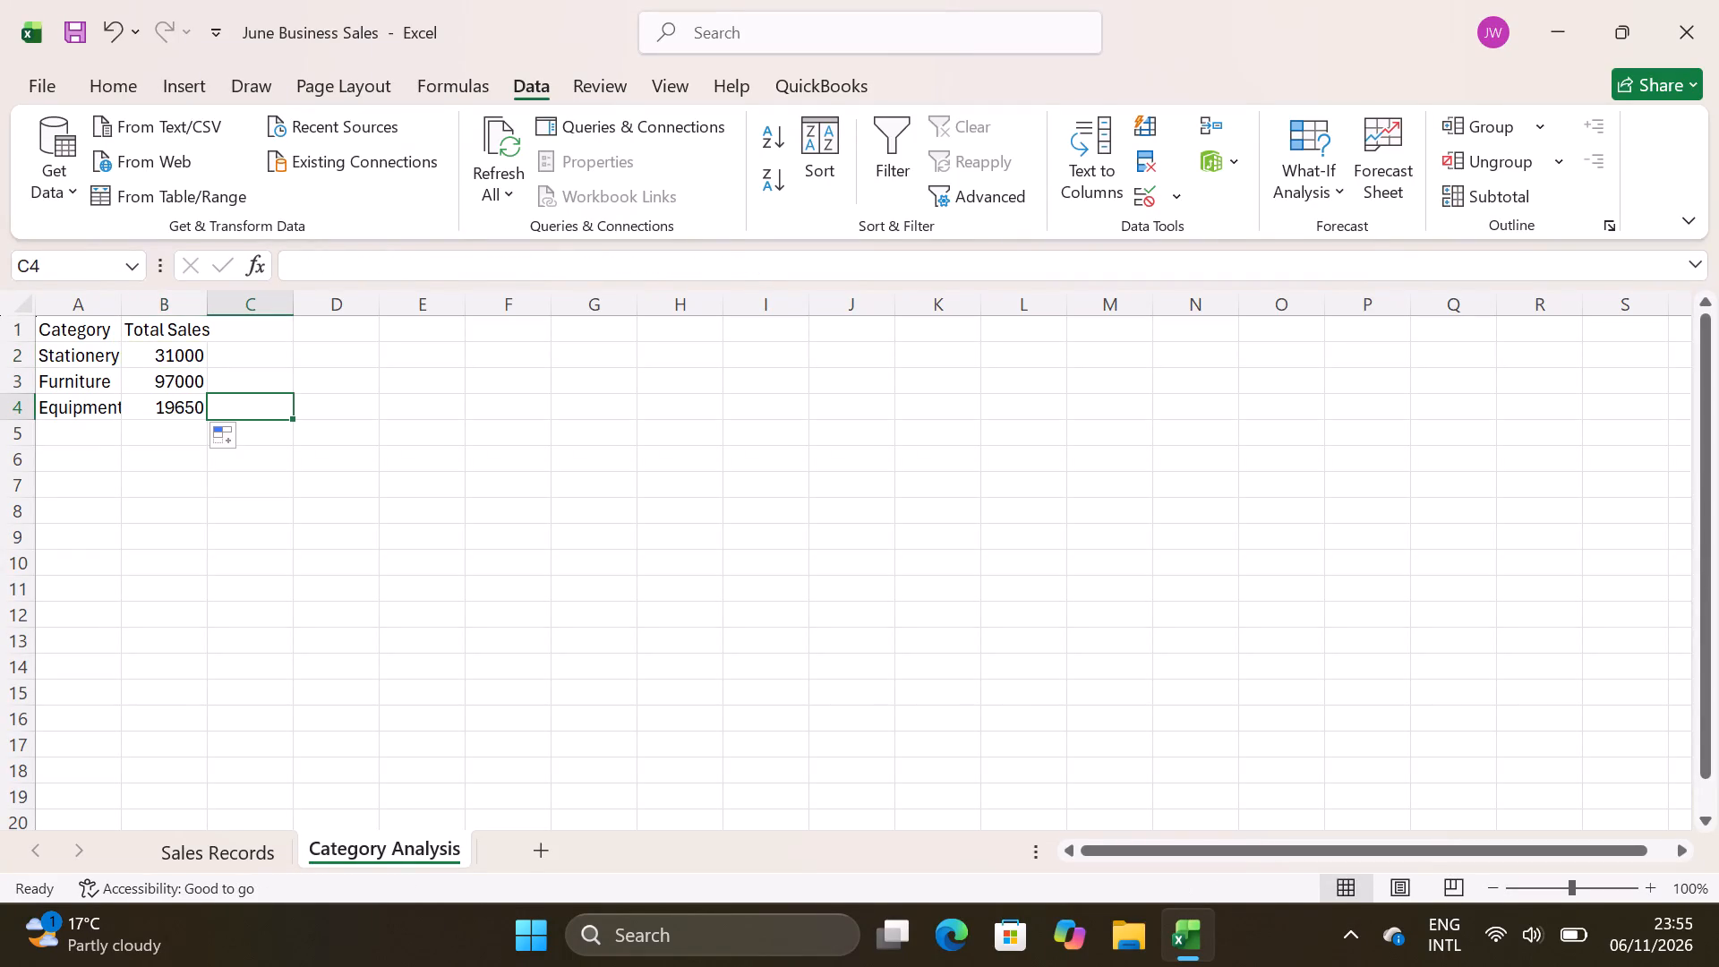
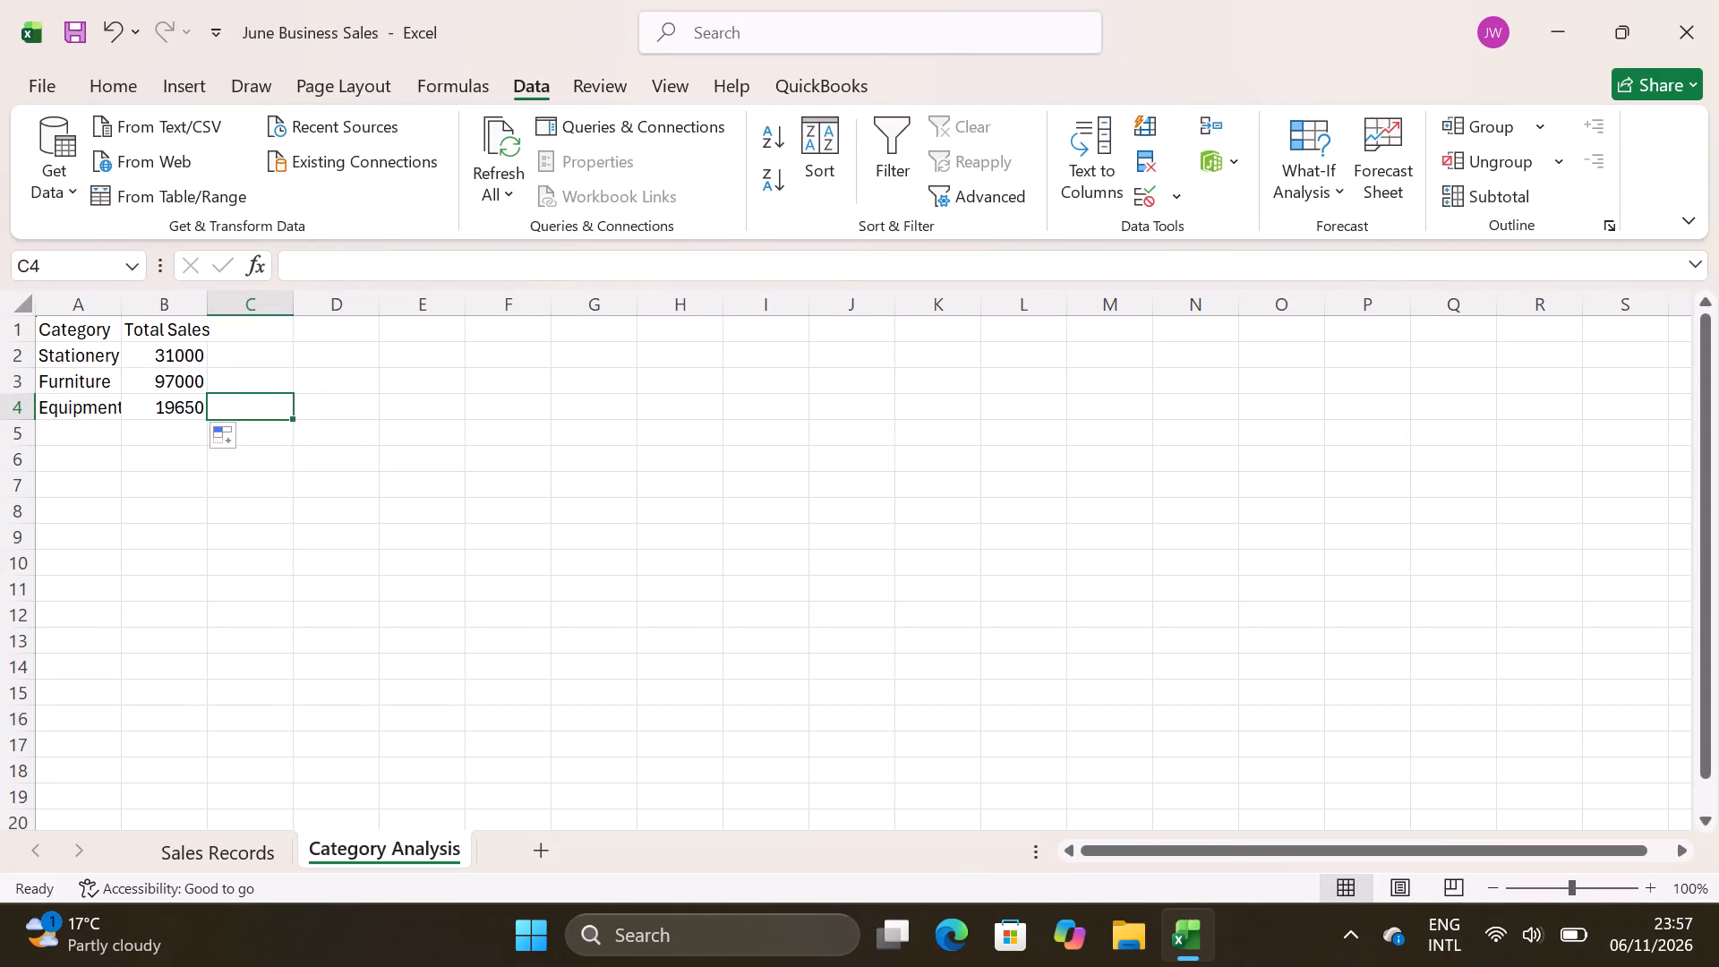
Insert a clustered column chart from the category totals in A1:B4 on the Category Analysis sheet.
left_click(59, 331)
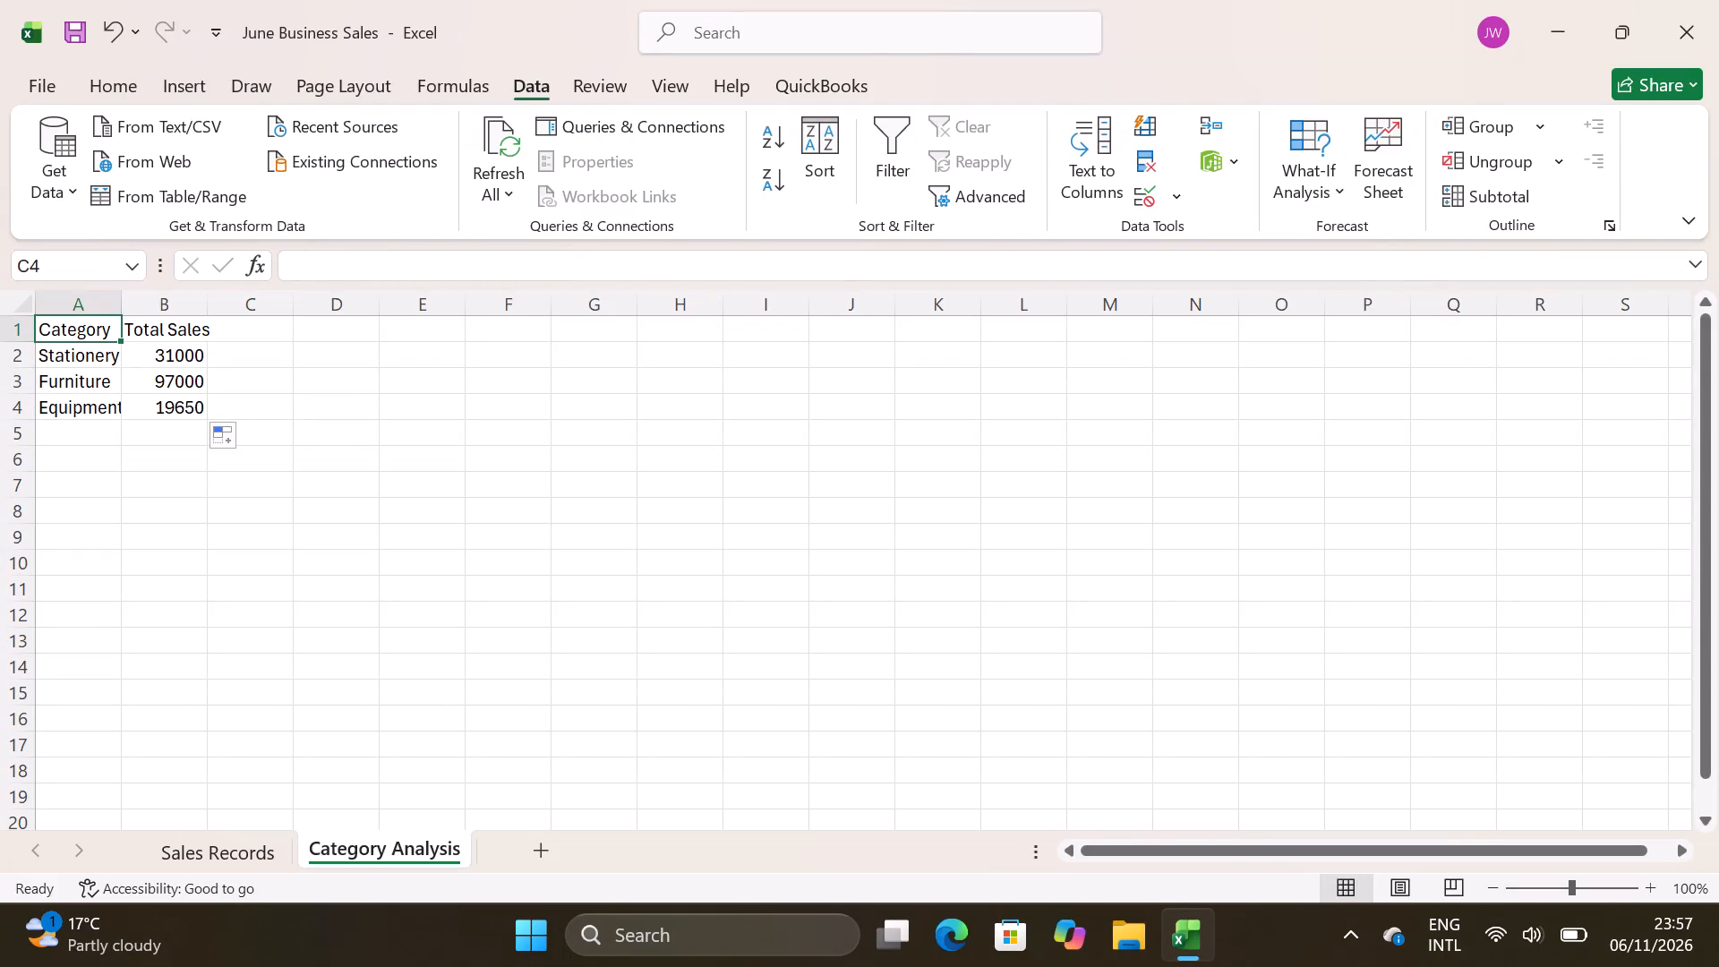
left_click(192, 405, "shift")
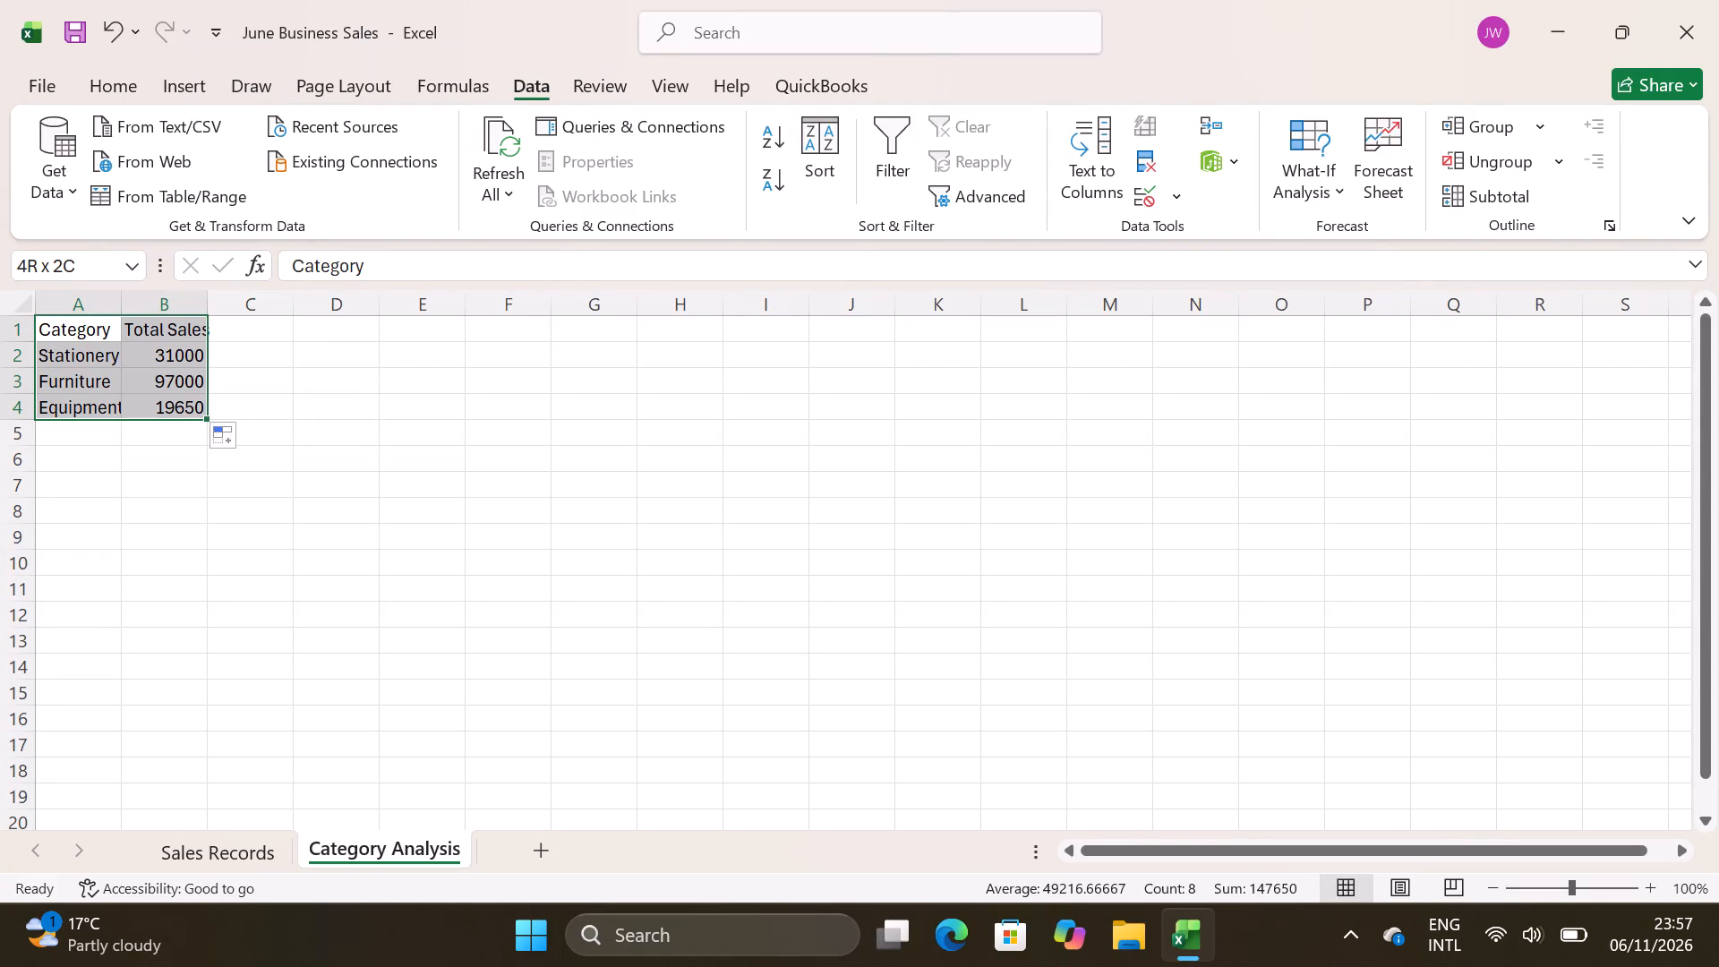
left_click(201, 76)
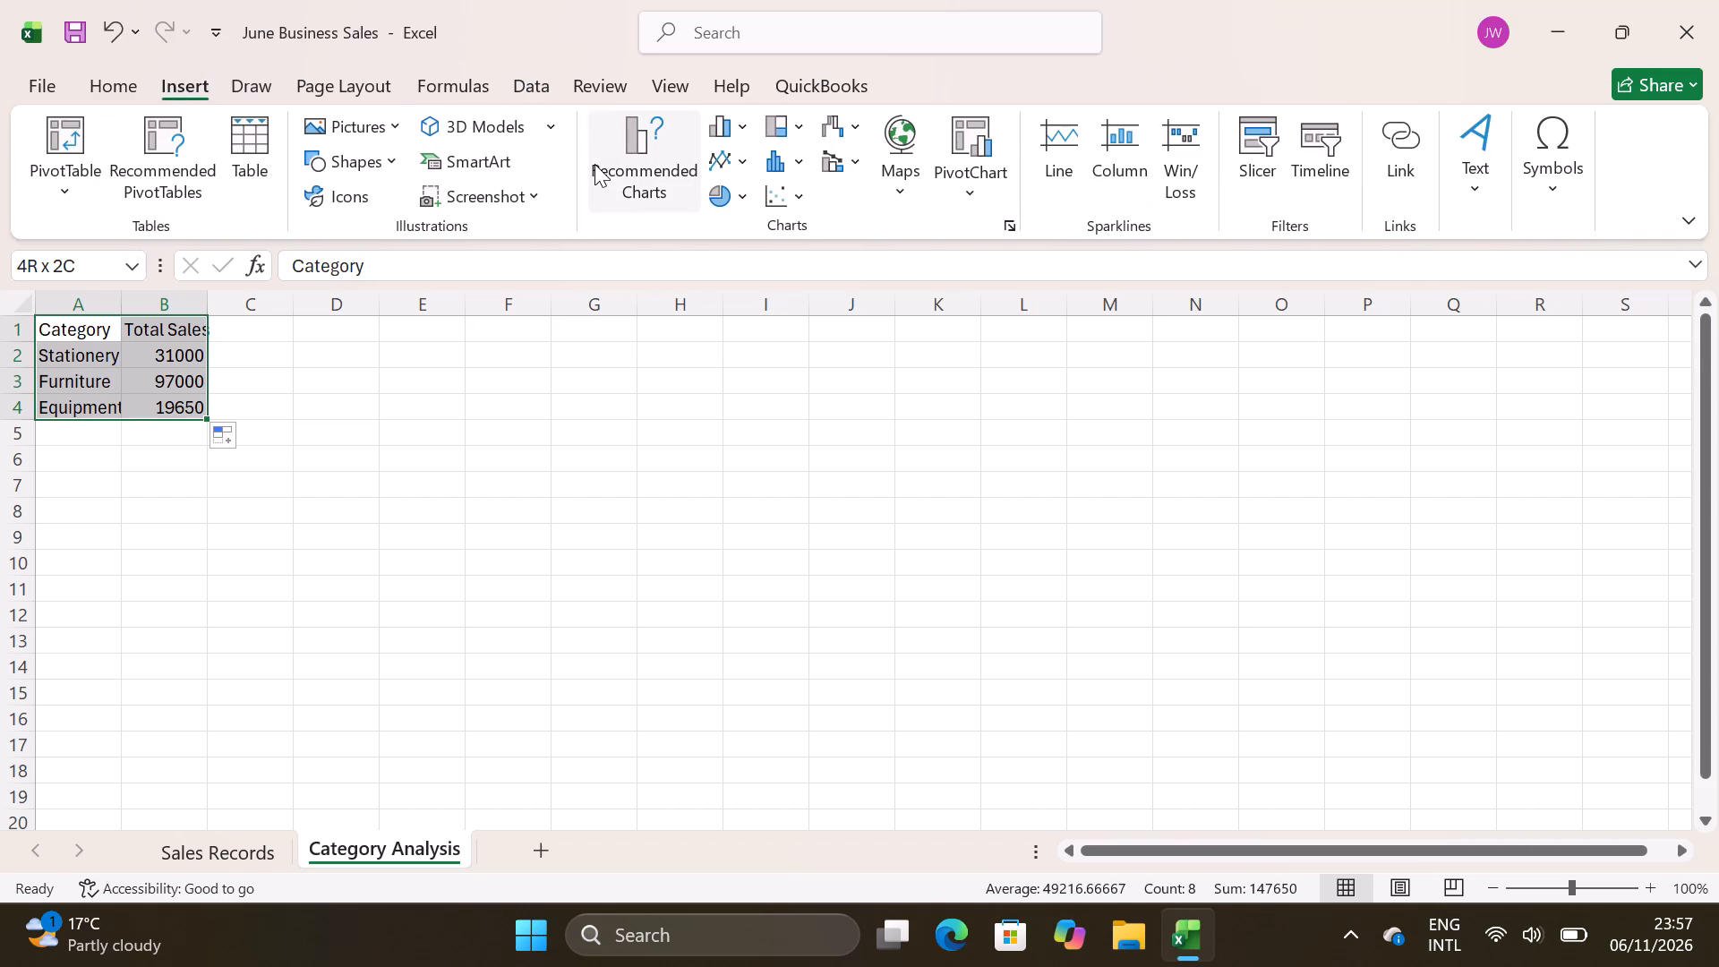
left_click(1015, 227)
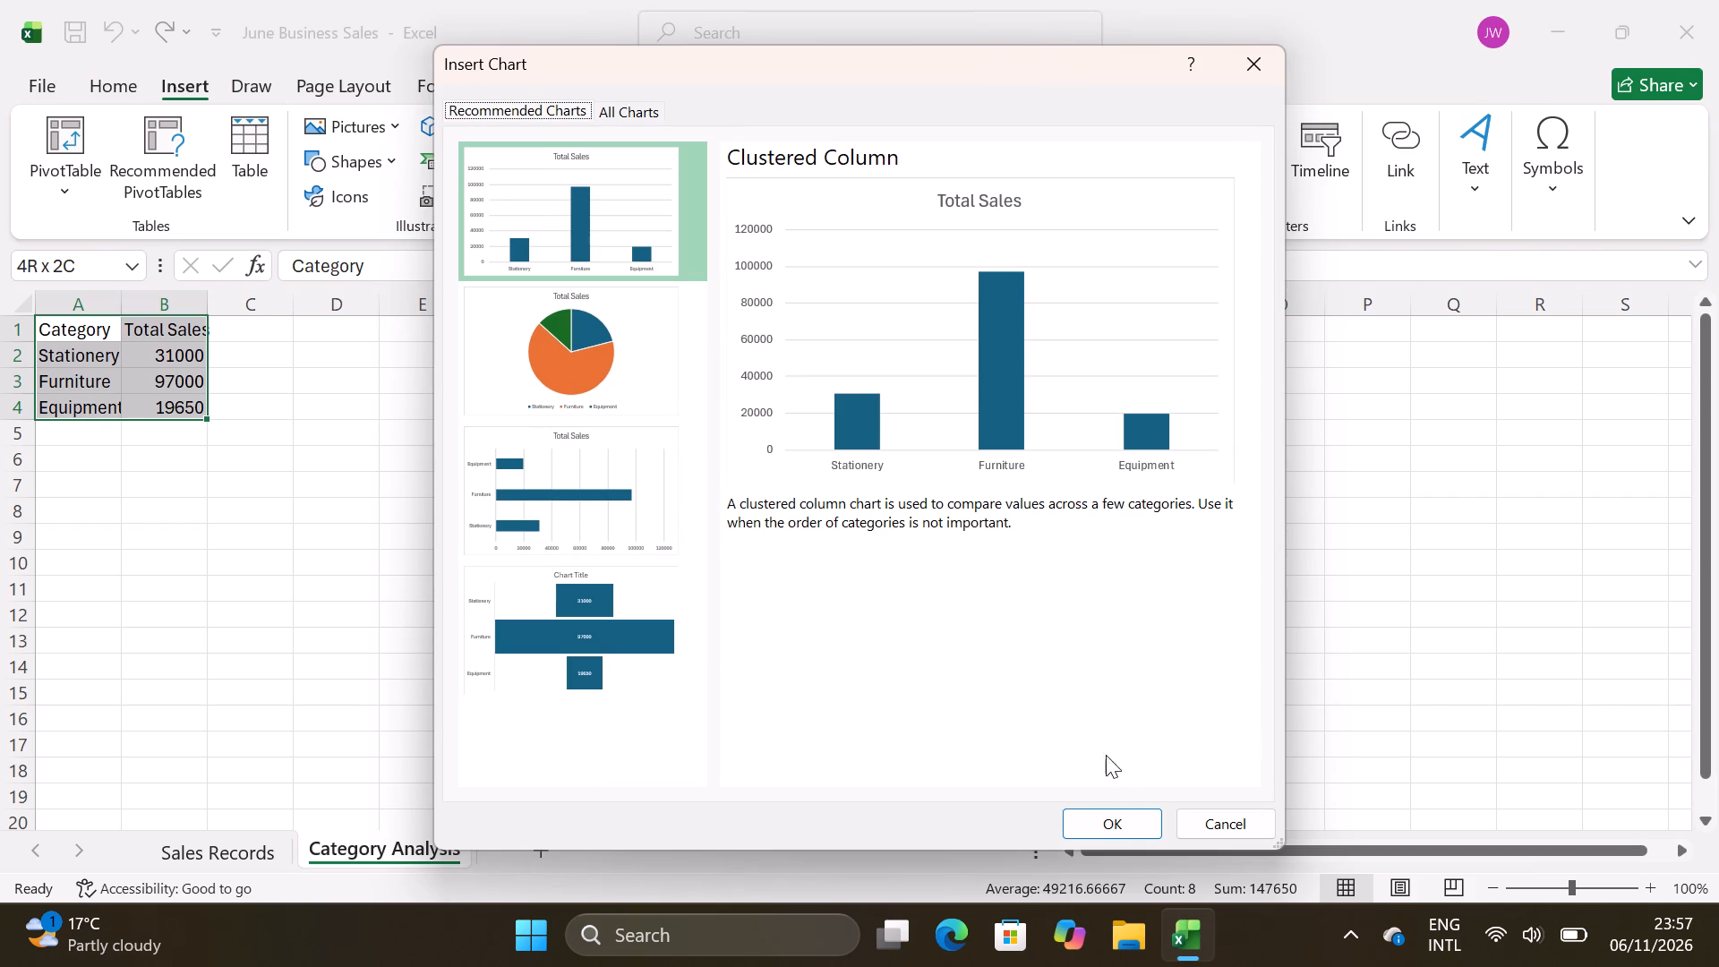
left_click(1117, 817)
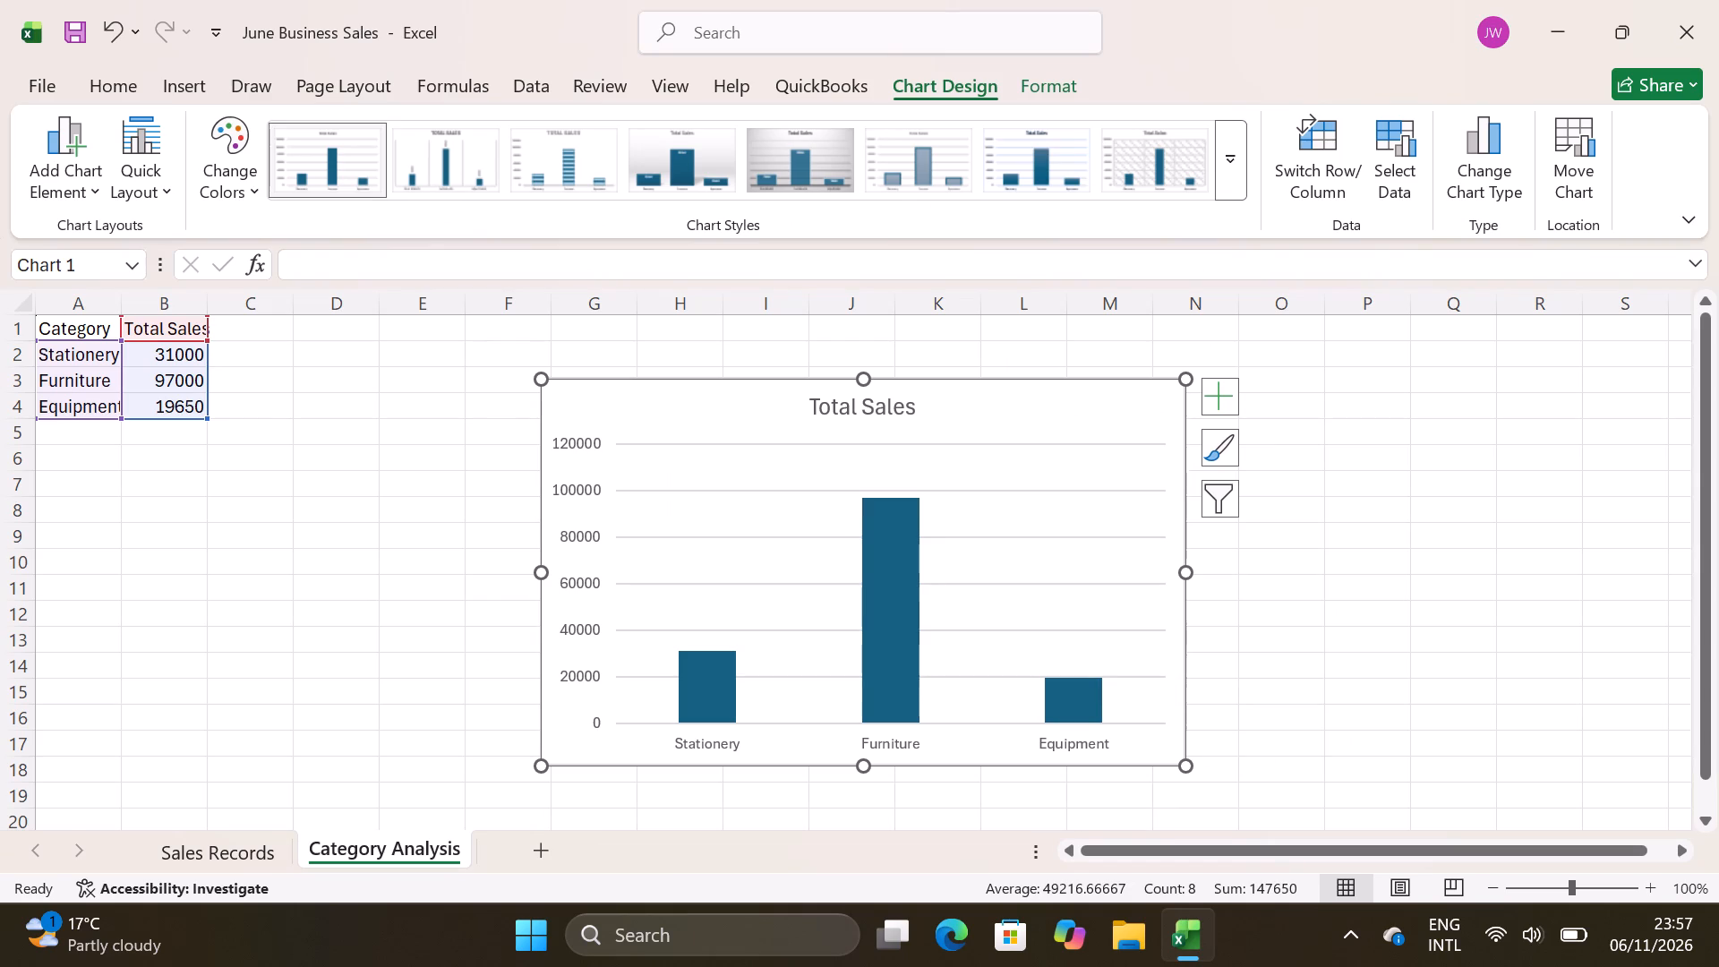
Change the column chart's title to "Sales by Product Category".
left_click(891, 417)
left_click(914, 406)
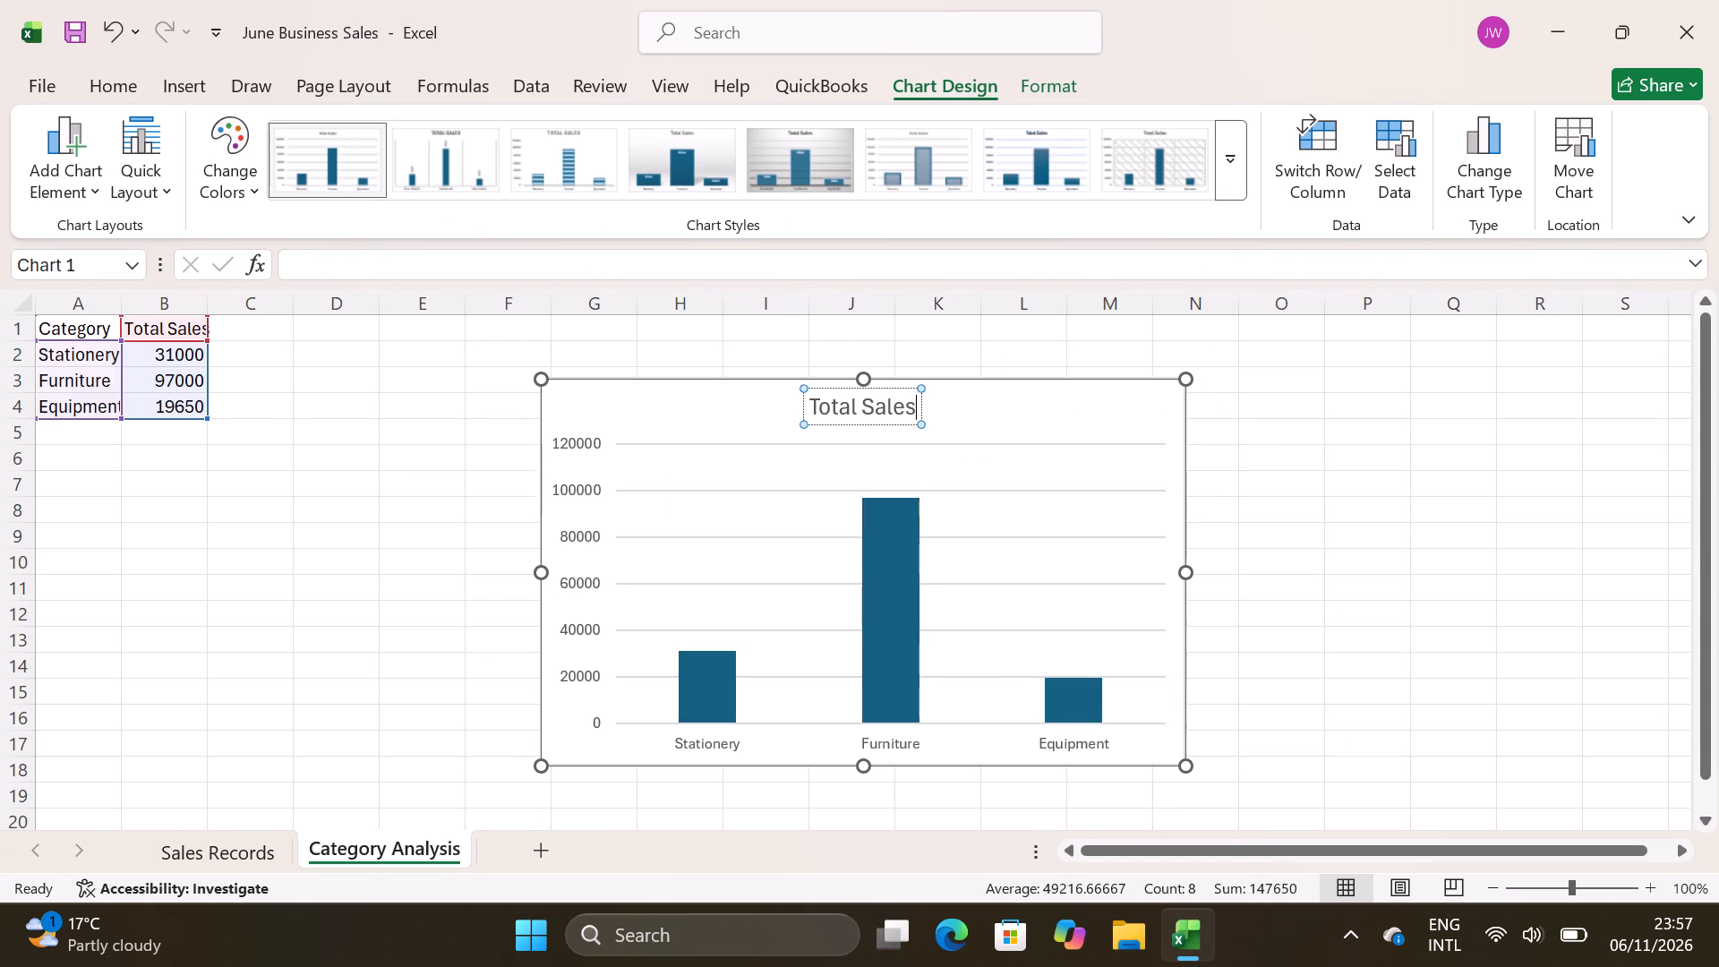
key("BackSpace")
key("BackSpace")
key("BackSpace")
key("BackSpace")
key("BackSpace")
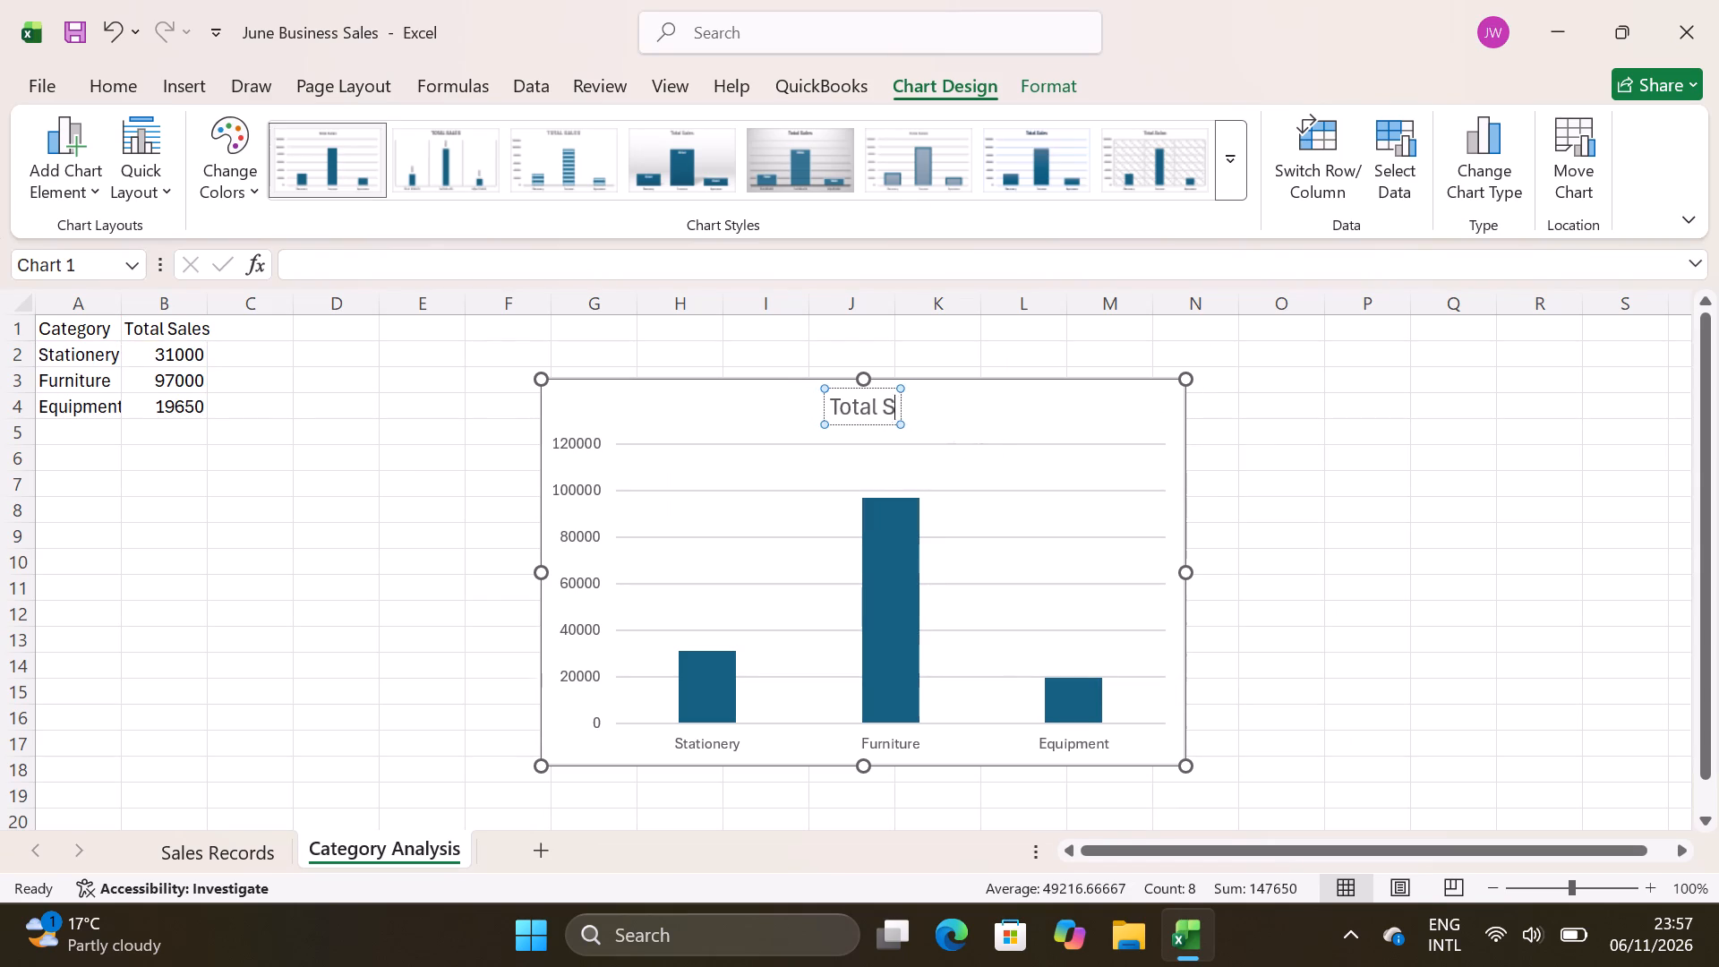
key("BackSpace")
key("BackSpace")
key("BackSpace")
key("BackSpace")
key("BackSpace")
key("BackSpace")
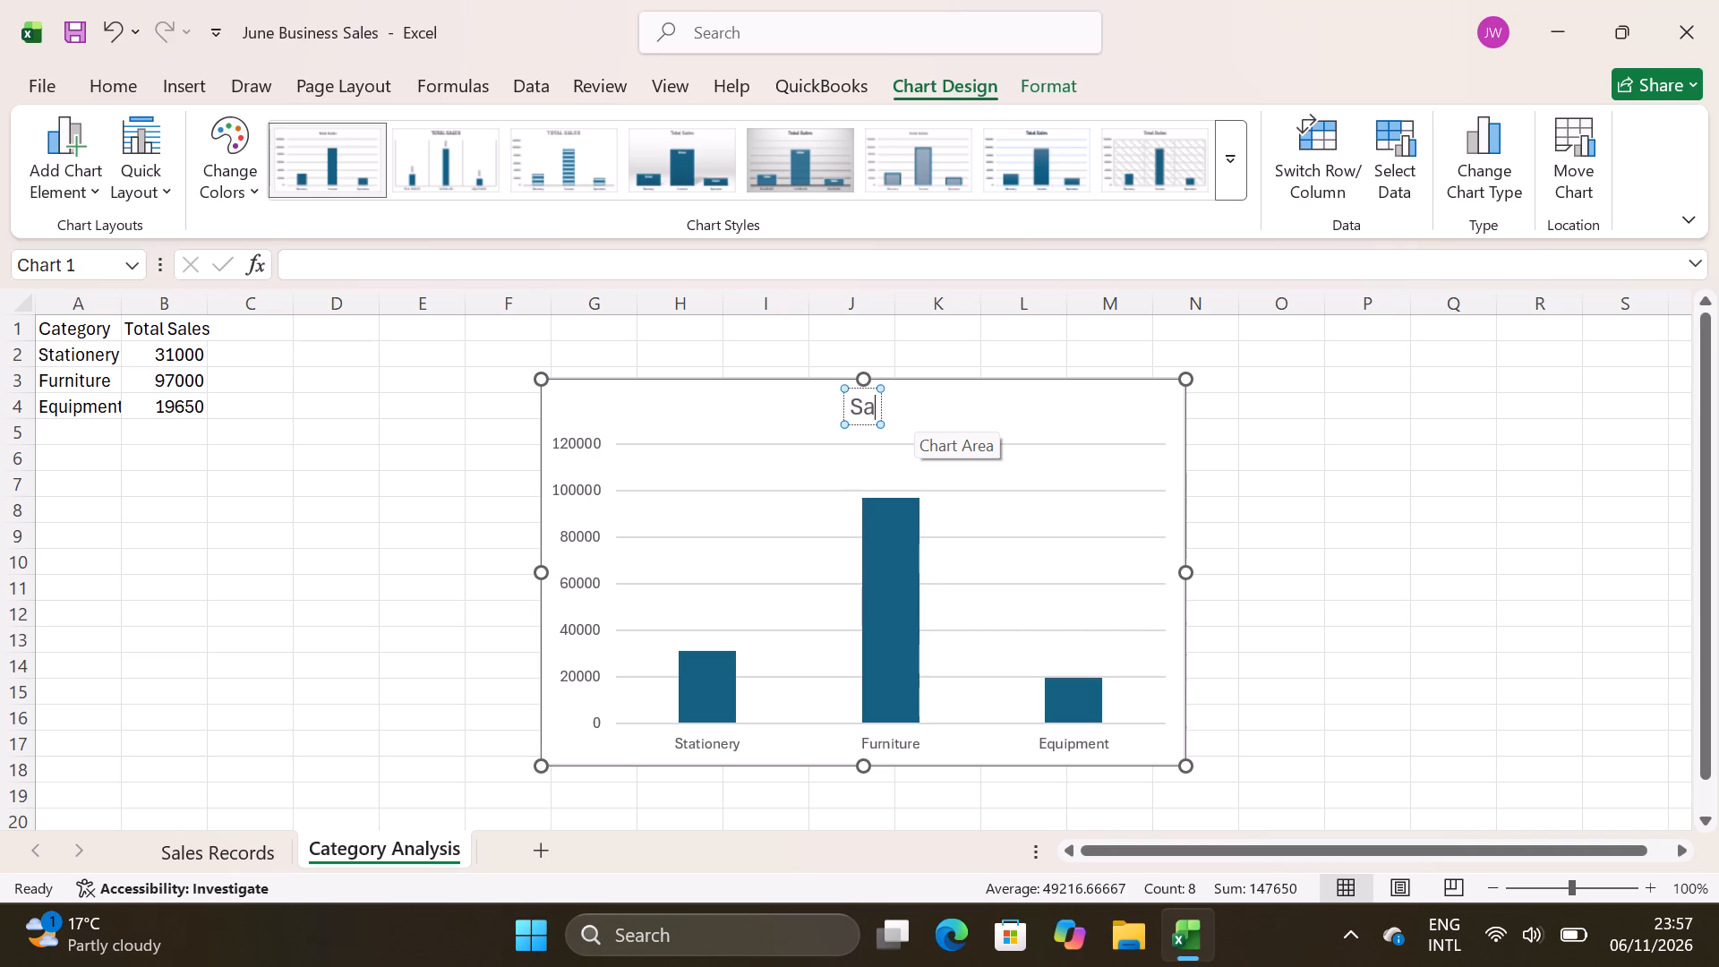
type("les")
key("space")
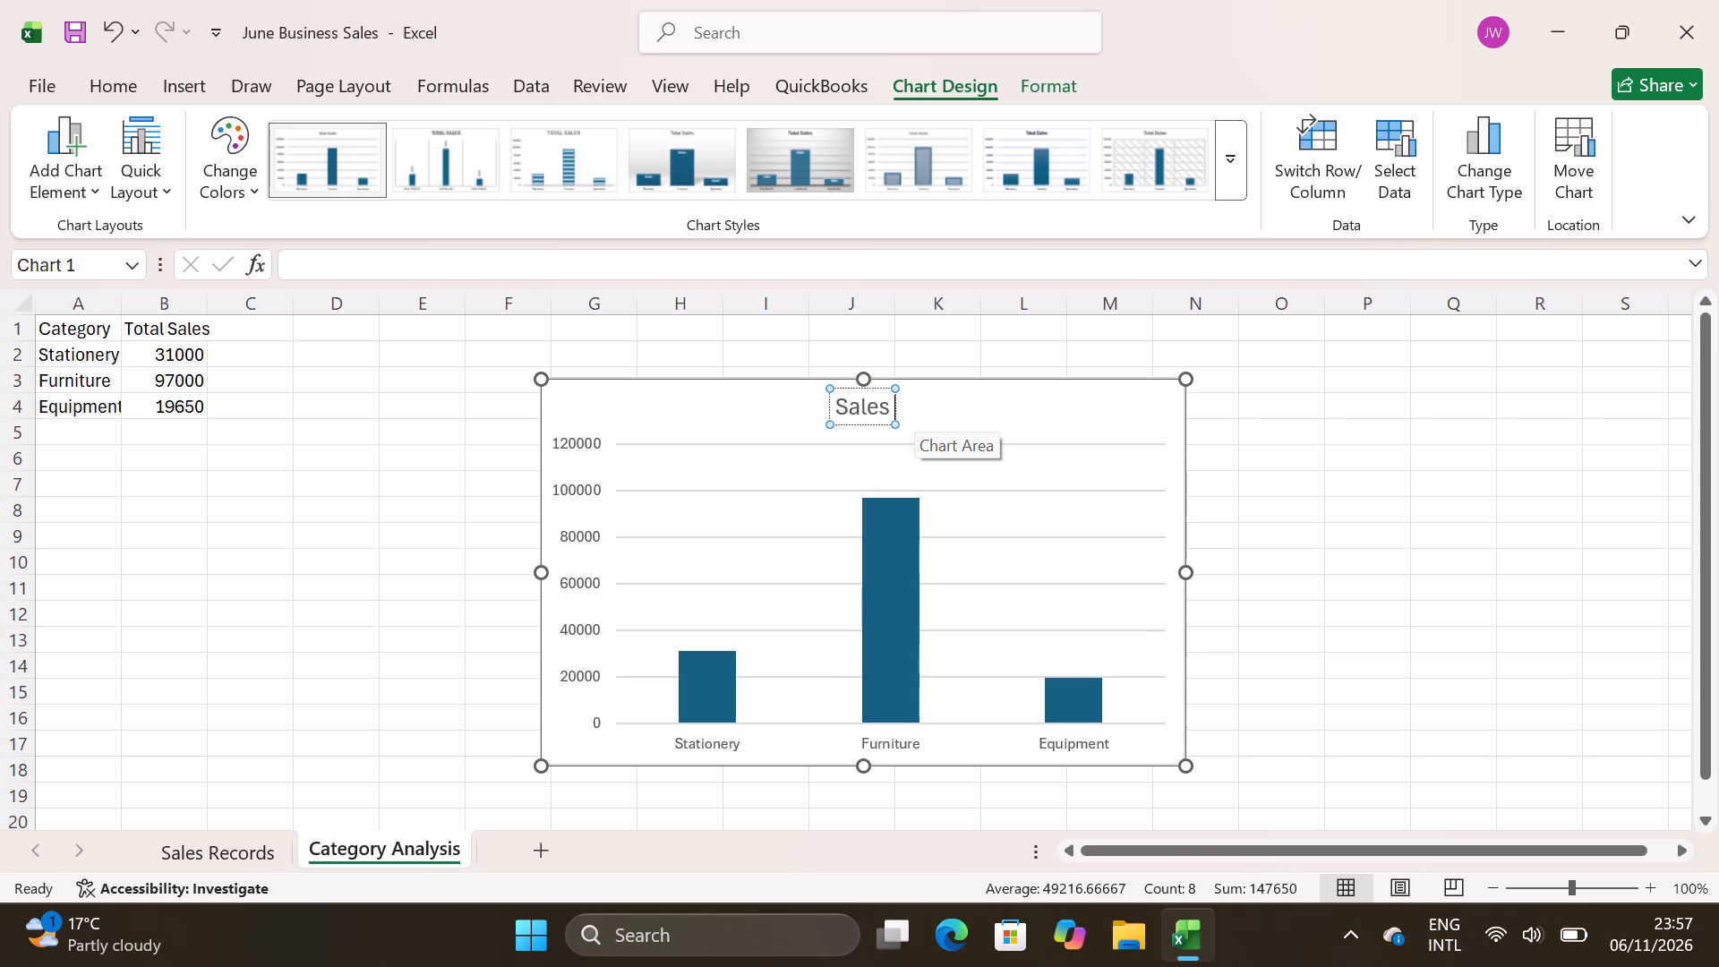
type("by")
key("space")
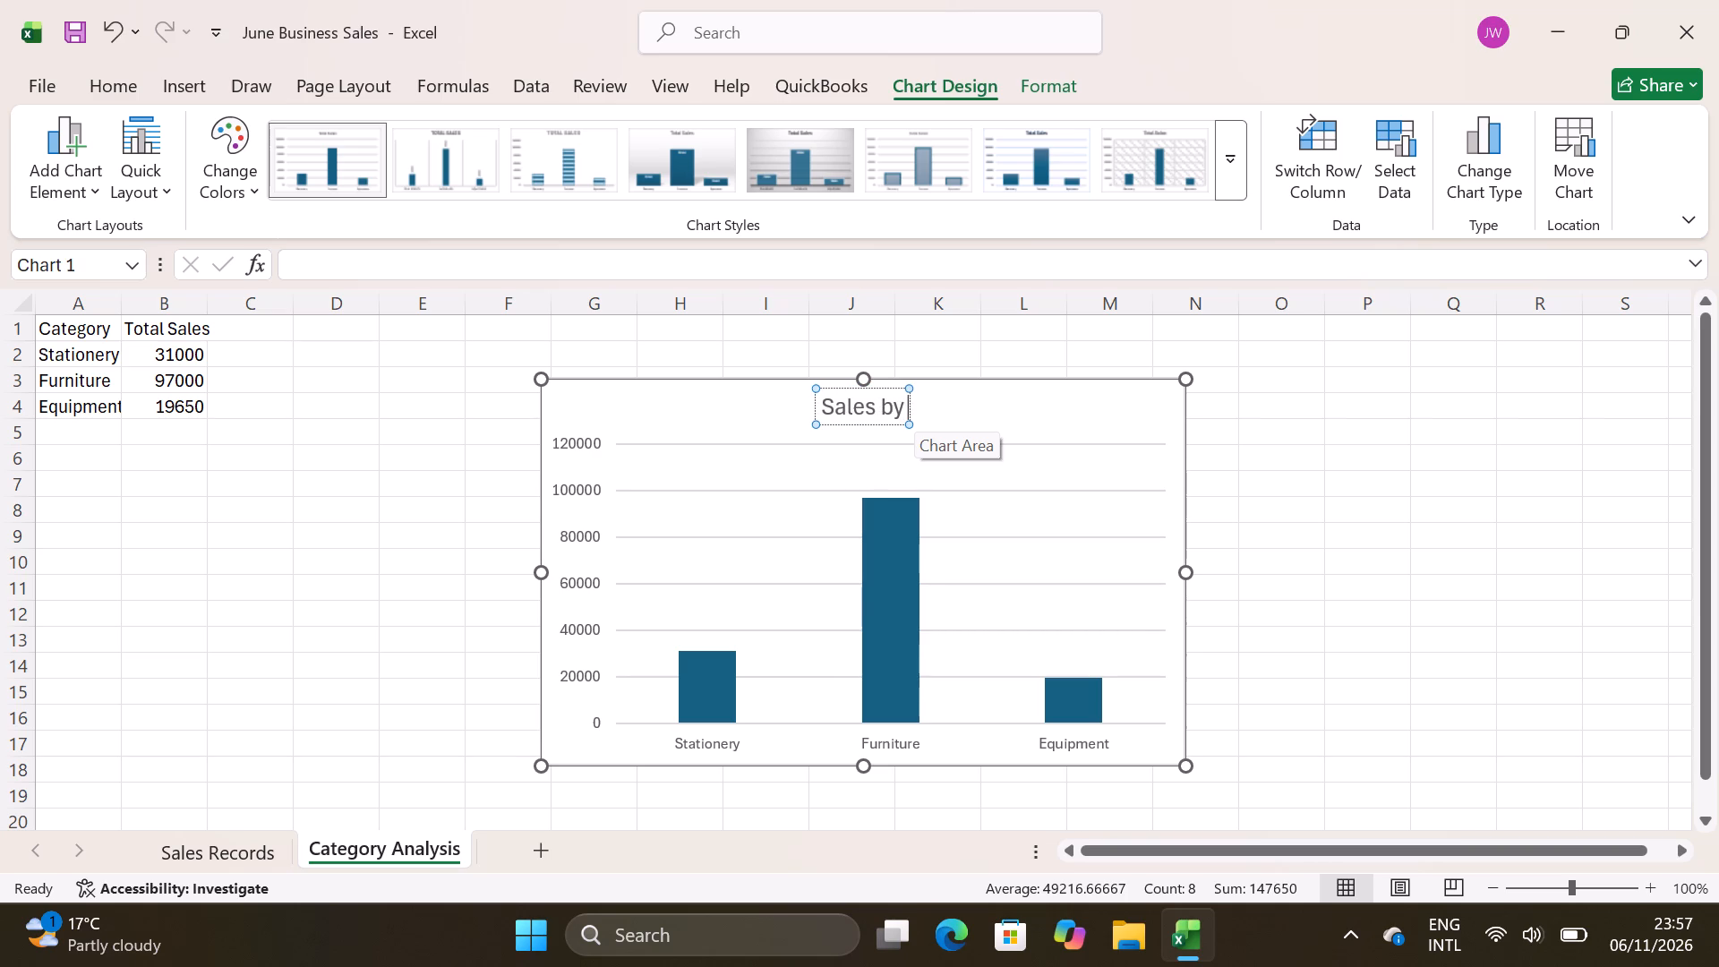
type("ro")
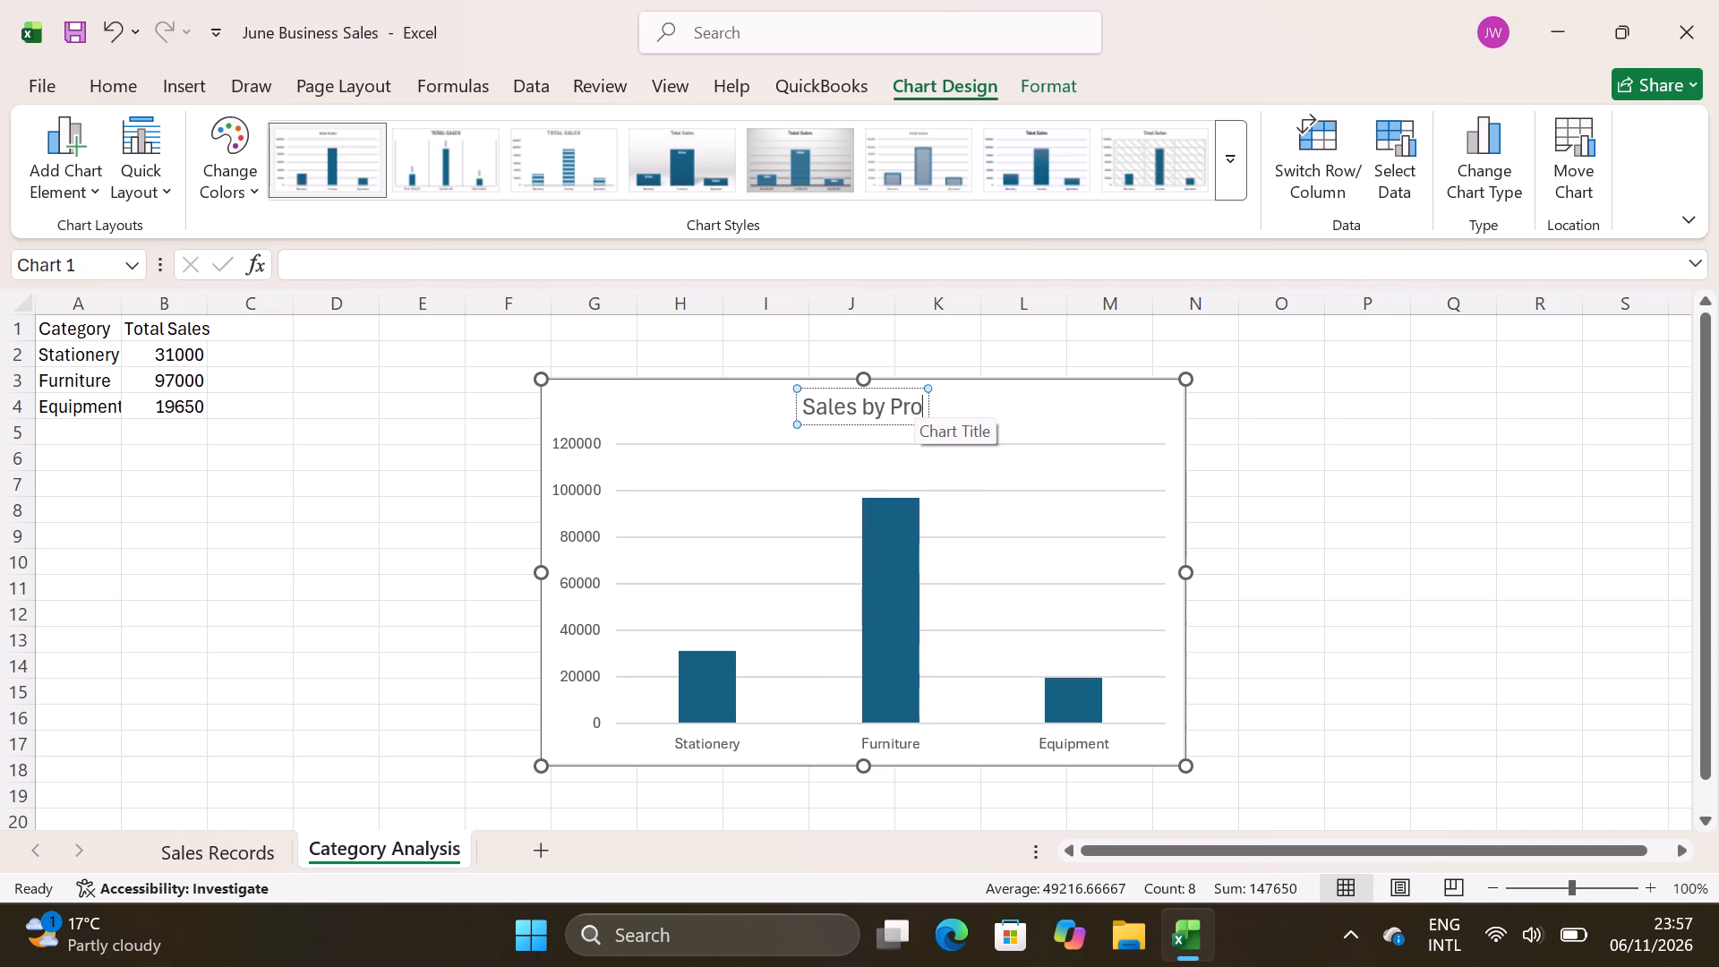
type("duct")
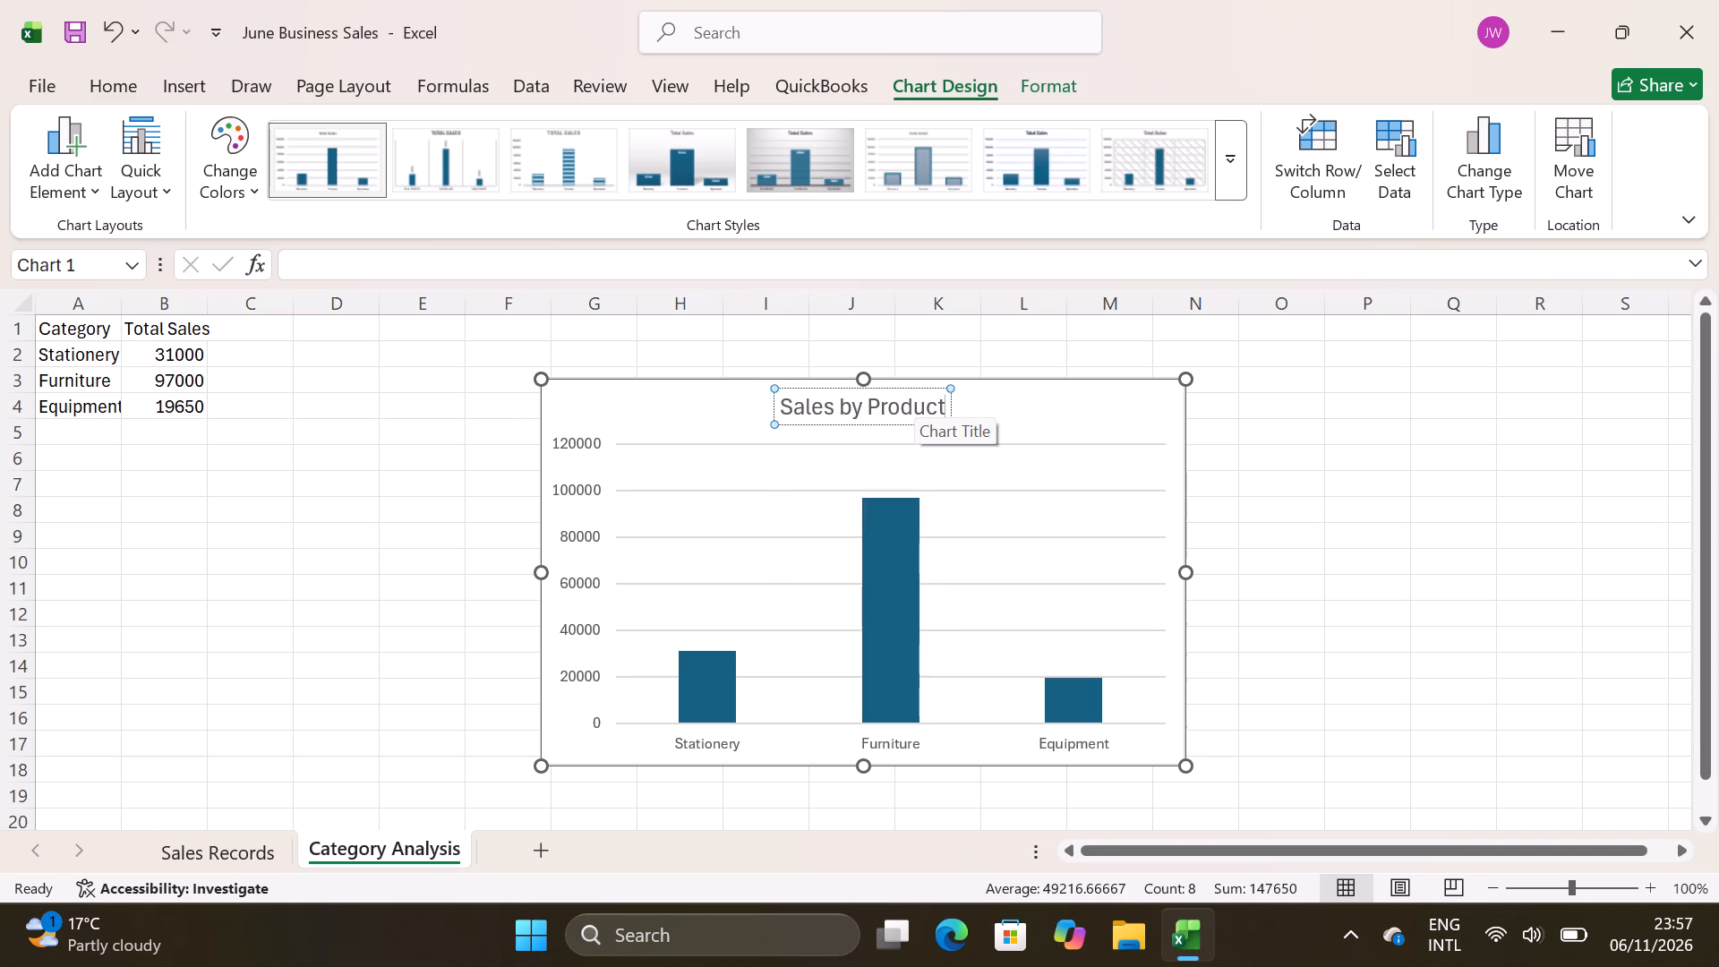
key("space")
type("at")
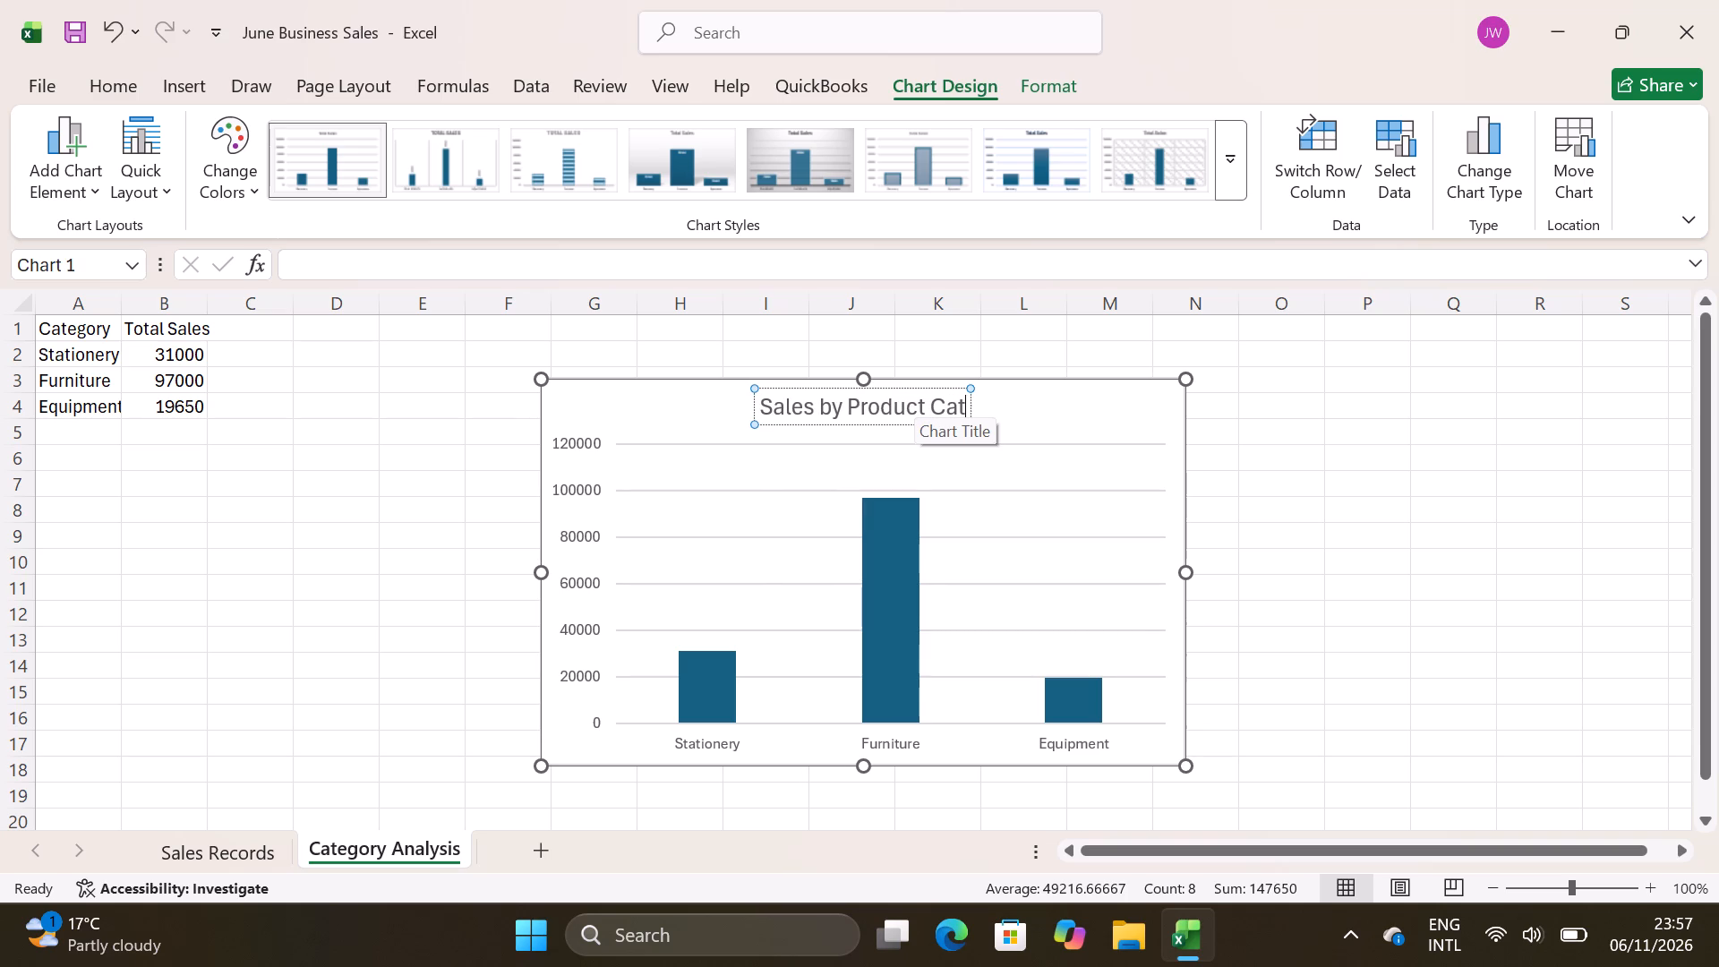
key("e")
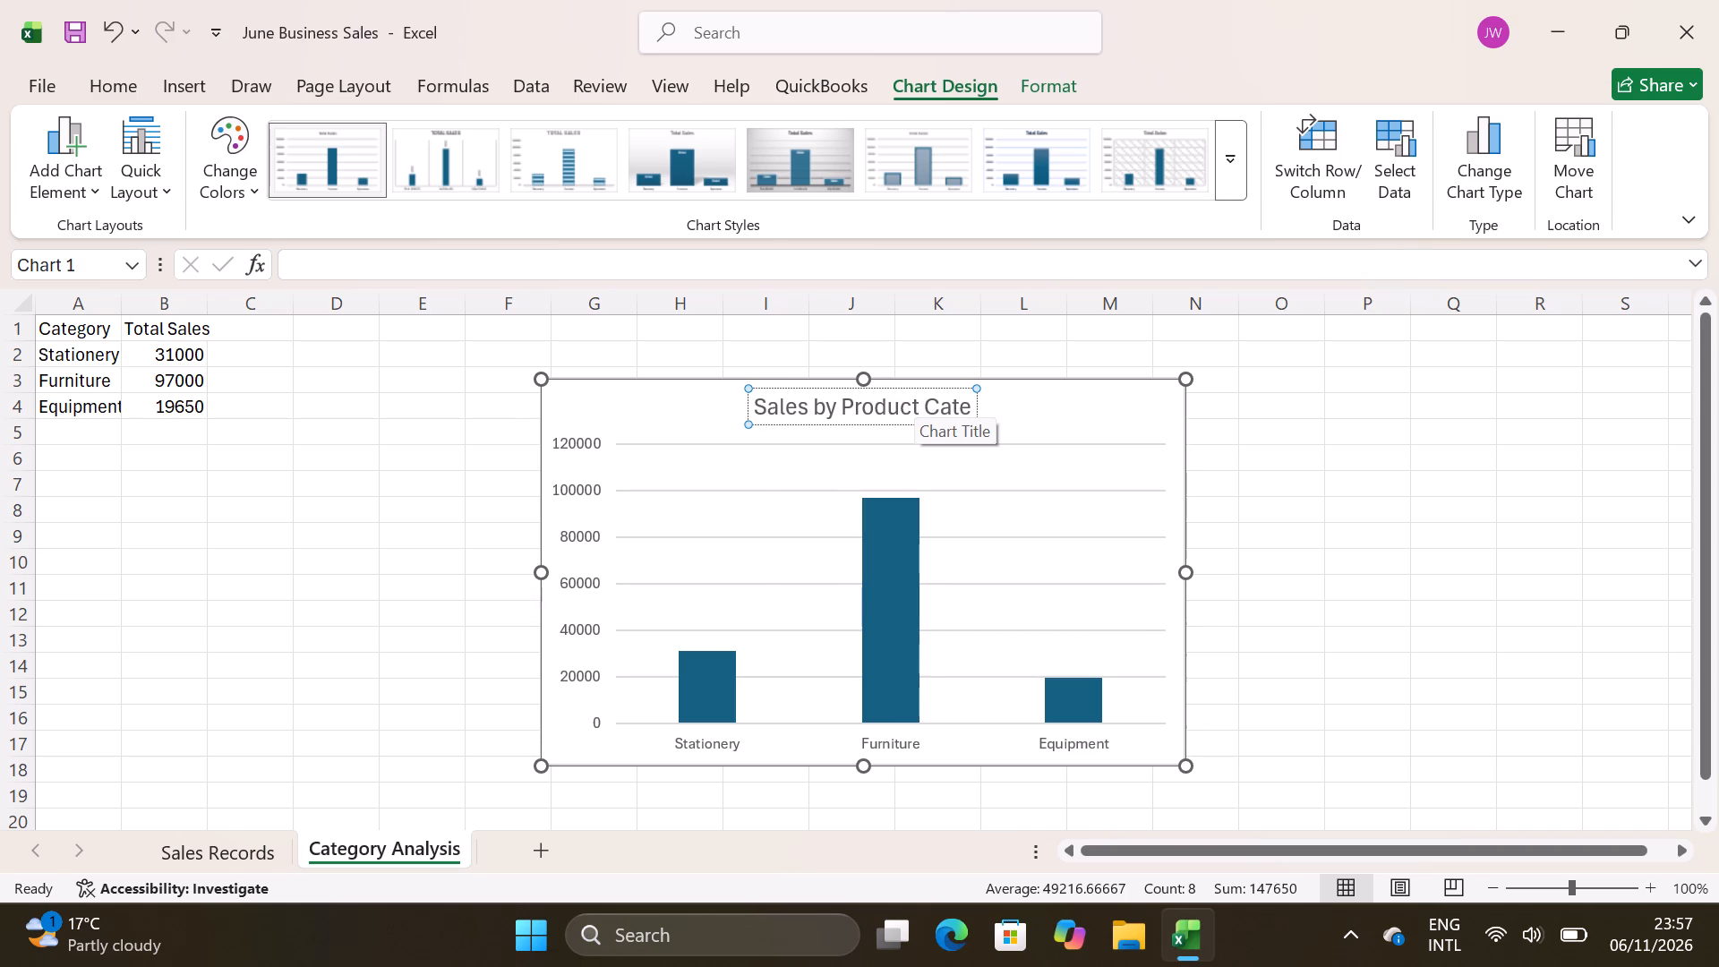
type("gory")
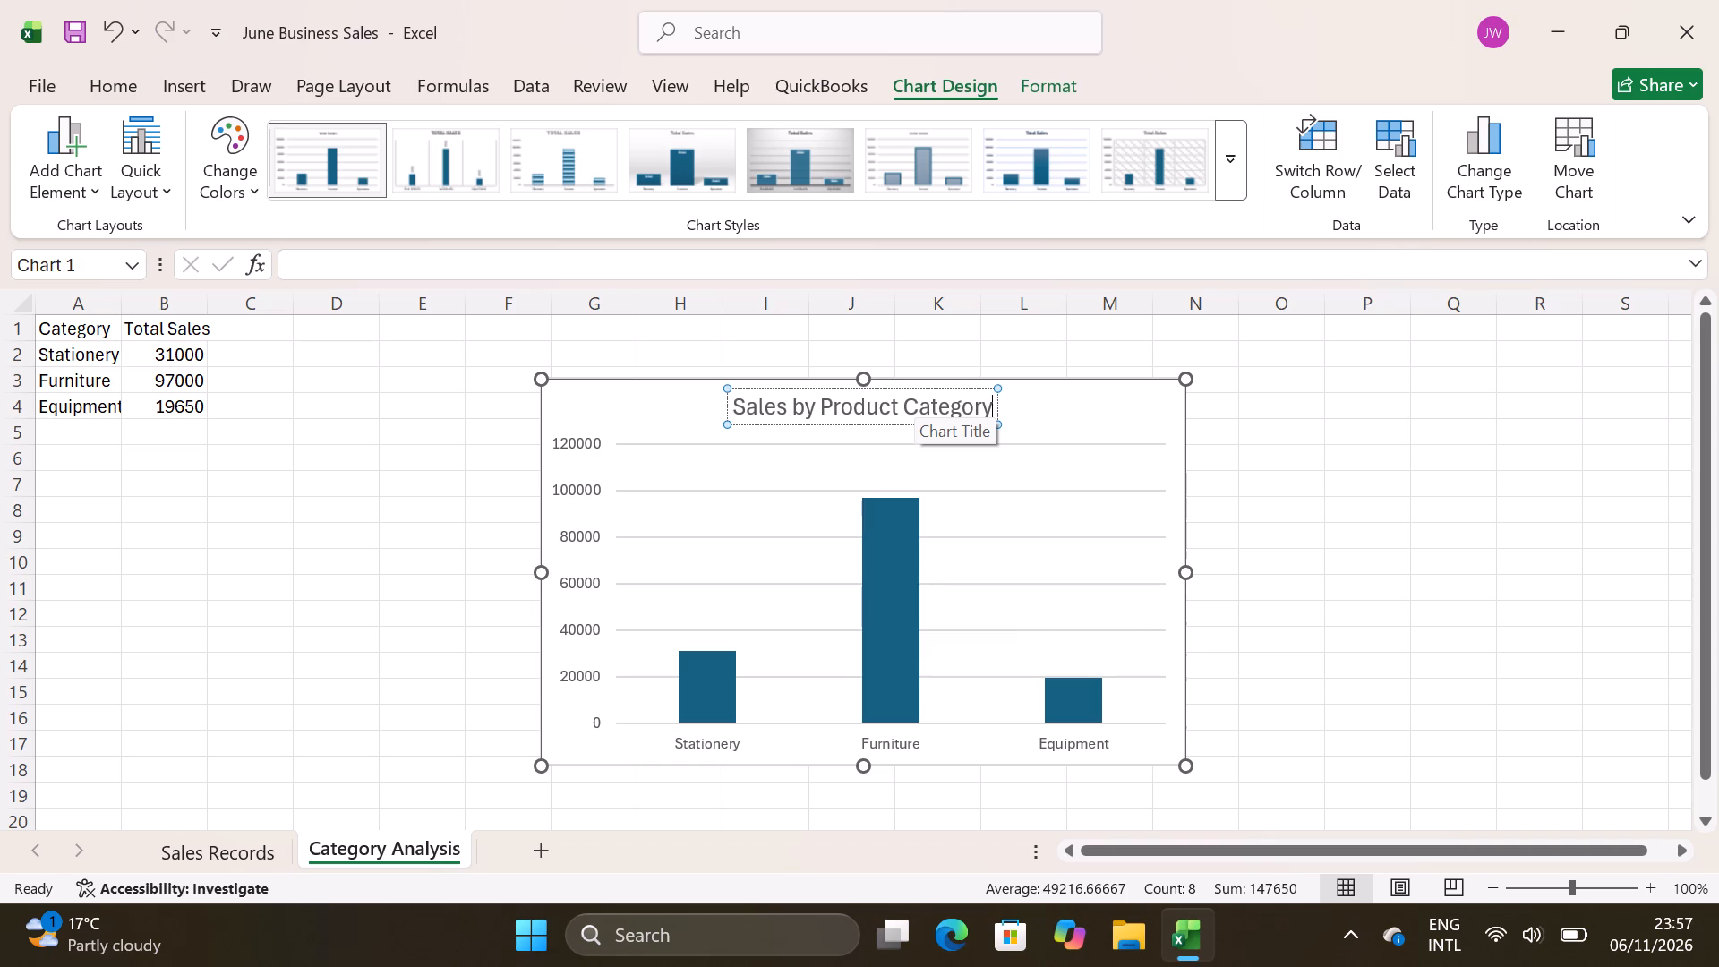
key("Return")
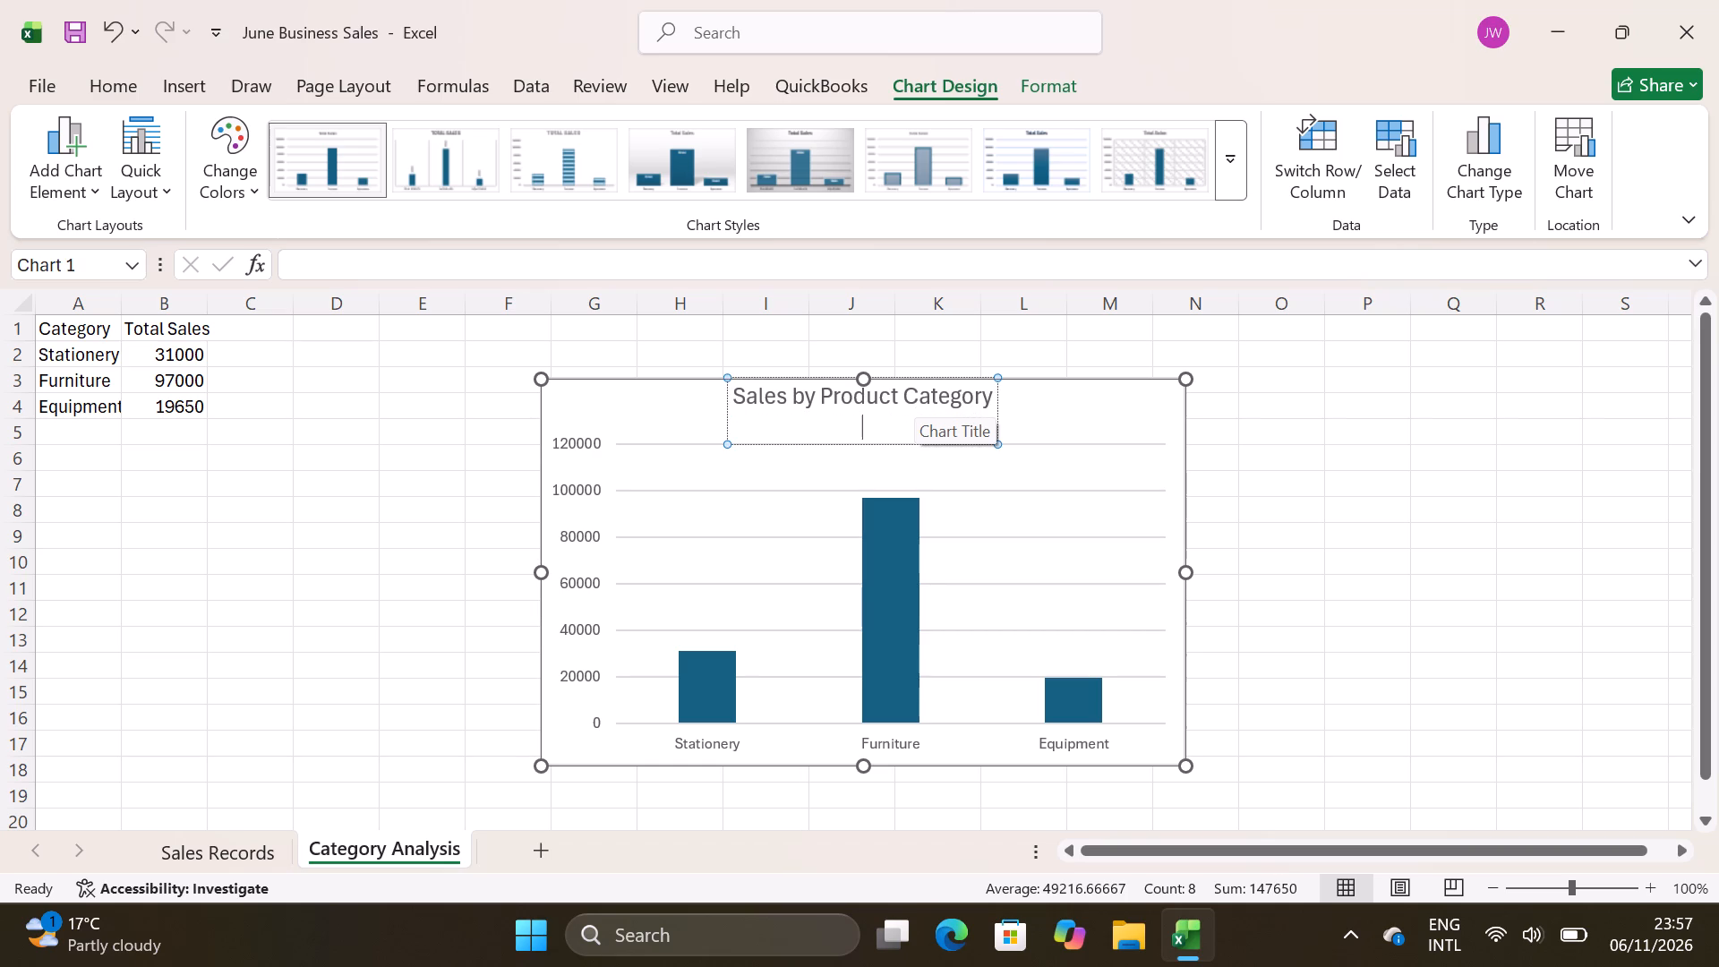
key("BackSpace")
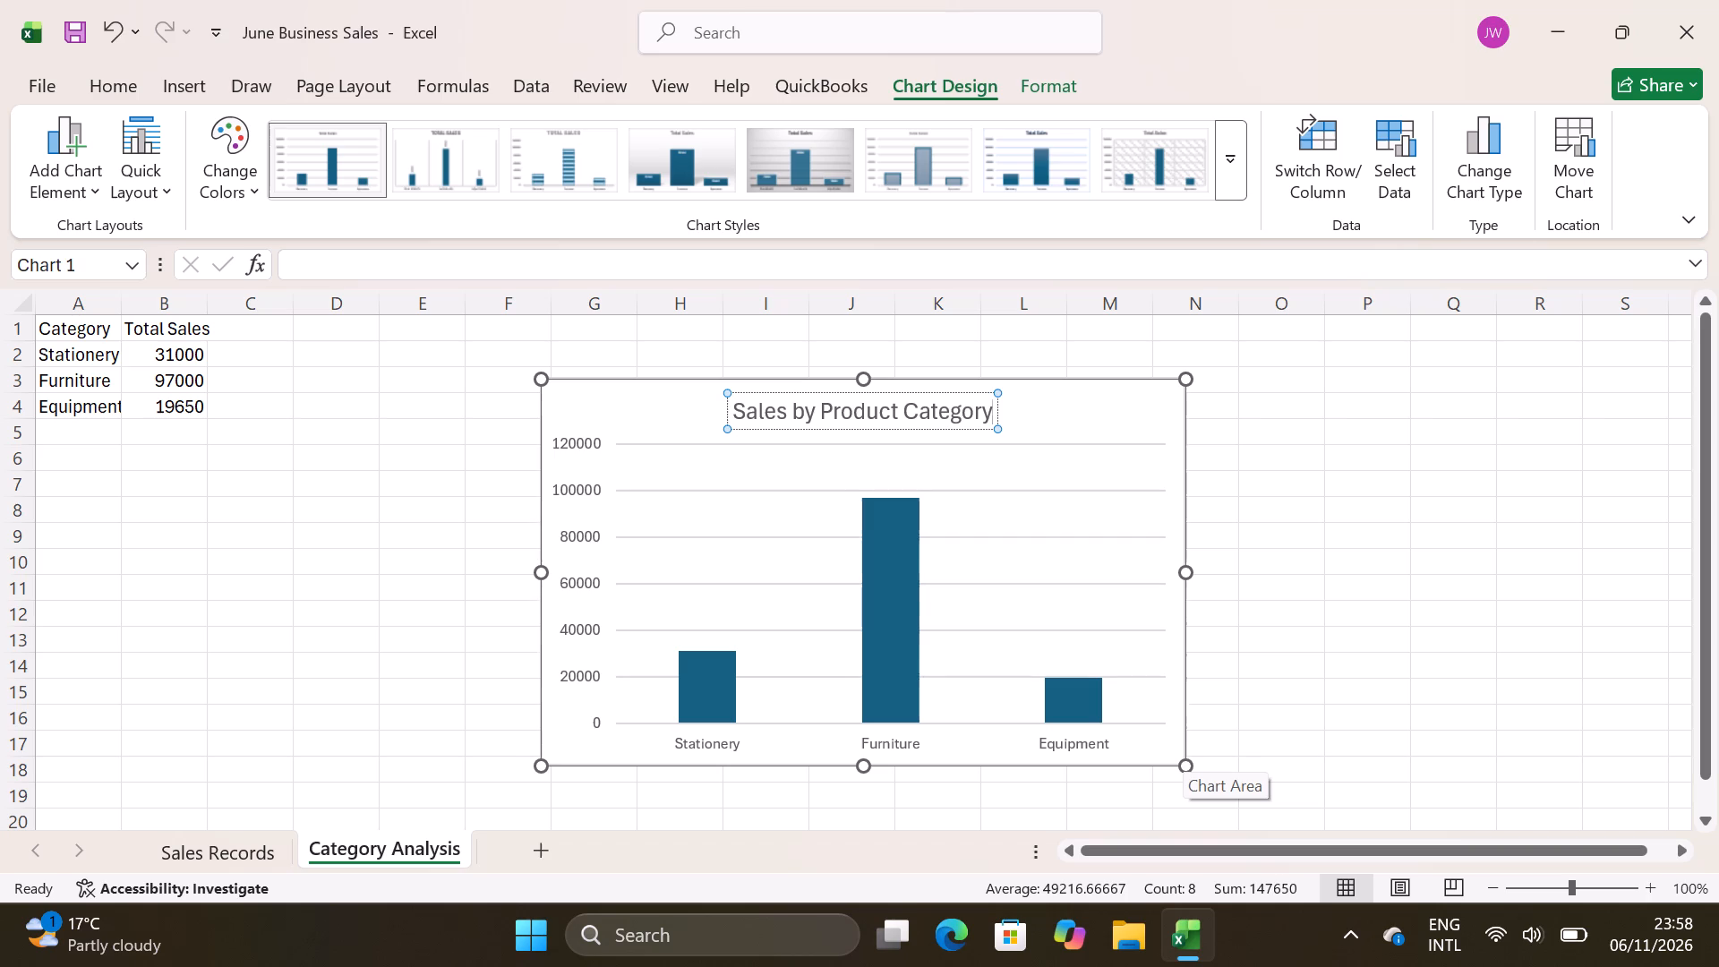
Shrink the Sales by Product Category chart and move it away from the table to cover about cells M9 to R18.
left_click_drag(1173, 761, 1161, 740)
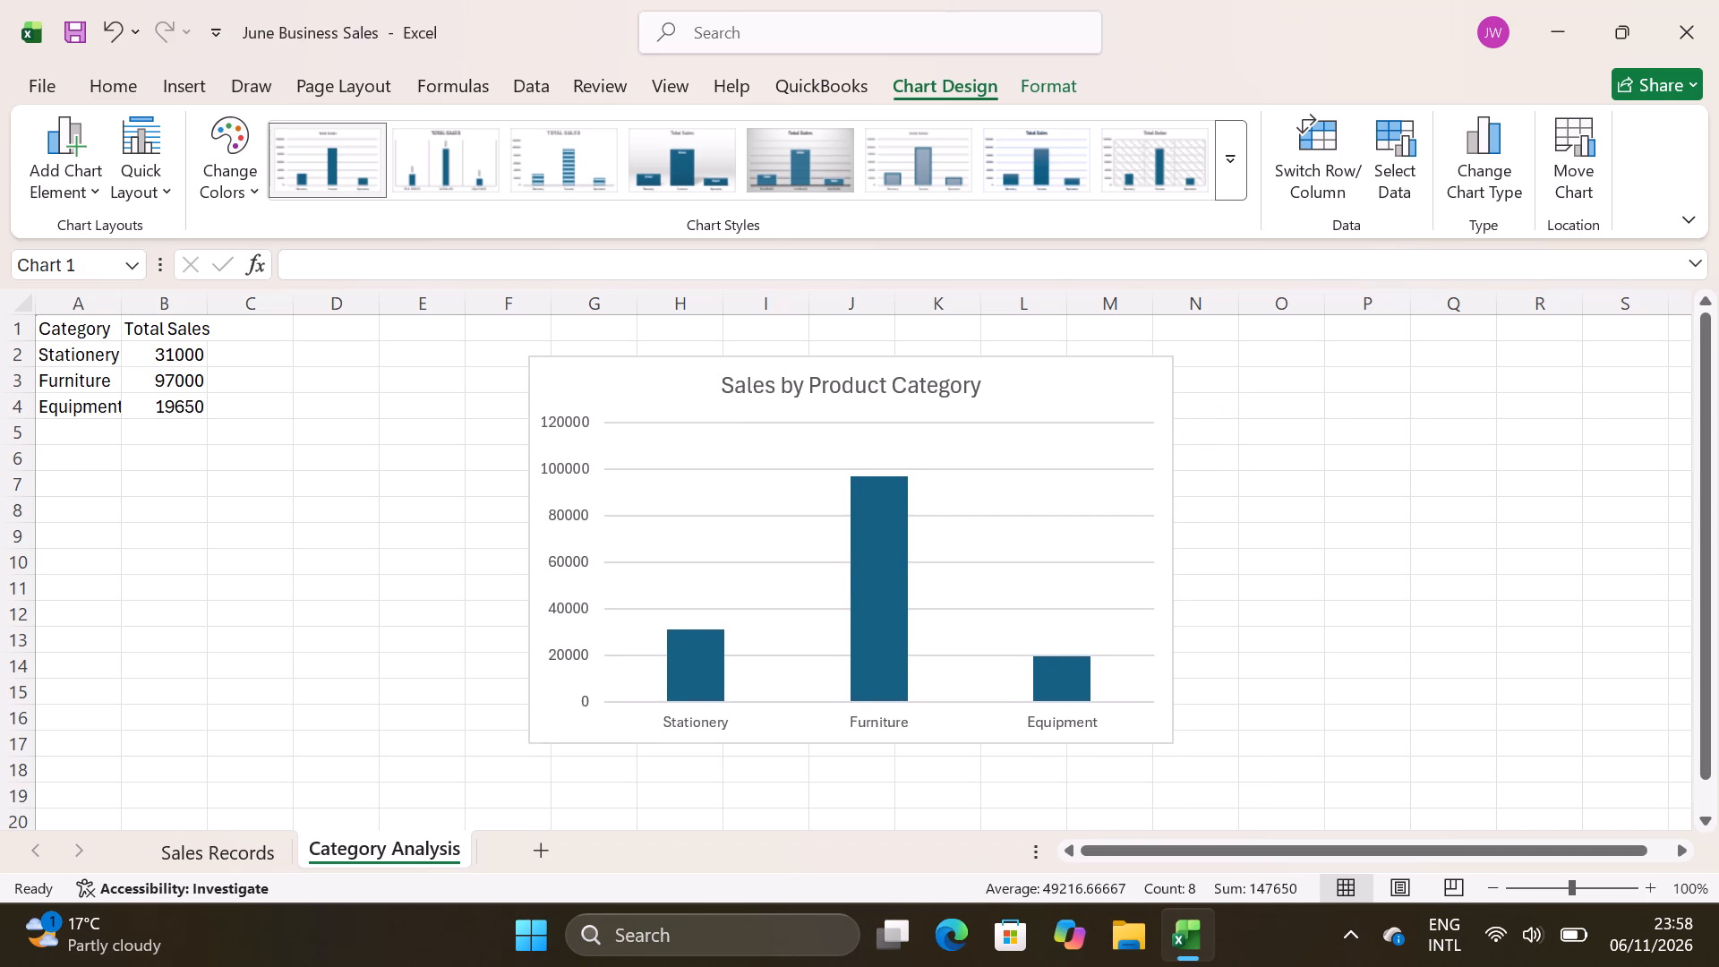
left_click_drag(1161, 740, 1161, 731)
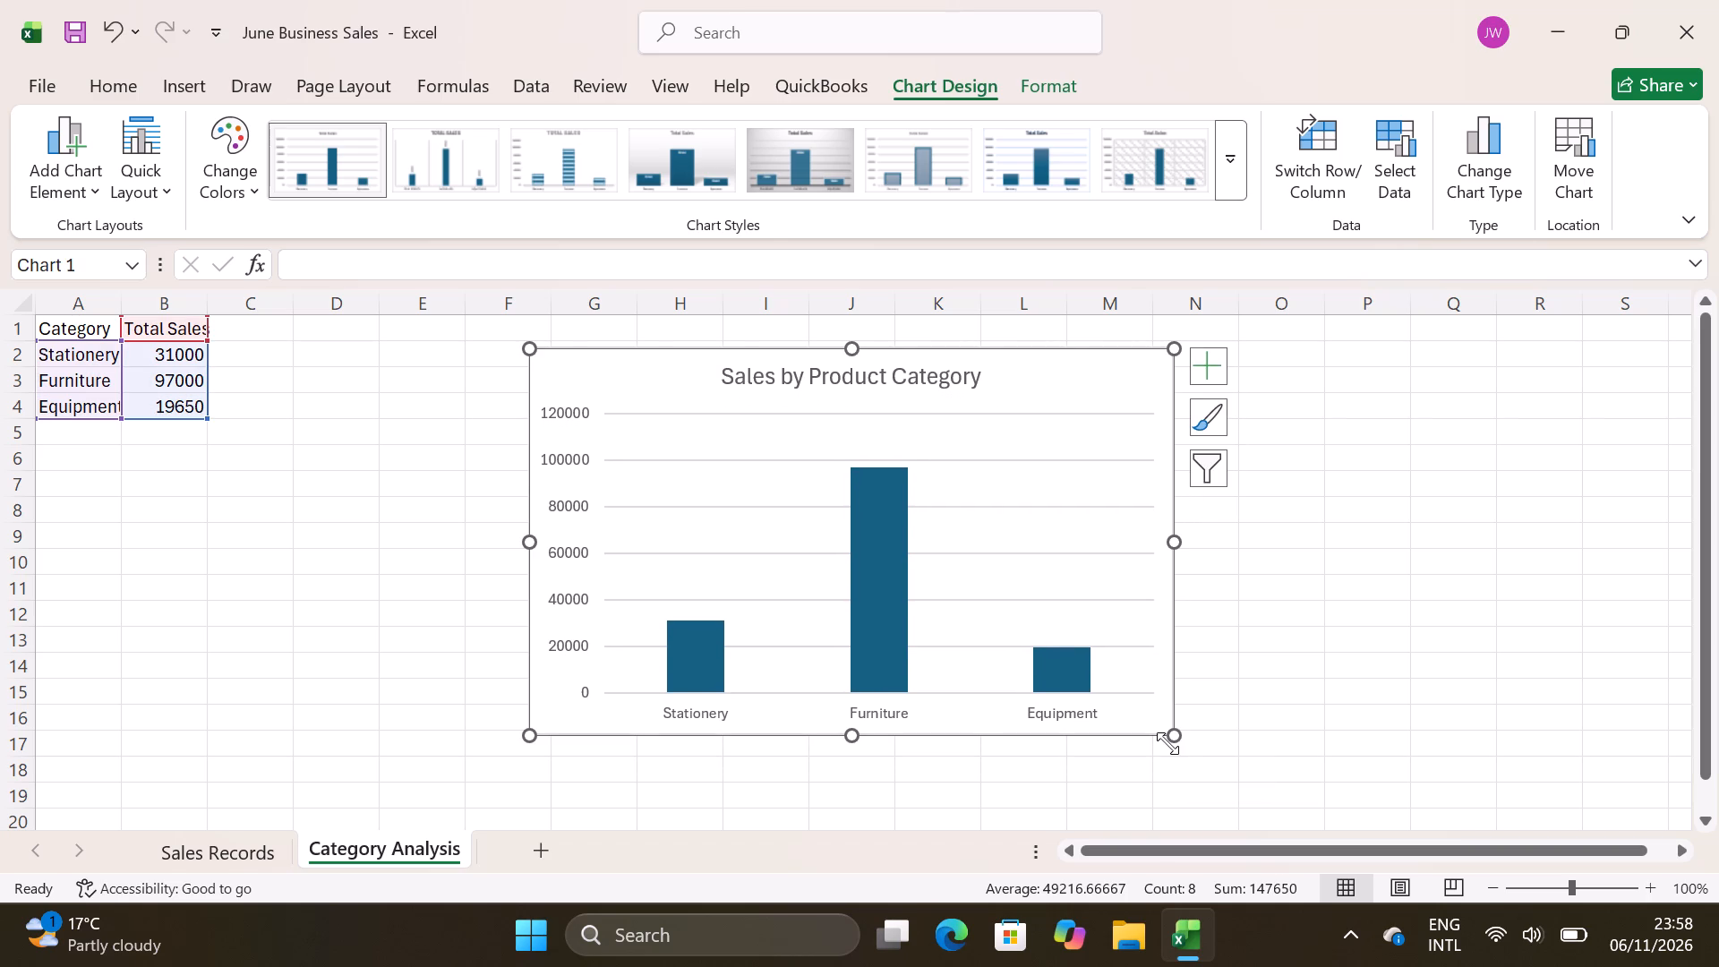
left_click(1167, 743)
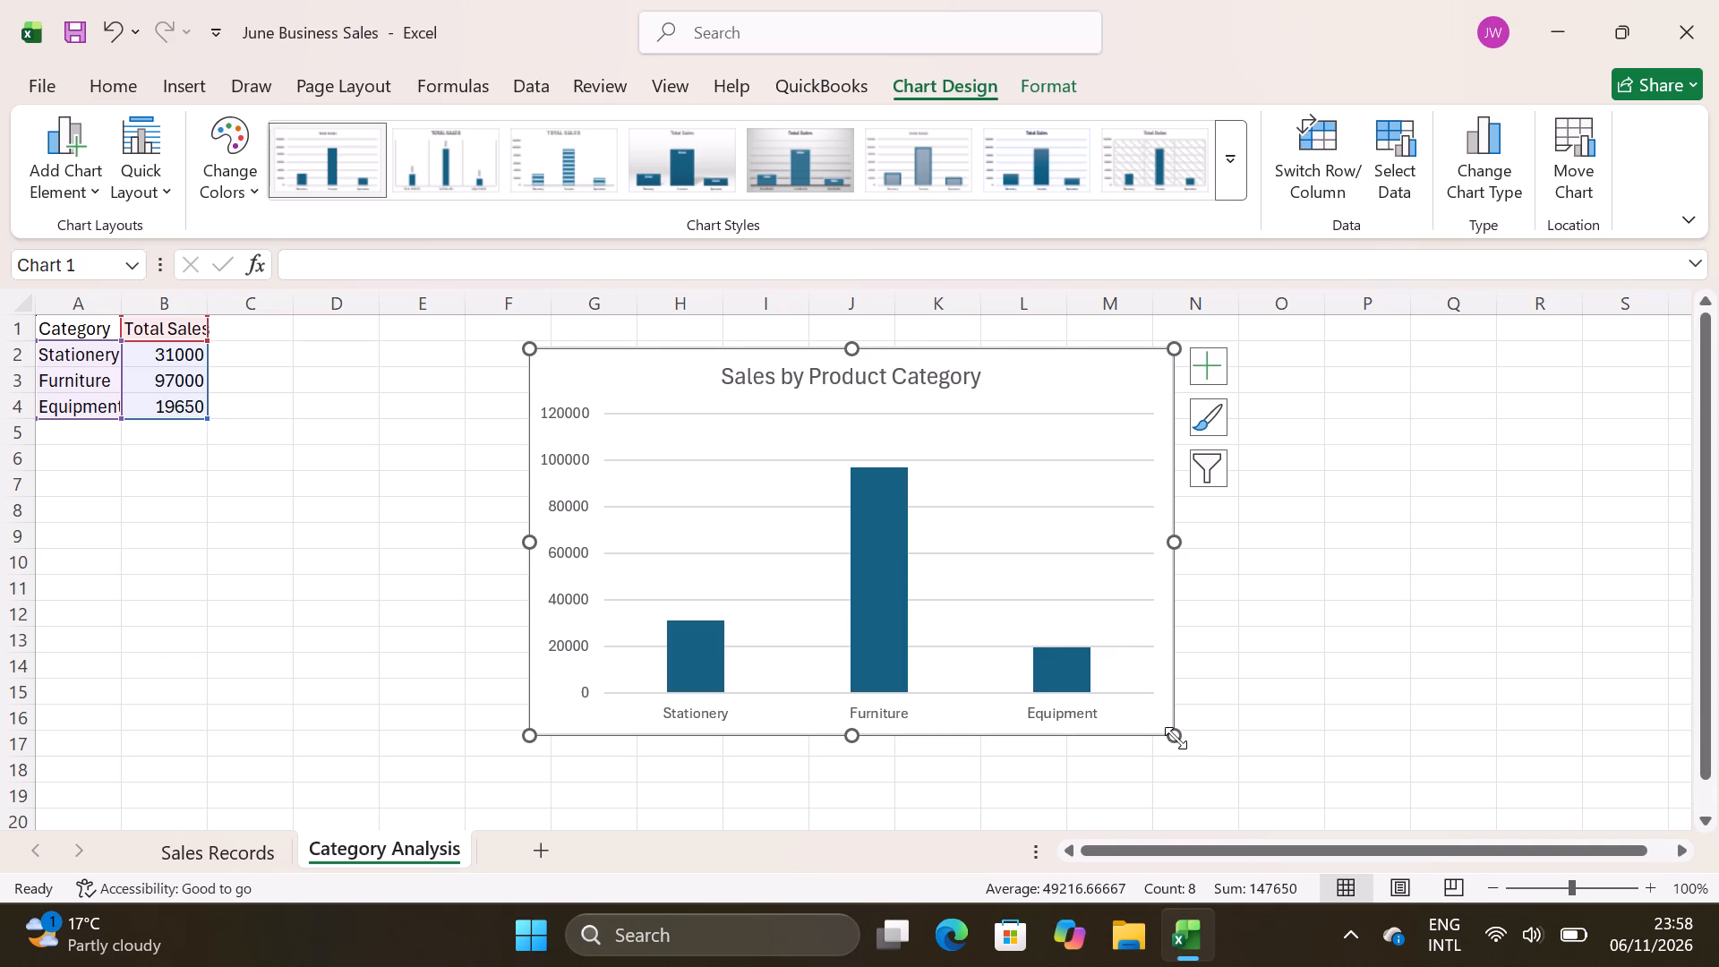
left_click(1176, 738)
left_click_drag(1176, 738, 1144, 687)
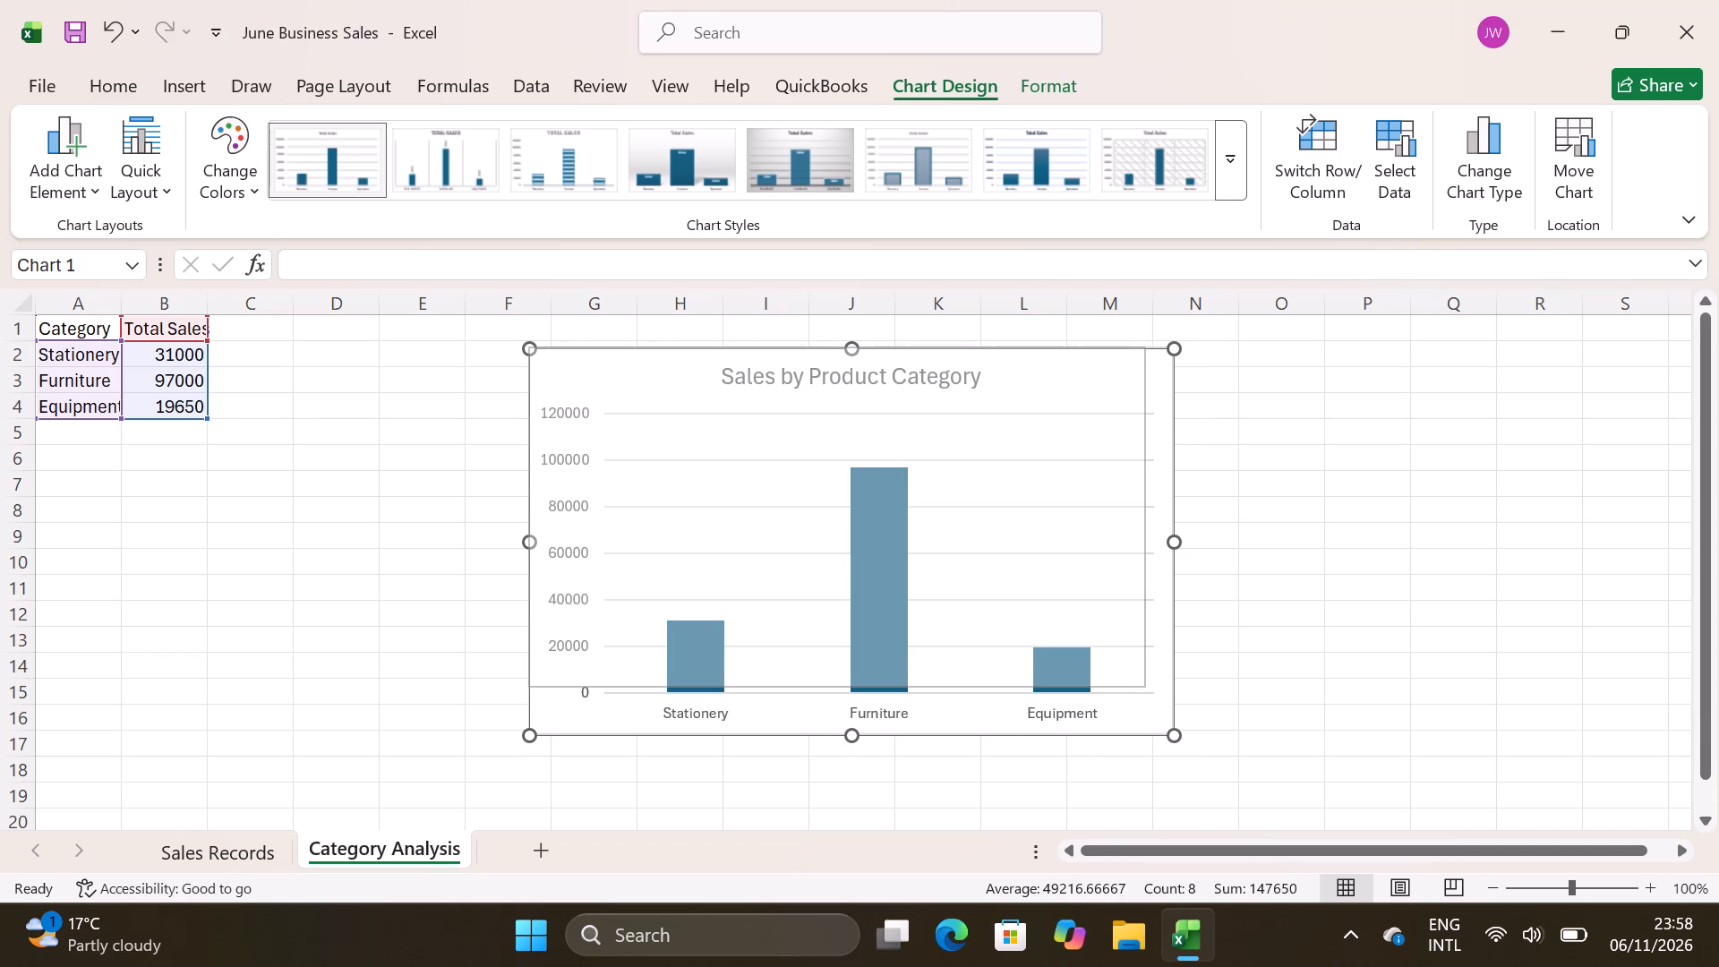
left_click_drag(1144, 687, 1090, 611)
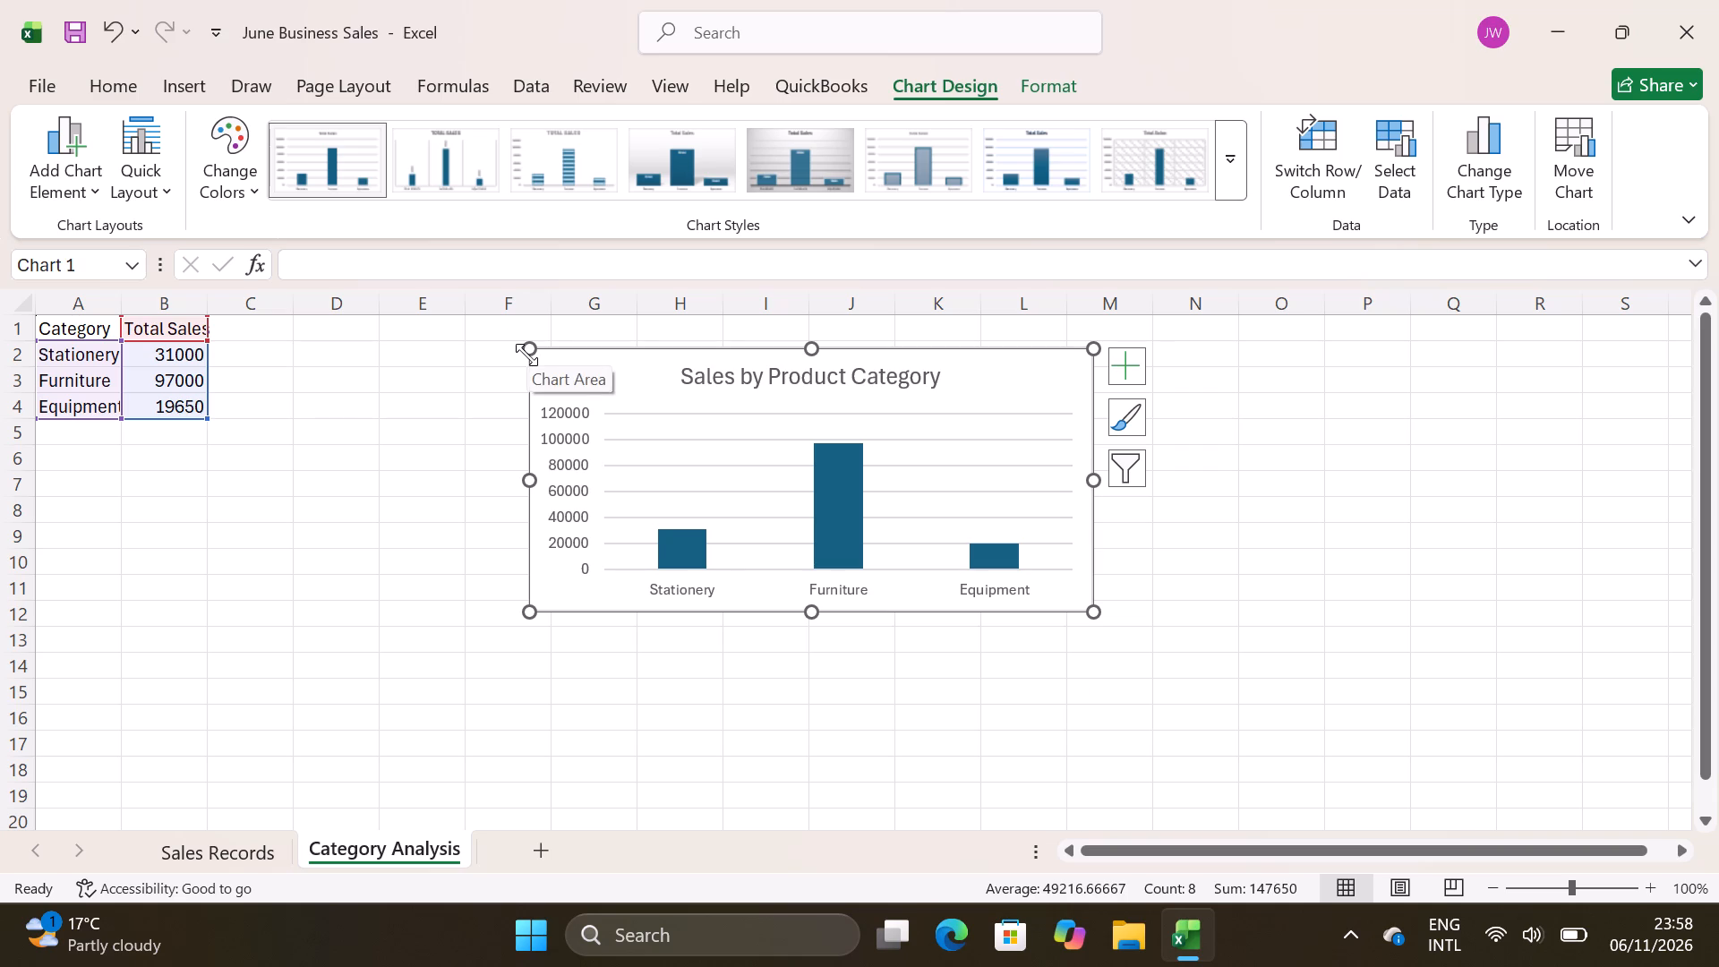
left_click_drag(526, 355, 617, 362)
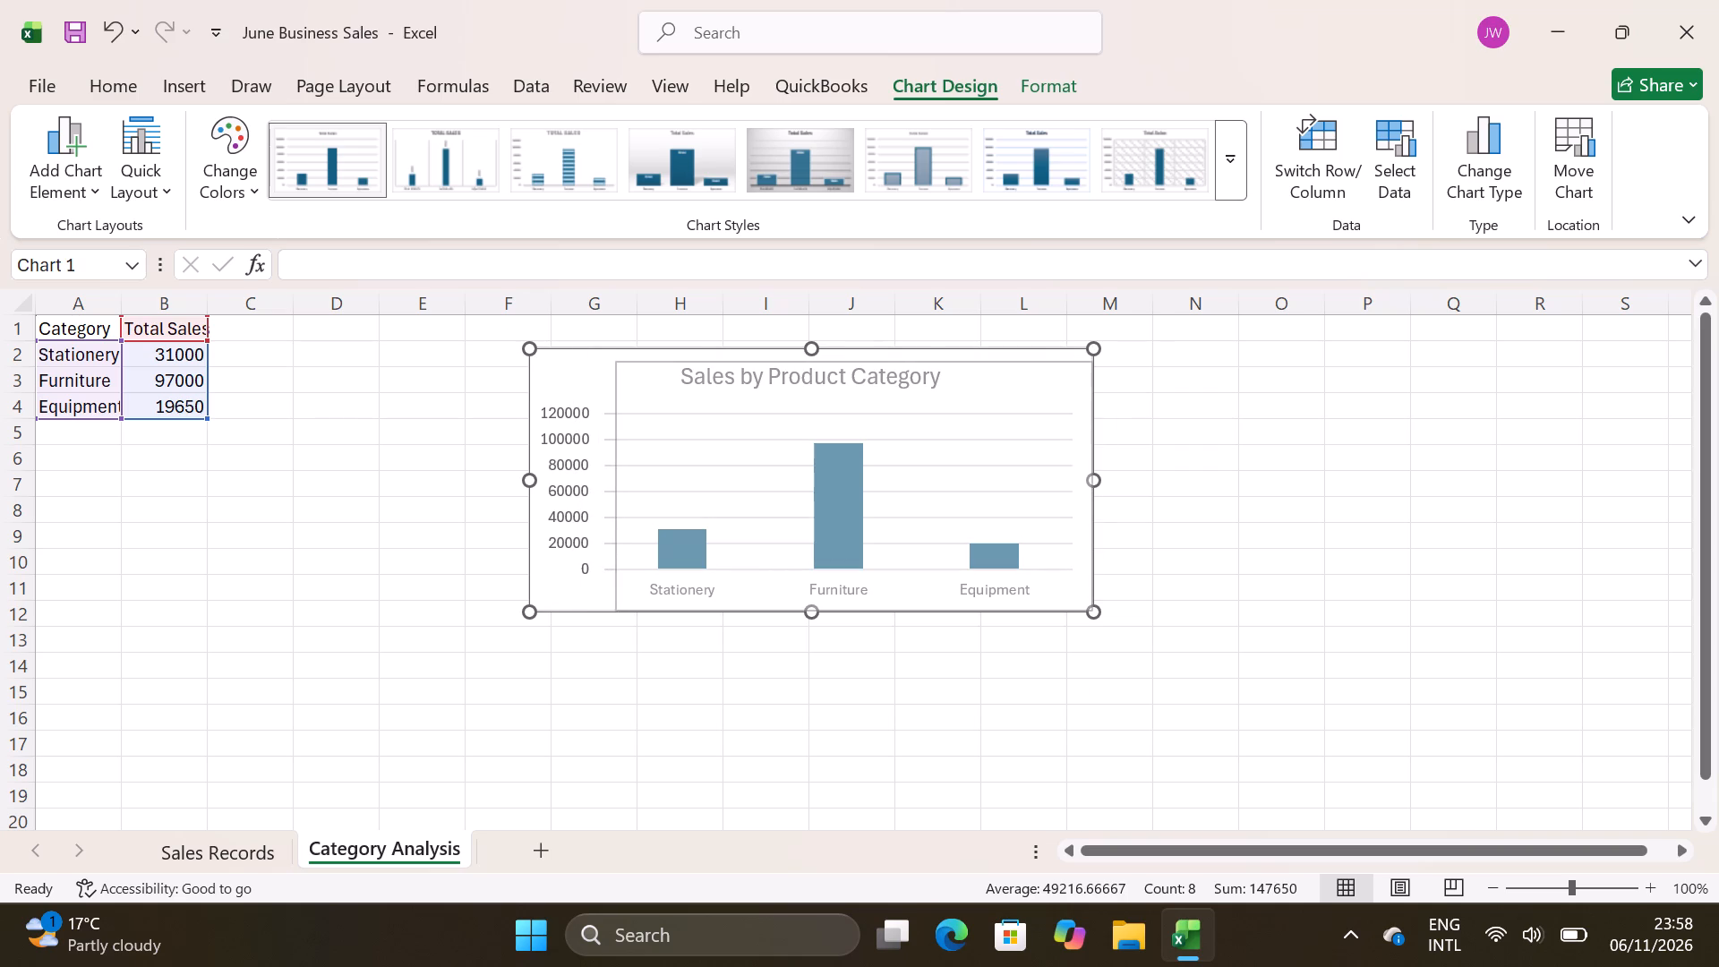
left_click_drag(617, 362, 619, 363)
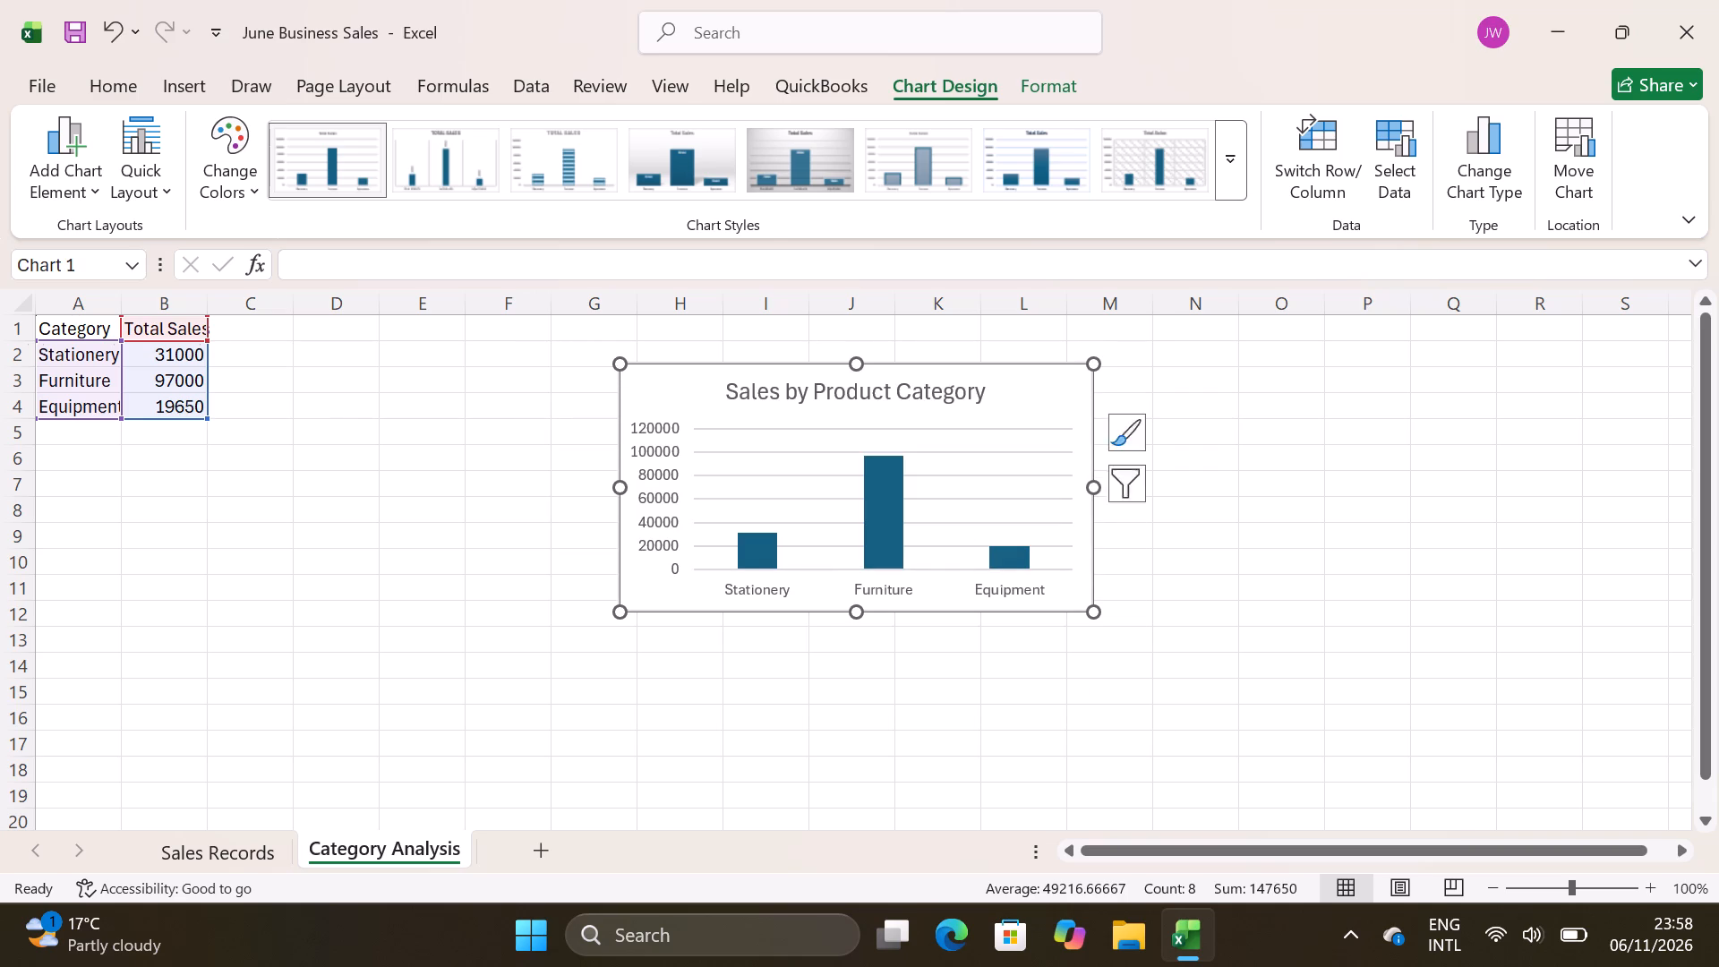
left_click(752, 629)
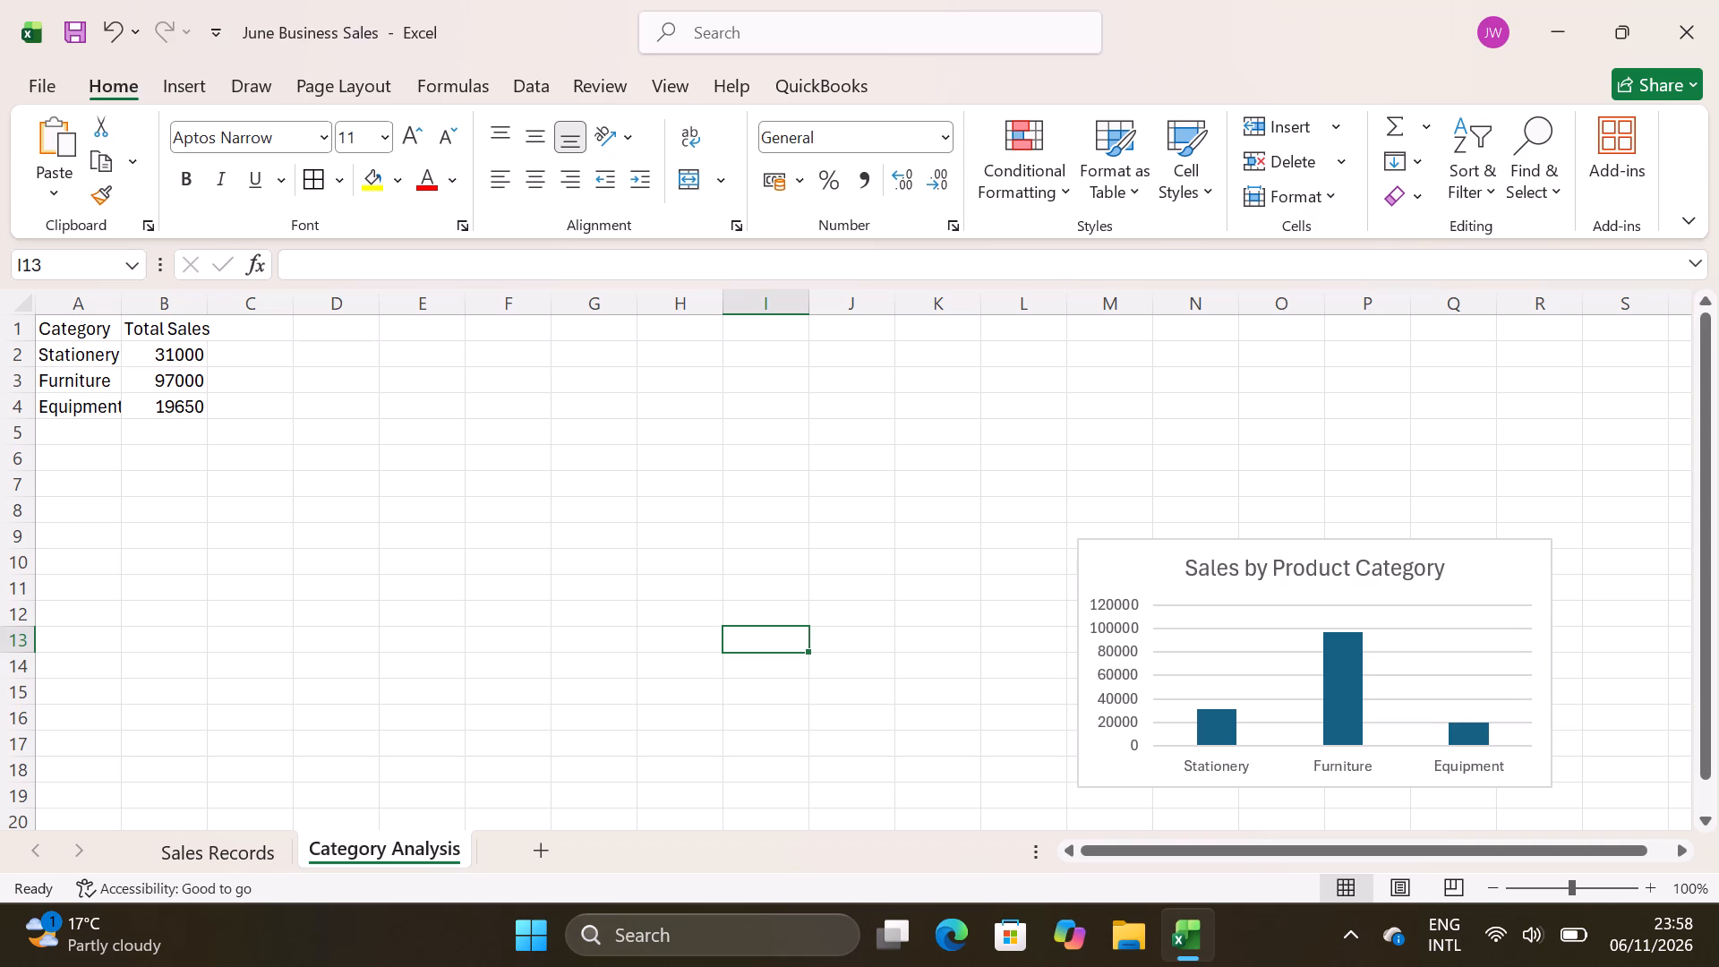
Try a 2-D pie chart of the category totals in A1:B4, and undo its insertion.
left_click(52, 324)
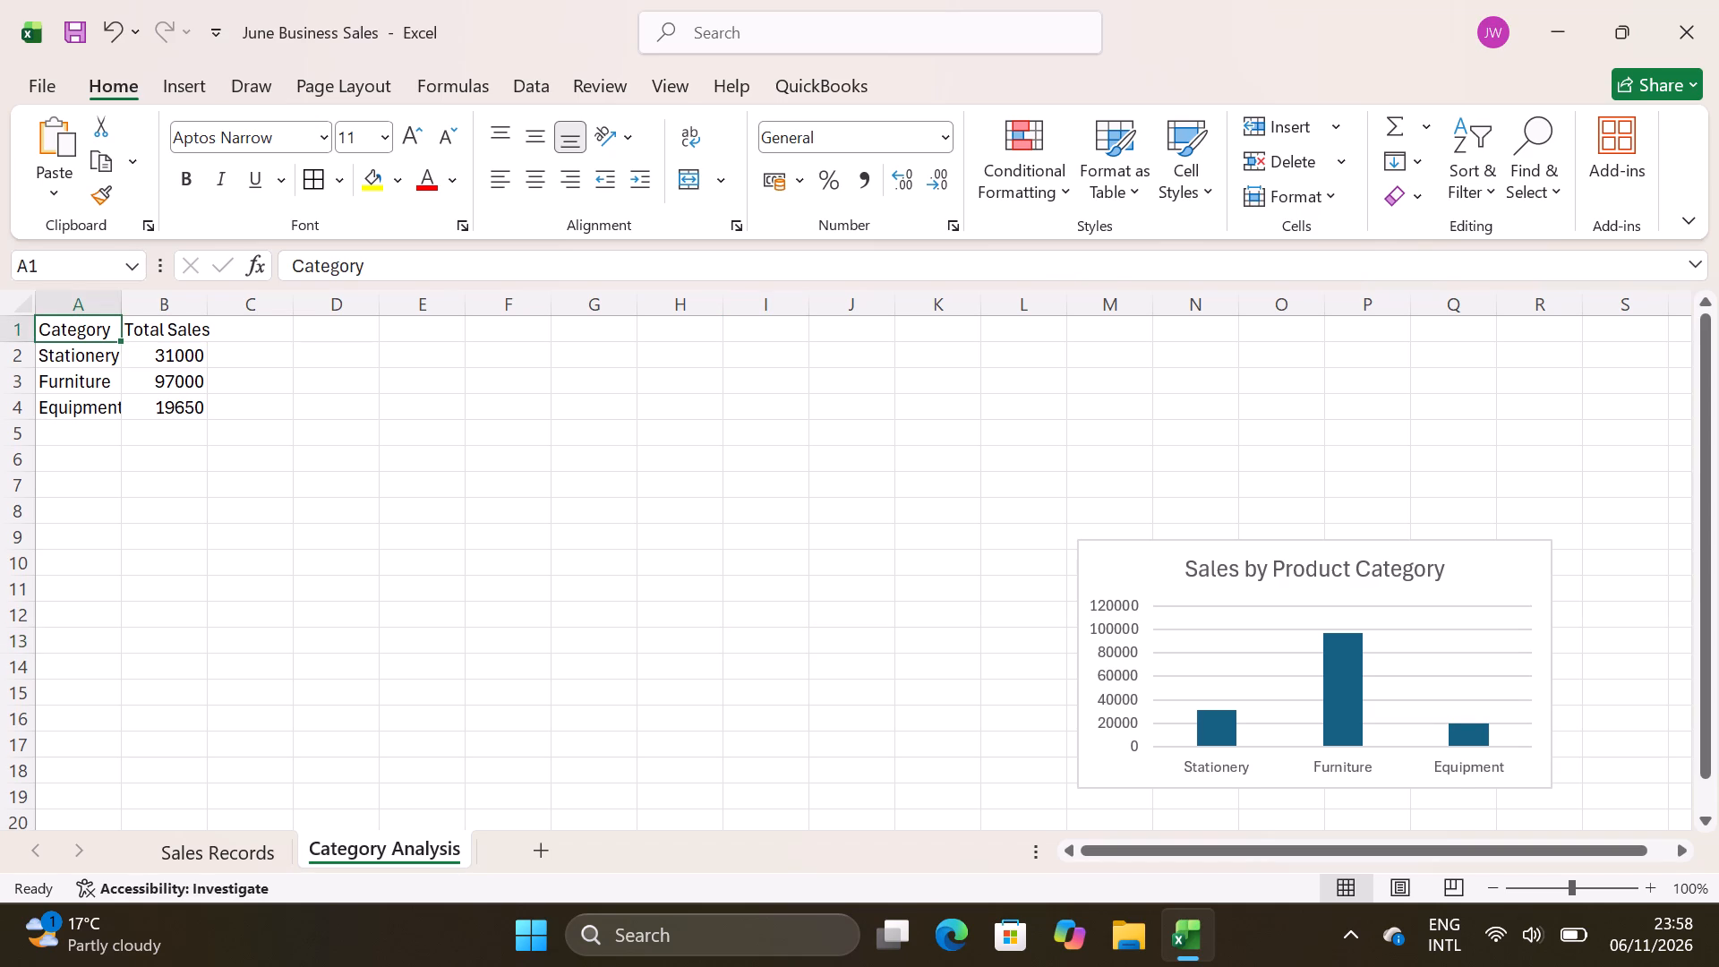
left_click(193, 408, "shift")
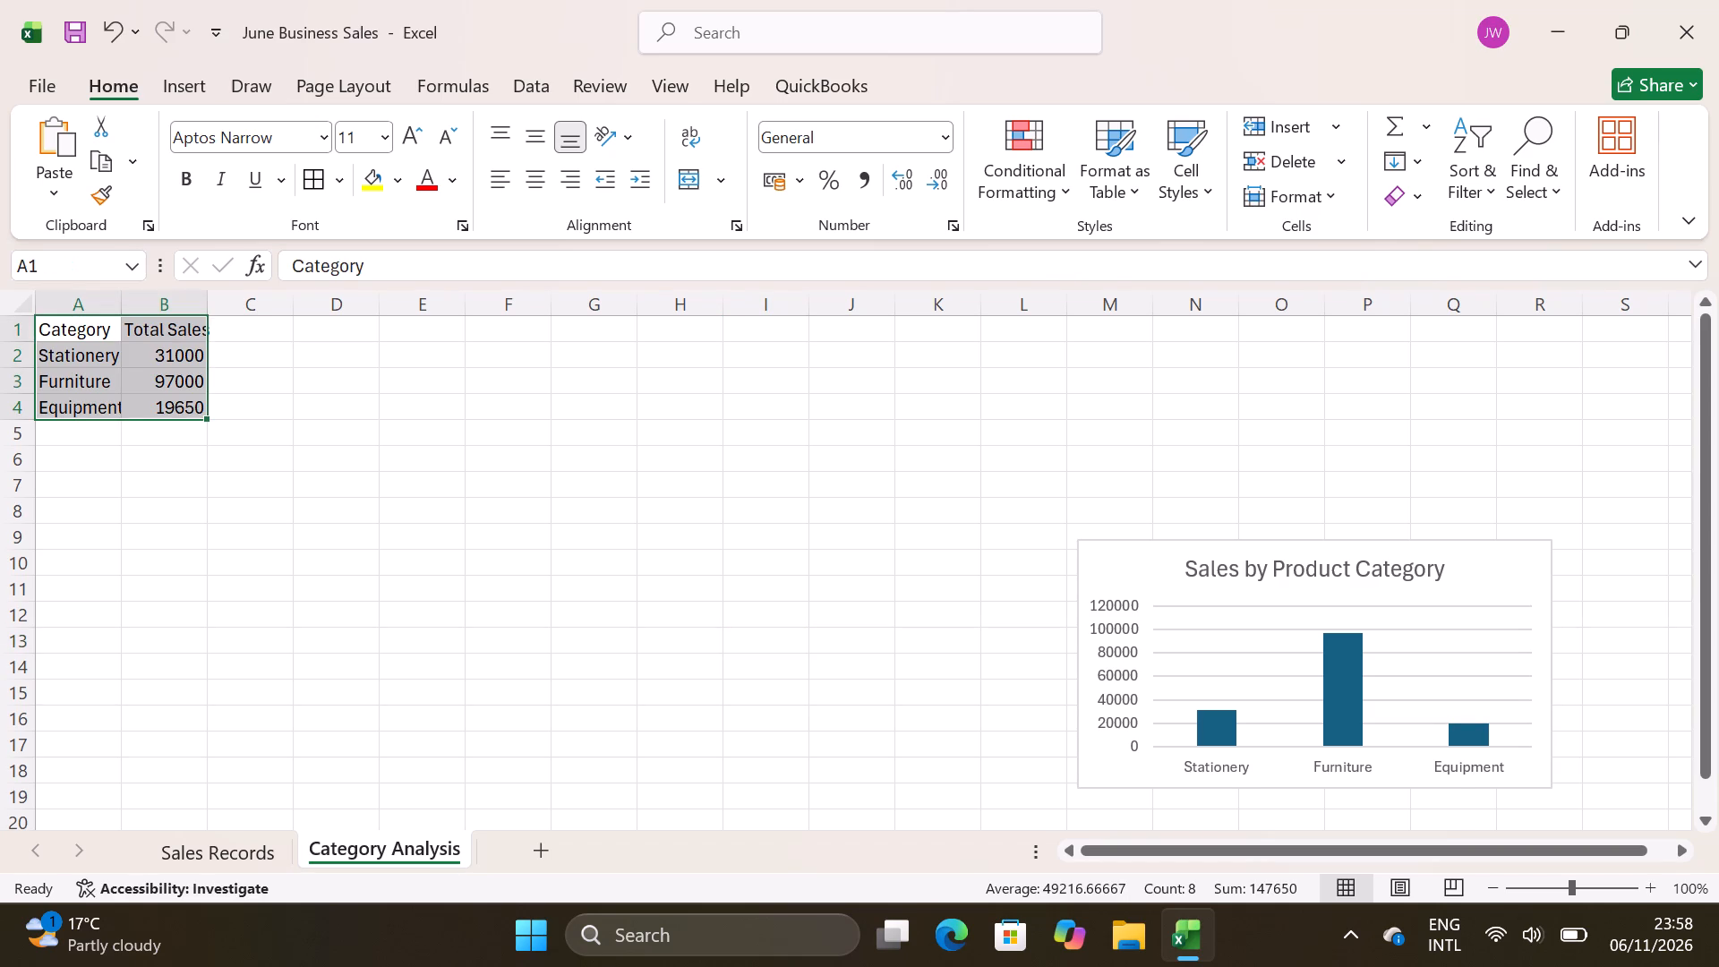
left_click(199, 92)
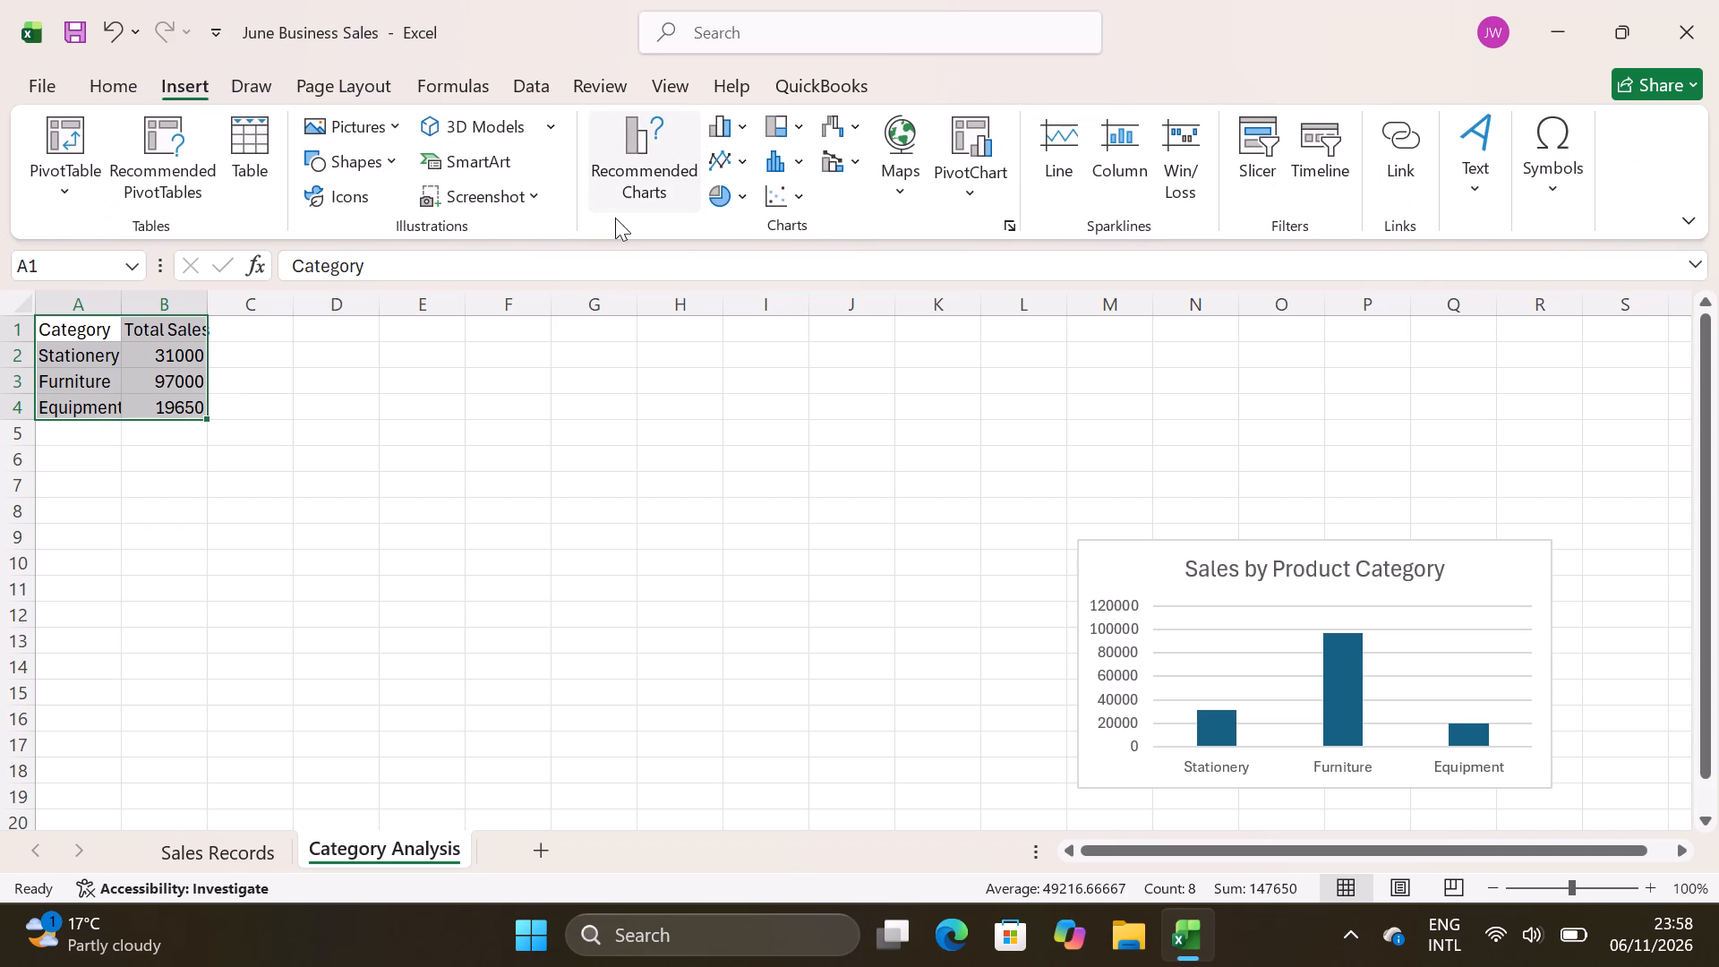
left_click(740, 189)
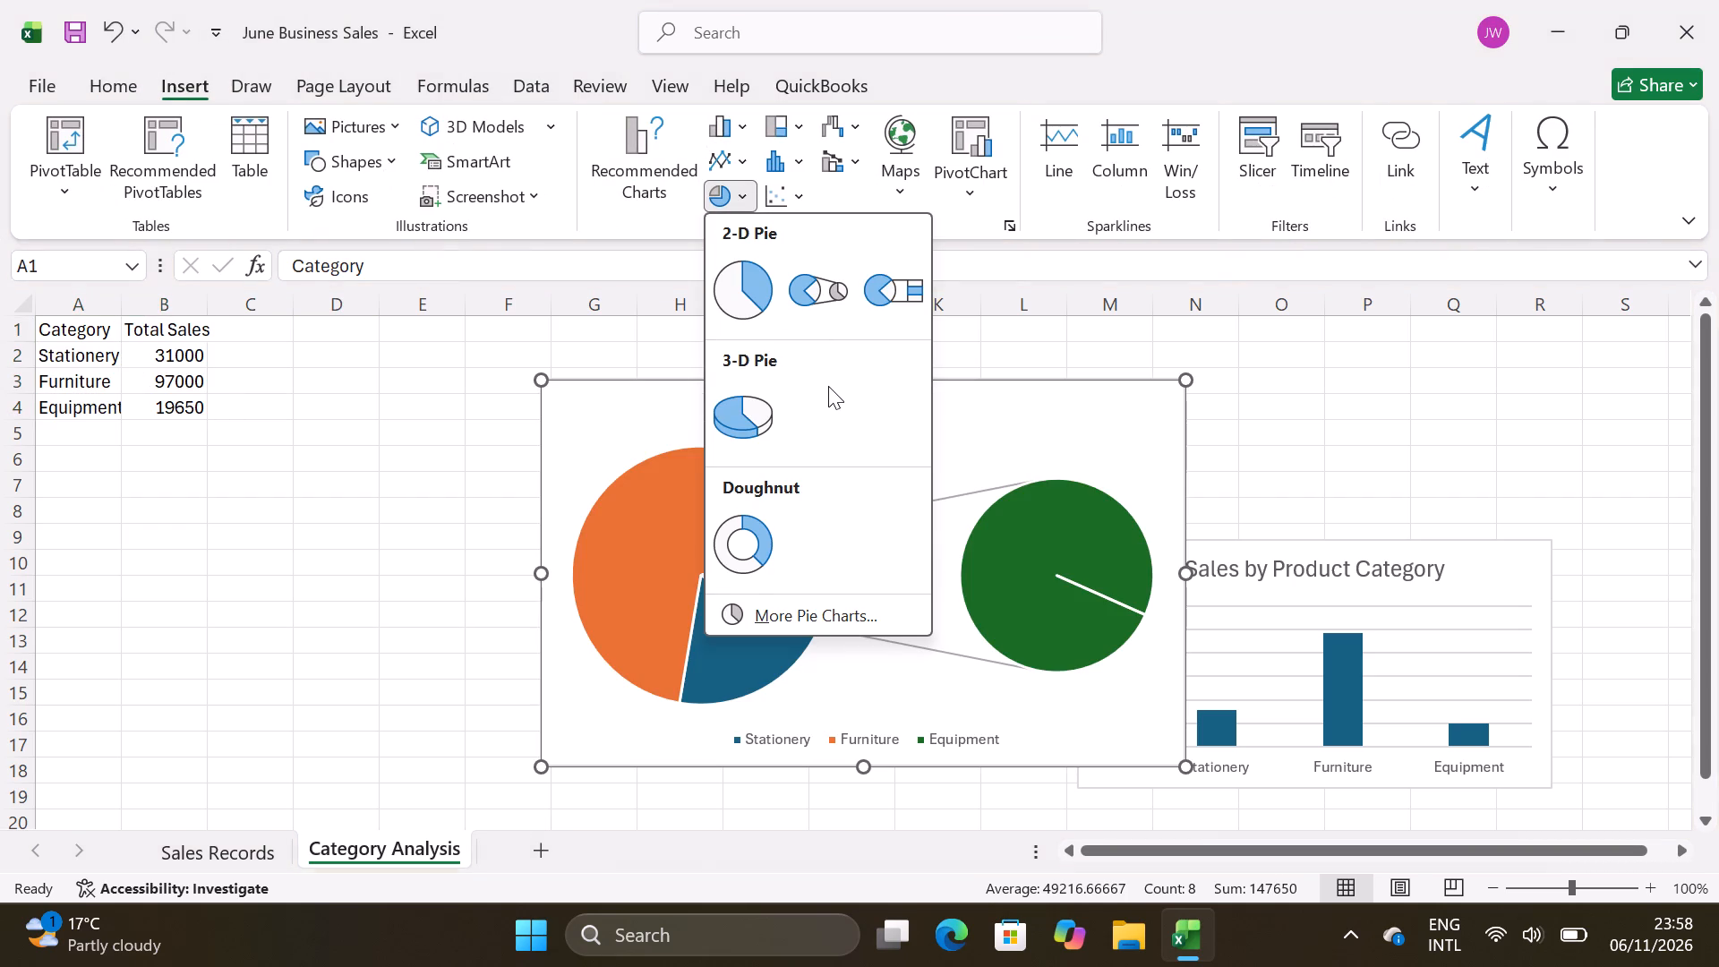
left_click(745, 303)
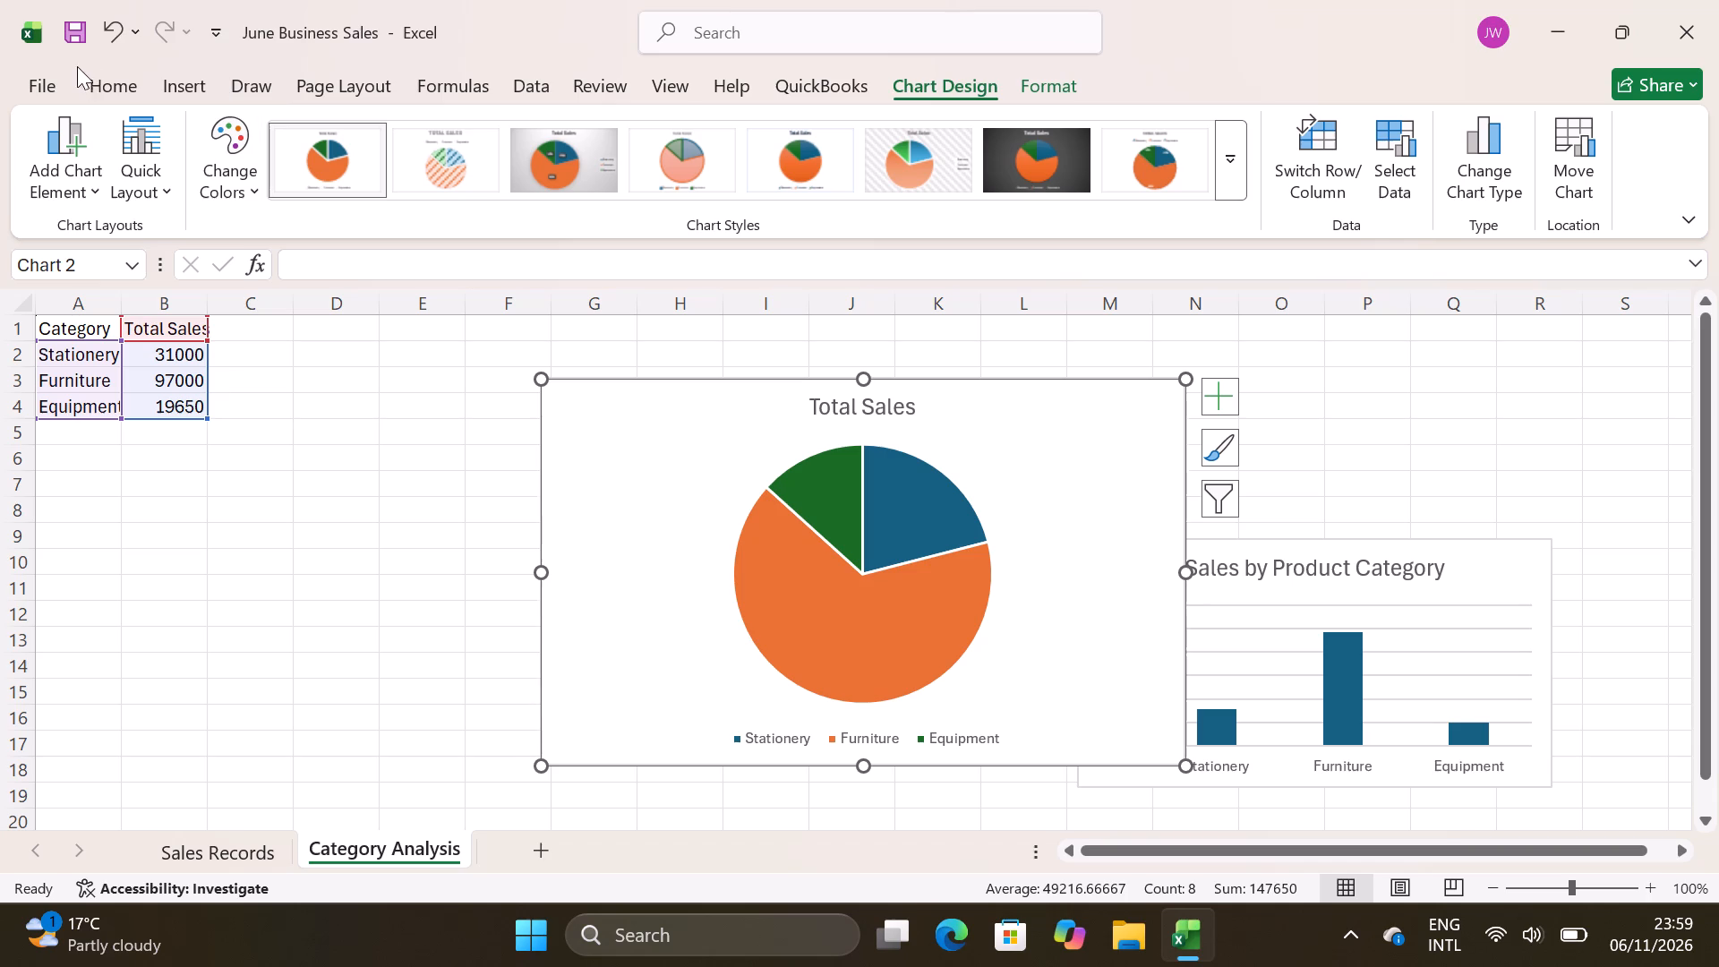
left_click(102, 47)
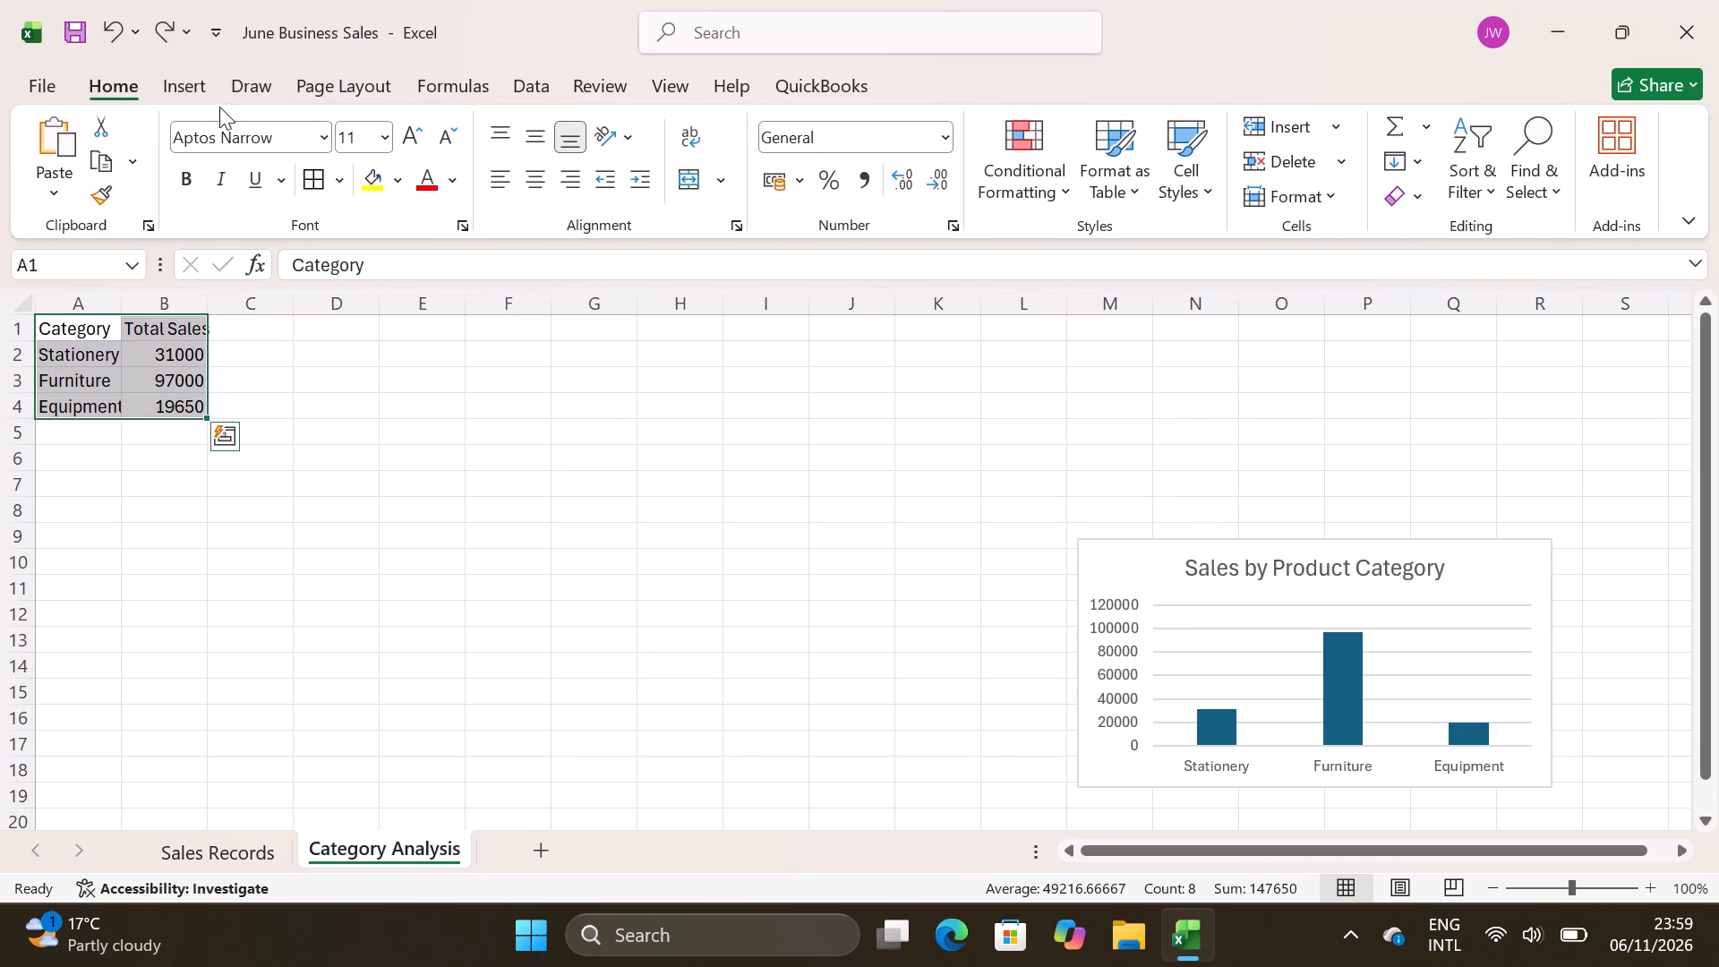
Insert a 2-D pie chart from the category totals in A1:B4.
left_click(195, 97)
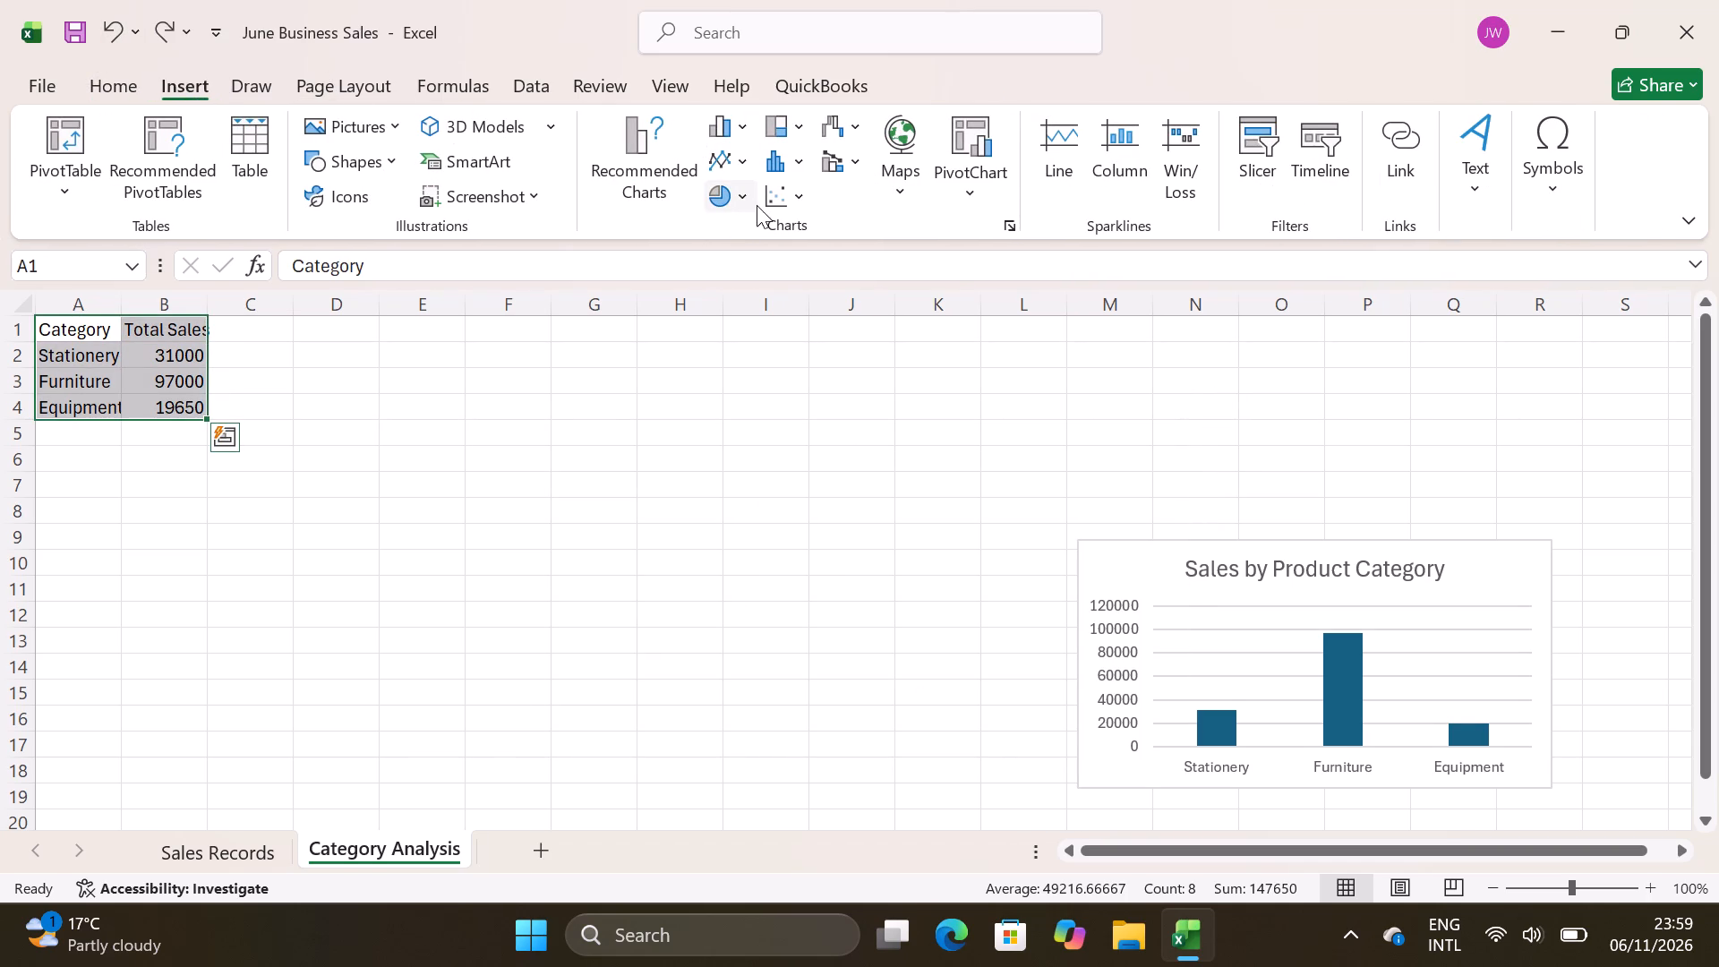
left_click(740, 199)
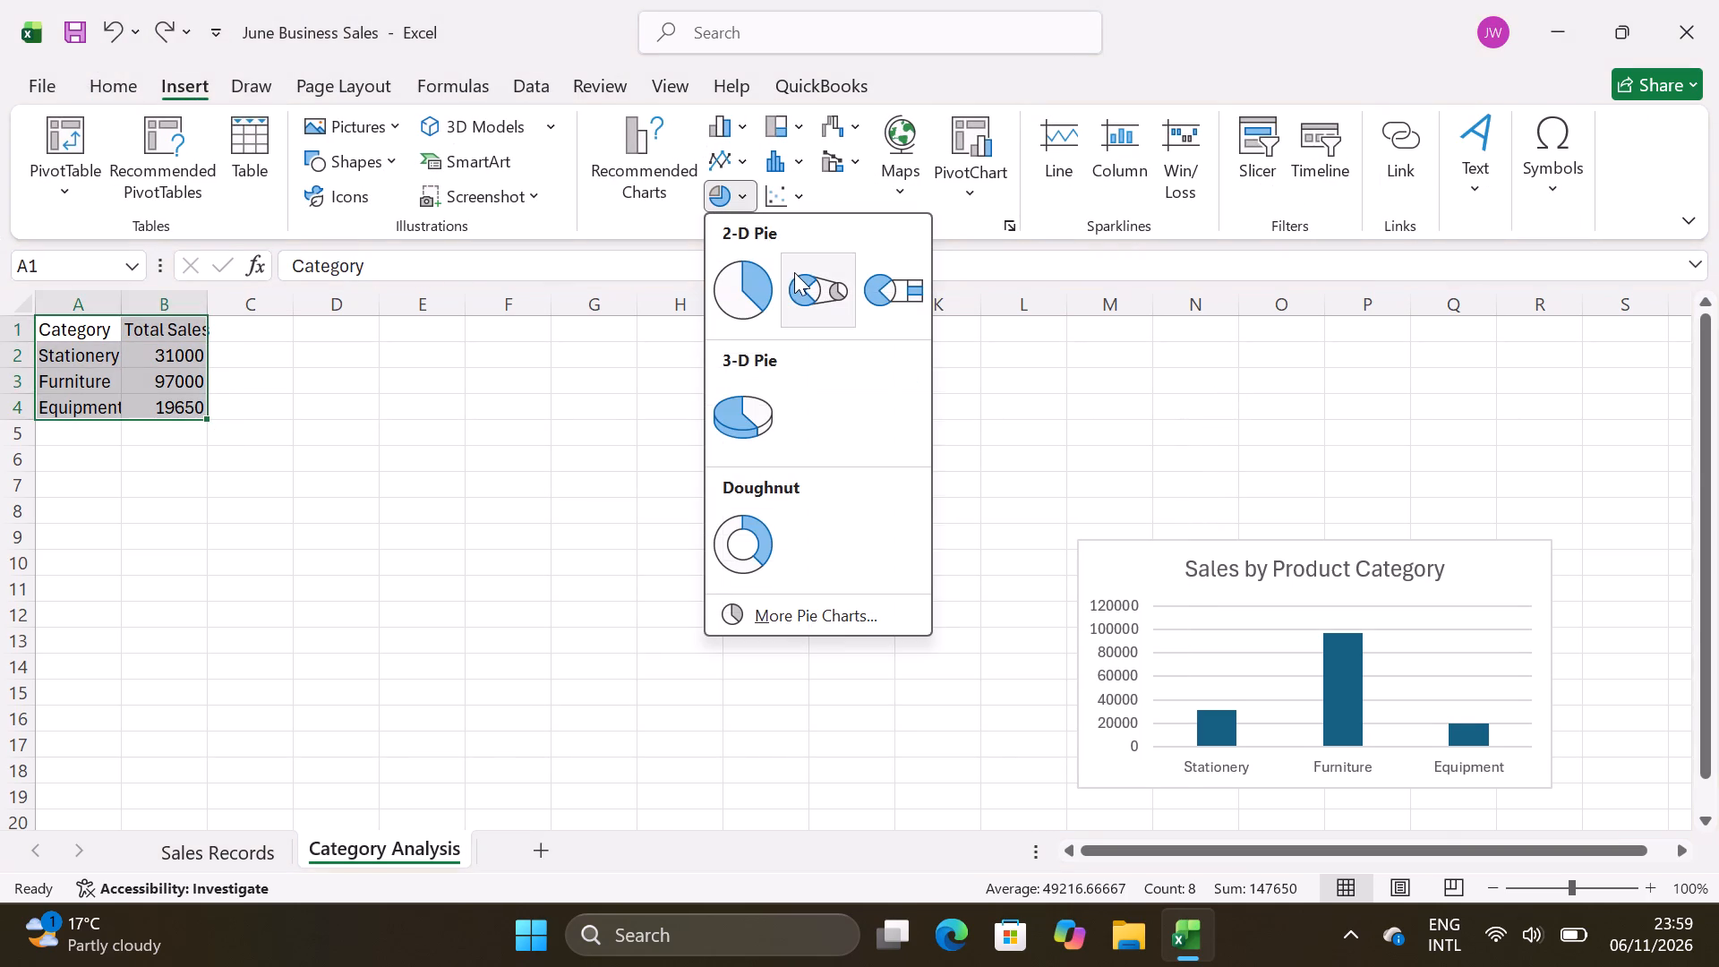
left_click(751, 289)
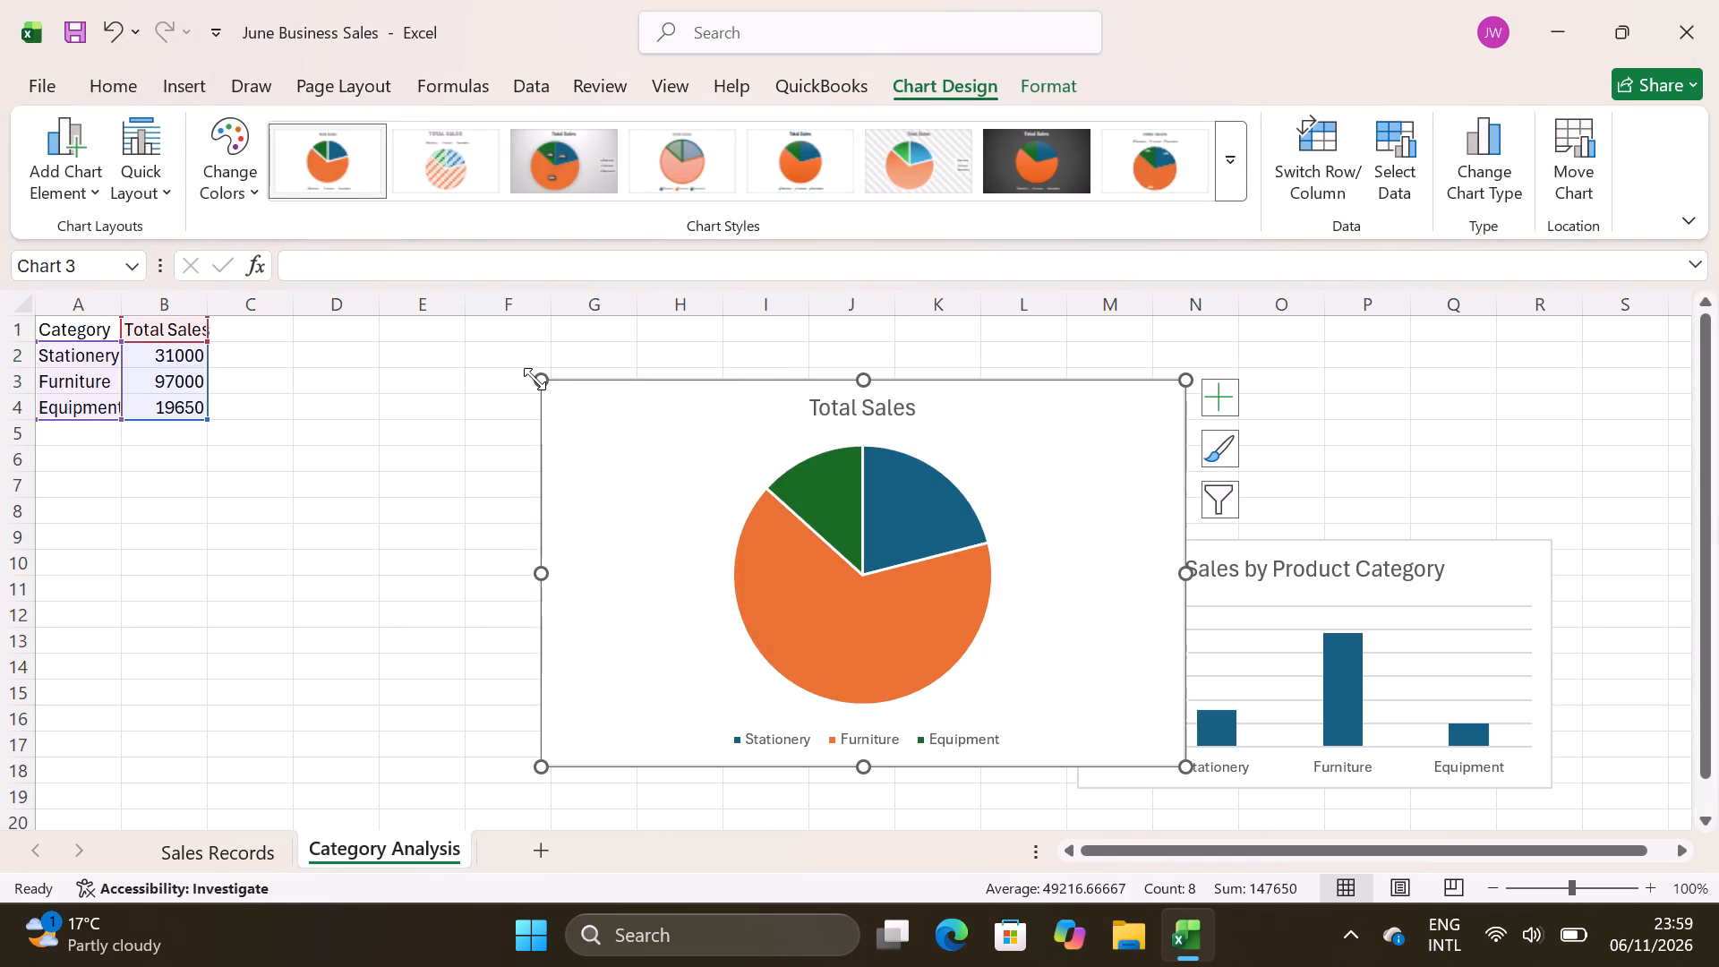
Change the pie chart's title to "Sales Distribution Category".
left_click(851, 410)
left_click(915, 409)
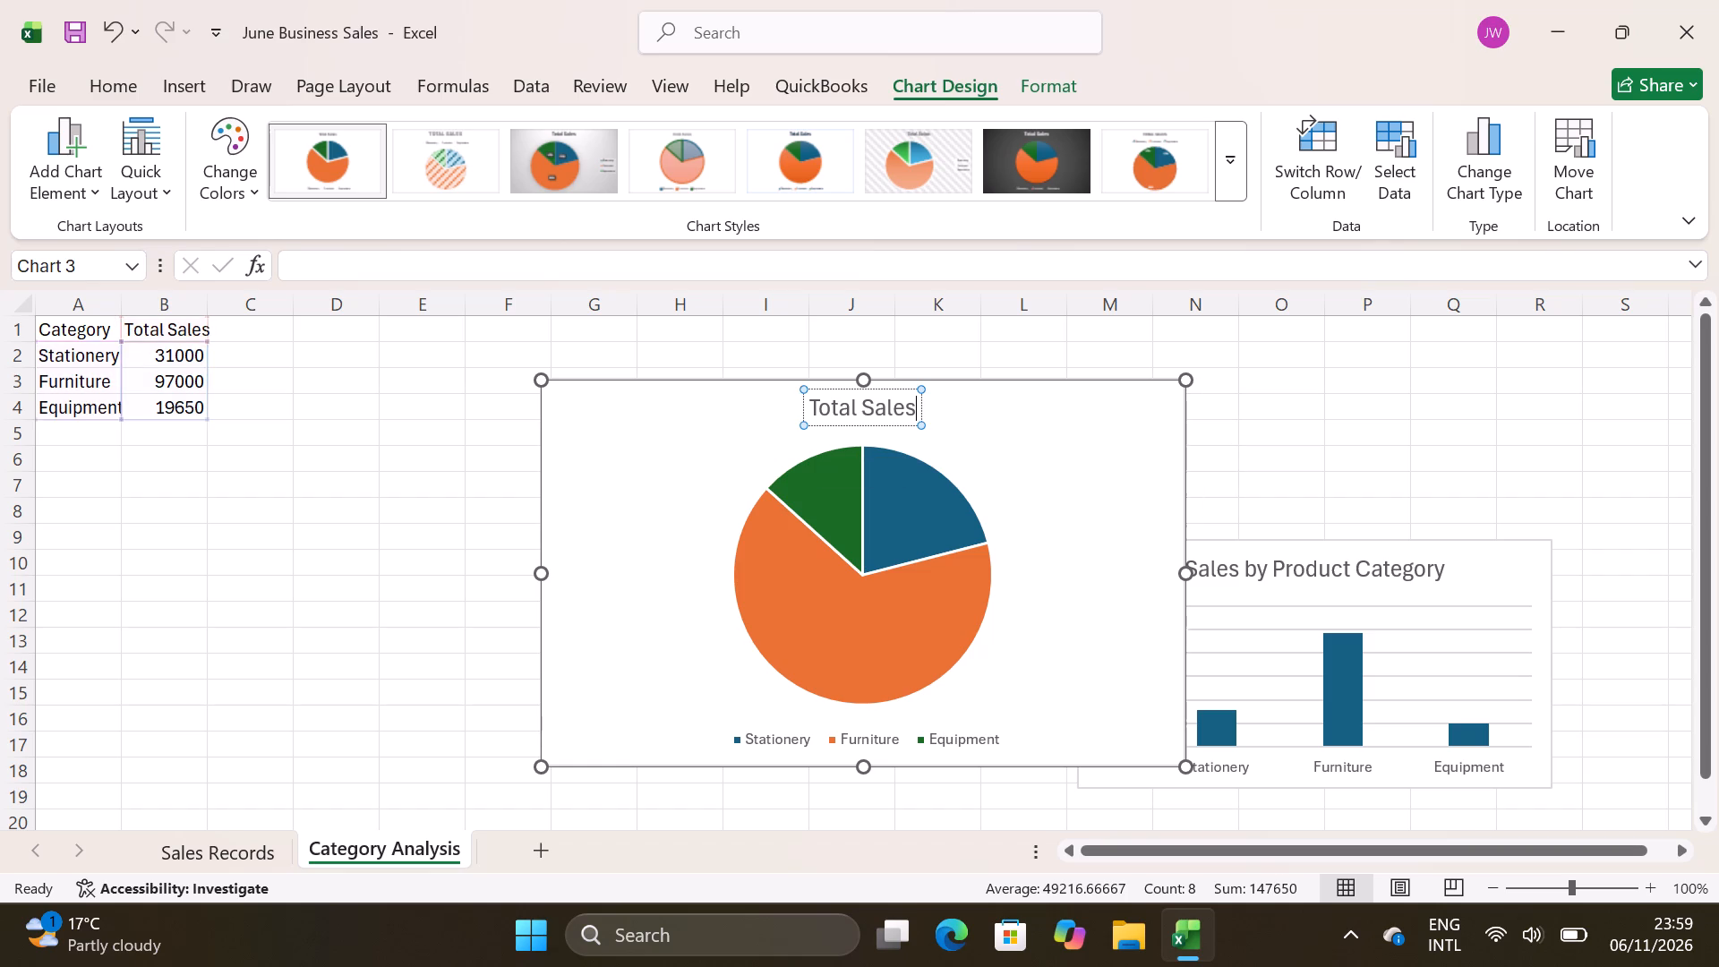
key("BackSpace")
key("BackSpace")
key("BackSpace")
key("BackSpace")
key("BackSpace")
key("BackSpace")
key("BackSpace")
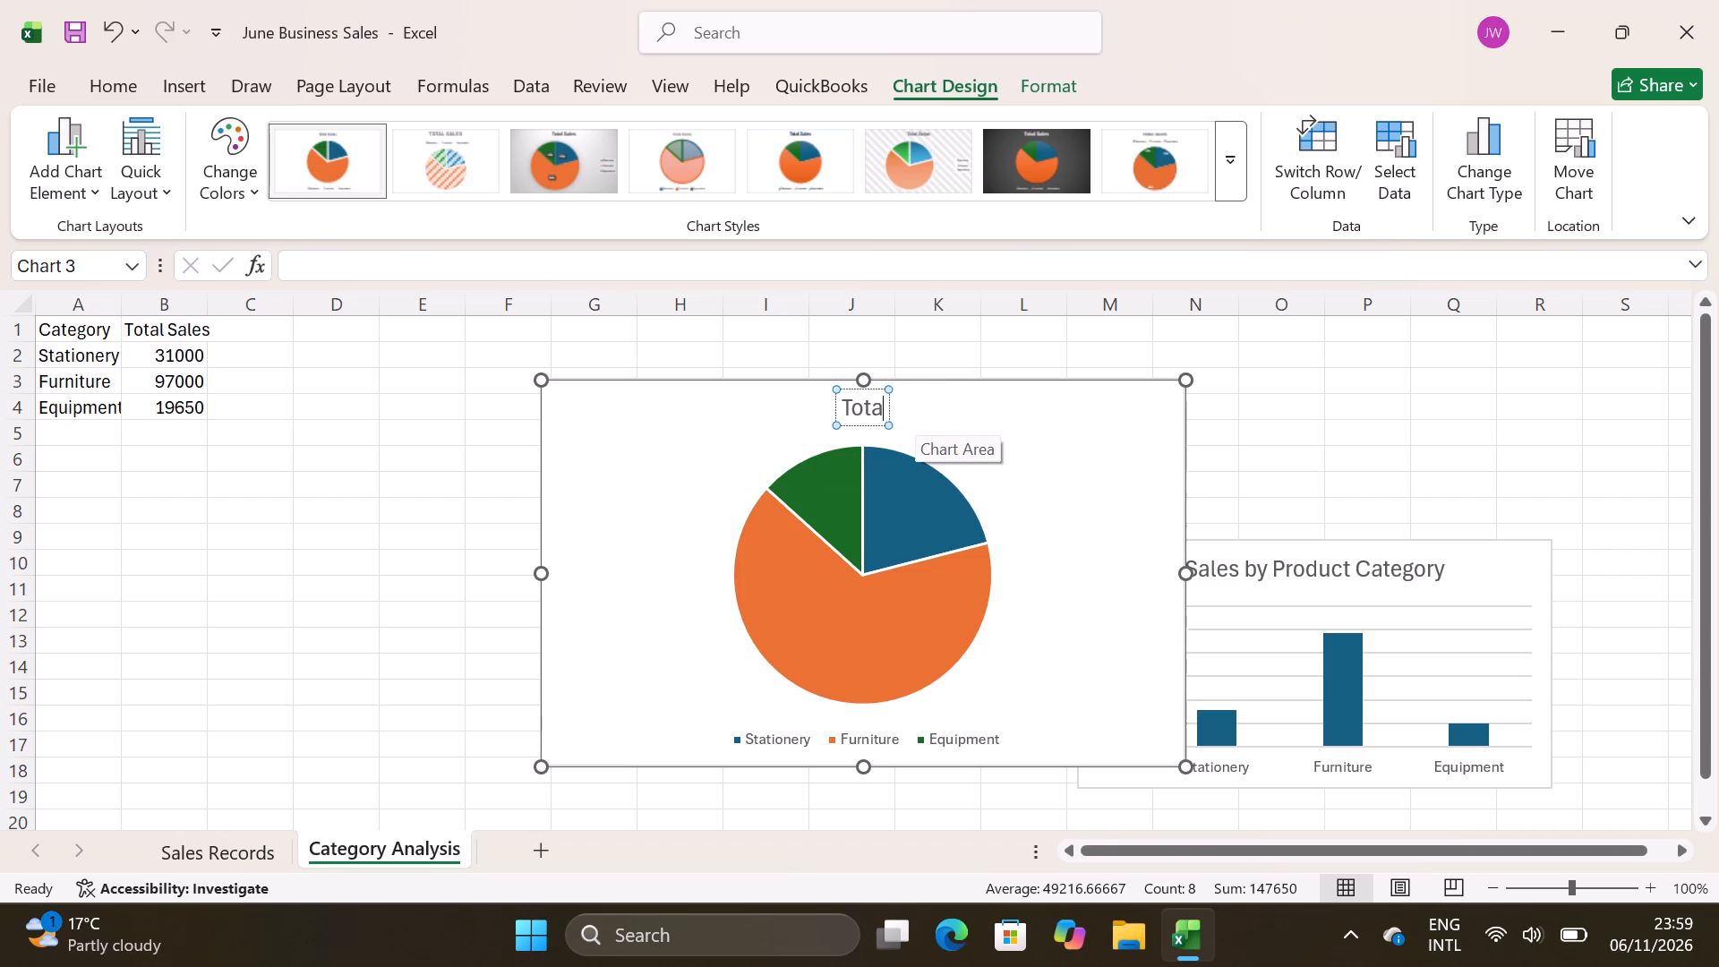
key("BackSpace")
key("BackSpace")
key("BackSpace")
key("BackSpace")
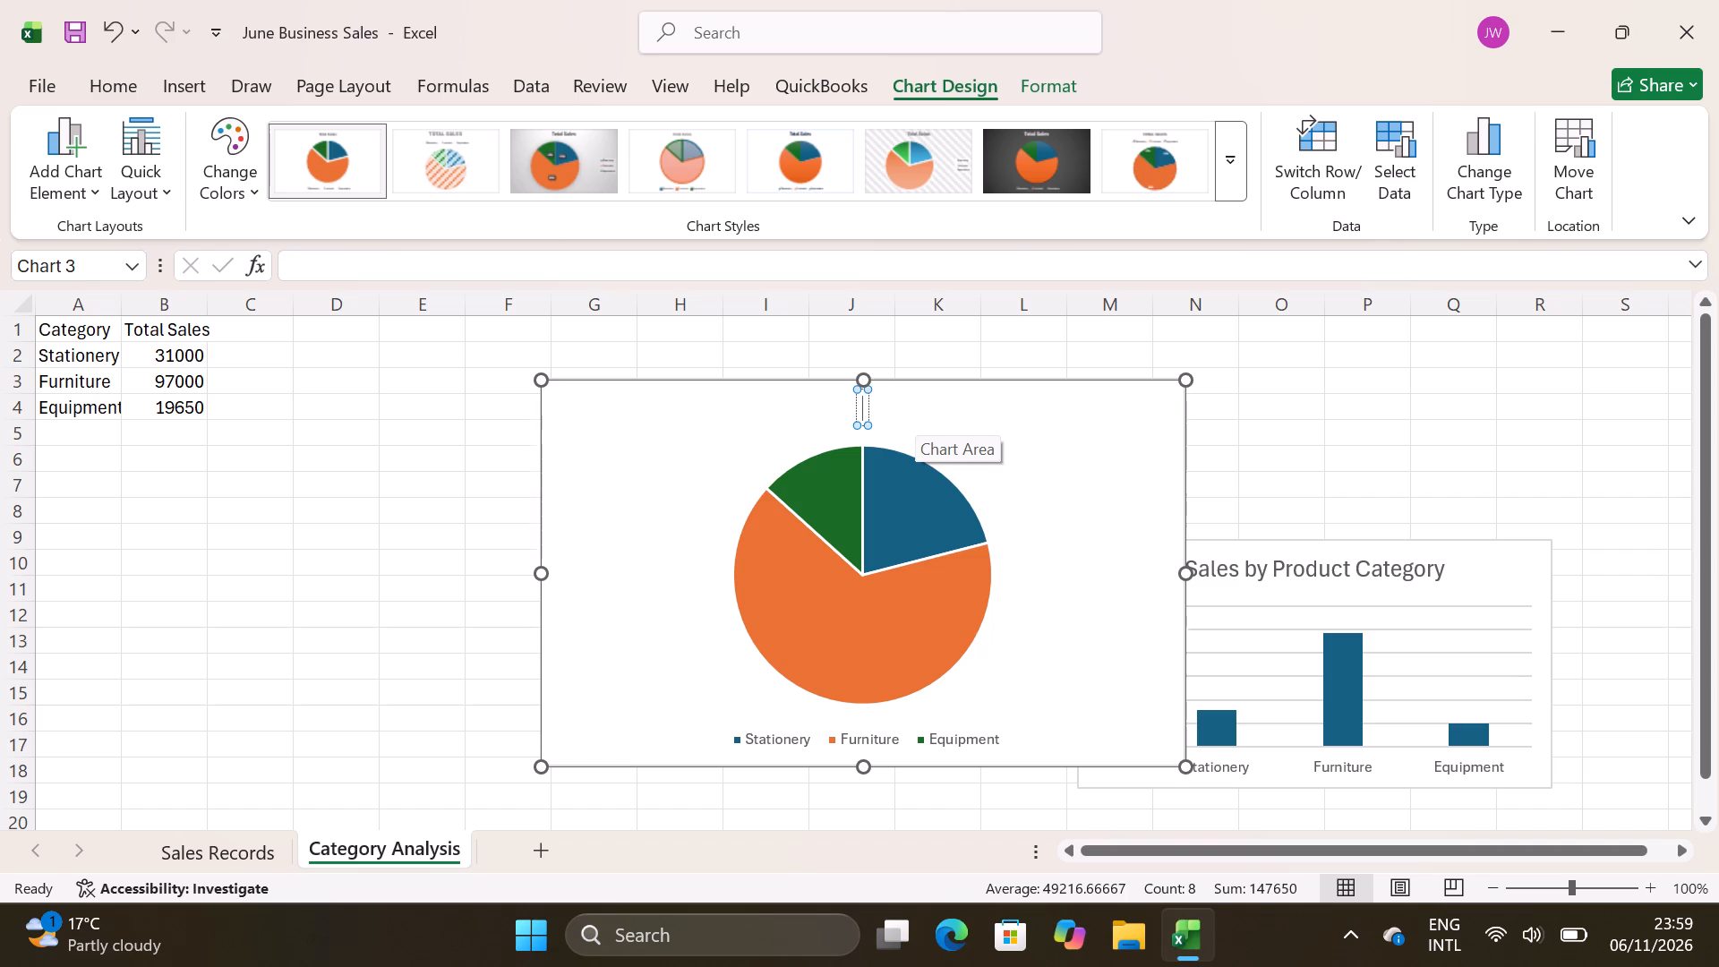
key("s")
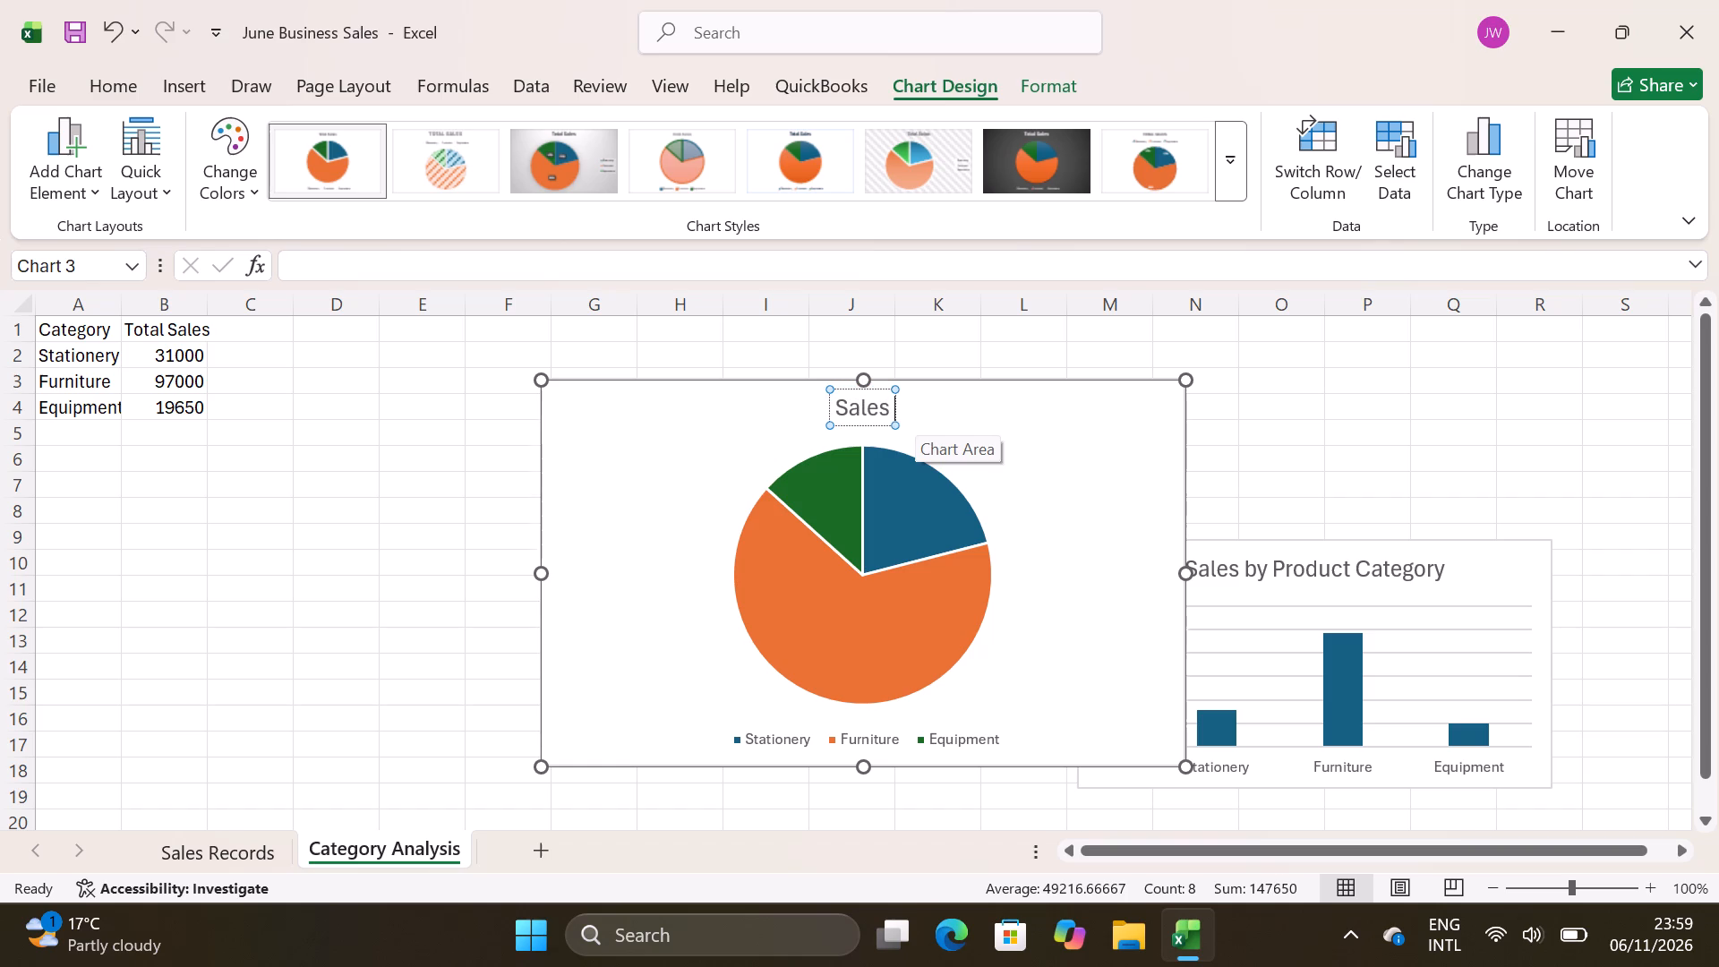
key("s")
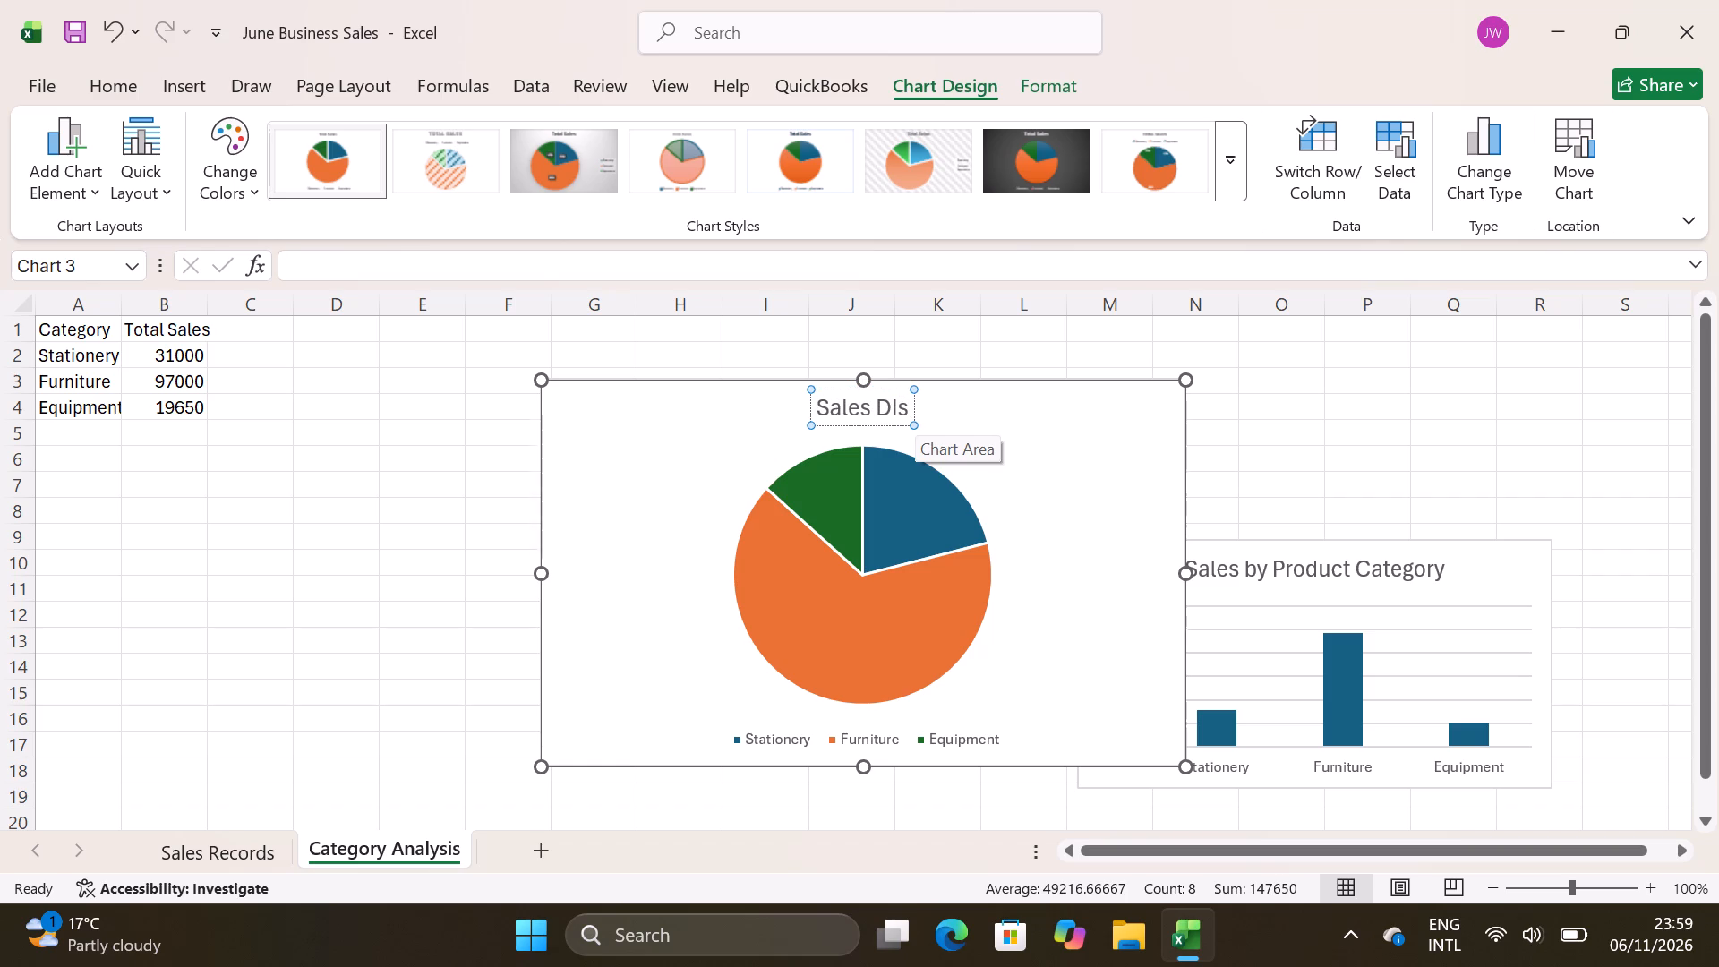
key("BackSpace")
key("BackSpace")
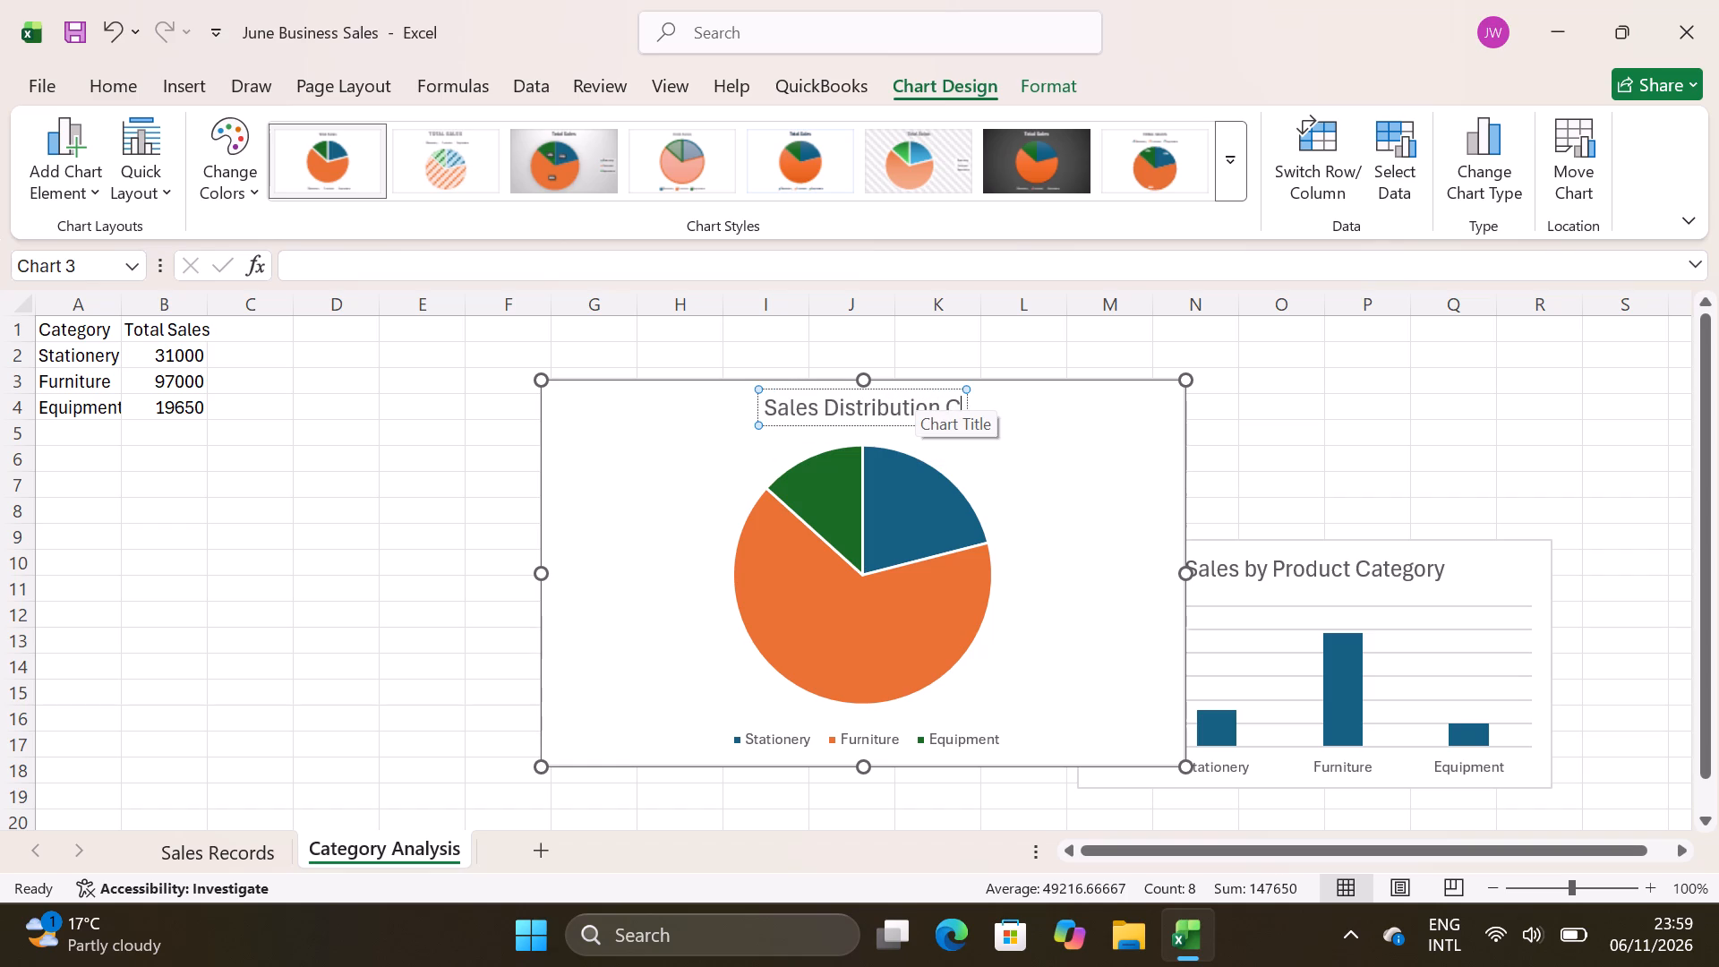
type("ategory")
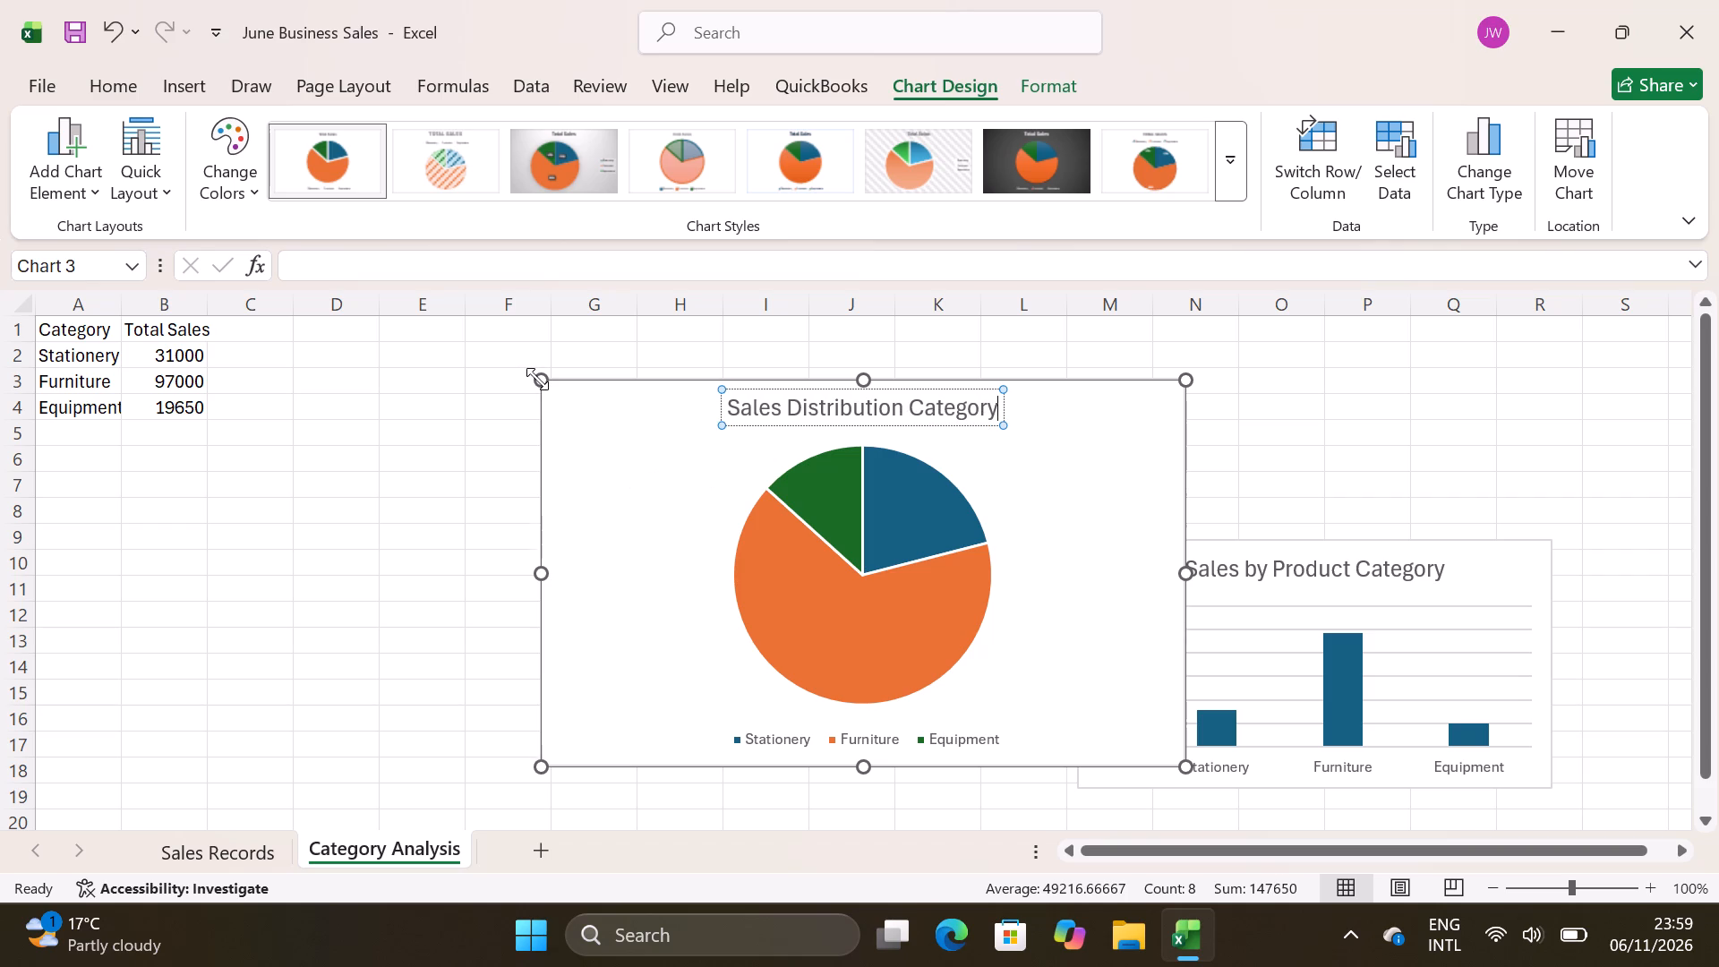
Shrink the Sales Distribution Category pie chart and place it beside the column chart, covering about cells H8 to L19.
left_click_drag(537, 379, 609, 430)
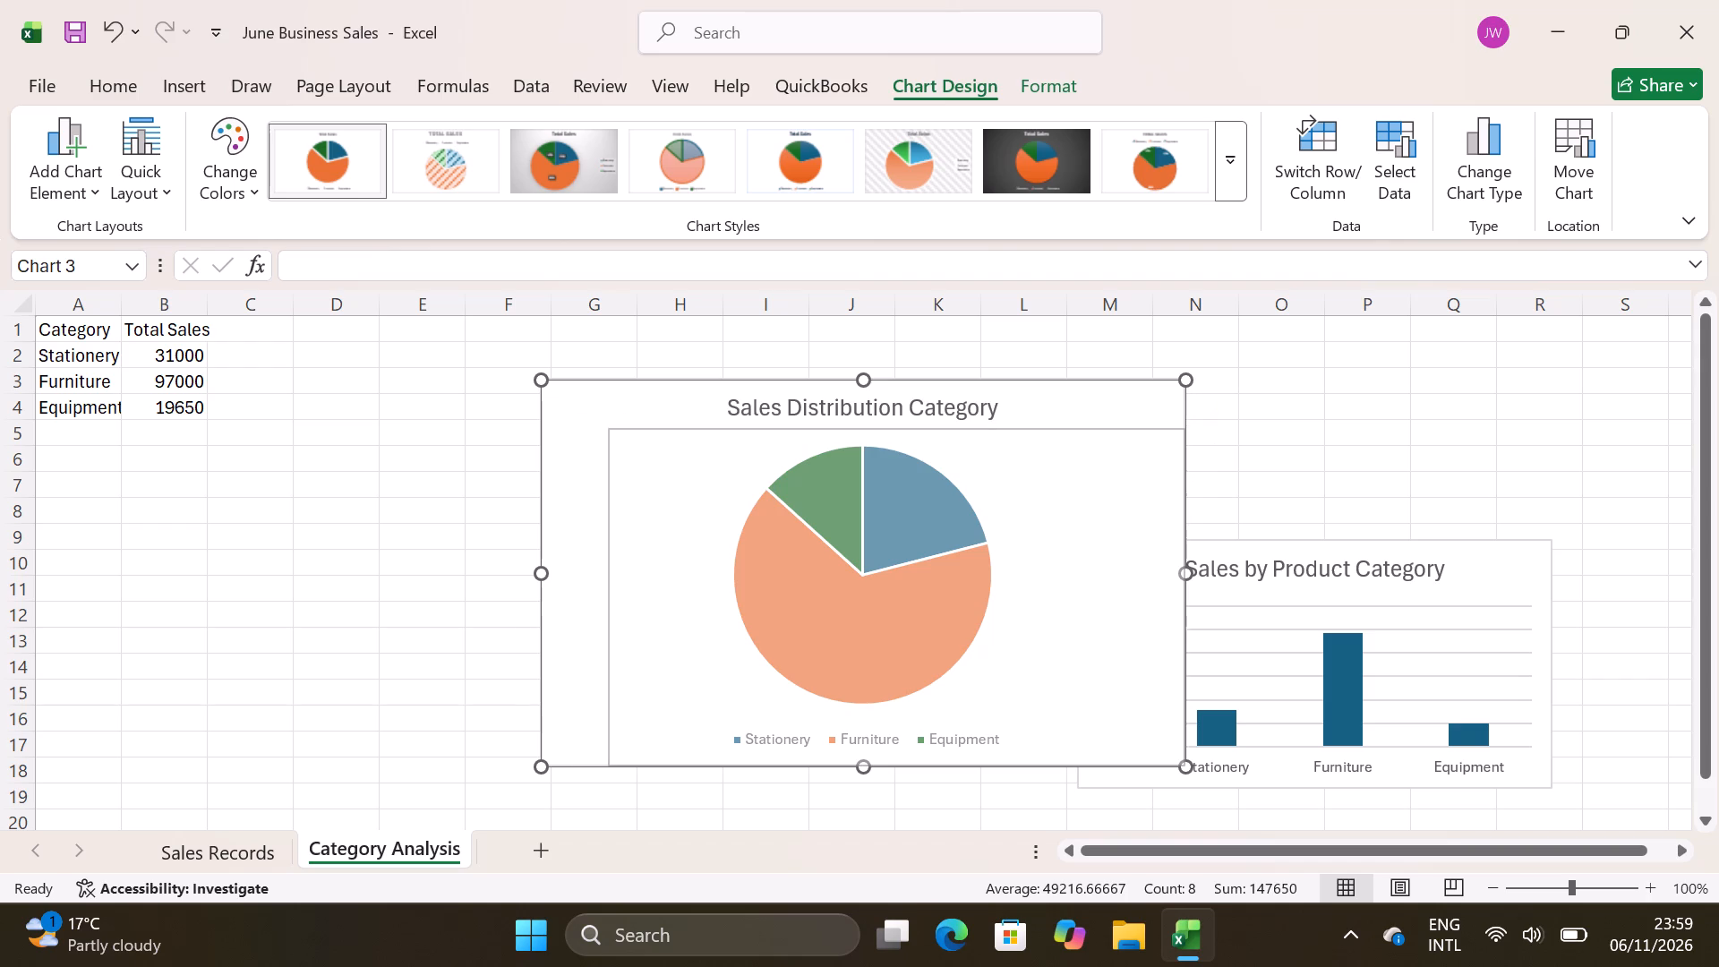
left_click_drag(609, 430, 657, 434)
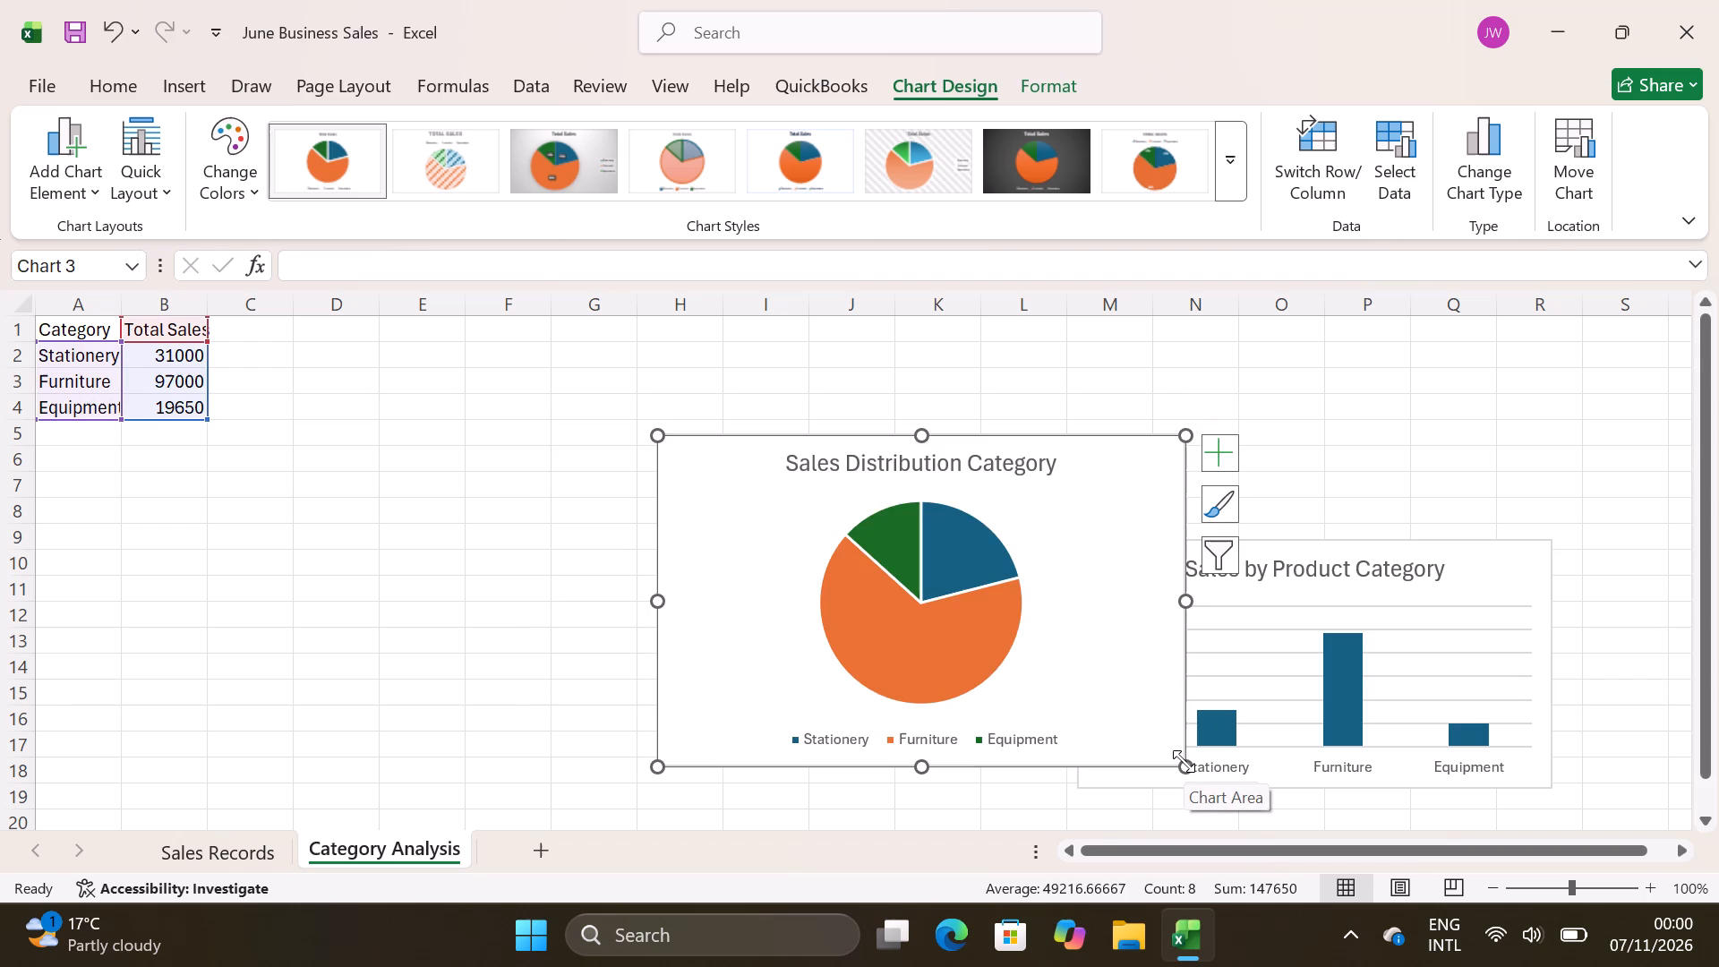
left_click_drag(1184, 761, 1133, 690)
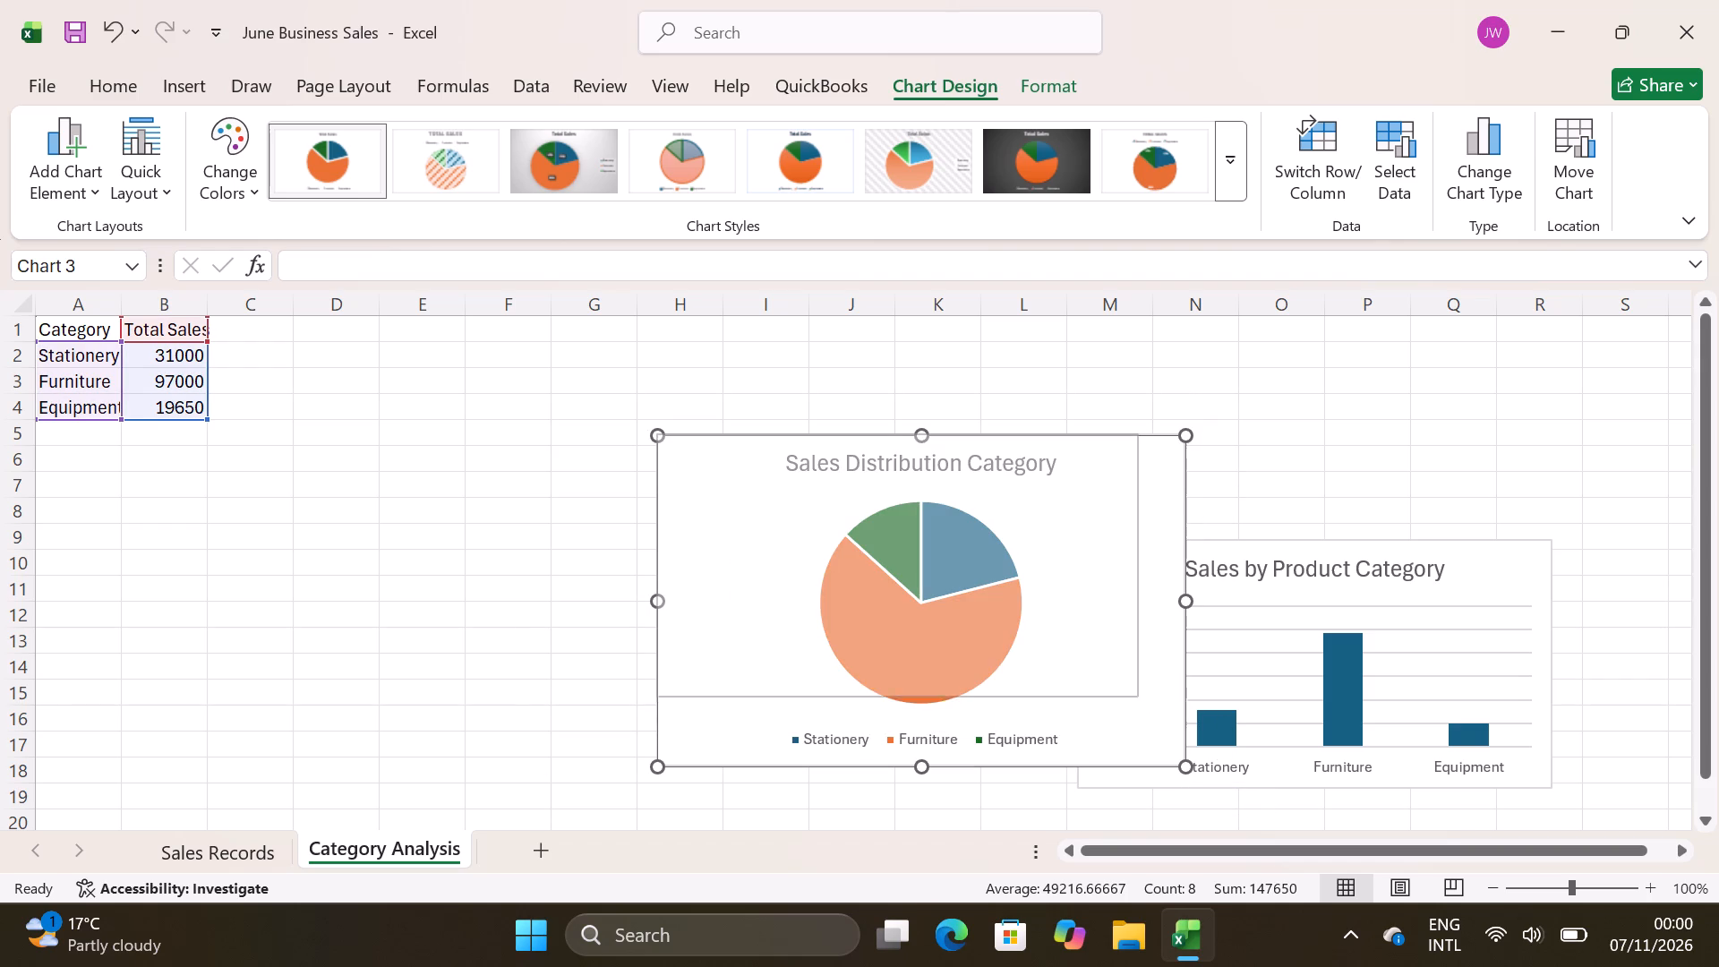
left_click_drag(1133, 690, 1132, 696)
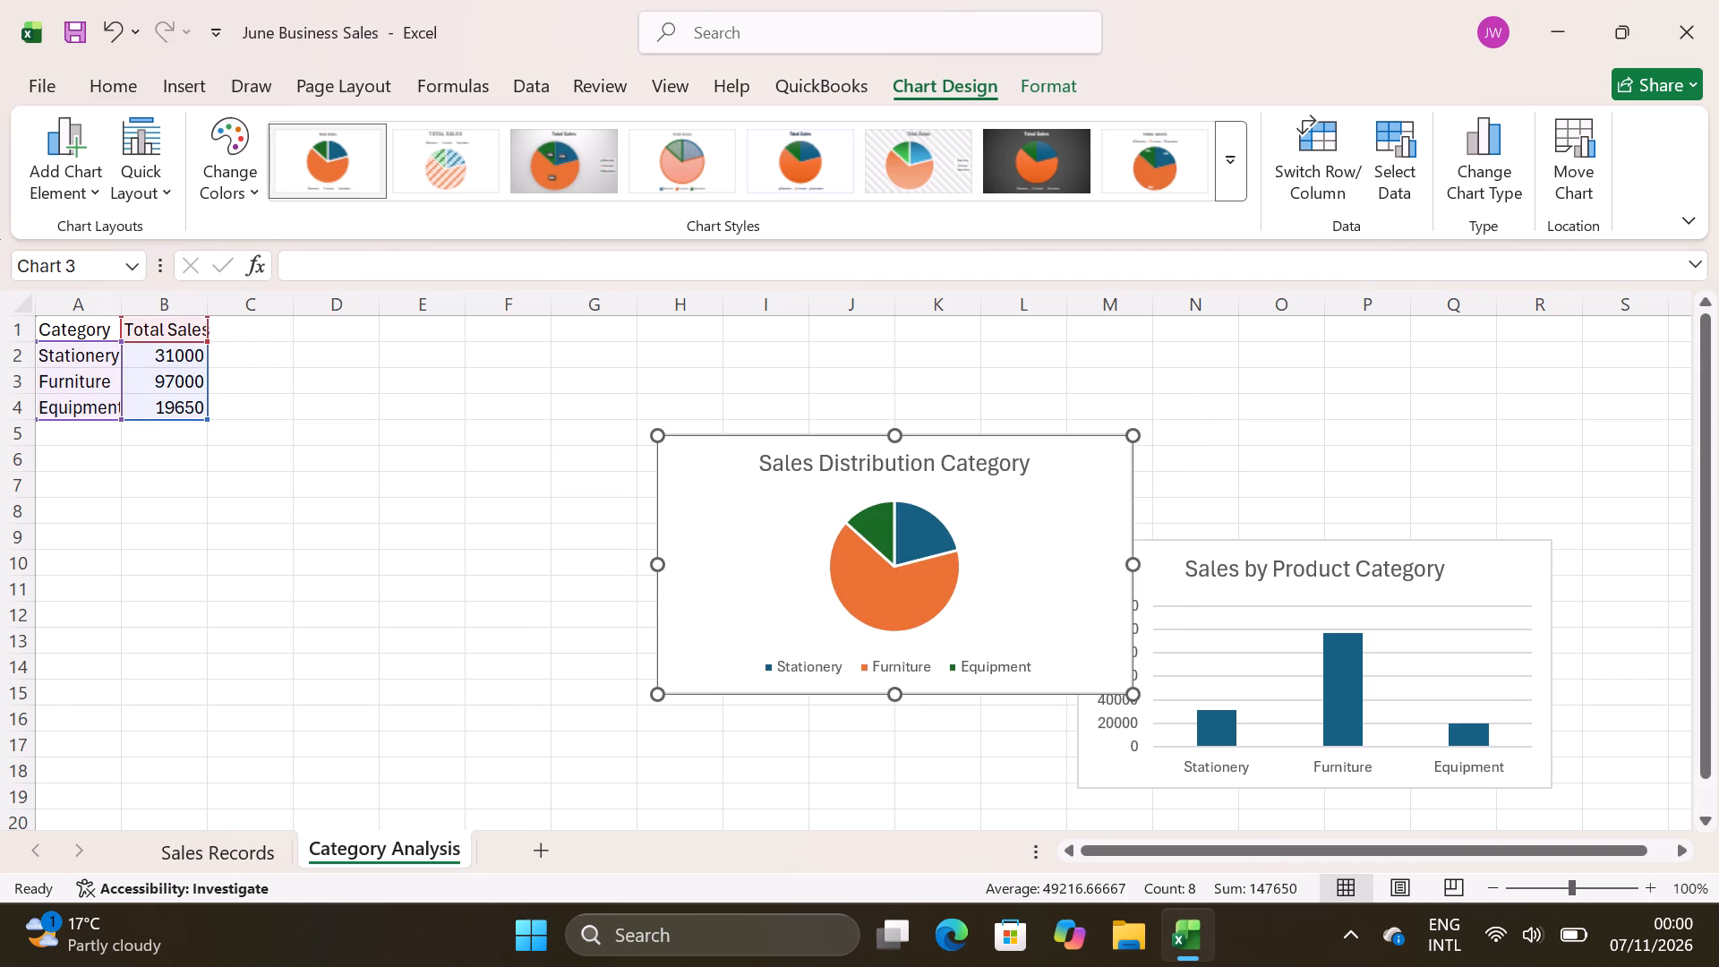
left_click_drag(653, 433, 703, 443)
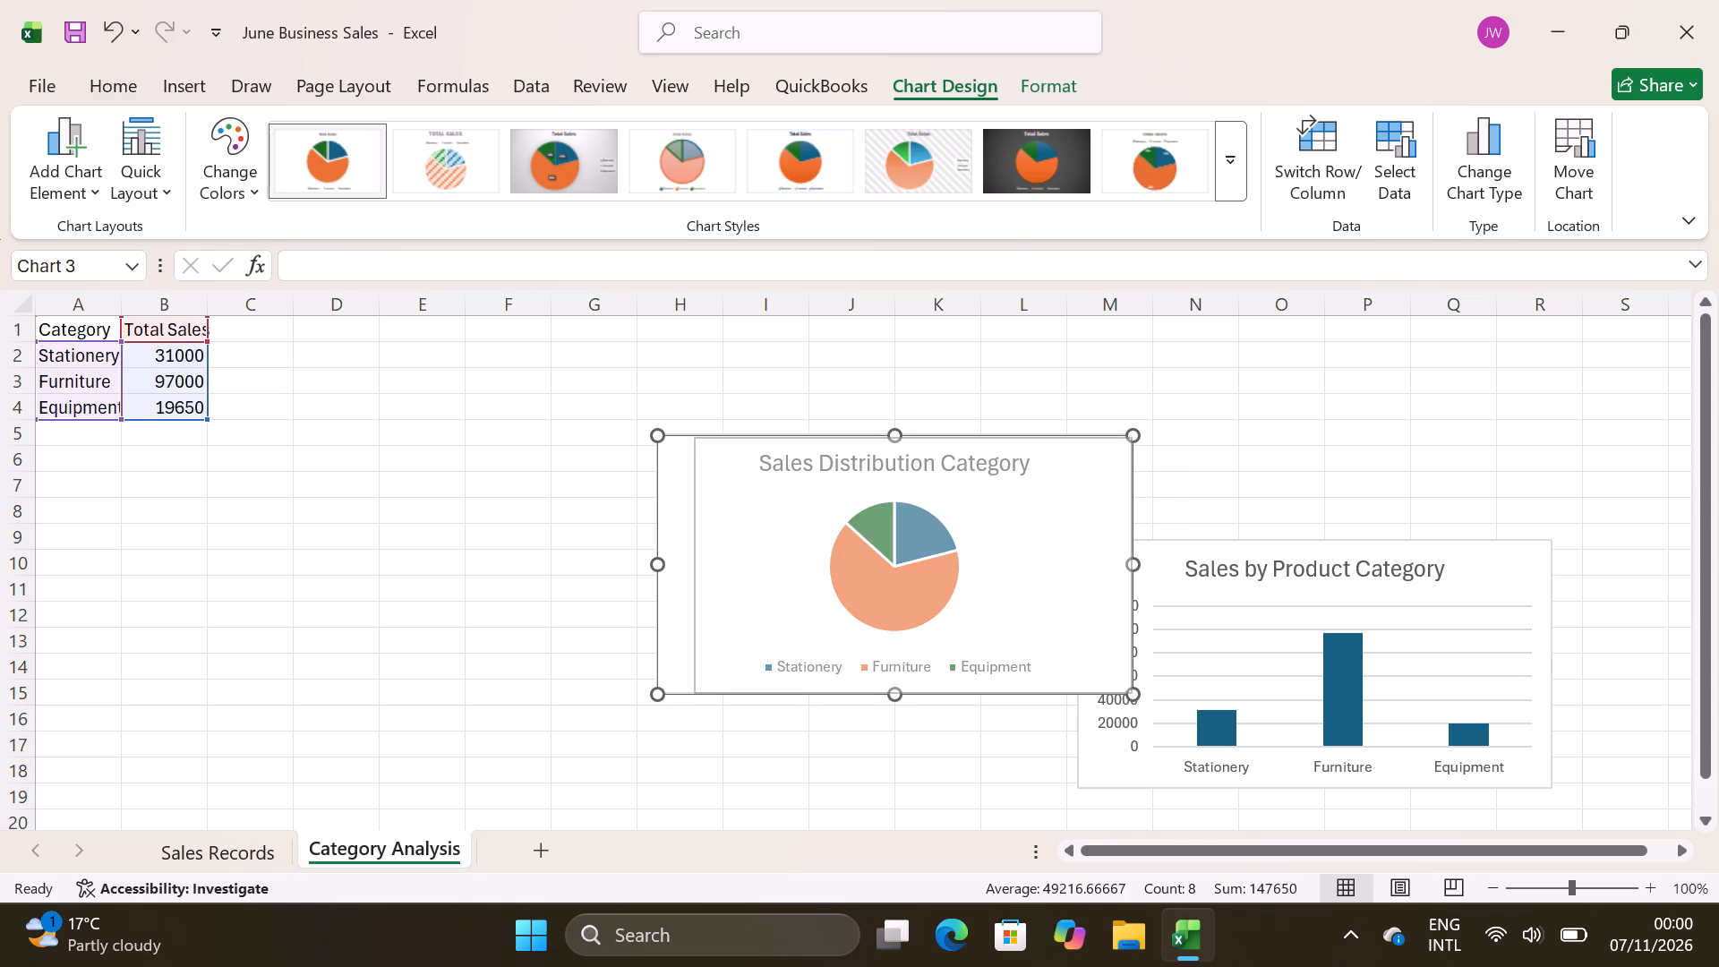
left_click_drag(703, 443, 723, 458)
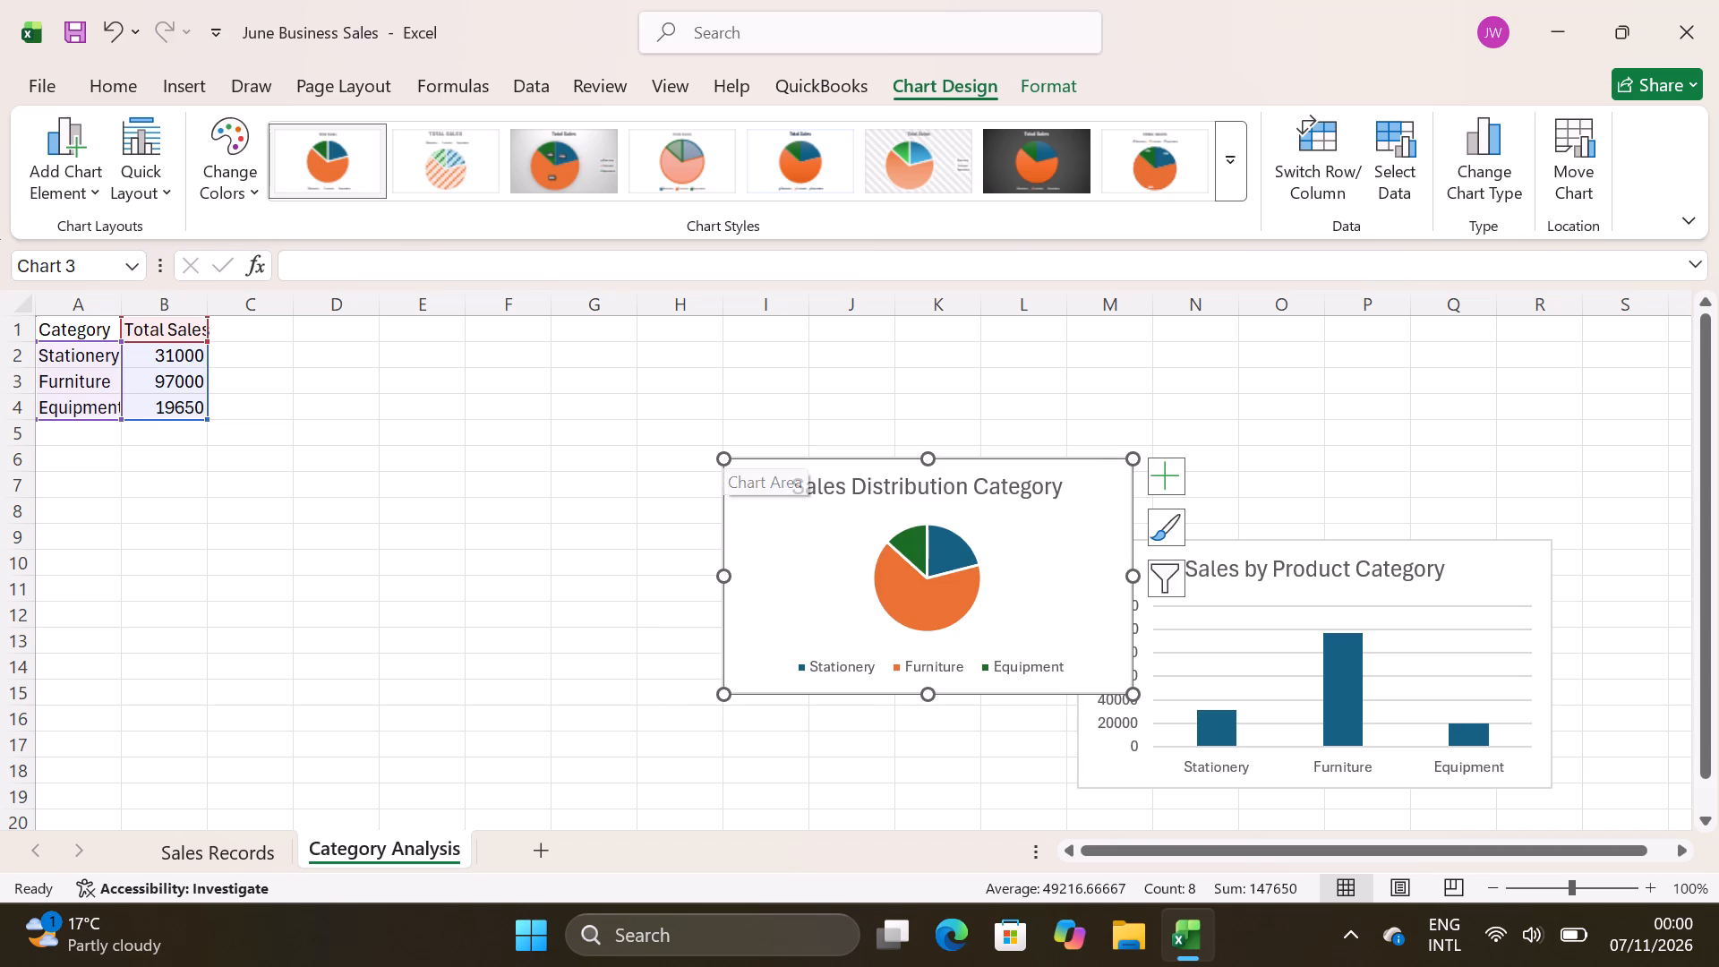
left_click_drag(984, 648, 1187, 491)
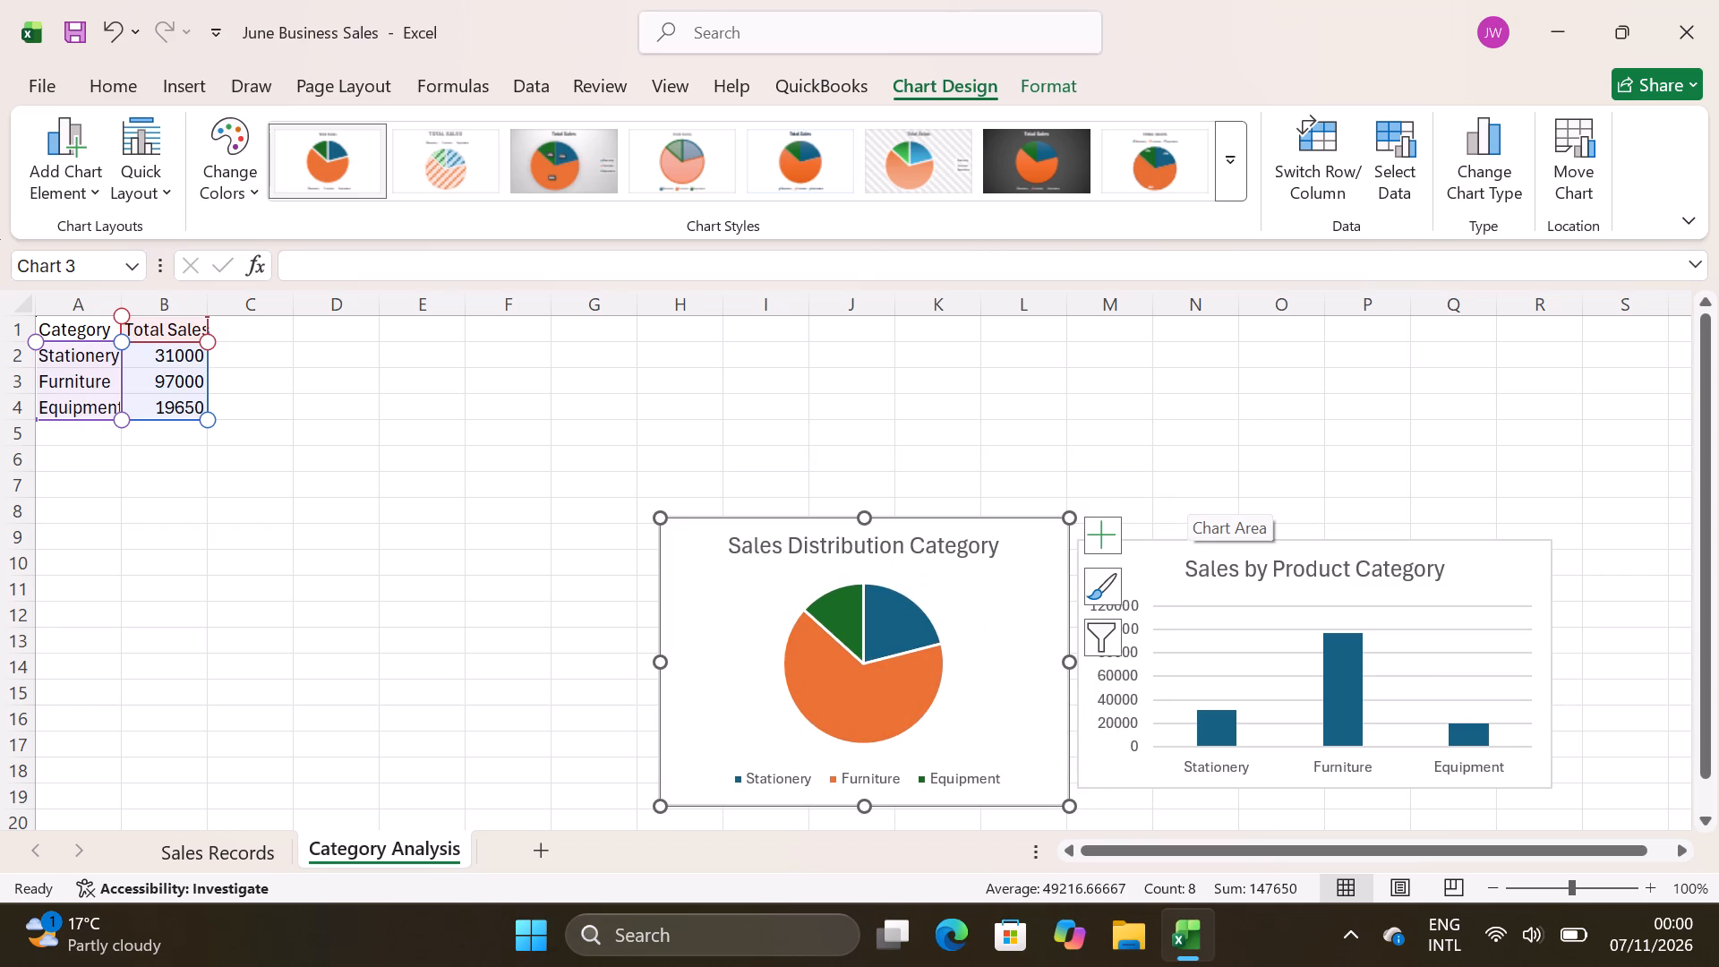
left_click(1330, 444)
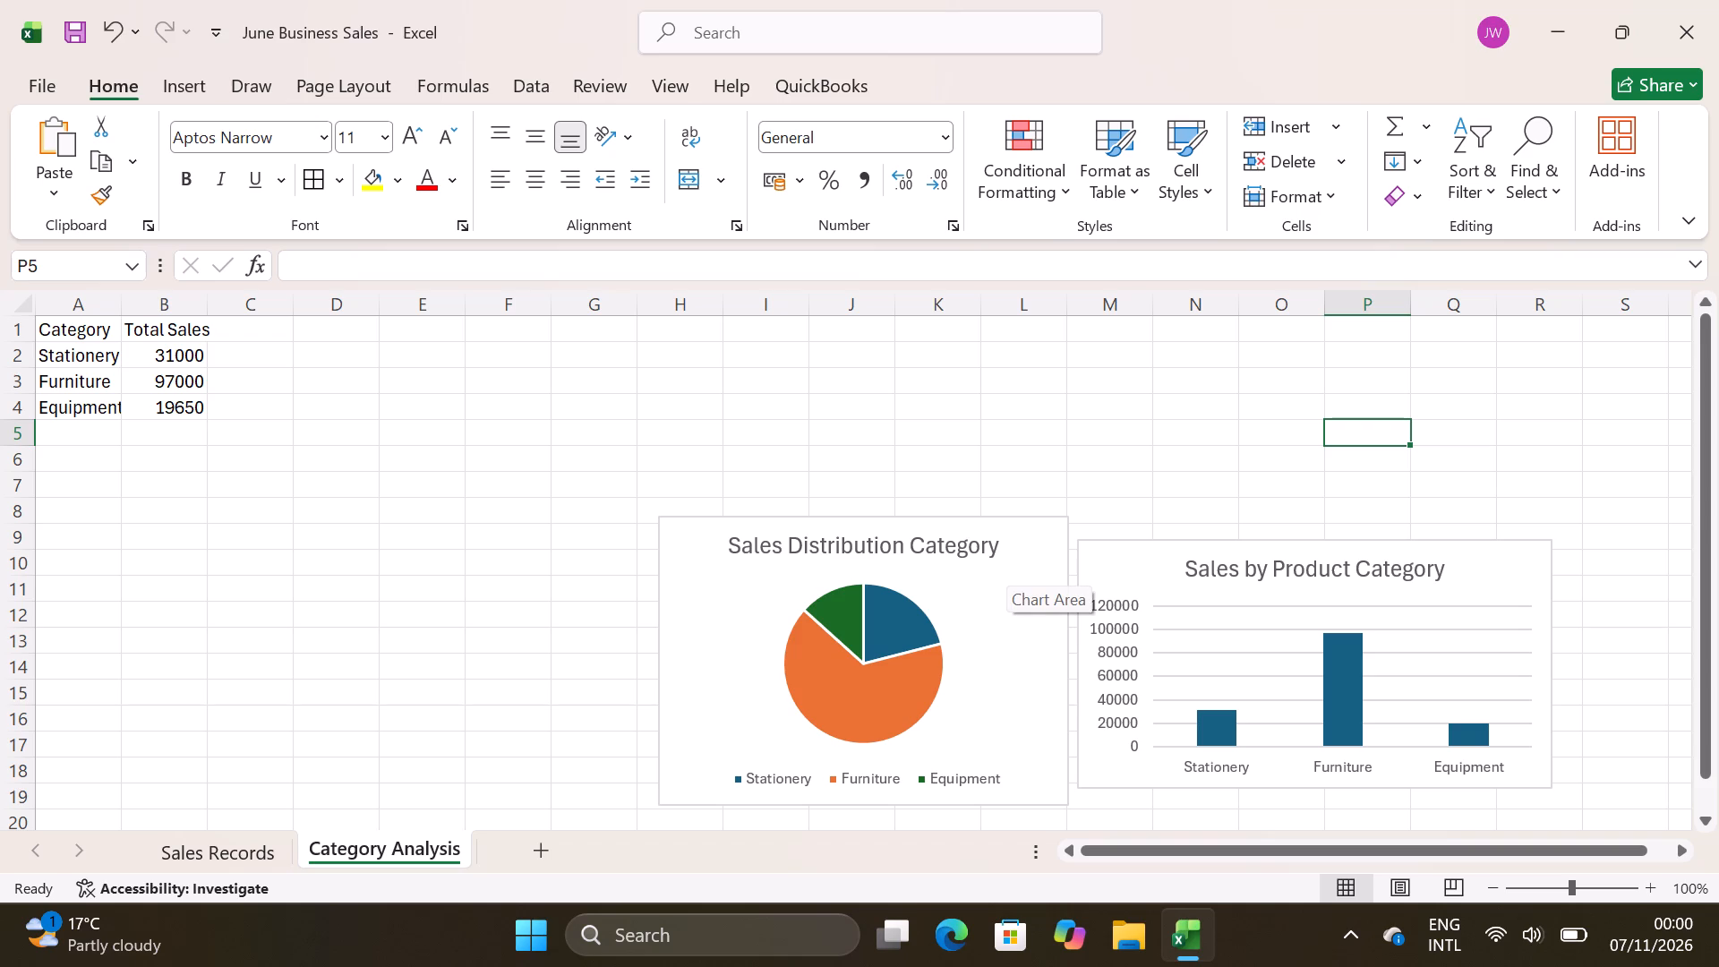
Add data labels to the Sales Distribution Category pie chart.
left_click(861, 656)
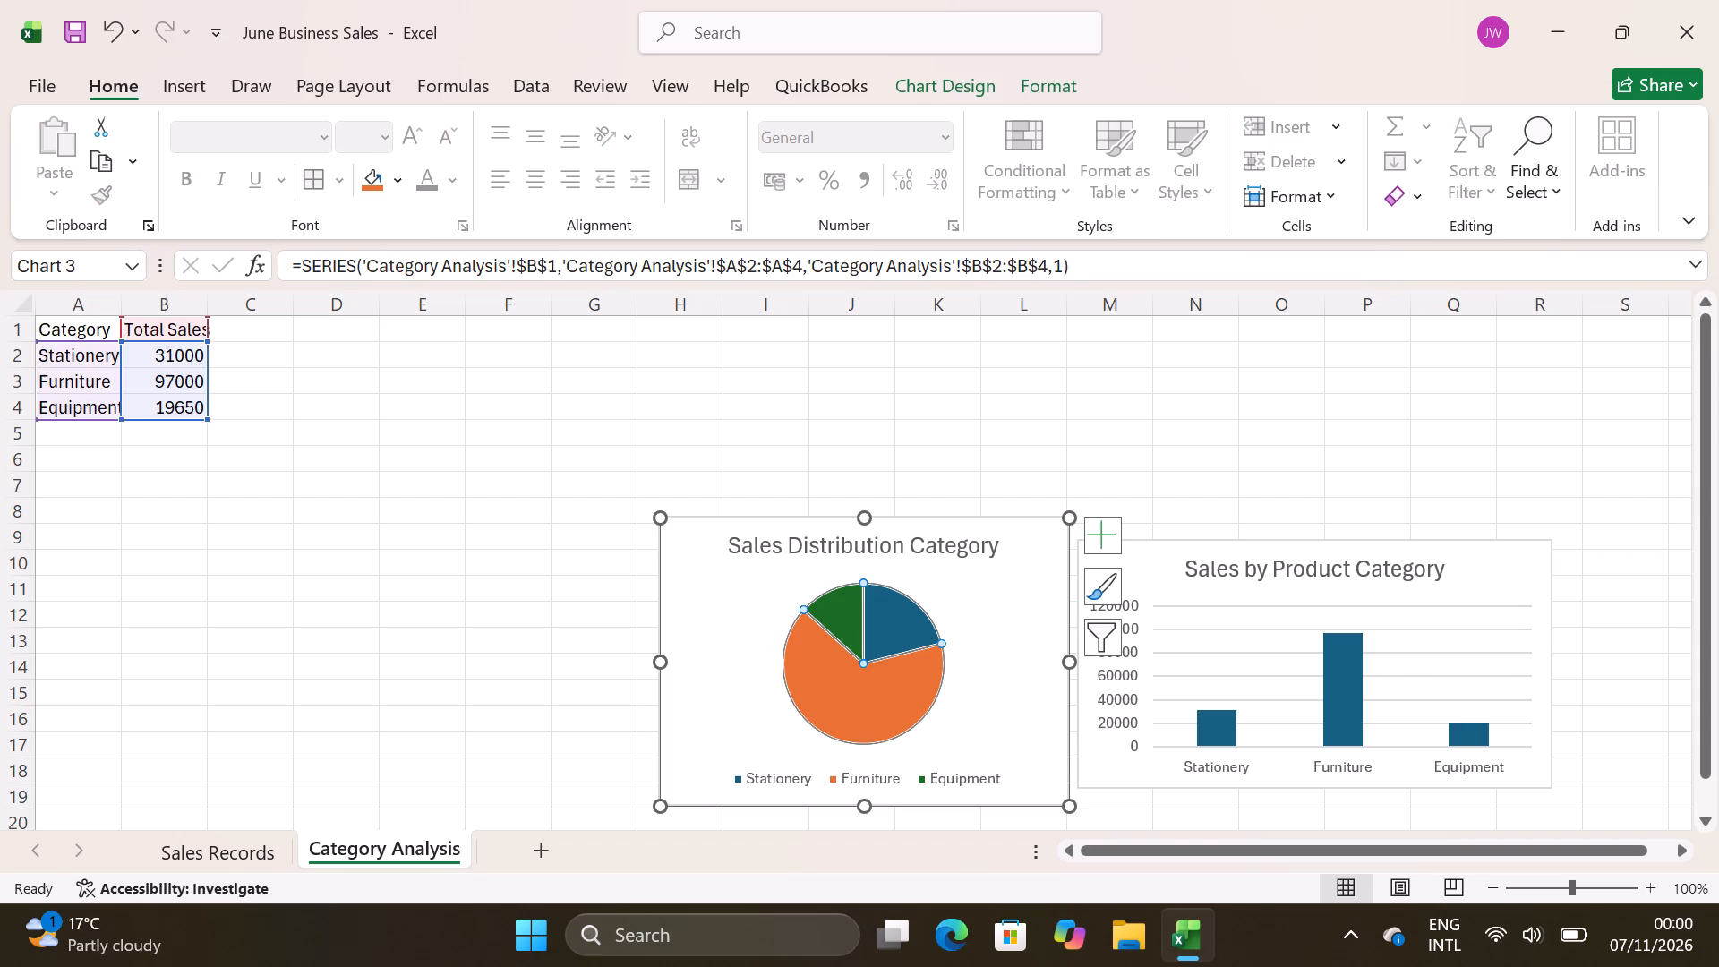
left_click(1106, 533)
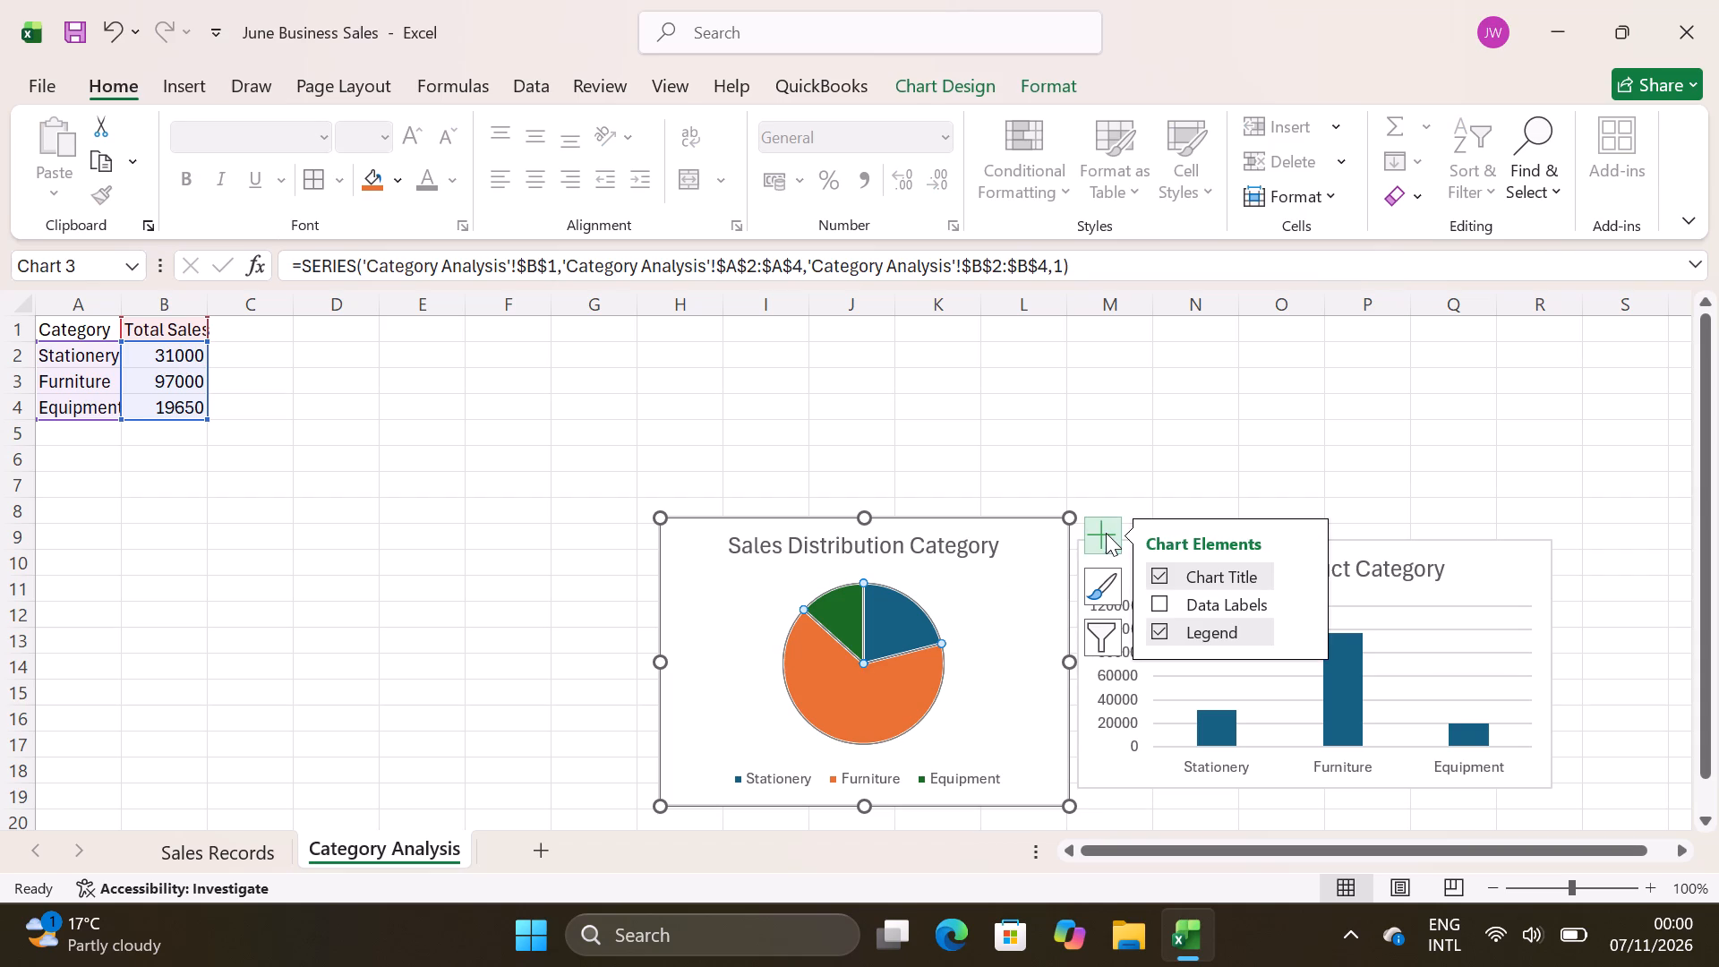
left_click(1225, 603)
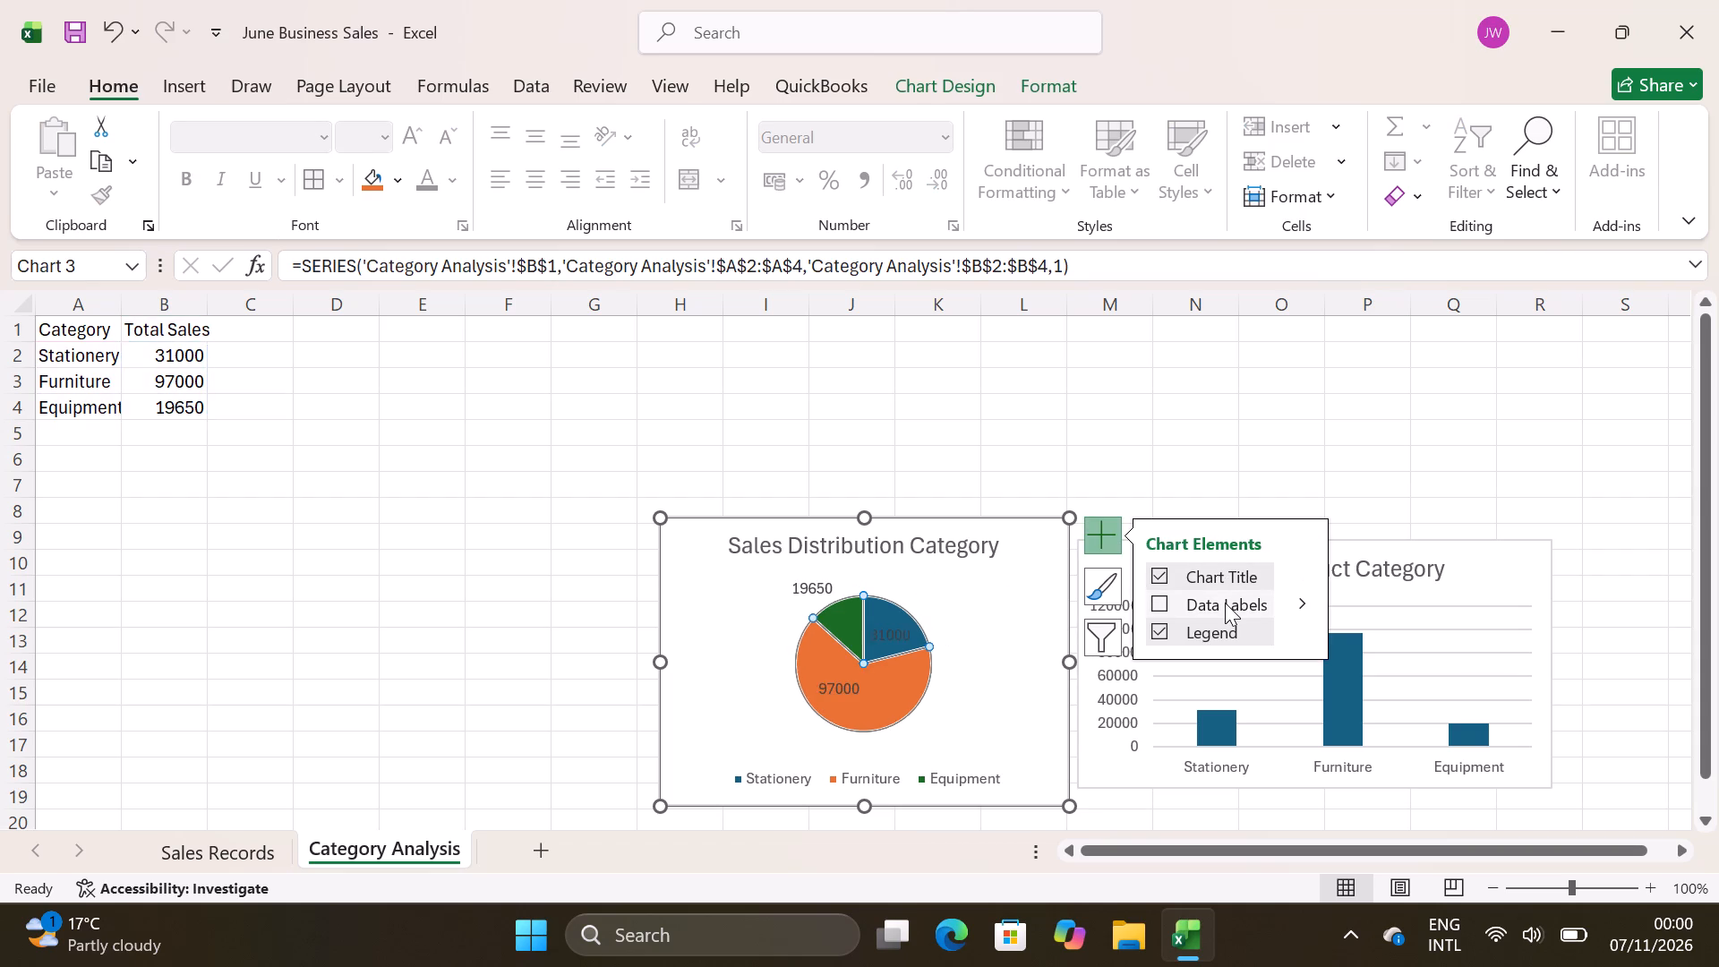
left_click(1159, 441)
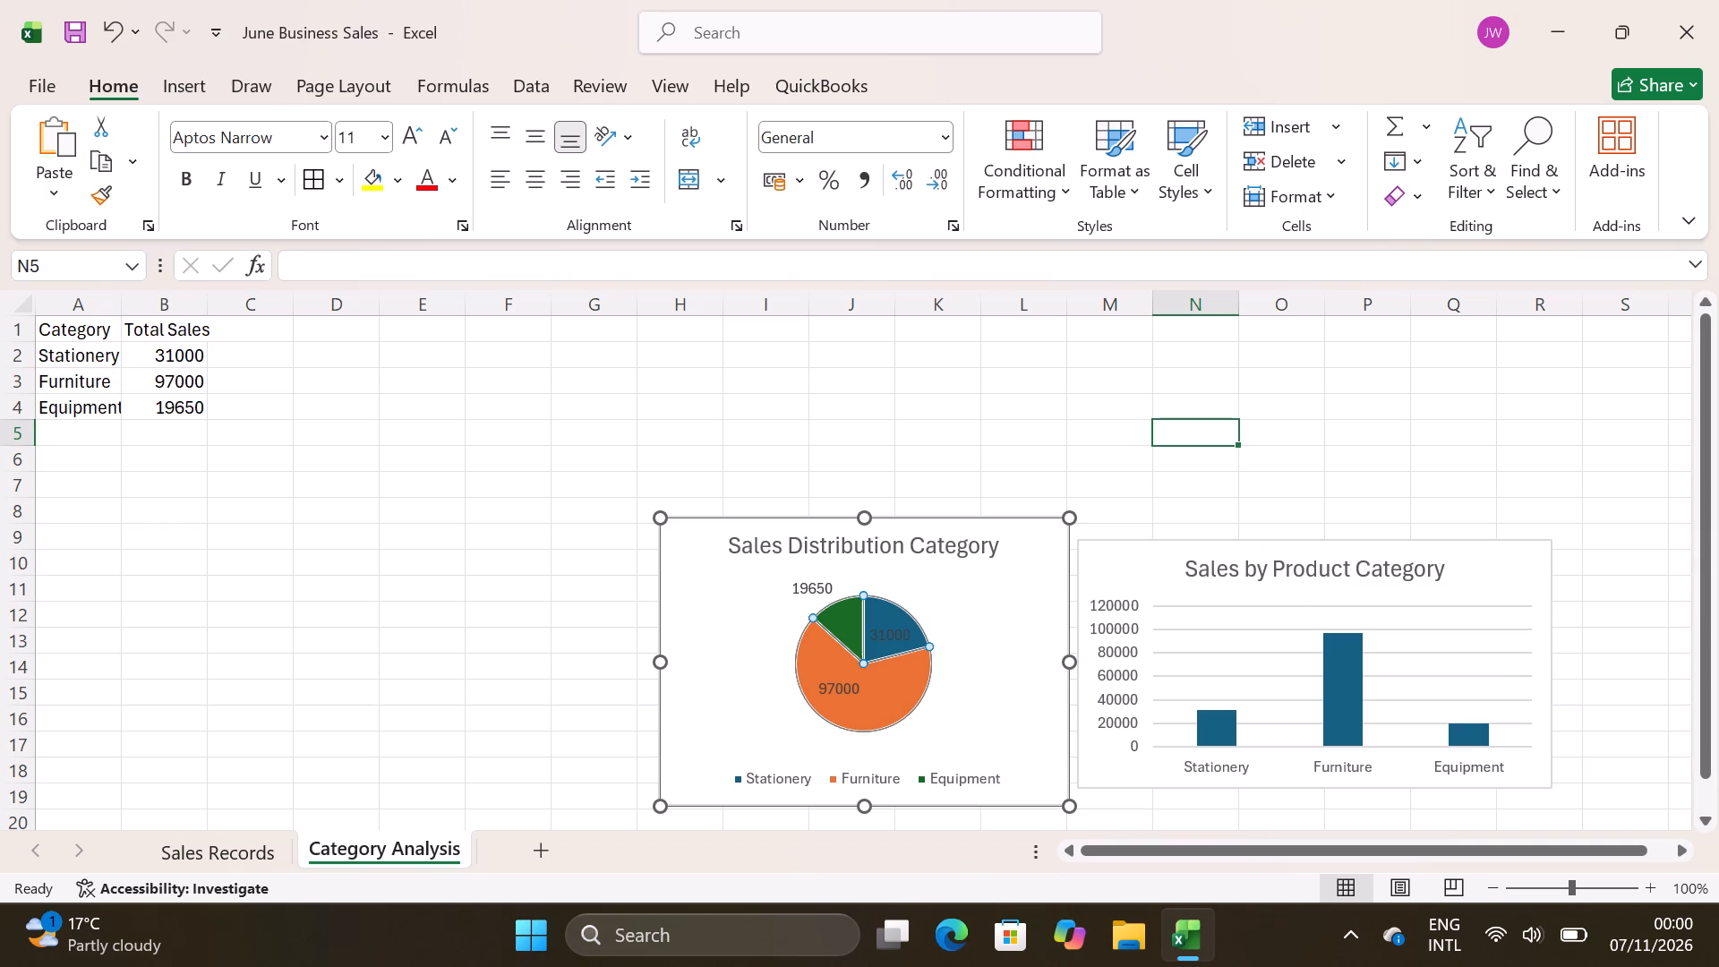
Enlarge the Sales Distribution Category pie chart to cover about cells G5 to L19.
left_click(717, 563)
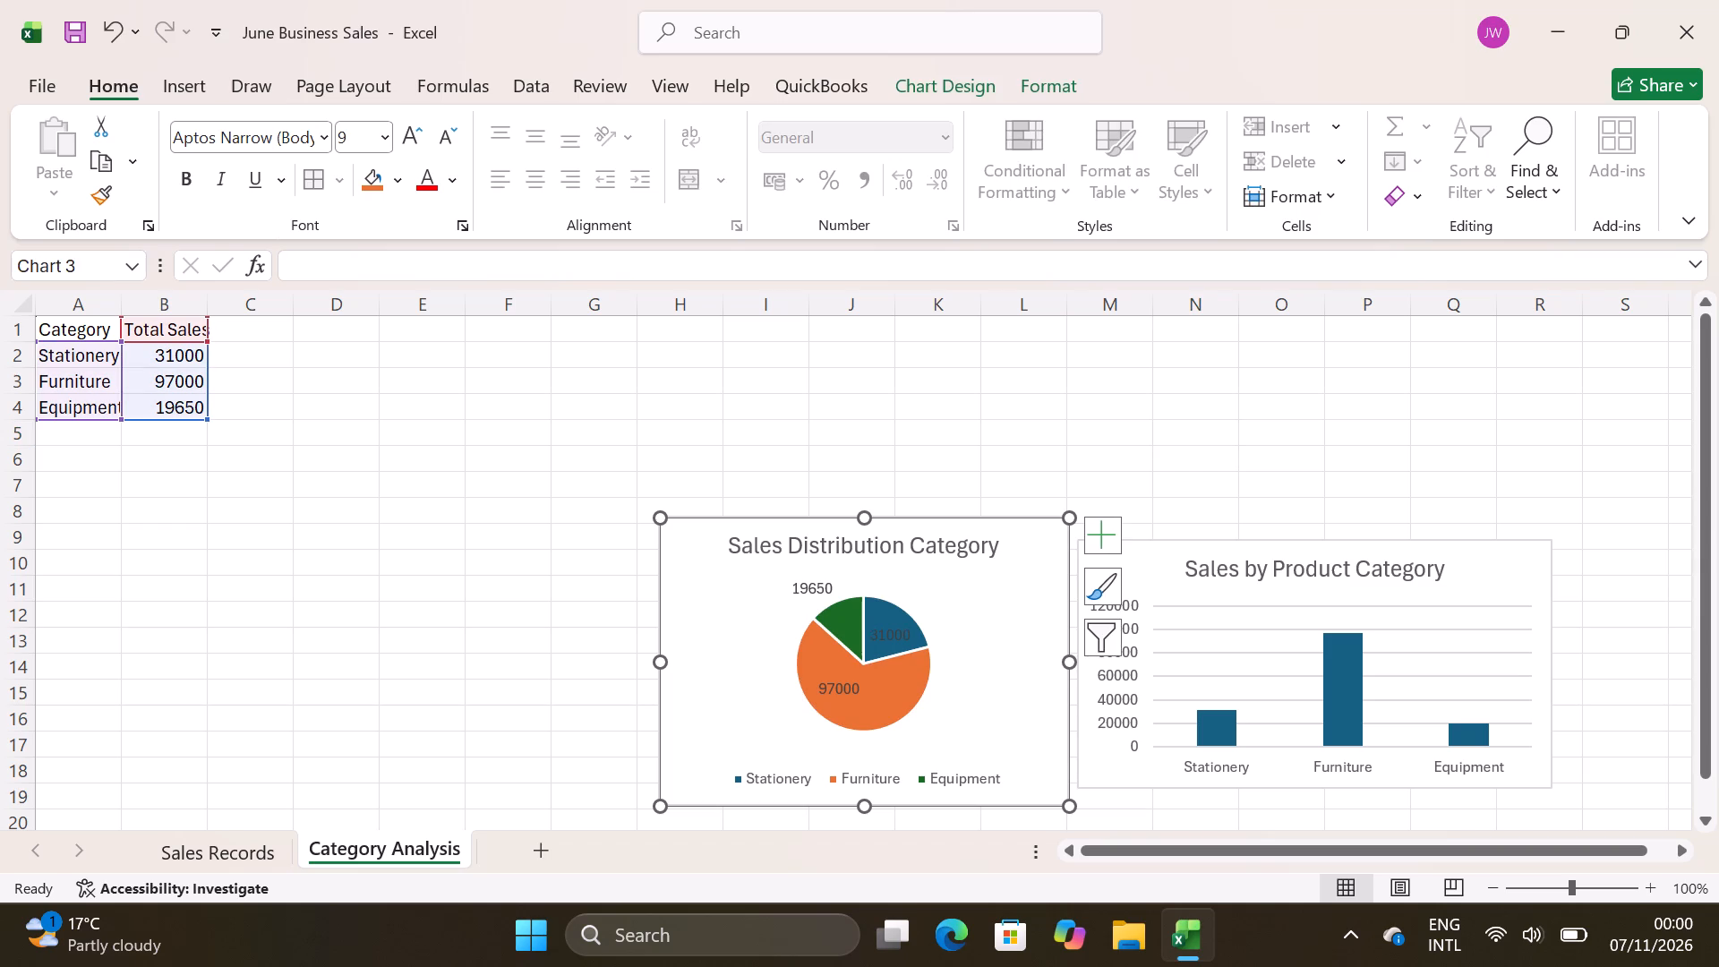
left_click_drag(658, 518, 611, 439)
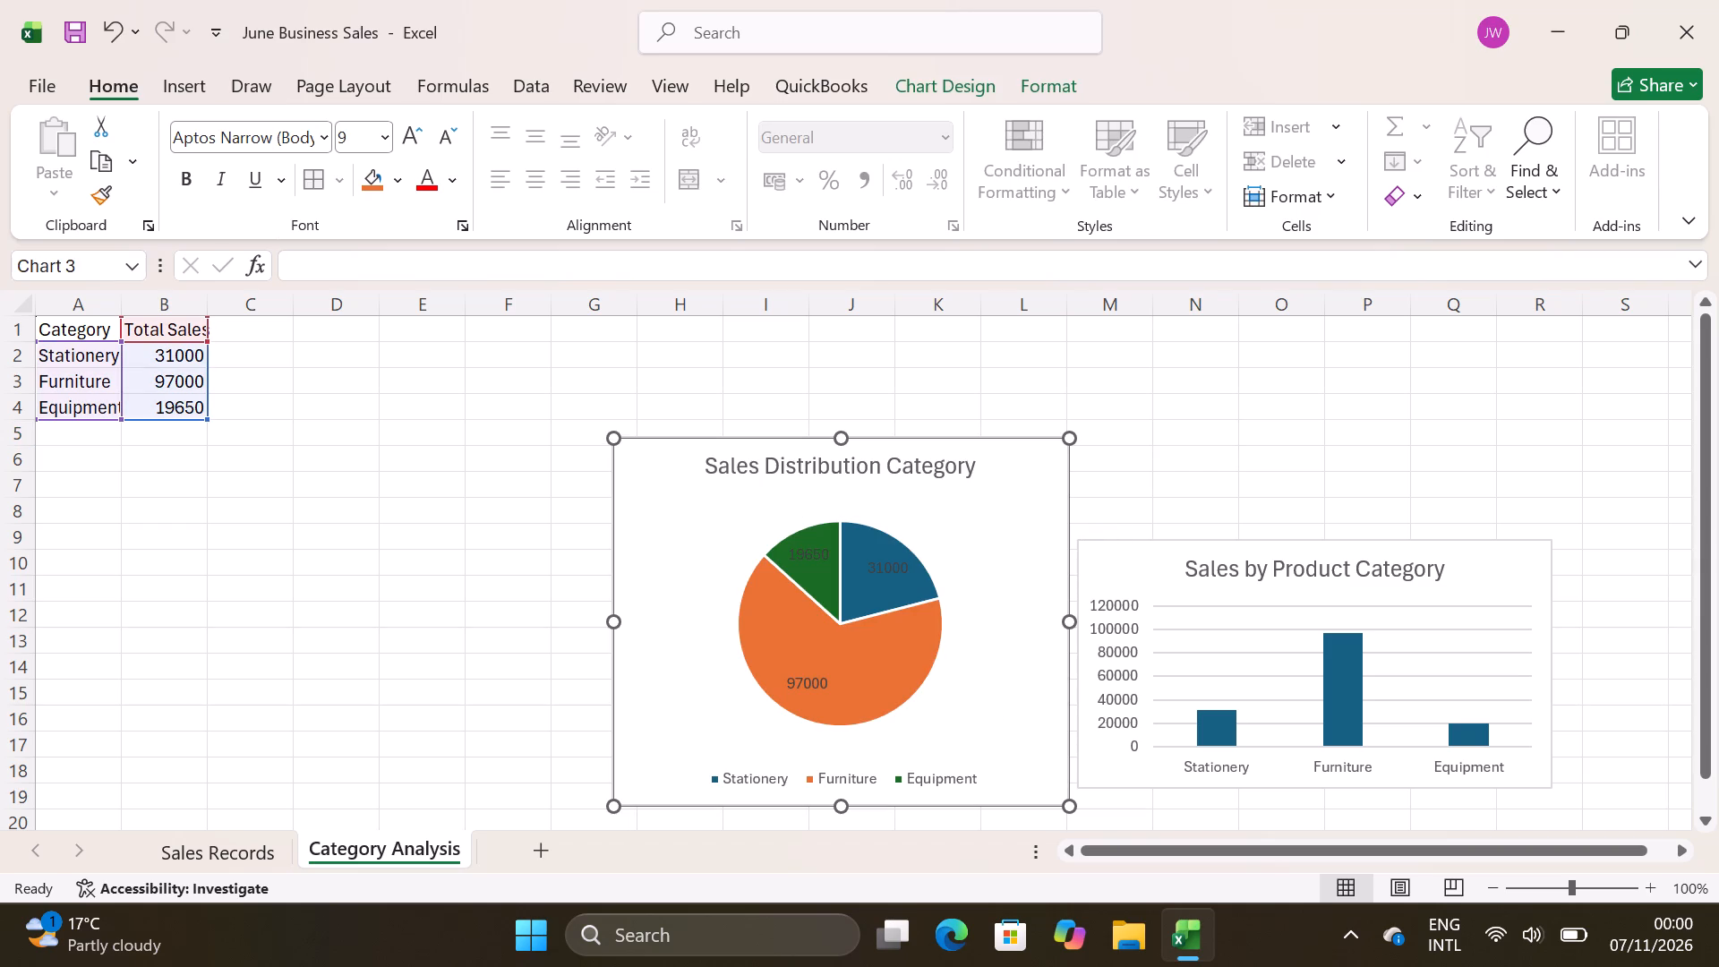
left_click(1206, 481)
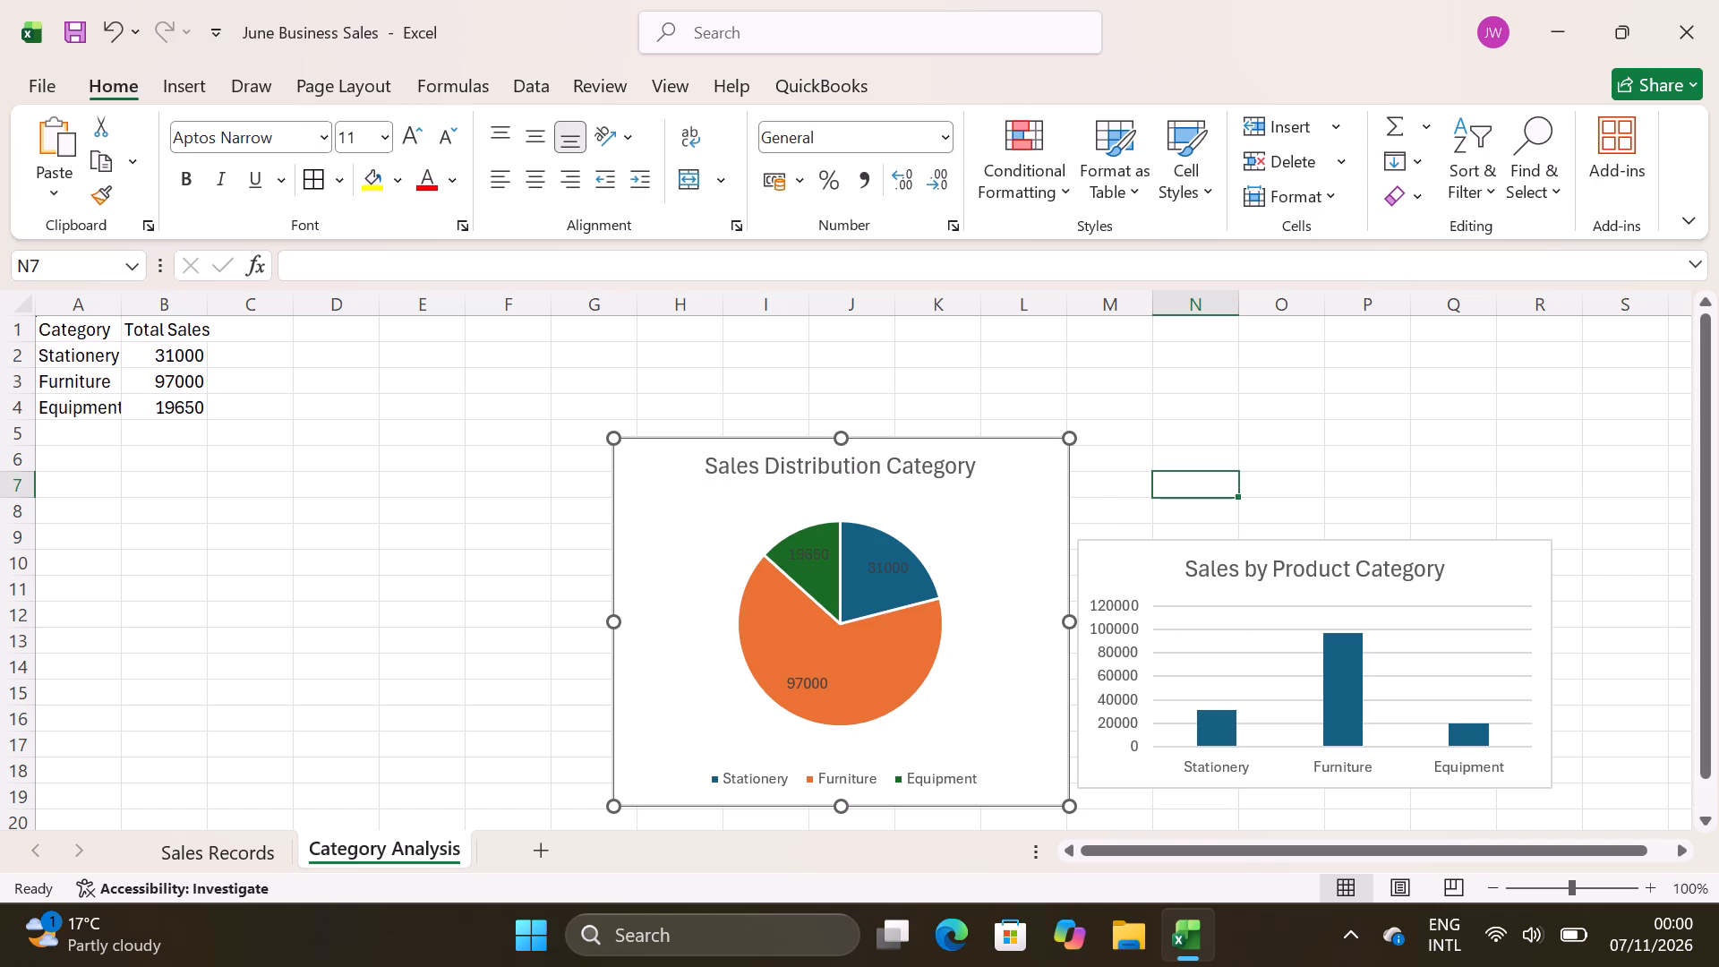
left_click(506, 556)
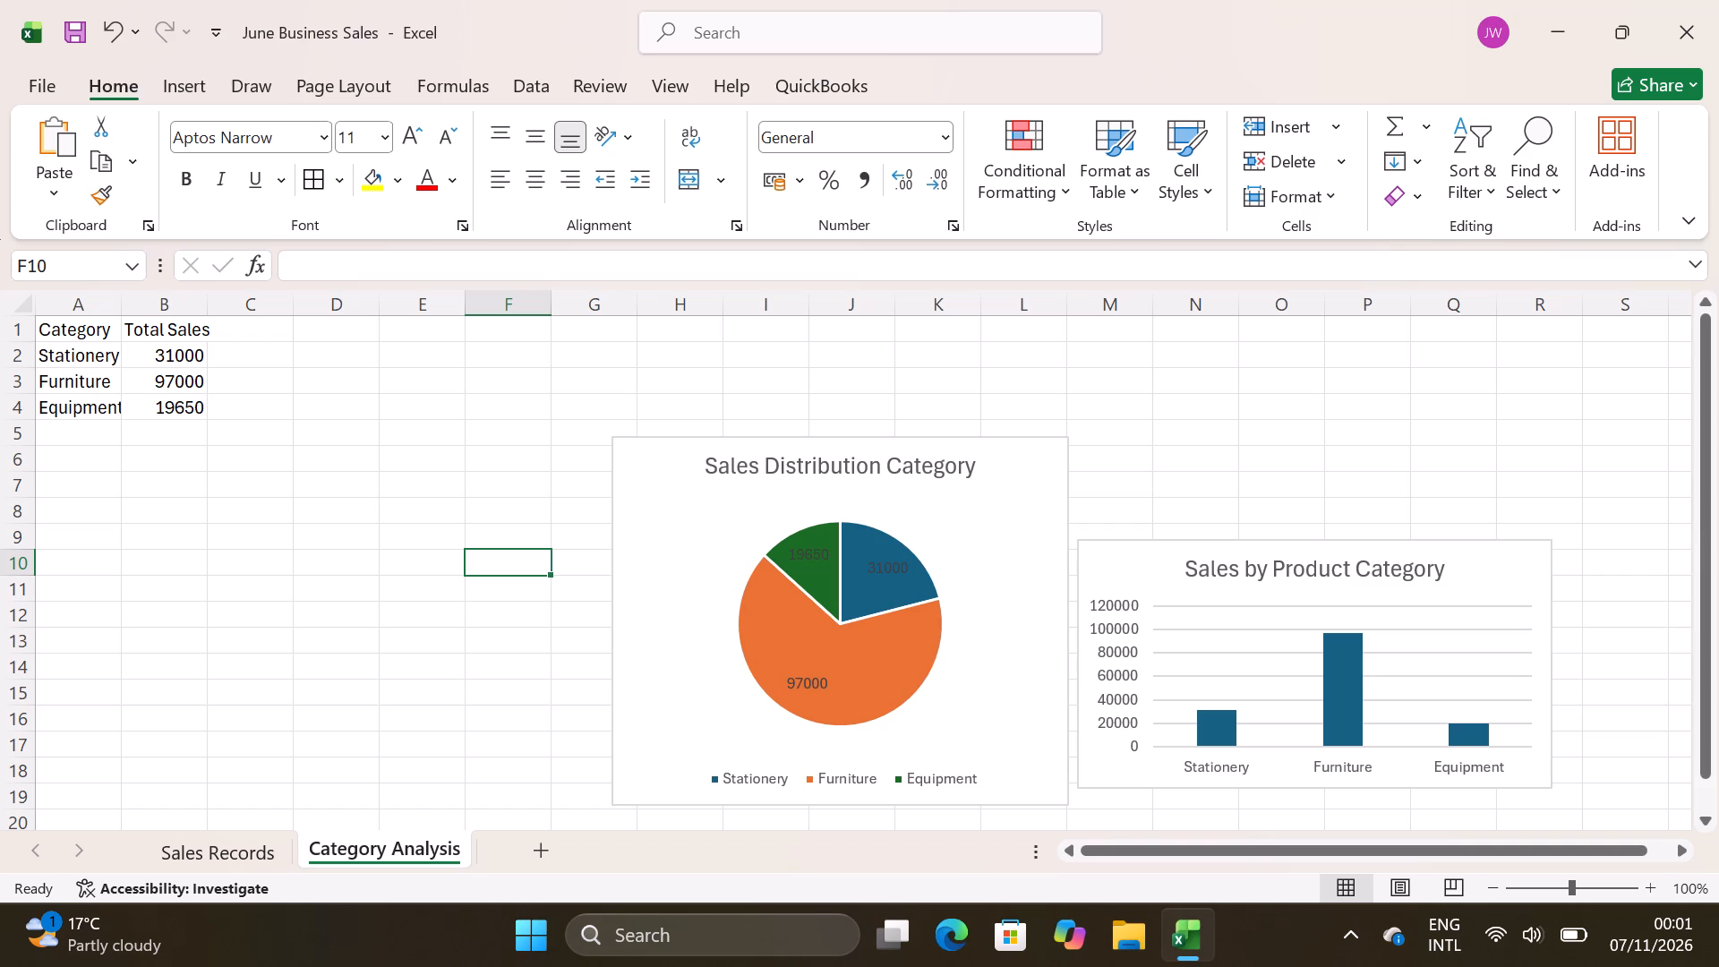
Add data labels to the Sales by Product Category column chart.
left_click(1395, 623)
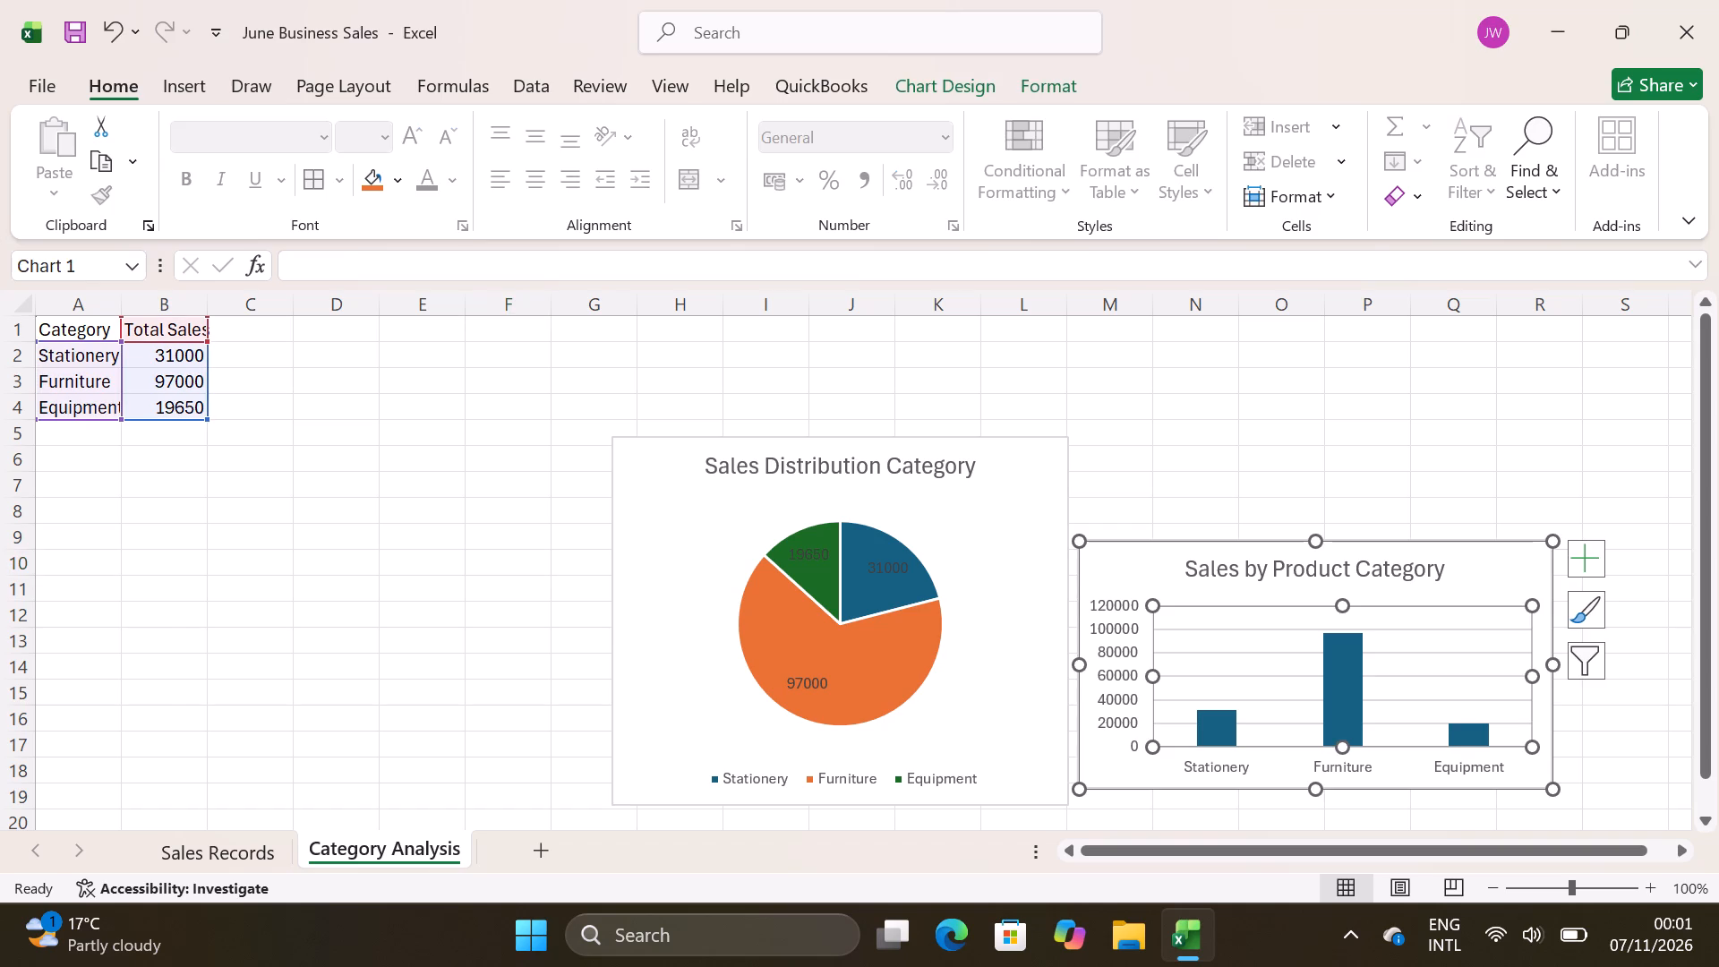
left_click(1582, 562)
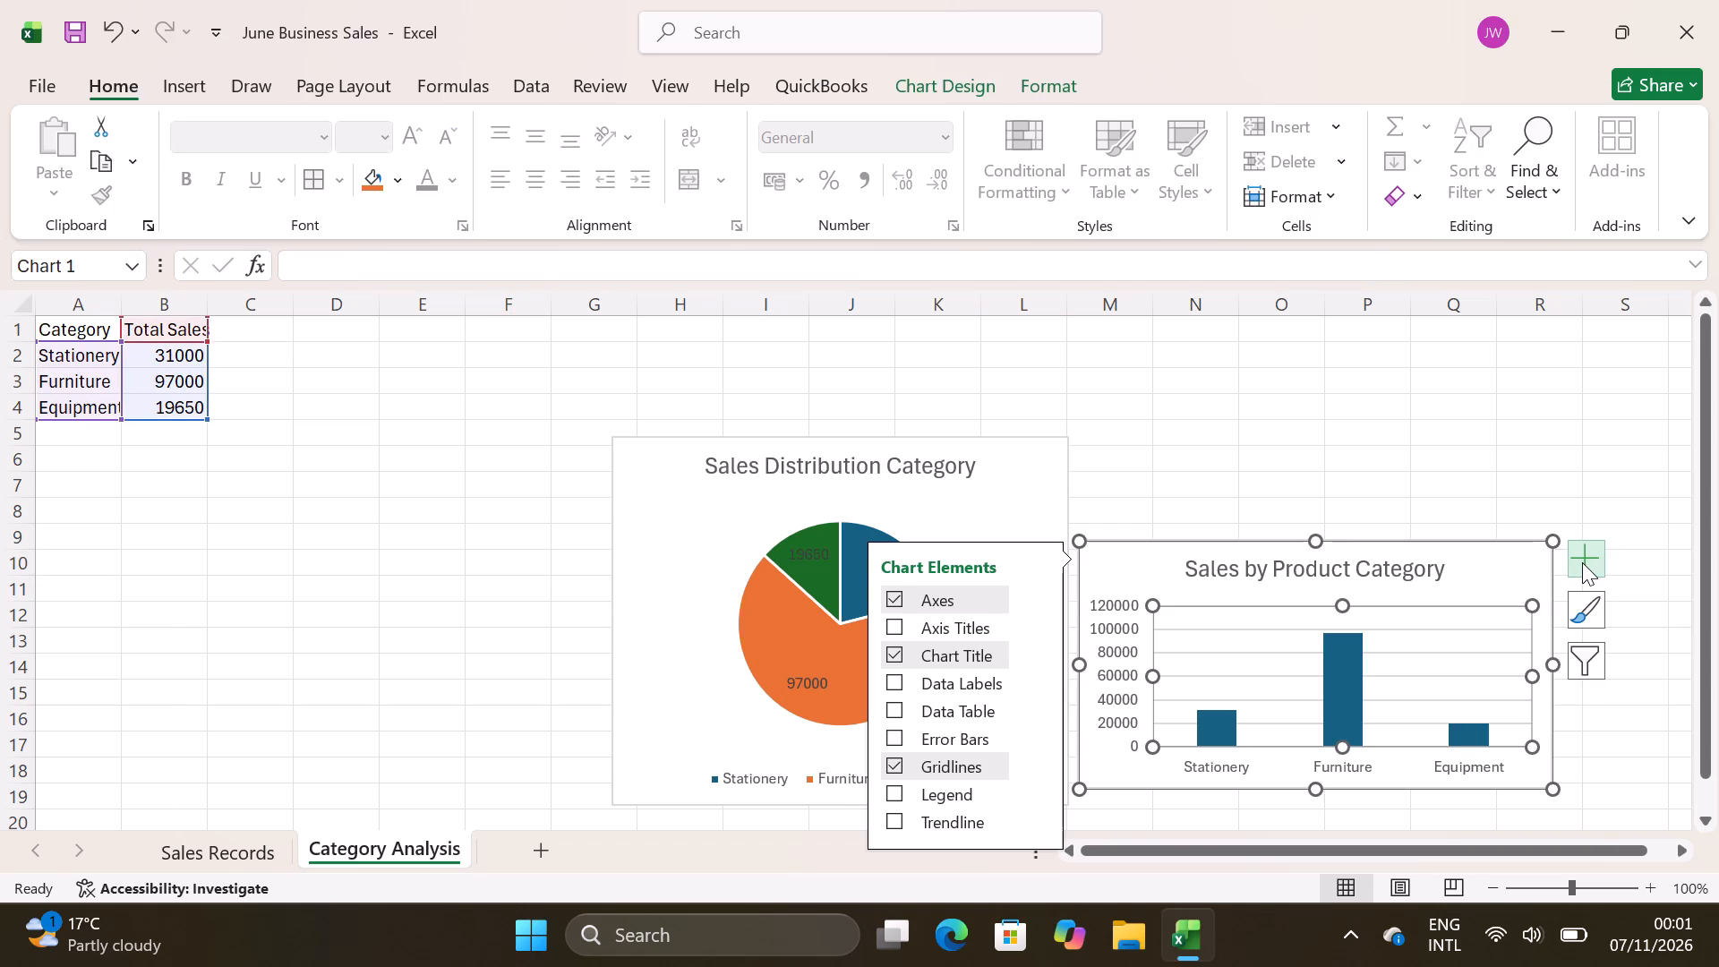
left_click(972, 687)
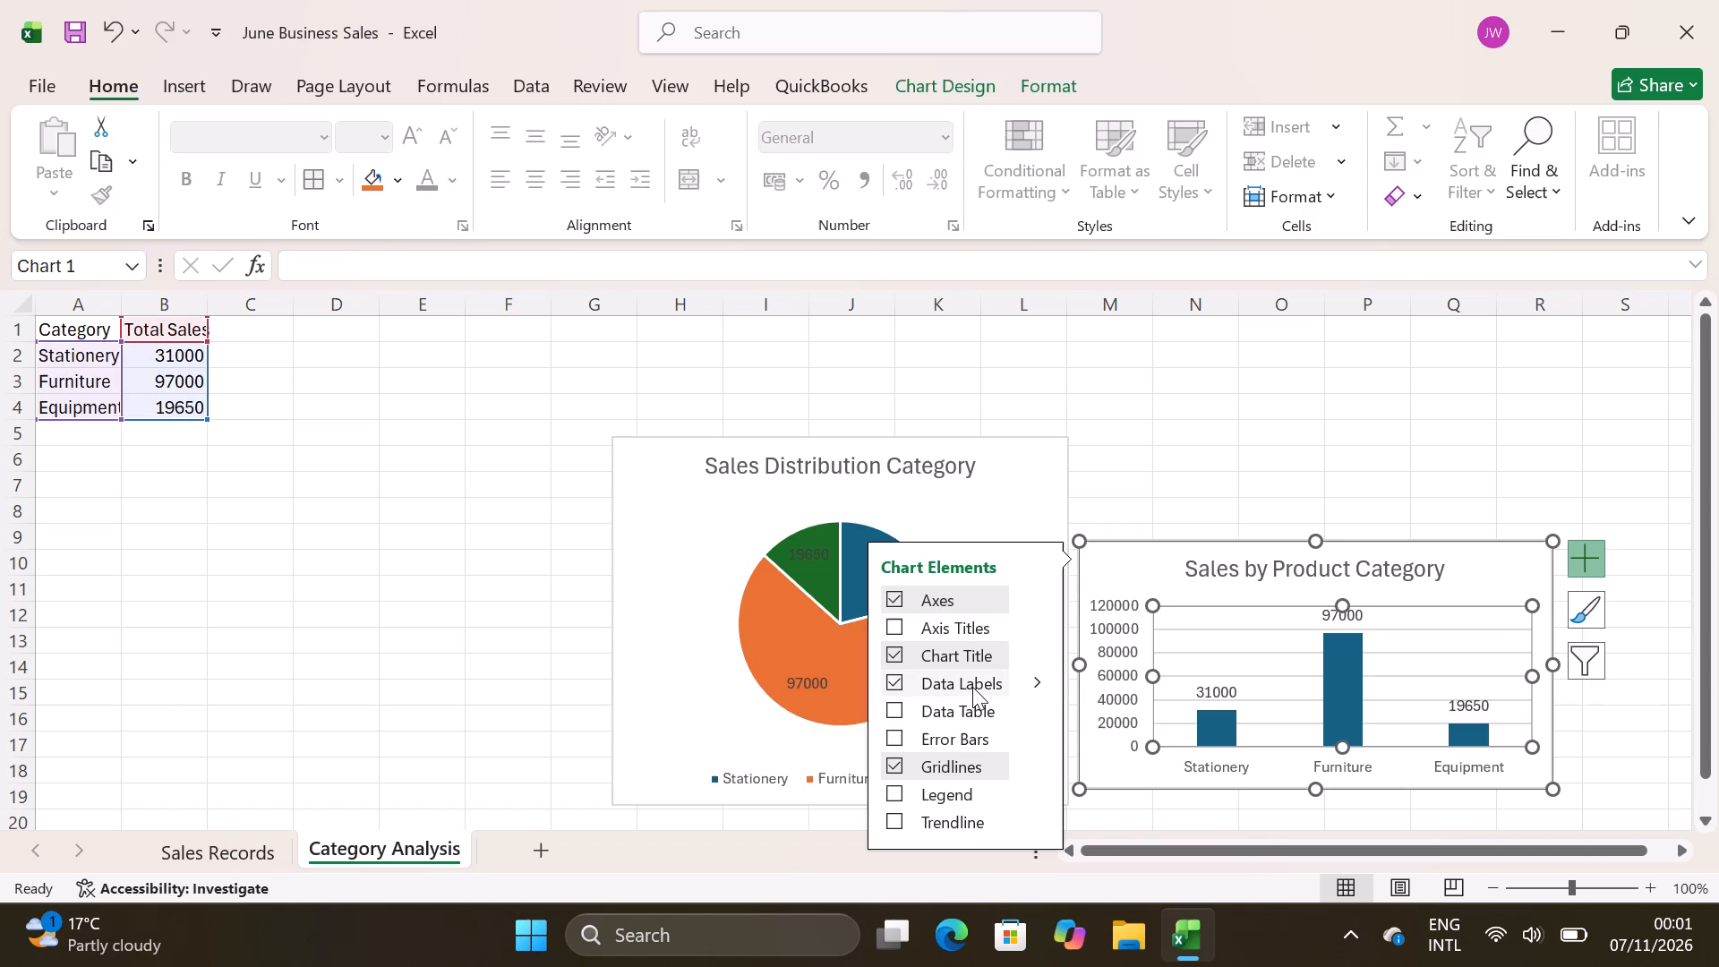
left_click(1170, 469)
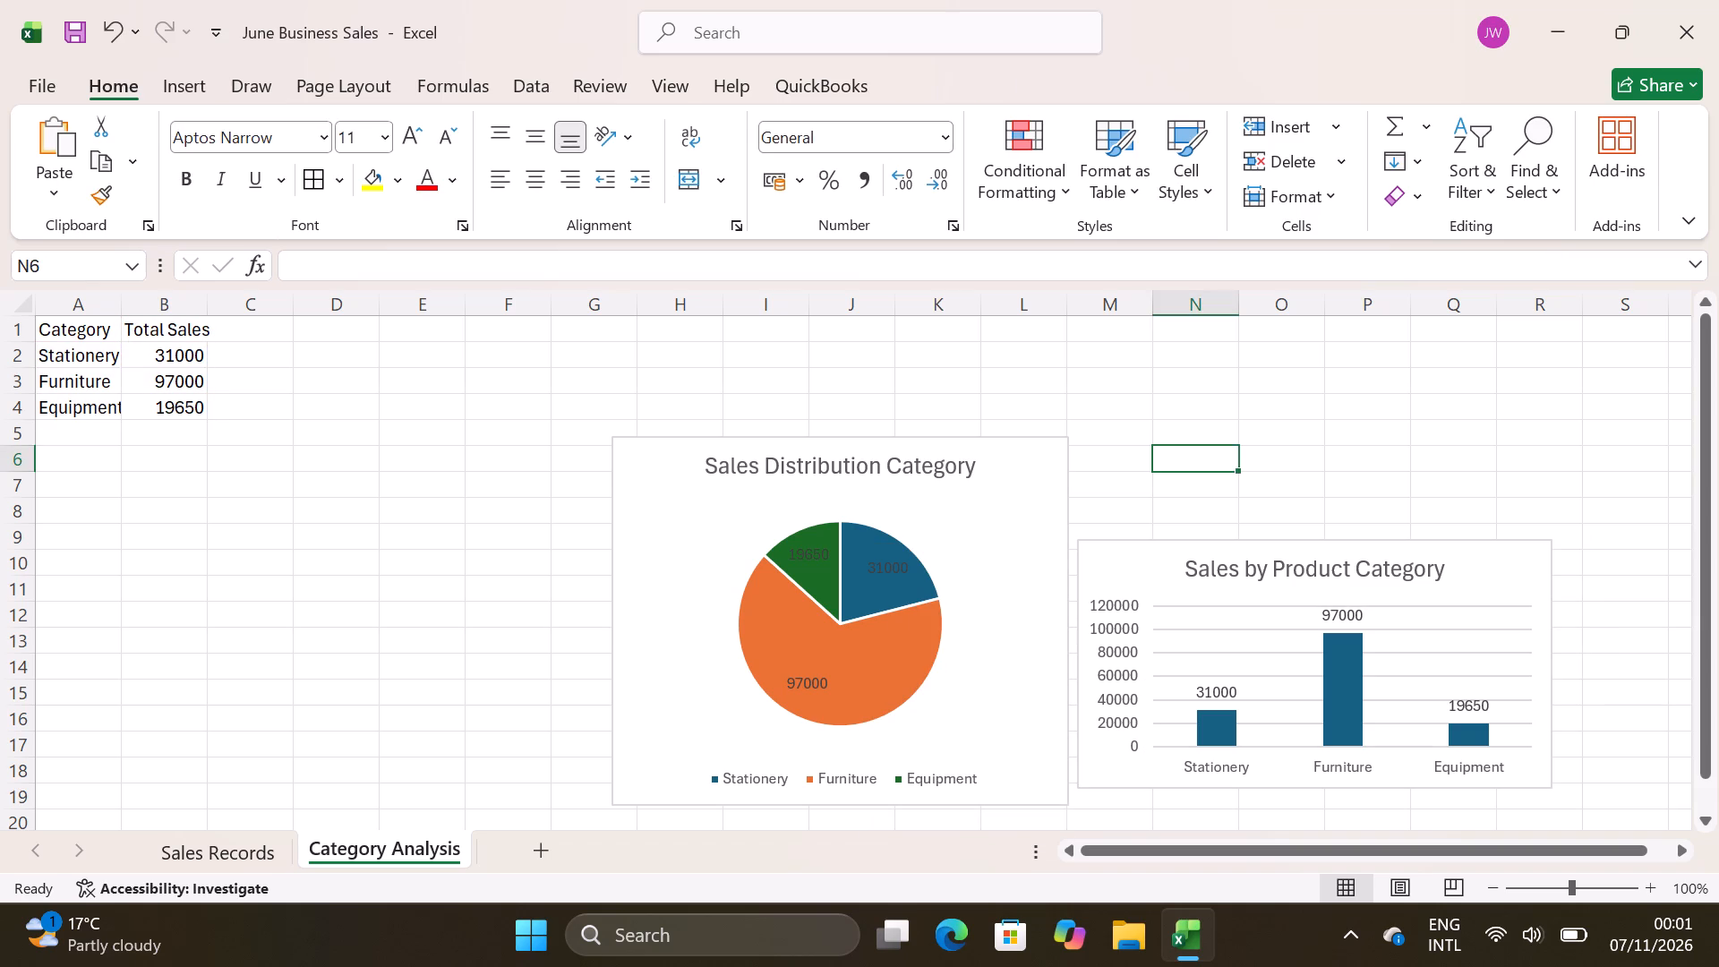
Look through the available chart styles for the Sales Distribution Category pie chart.
left_click(993, 548)
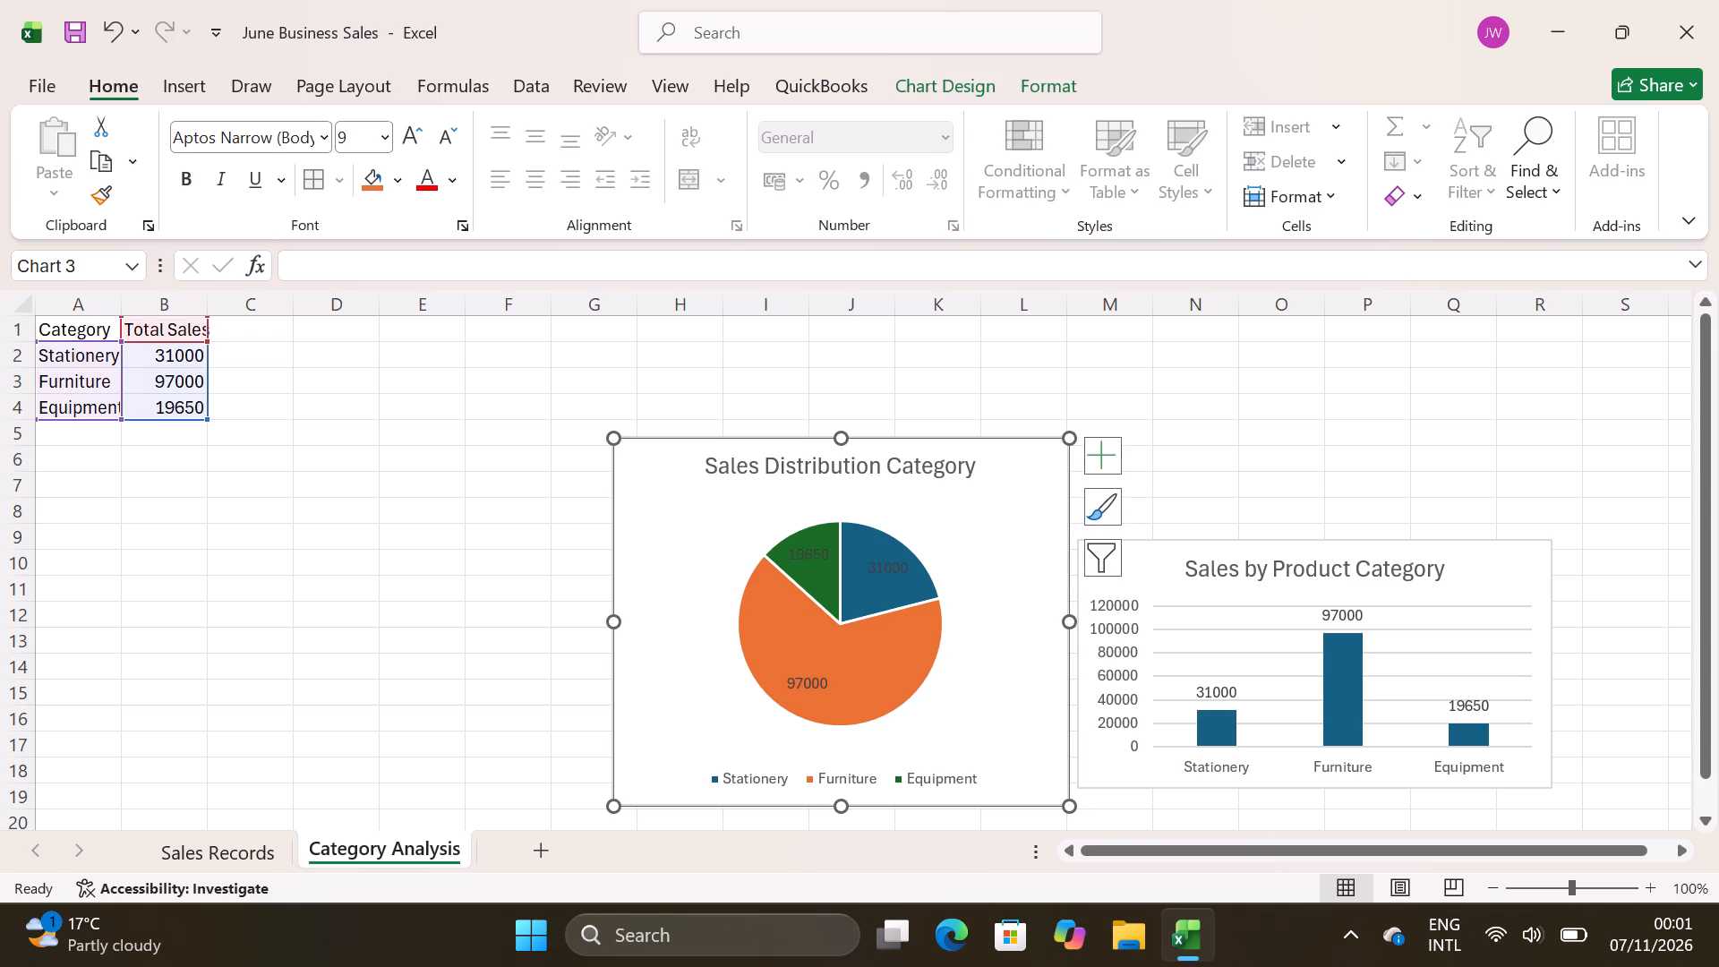
left_click(1110, 516)
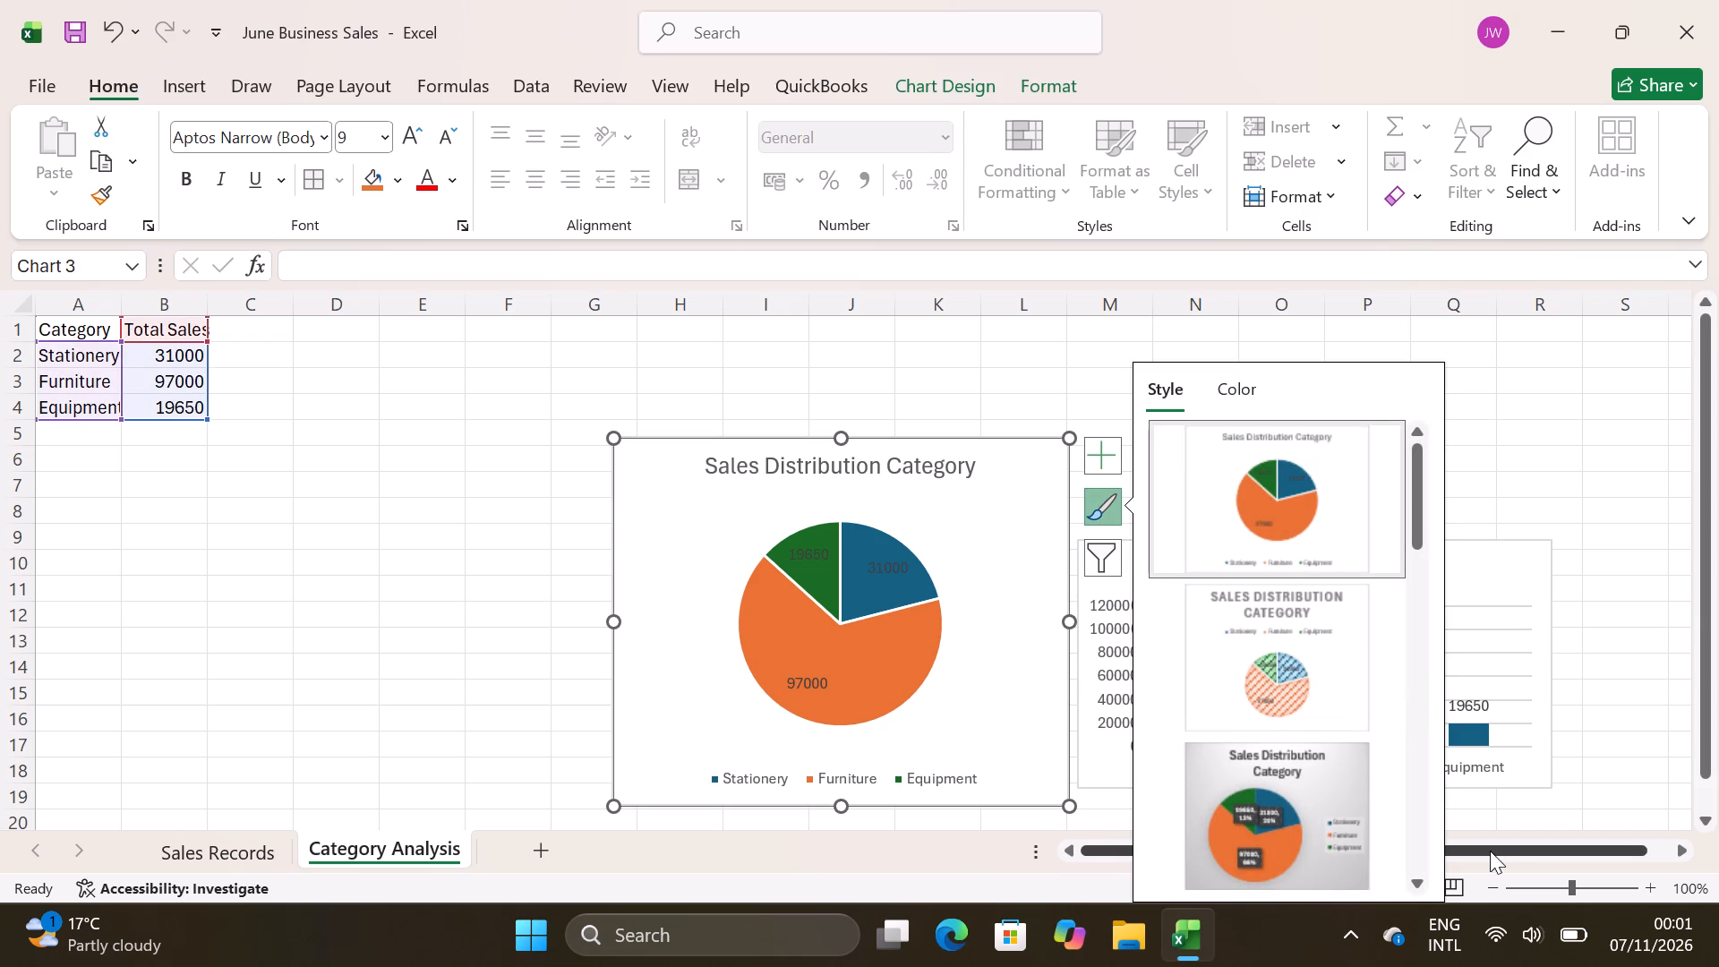
left_click(1415, 877)
left_click(1415, 877)
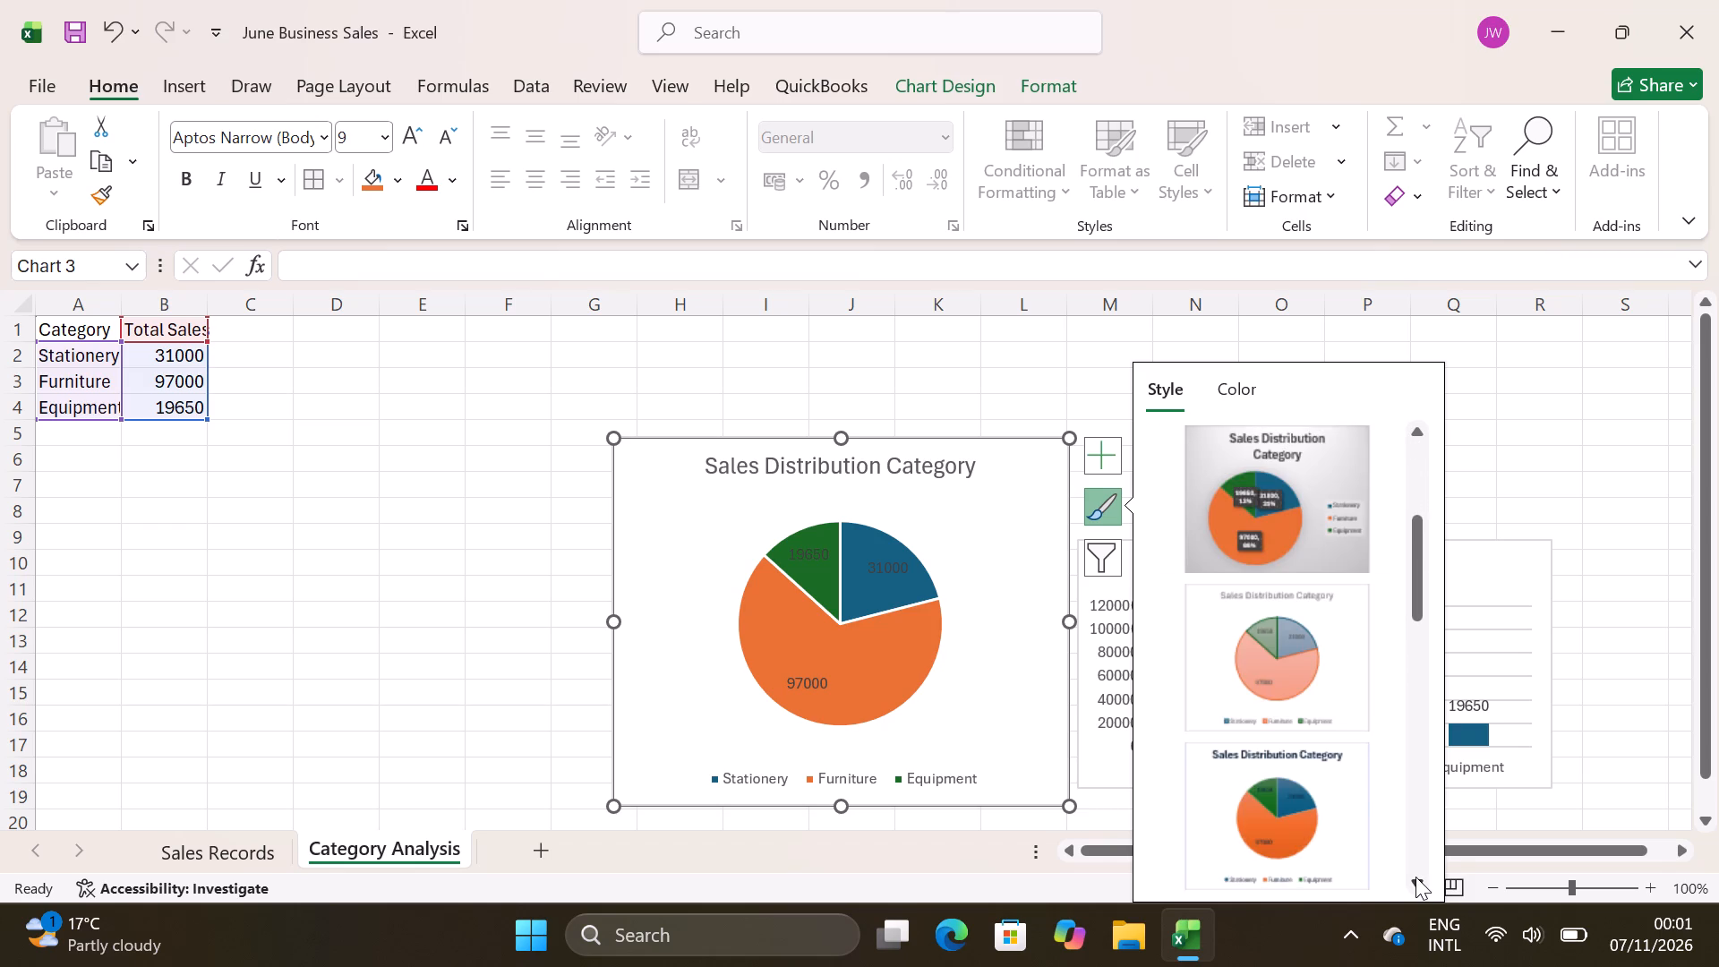
left_click(1415, 877)
left_click(1415, 877)
left_click(1415, 877)
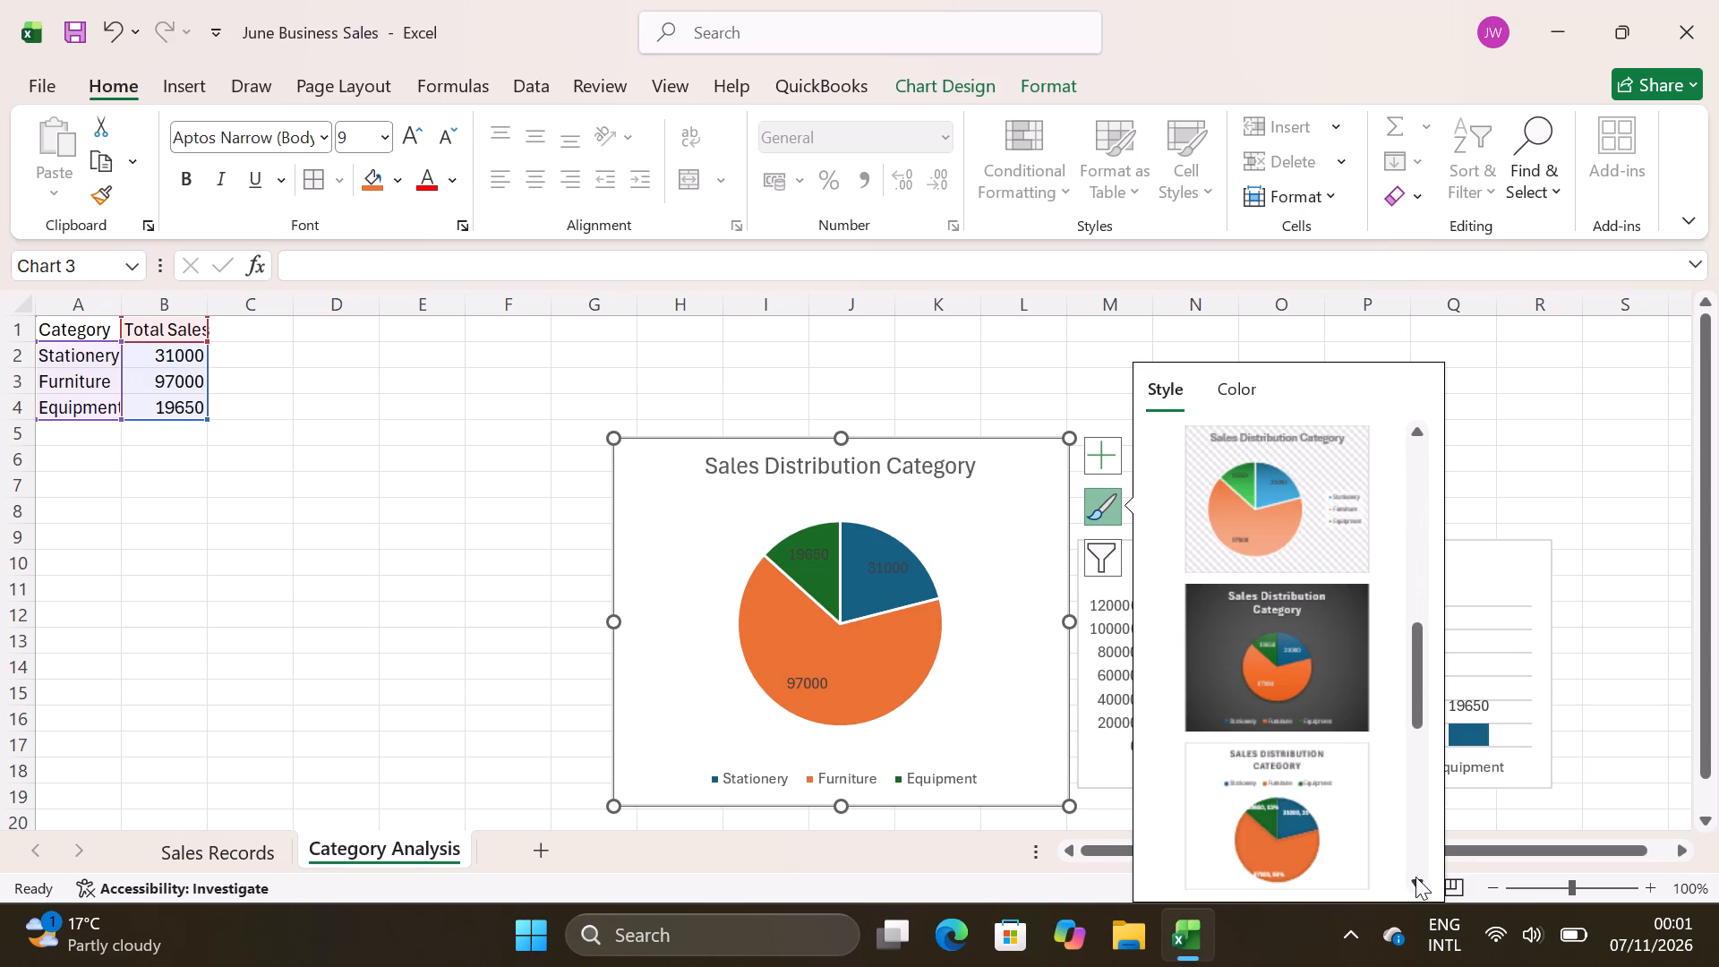
left_click_drag(1415, 877, 1593, 608)
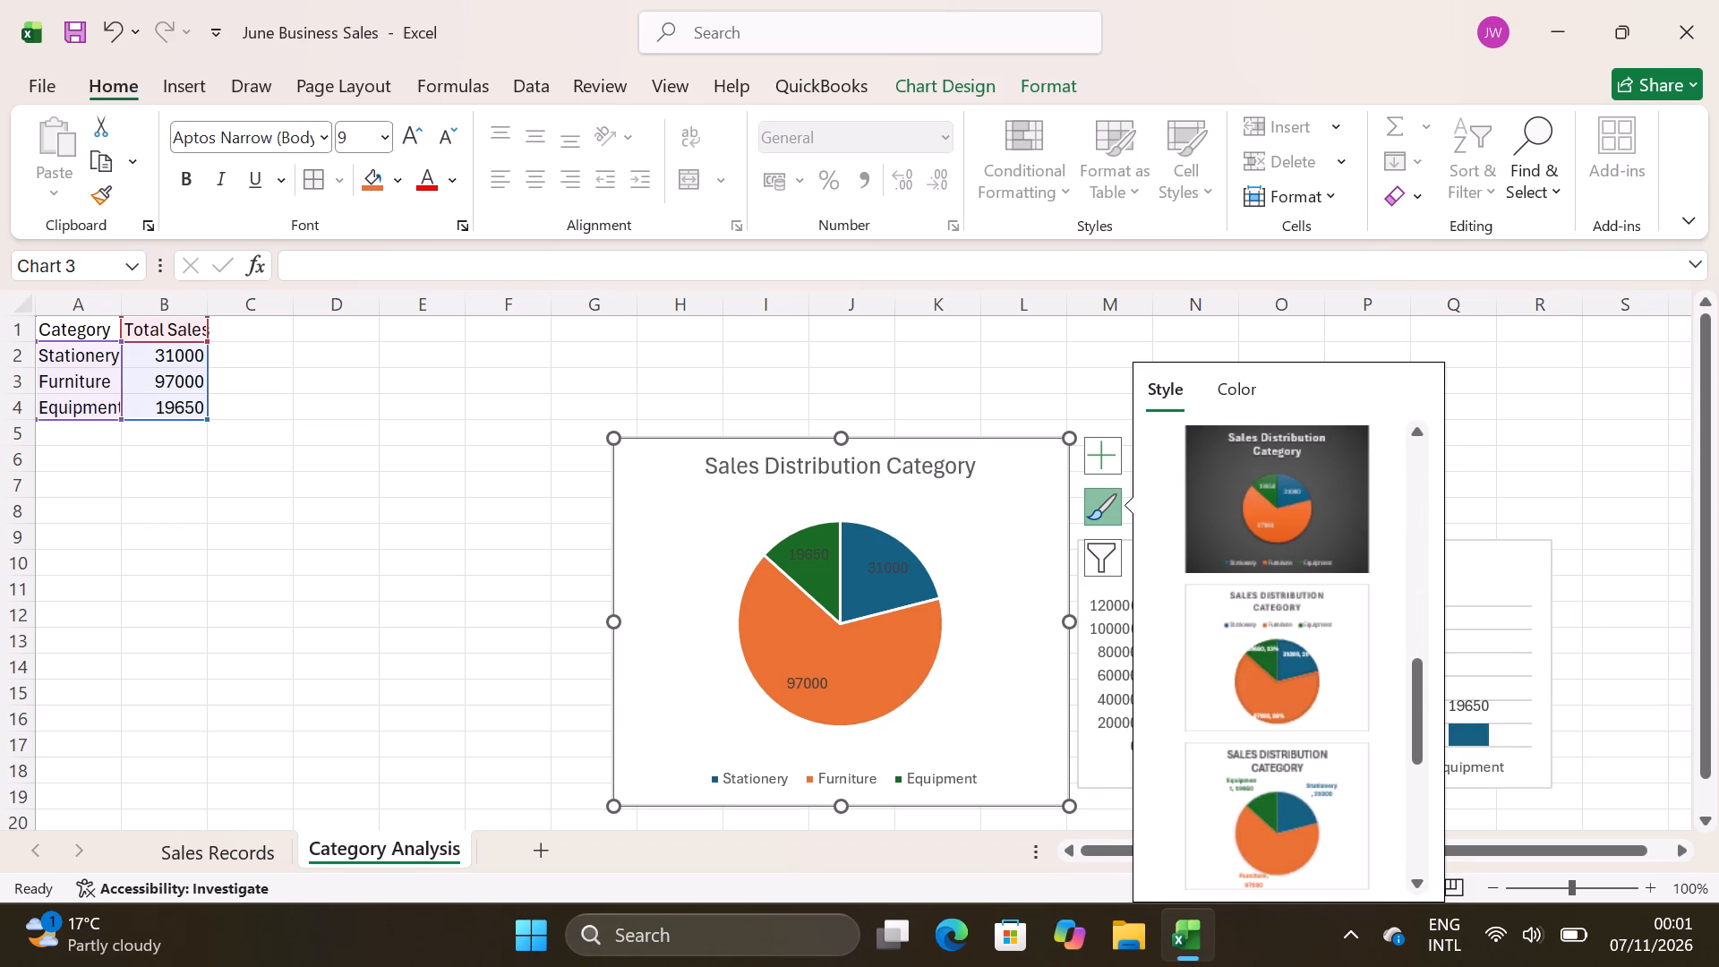
left_click(1593, 608)
Look through the available chart styles for the Sales by Product Category column chart.
left_click(1518, 627)
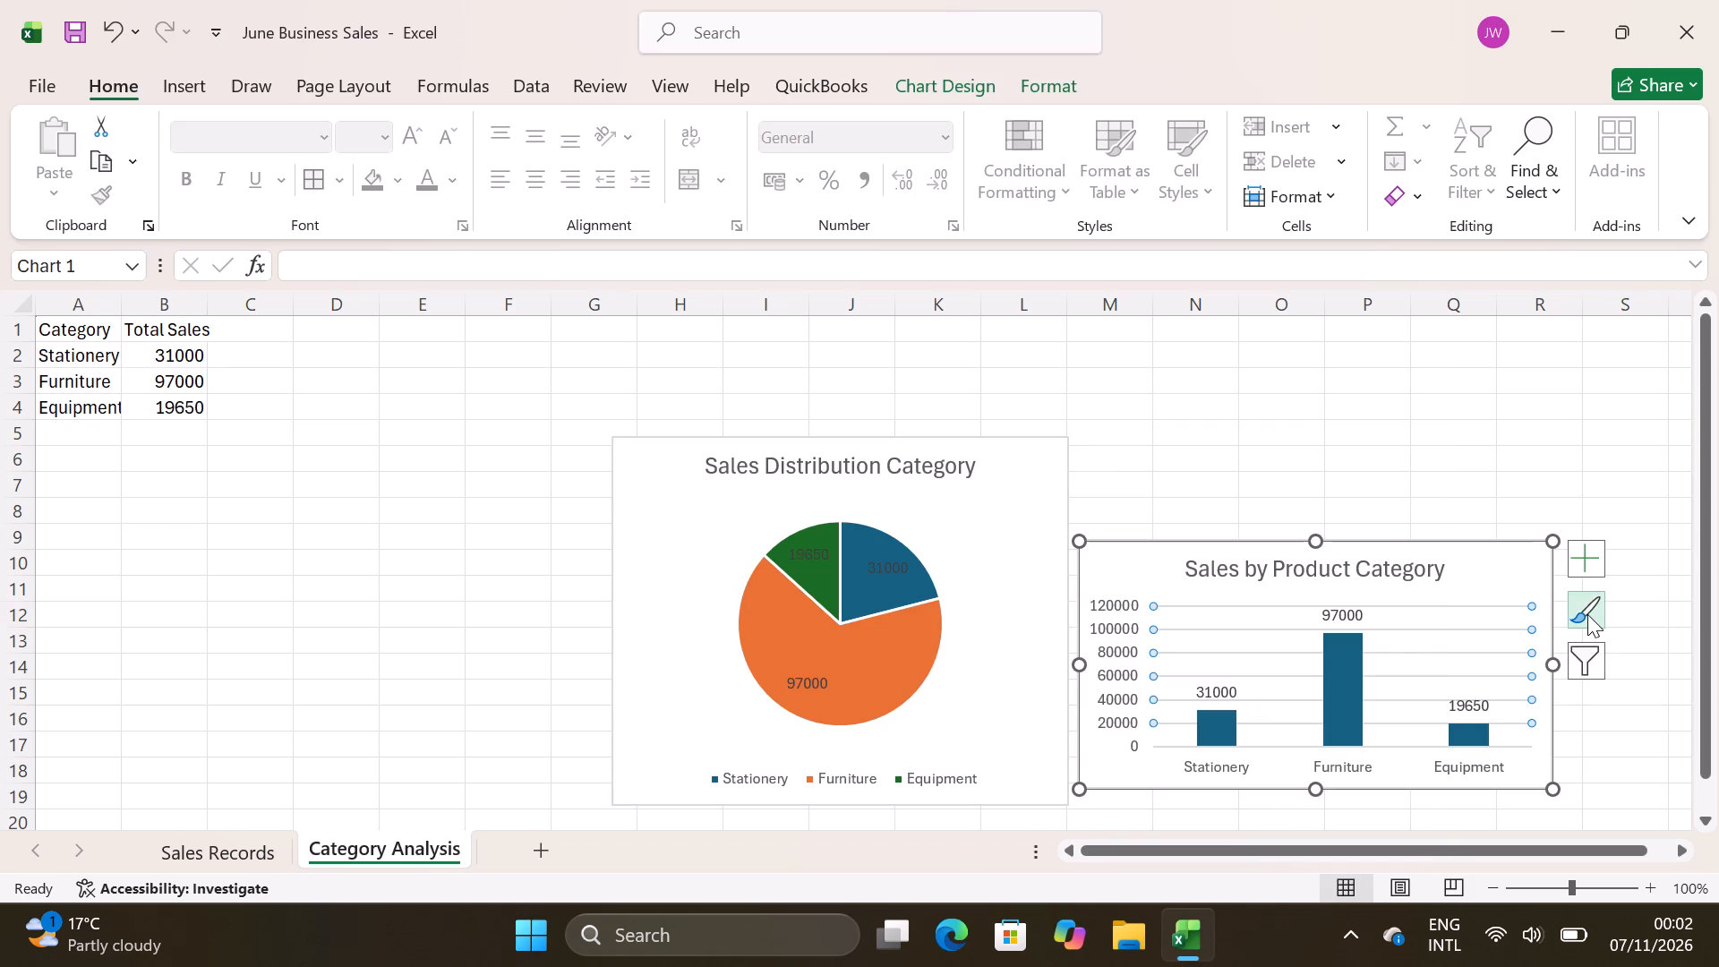
left_click(1587, 614)
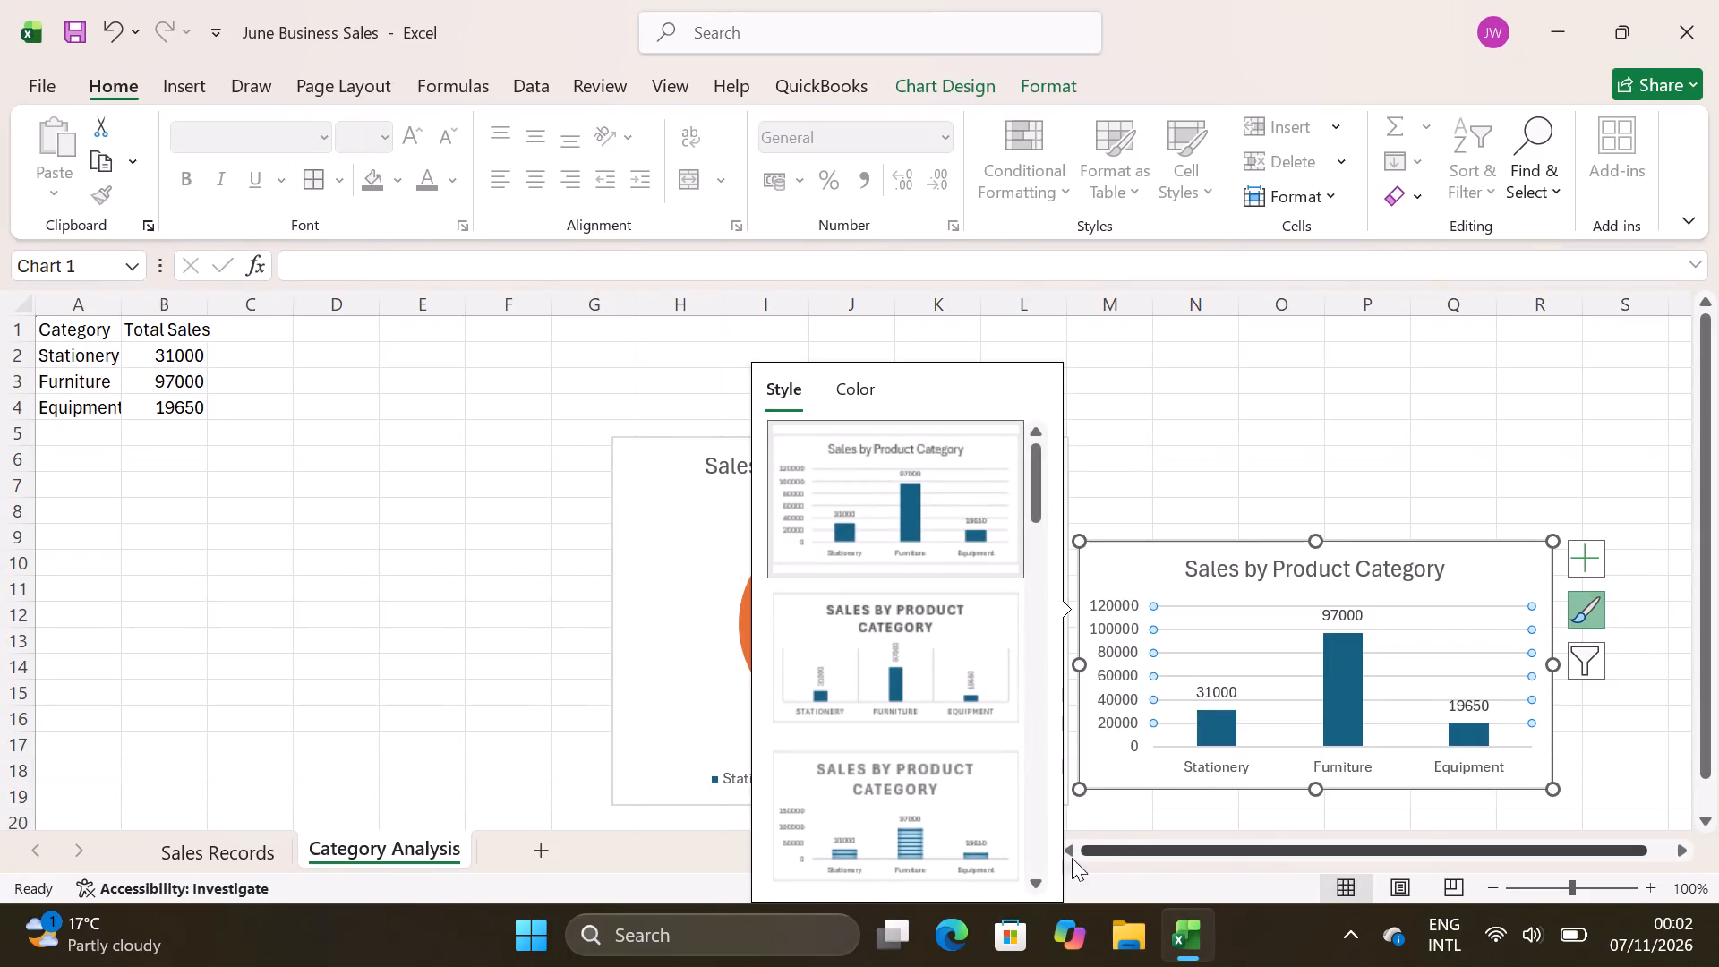
triple_click(1038, 887)
double_click(1038, 887)
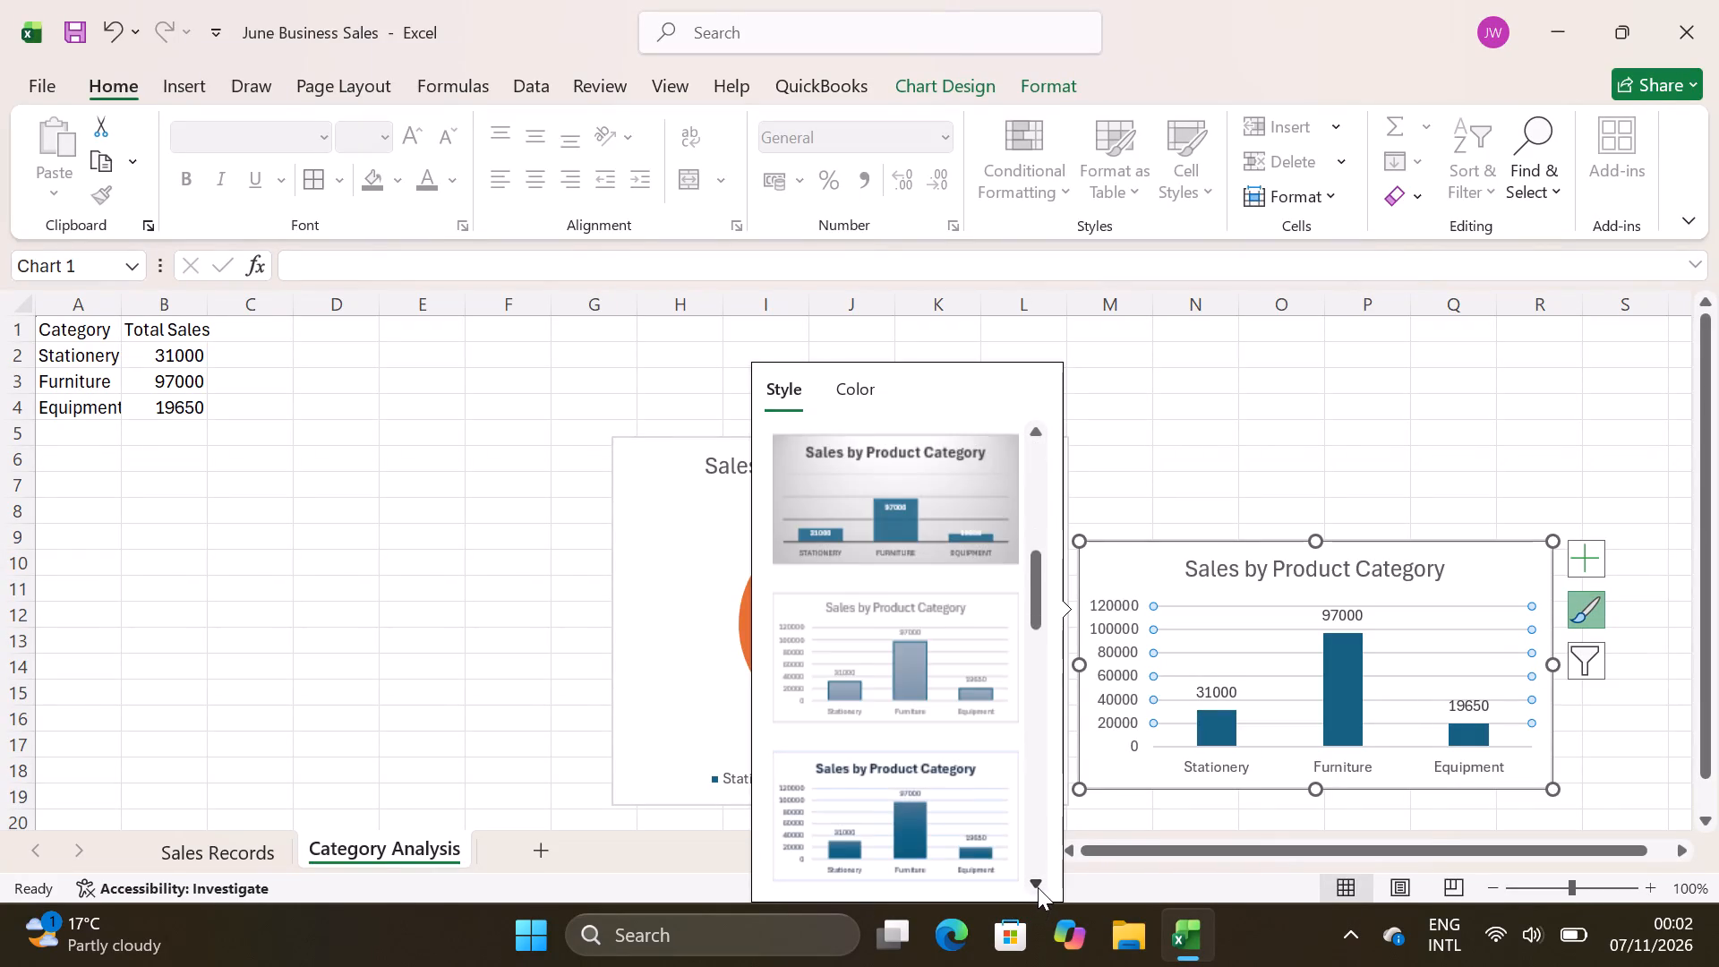
left_click_drag(1038, 887, 1419, 338)
left_click(1419, 338)
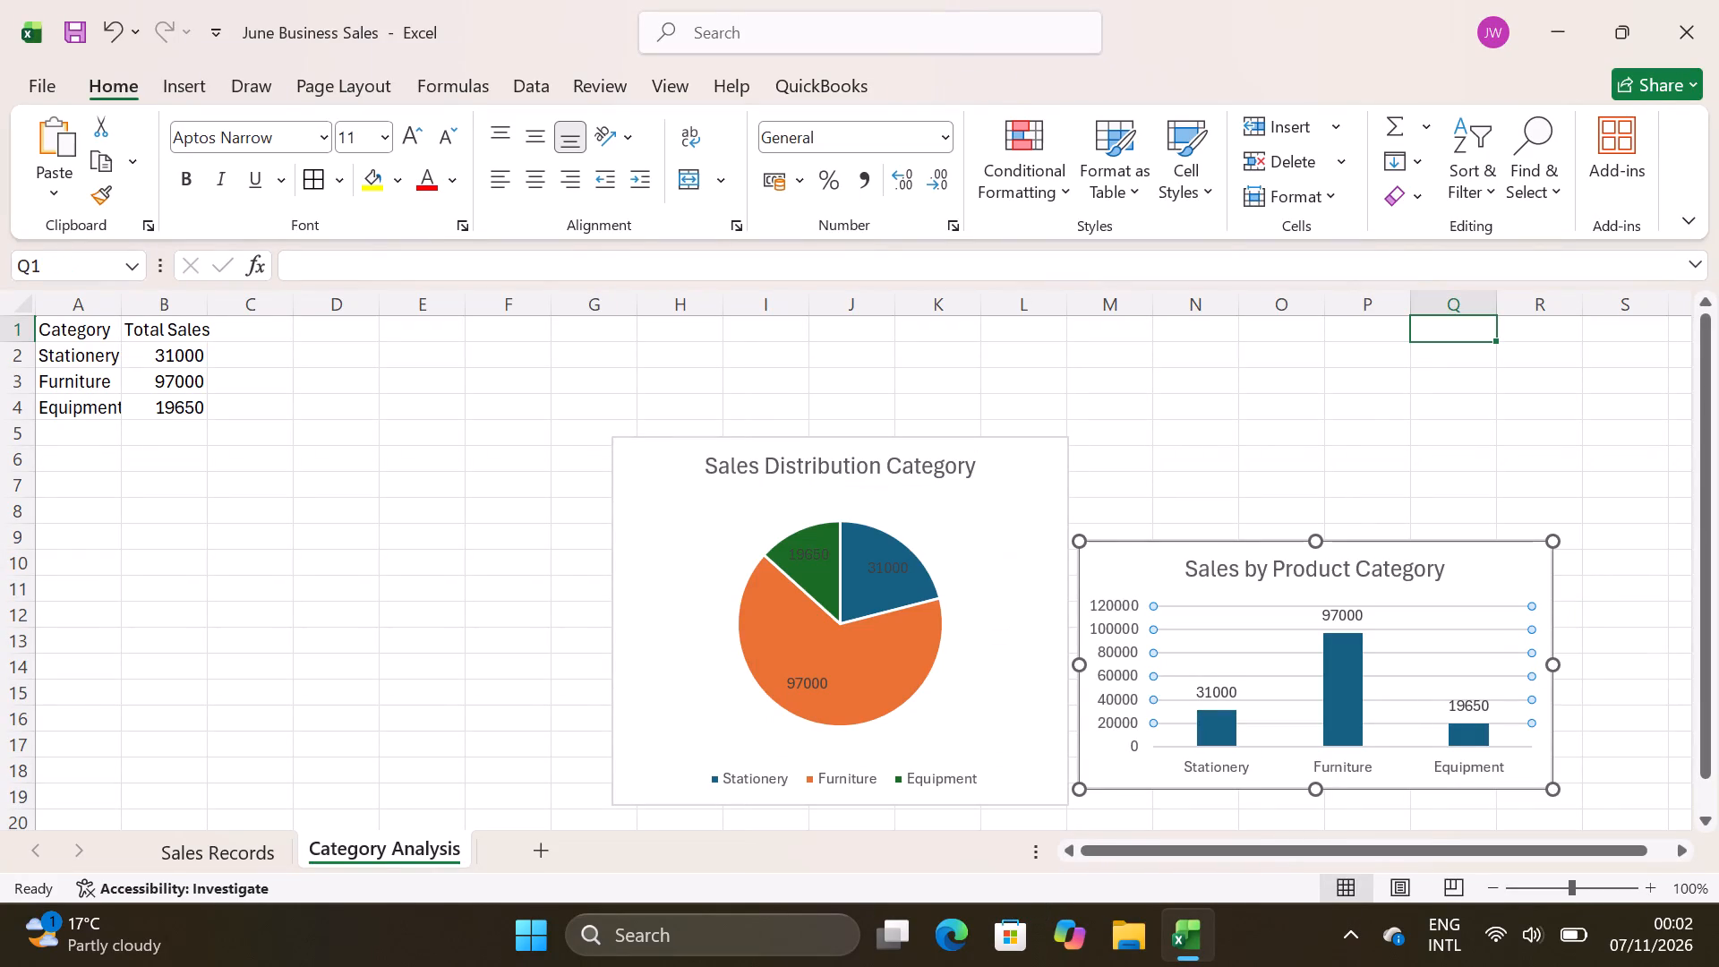
left_click(1399, 405)
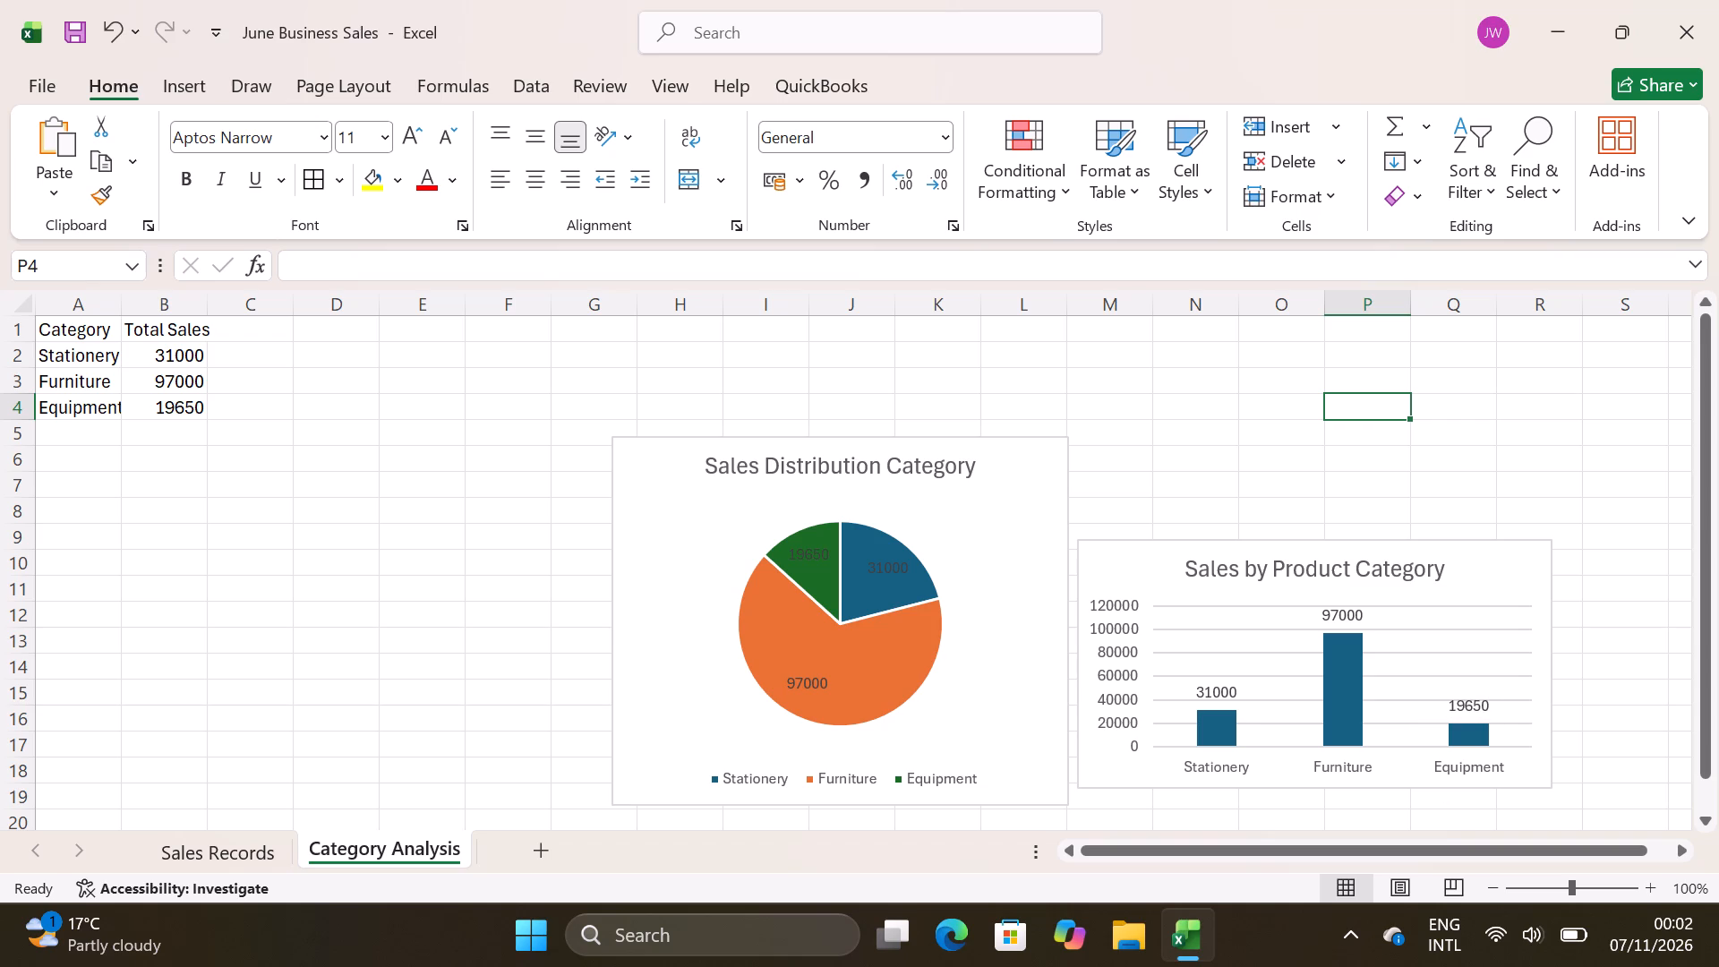
Add a new worksheet after Category Analysis and name it Monthly Report.
left_click(547, 844)
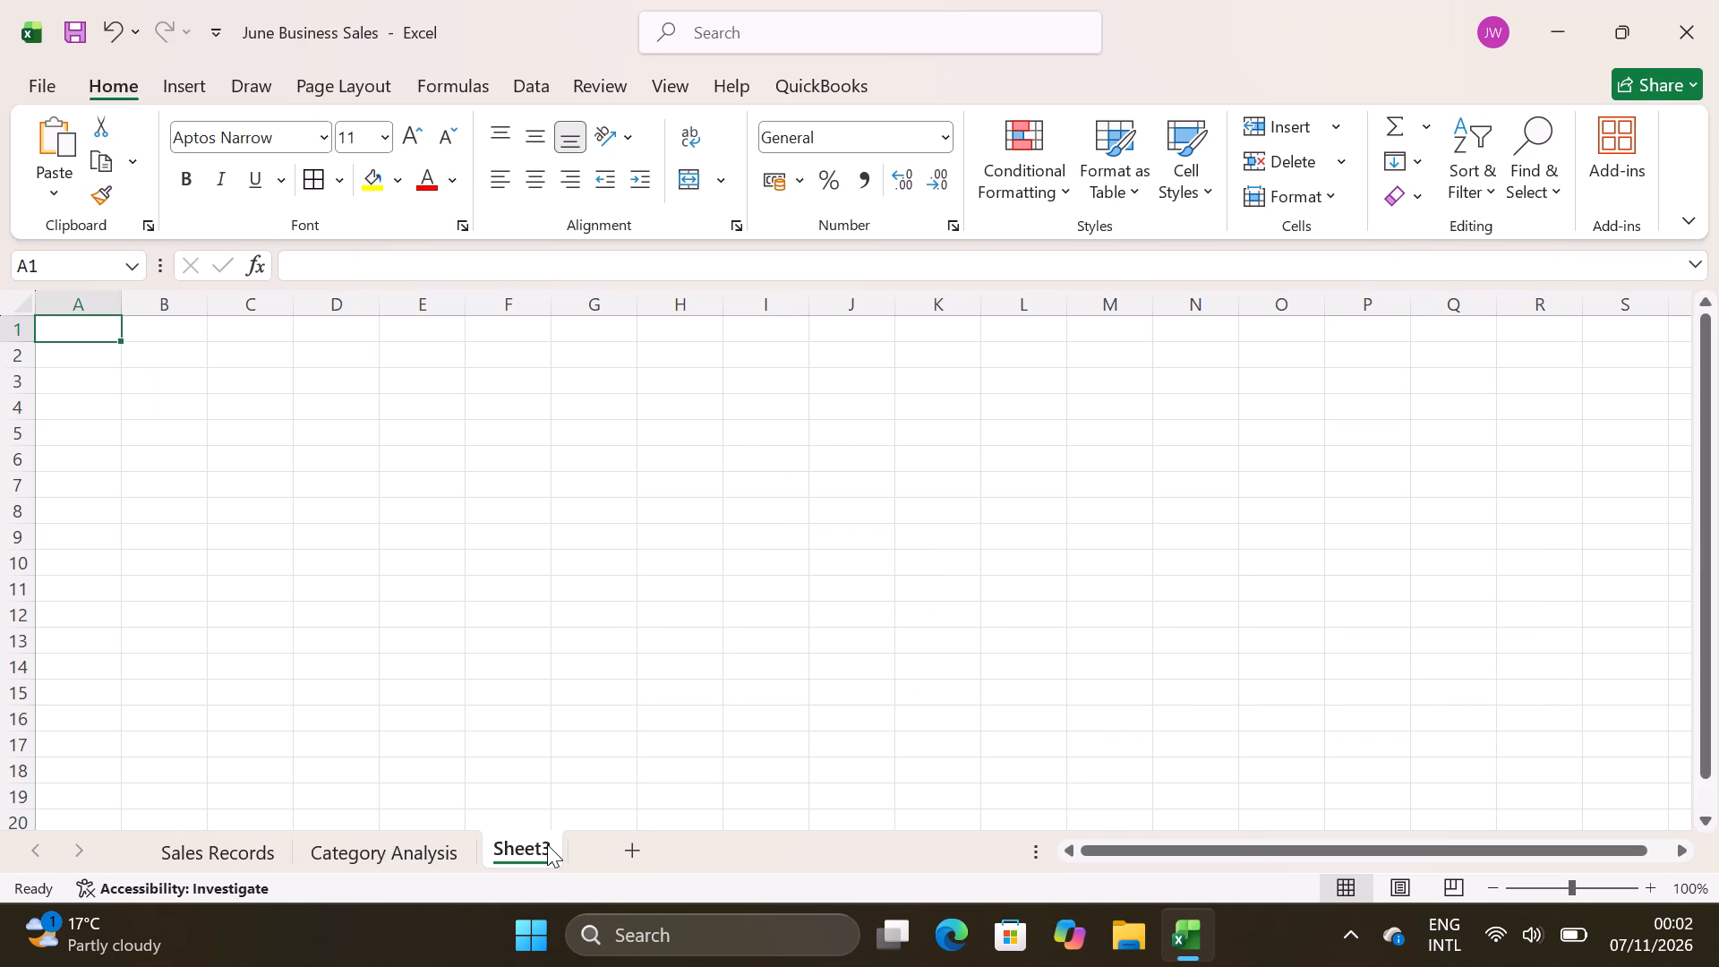
double_click(547, 844)
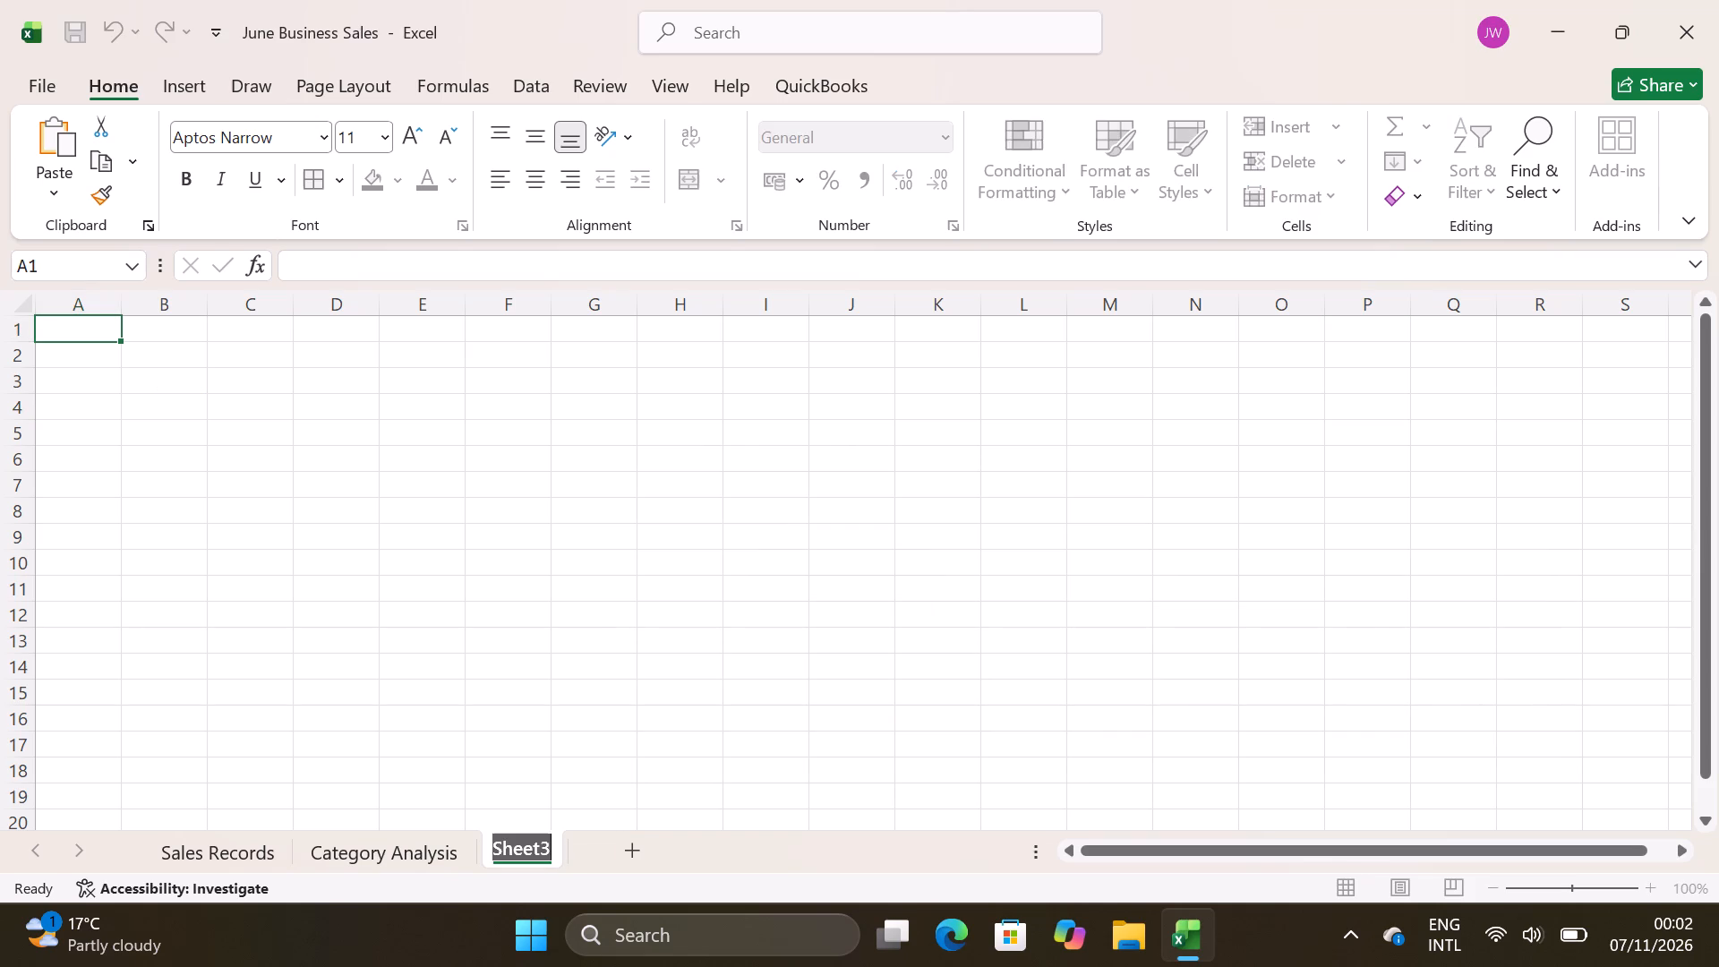
key("m")
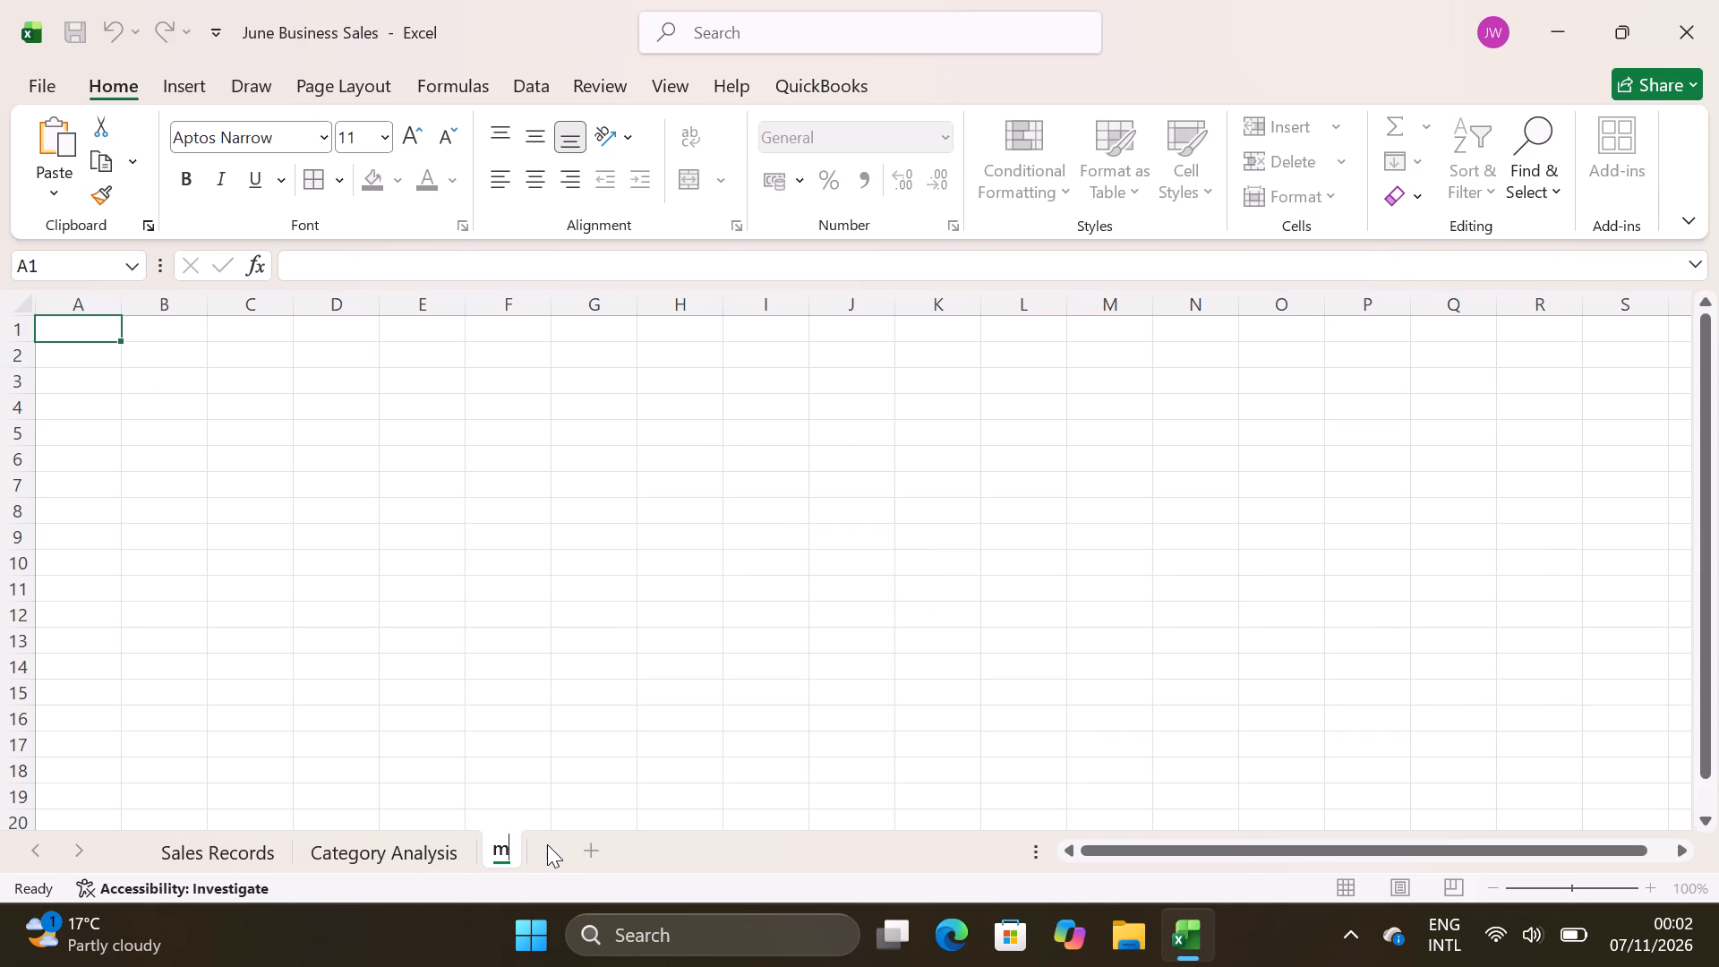
key("BackSpace")
key("m")
type("onthly")
key("space")
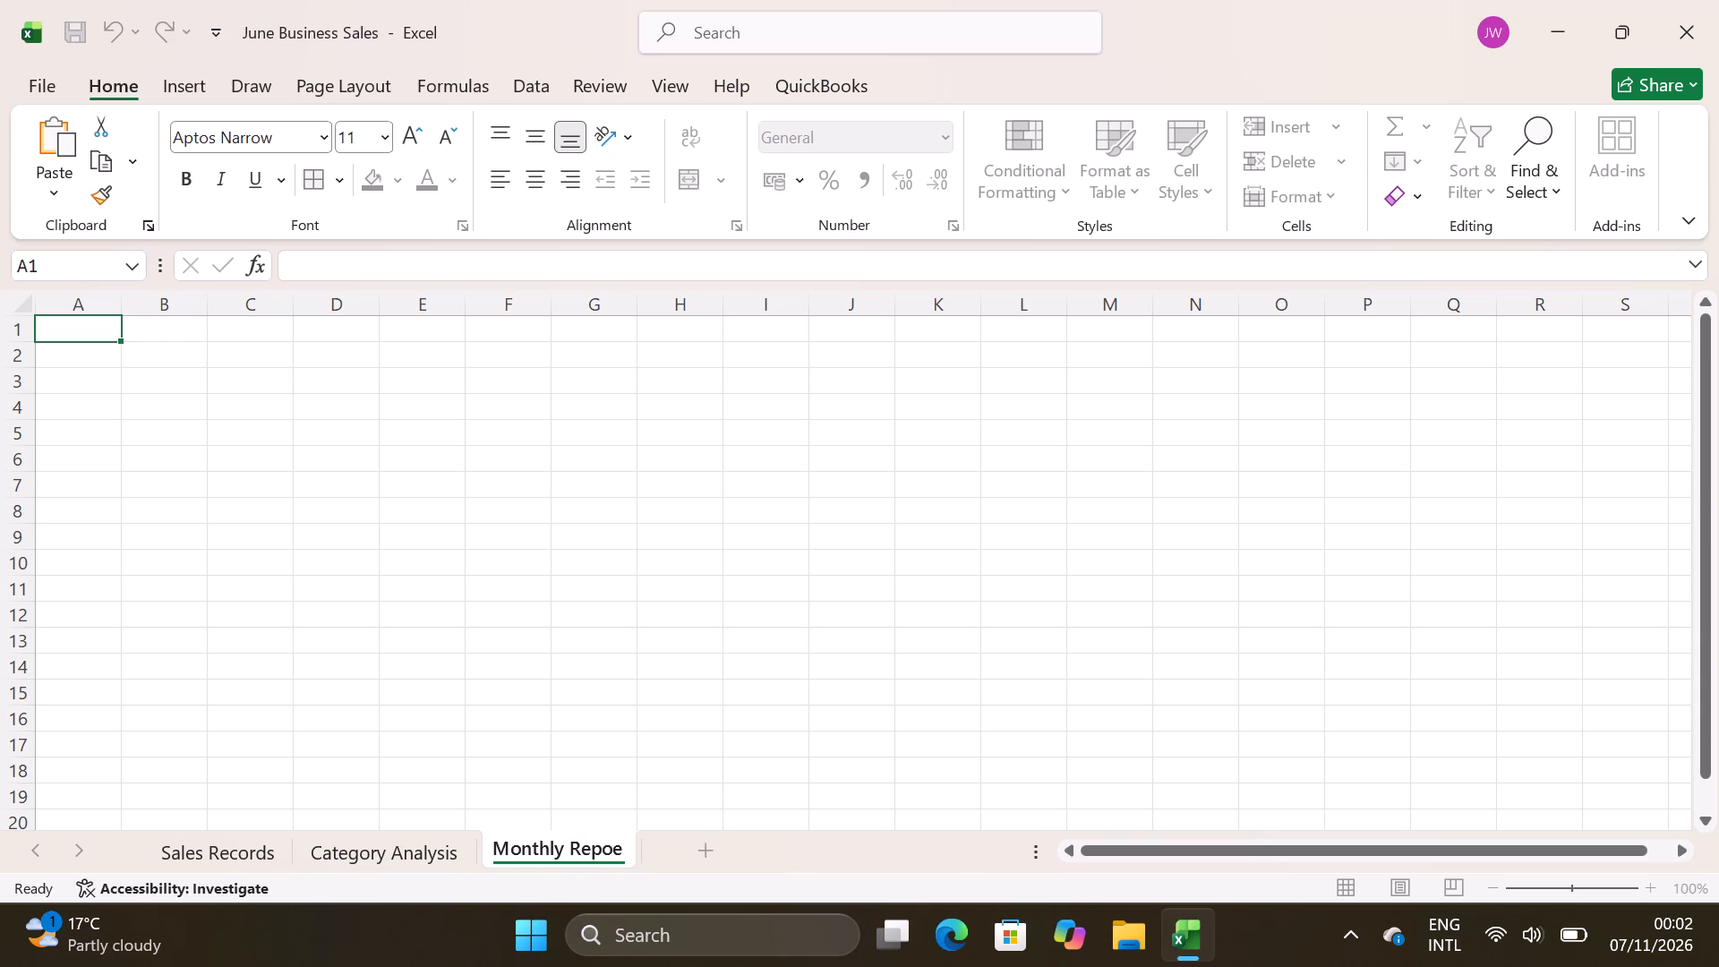
key("BackSpace")
type("rt")
key("Return")
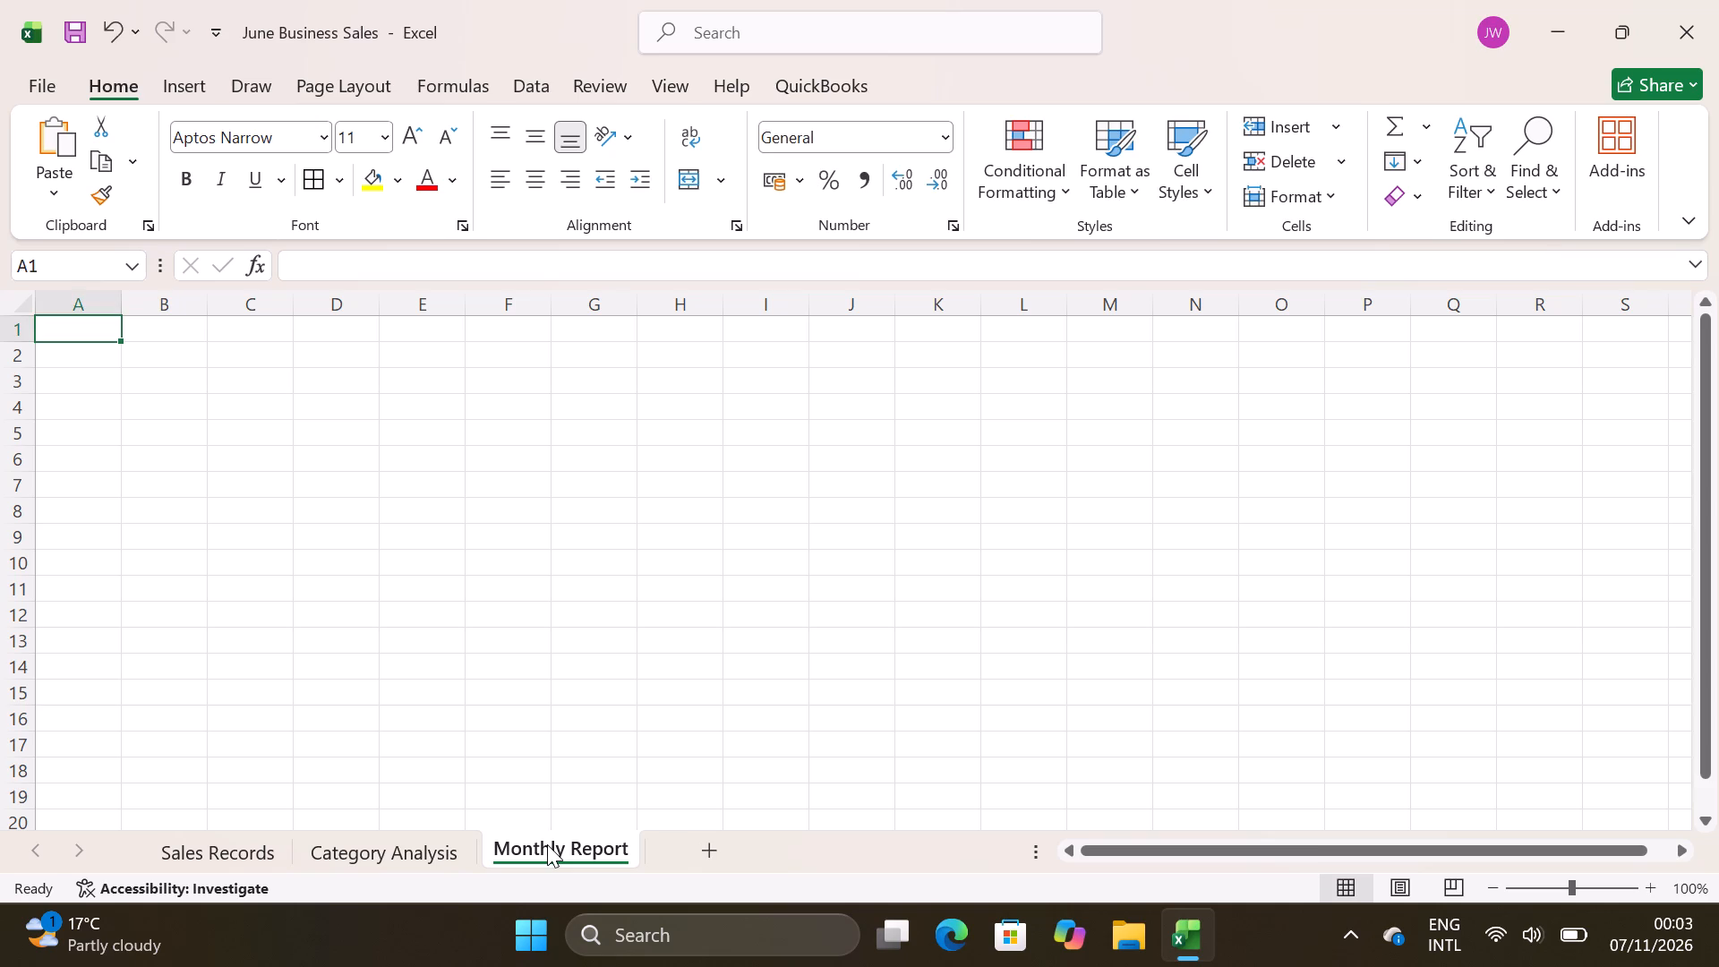
Enter the headings JUNE'S BUSINESS SUPPLIES in A1 and MONTHLY MANAGEMENT REPORT in A2 of the Monthly Report sheet.
left_click(80, 329)
type("JUNE")
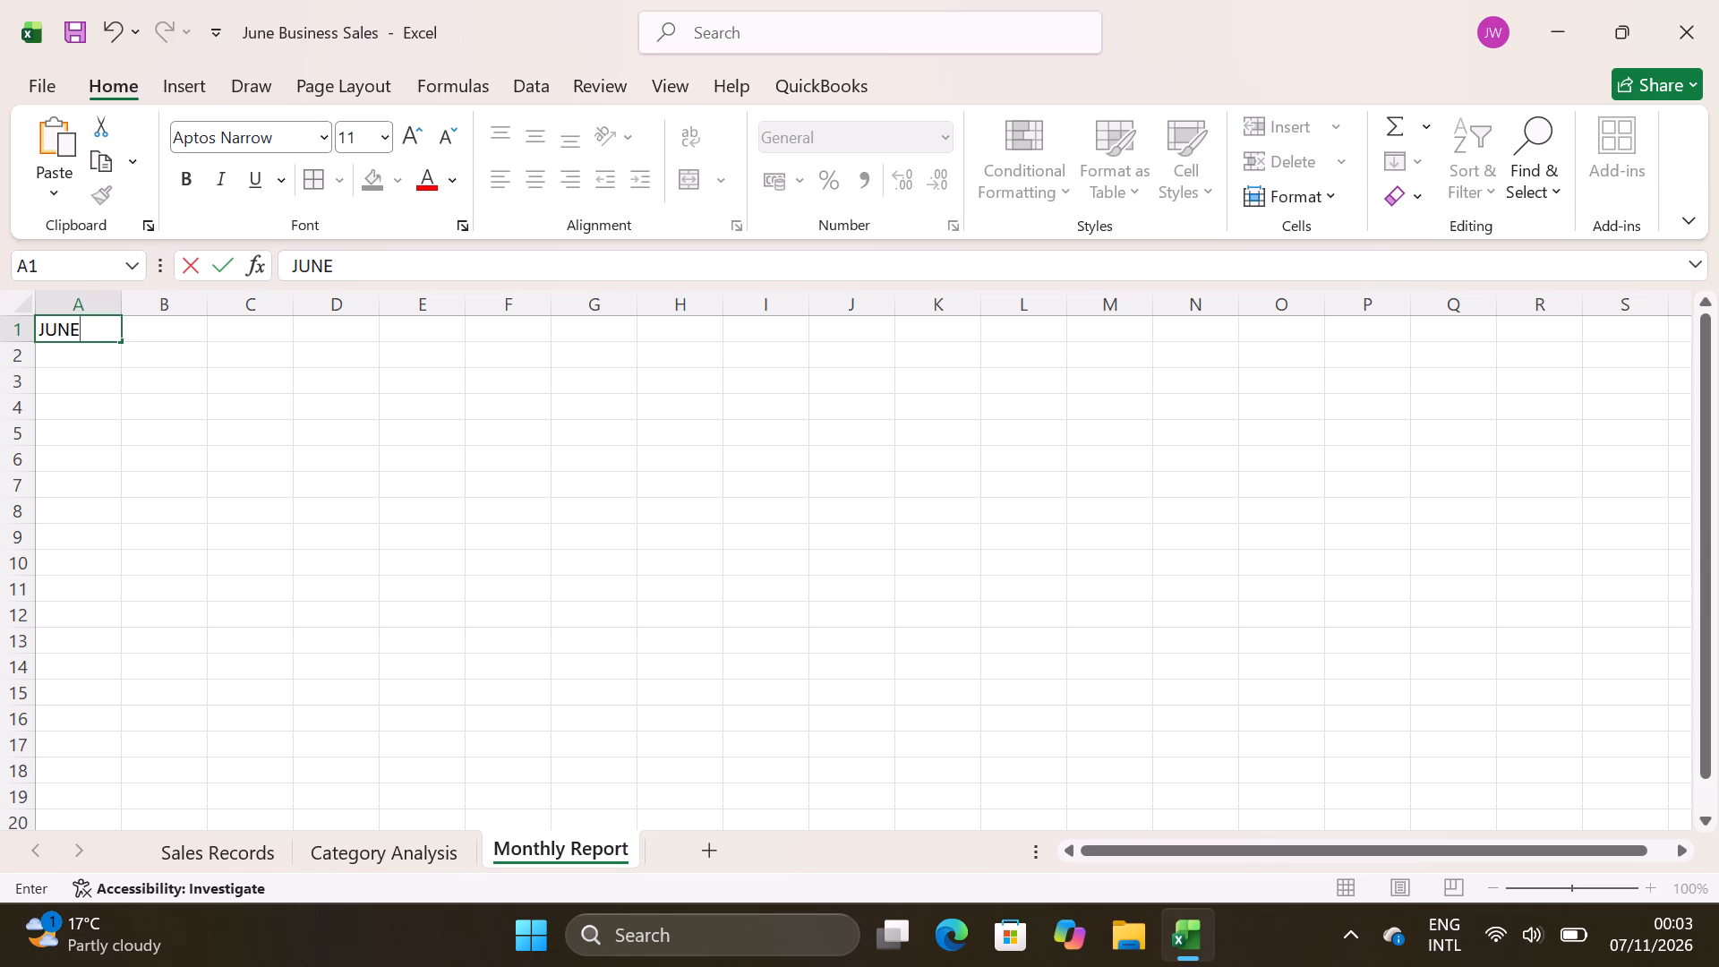
key("s")
key("BackSpace")
type("''")
key("BackSpace")
type("S BUSINESS SUPPLIES")
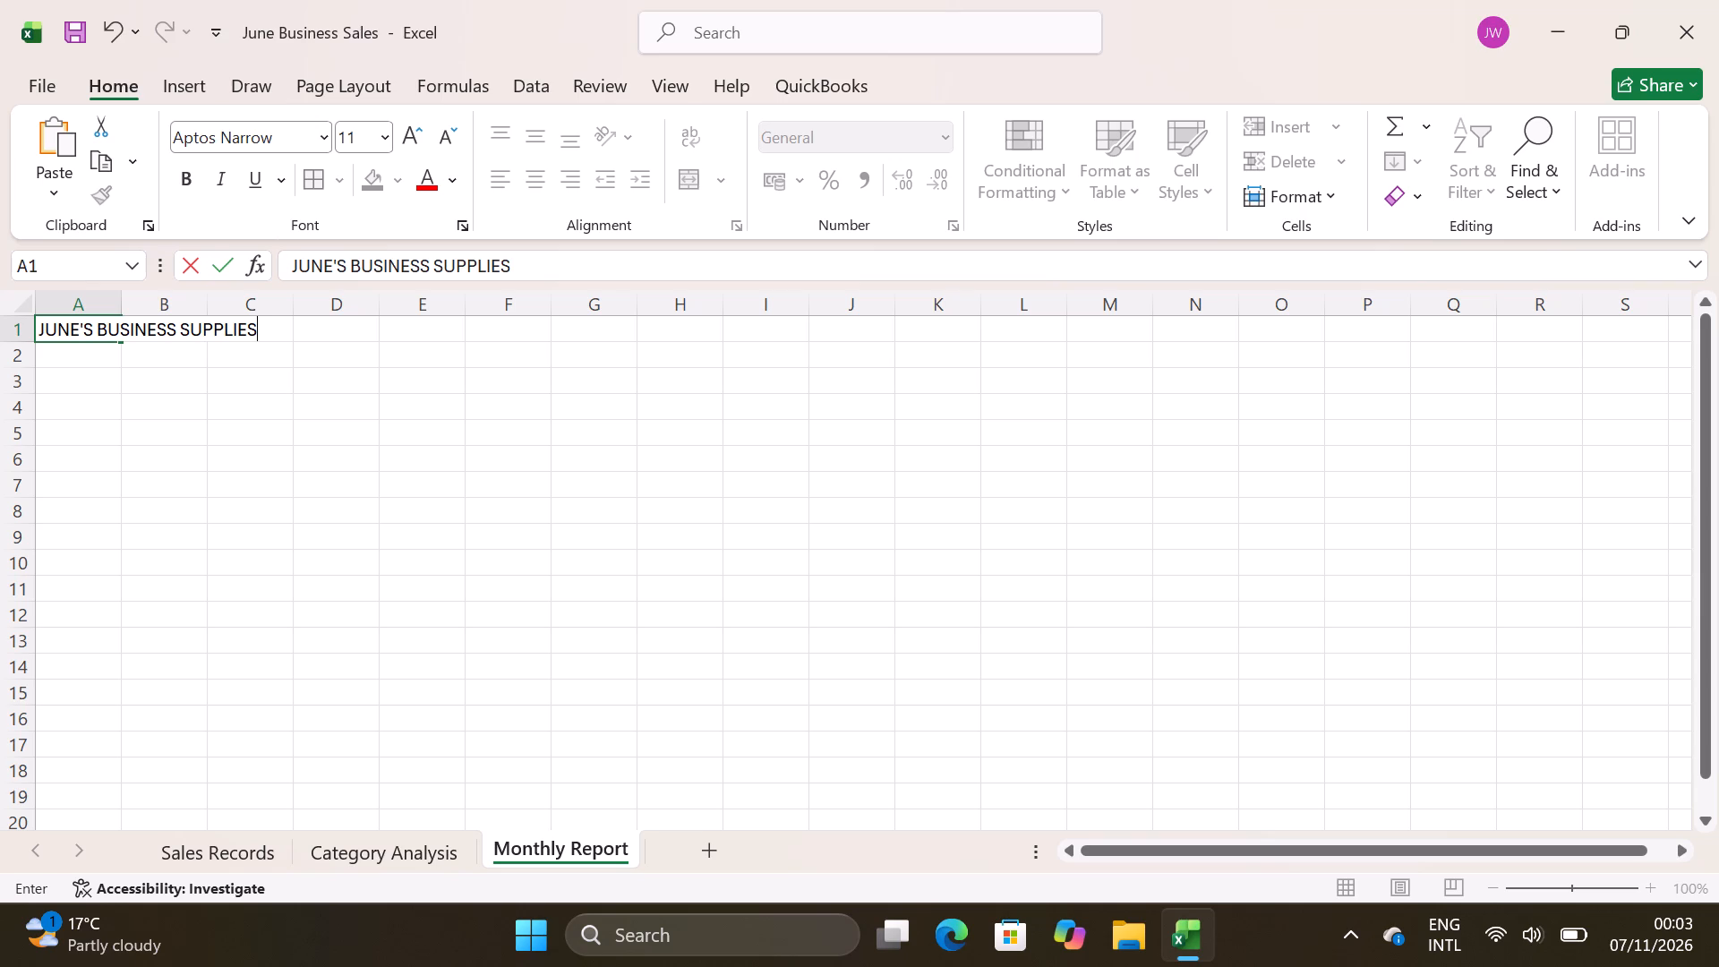
key("Return")
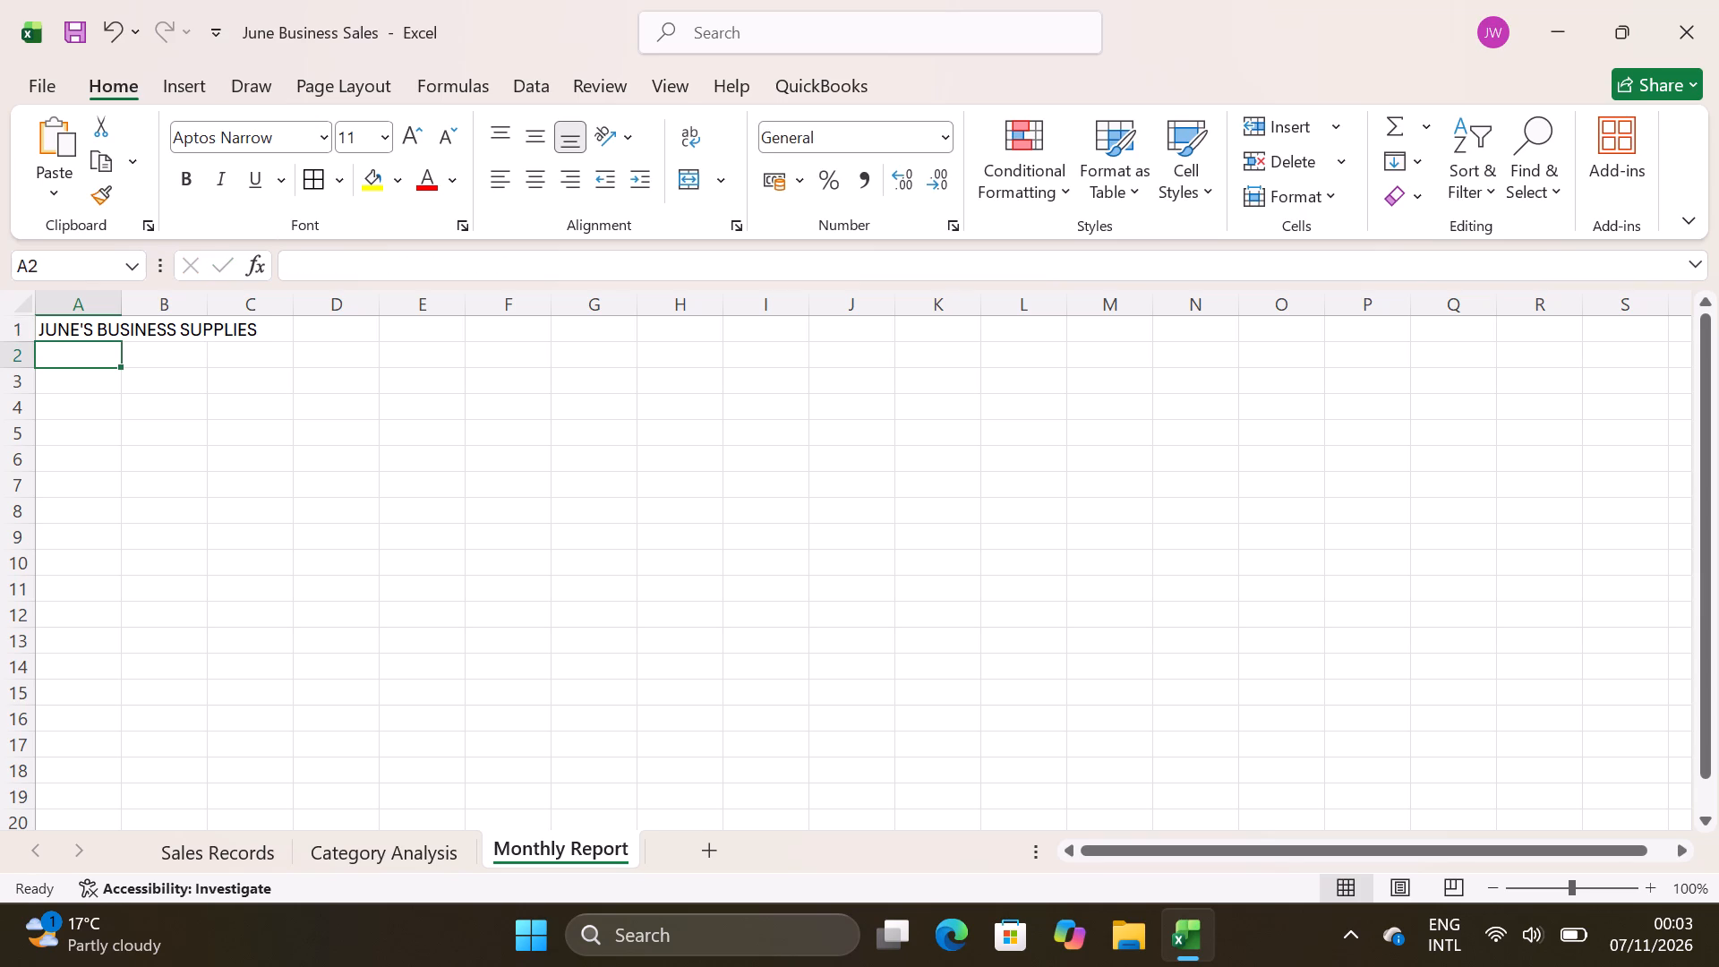
type("MO")
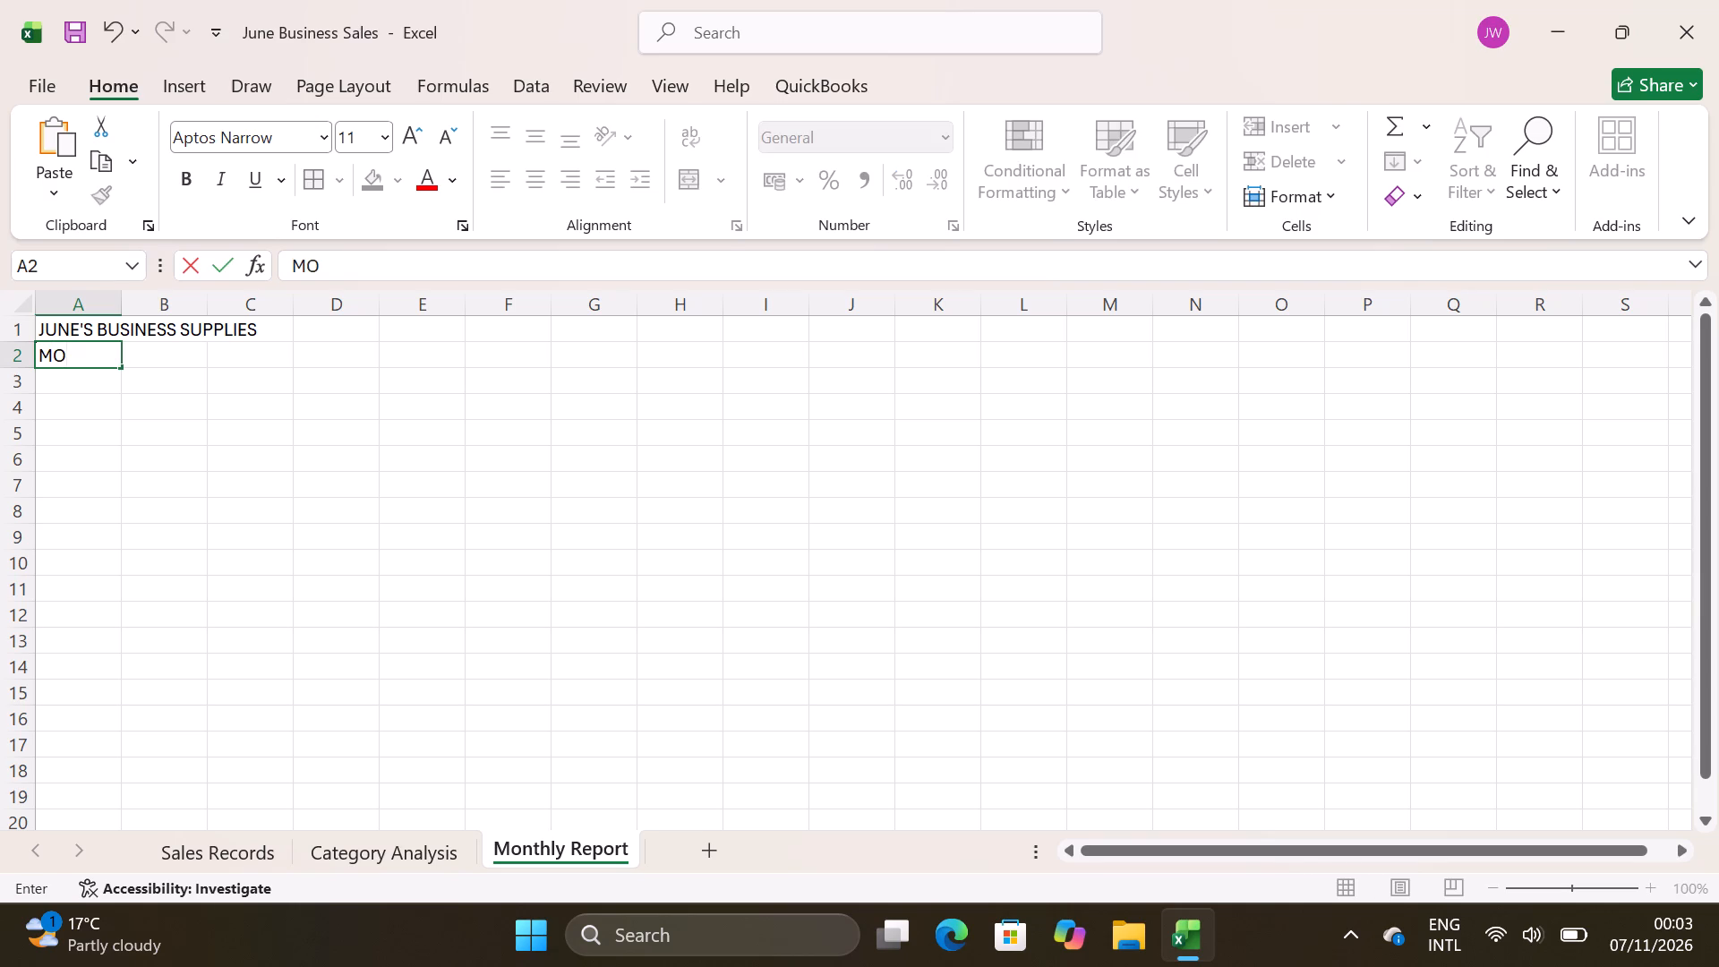
type("NTHLY MANAGEMEB")
key("BackSpace")
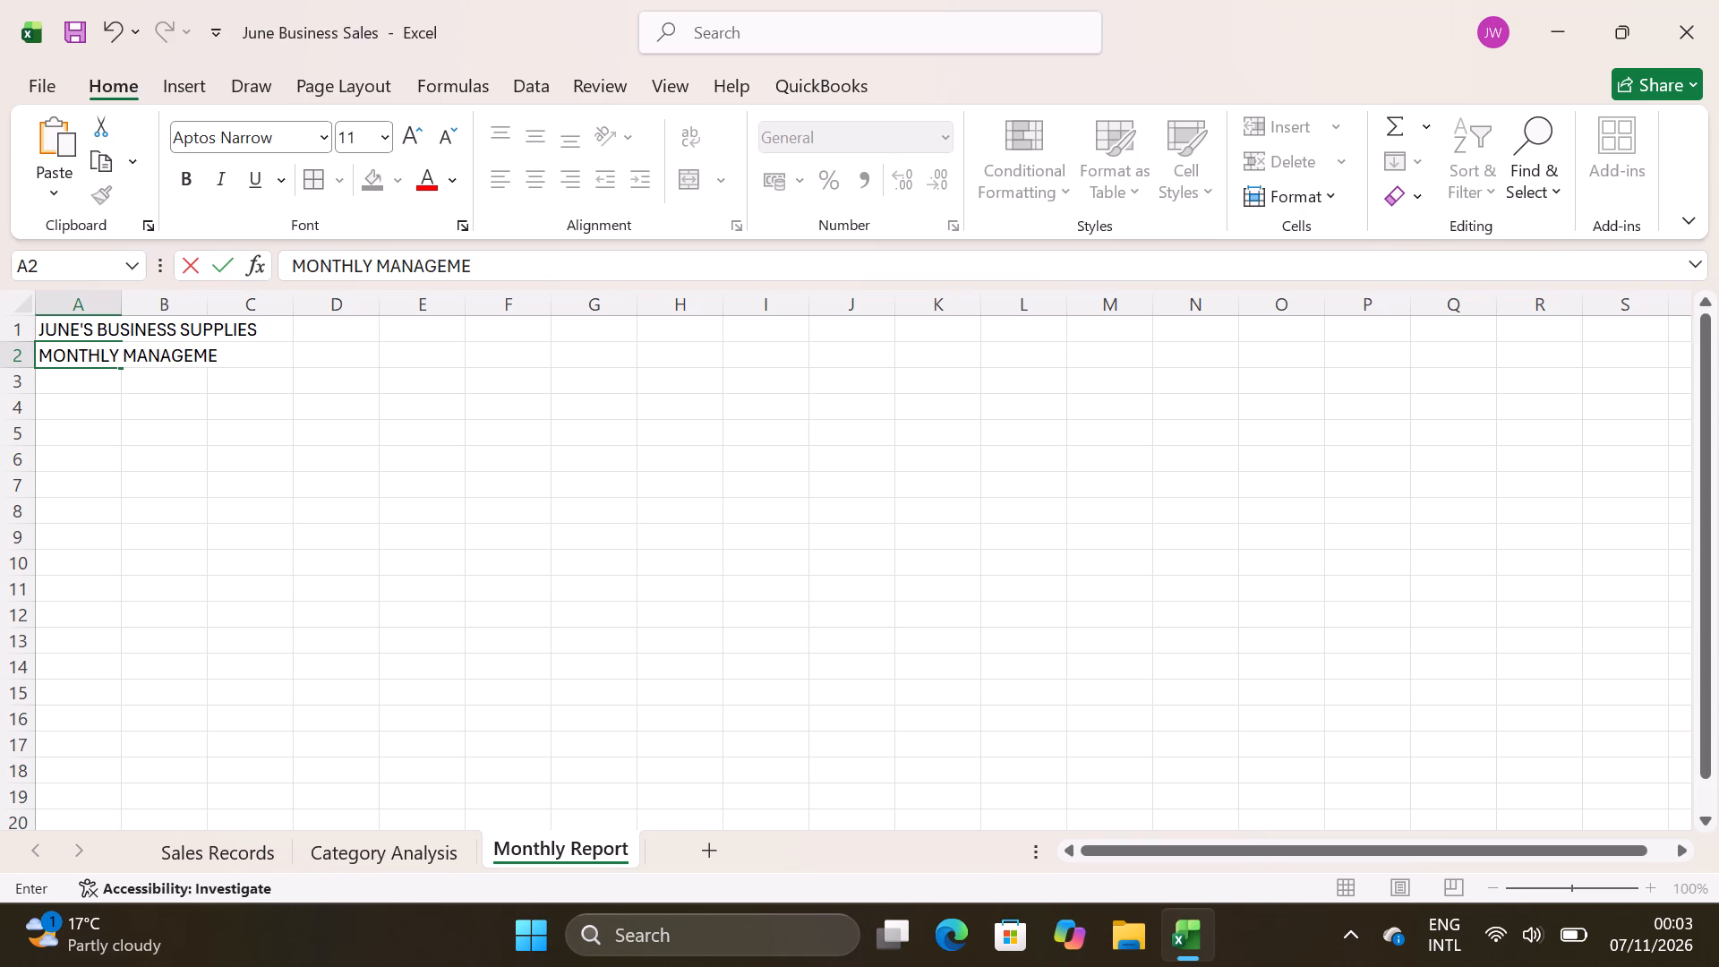
type("NT REPORT")
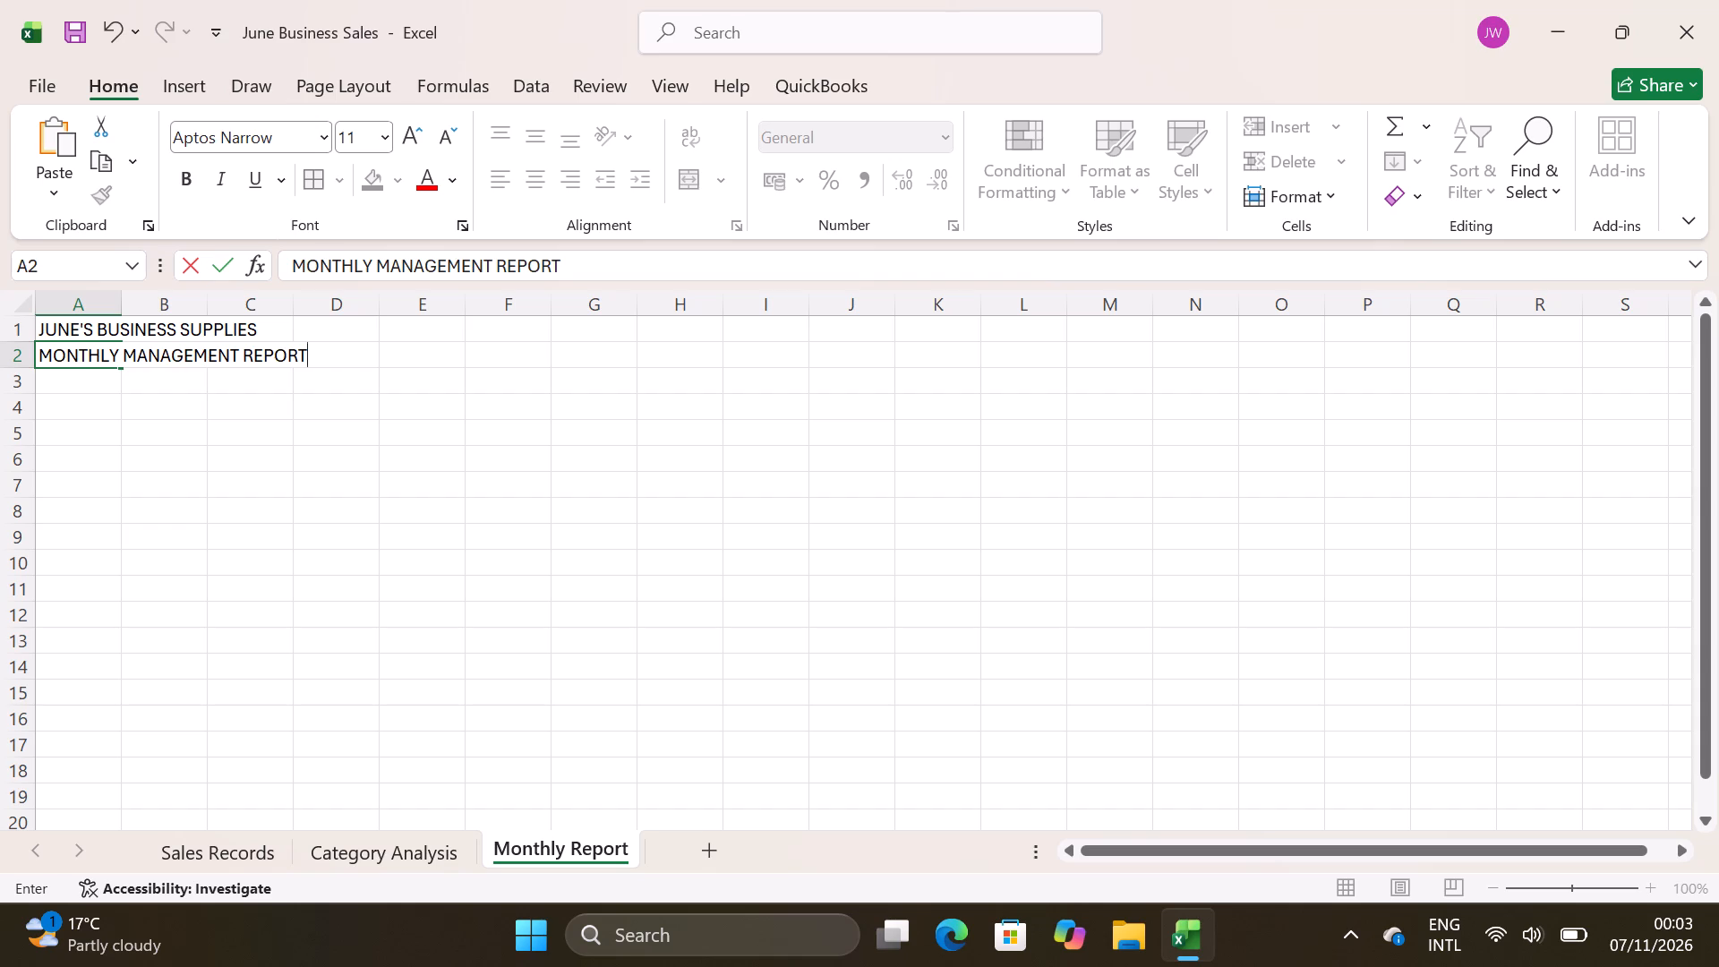
Enter the row labels Total Sales in A4 and Average Sales in A5.
left_click(98, 404)
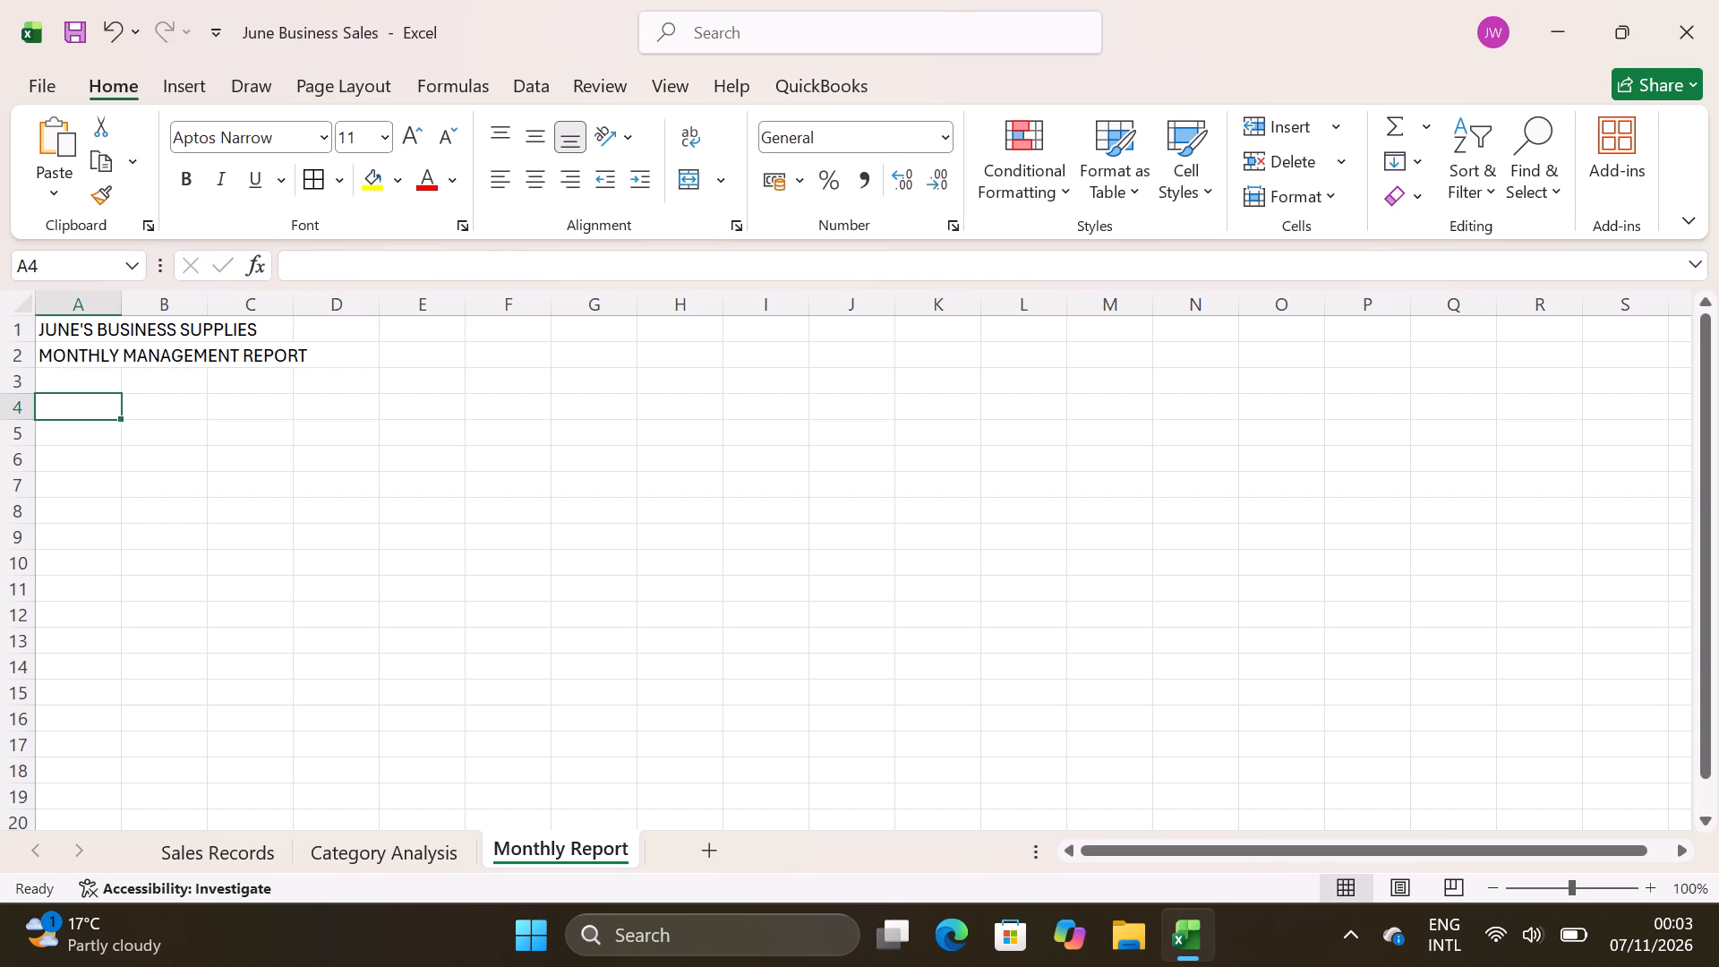
type("otal")
key("space")
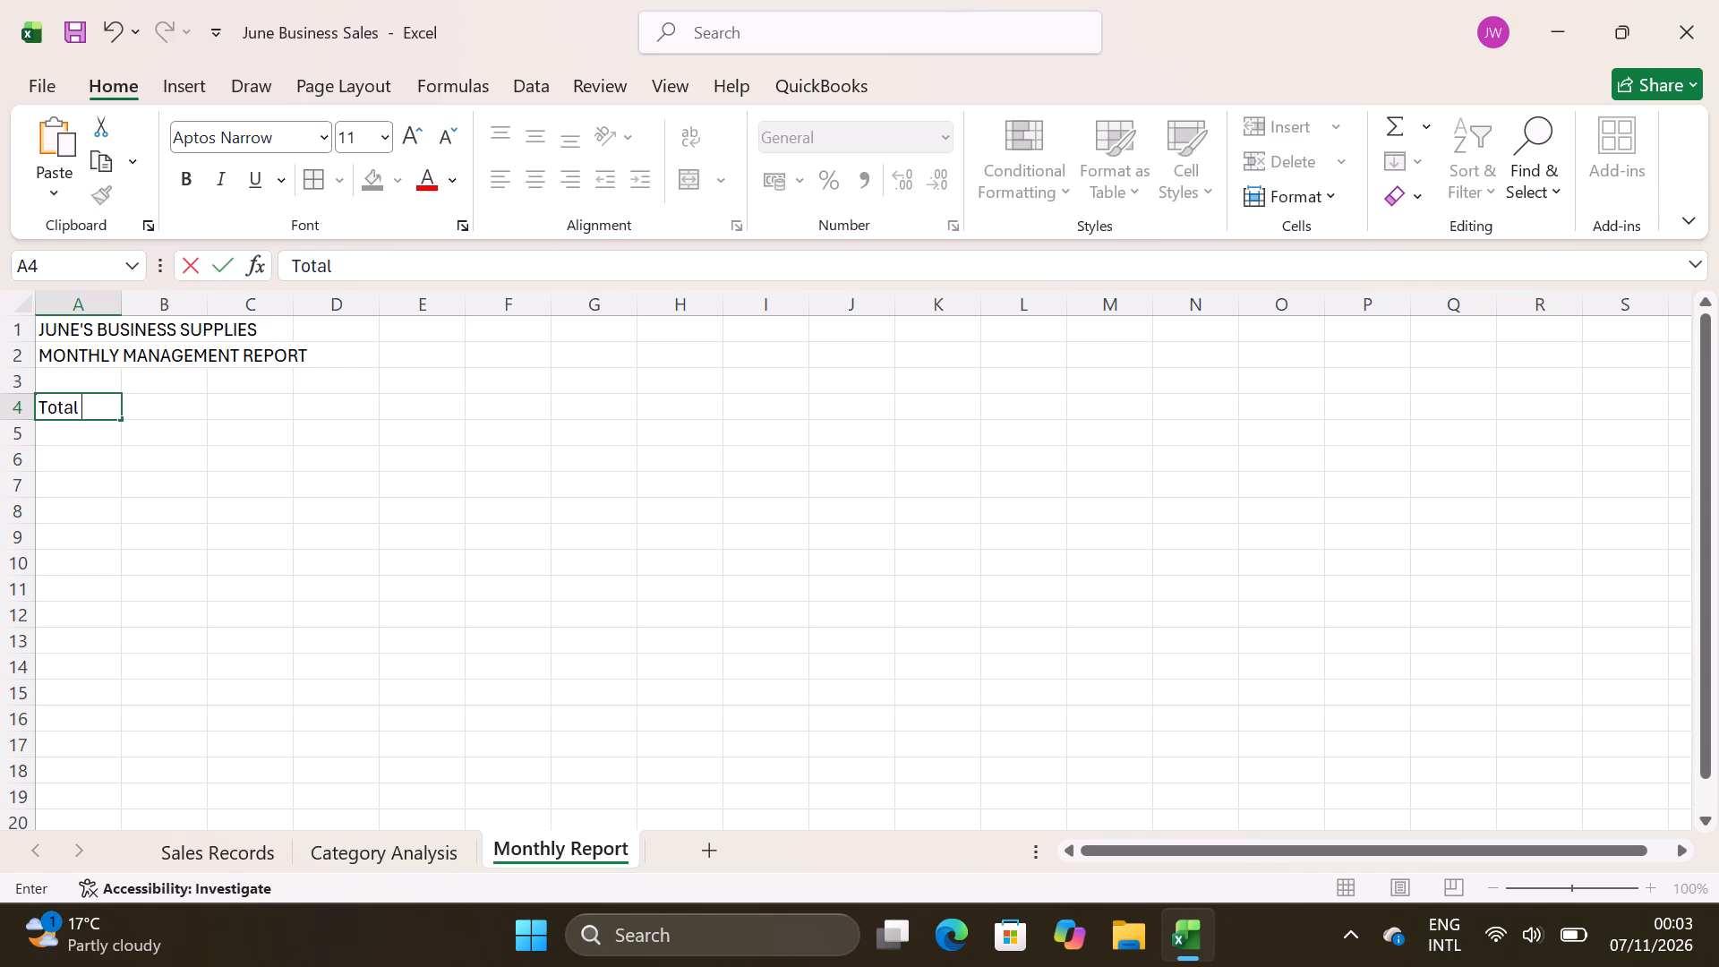
key("s")
type("ales")
key("Return")
key("a")
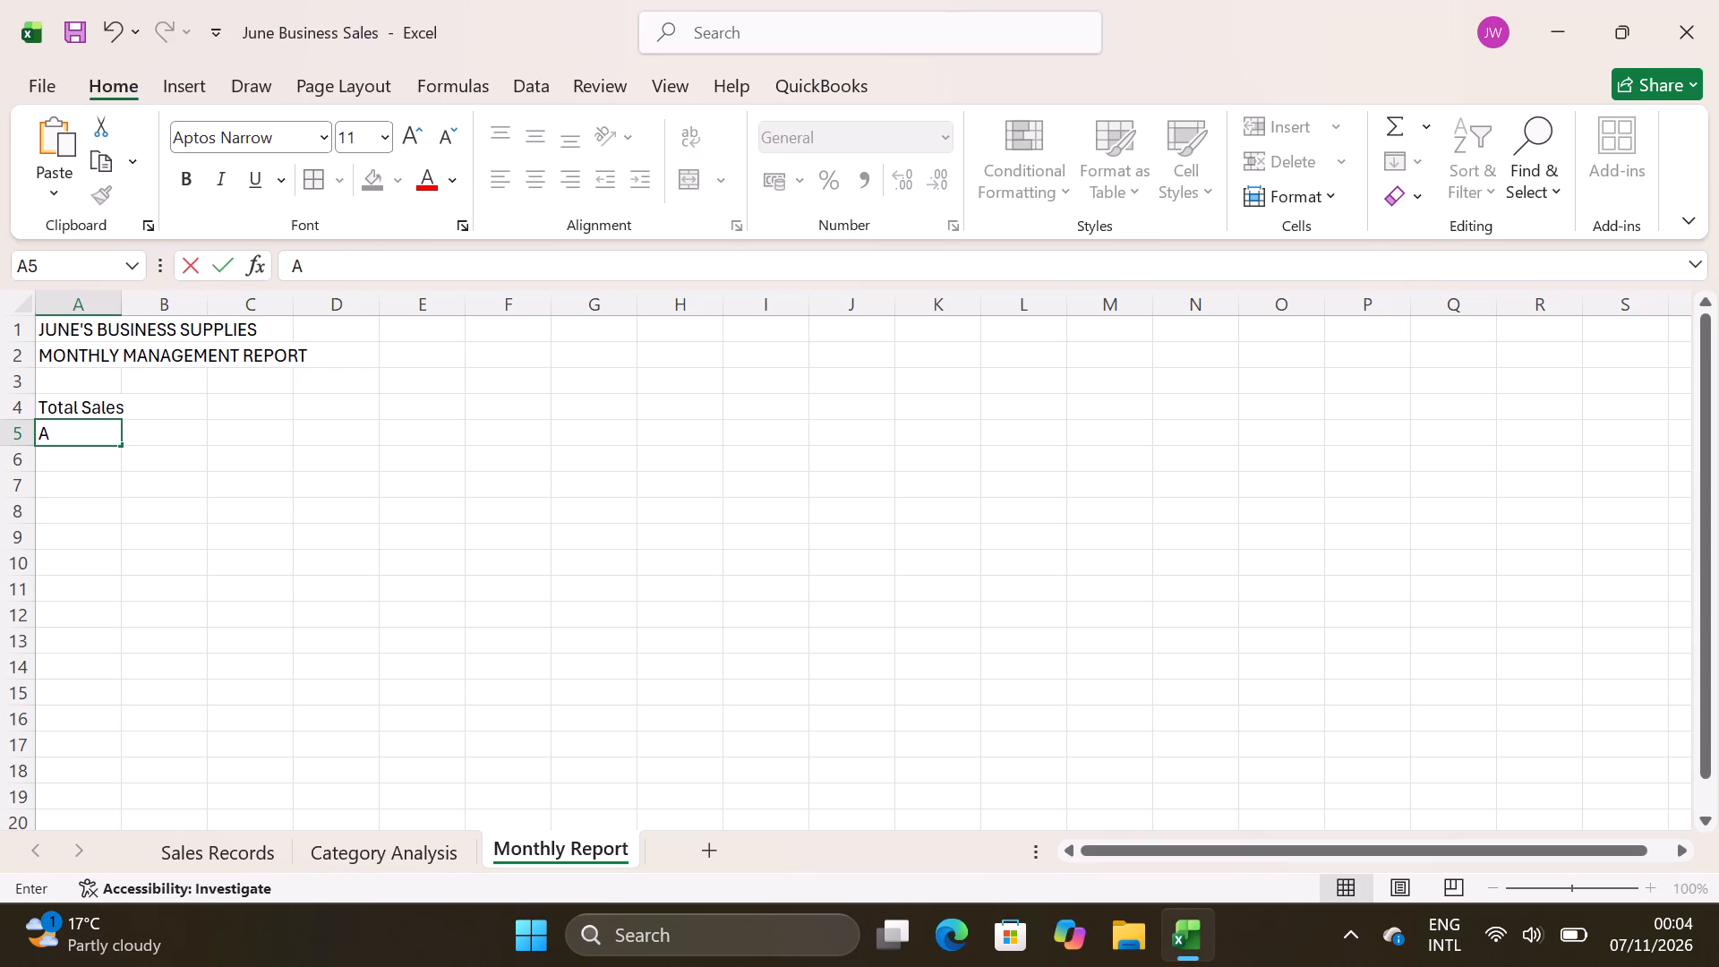
type("verage")
key("space")
key("s")
type("ales")
key("Return")
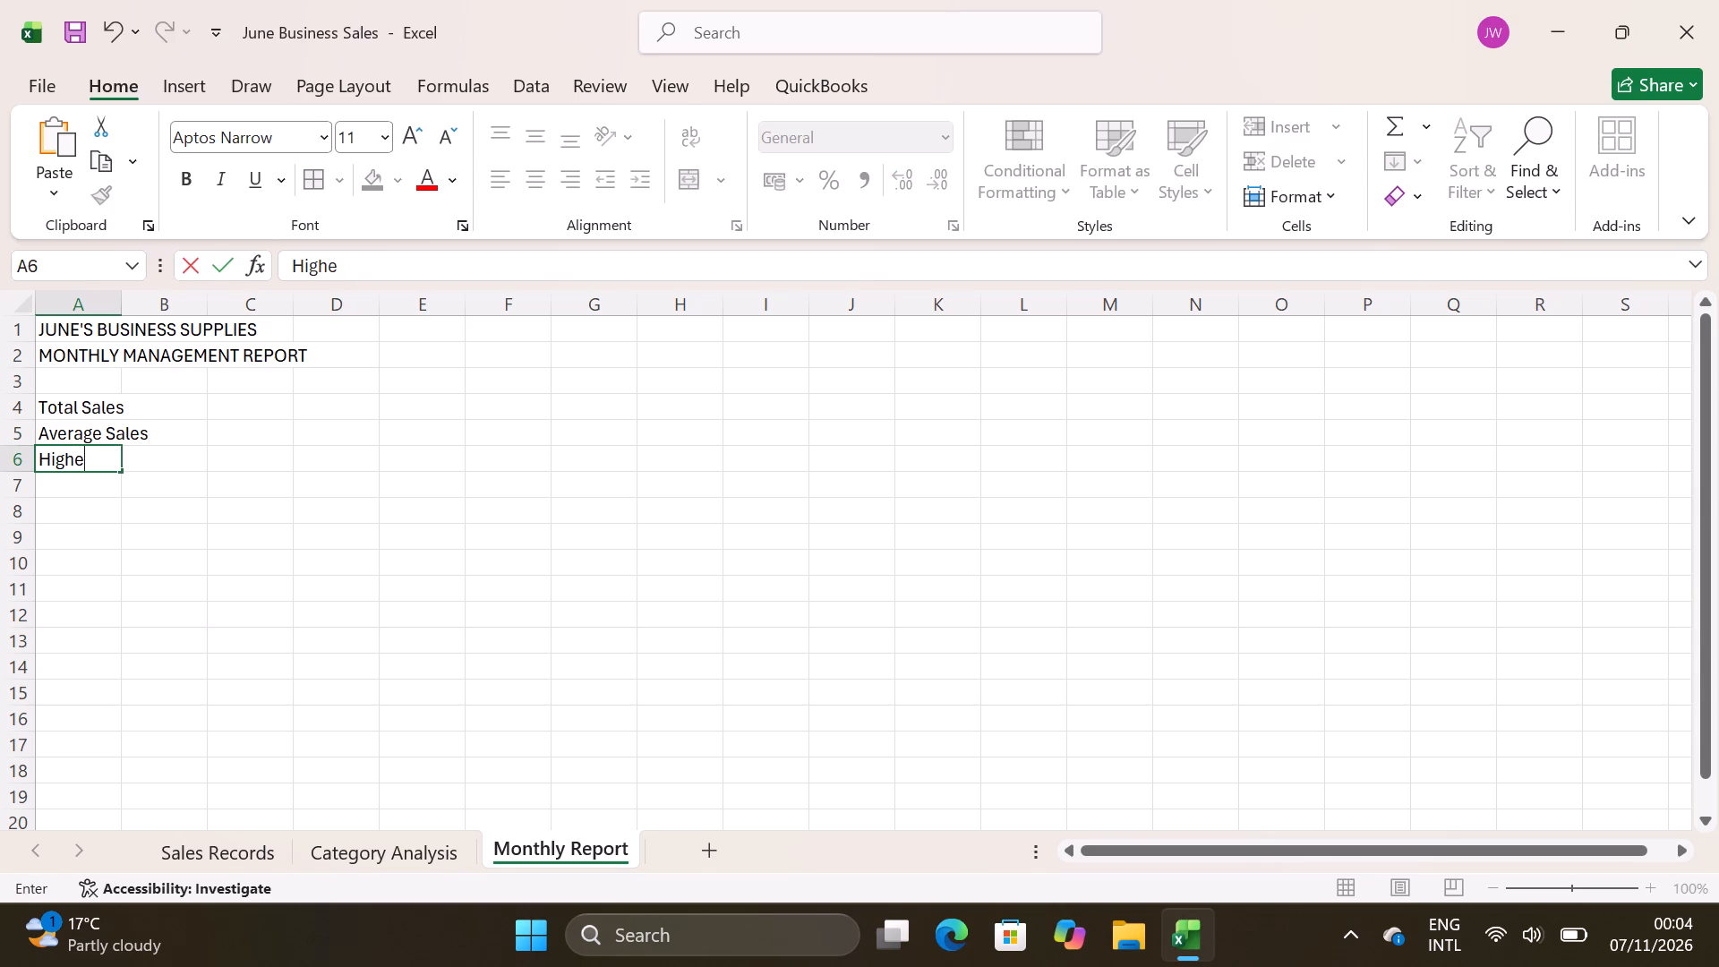
Enter the row labels Highest Sales, Lowest Sales and Products Recorded in cells A6 to A8.
key("a")
type("les")
key("Return")
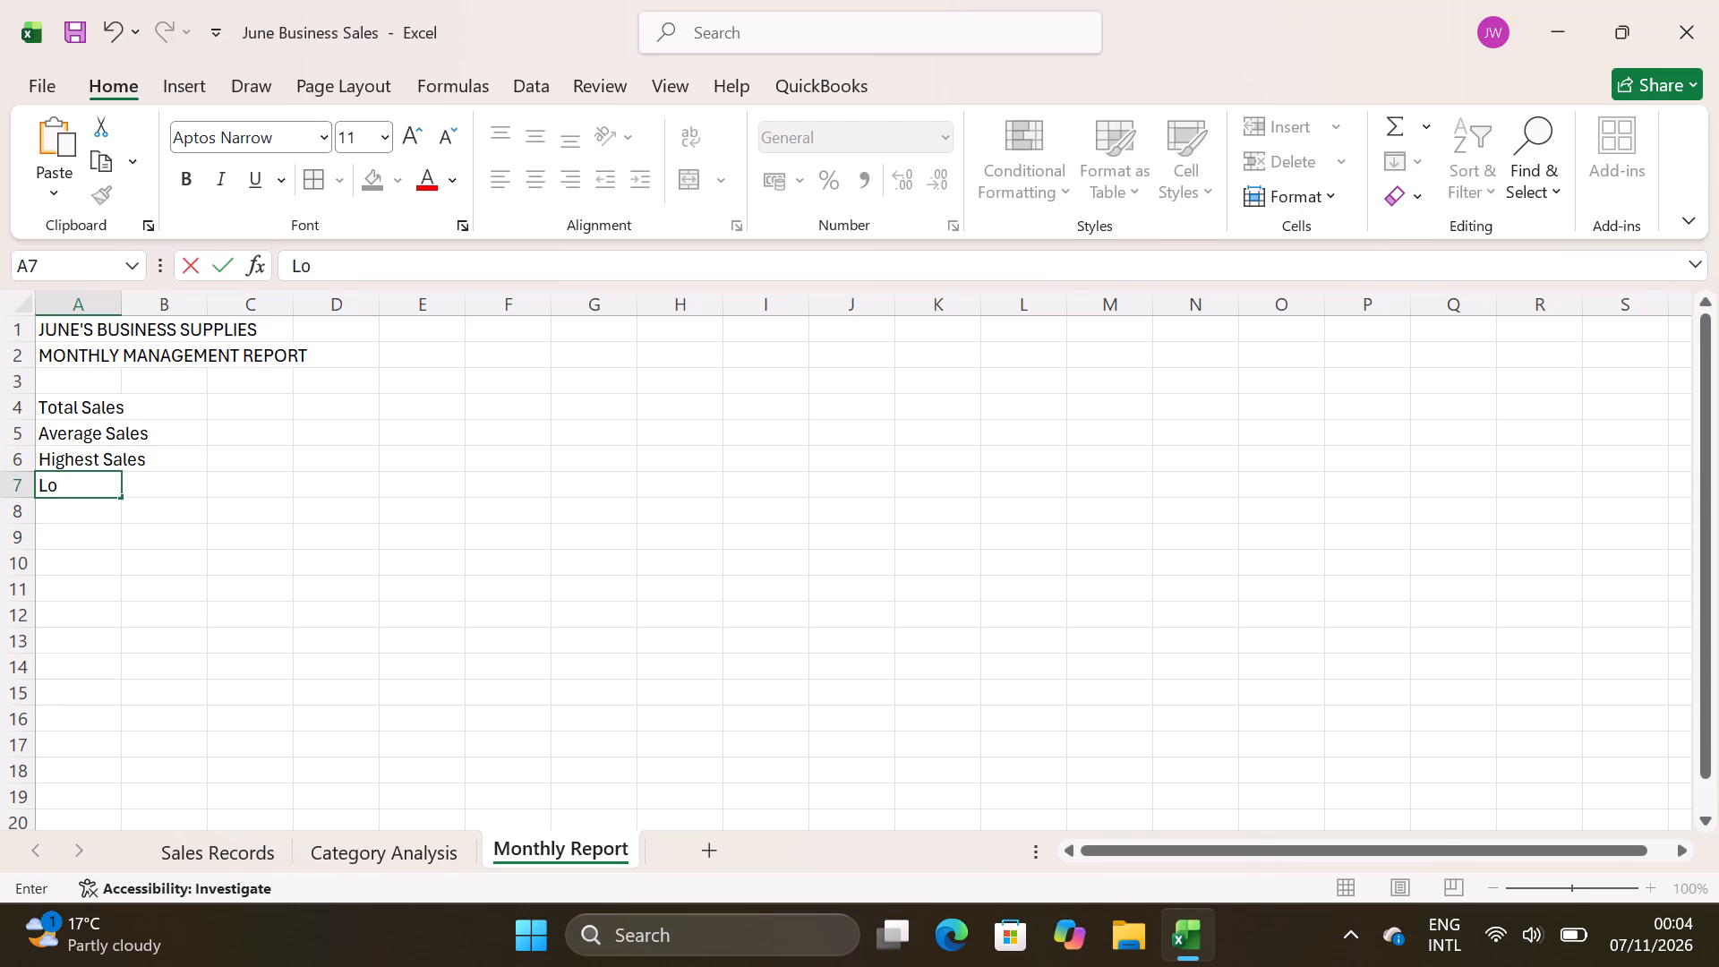
key("a")
type("les")
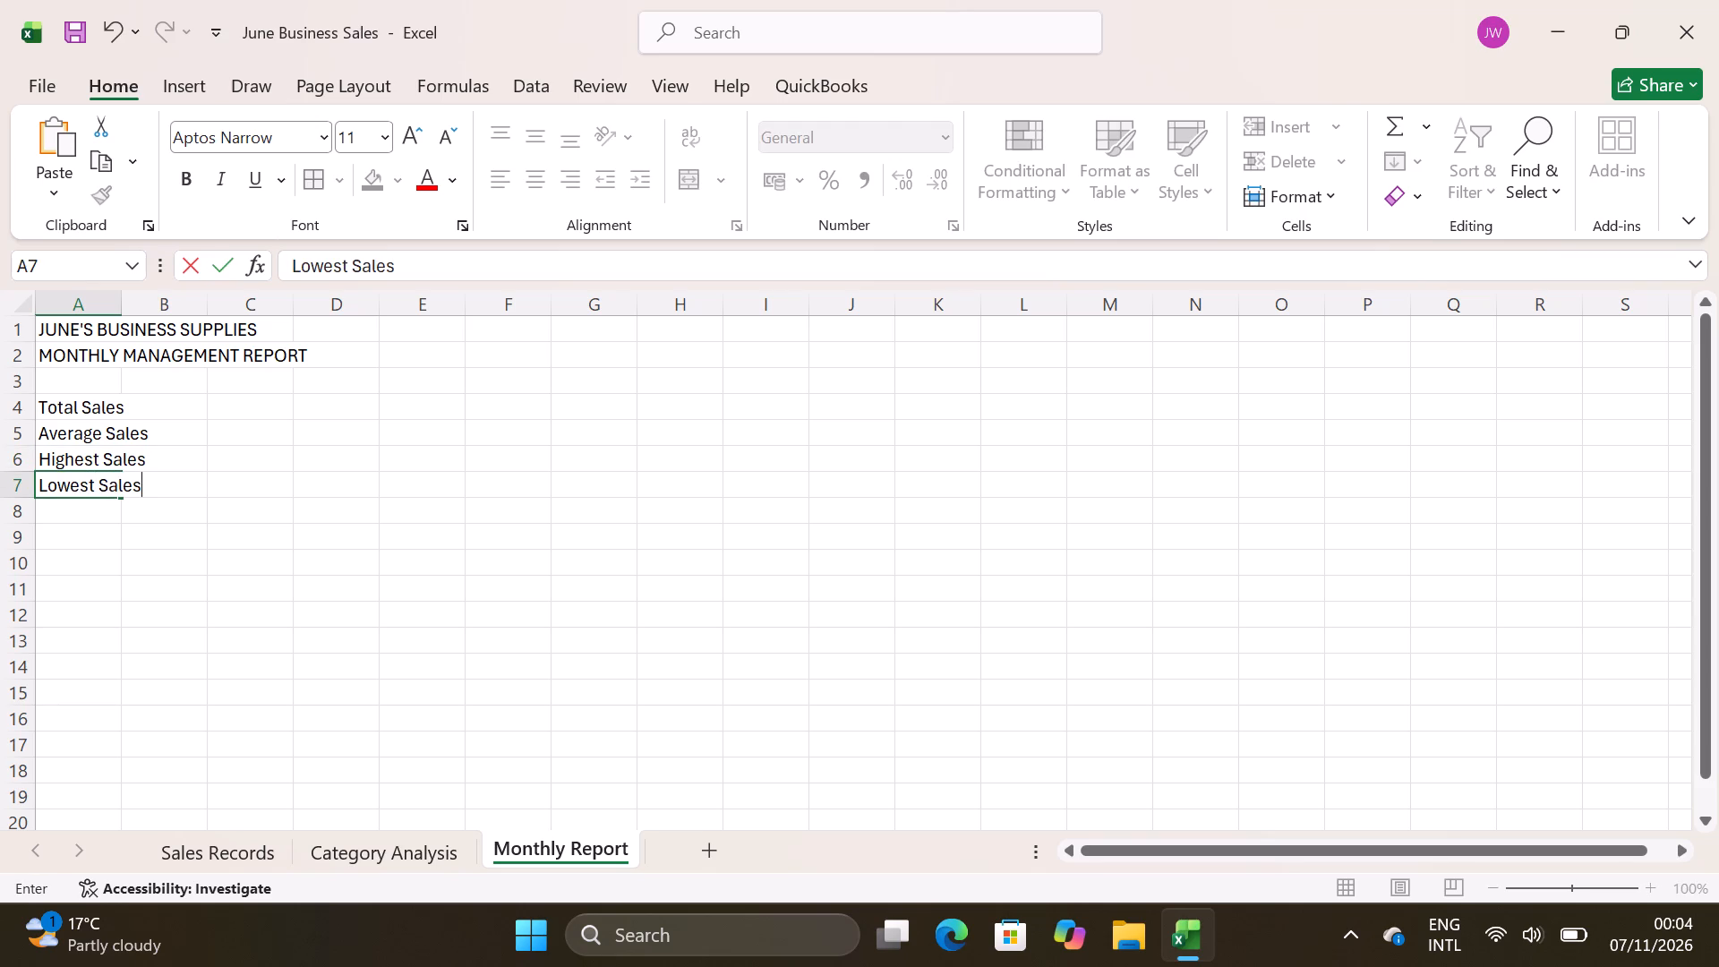
key("Return")
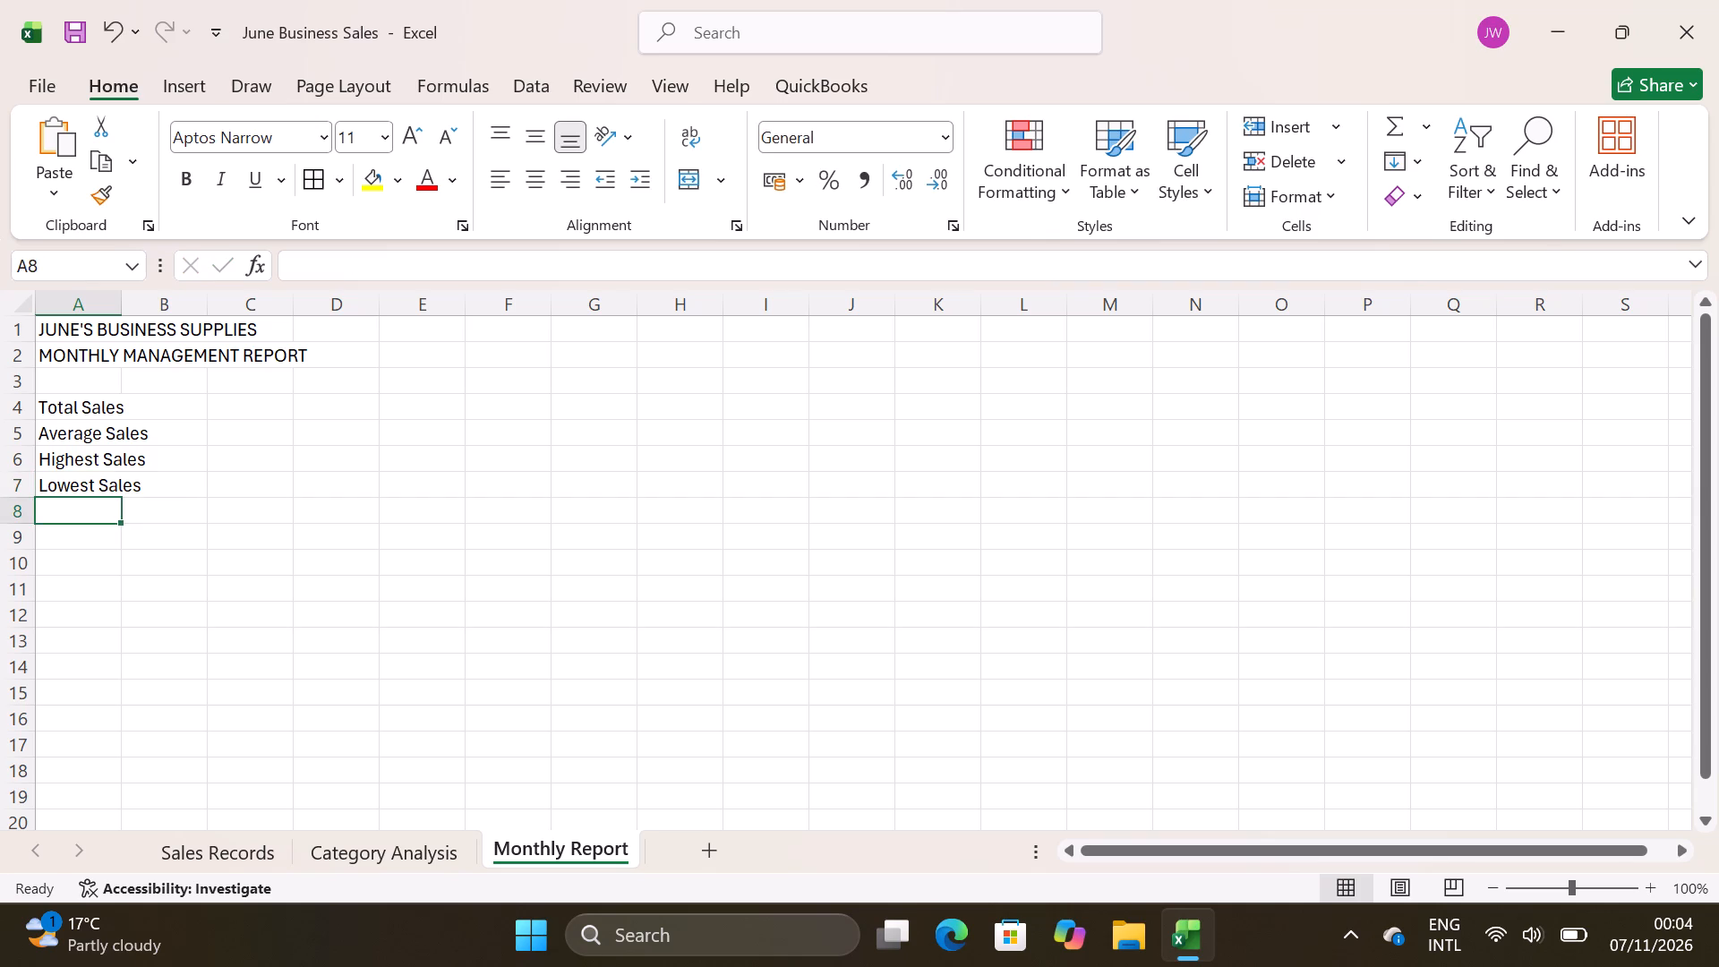
key("p")
type("rodu")
type("cts")
key("space")
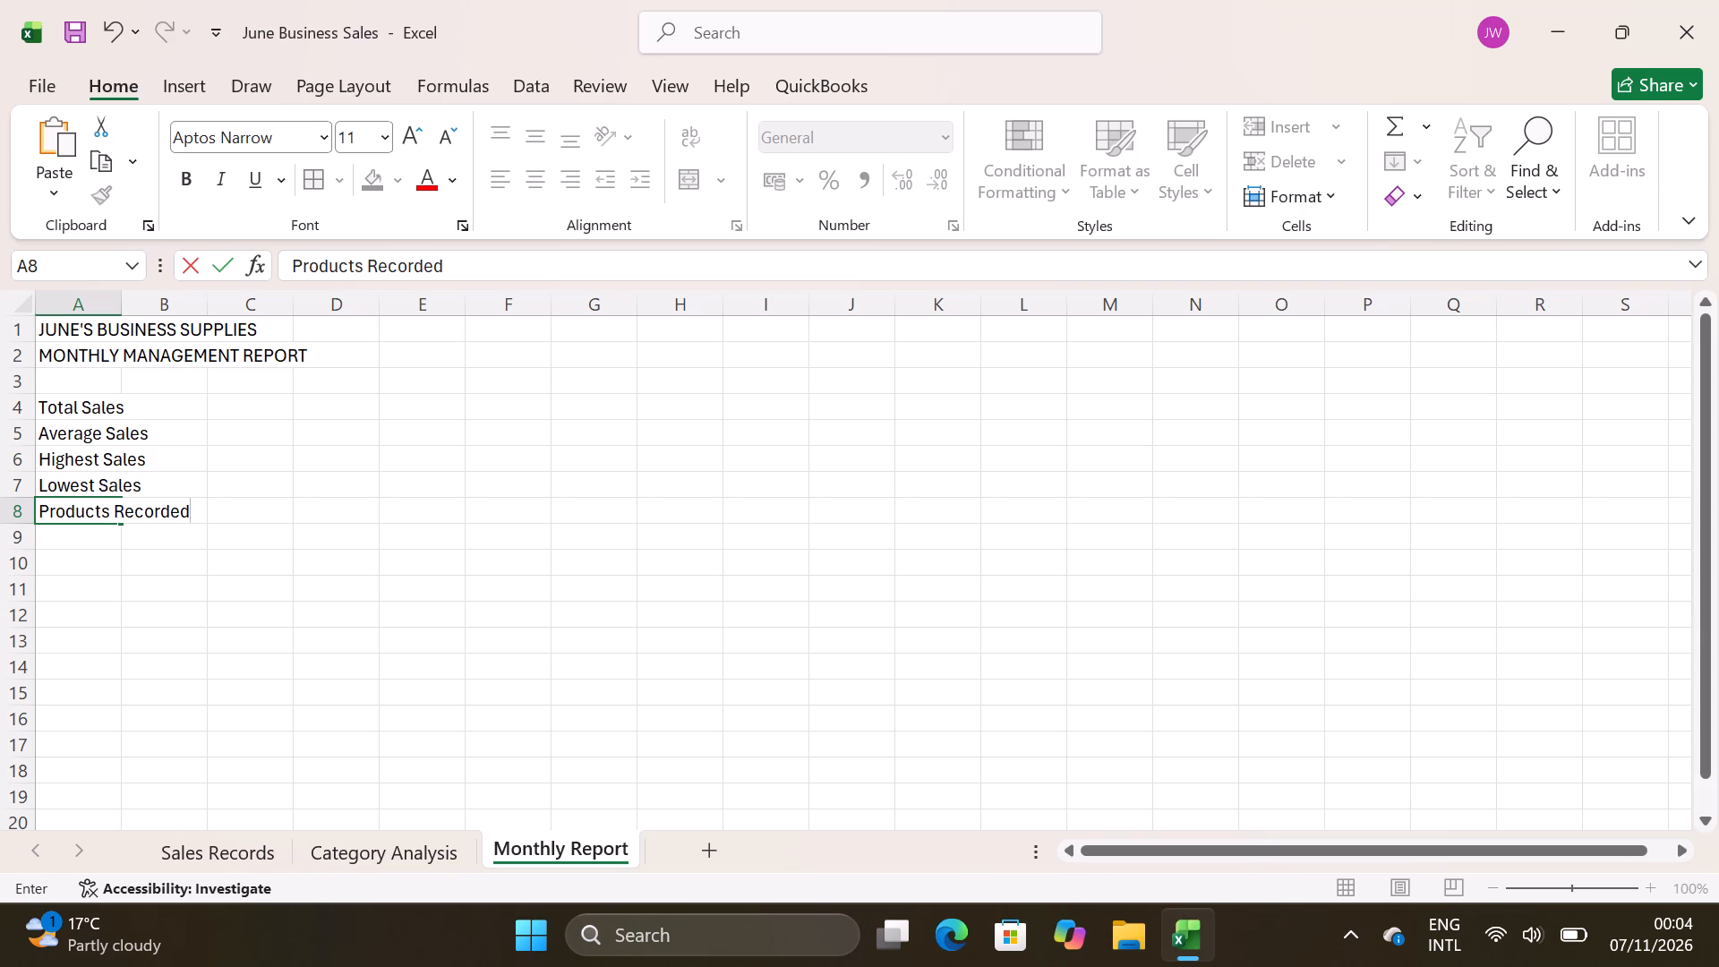
key("Return")
Enter the row label Total Quantity Sold in cell A9 of the Monthly Report sheet.
key("t")
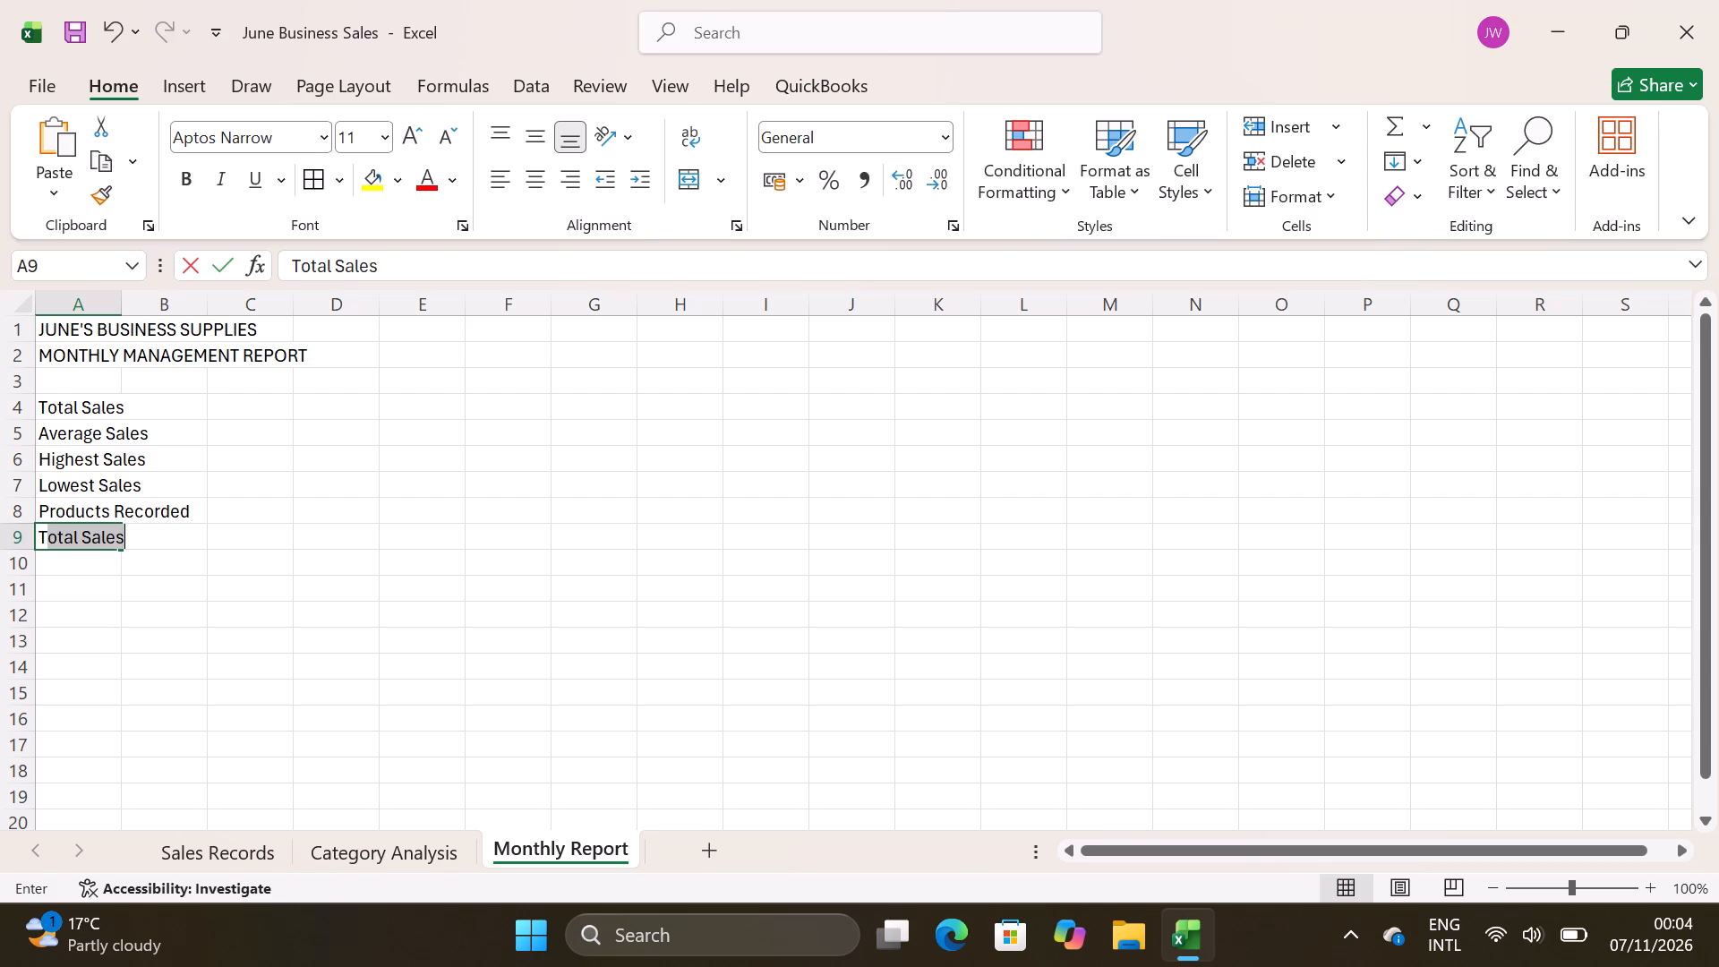
type("otal")
key("space")
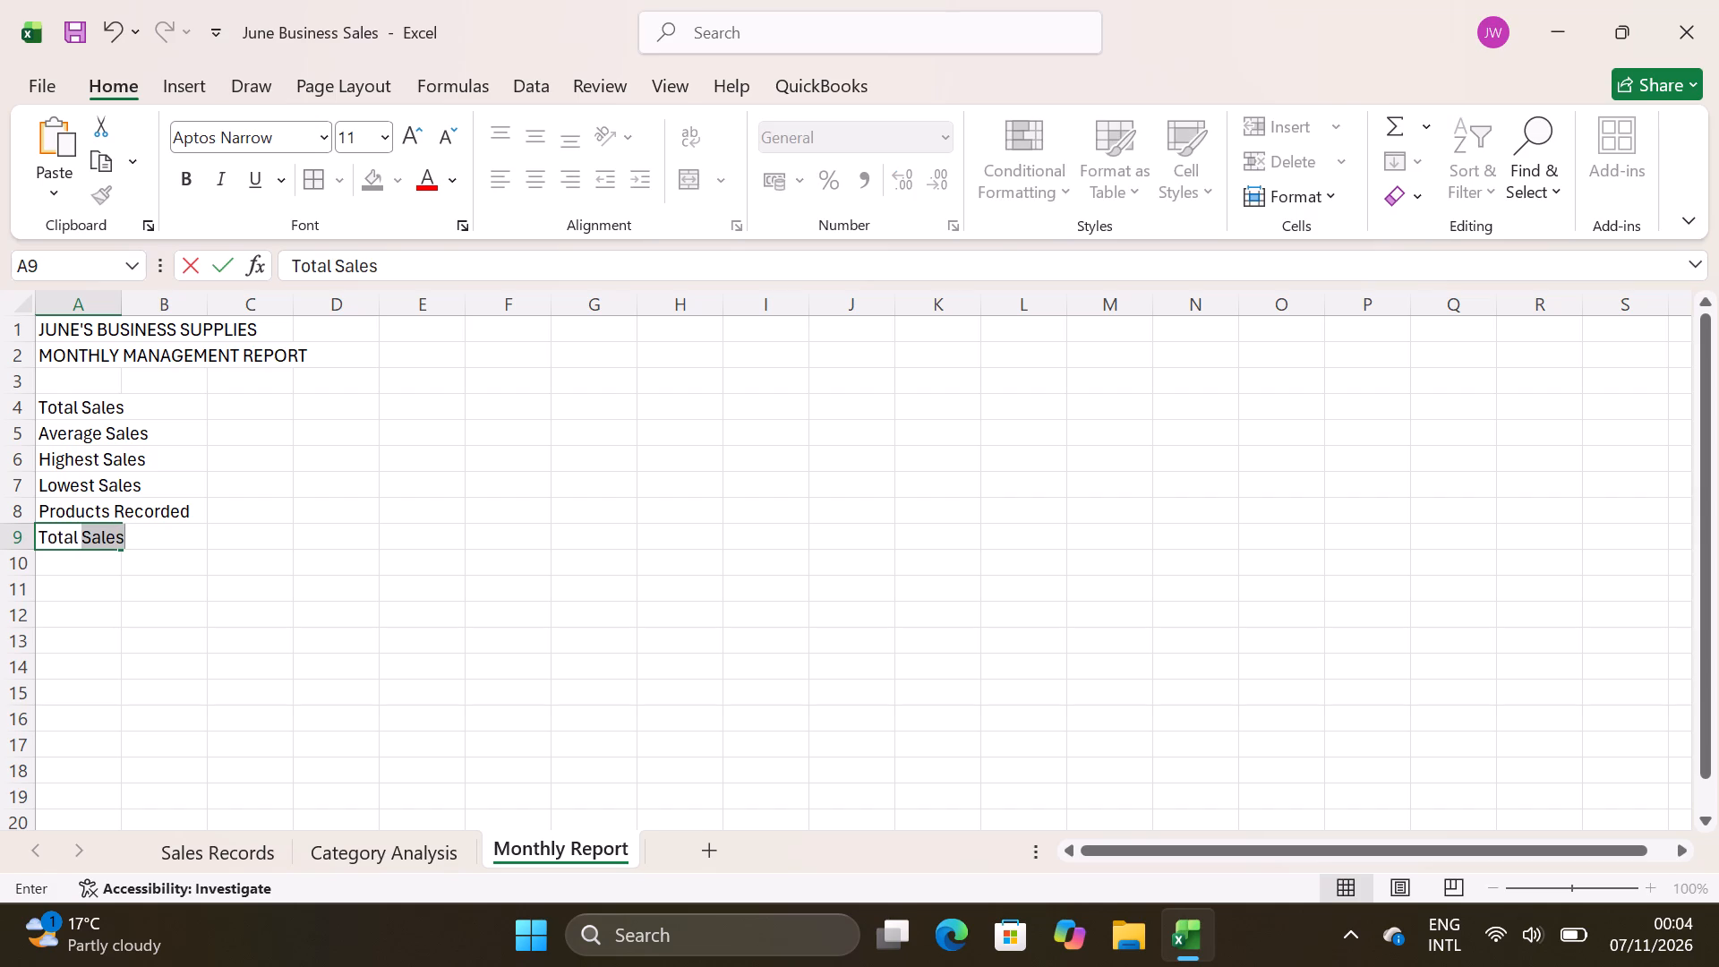
key("q")
type("uantity")
key("space")
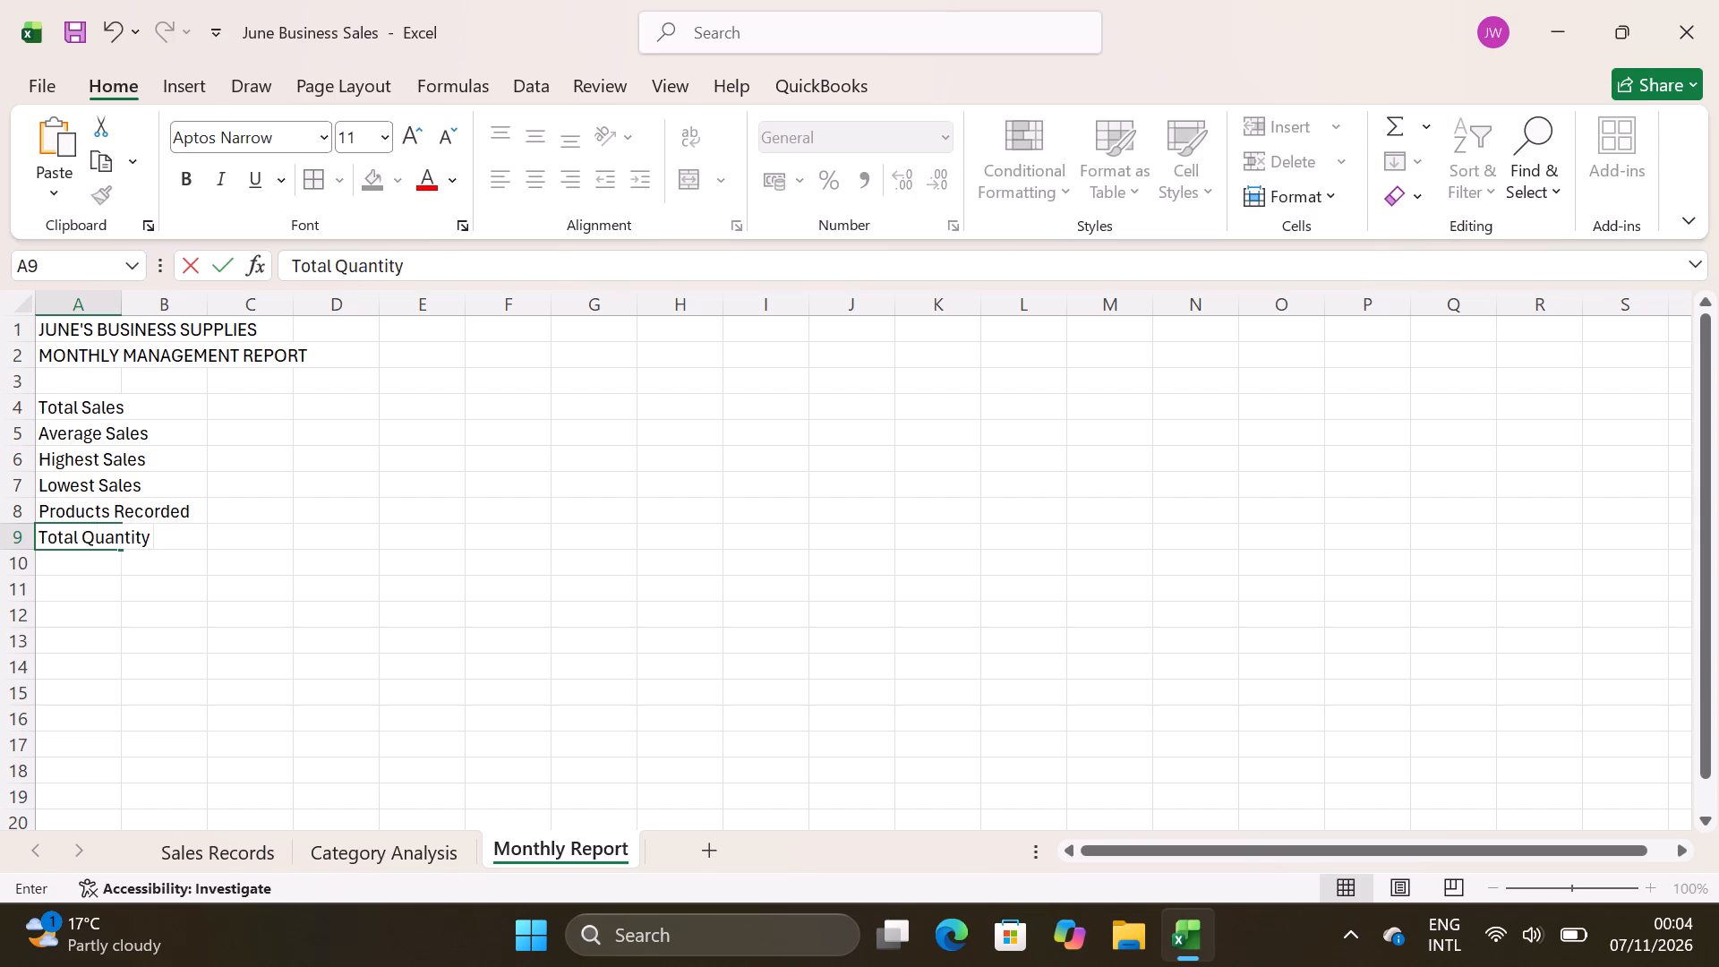
key("s")
key("a")
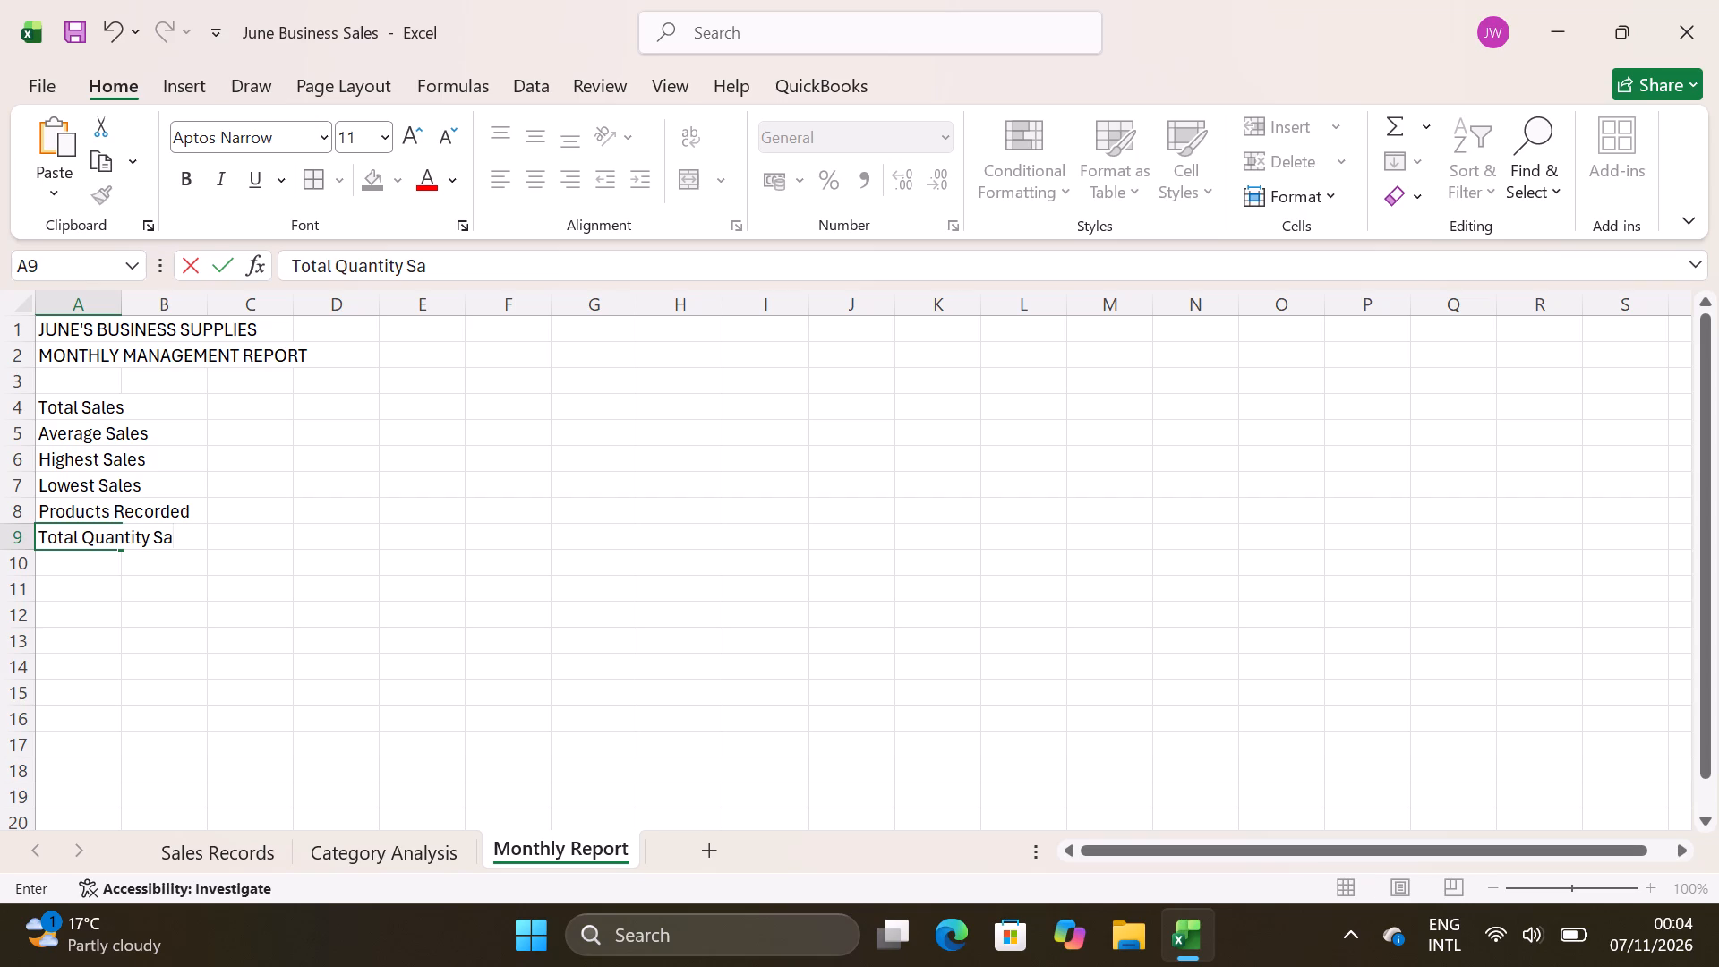
key("BackSpace")
type("old")
left_click(192, 415)
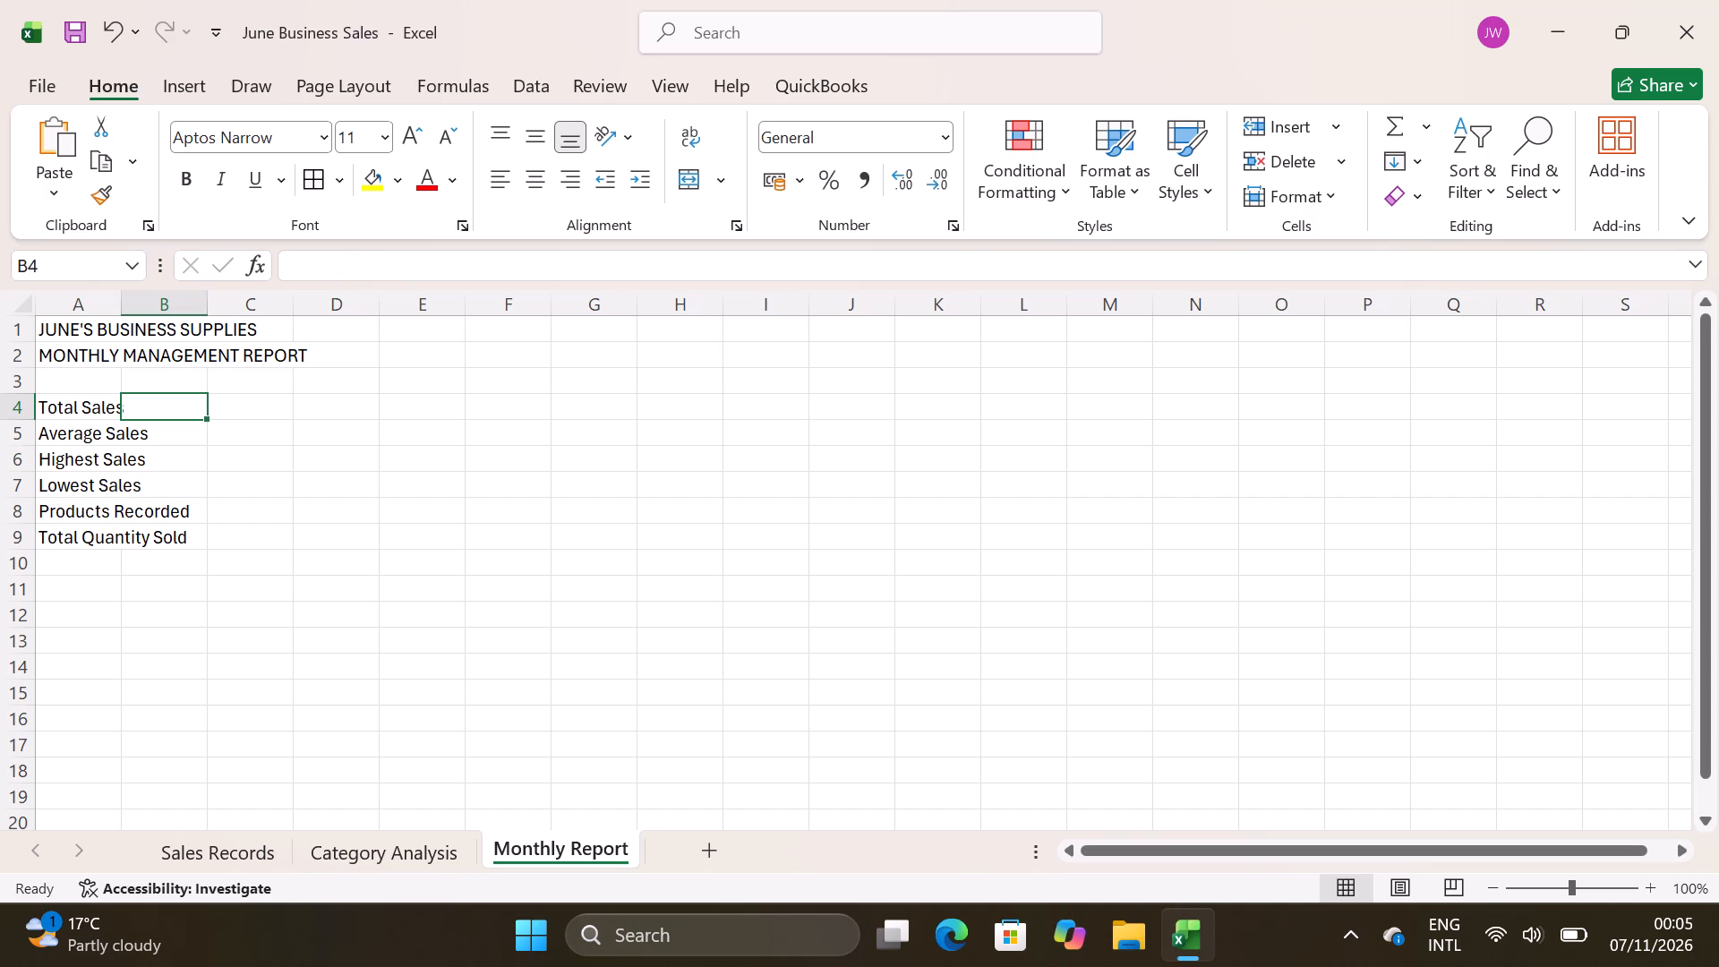
Make the JUNE'S BUSINESS SUPPLIES title bold at size 16 and merge and centre it across A1:D1.
left_click(57, 334)
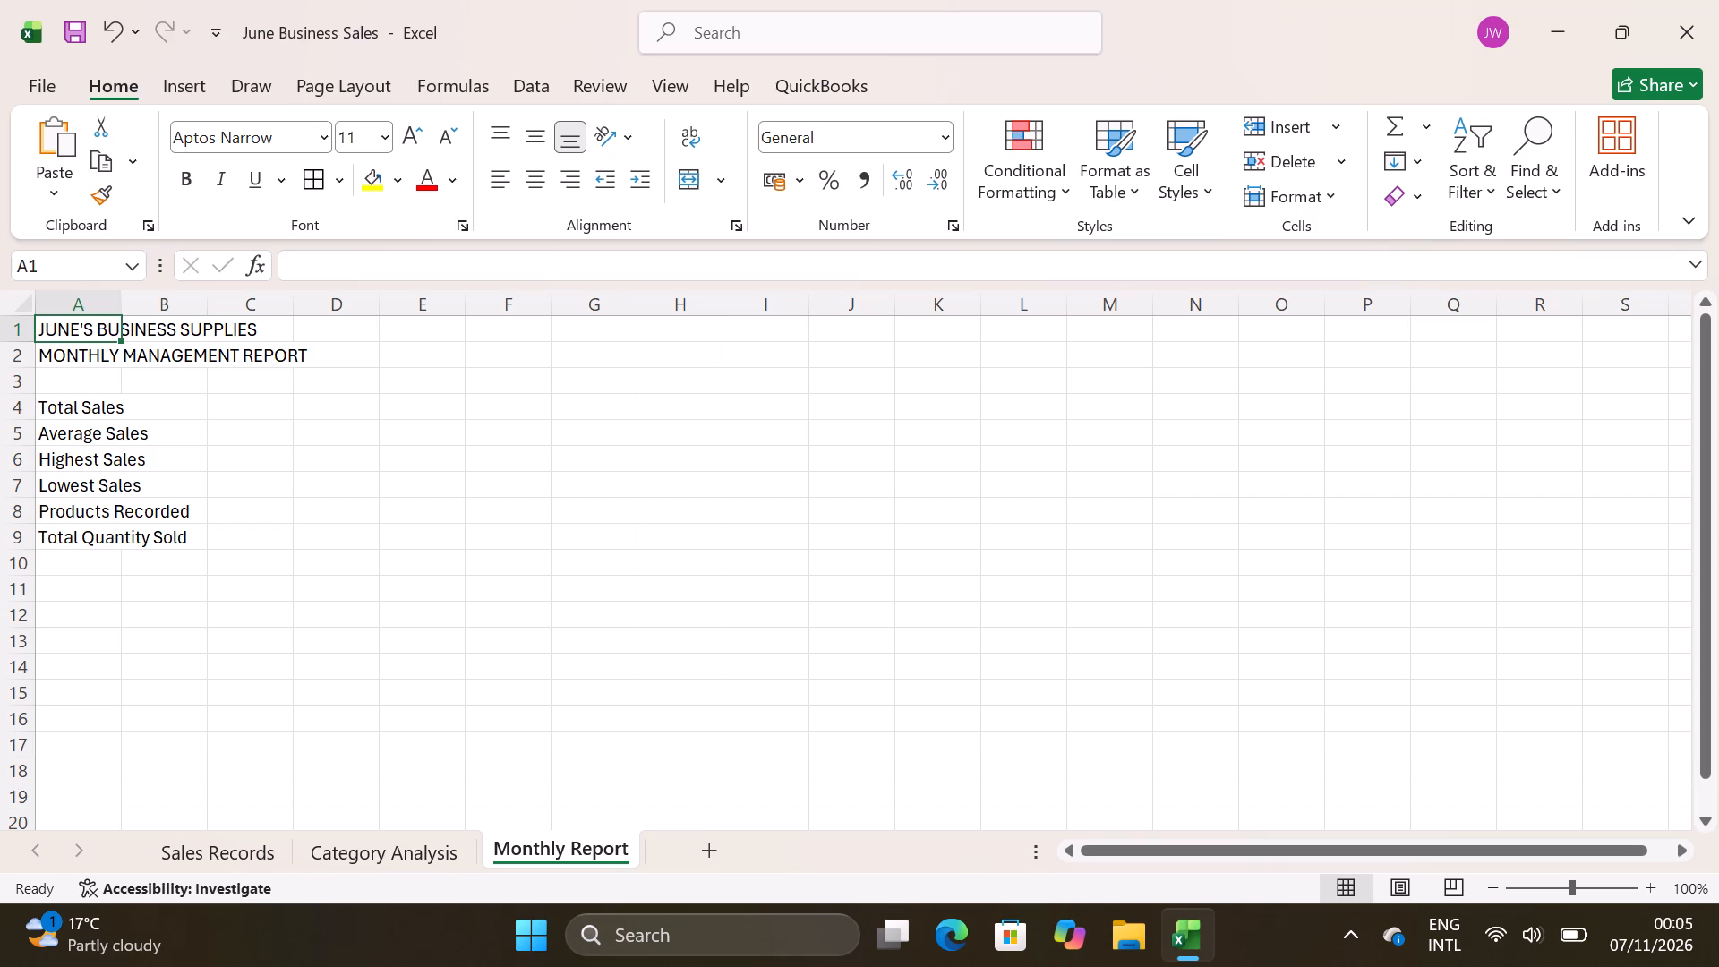
left_click(5, 836)
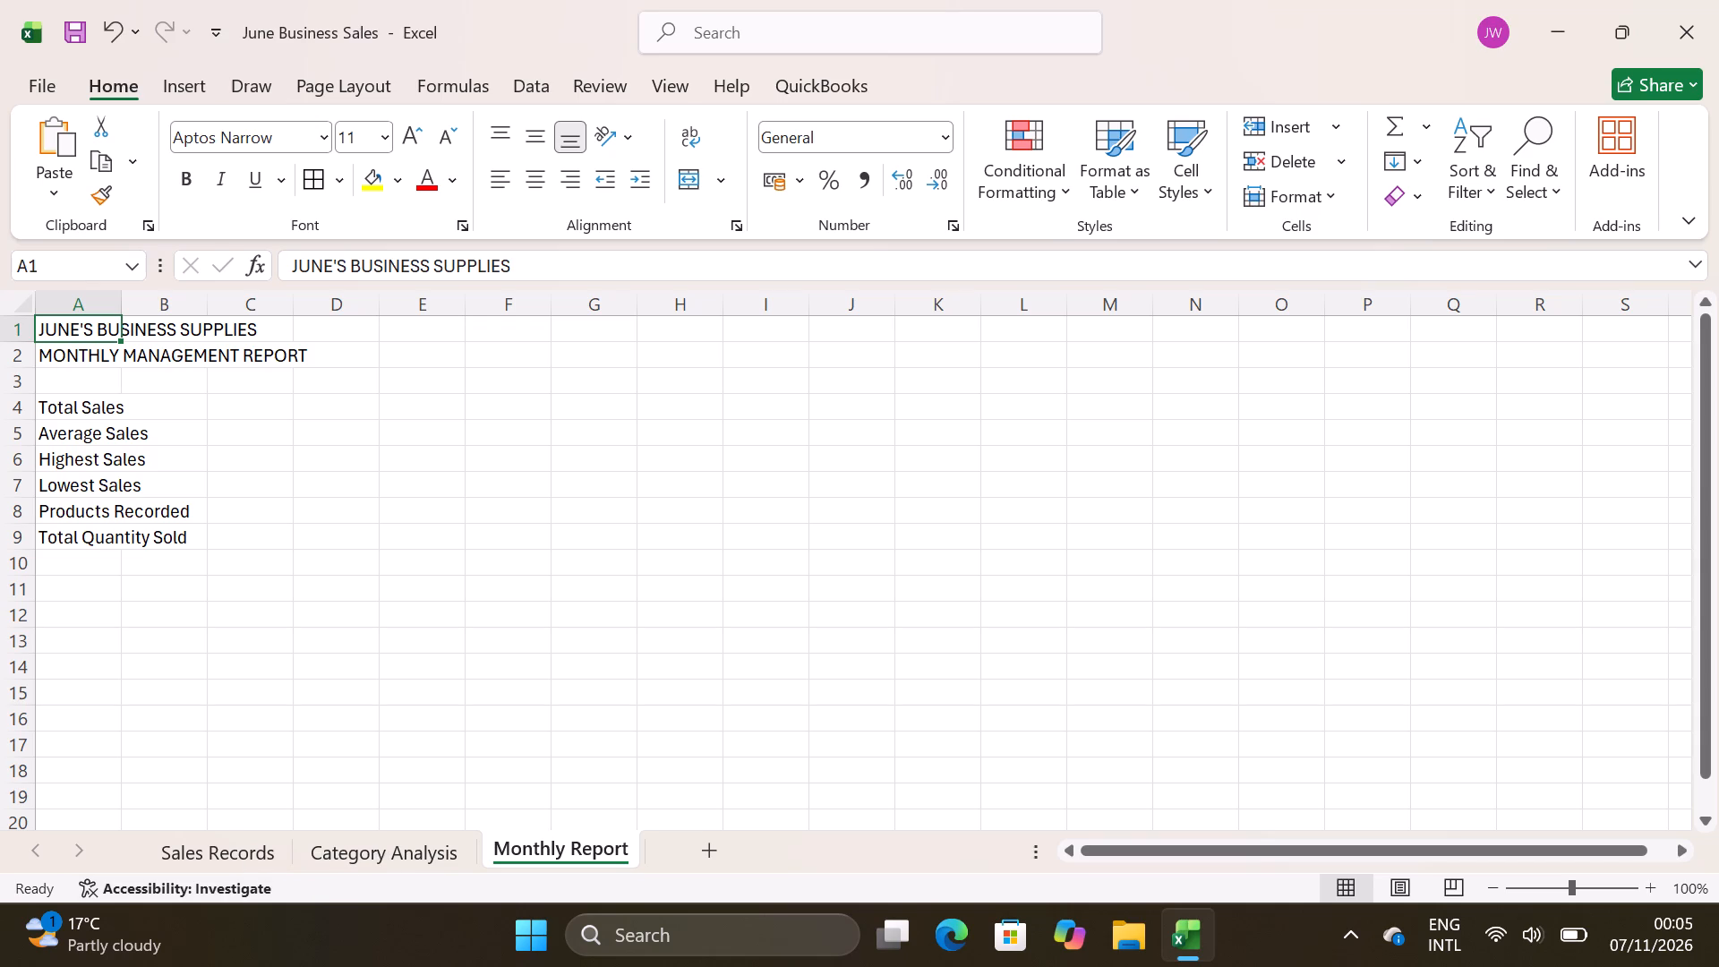
left_click(82, 330)
left_click(322, 327, "shift")
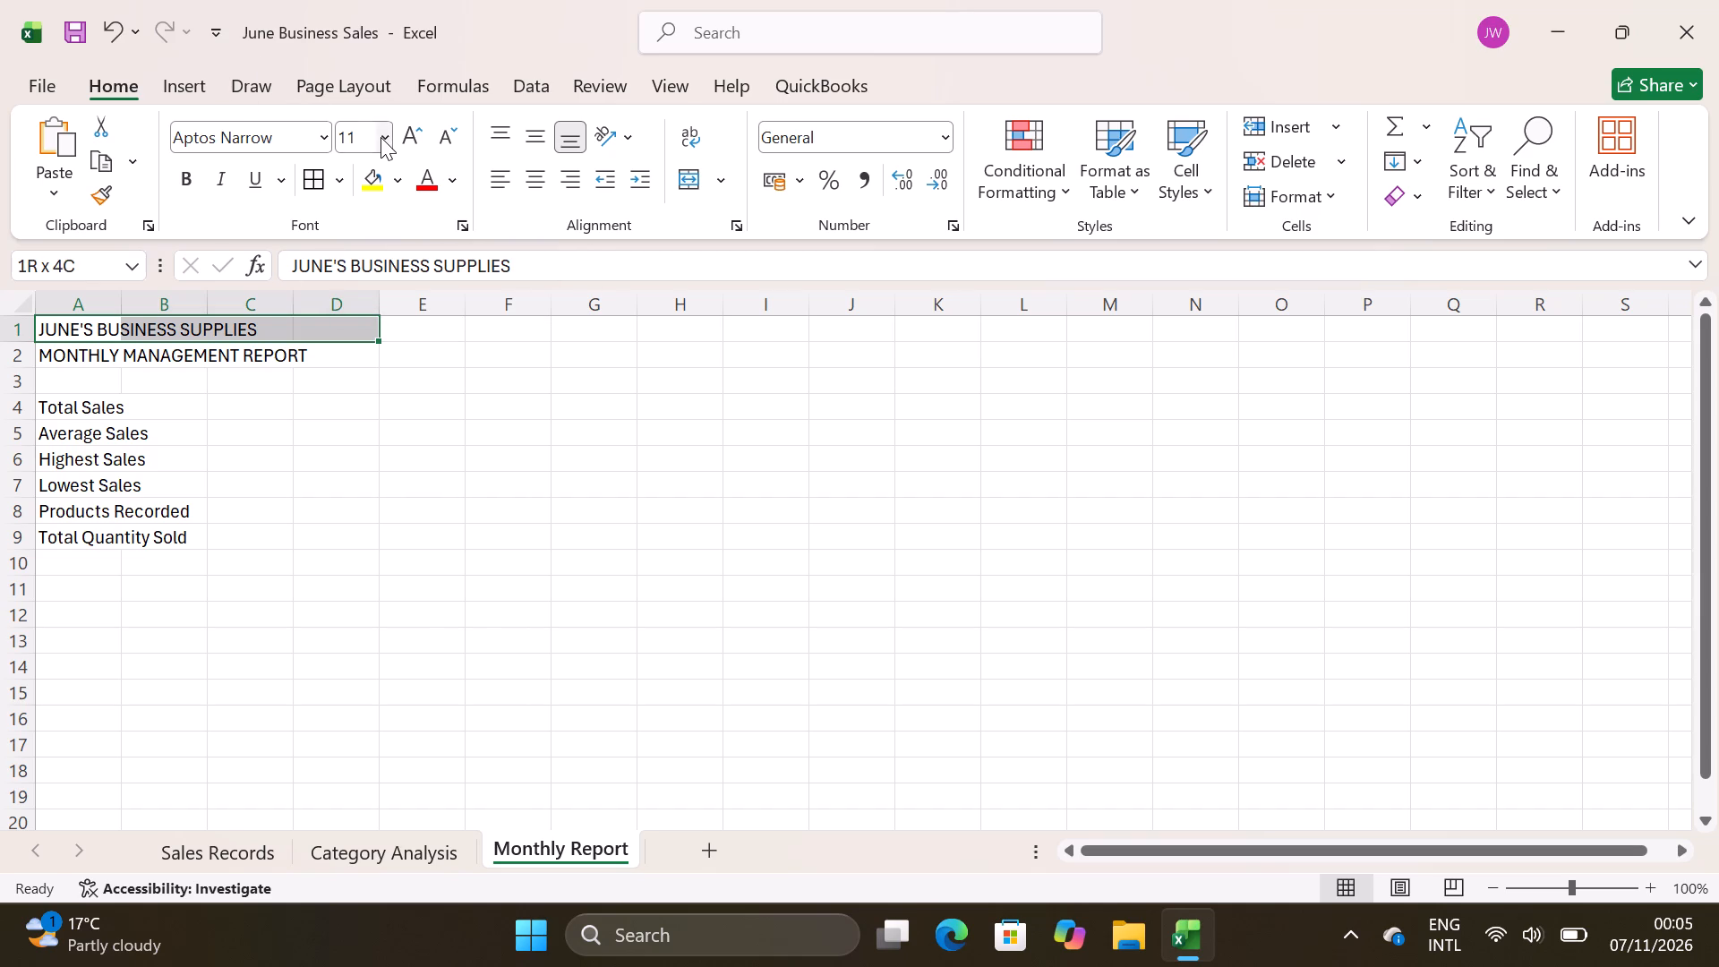
key("ctrl+b")
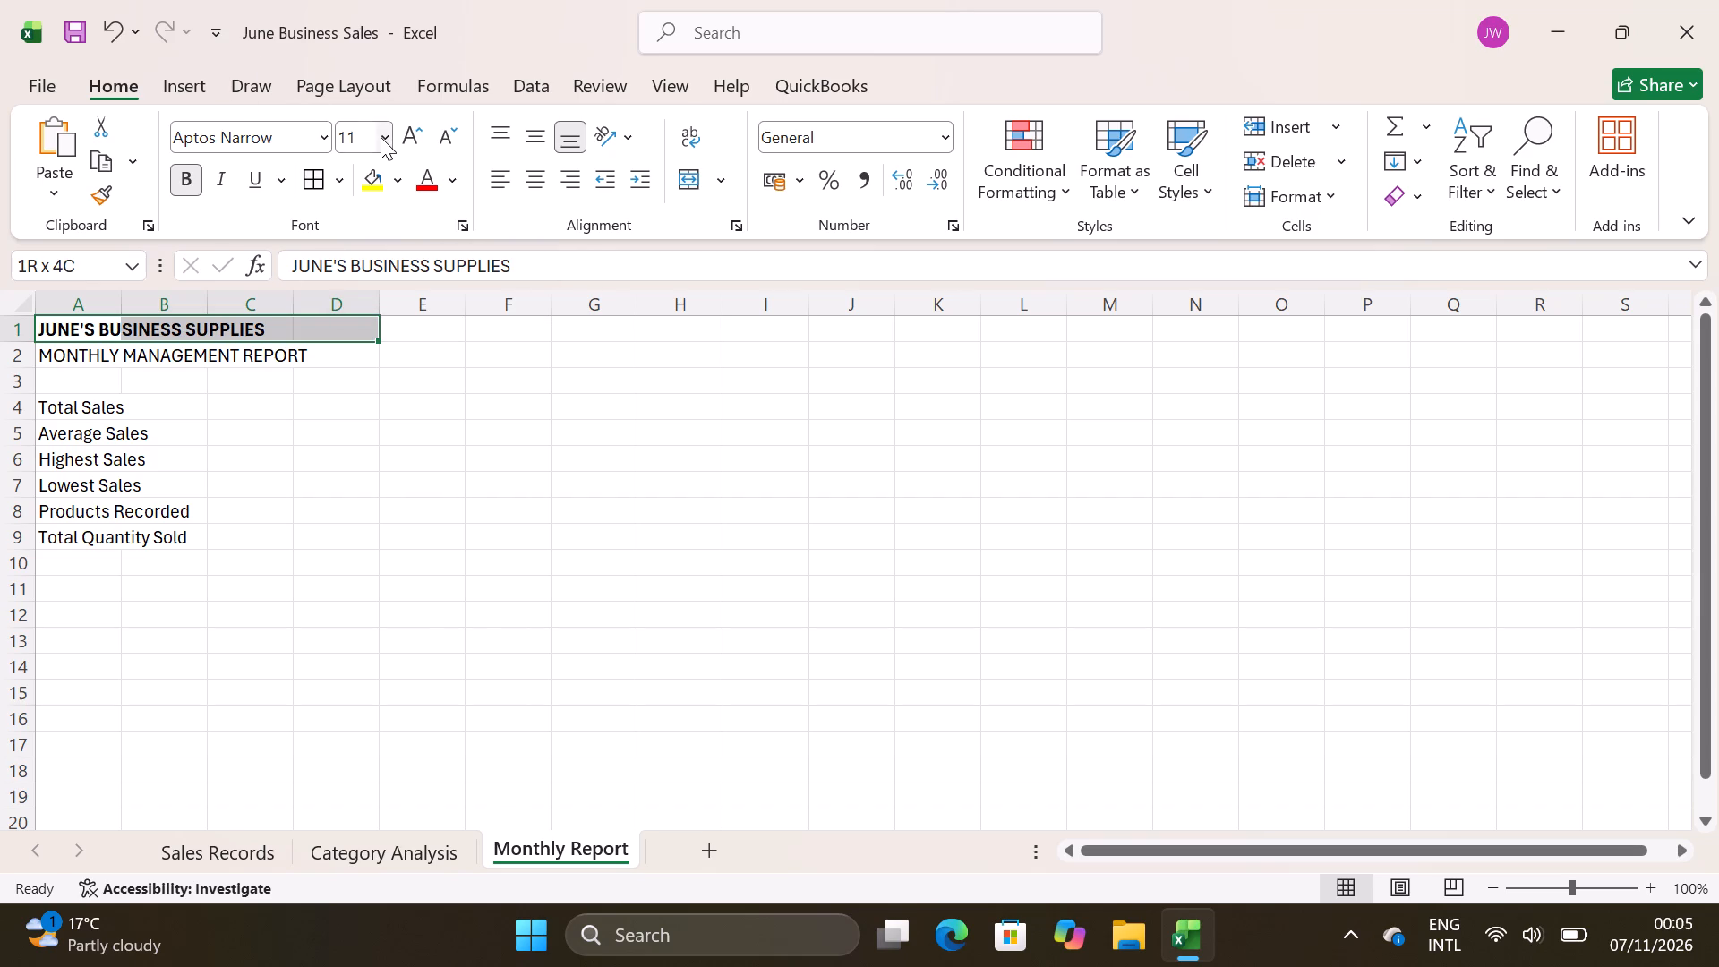
left_click(382, 139)
left_click(363, 376)
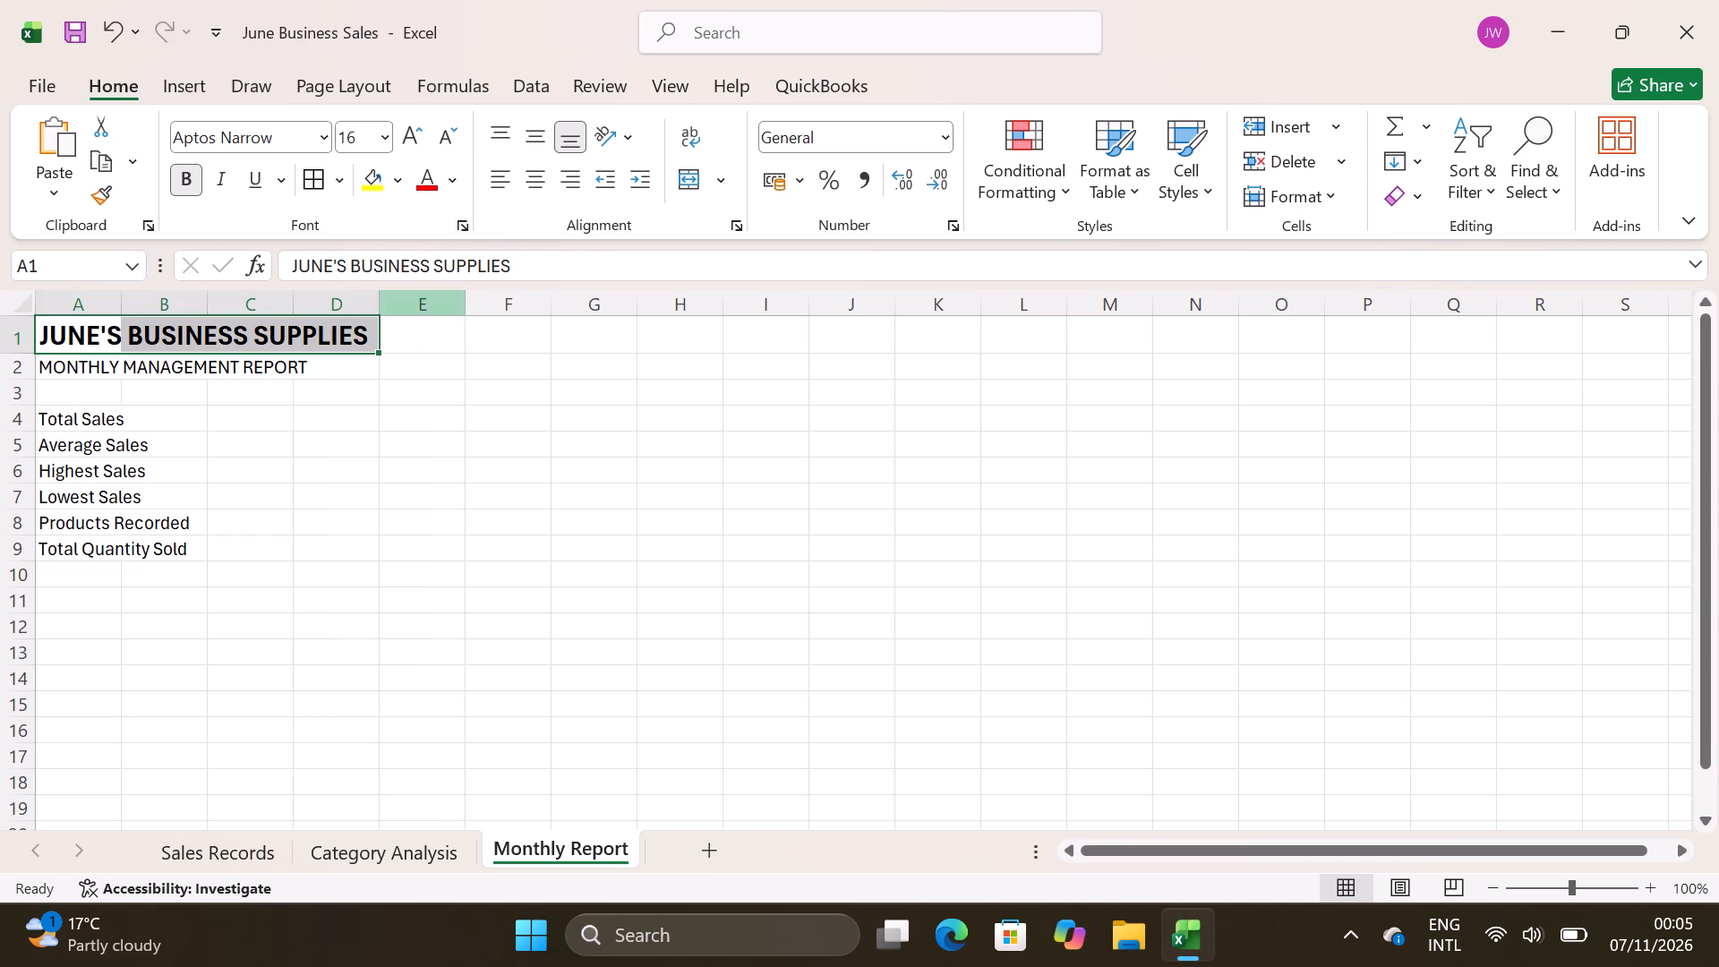
left_click(726, 184)
left_click(741, 224)
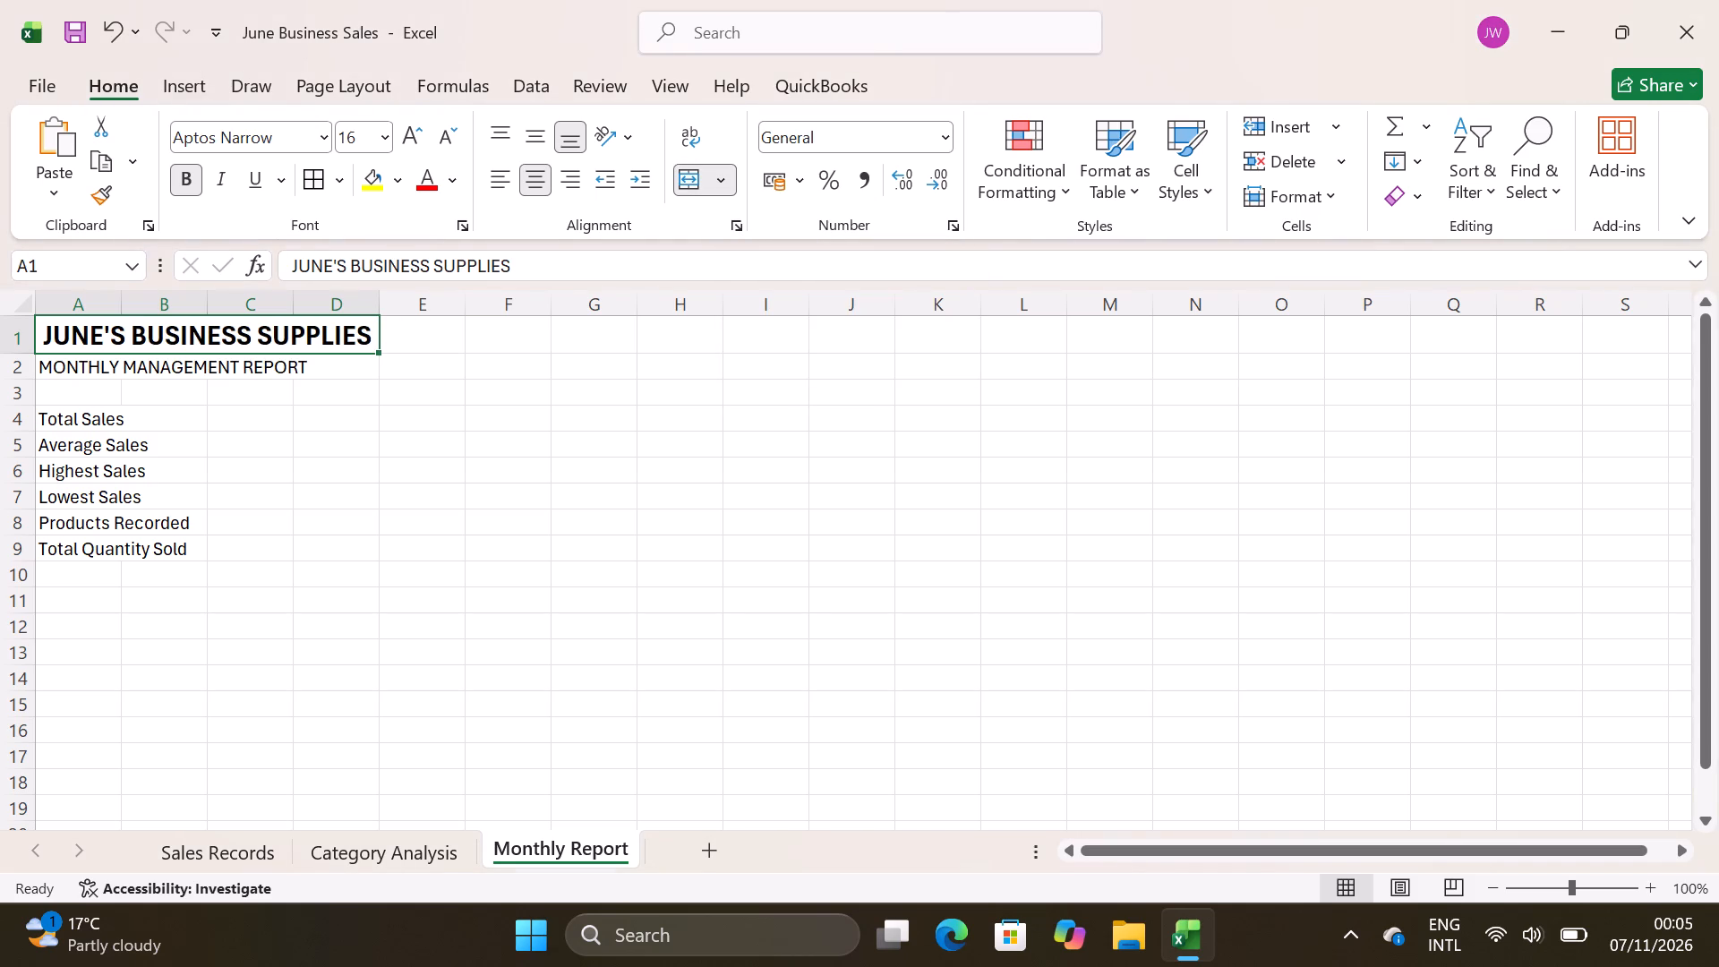
Format the MONTHLY MANAGEMENT REPORT heading across A2:D2 as bold, size 12.
left_click(56, 366)
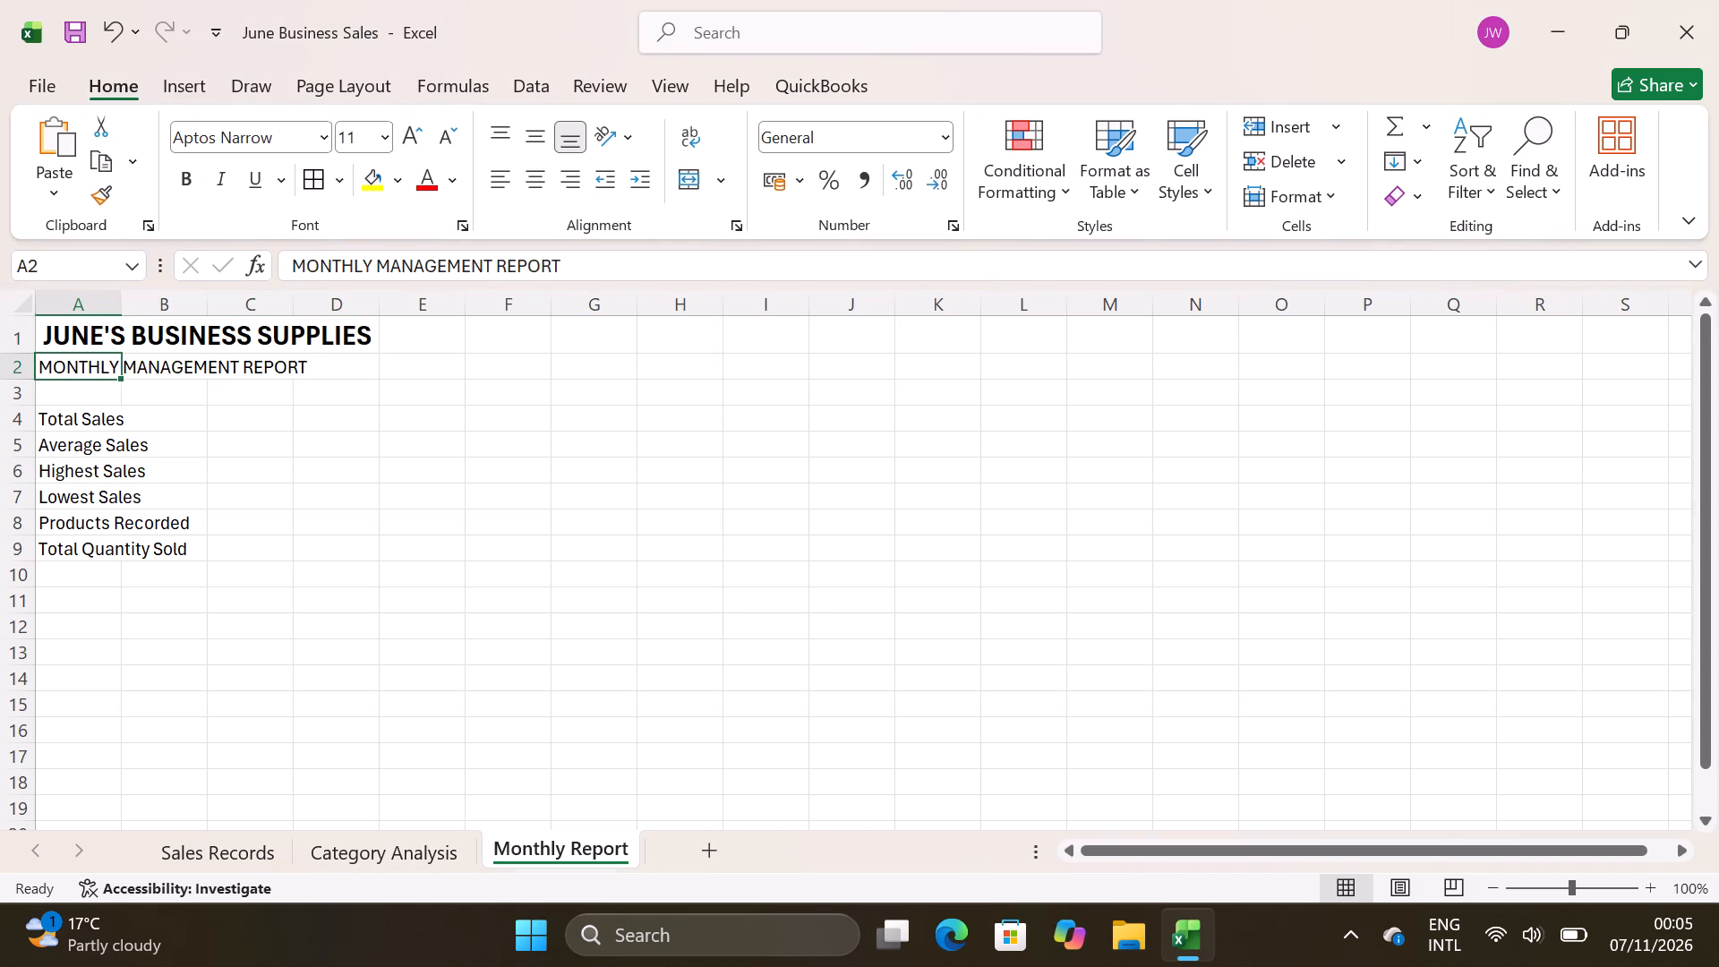
left_click(315, 370, "shift")
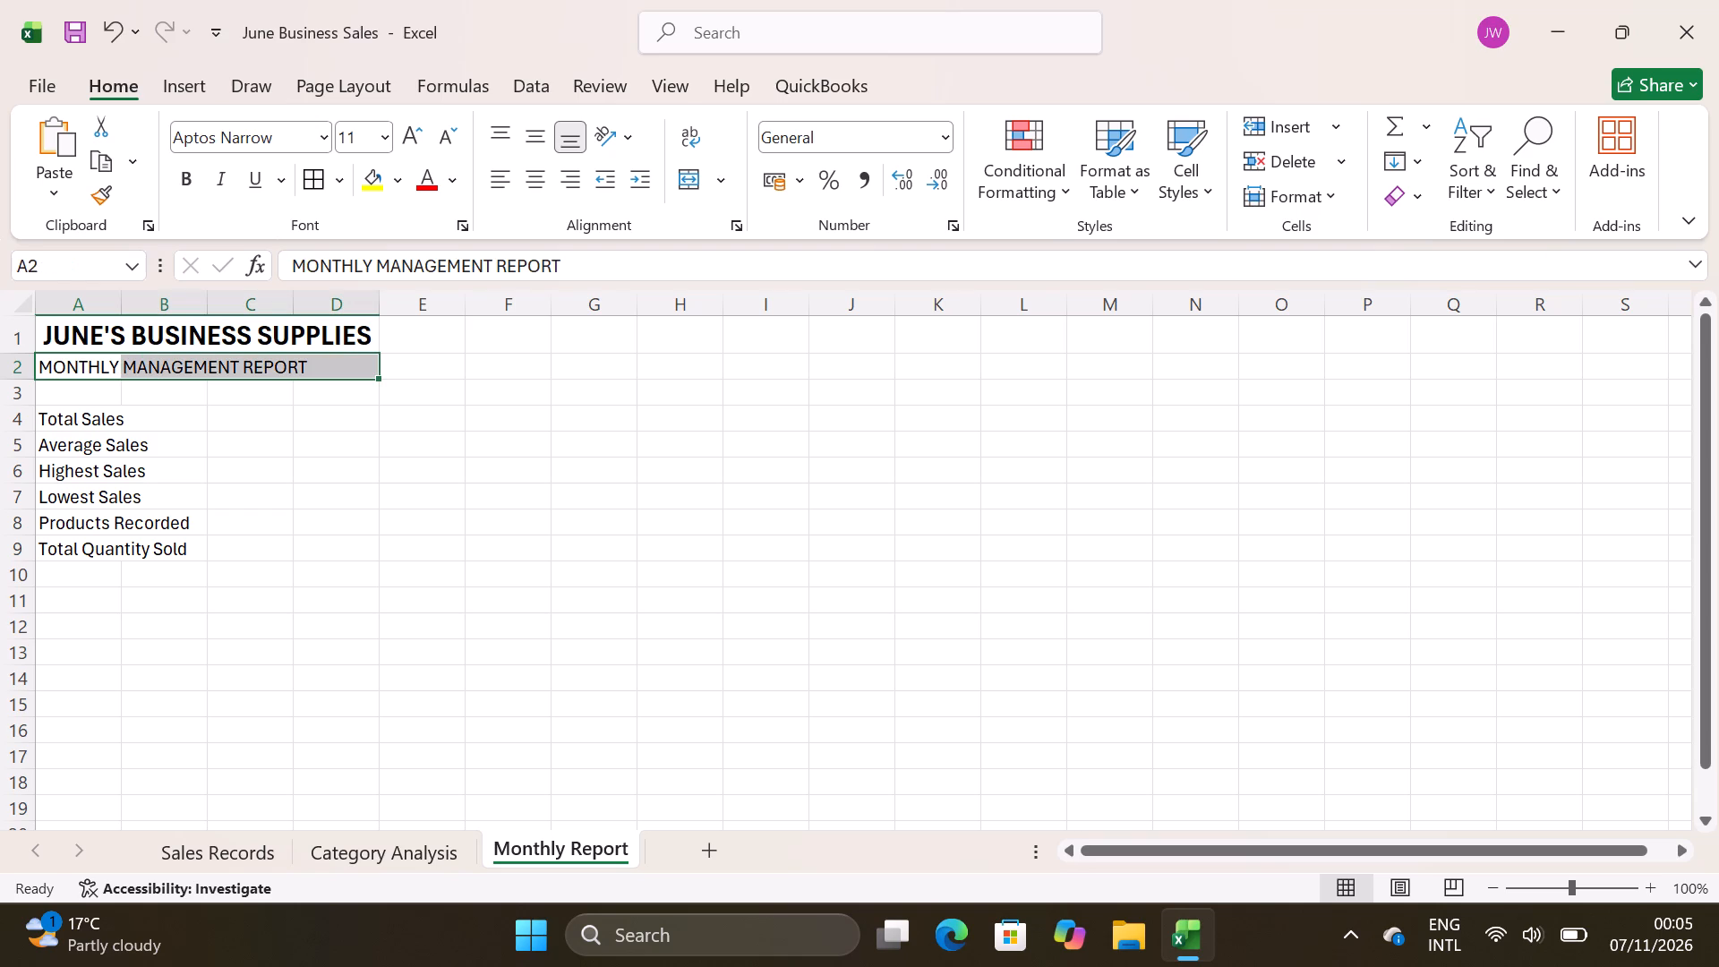
key("ctrl+b")
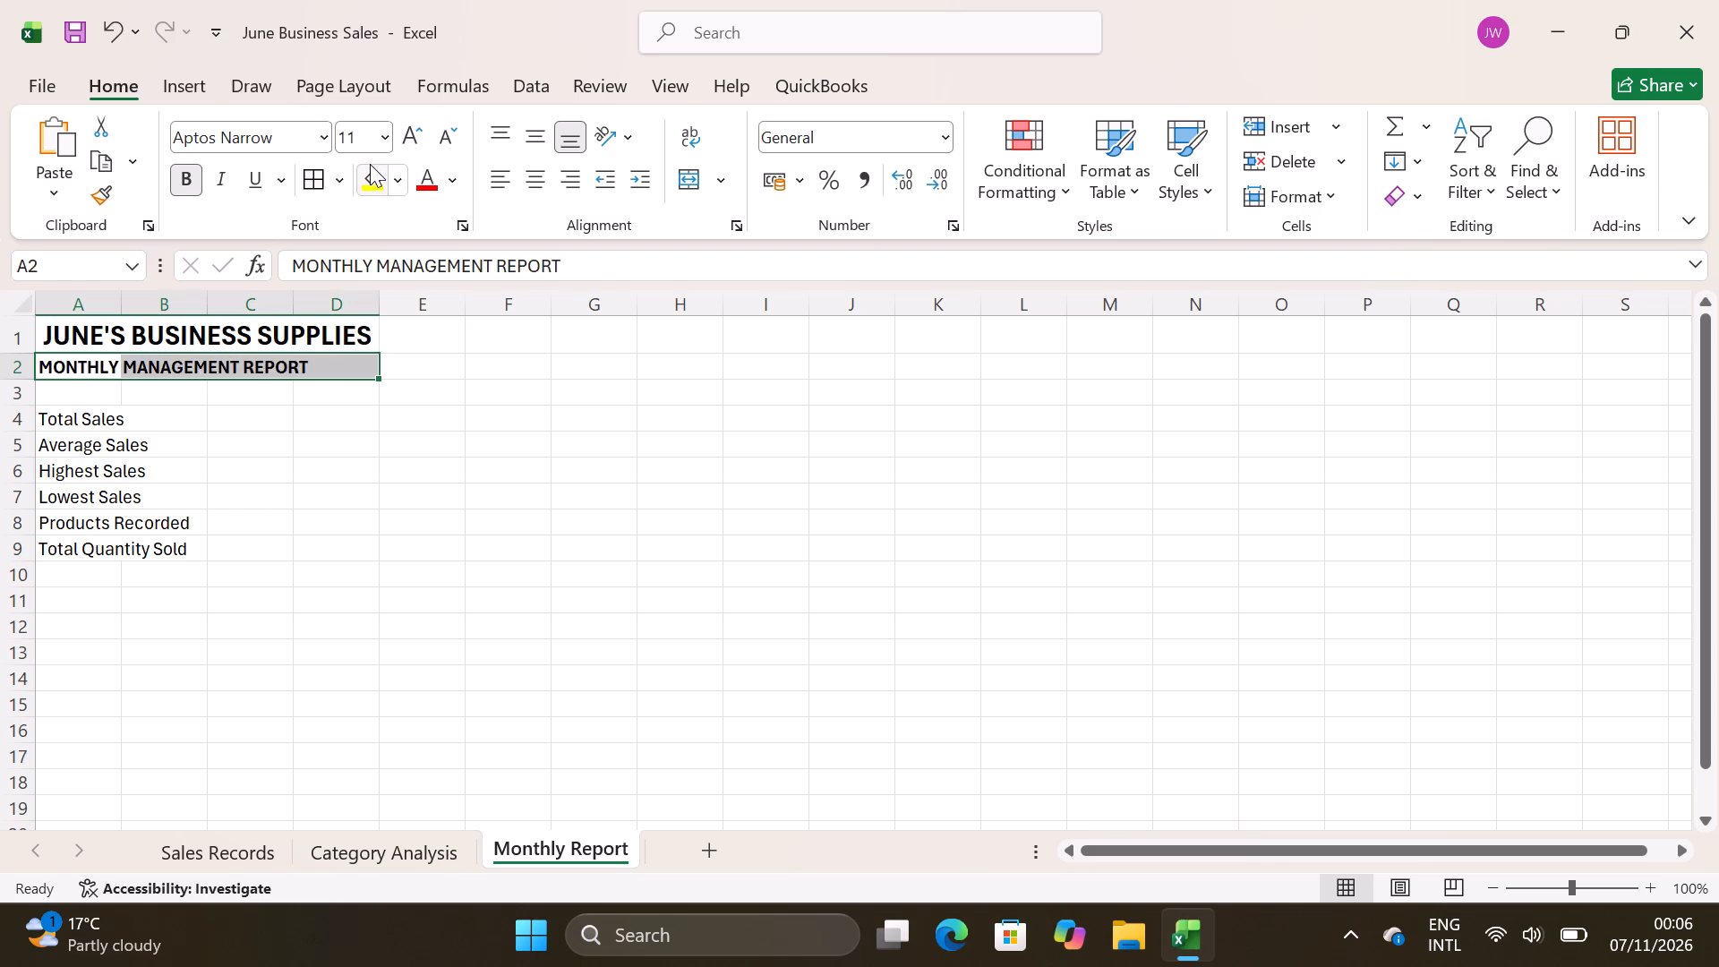
left_click(378, 141)
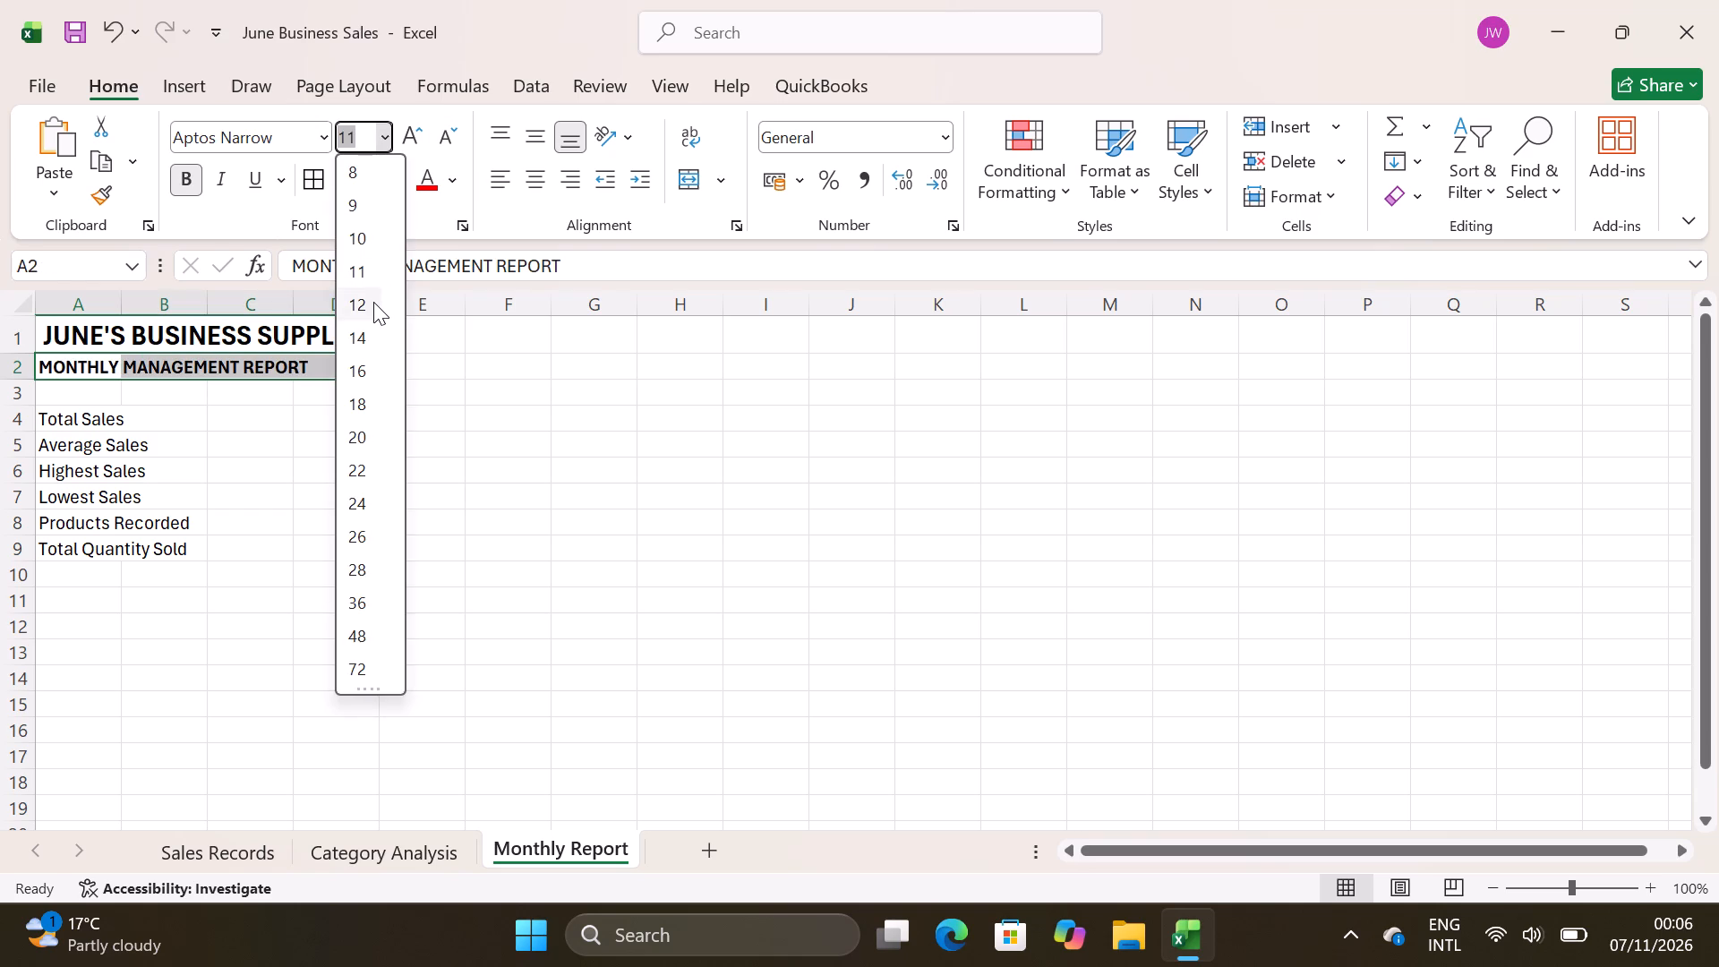
left_click(372, 302)
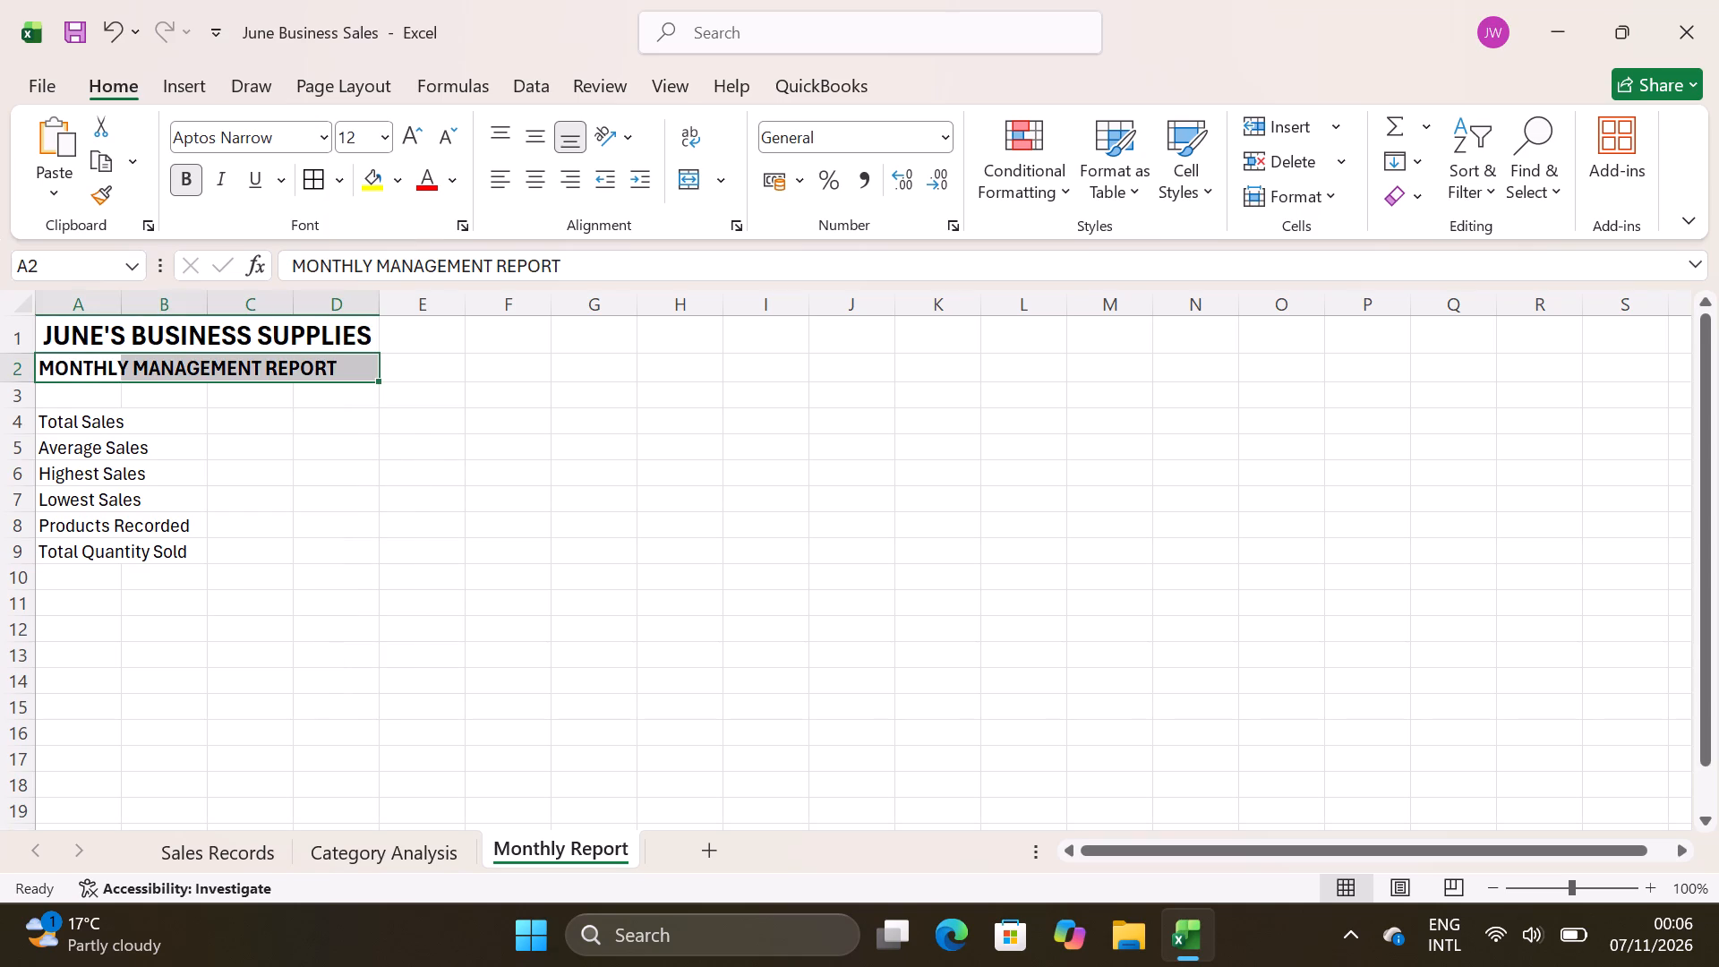
left_click(245, 357)
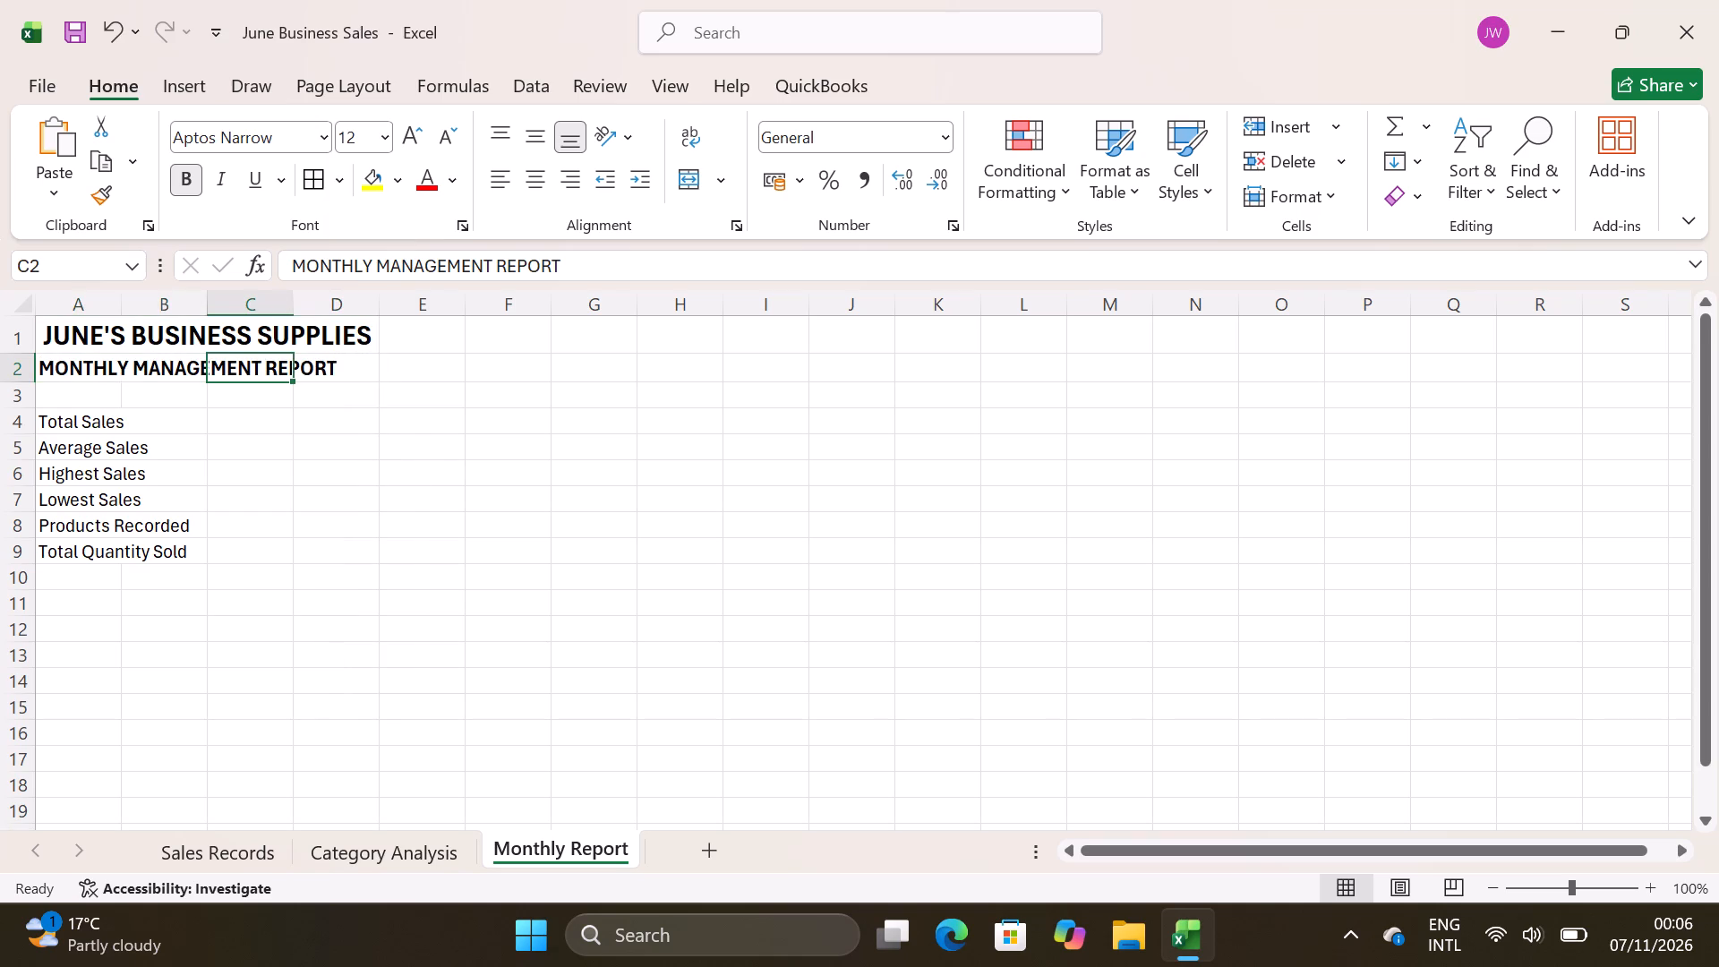
left_click(365, 365)
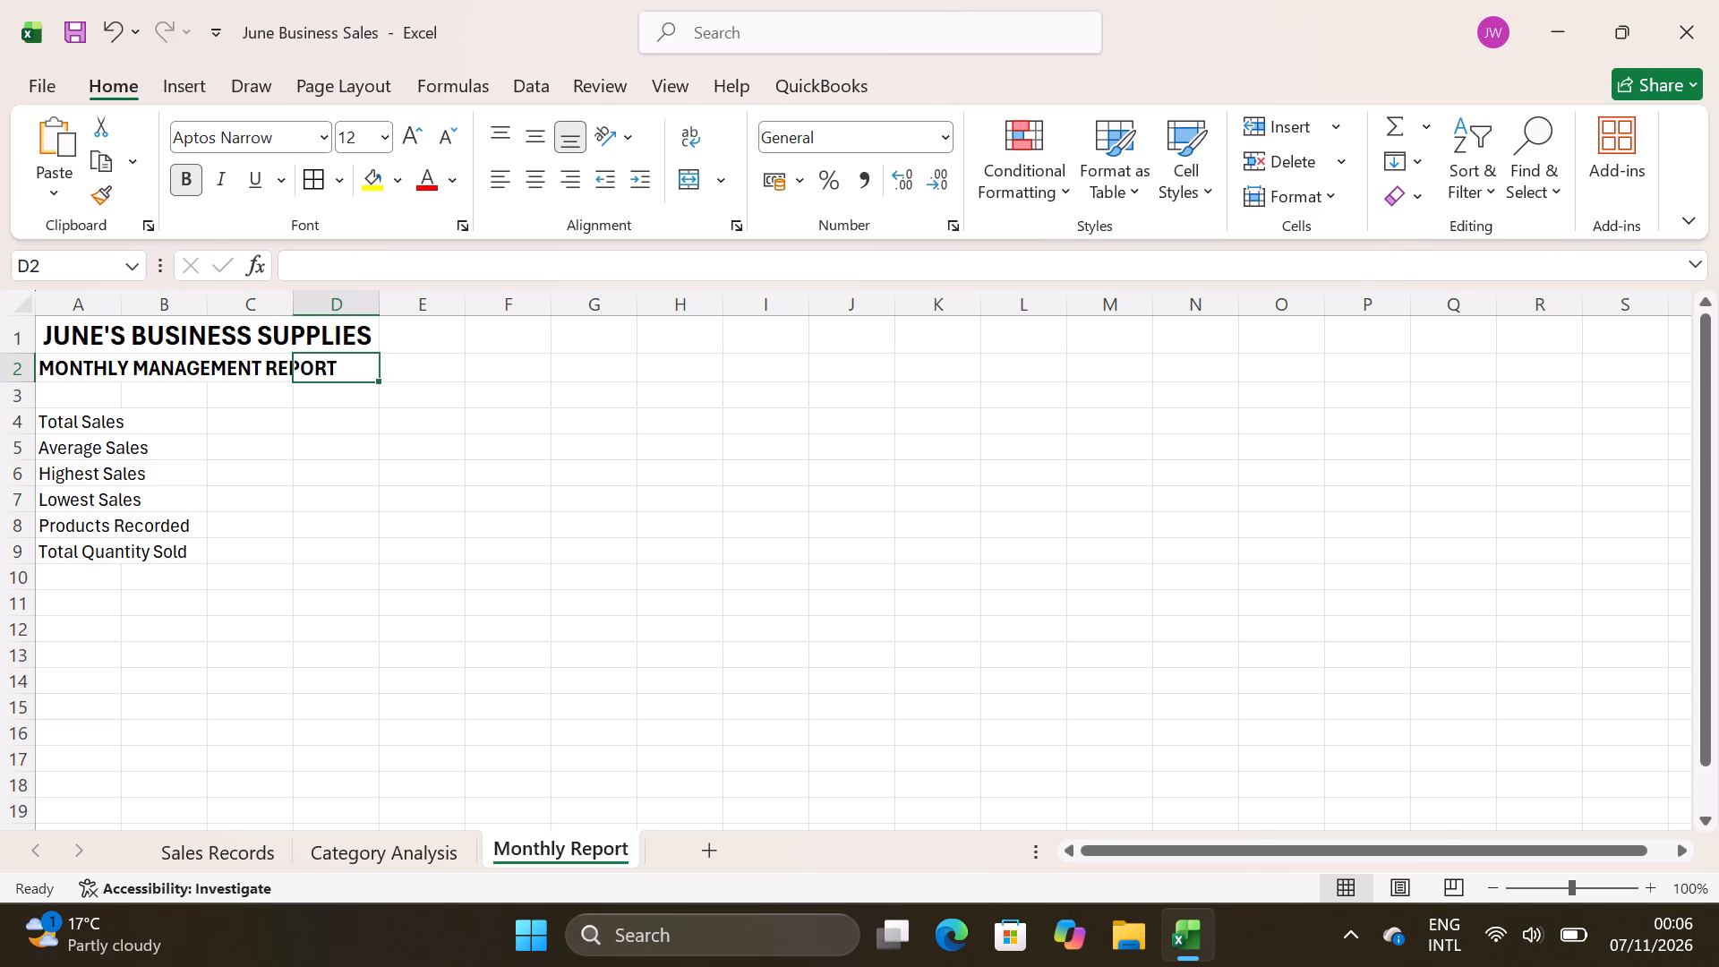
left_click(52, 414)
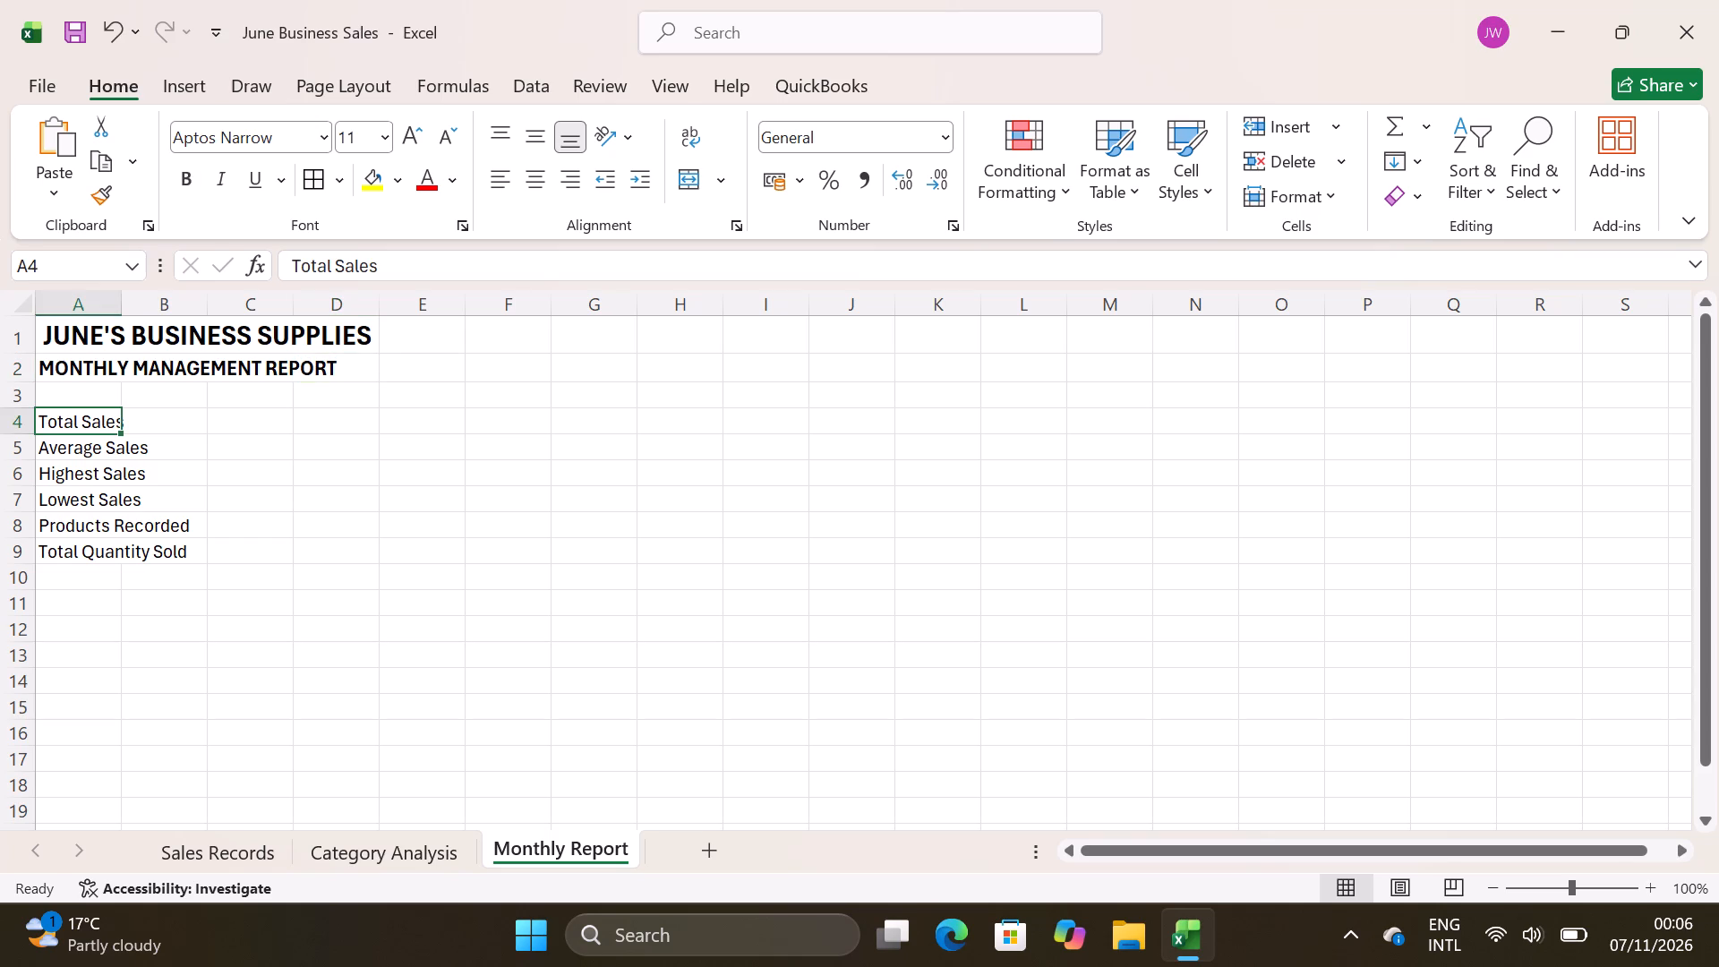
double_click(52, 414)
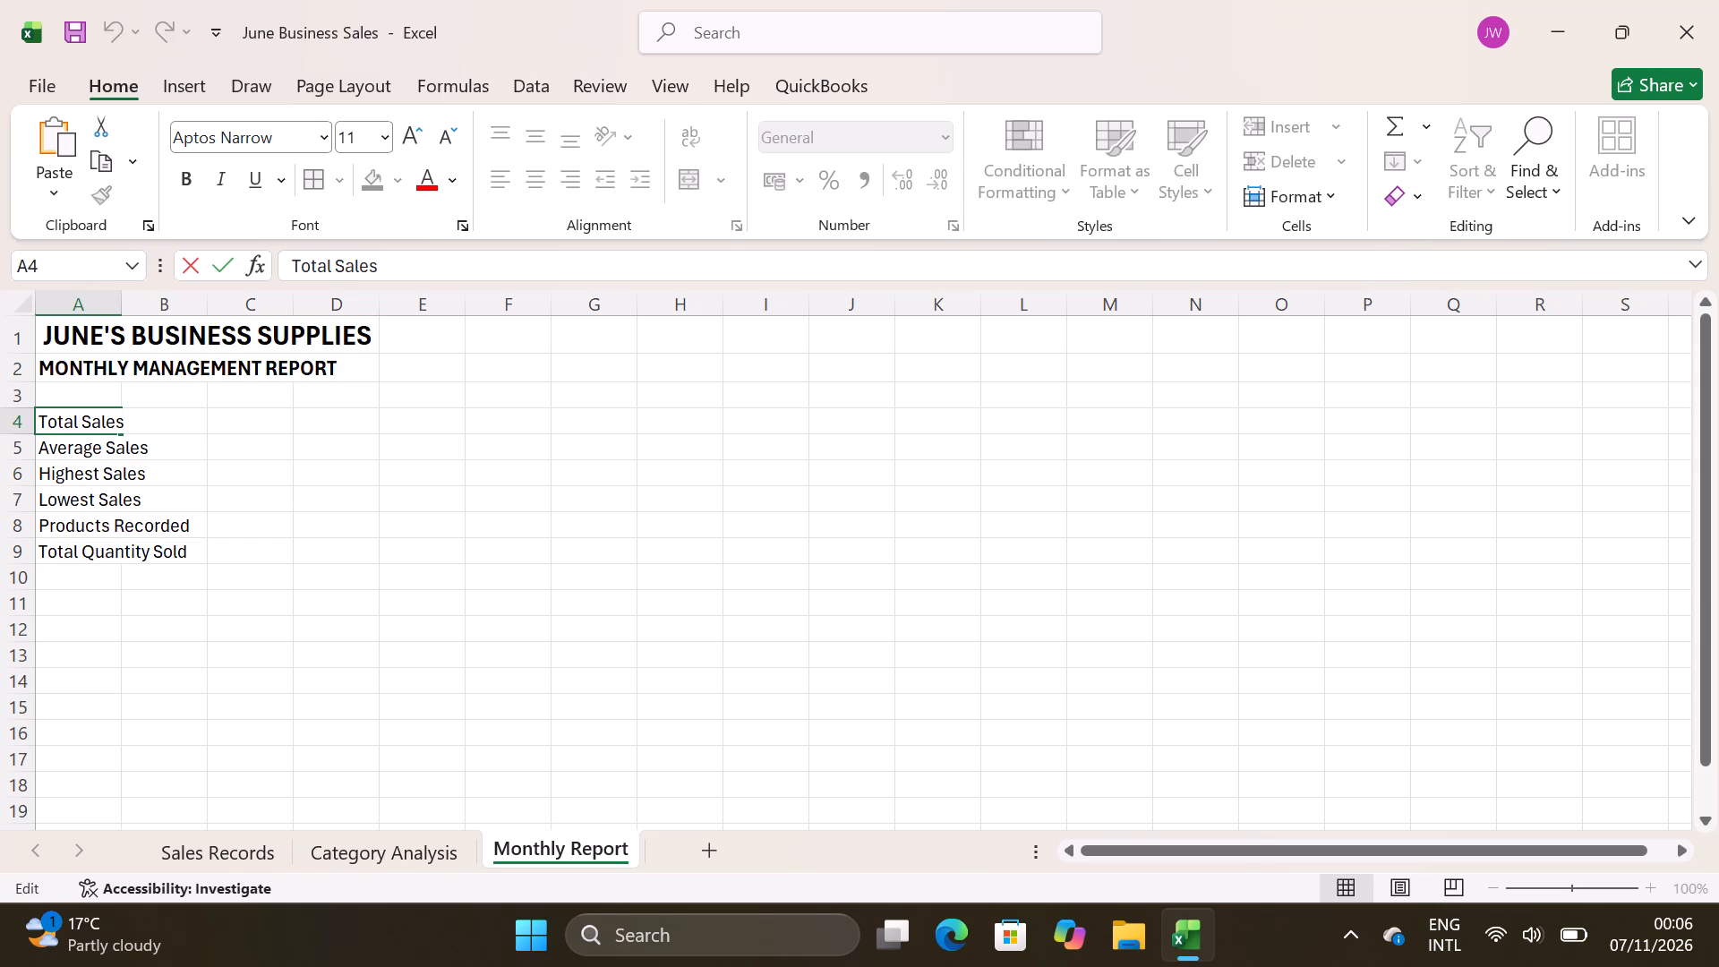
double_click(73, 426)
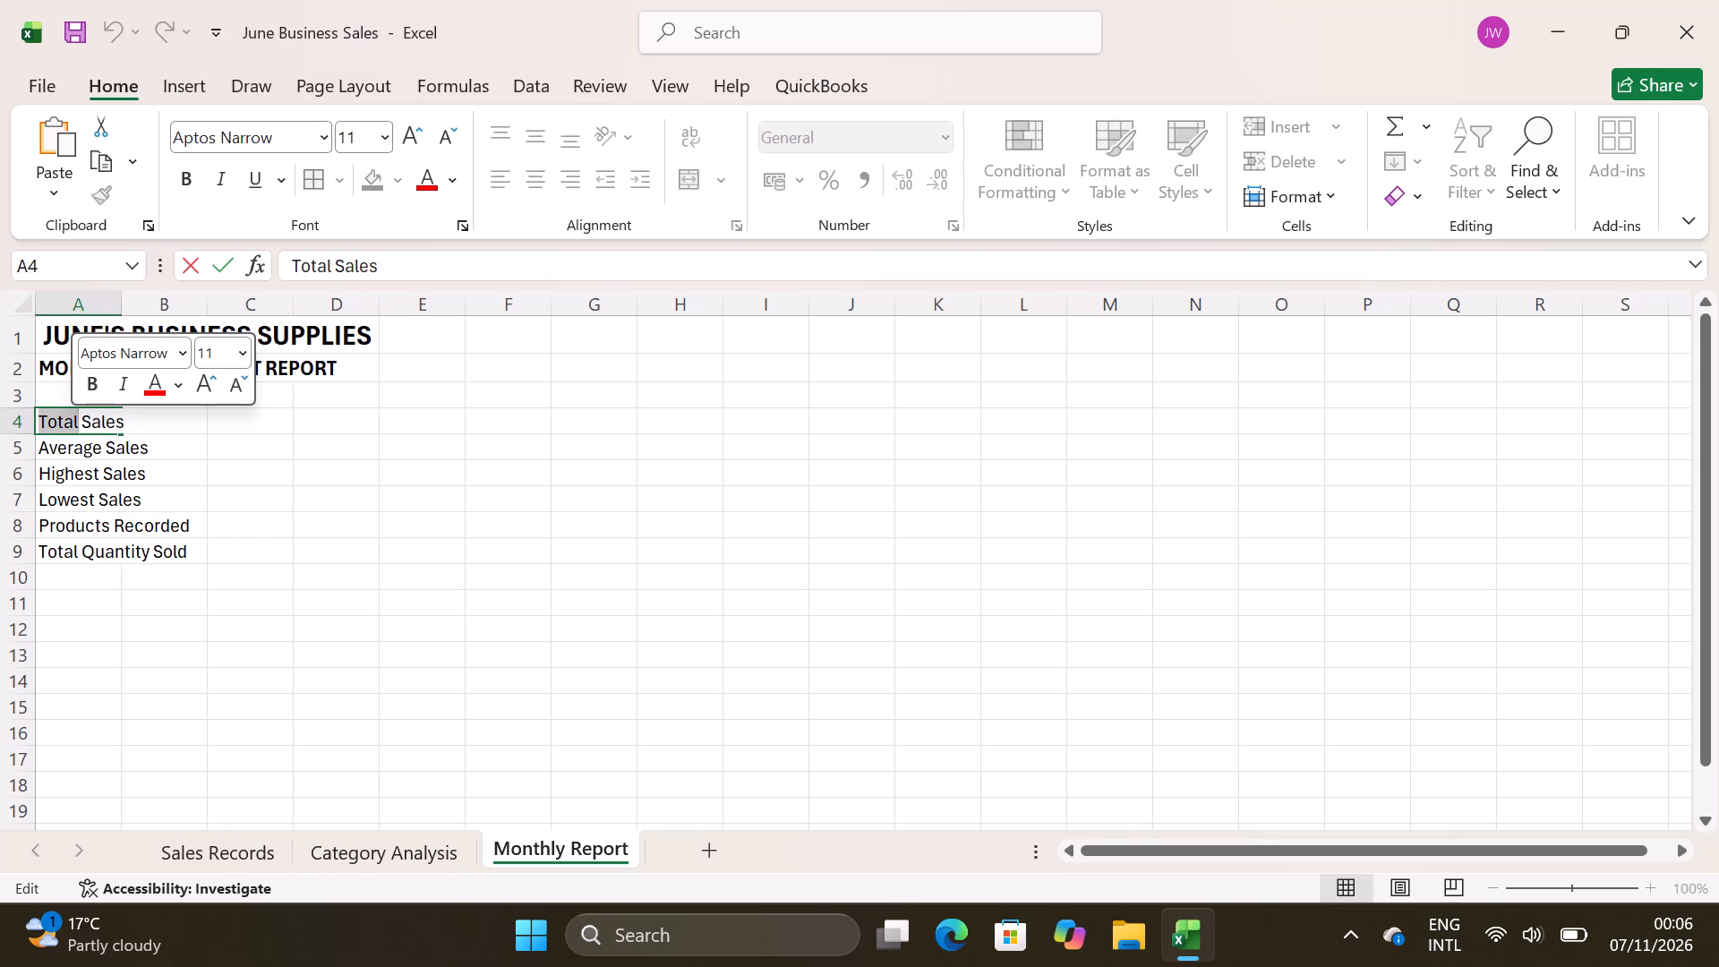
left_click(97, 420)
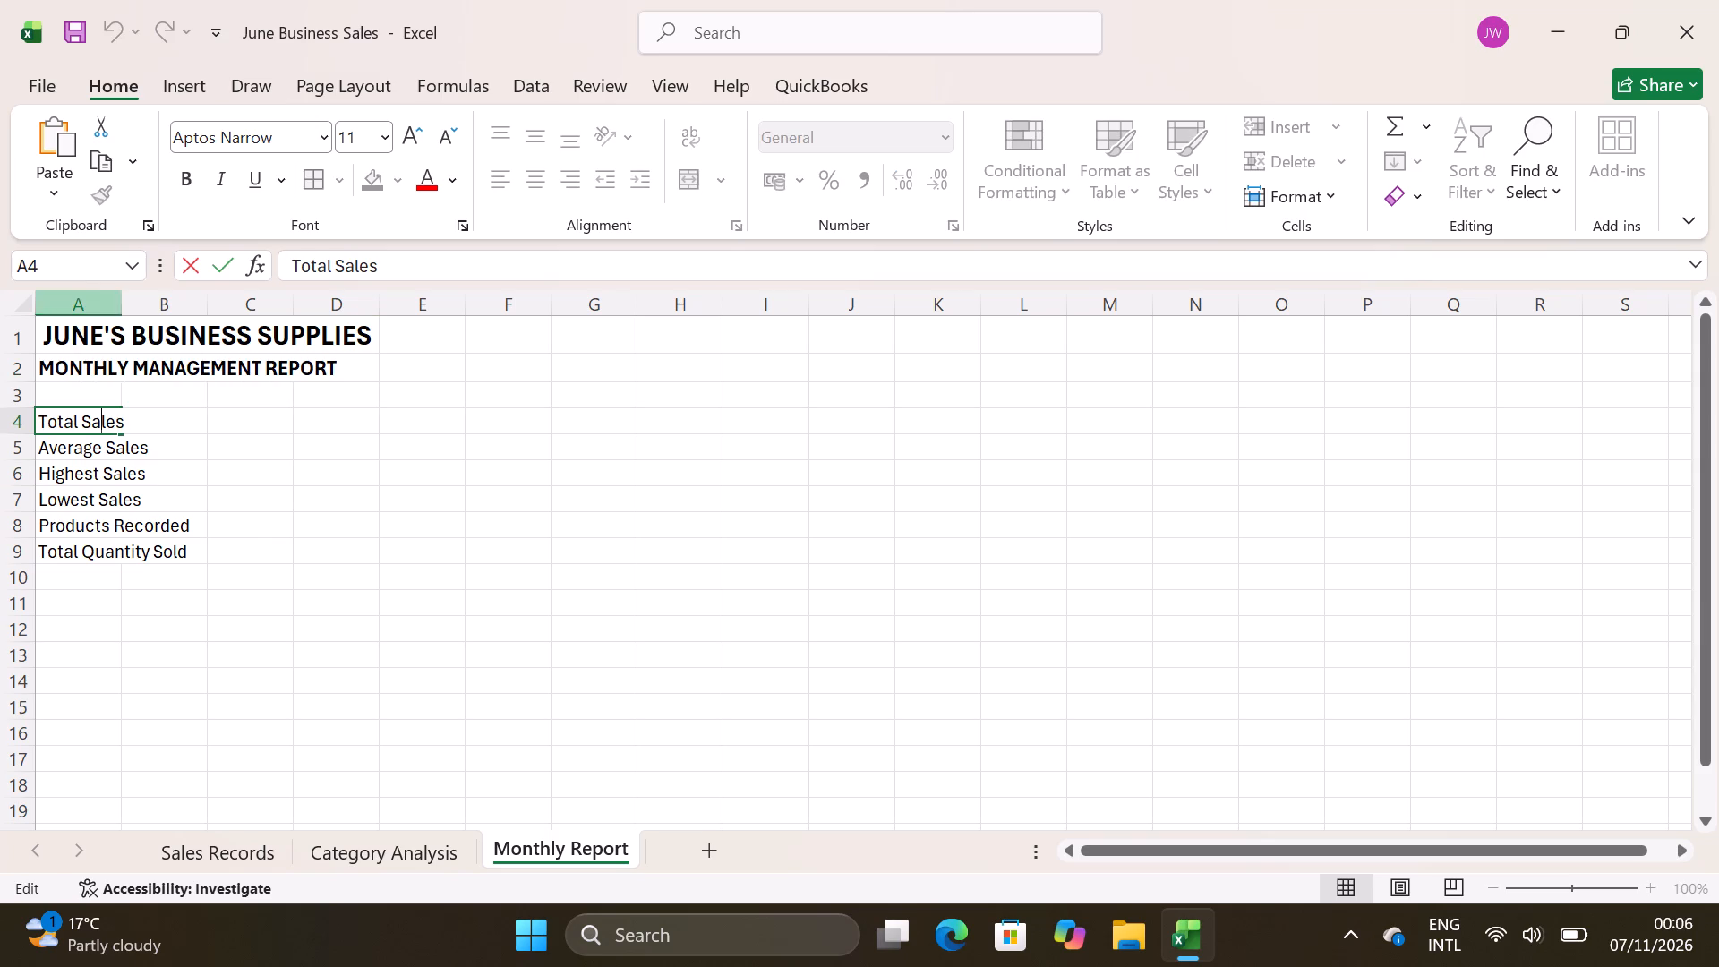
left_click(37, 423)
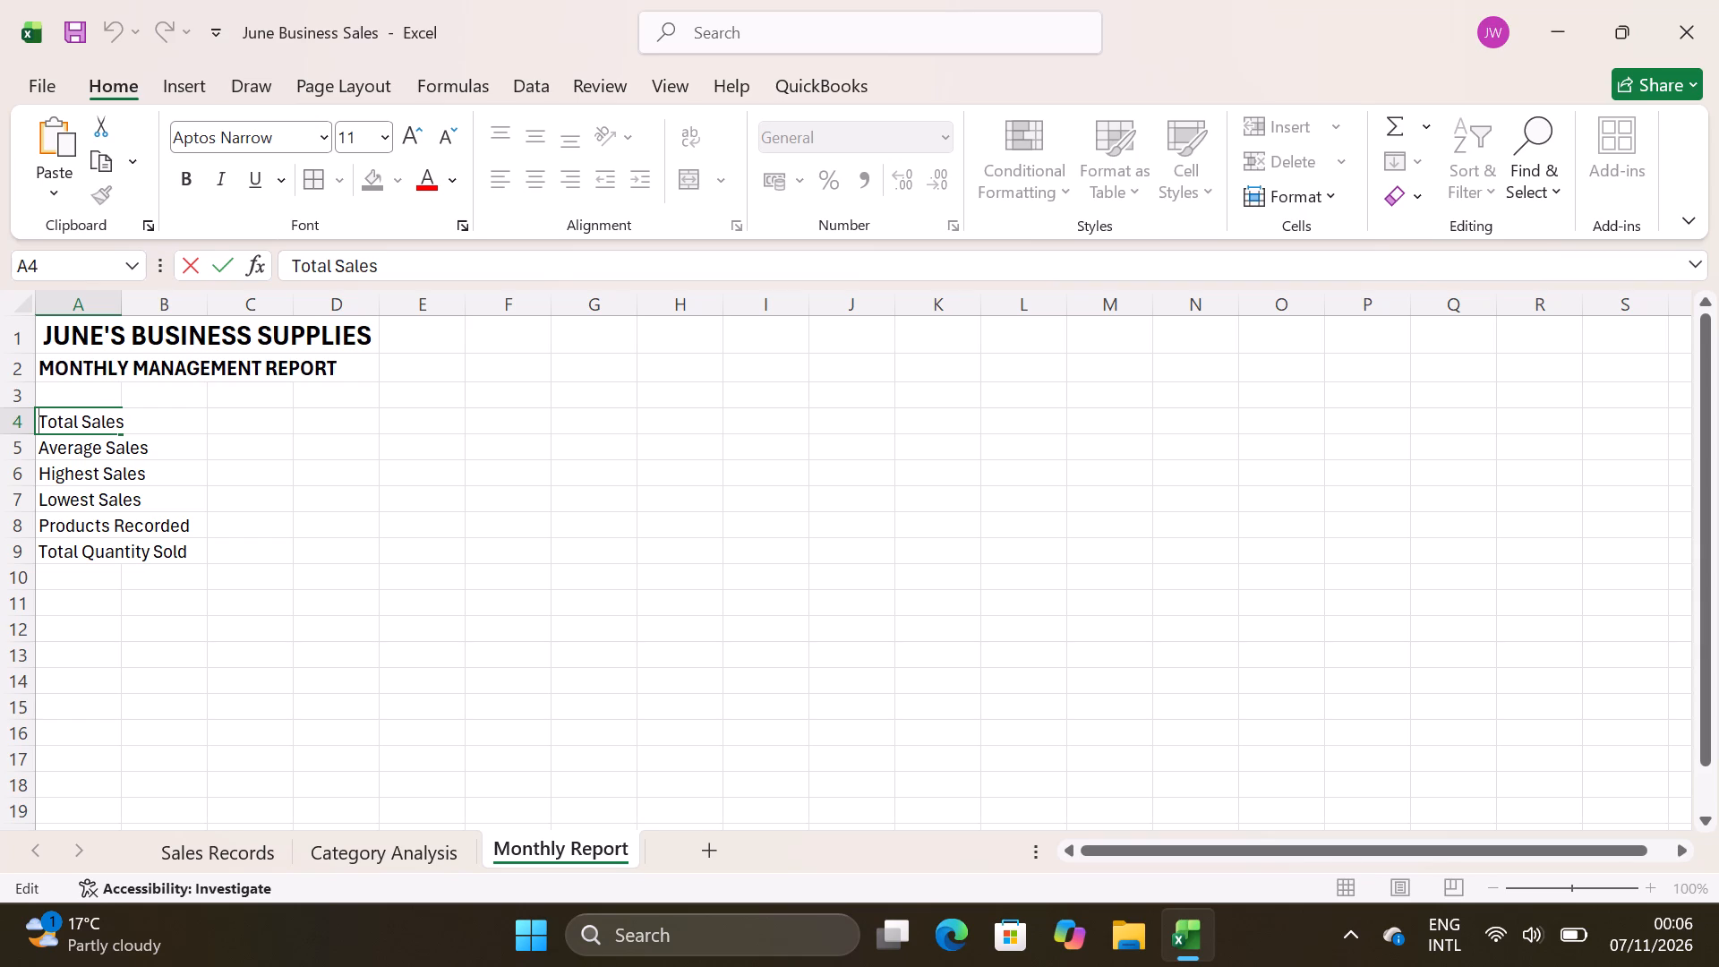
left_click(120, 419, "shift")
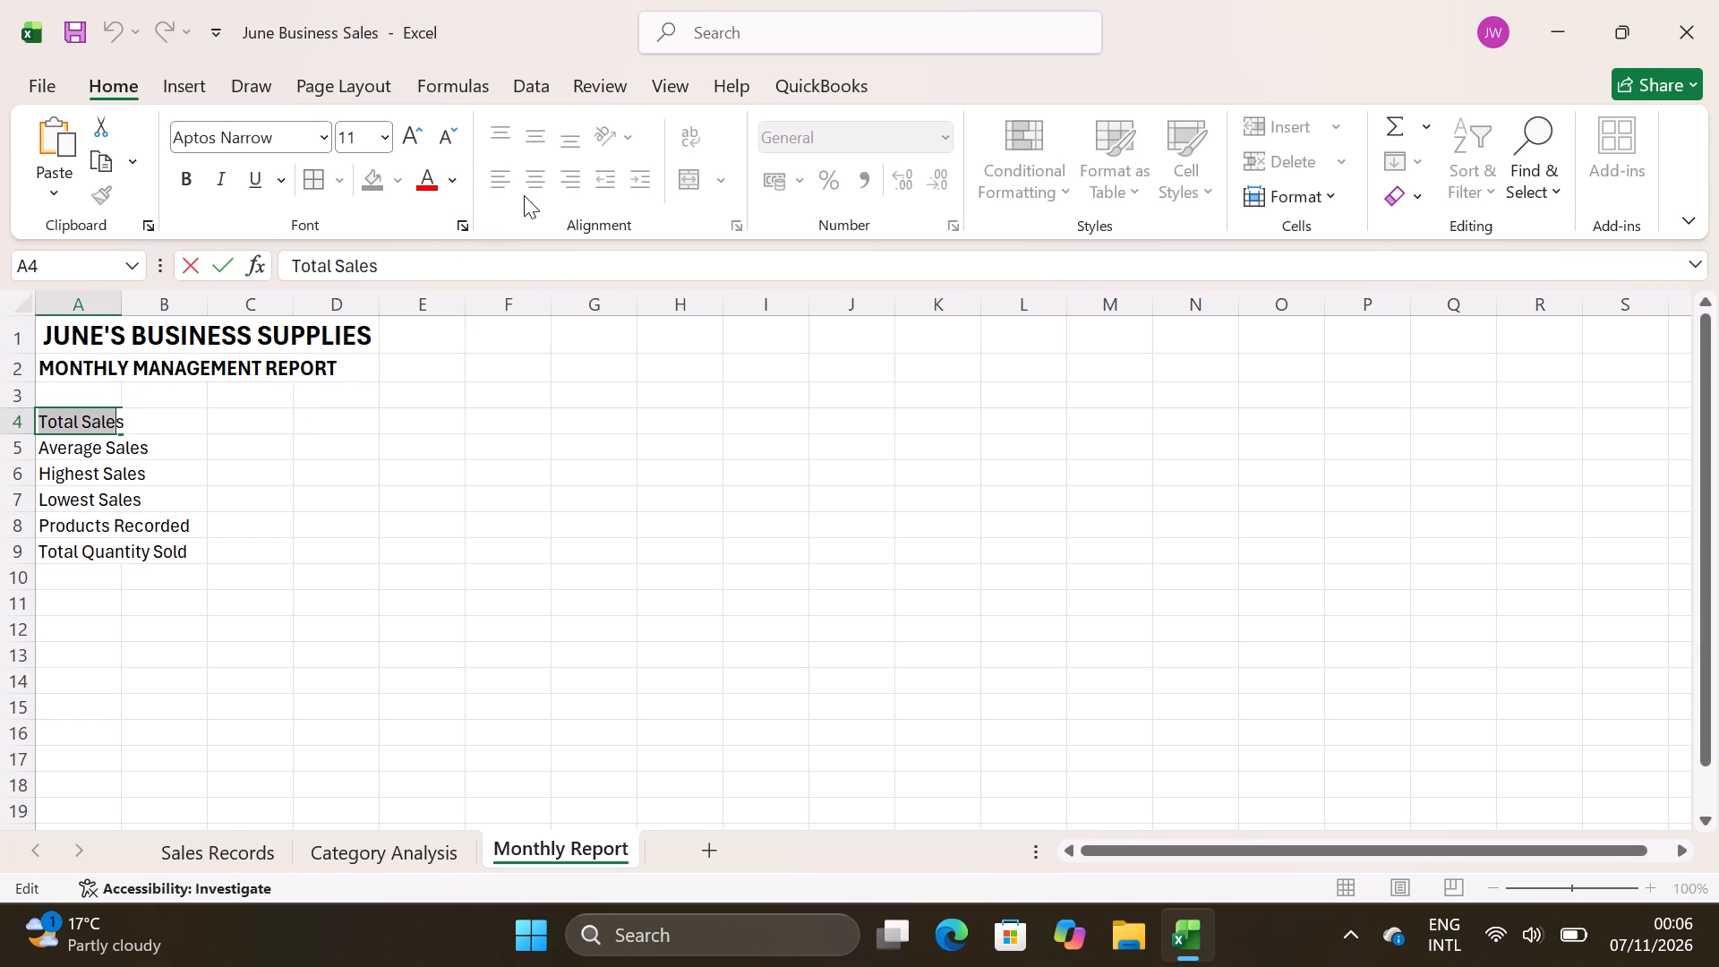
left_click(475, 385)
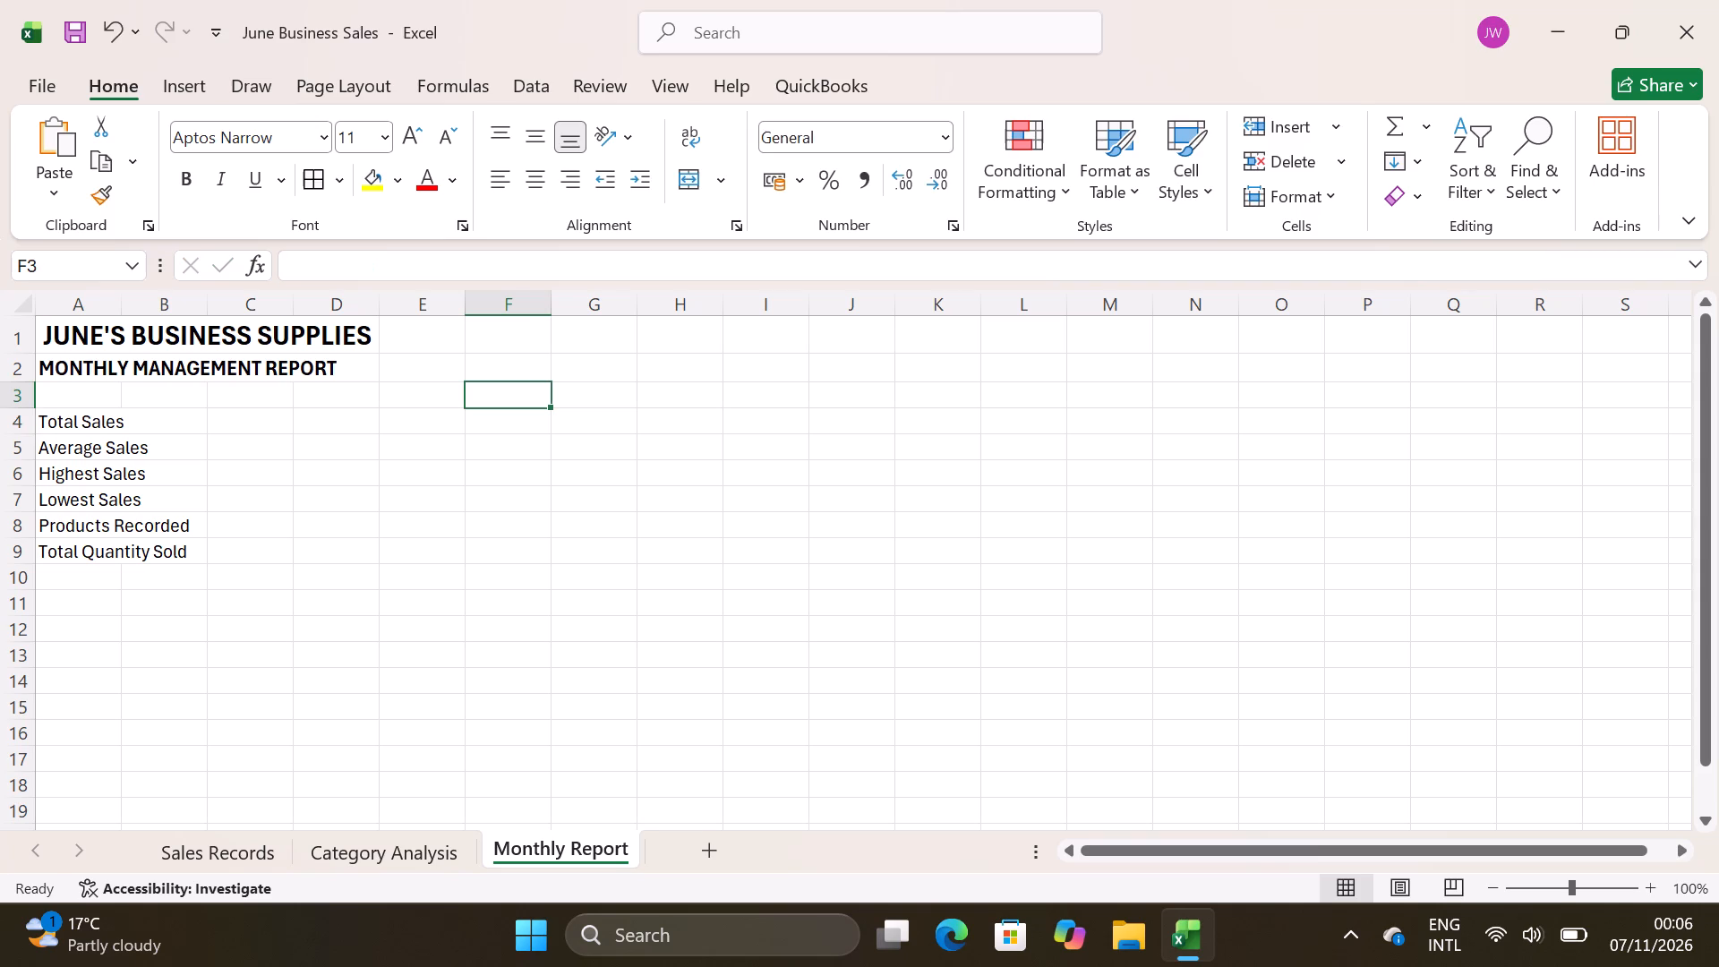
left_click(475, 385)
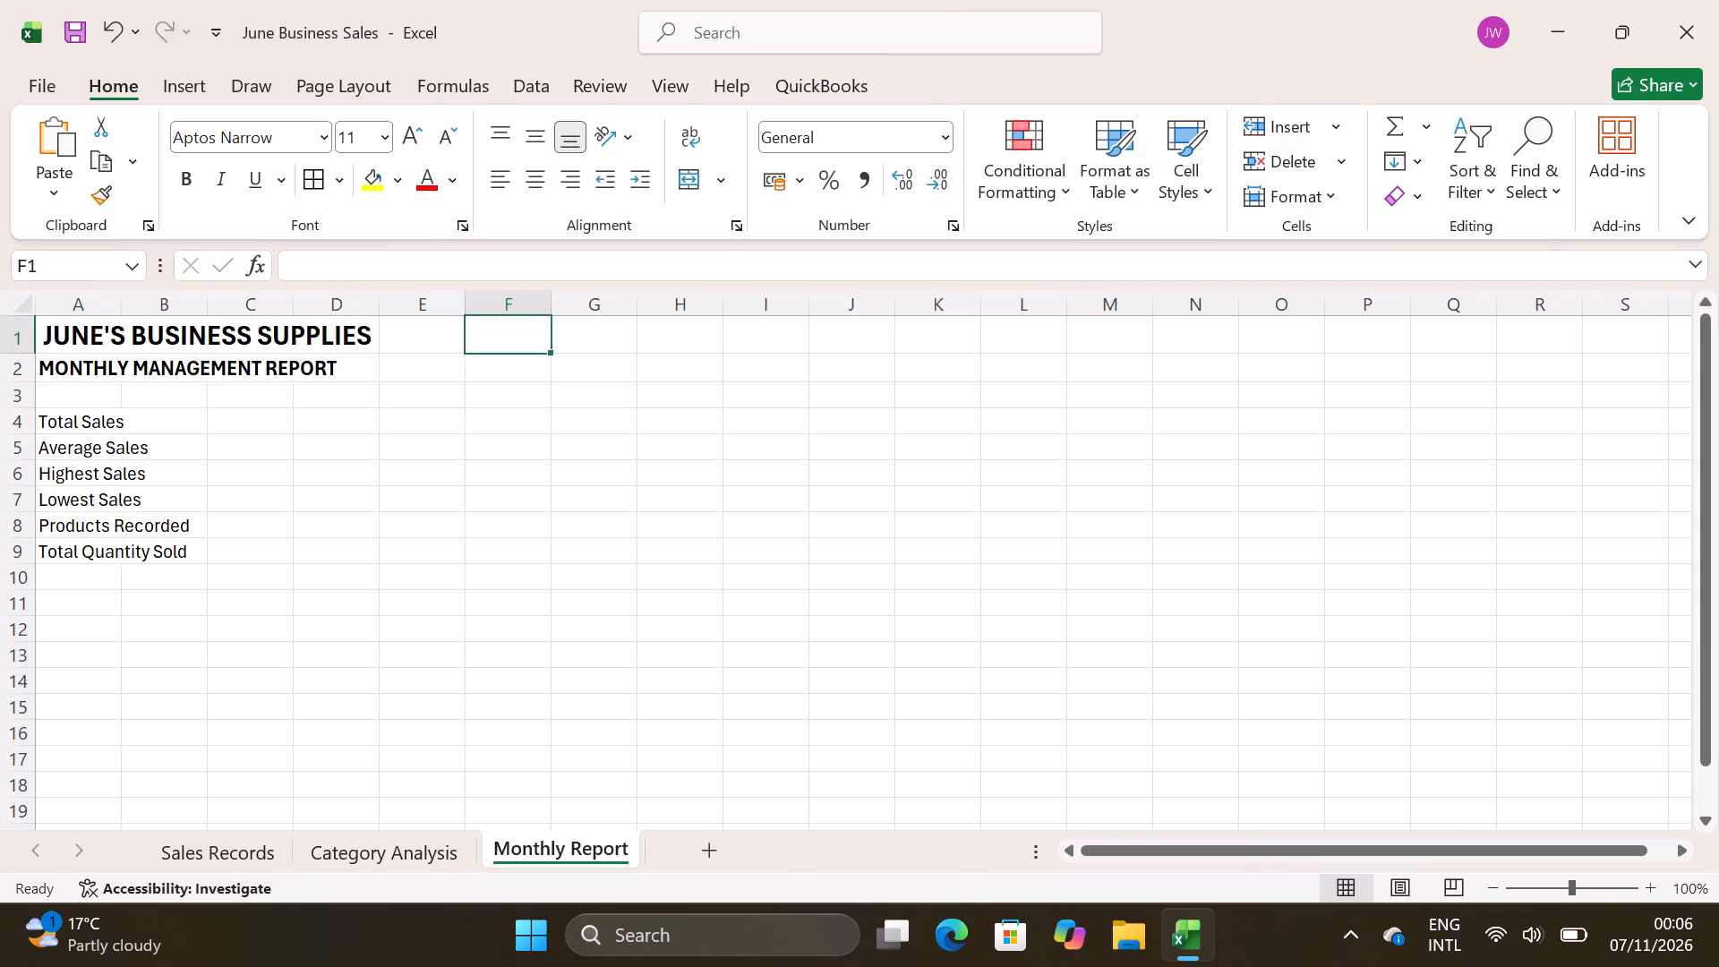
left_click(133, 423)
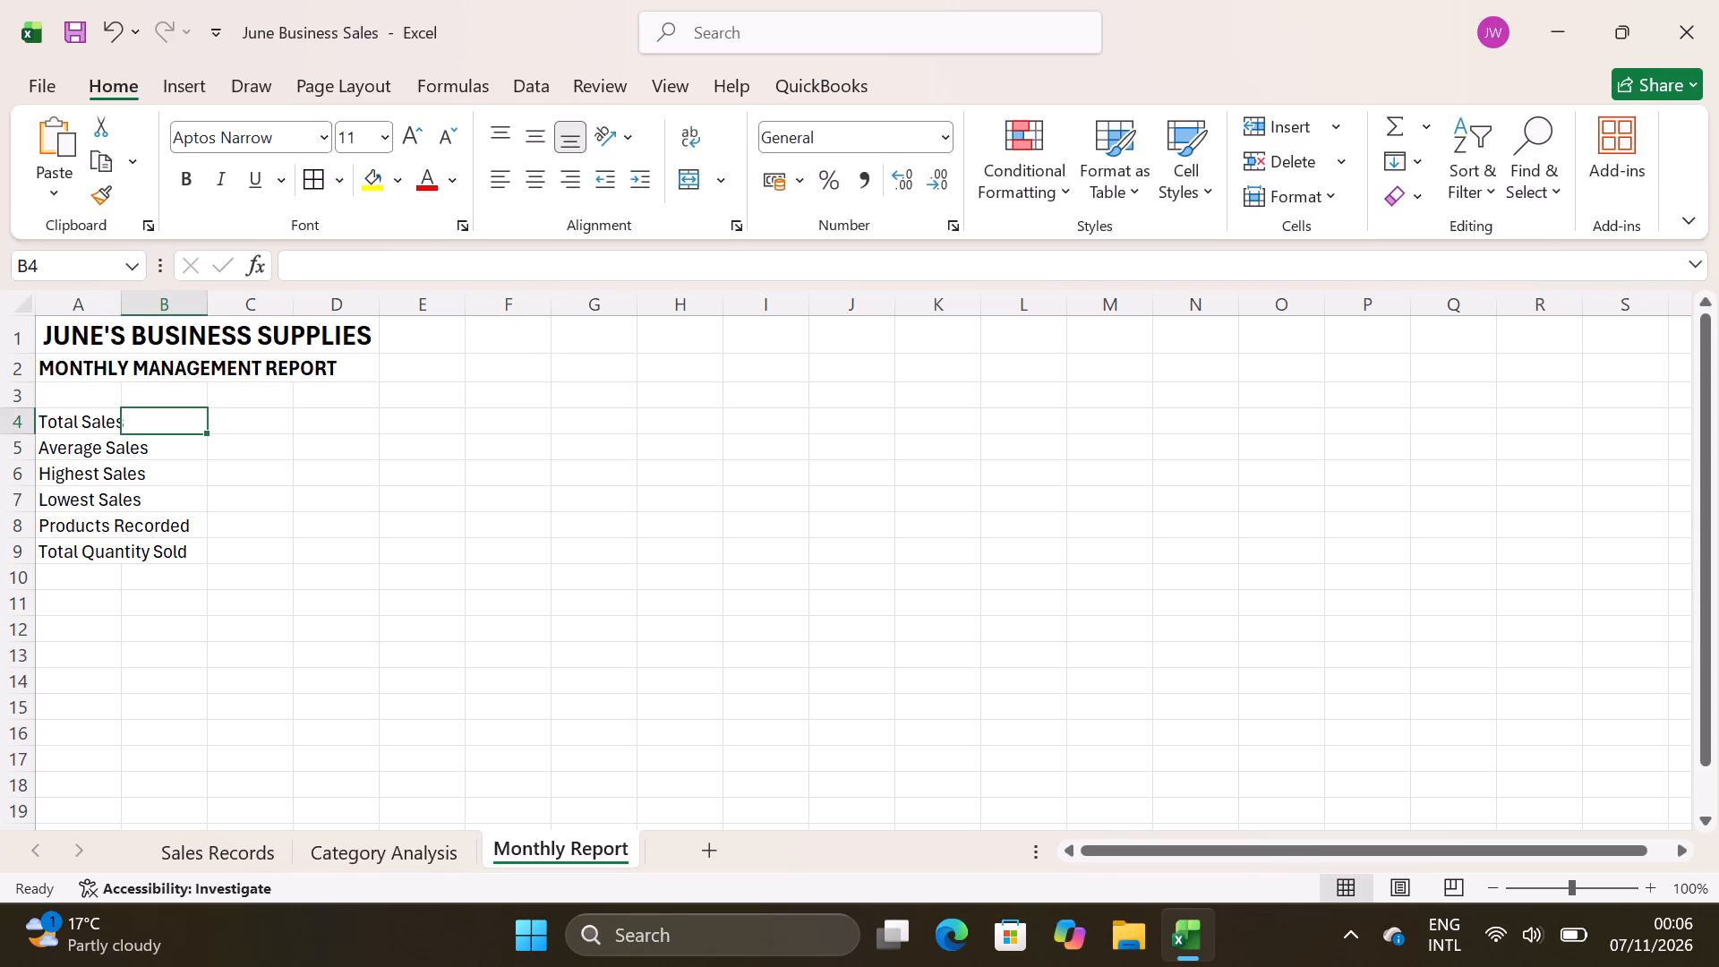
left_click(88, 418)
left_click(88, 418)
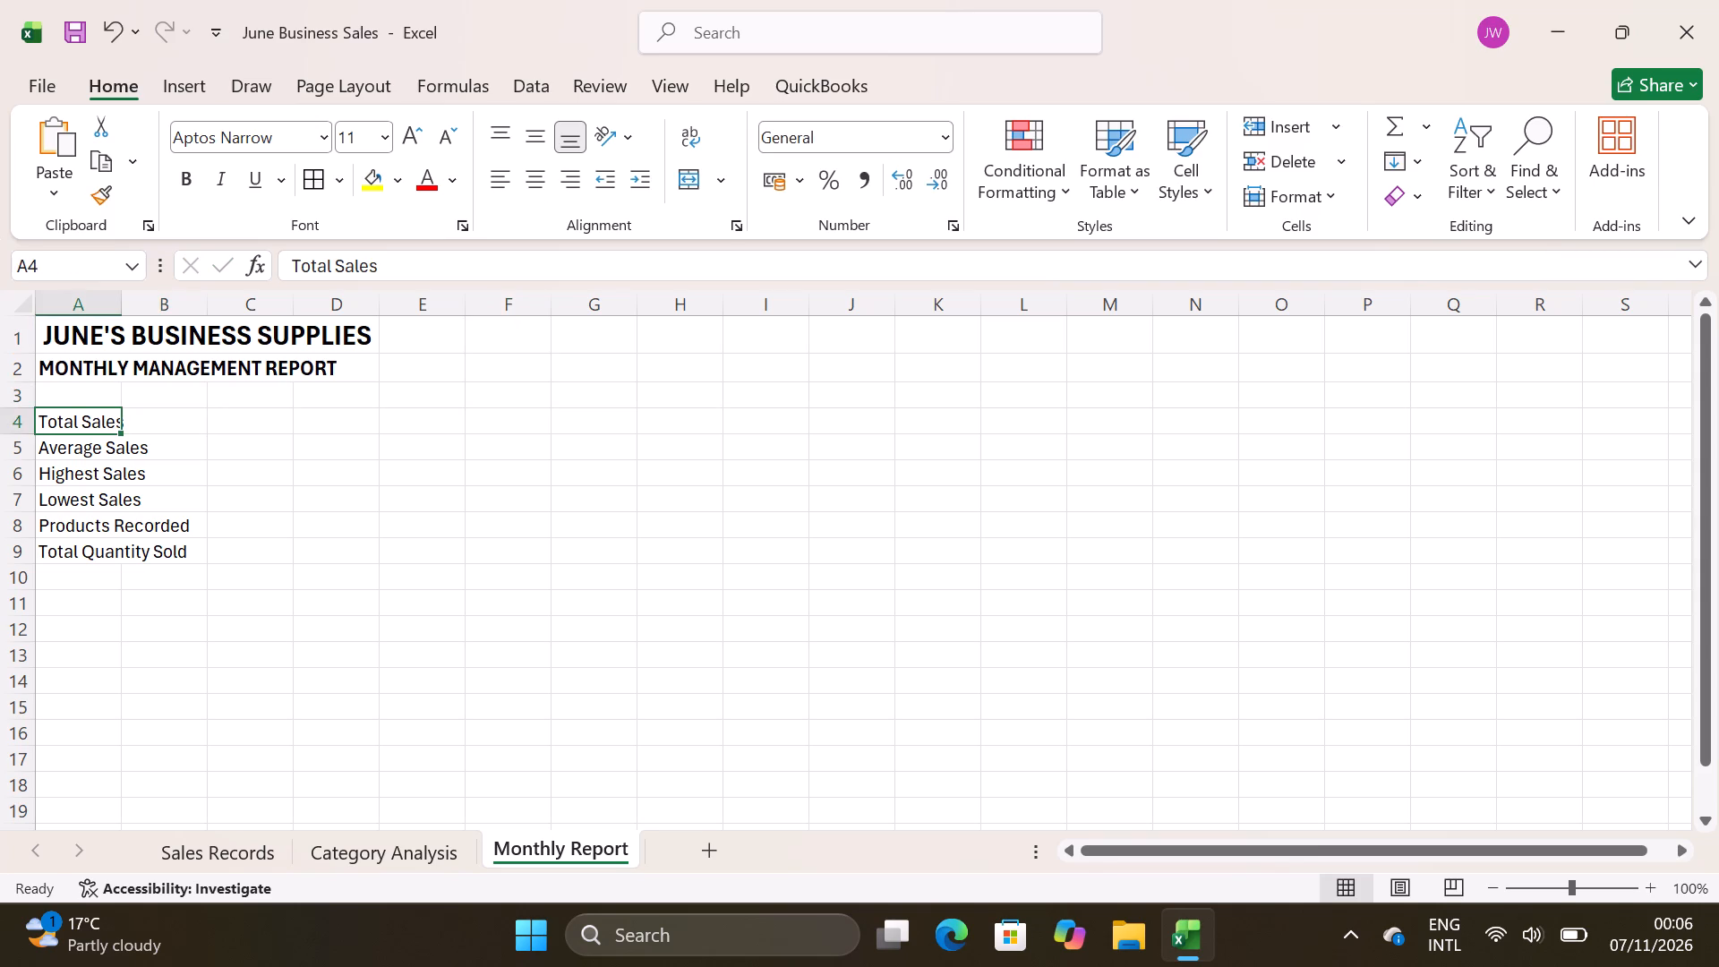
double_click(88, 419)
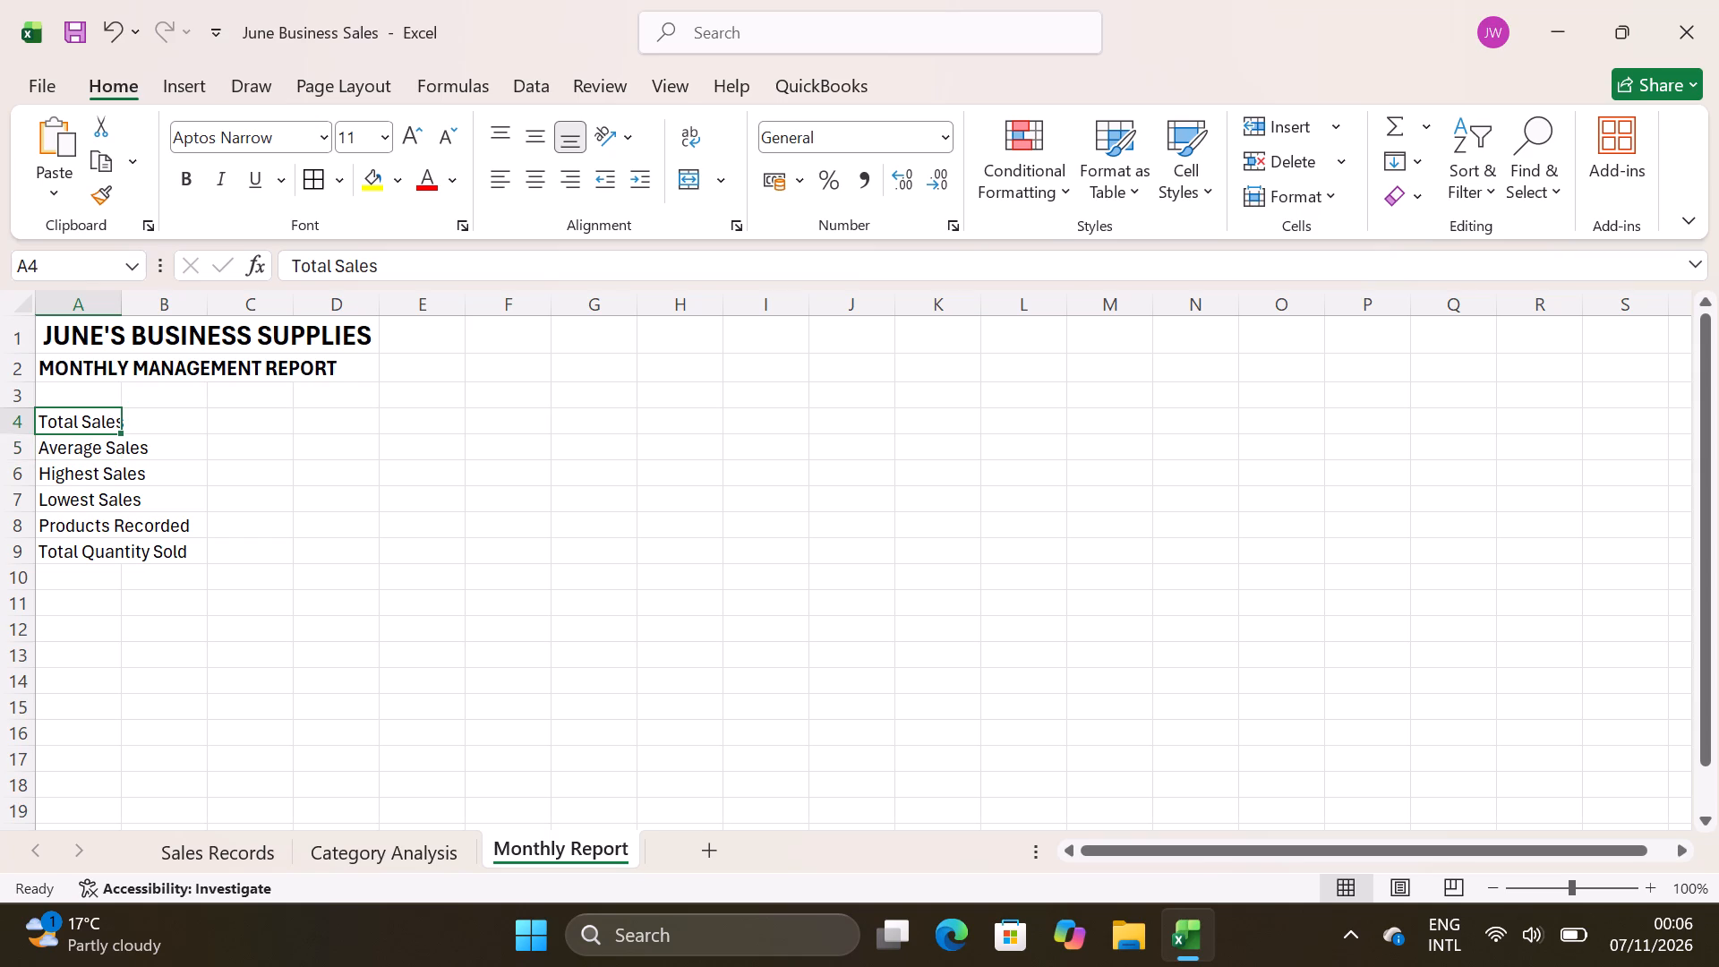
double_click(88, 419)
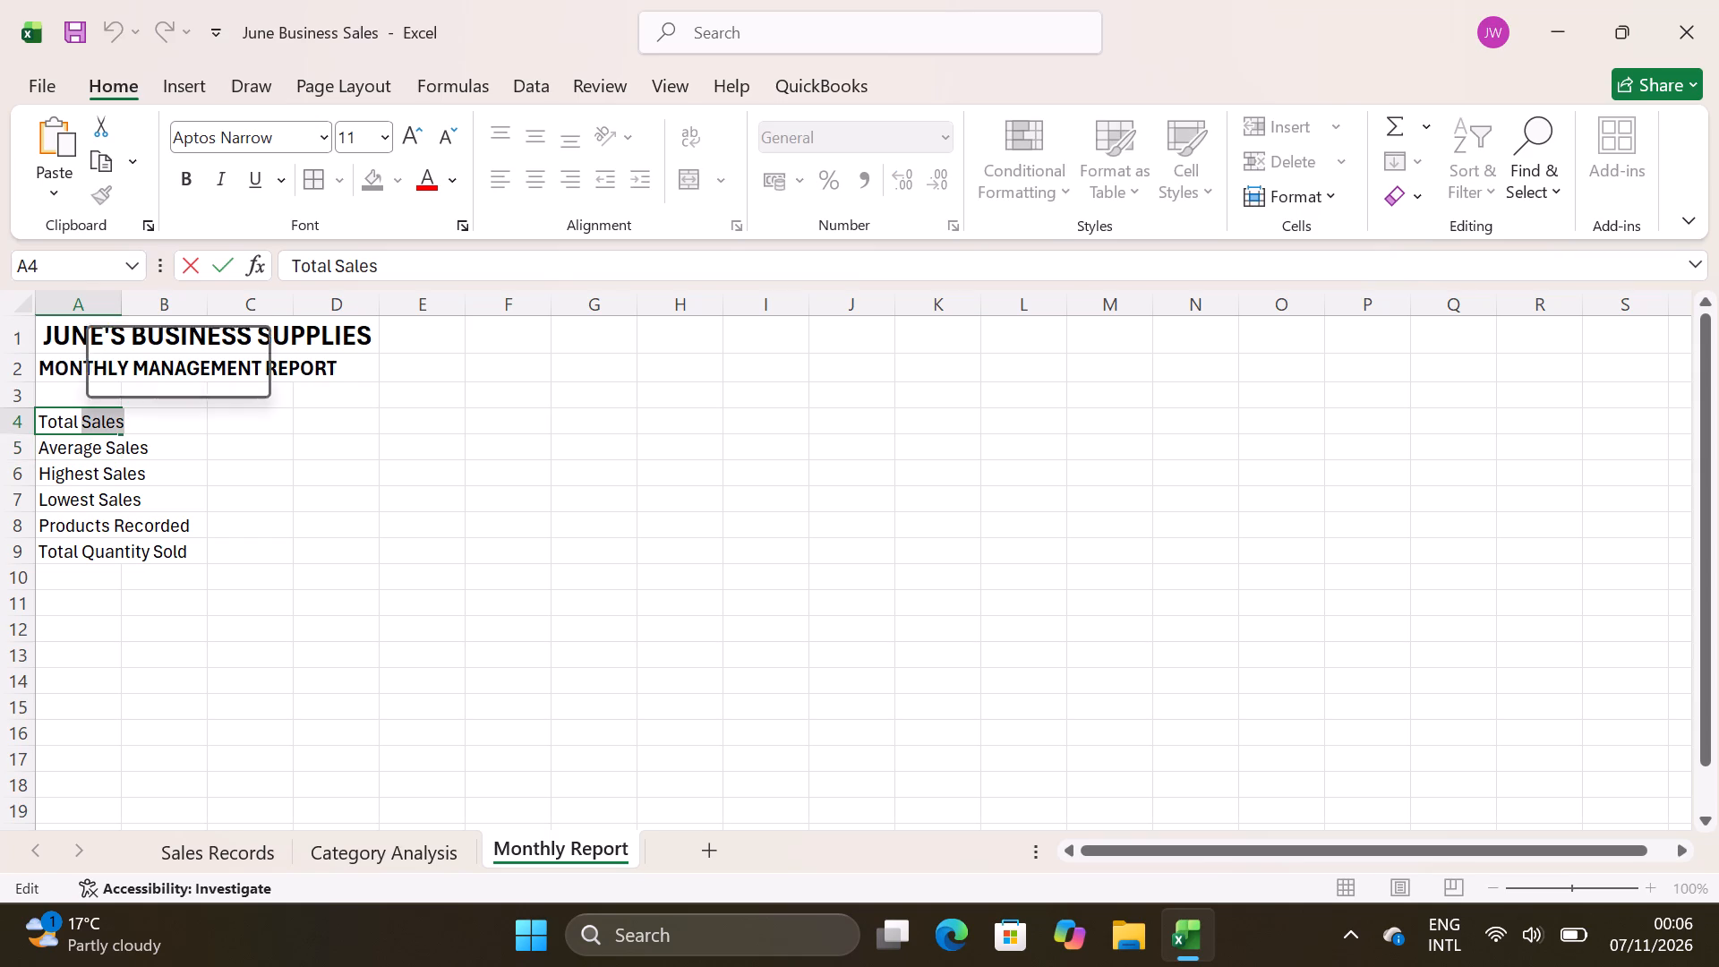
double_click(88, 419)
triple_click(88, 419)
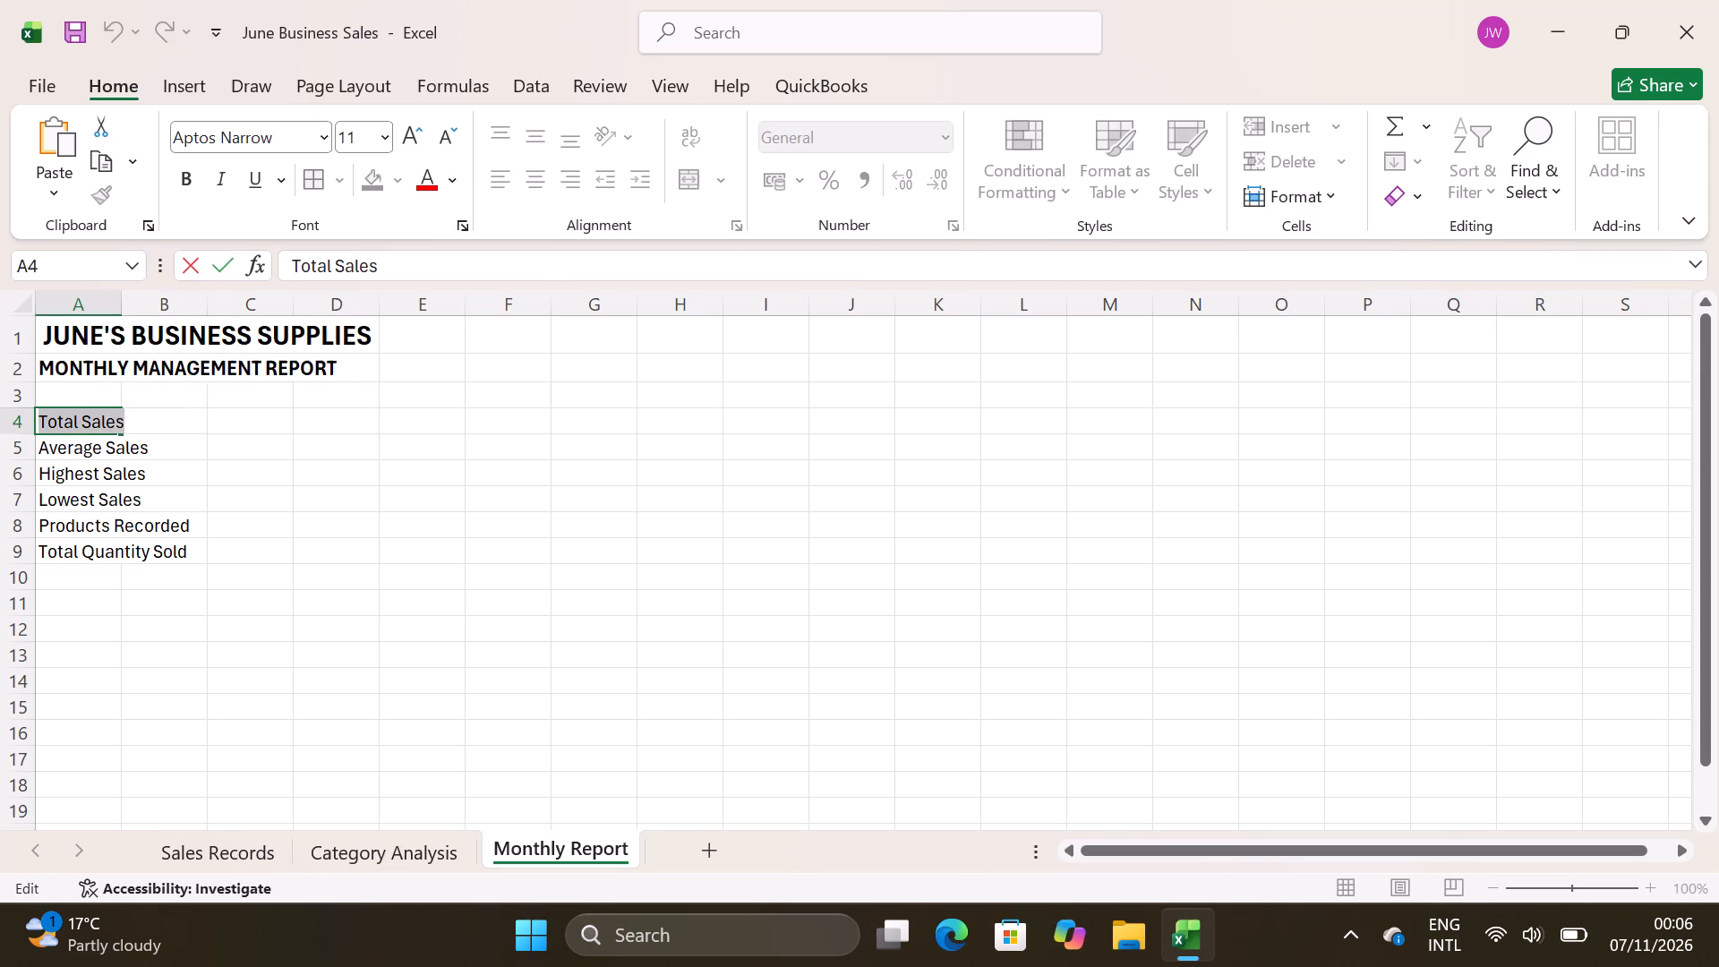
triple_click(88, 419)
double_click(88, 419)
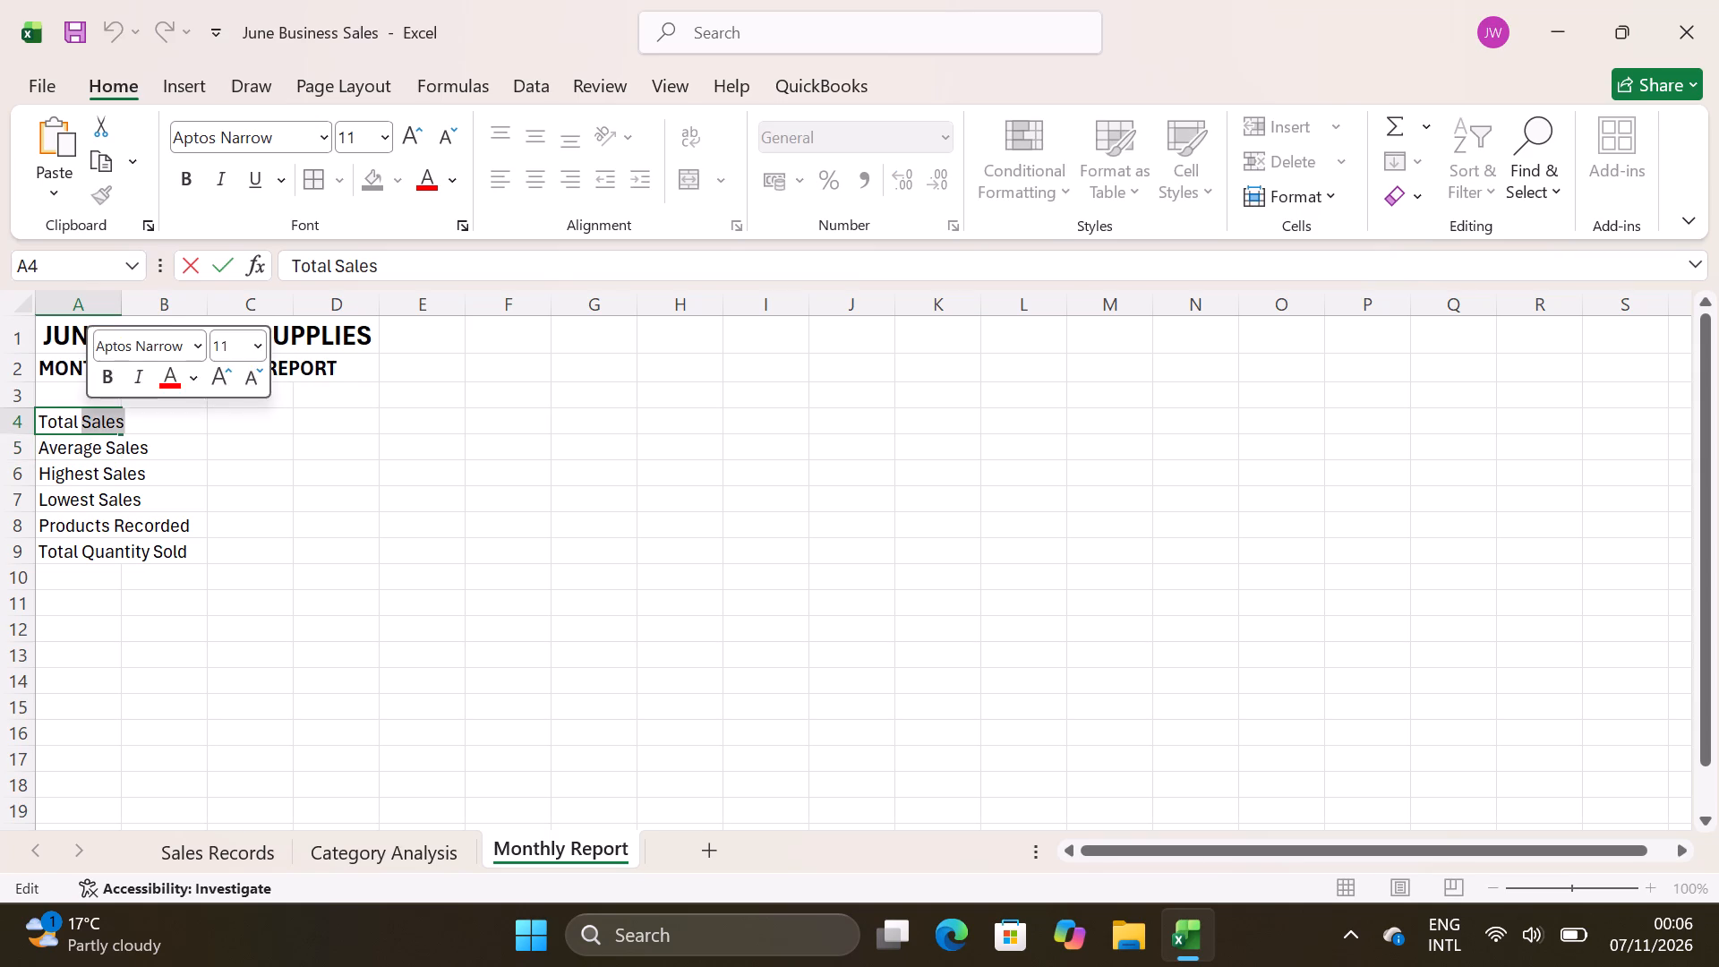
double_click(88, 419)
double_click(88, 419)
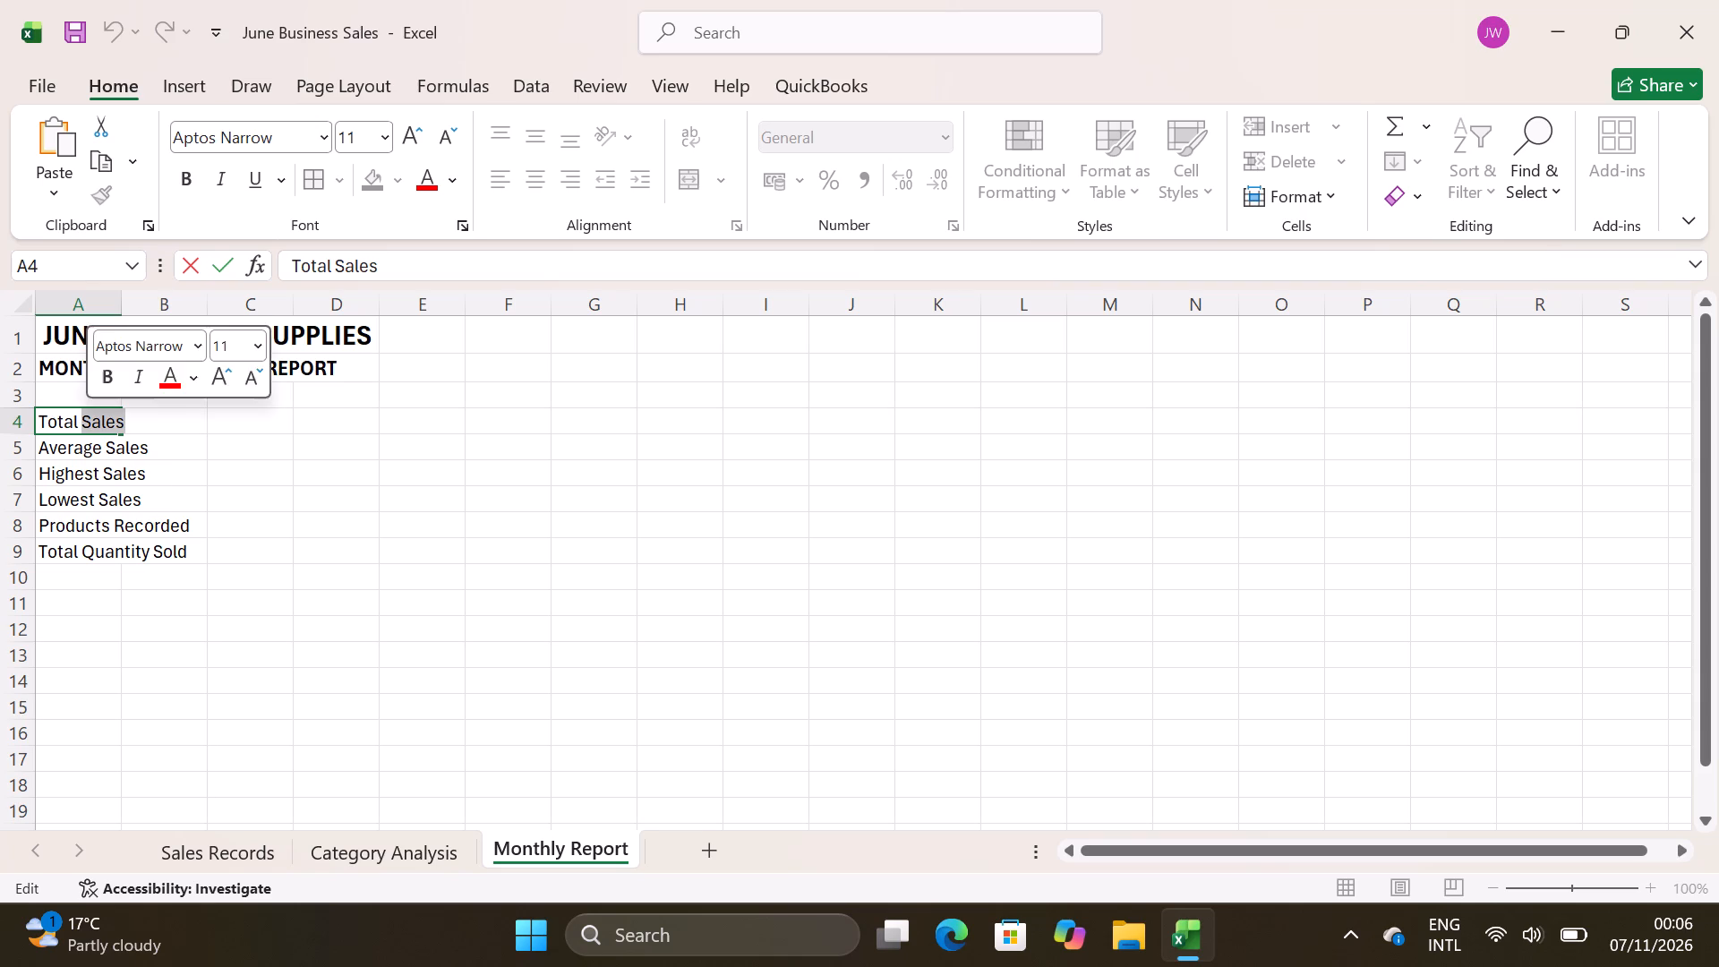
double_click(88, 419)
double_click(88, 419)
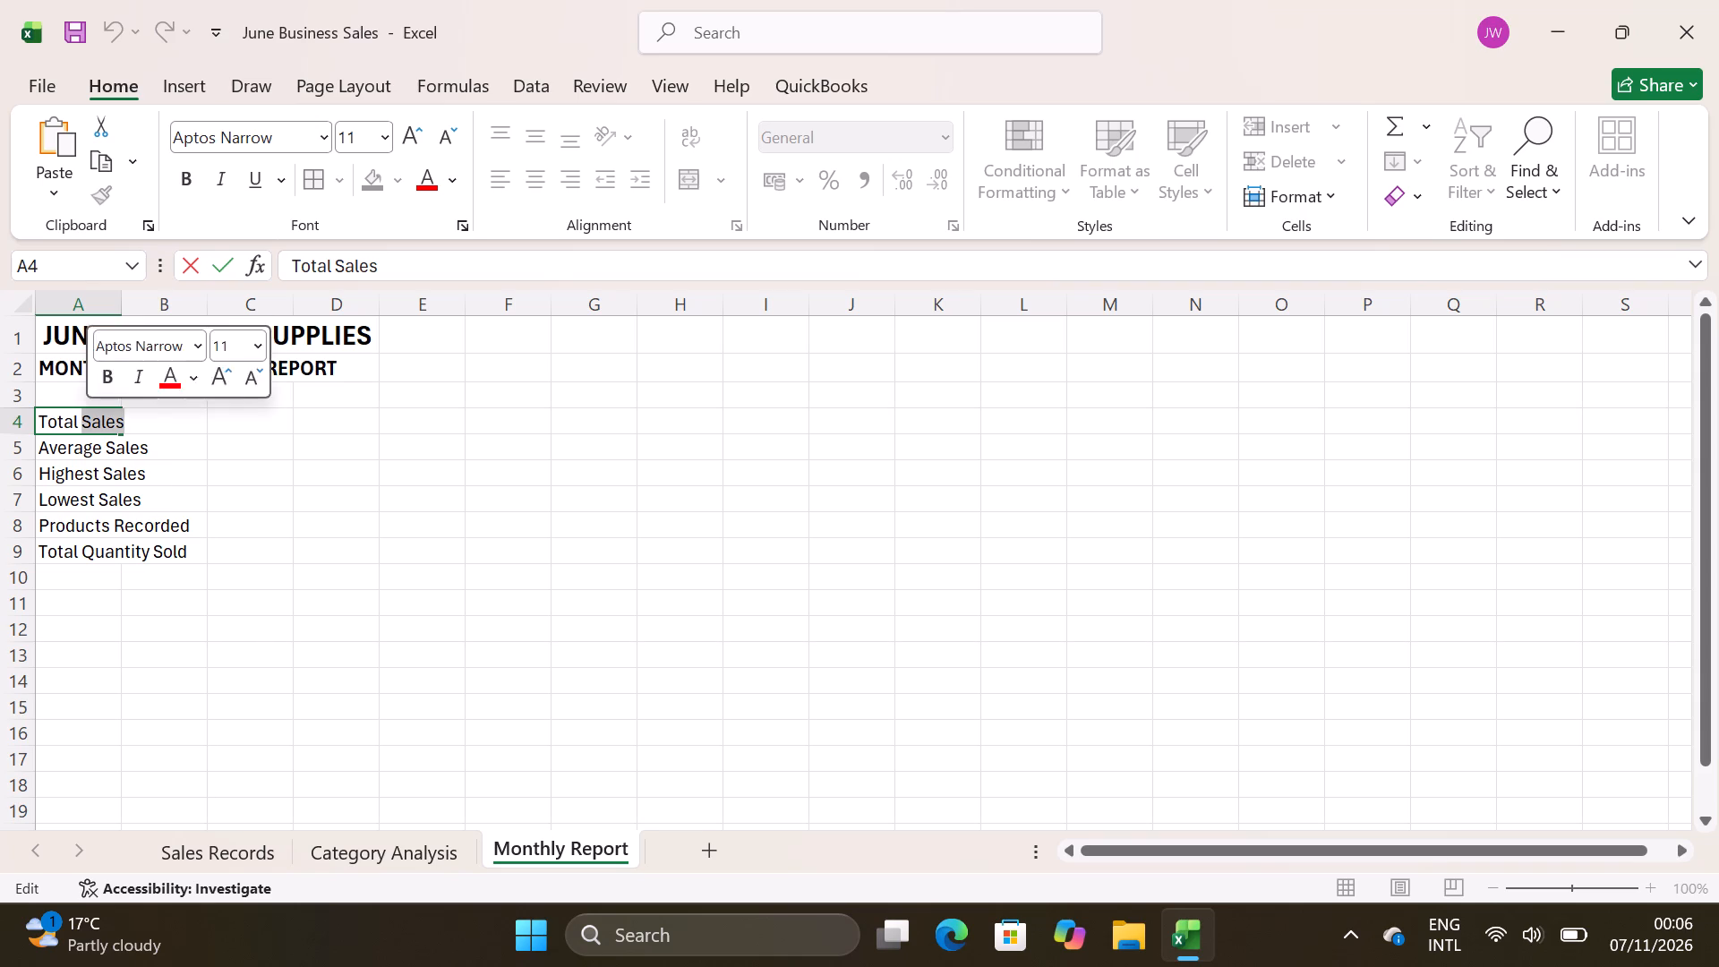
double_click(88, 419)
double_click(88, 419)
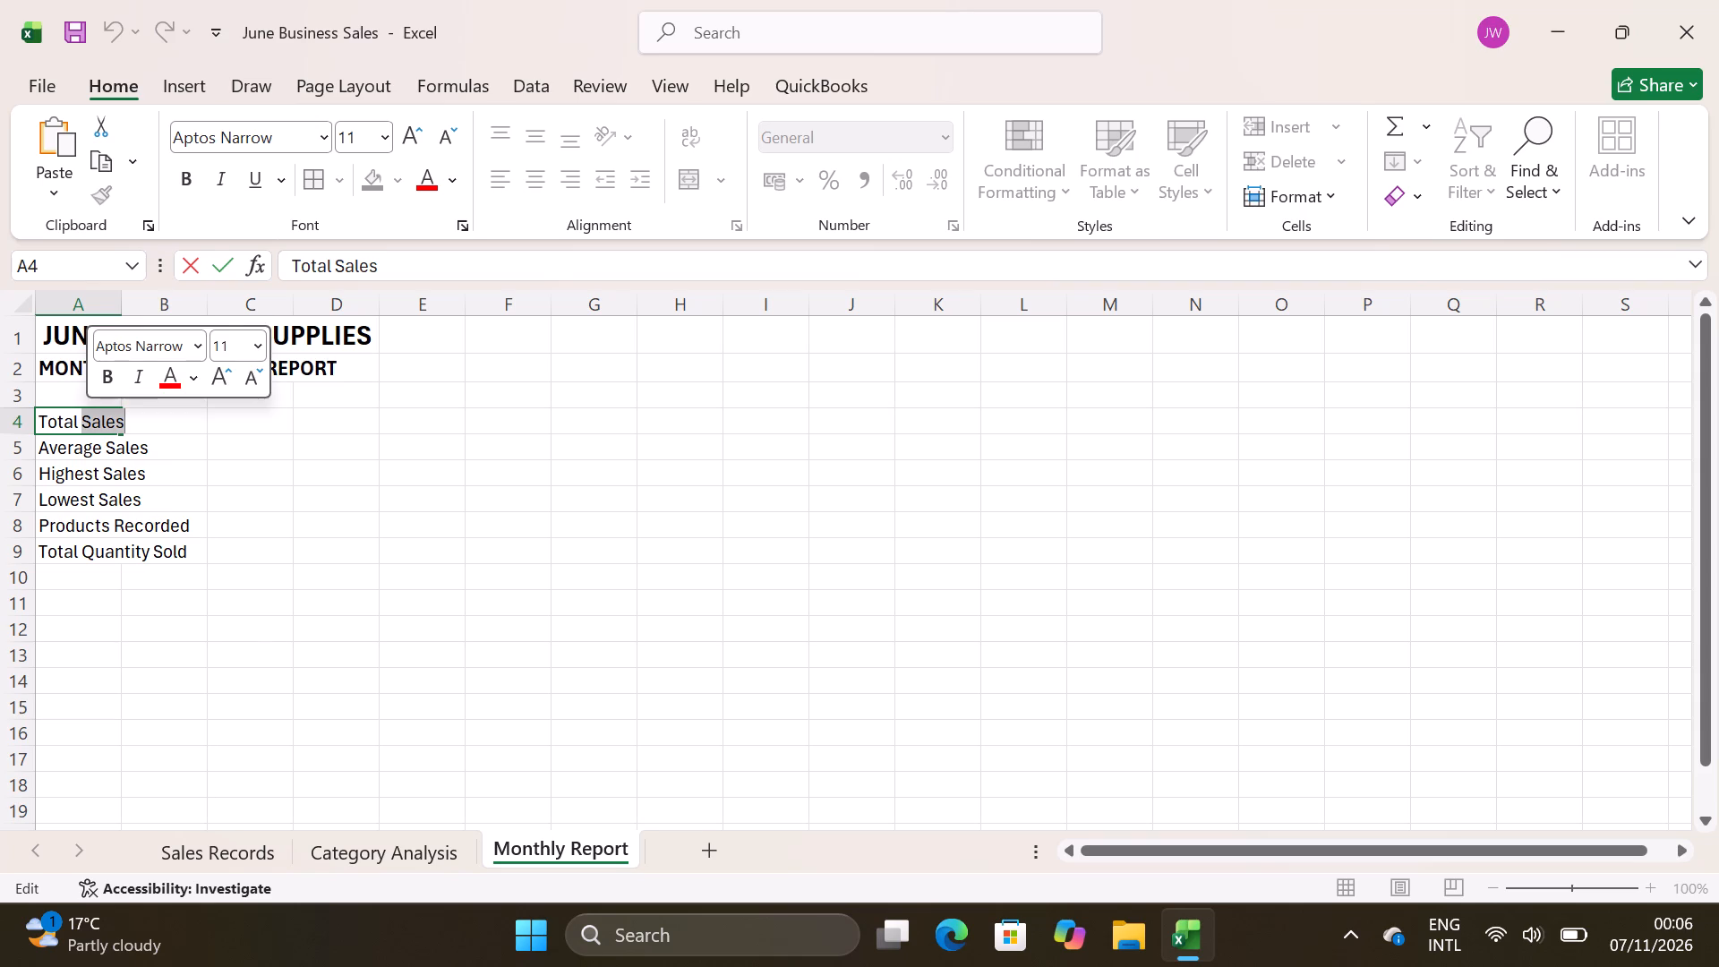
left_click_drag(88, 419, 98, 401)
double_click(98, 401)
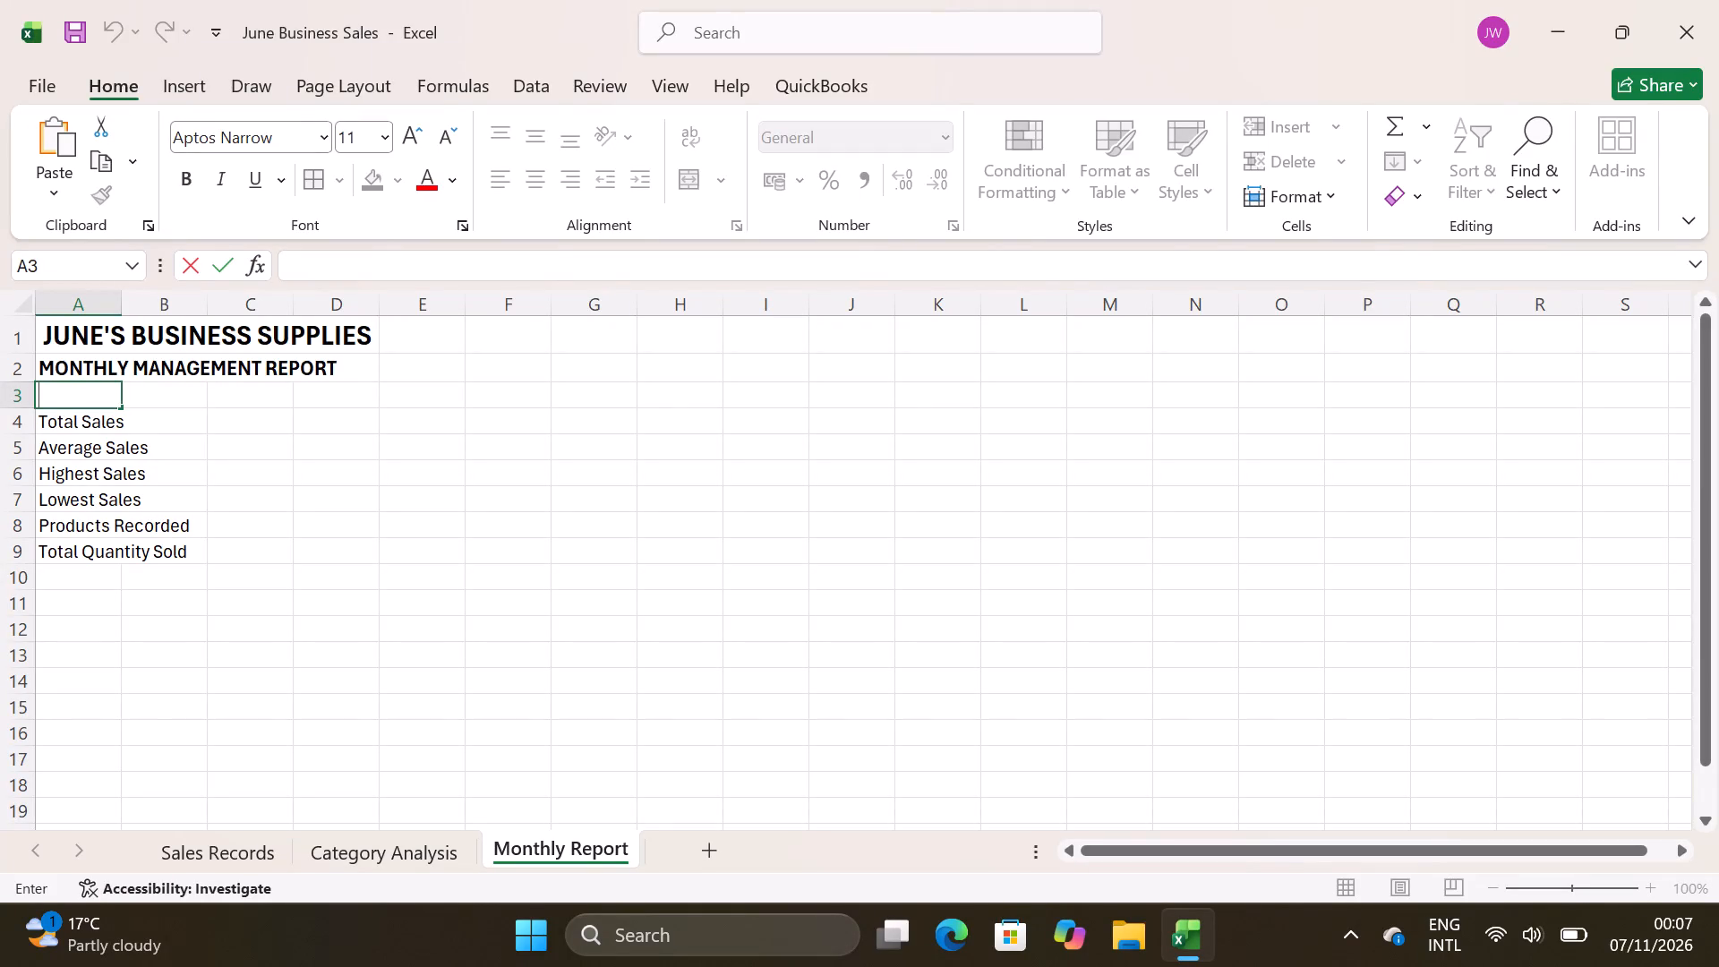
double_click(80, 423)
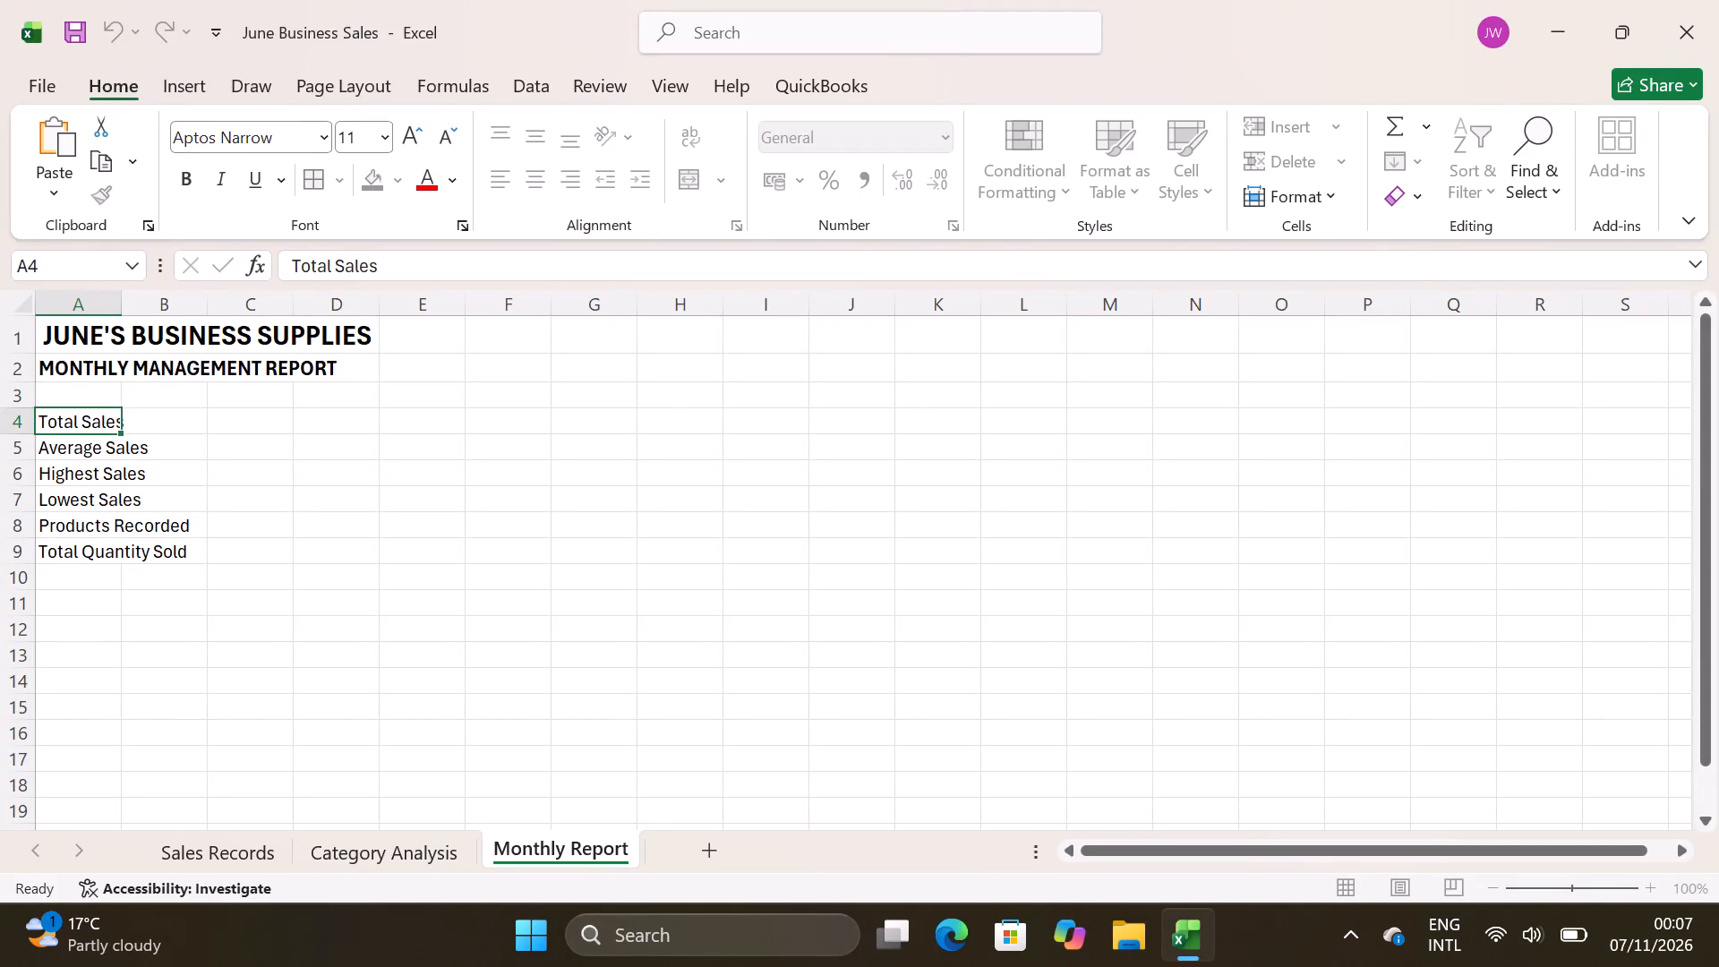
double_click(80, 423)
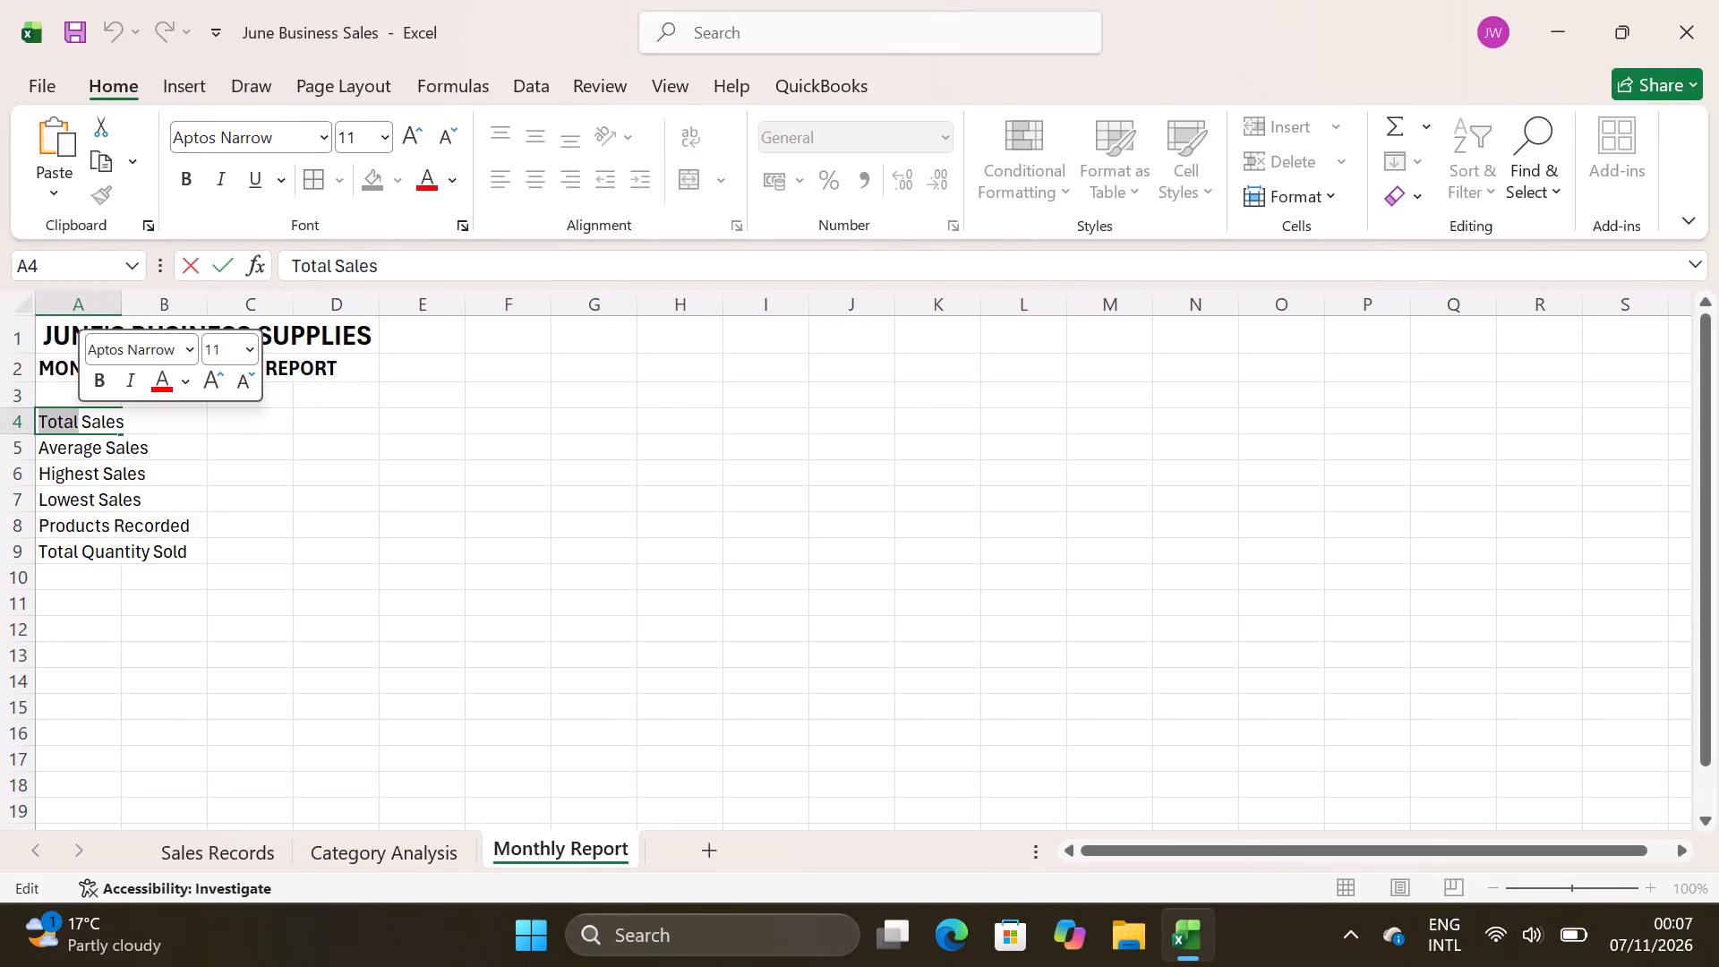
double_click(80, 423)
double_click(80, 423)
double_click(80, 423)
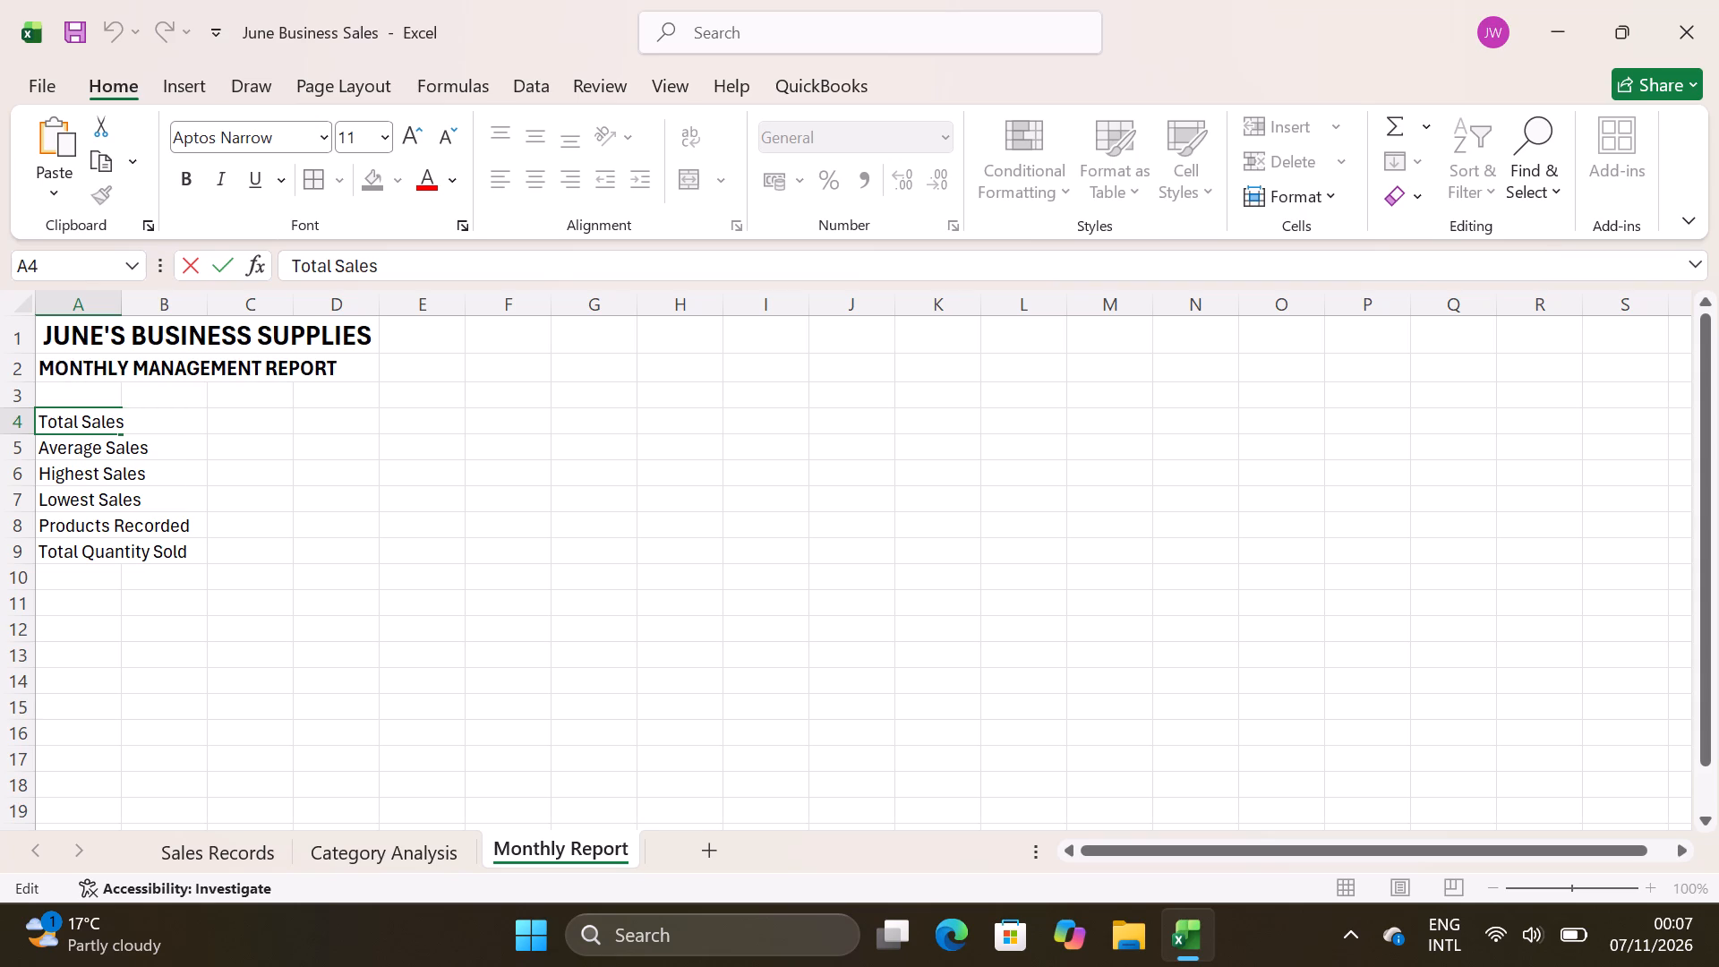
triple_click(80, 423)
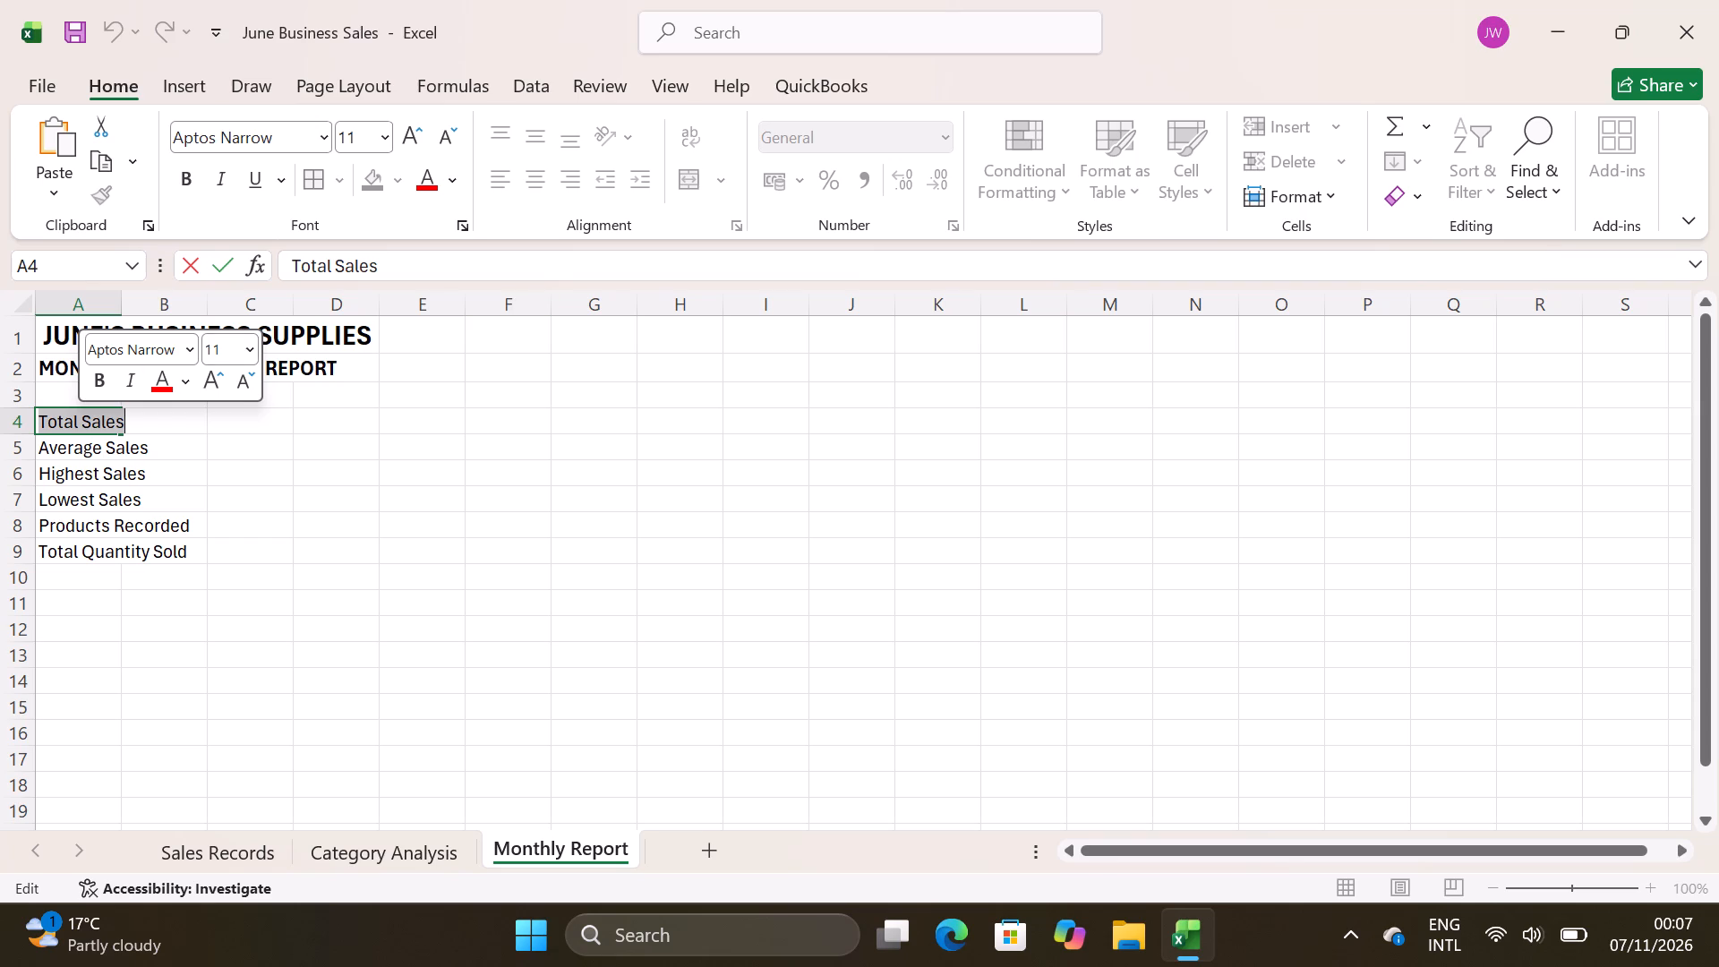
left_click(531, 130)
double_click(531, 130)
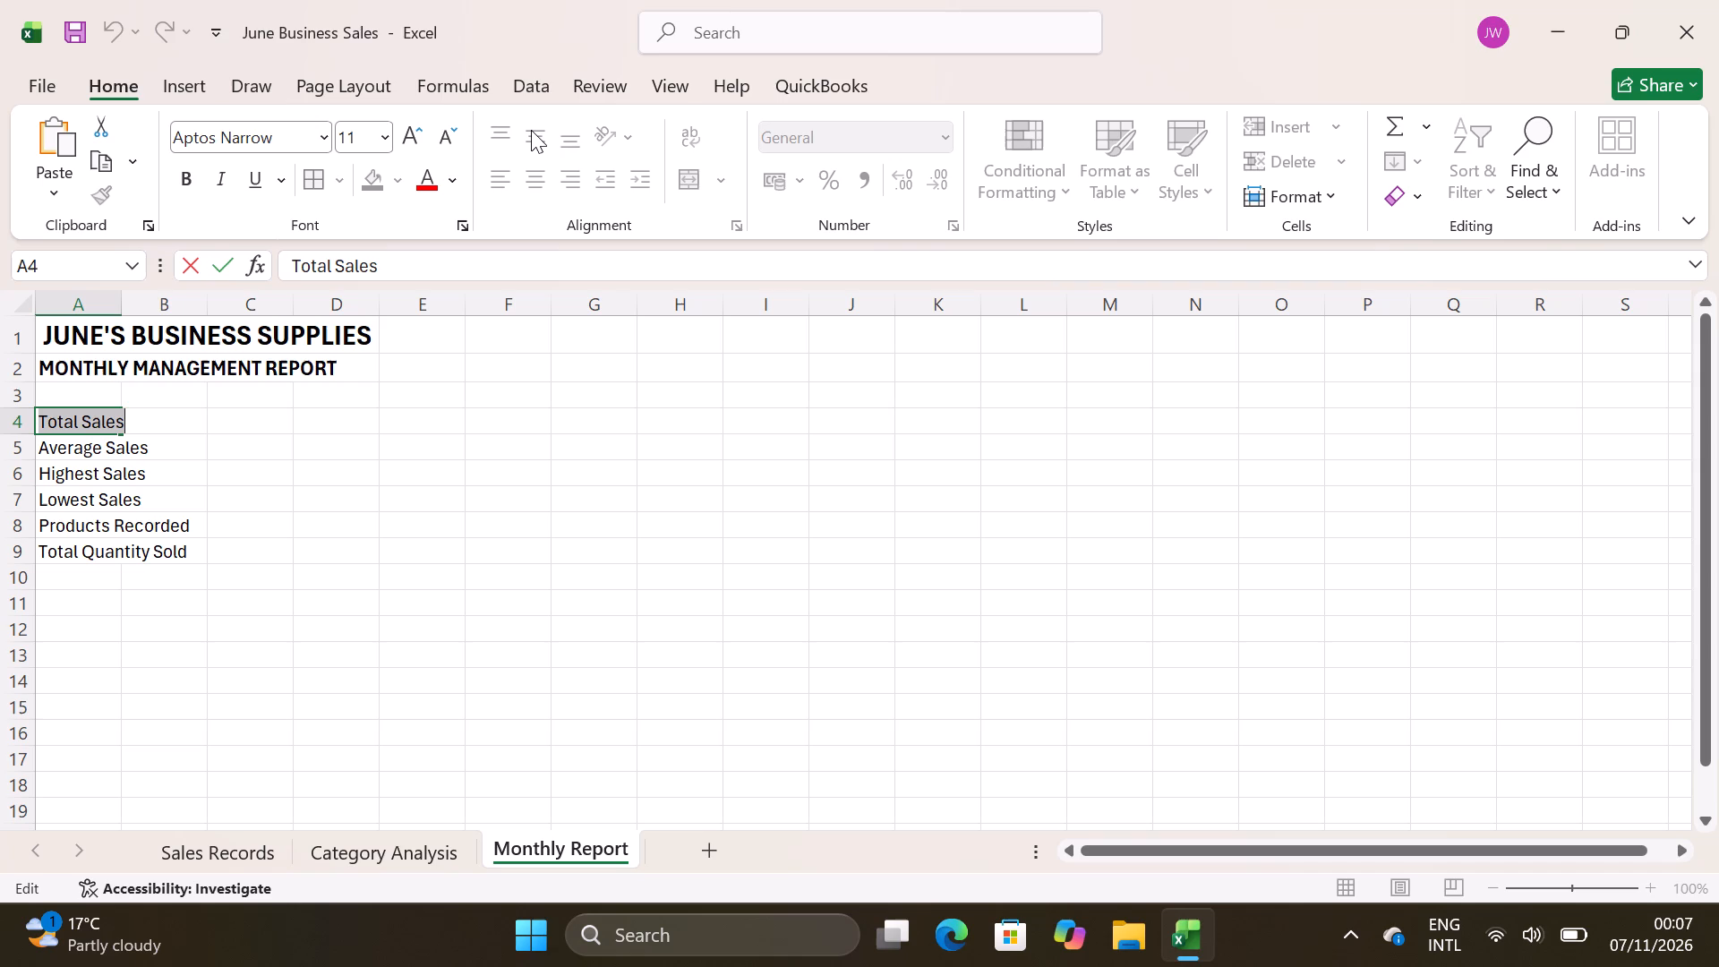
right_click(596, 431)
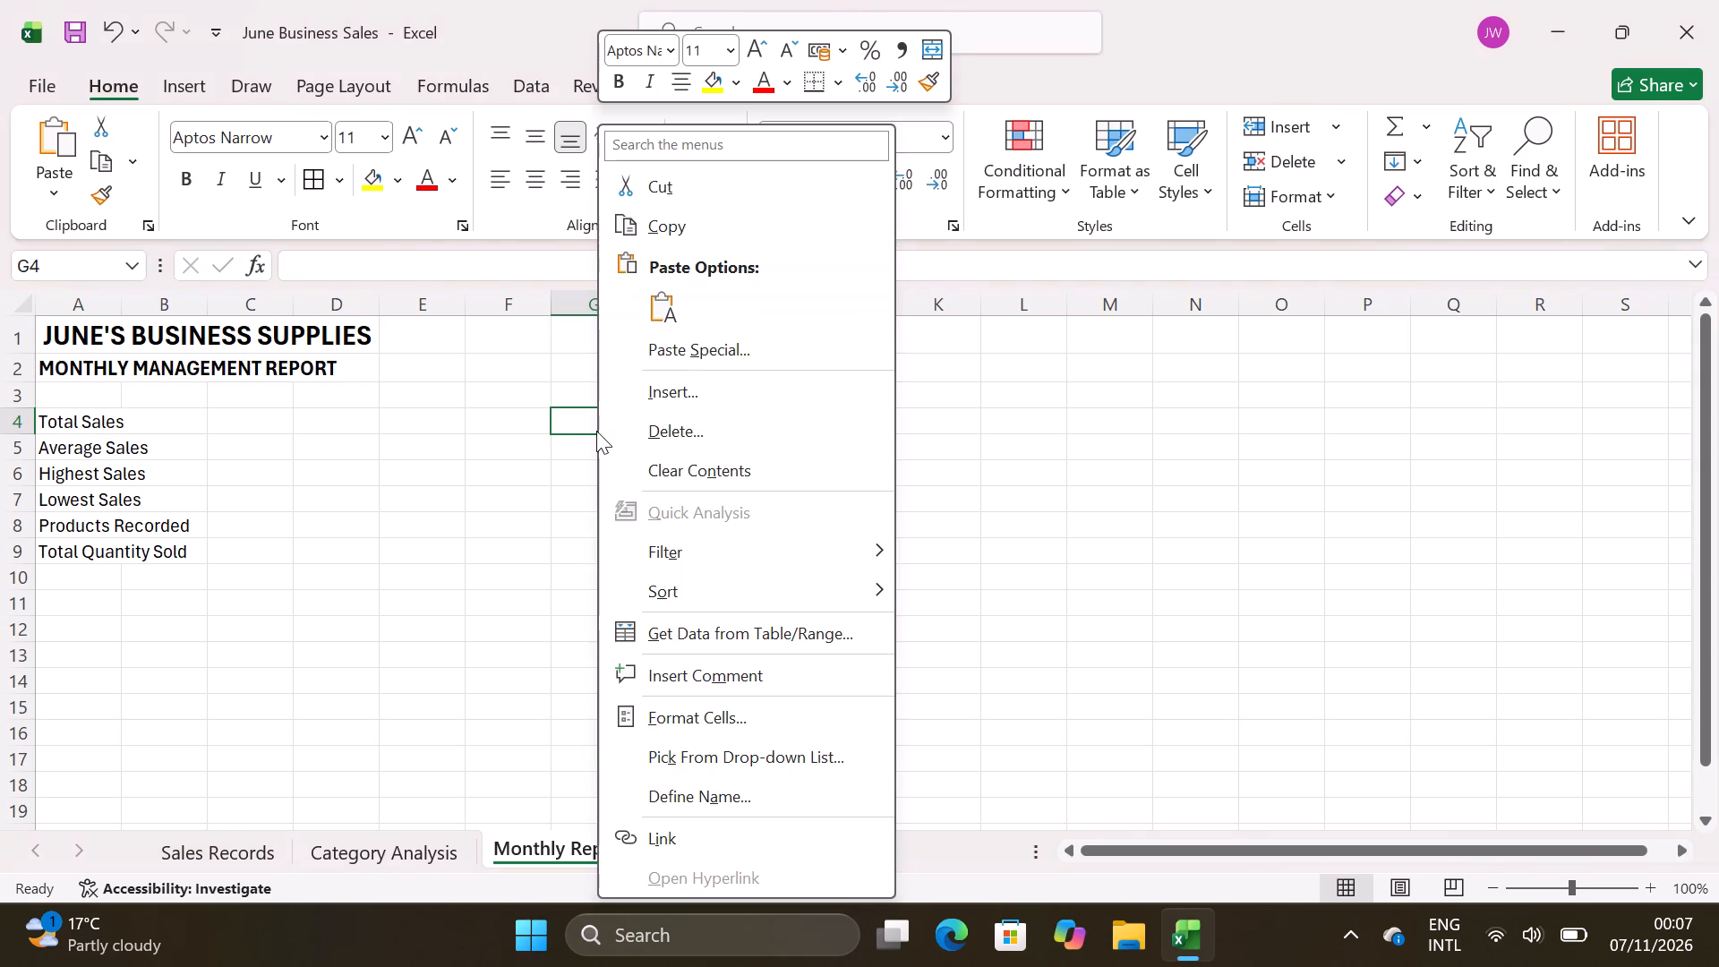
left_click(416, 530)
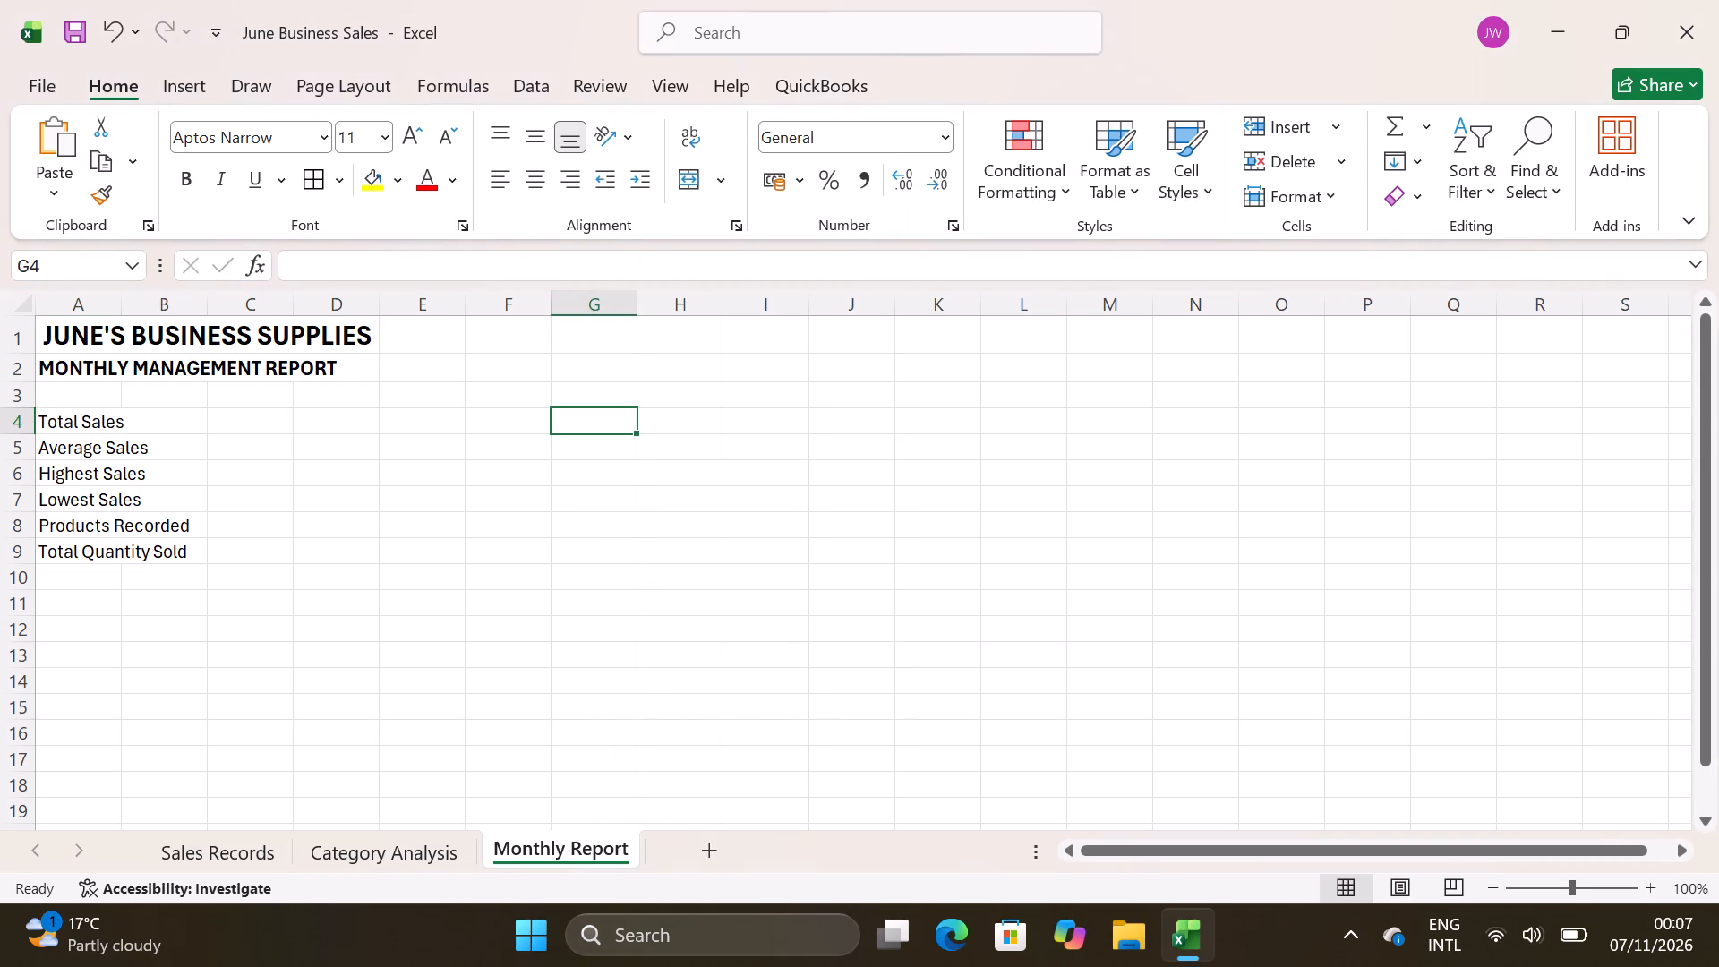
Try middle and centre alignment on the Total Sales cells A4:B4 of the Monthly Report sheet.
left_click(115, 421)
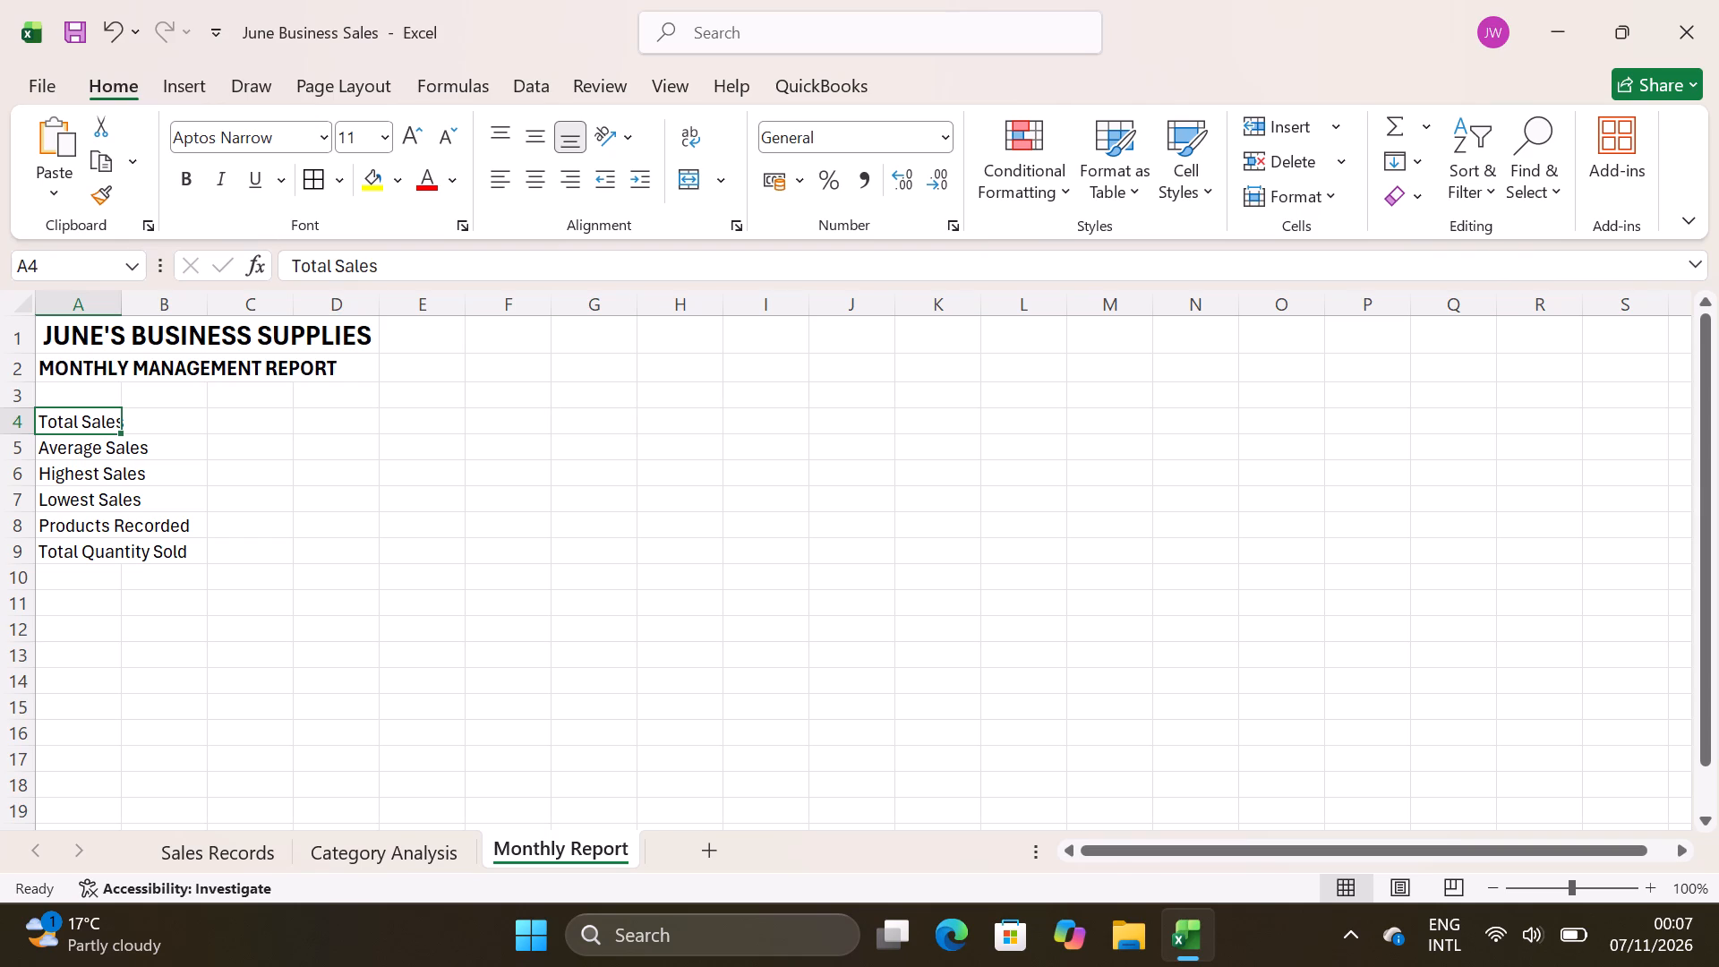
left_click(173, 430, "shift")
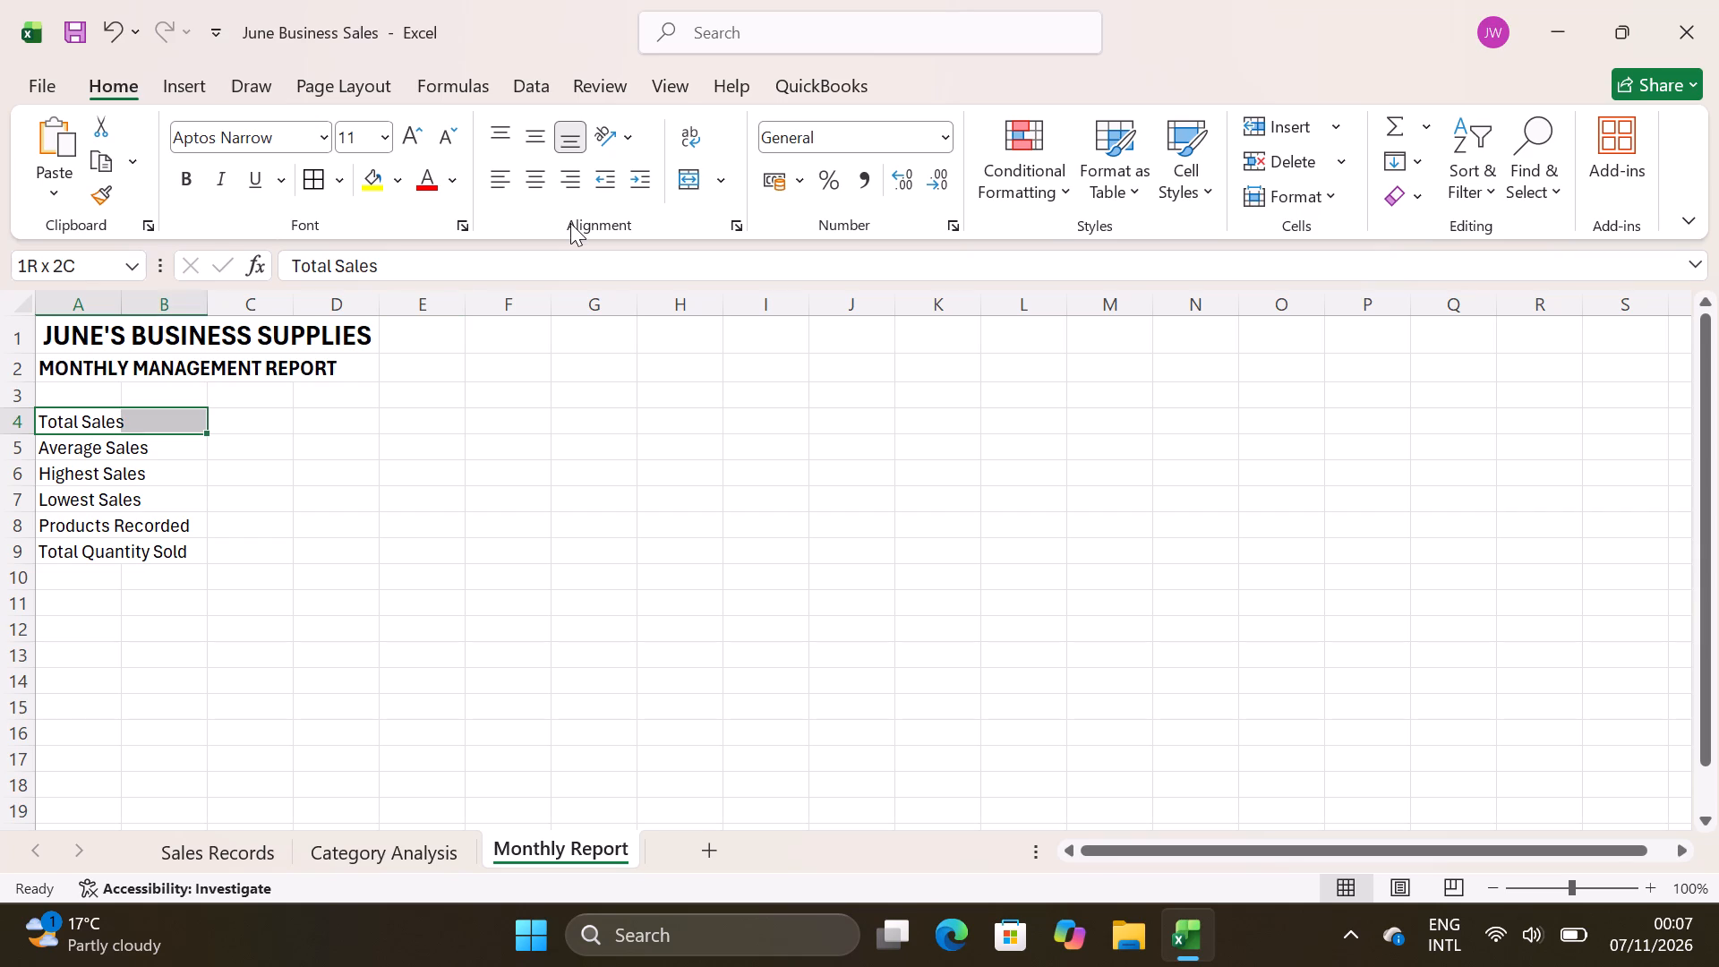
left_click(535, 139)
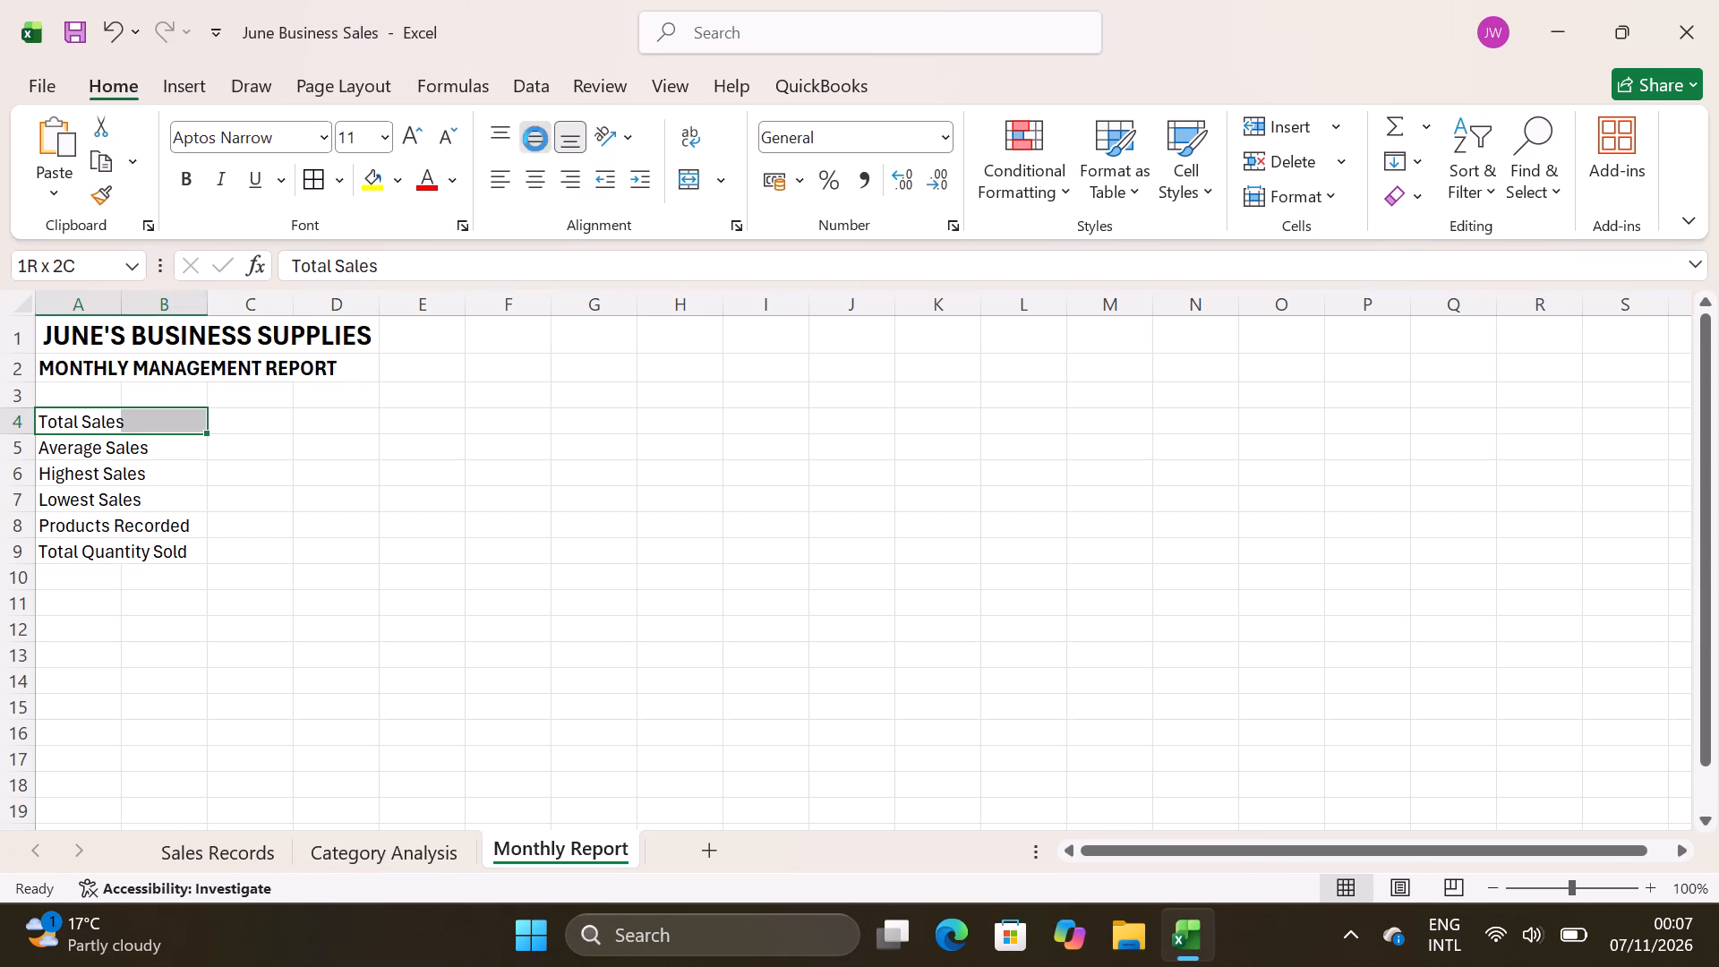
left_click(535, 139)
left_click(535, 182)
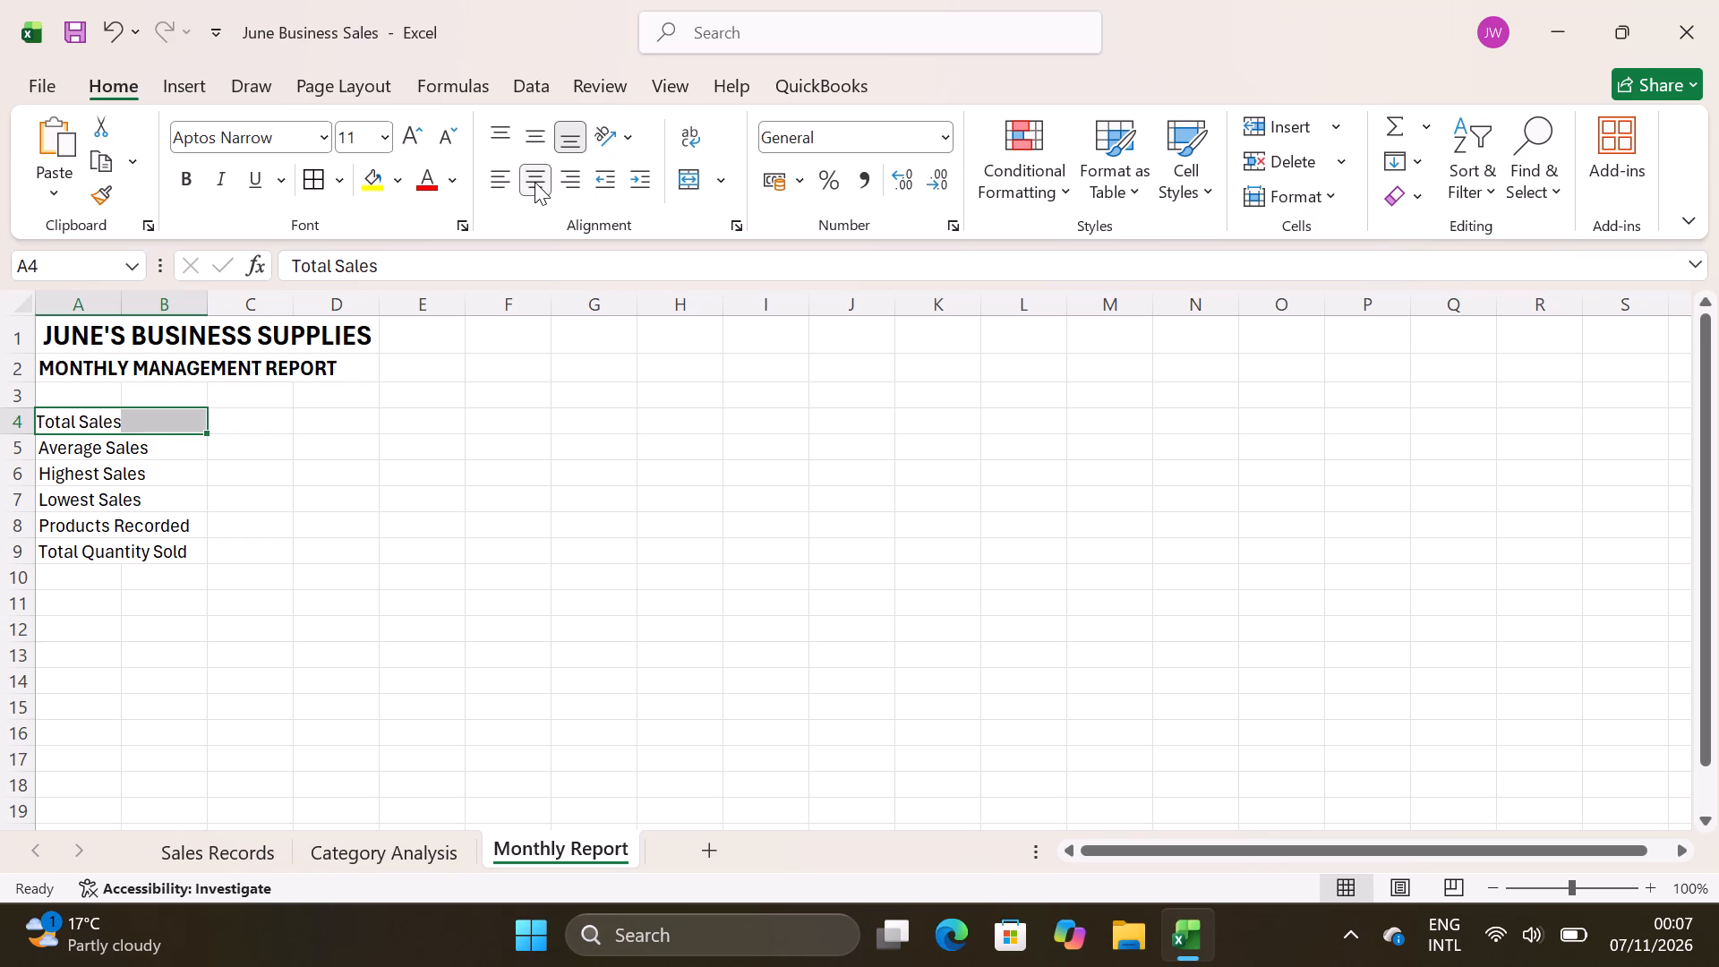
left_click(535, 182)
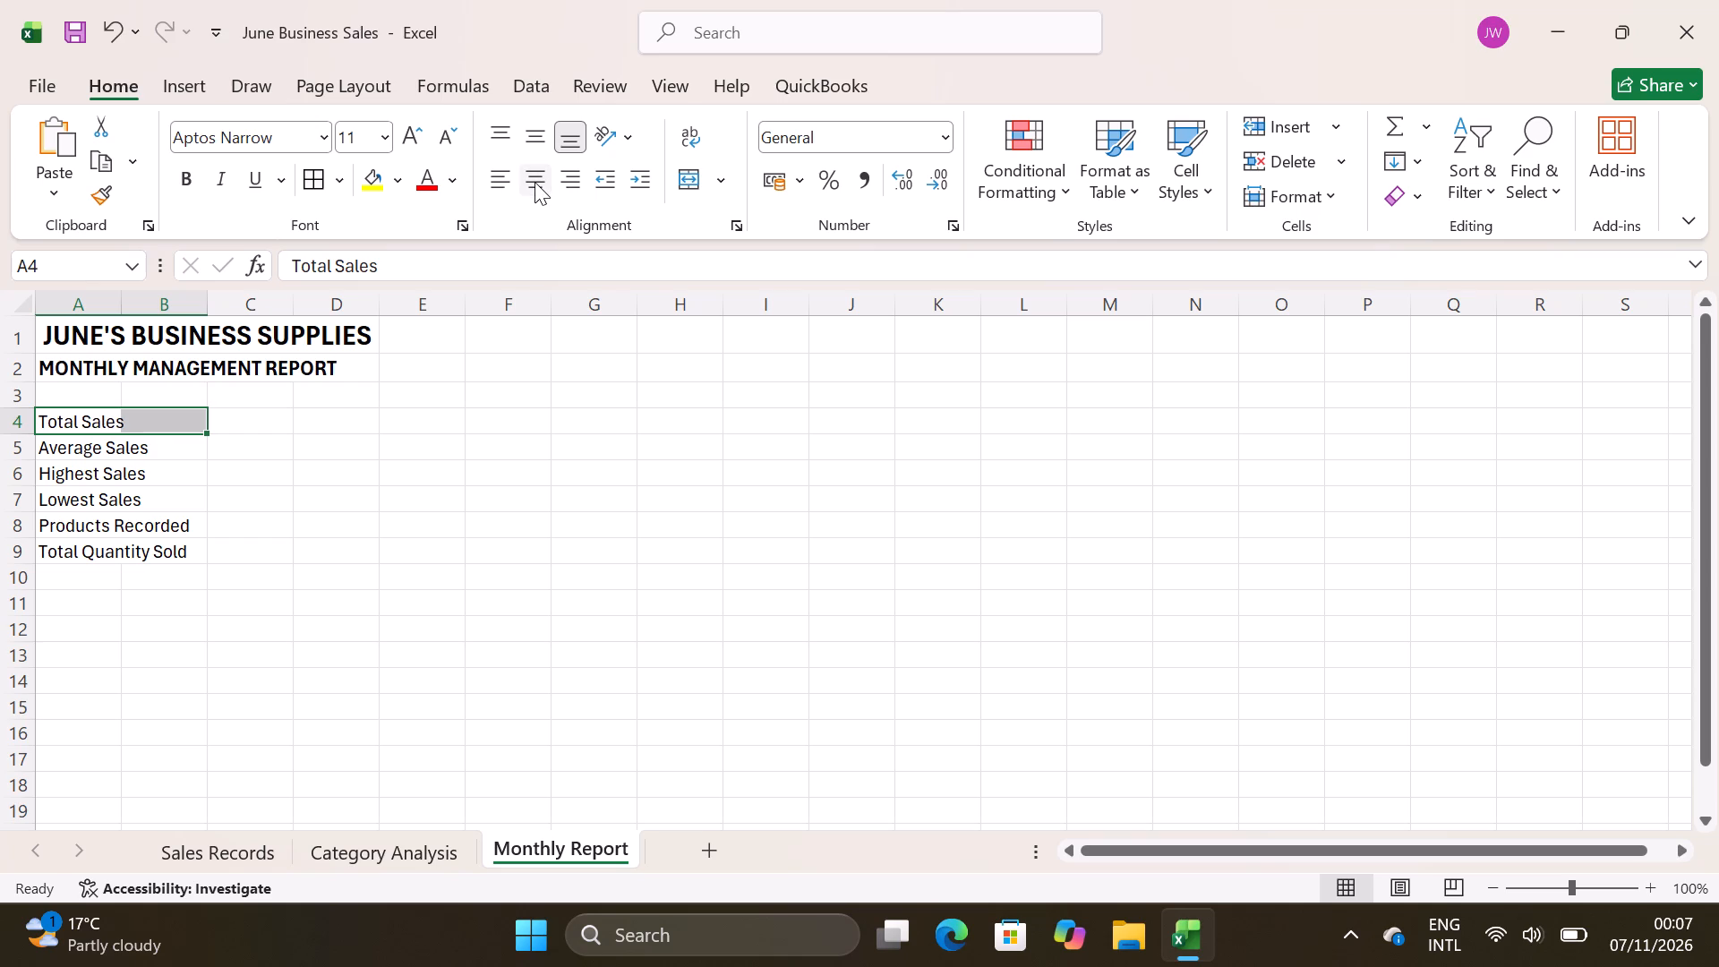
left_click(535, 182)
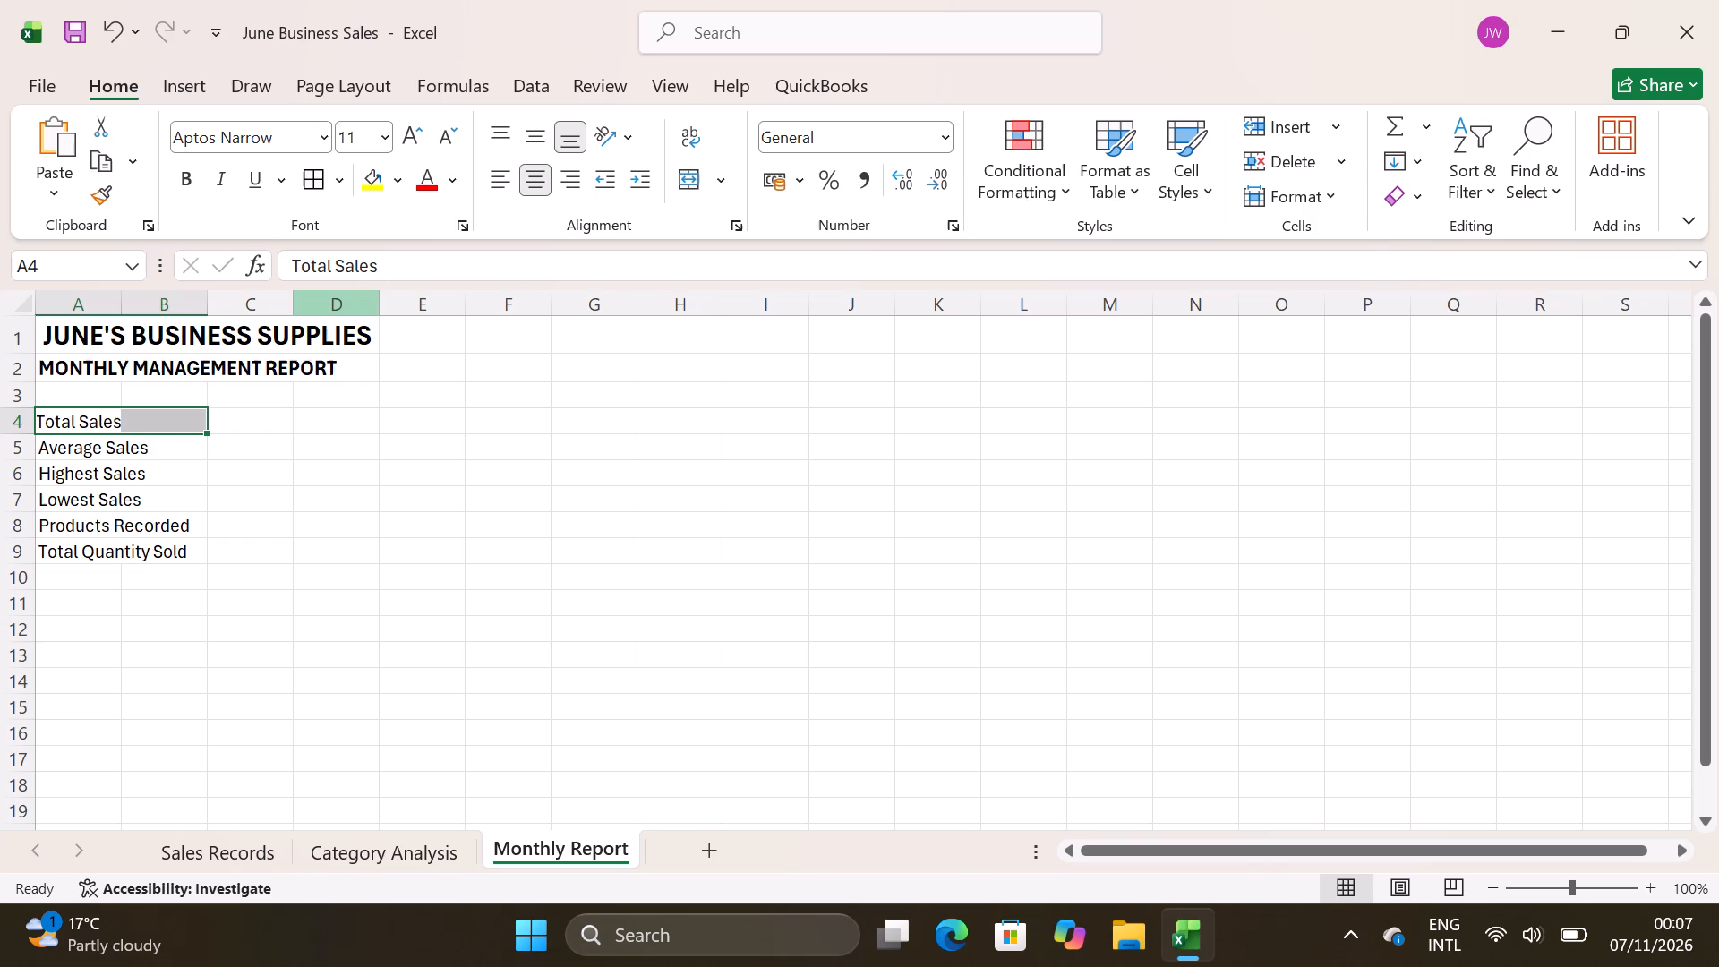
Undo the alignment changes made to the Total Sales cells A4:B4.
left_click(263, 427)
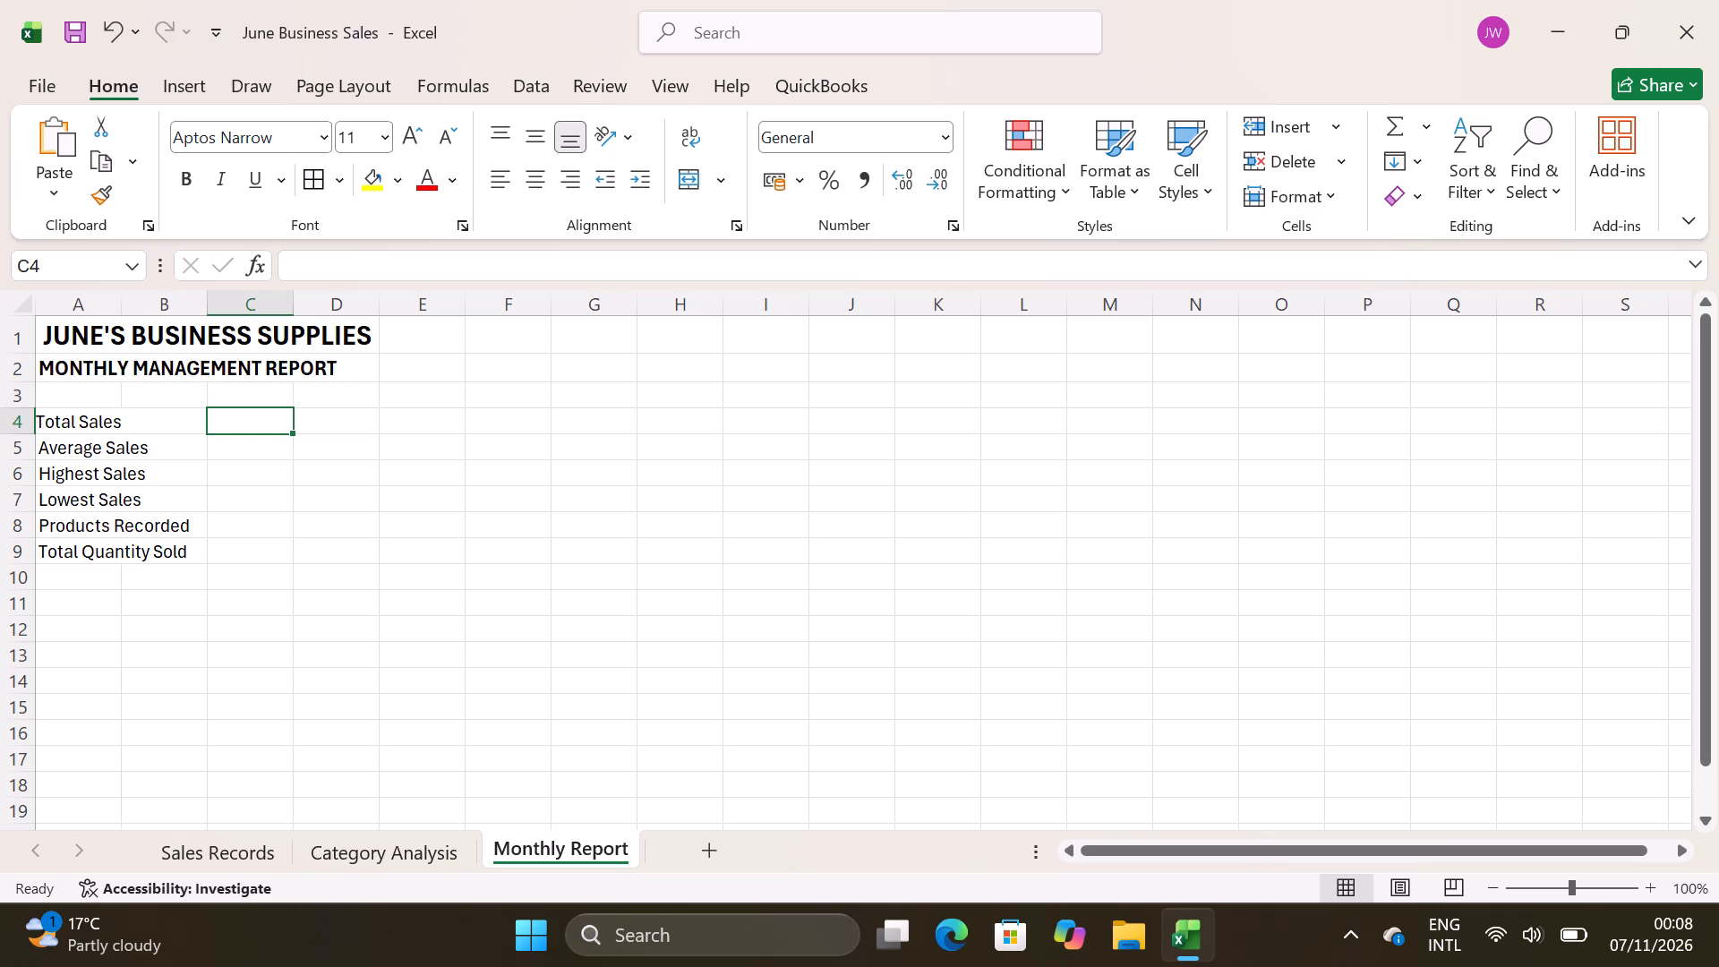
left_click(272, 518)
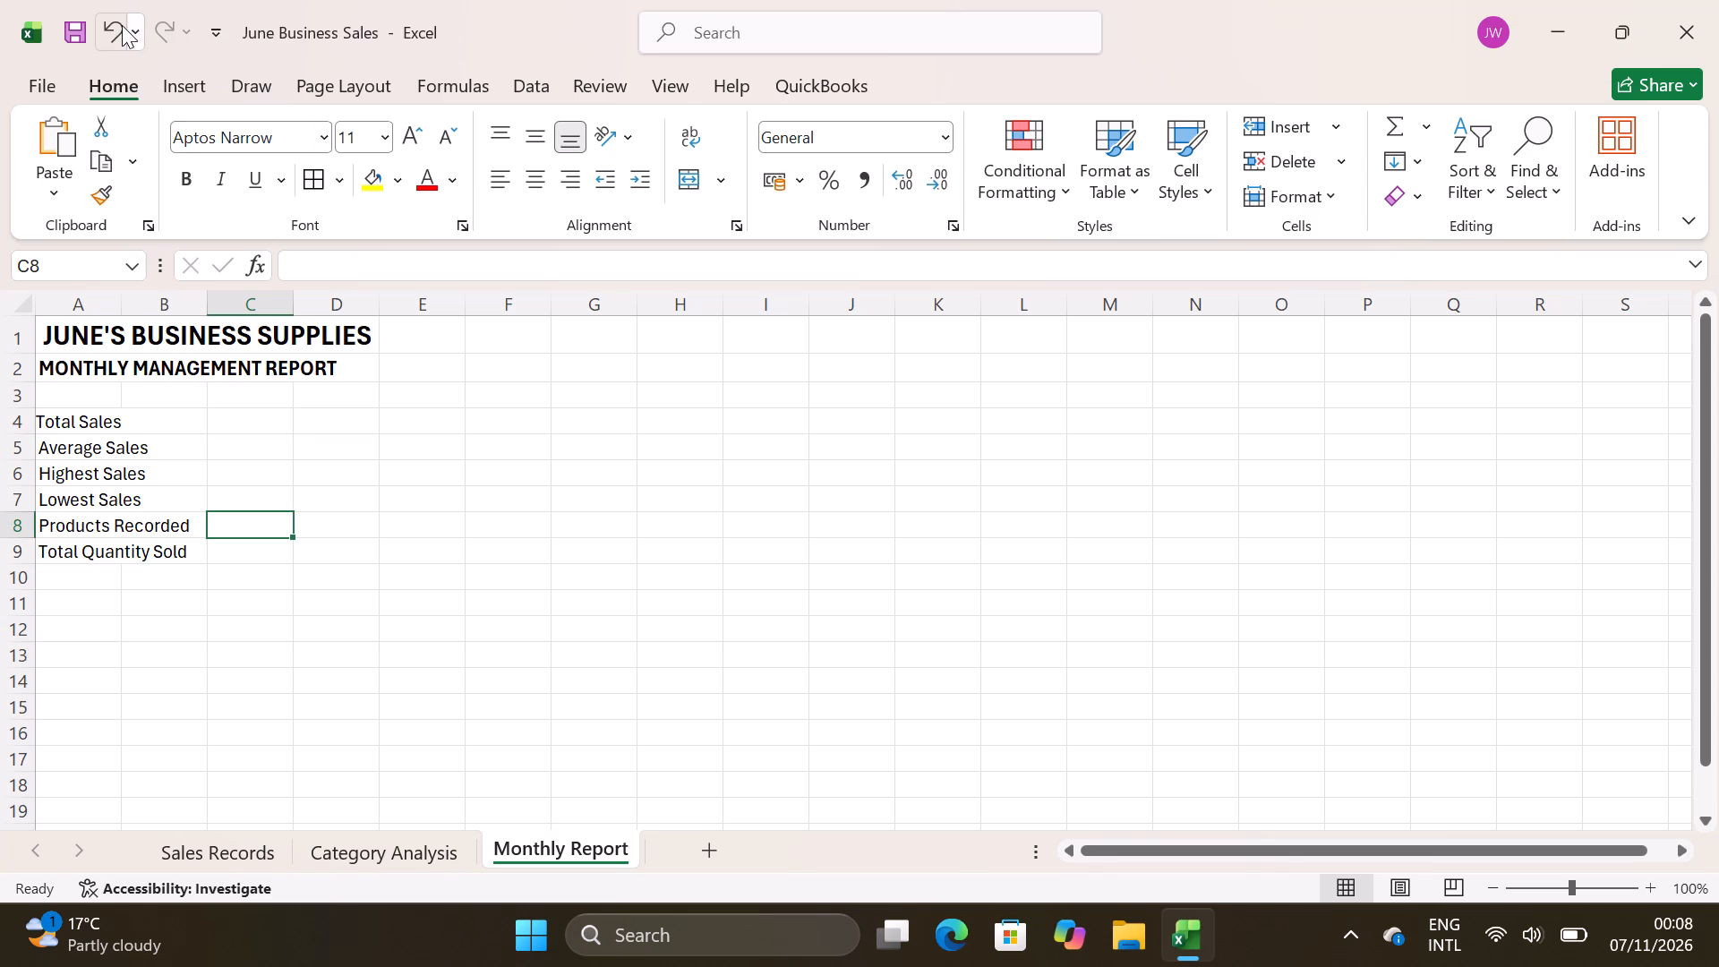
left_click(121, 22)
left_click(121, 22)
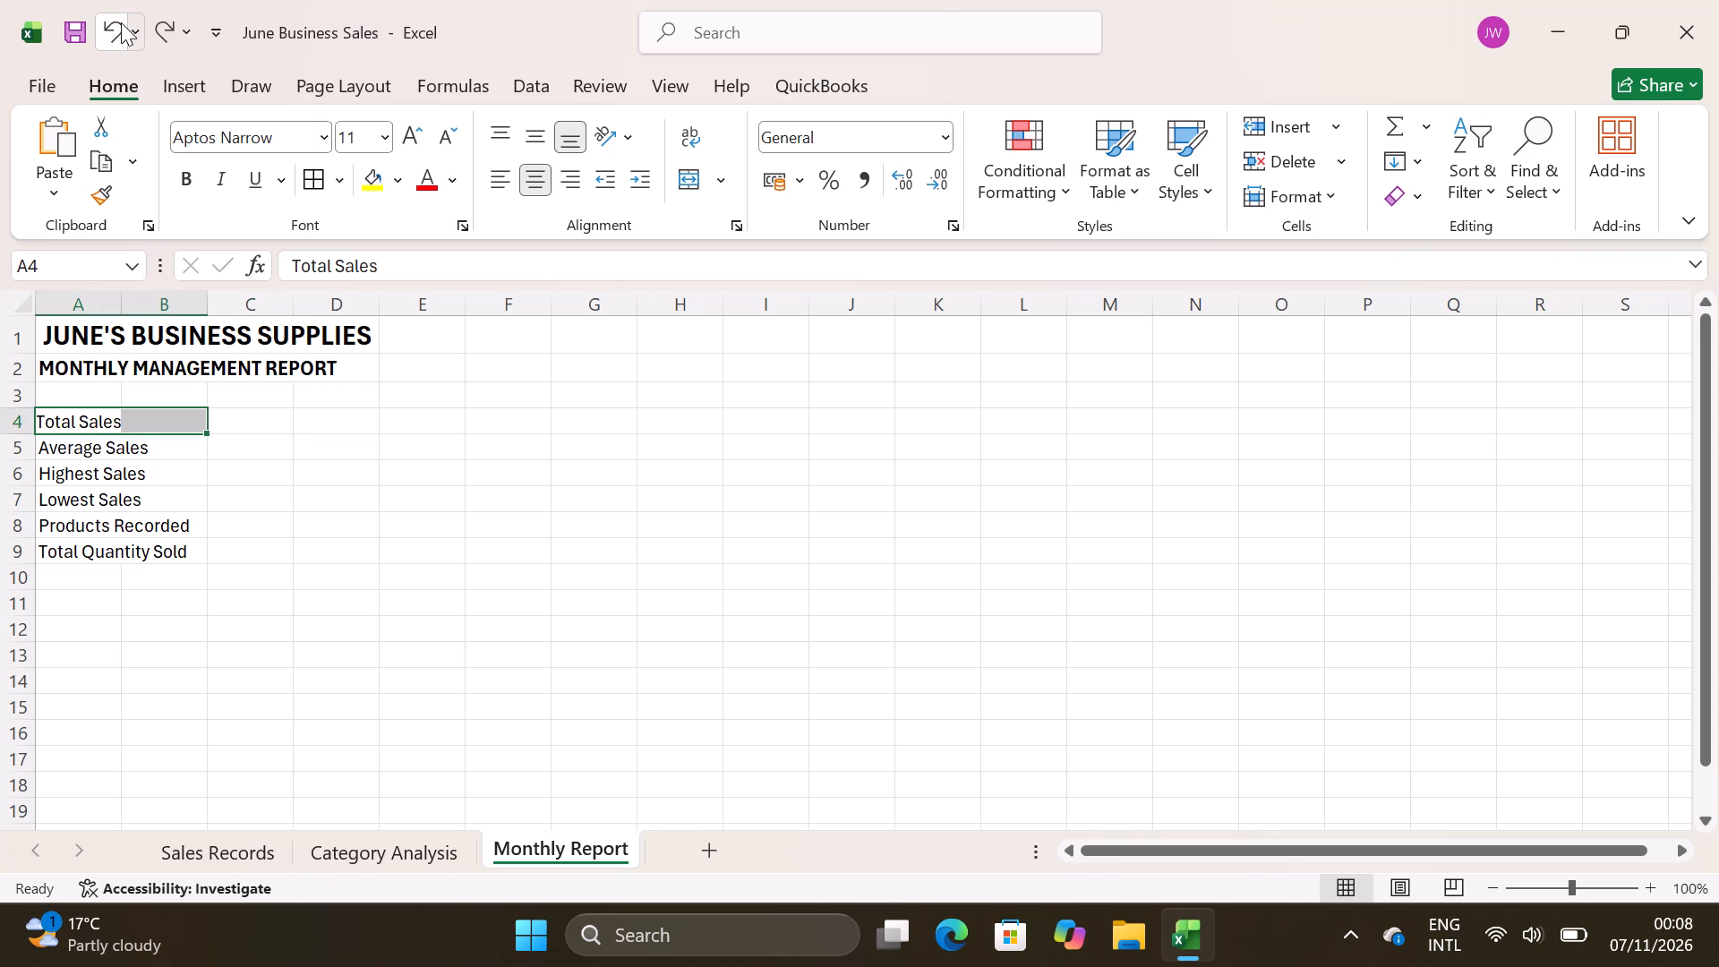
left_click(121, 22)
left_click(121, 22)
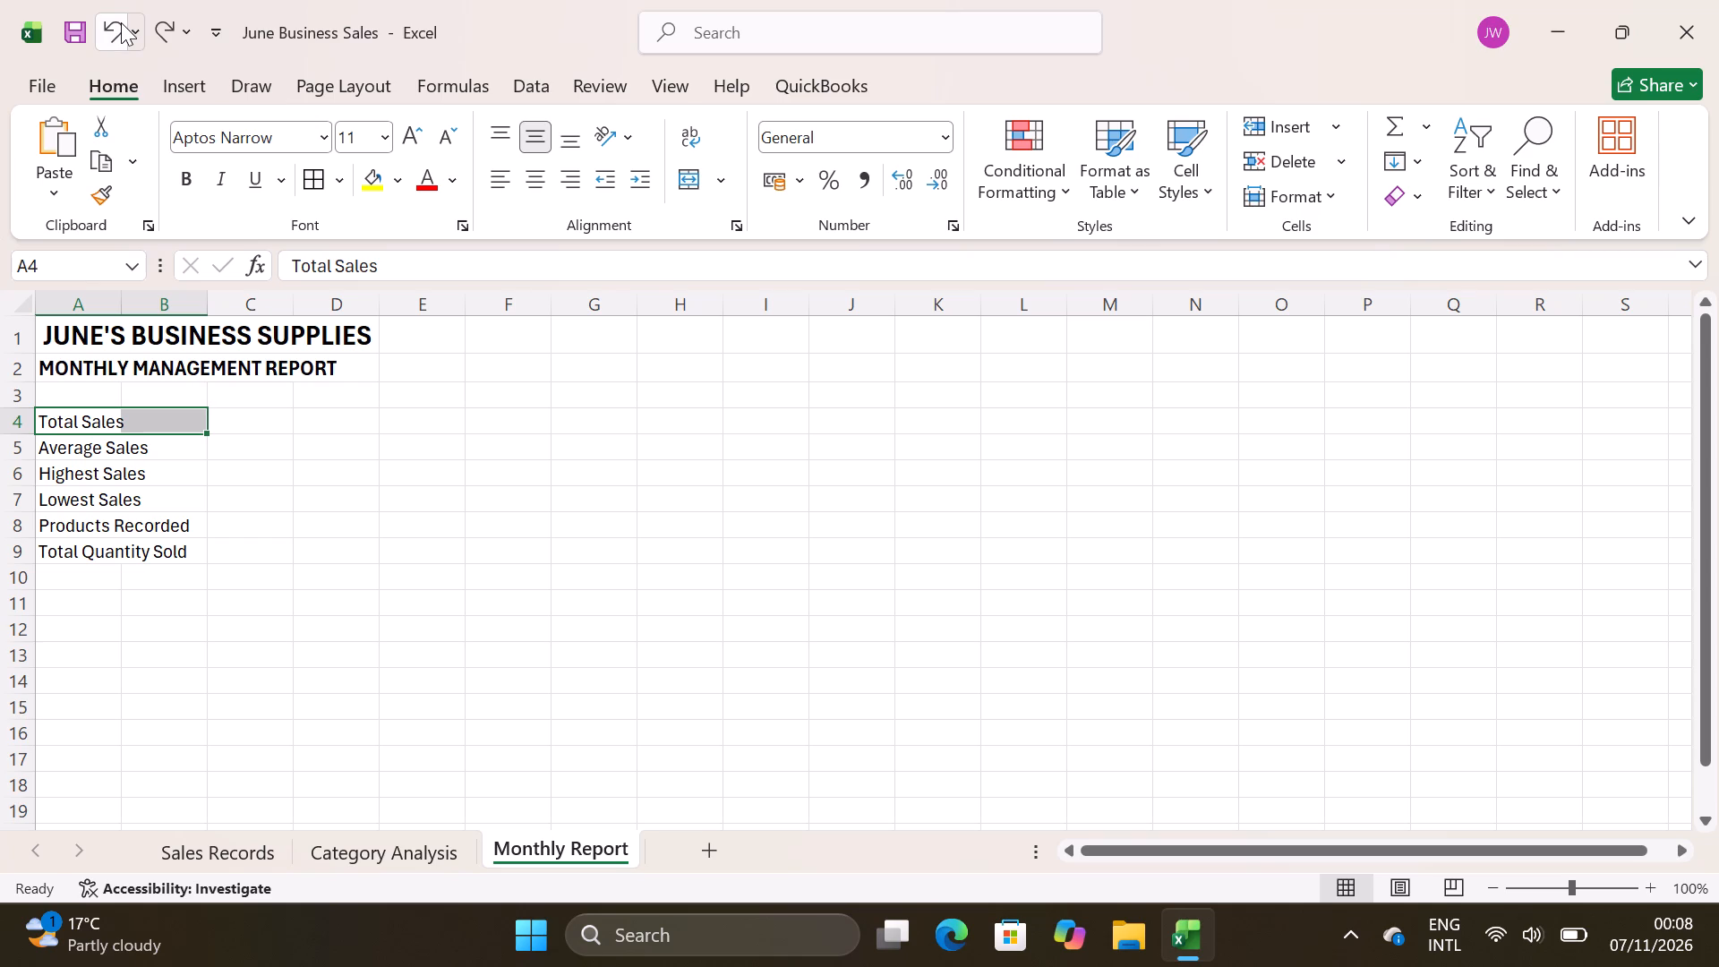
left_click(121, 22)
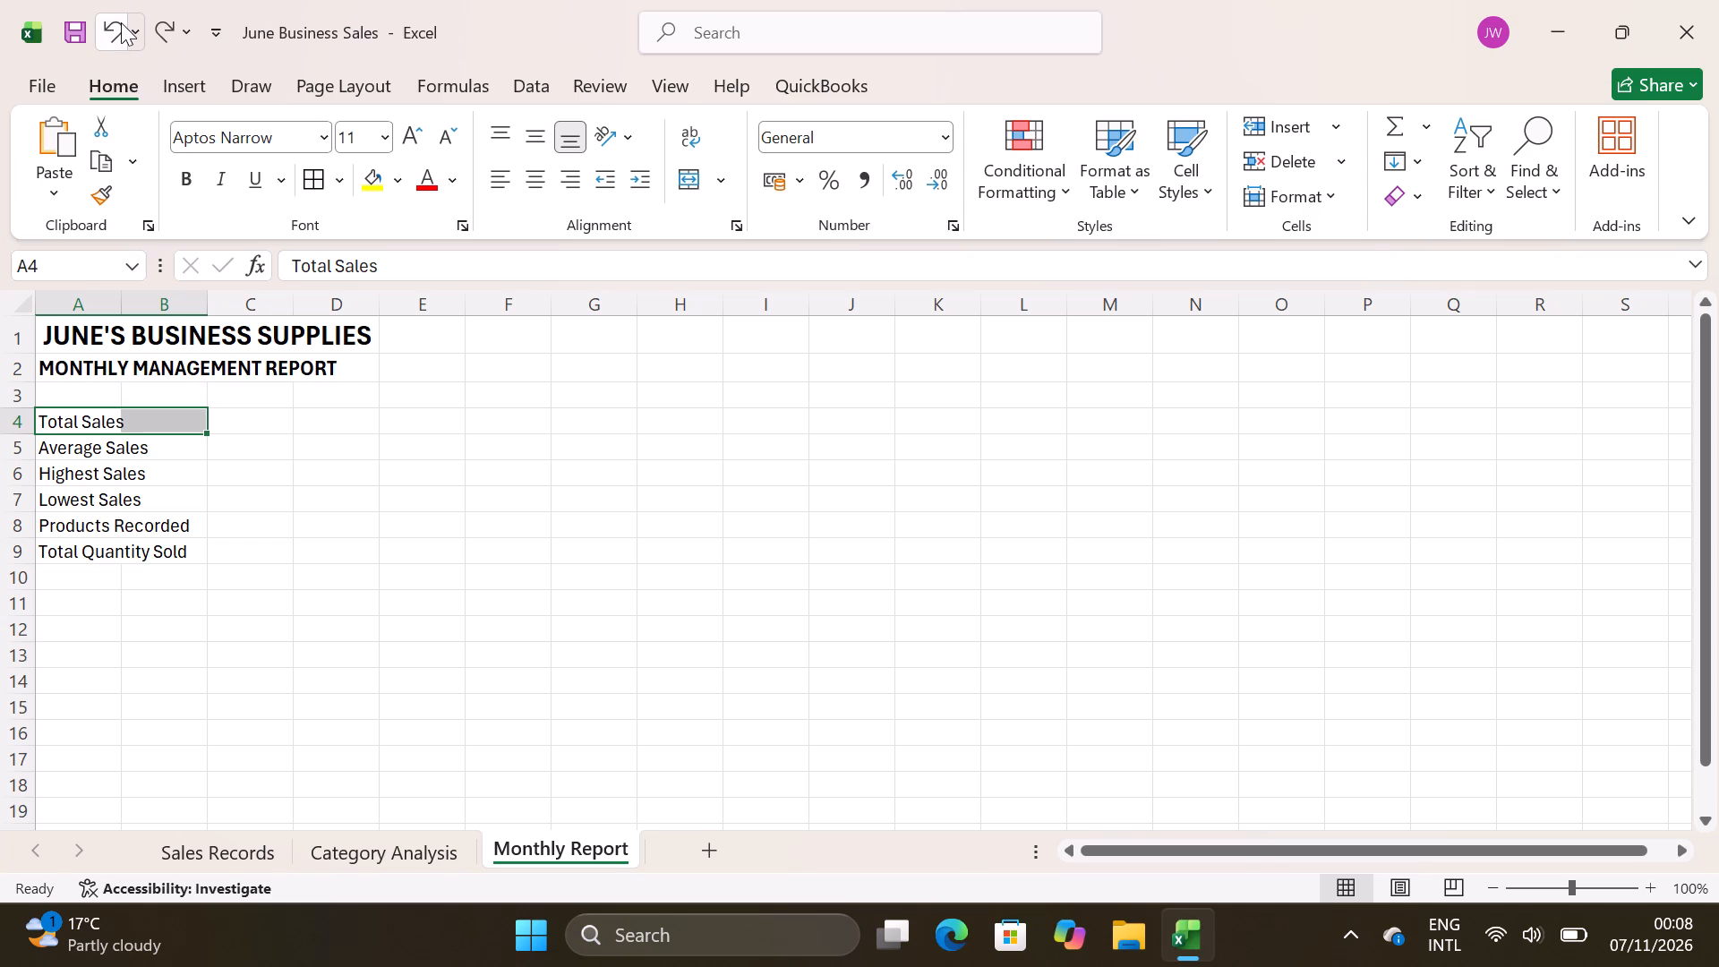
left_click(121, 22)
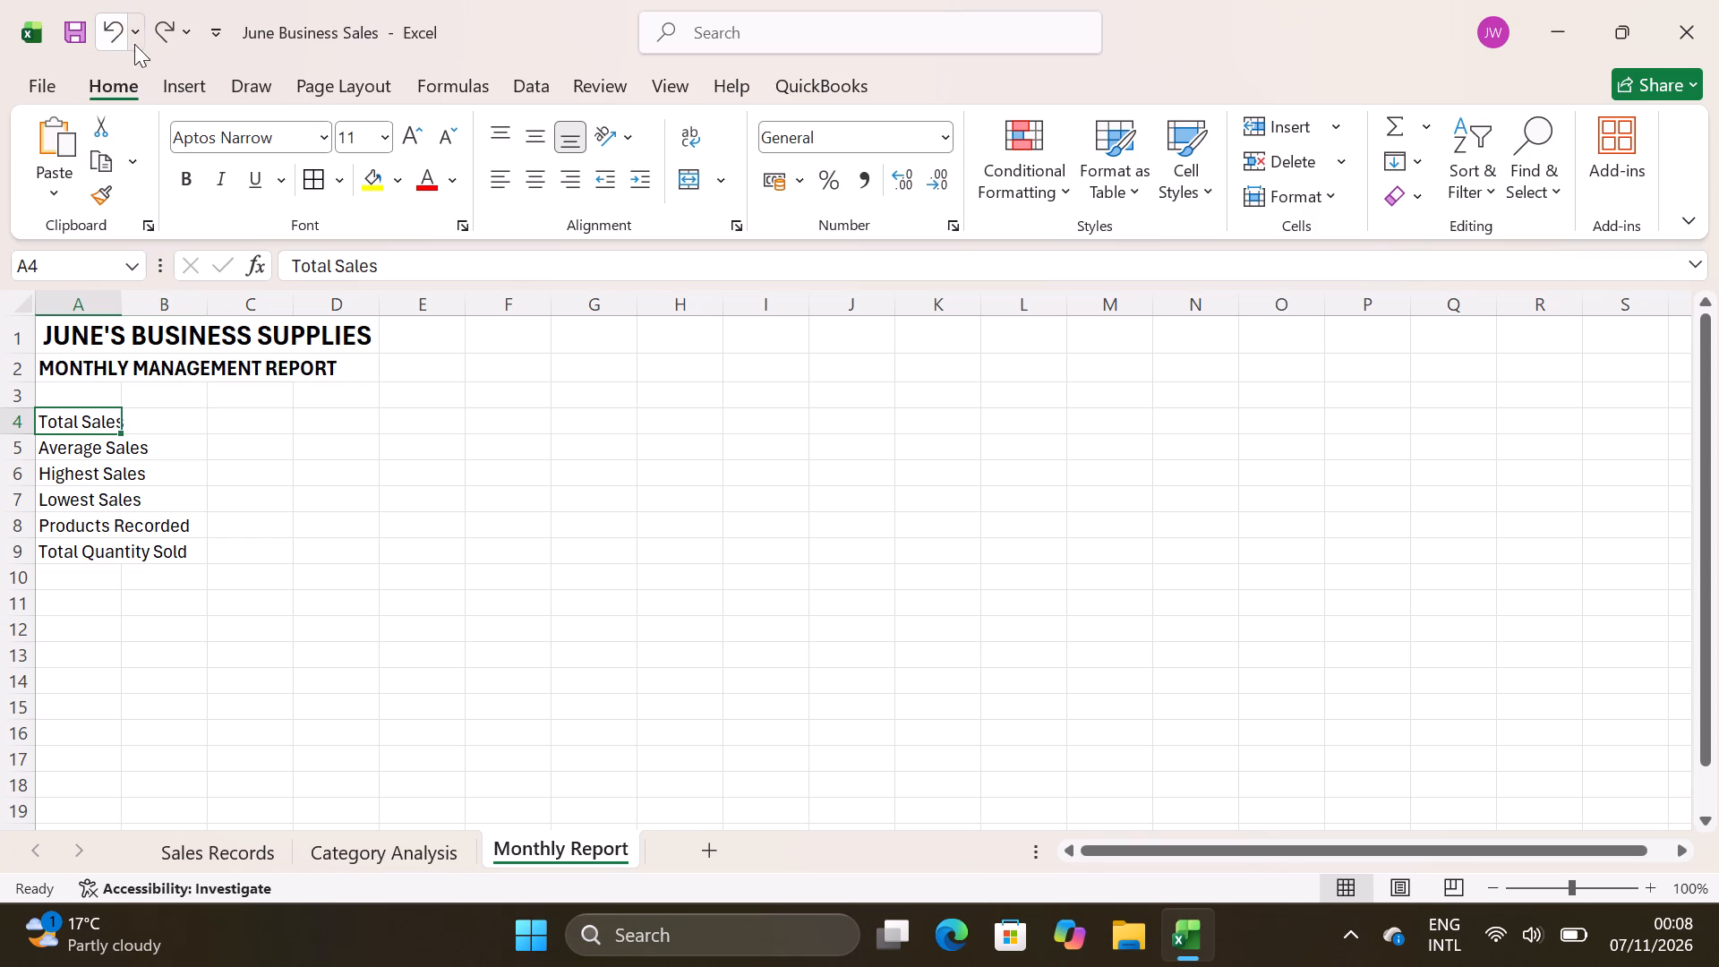
Enter the Total Sales formula =SUM('Sales Records'!F5:F14) in cell B4 of the Monthly Report sheet.
left_click(228, 418)
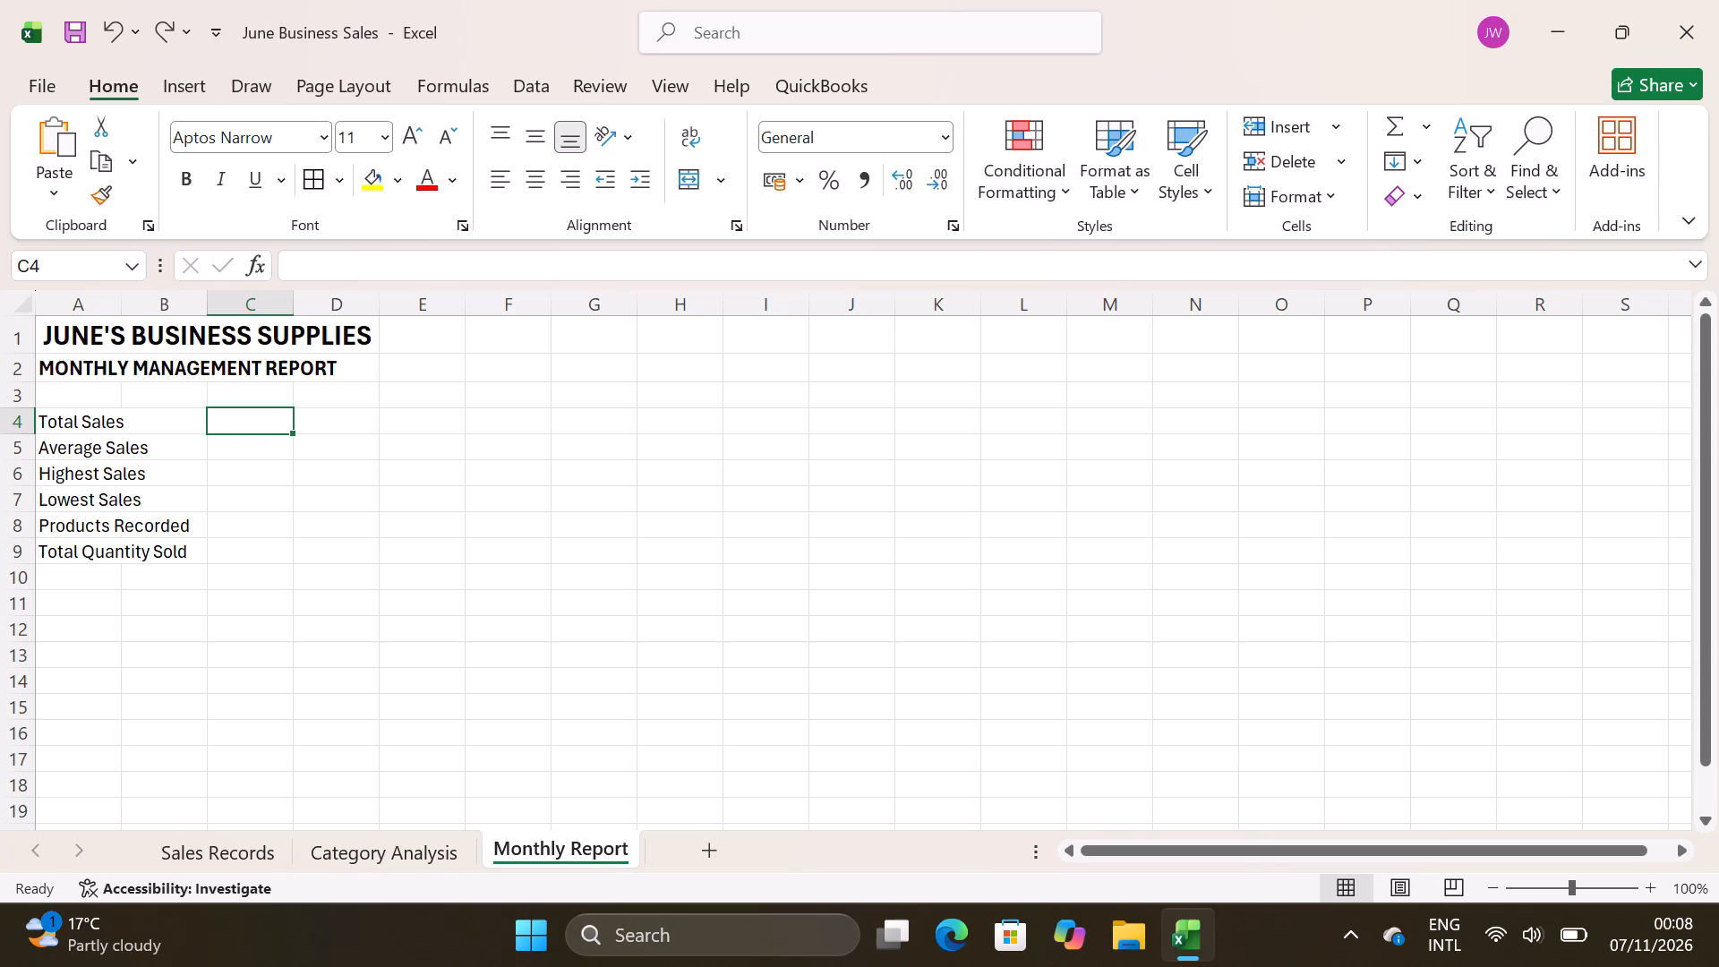
left_click(186, 425)
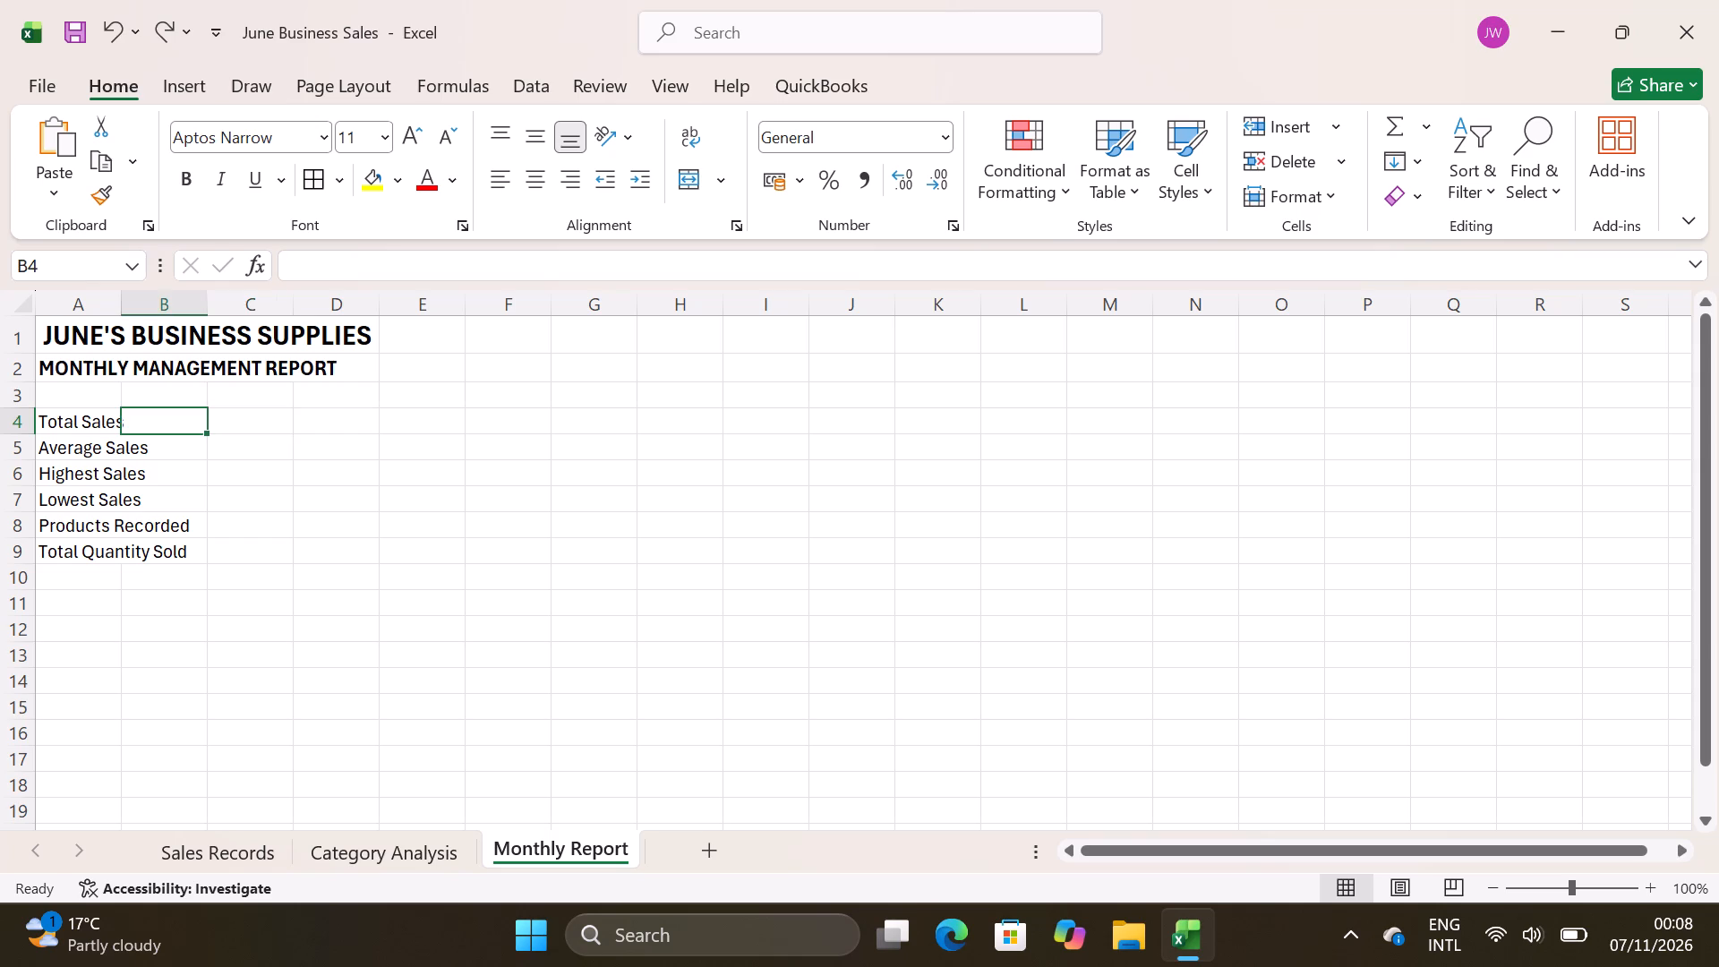
type("=SUM")
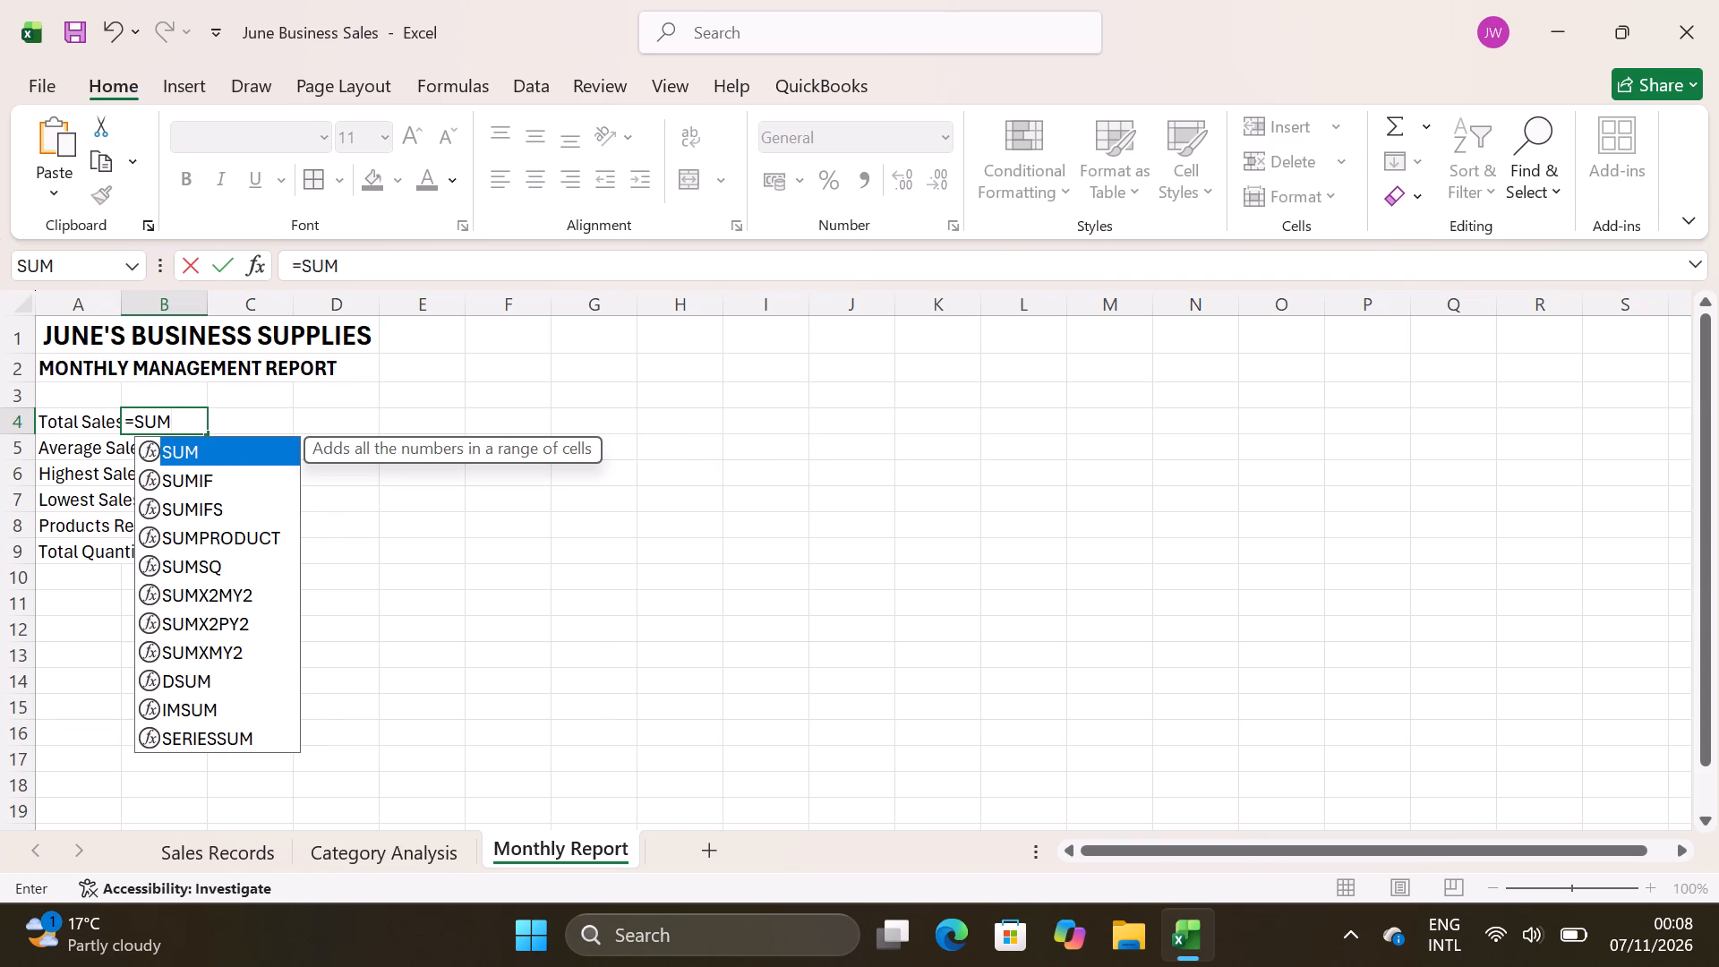
key("shift+parenleft")
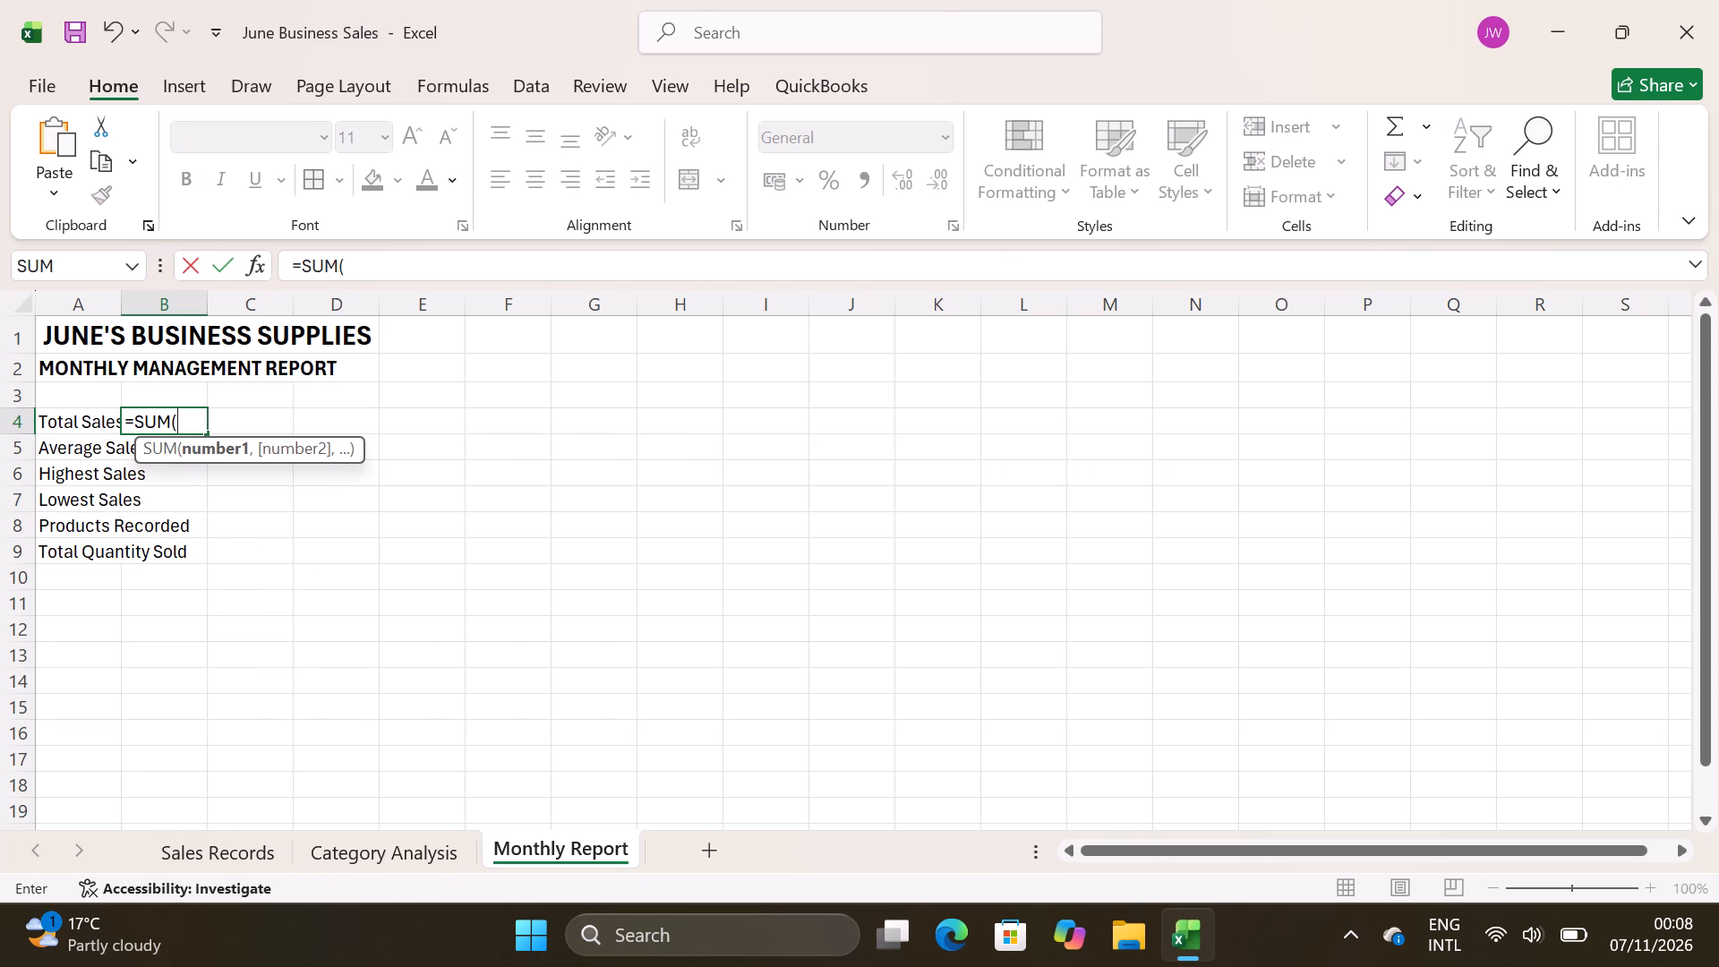
type("''")
key("BackSpace")
key("s")
key("r")
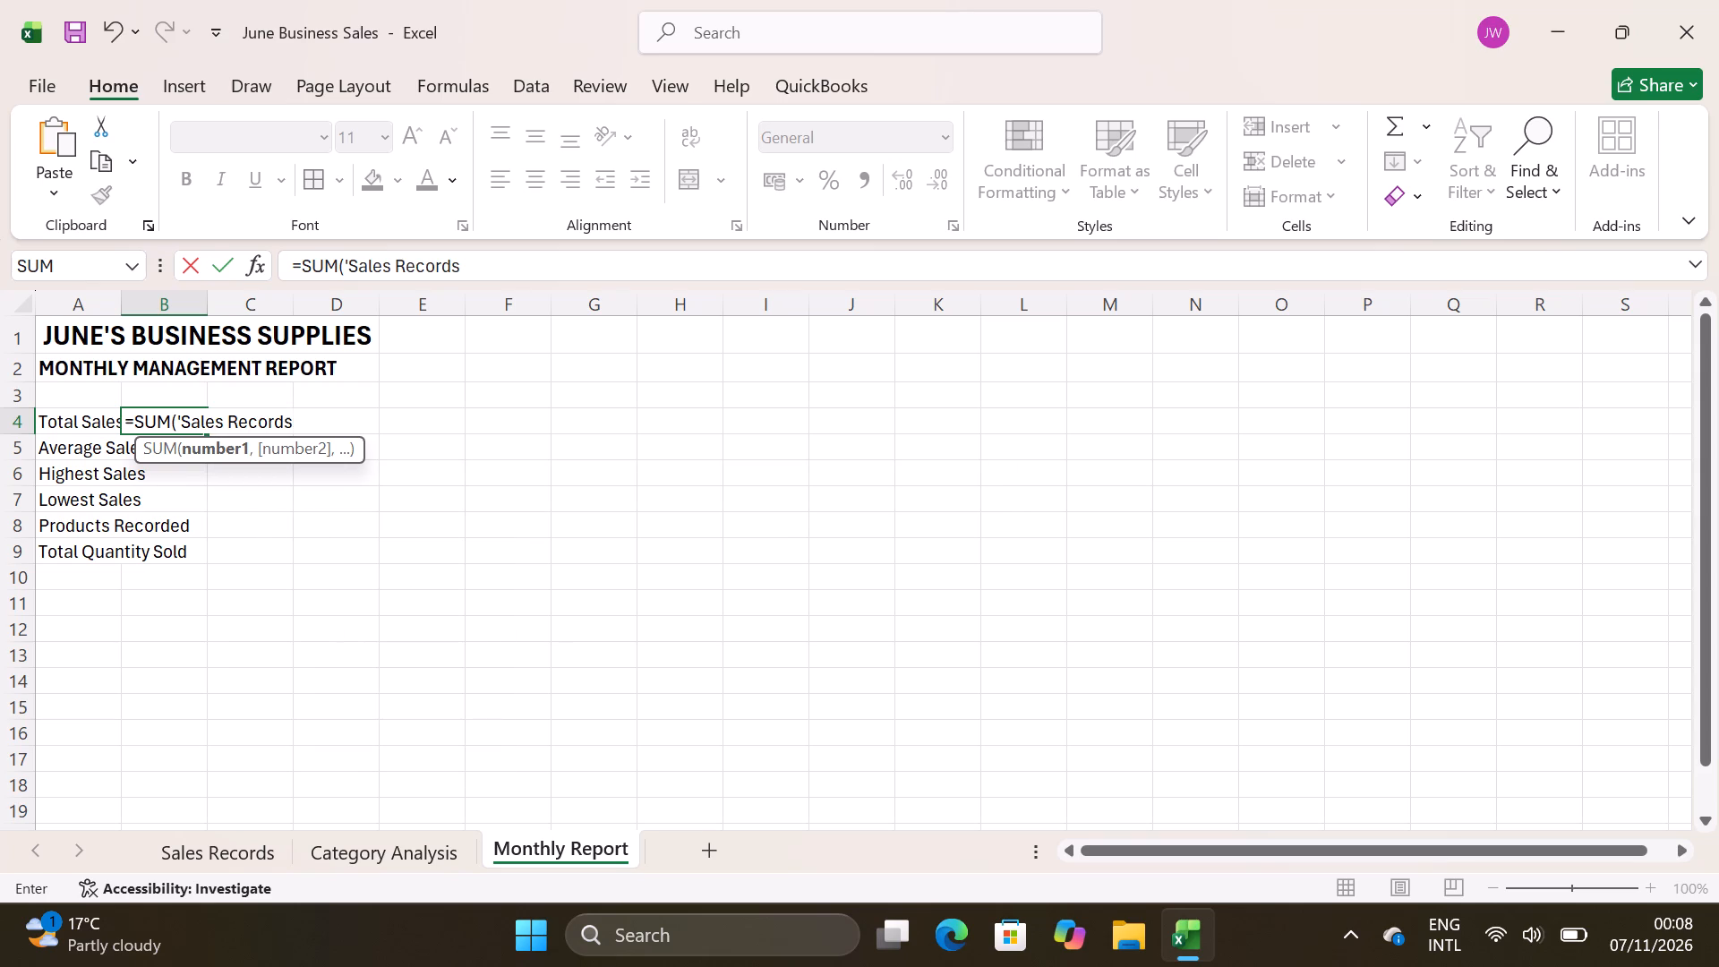
type("''")
key("BackSpace")
key("comma")
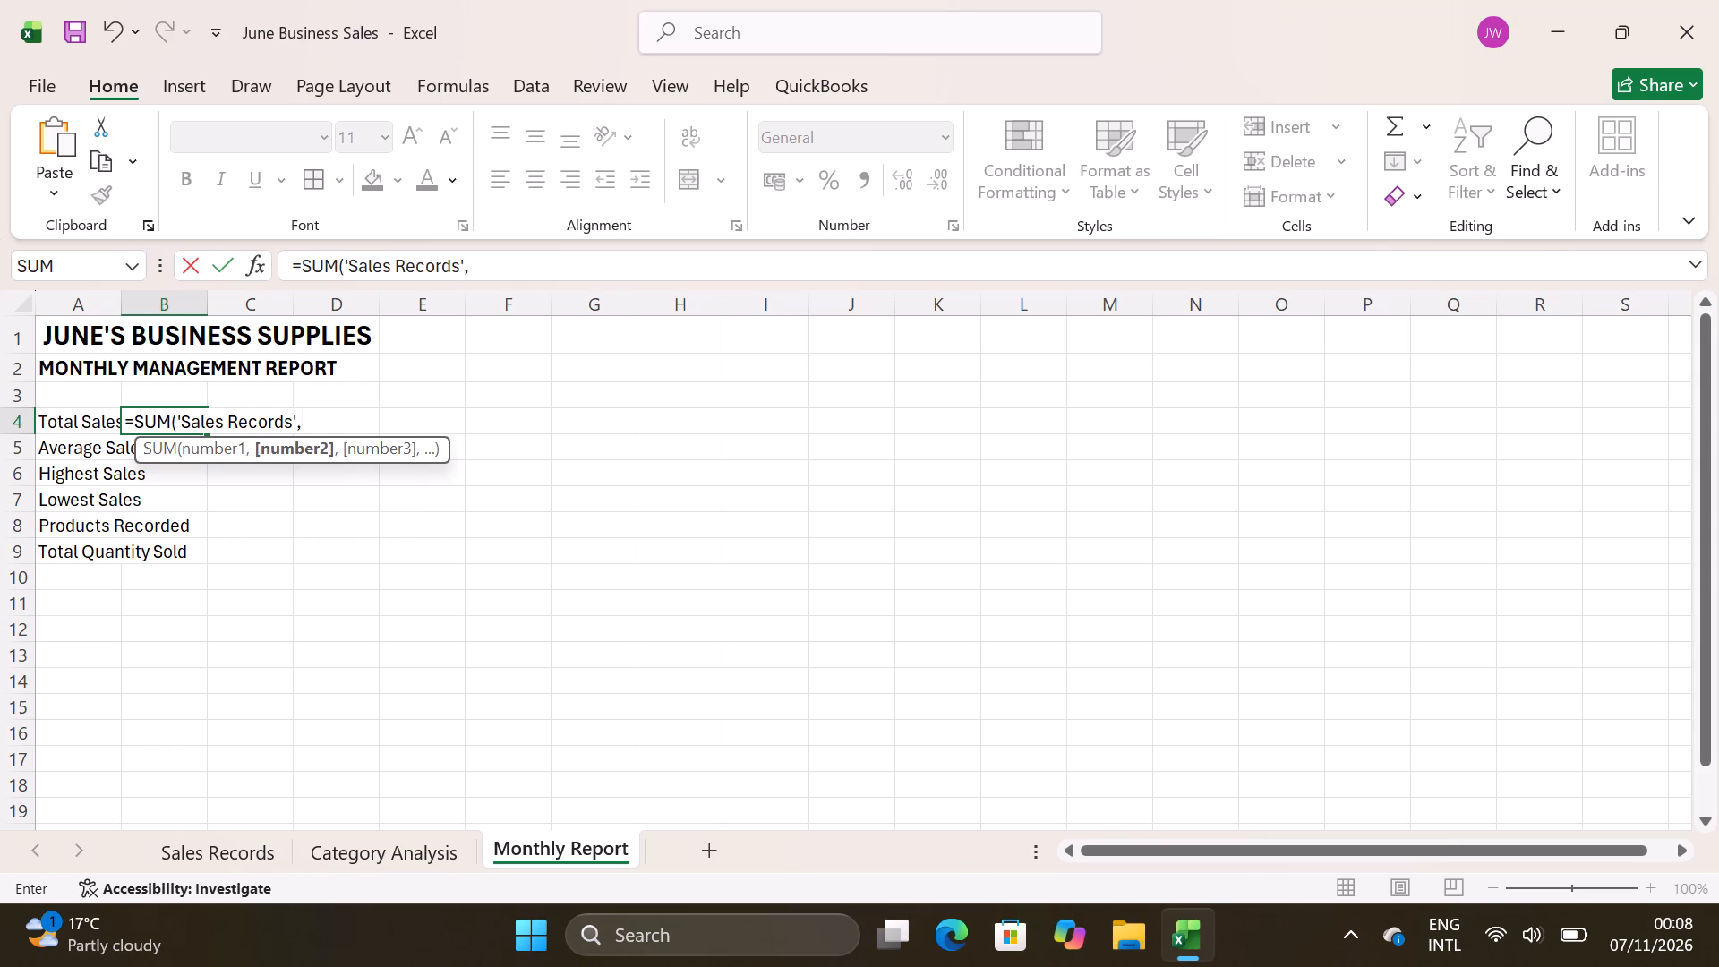
key("BackSpace")
key("shift+exclam")
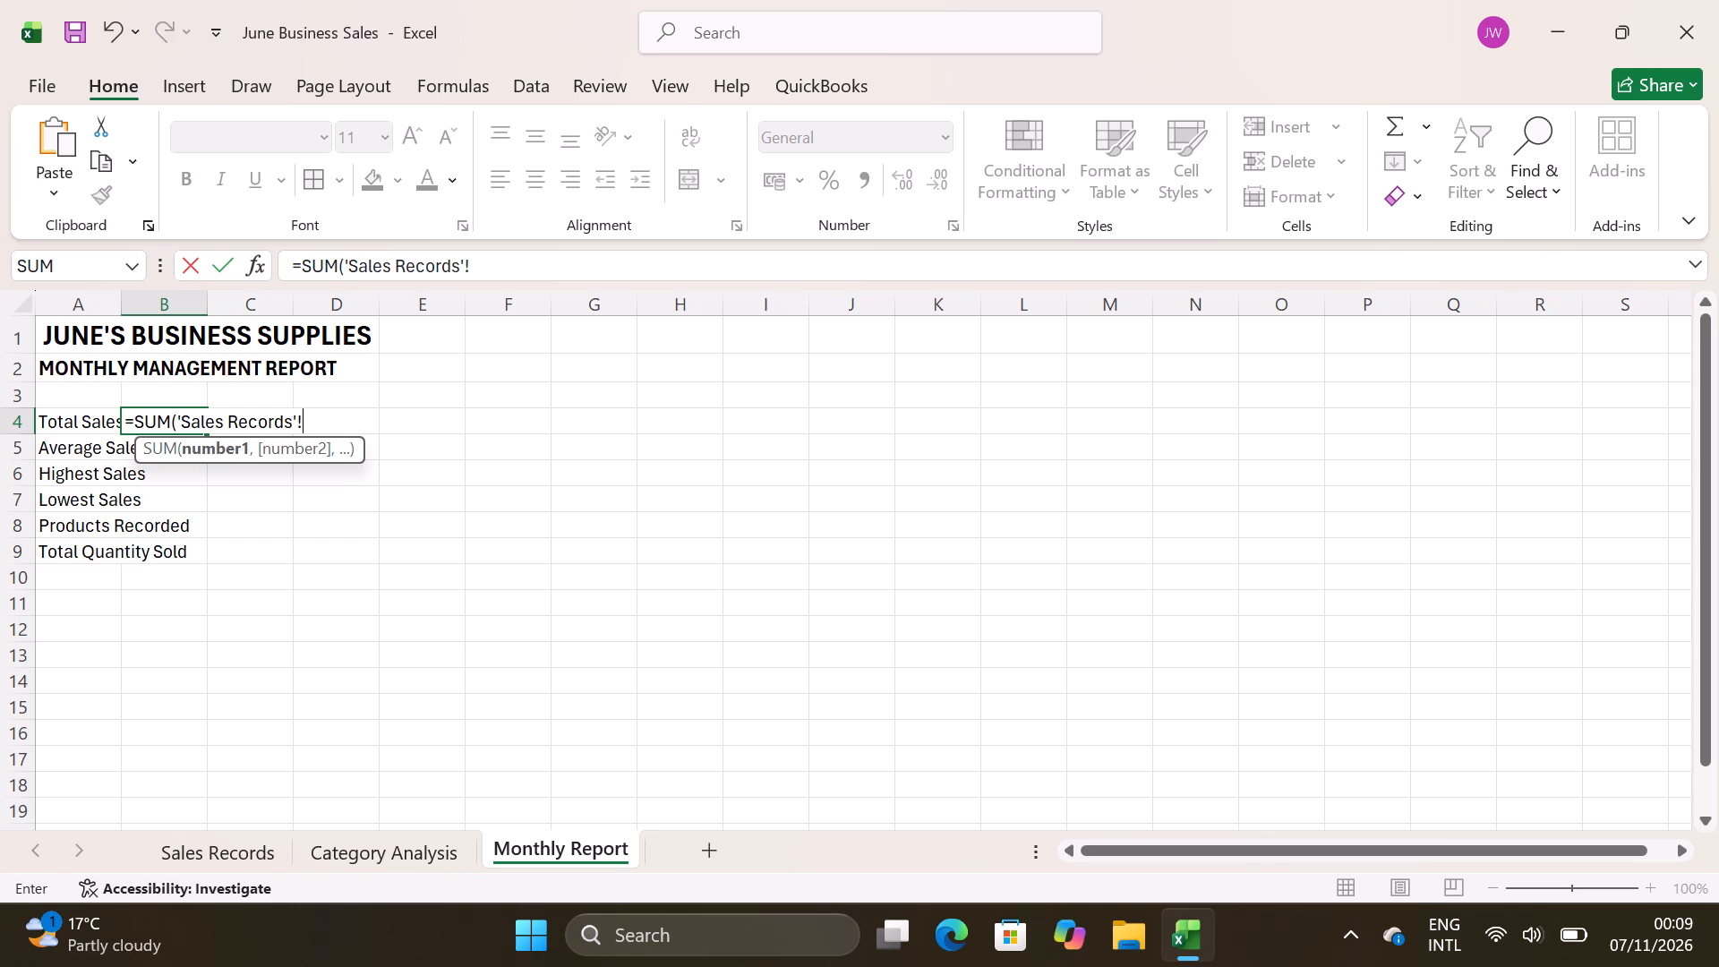
type("F5")
type(":F")
type("14")
key("shift+parenright")
key("Return")
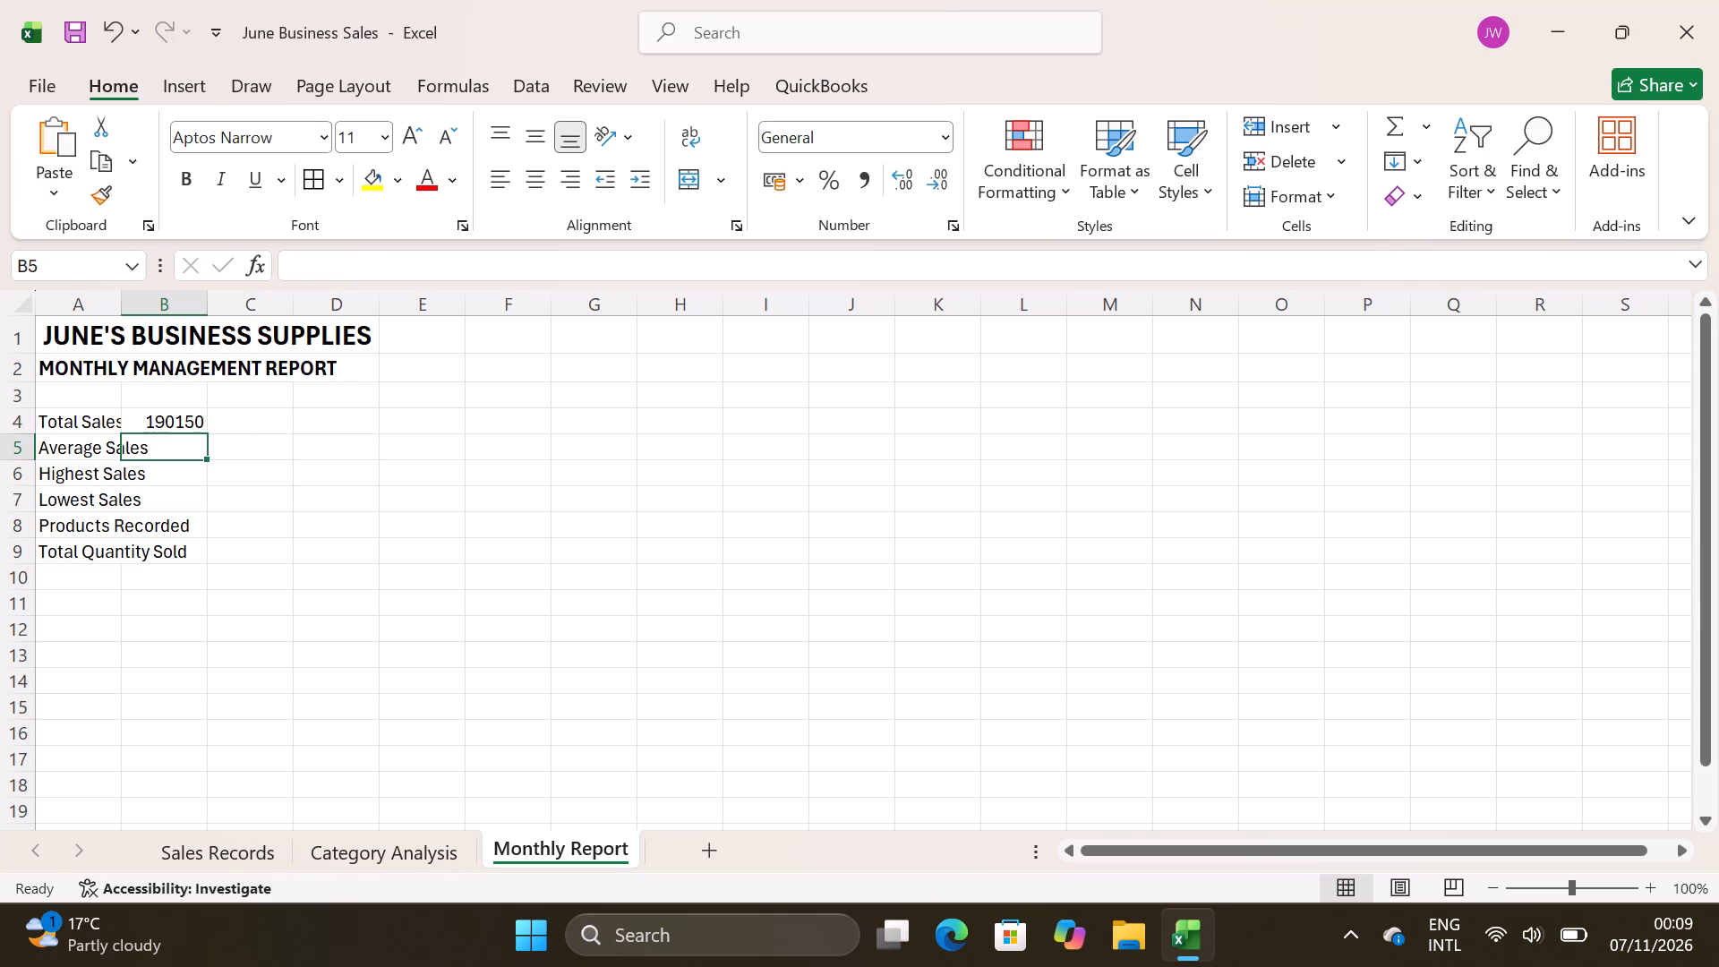
Enter the Average Sales formula =AVERAGE('Sales Records'!F5:F14) in cell B5 of the Monthly Report sheet.
left_click(162, 448)
key("equal")
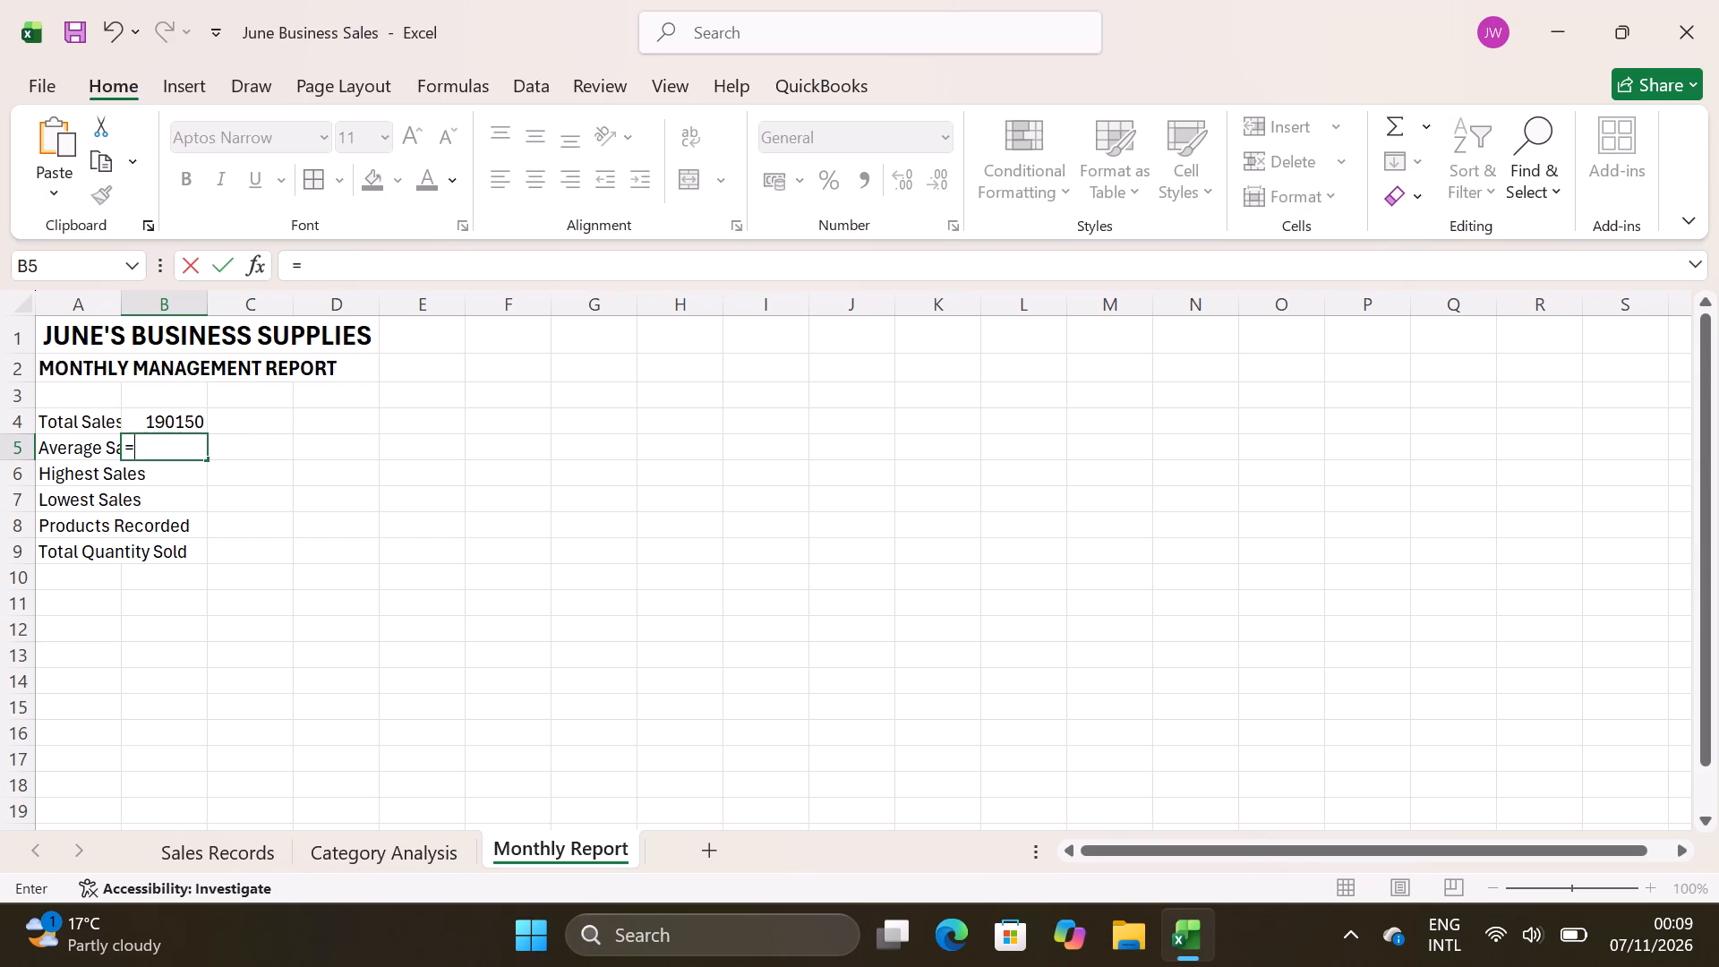
key("a")
type("verage")
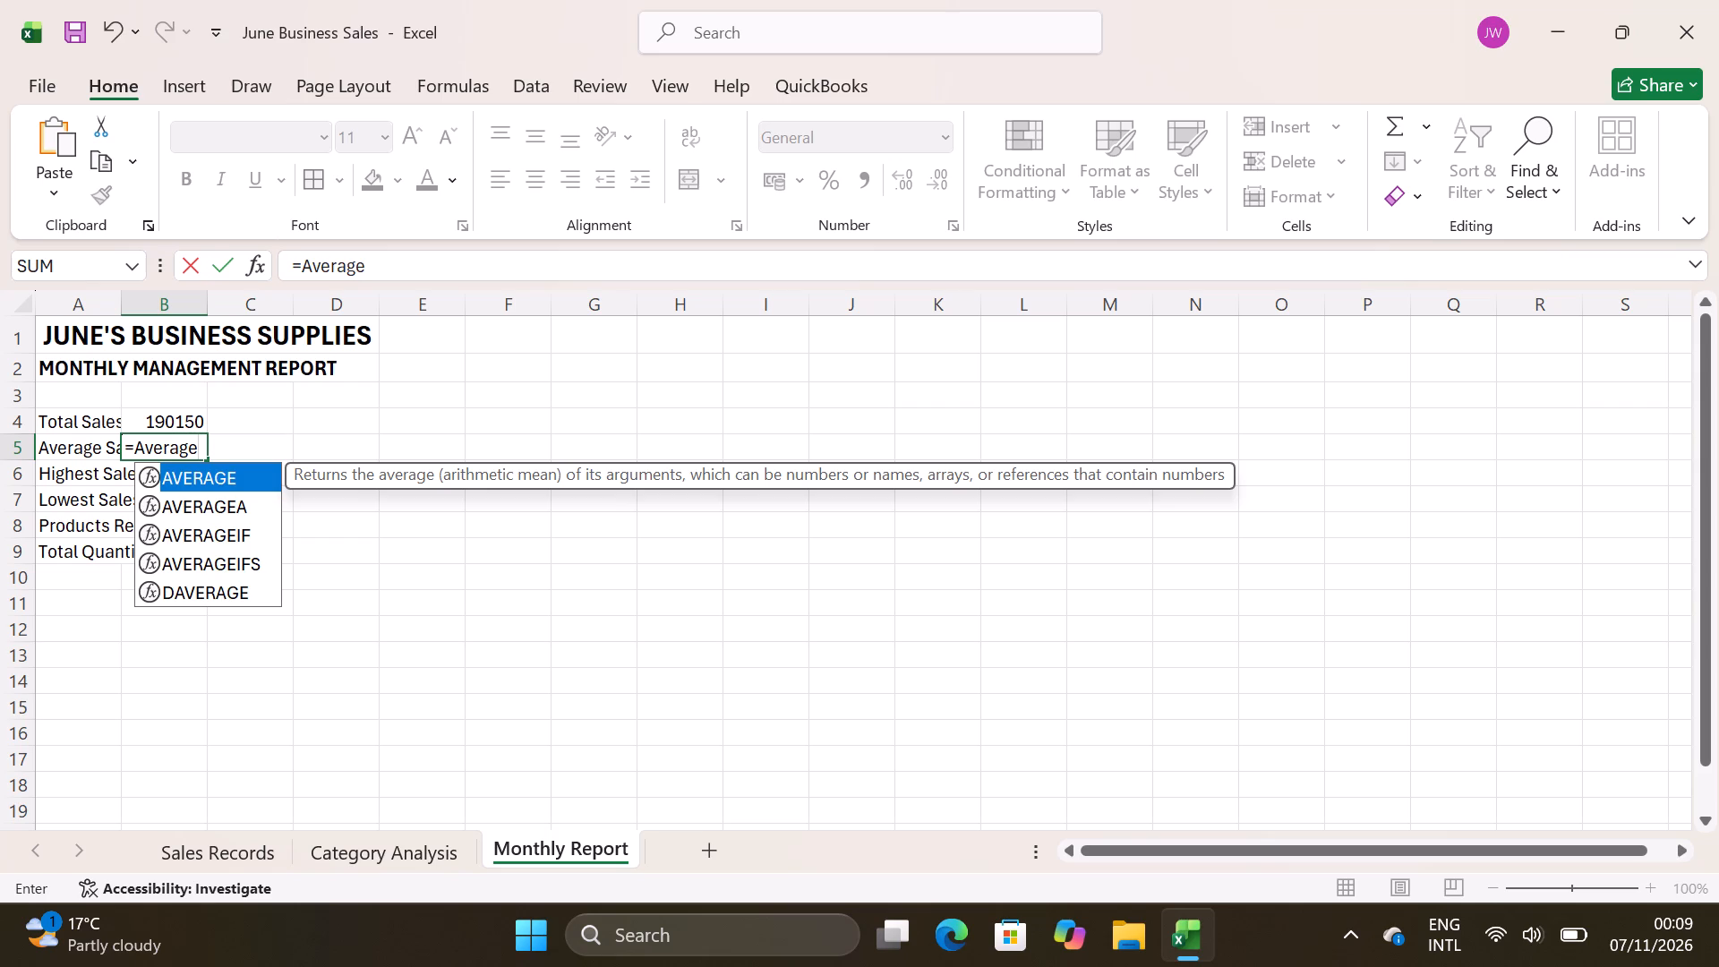
key("BackSpace")
key("BackSpace")
key("BackSpace")
key("BackSpace")
key("BackSpace")
key("BackSpace")
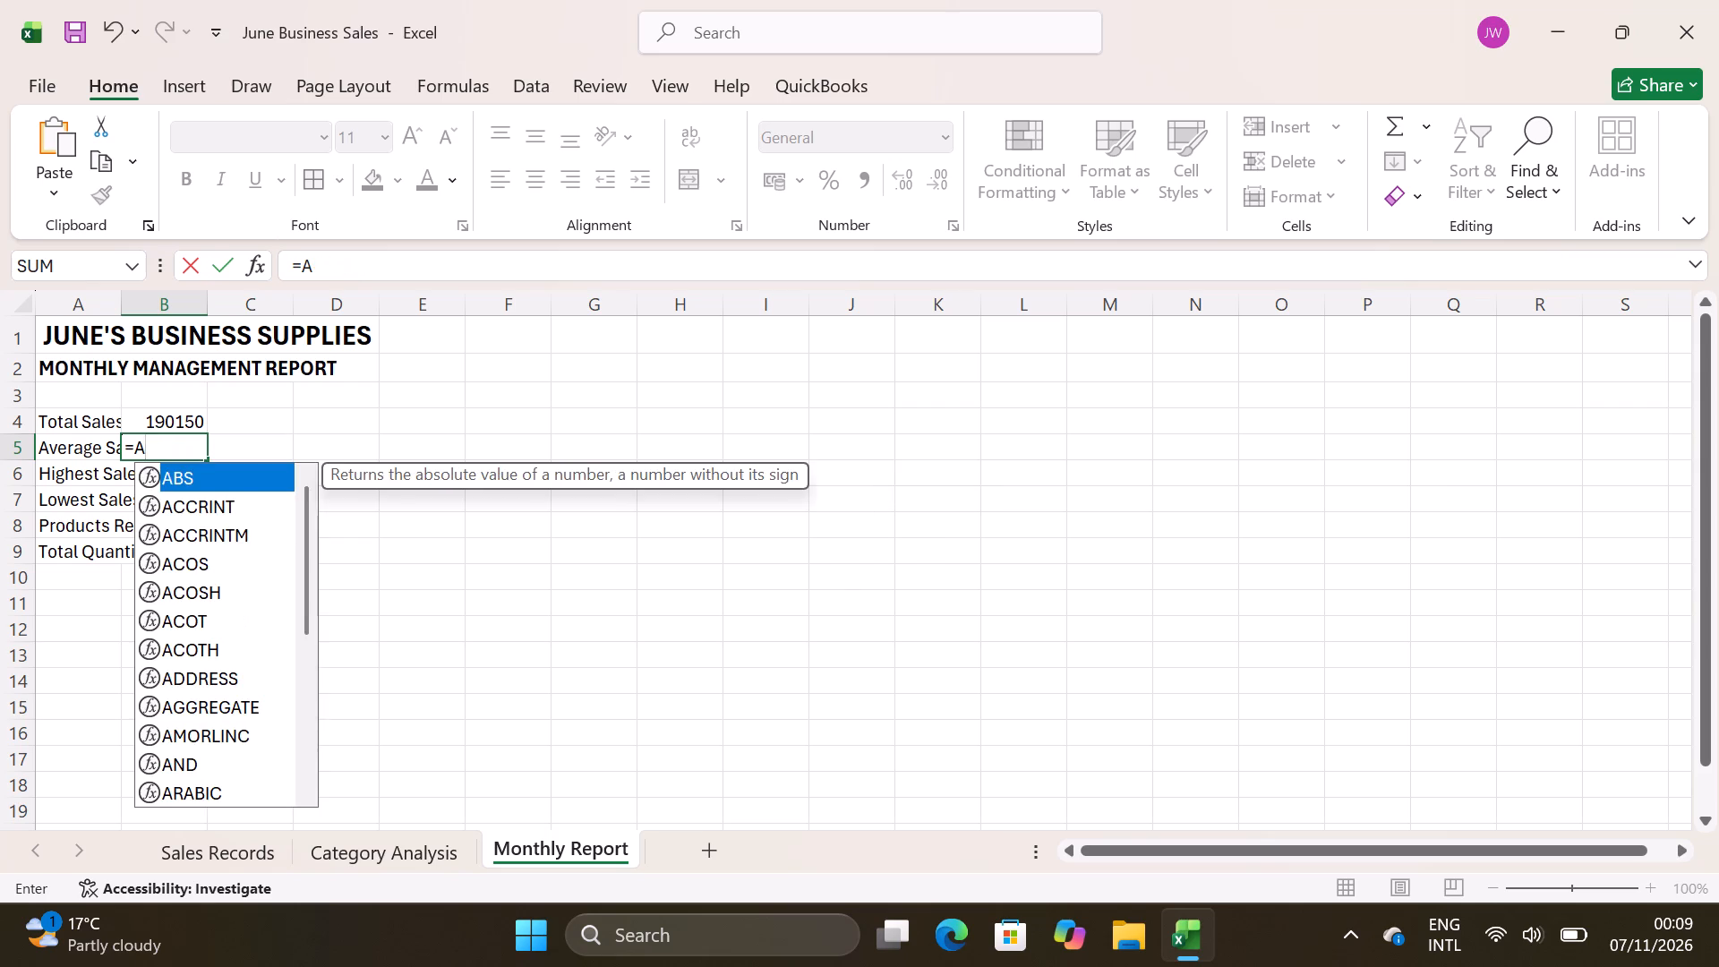
type("VERAGE")
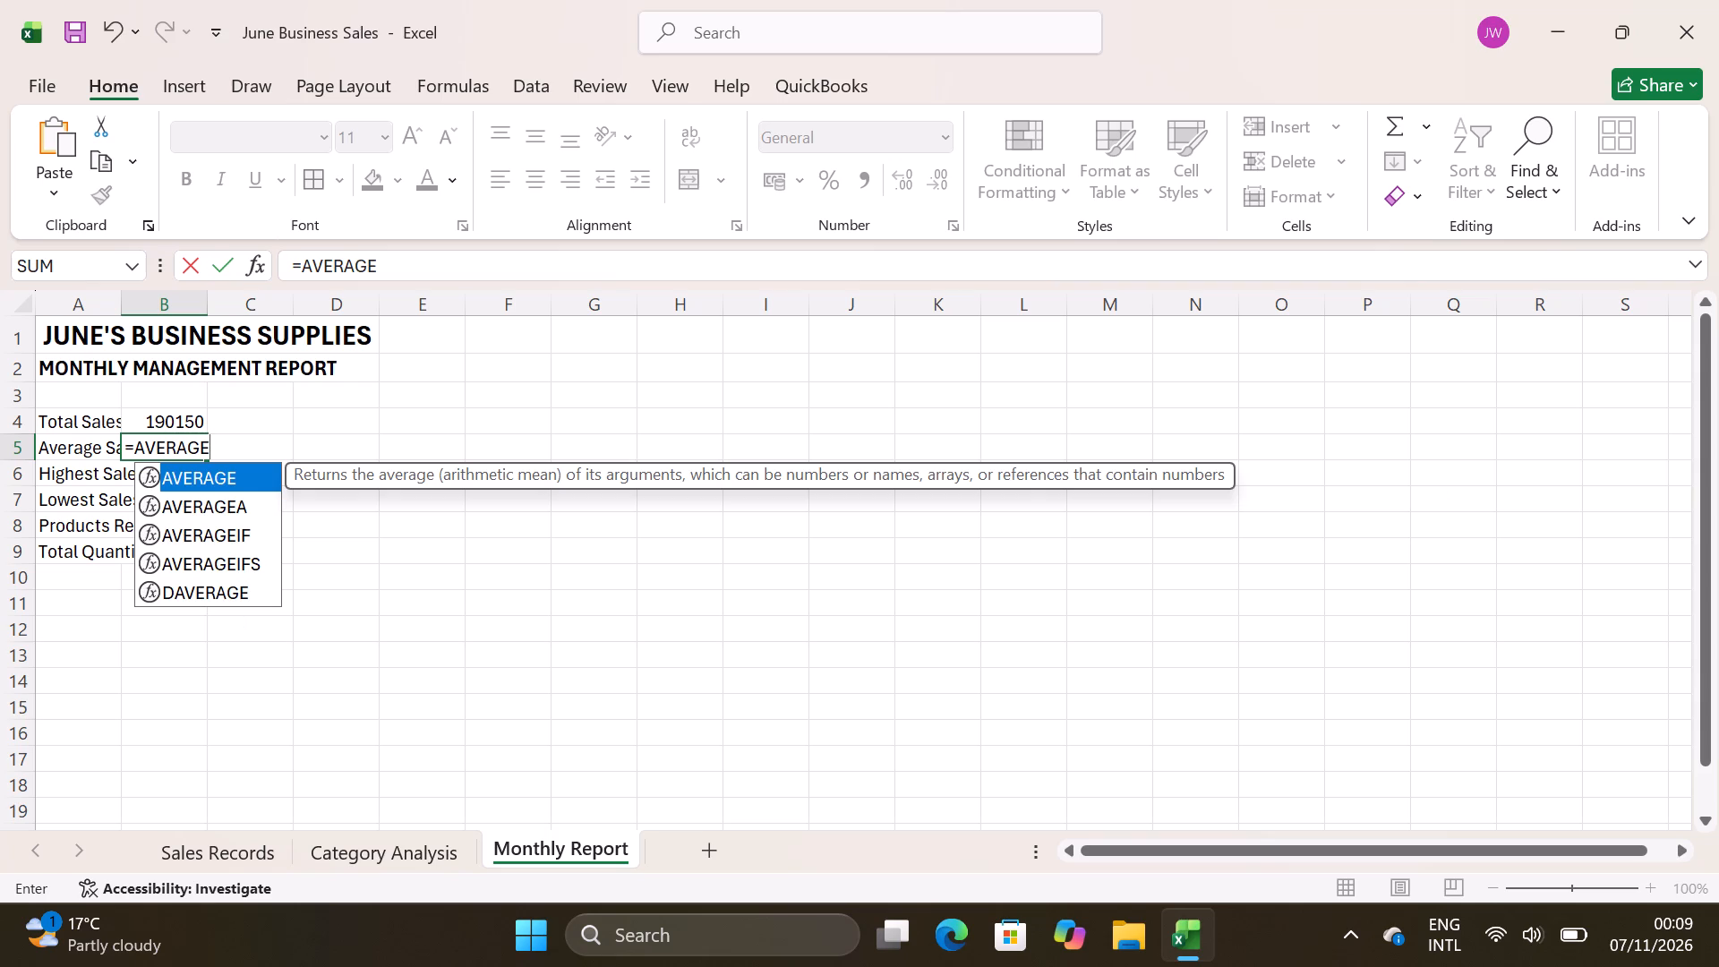
key("shift+parenleft")
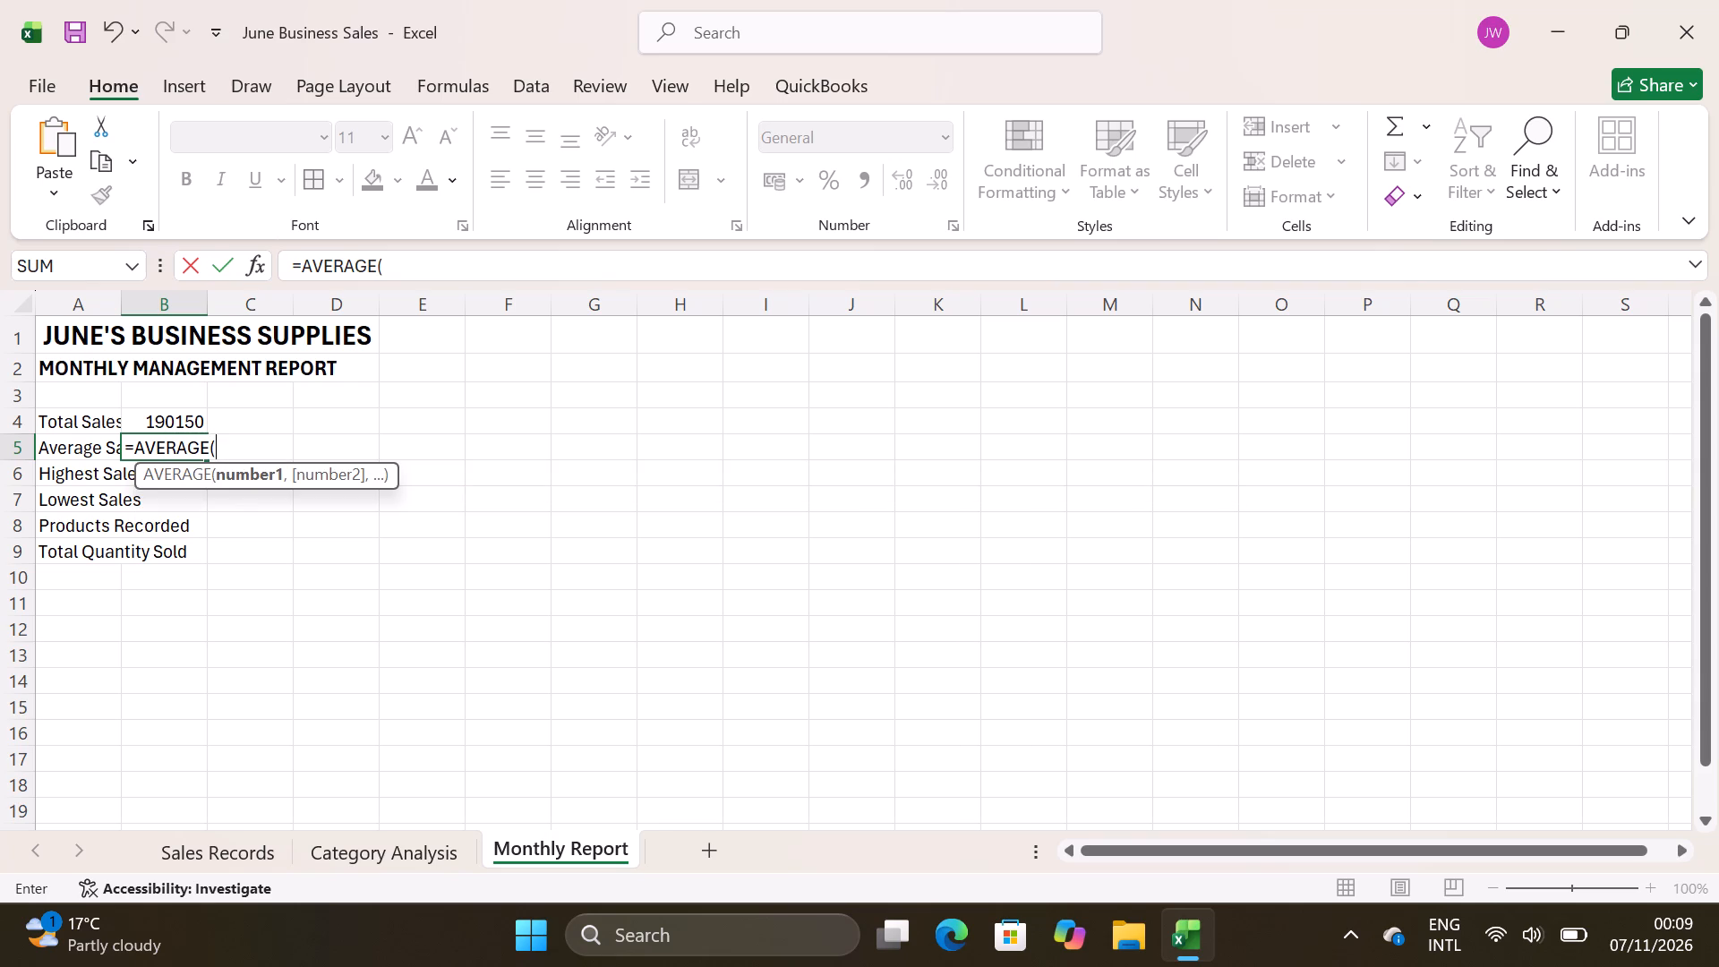
type("''")
key("BackSpace")
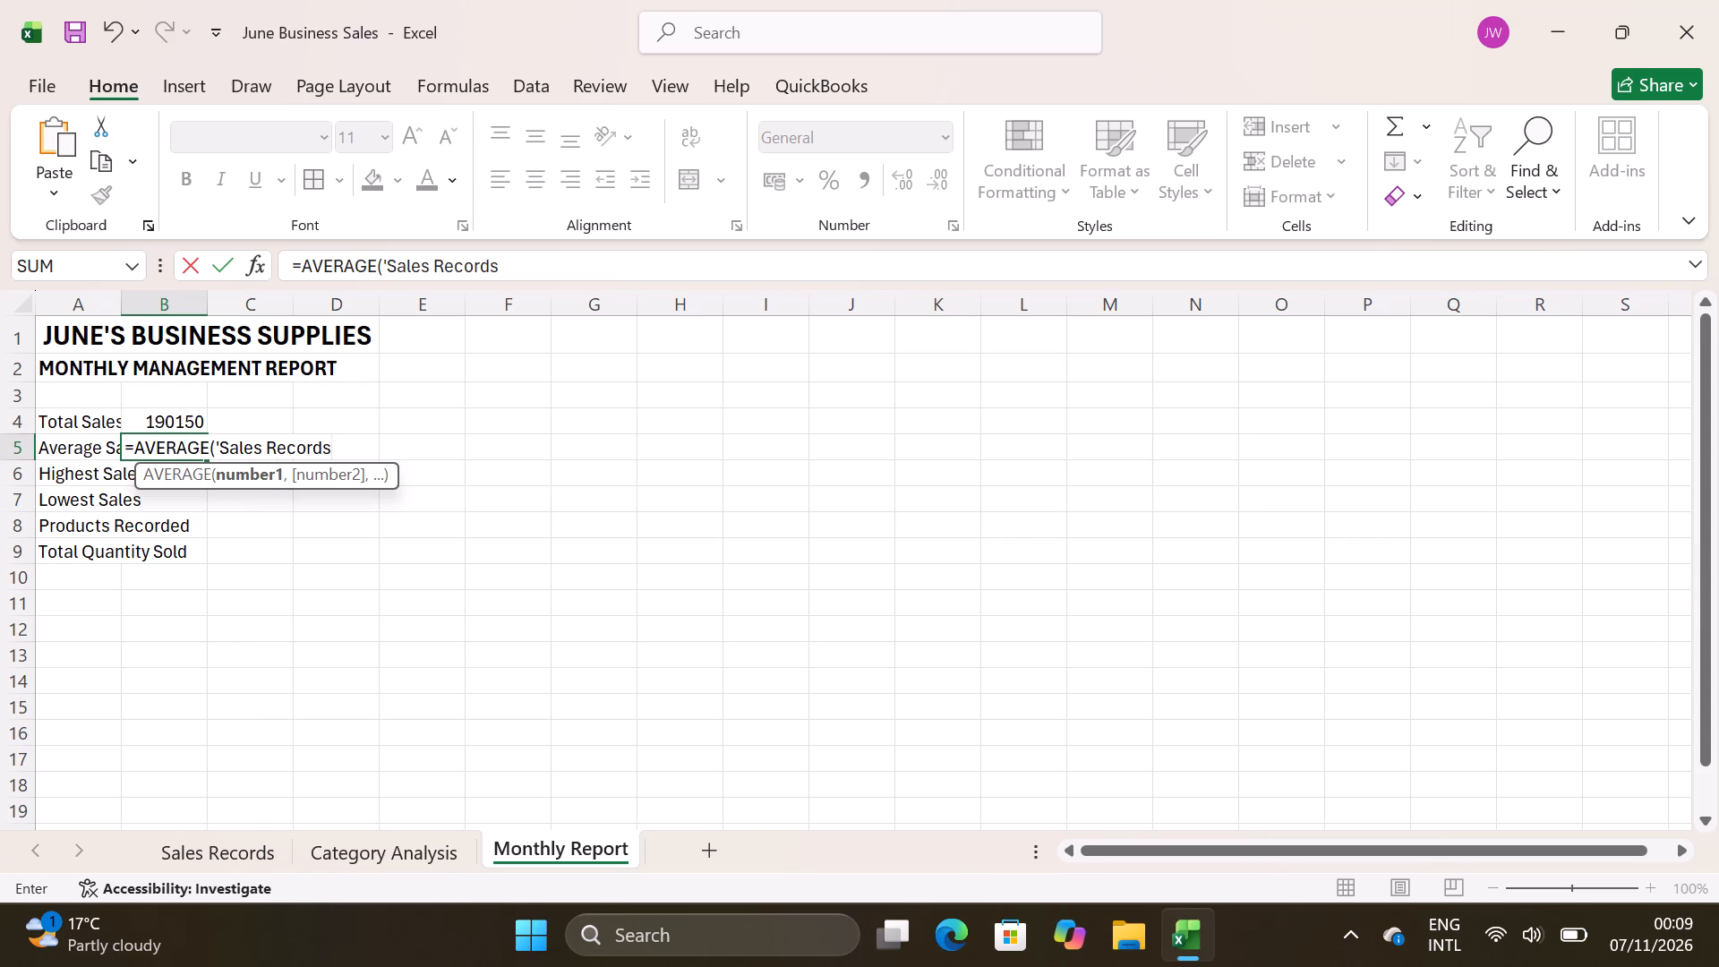
type("''")
key("BackSpace")
key("shift+exclam")
type("F5")
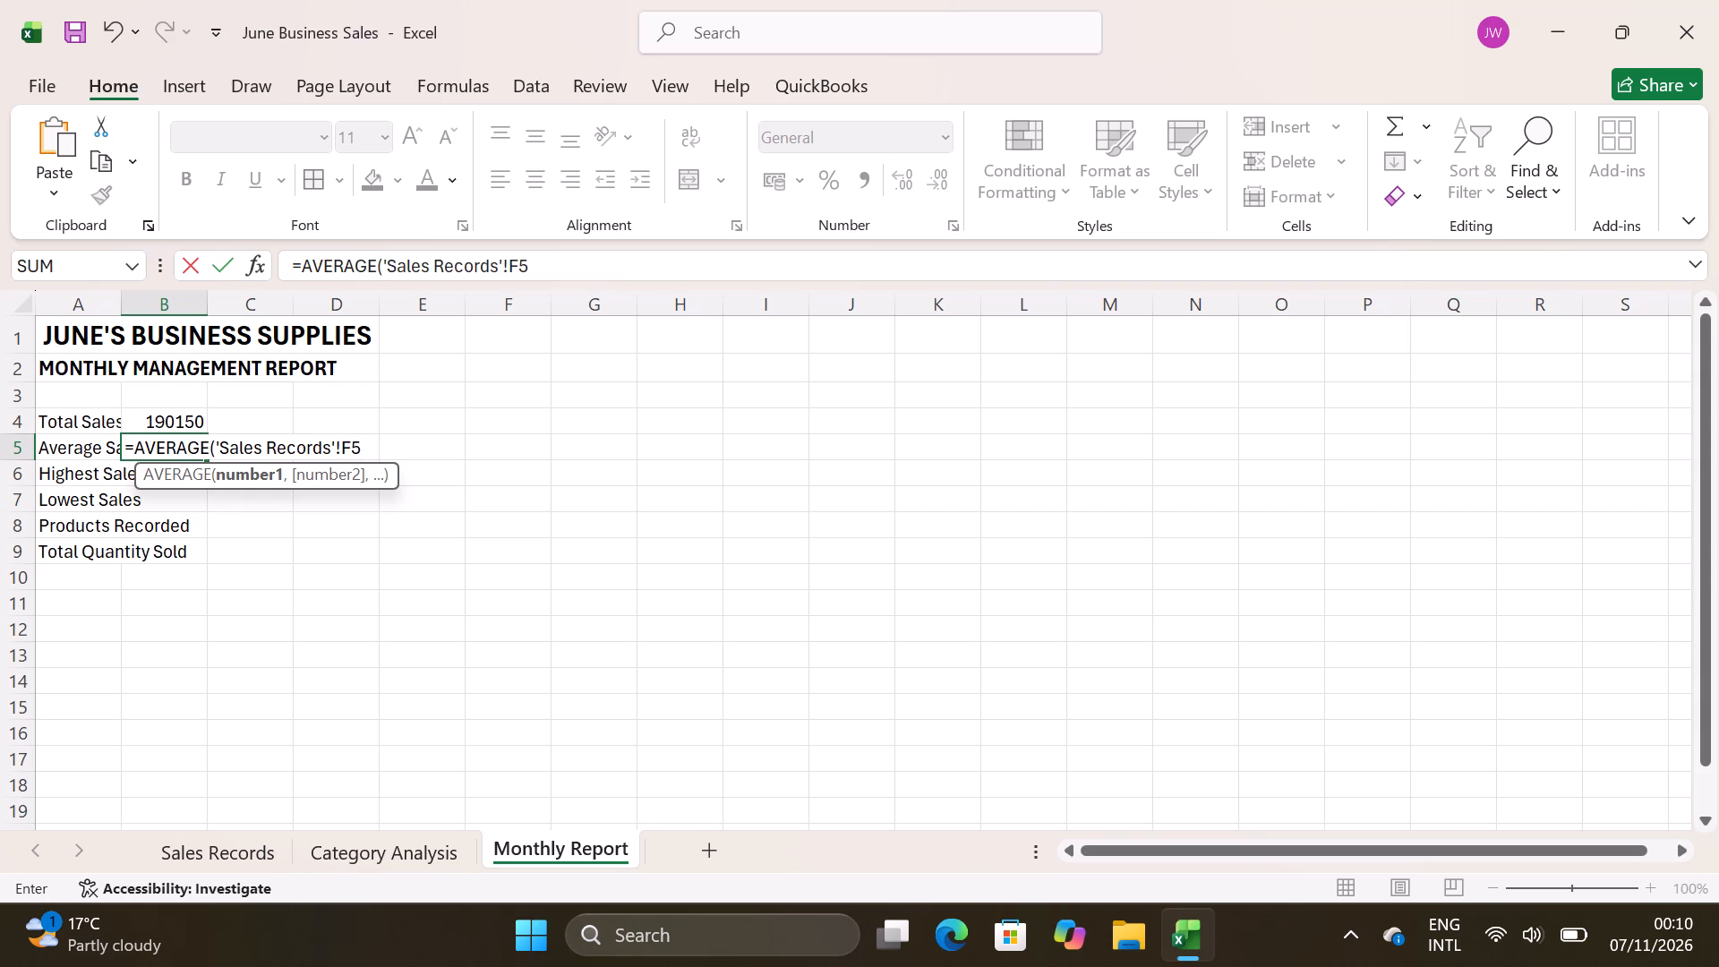
type(":F14")
key("shift+parenright")
key("Return")
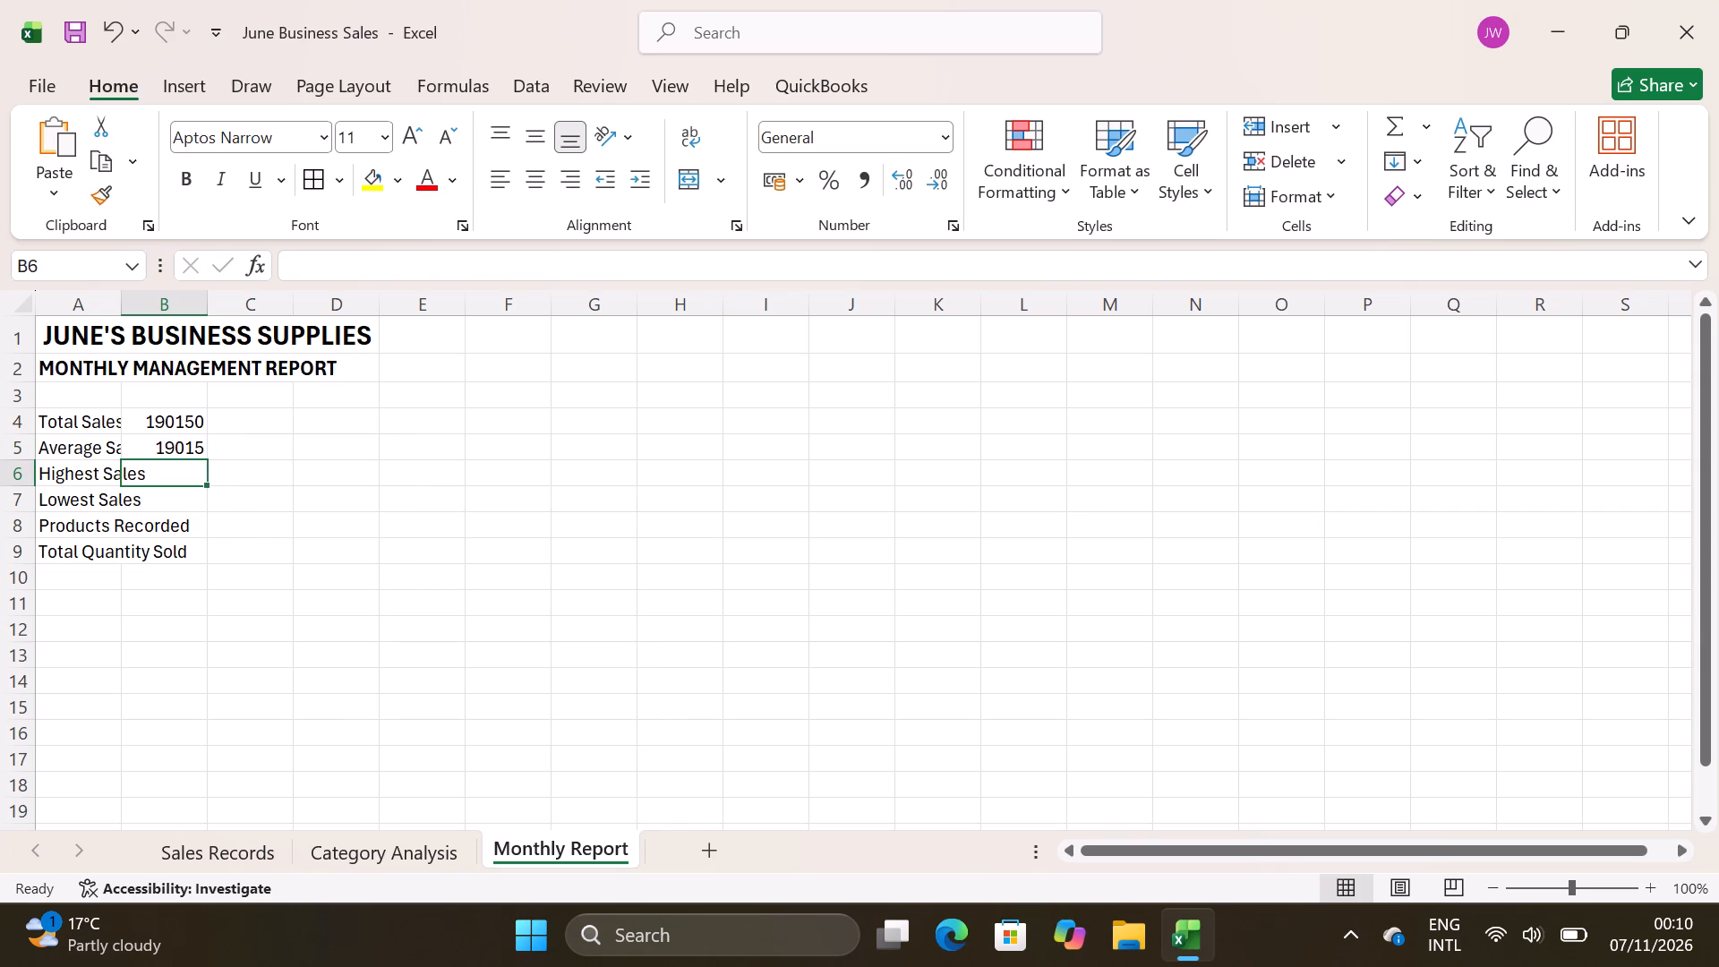
Enter the Highest Sales formula =MAX('Sales Records'!F5:F14) in cell B6 of the Monthly Report sheet.
left_click(150, 470)
key("equal")
type("MAX")
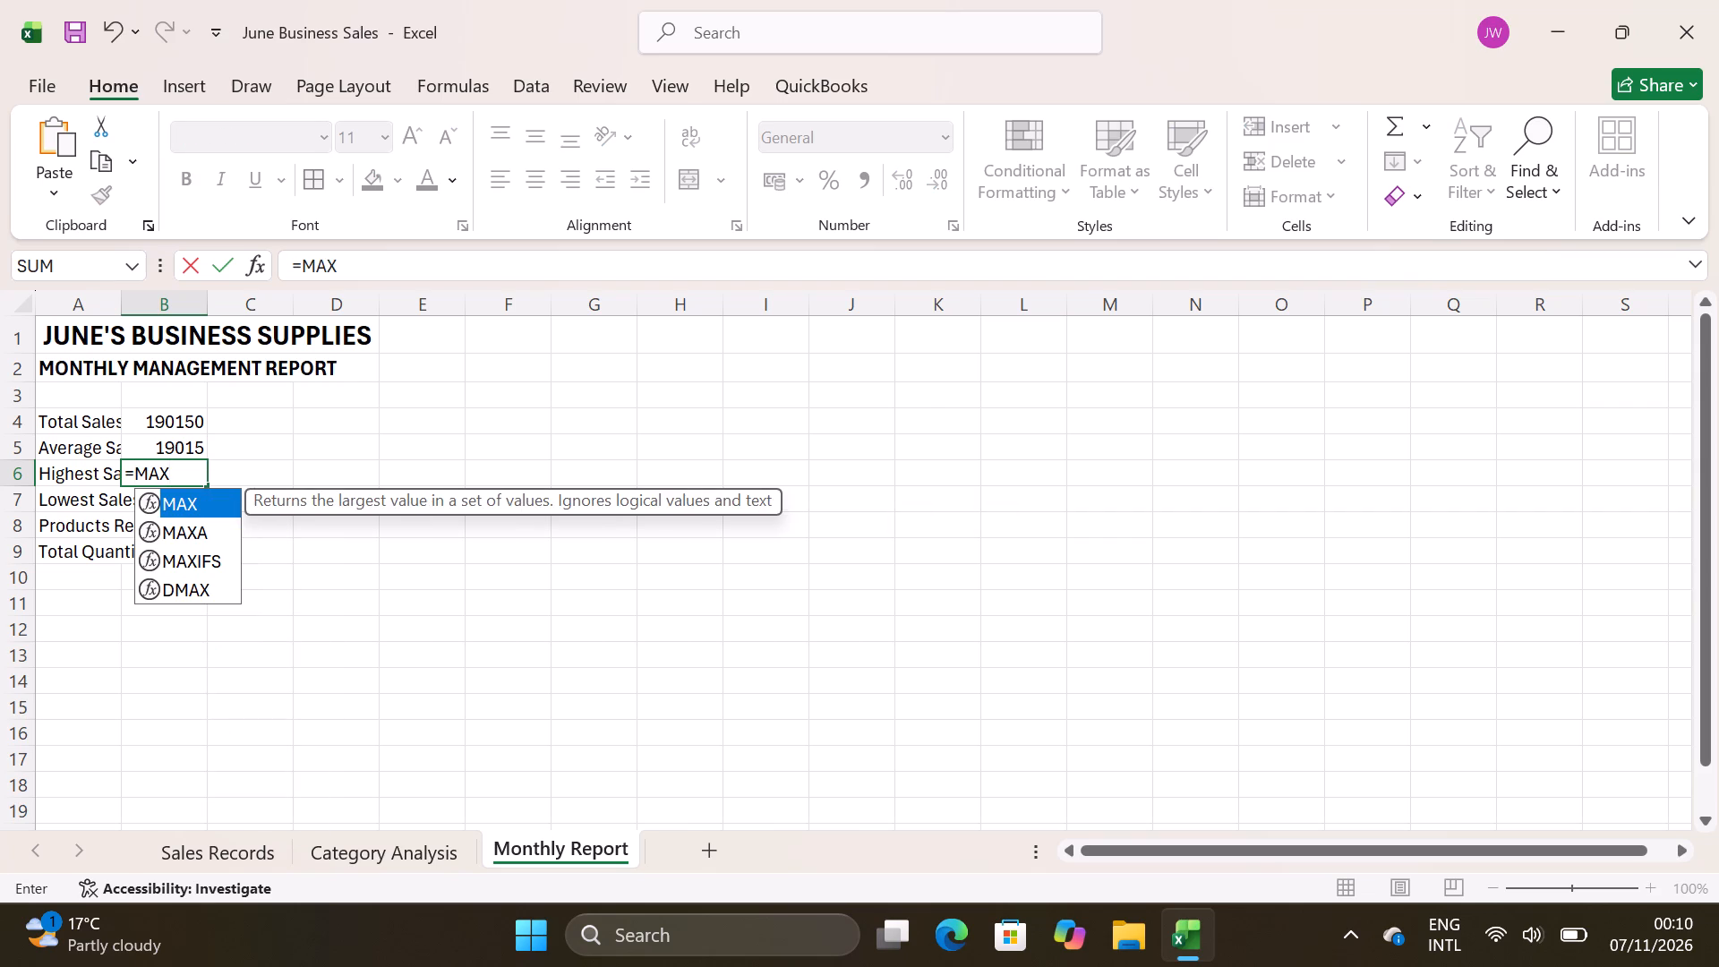
key("shift+parenleft")
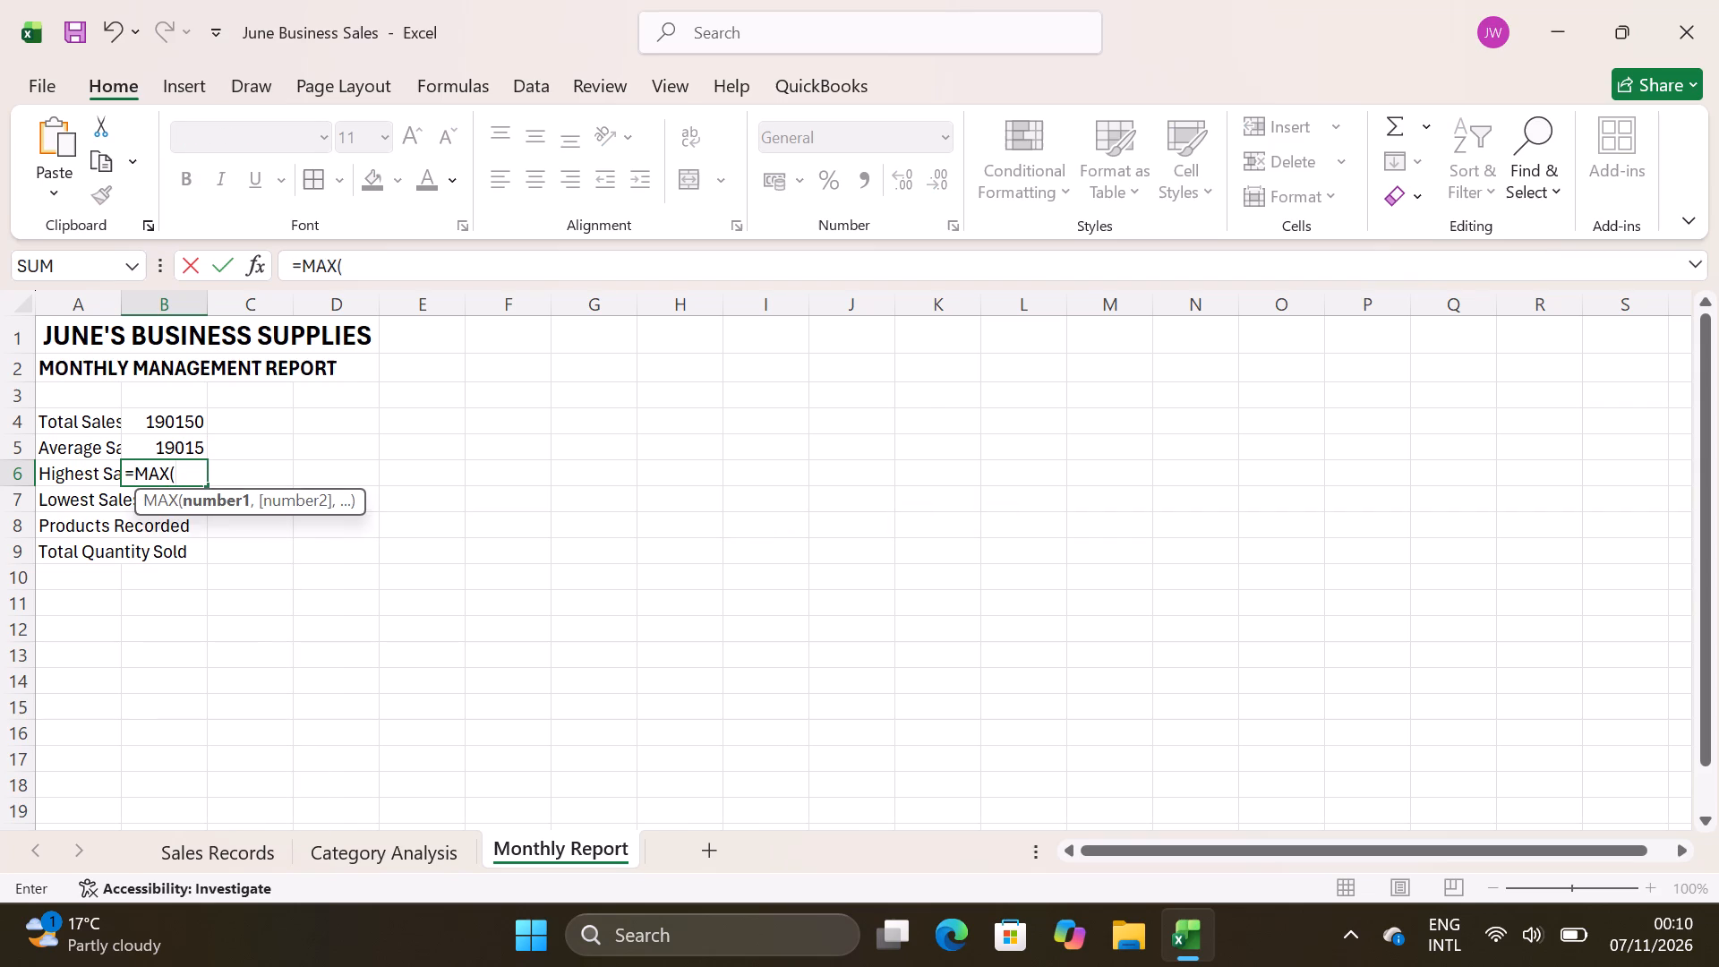
key("s")
key("BackSpace")
key("BackSpace")
key("BackSpace")
type("''")
key("BackSpace")
key("s")
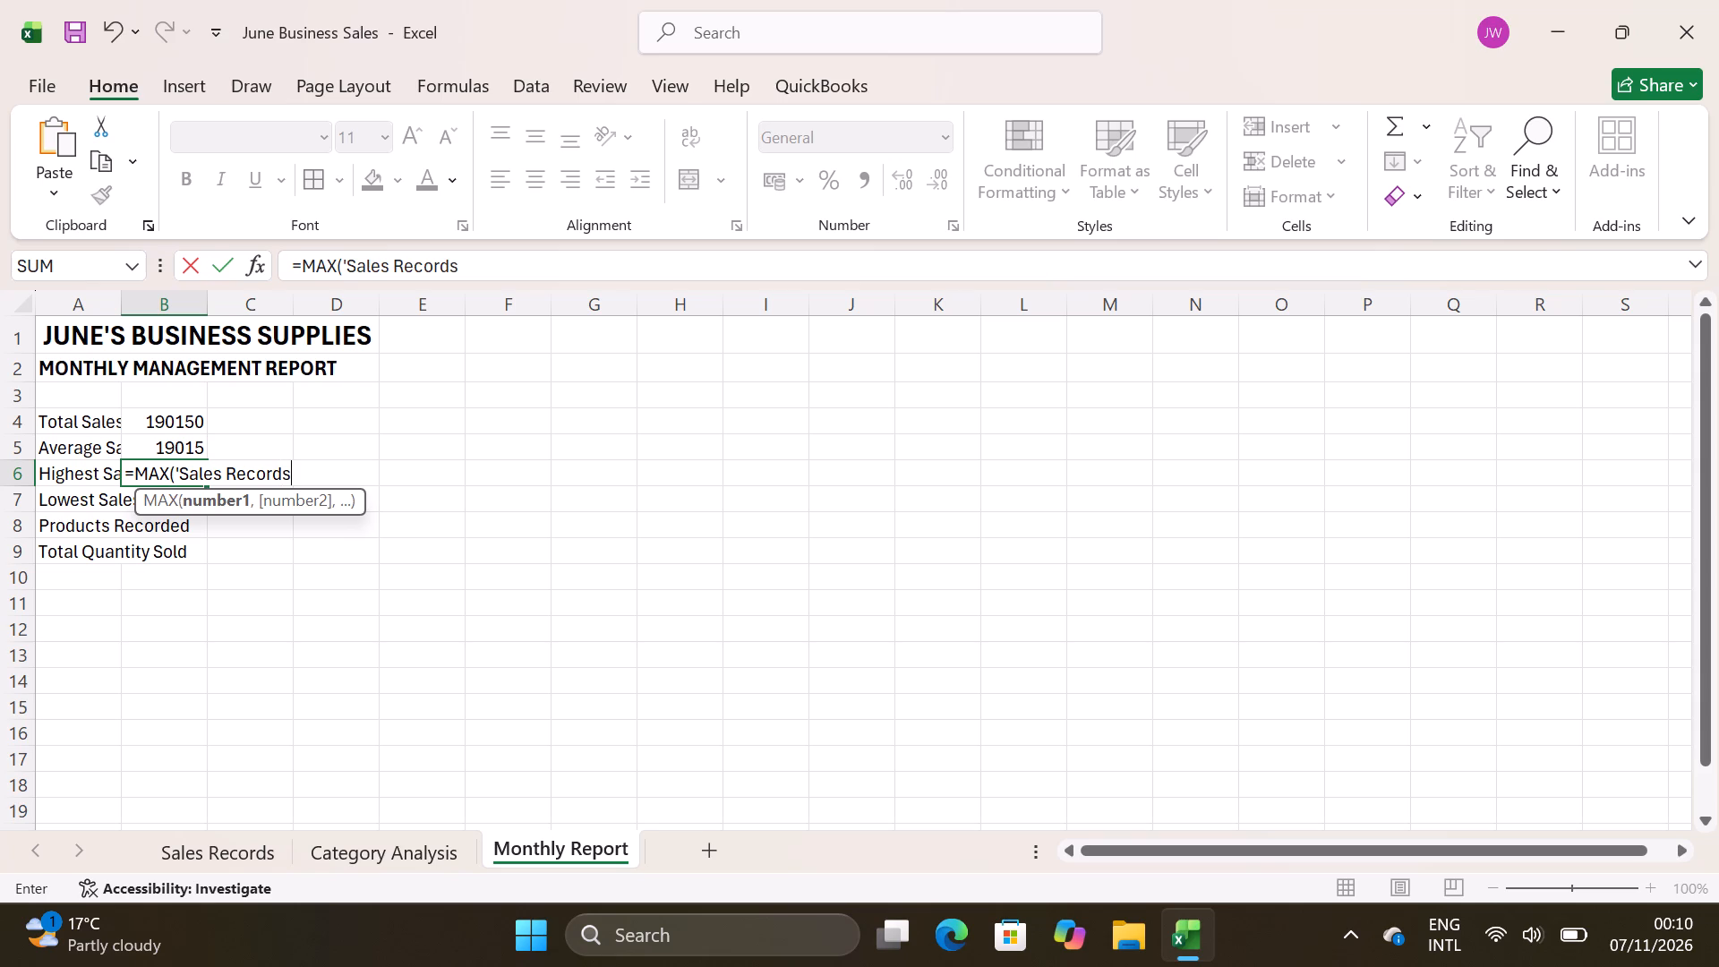
key("BackSpace")
key("BackSpace")
type("''")
key("BackSpace")
key("shift+exclam")
type("F5")
key("shift+colon")
type("F14")
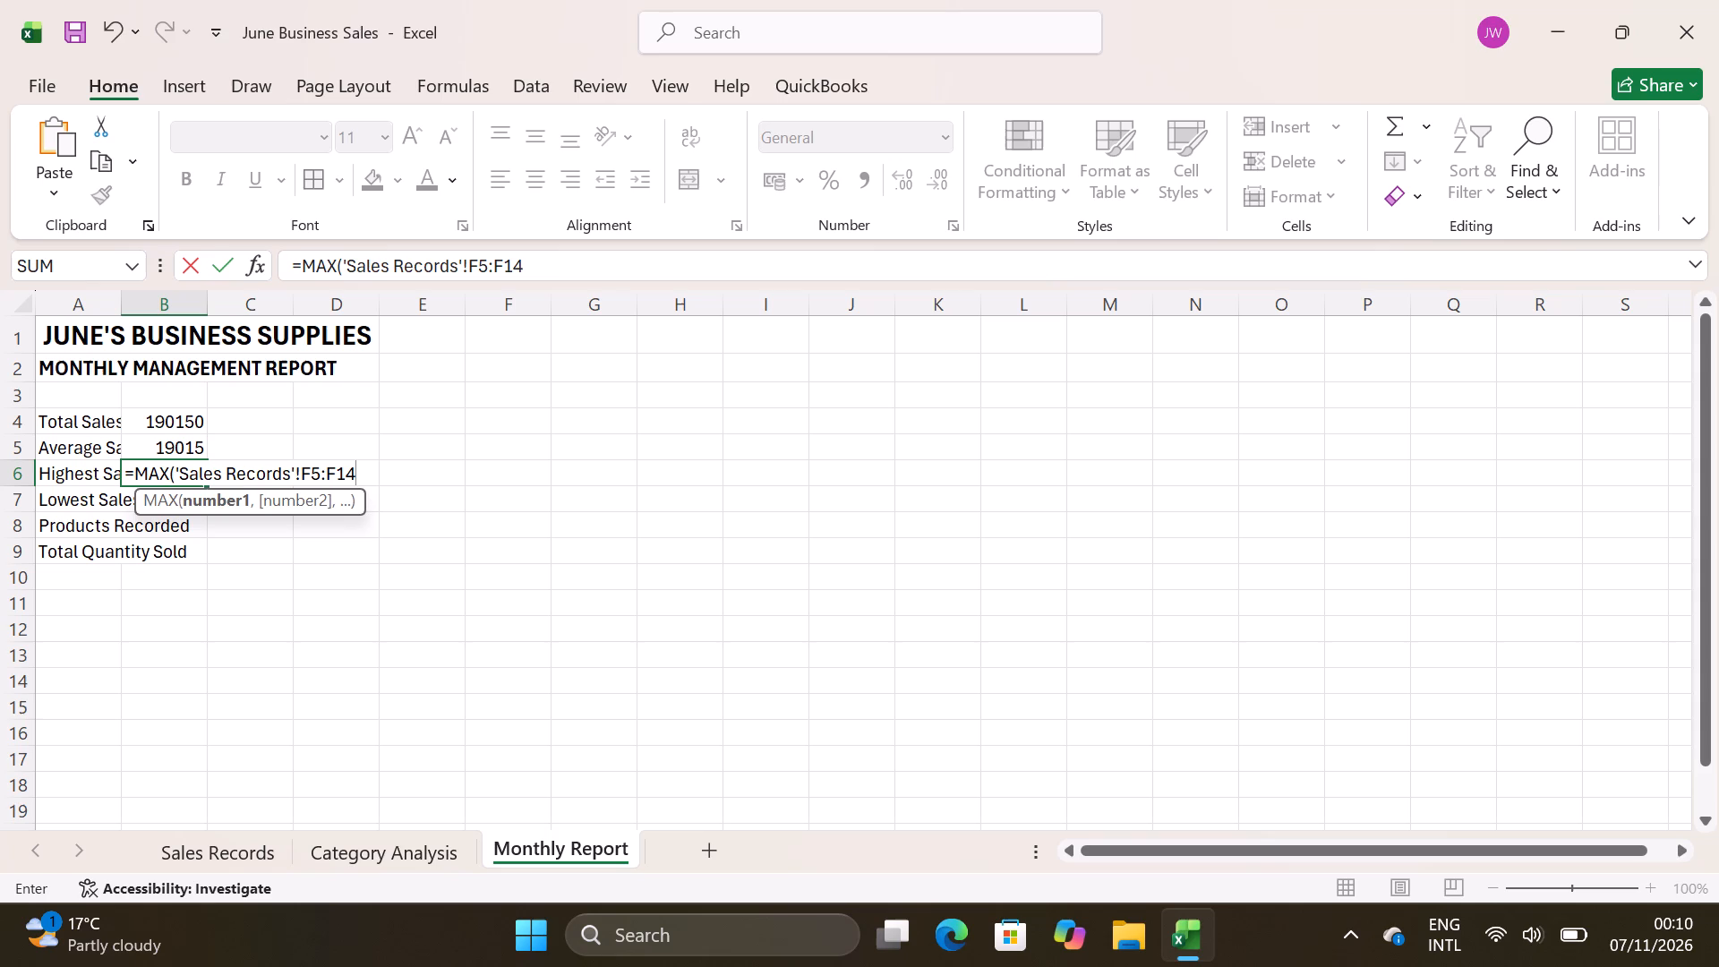
key("shift+parenright")
key("Return")
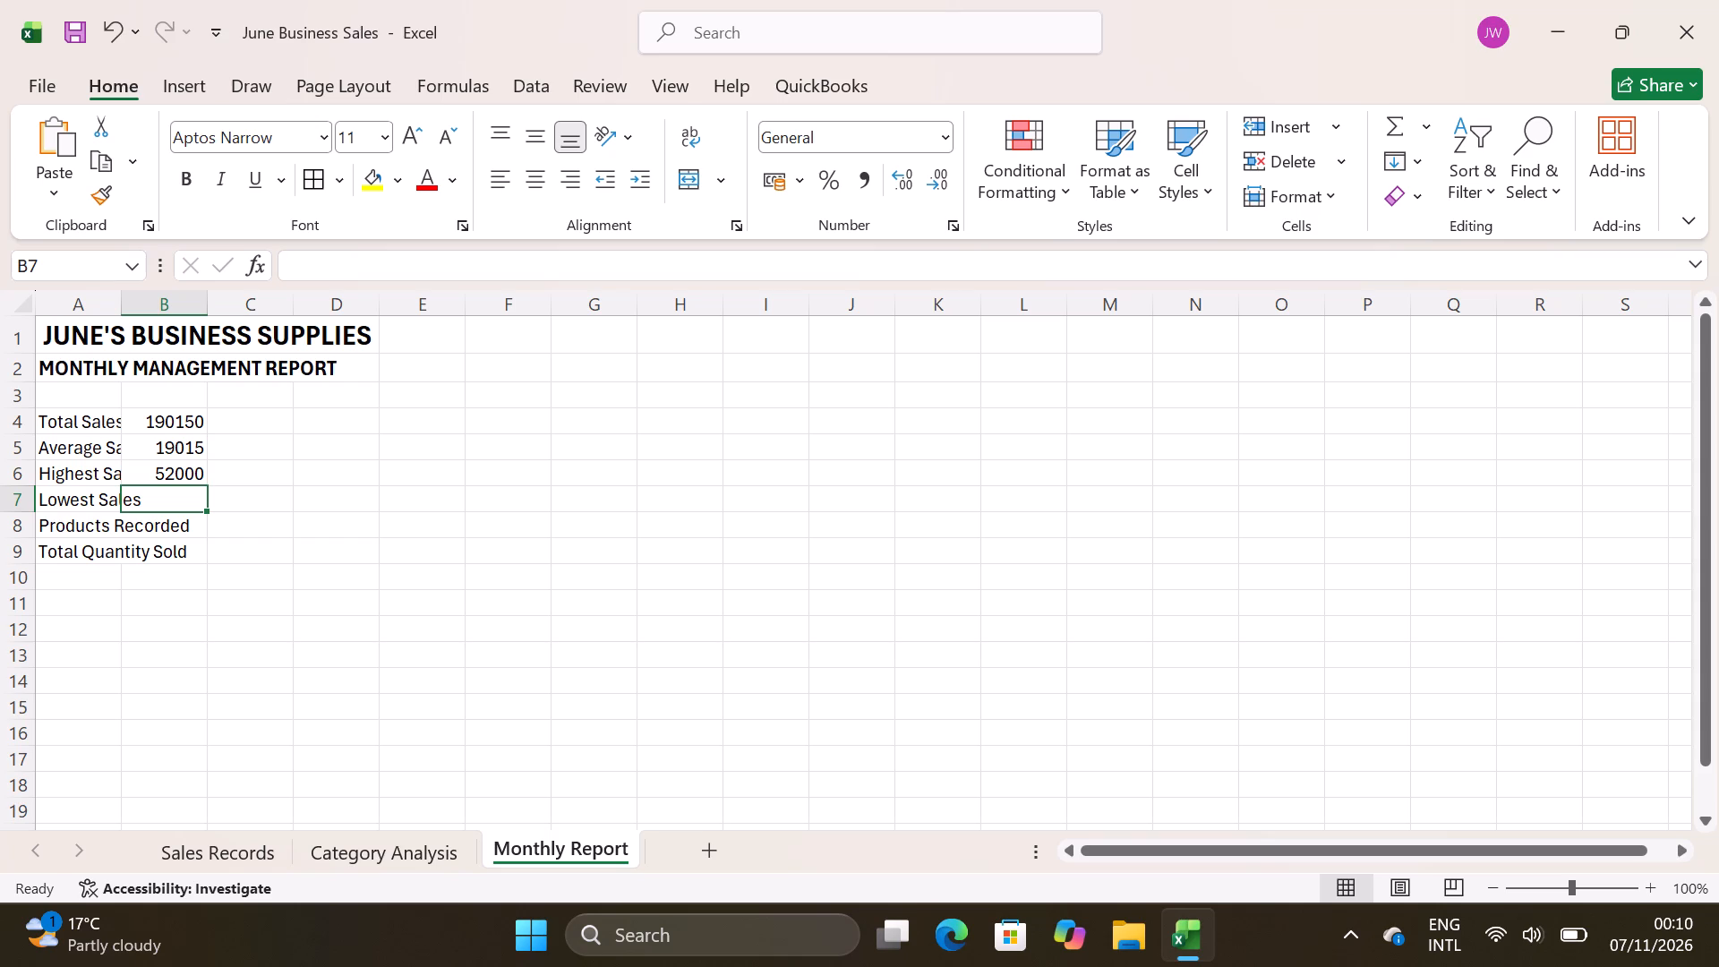
Enter the Lowest Sales formula =MIN('Sales Records'!F5:F14) in cell B7 of the Monthly Report sheet.
key("equal")
type("MIN")
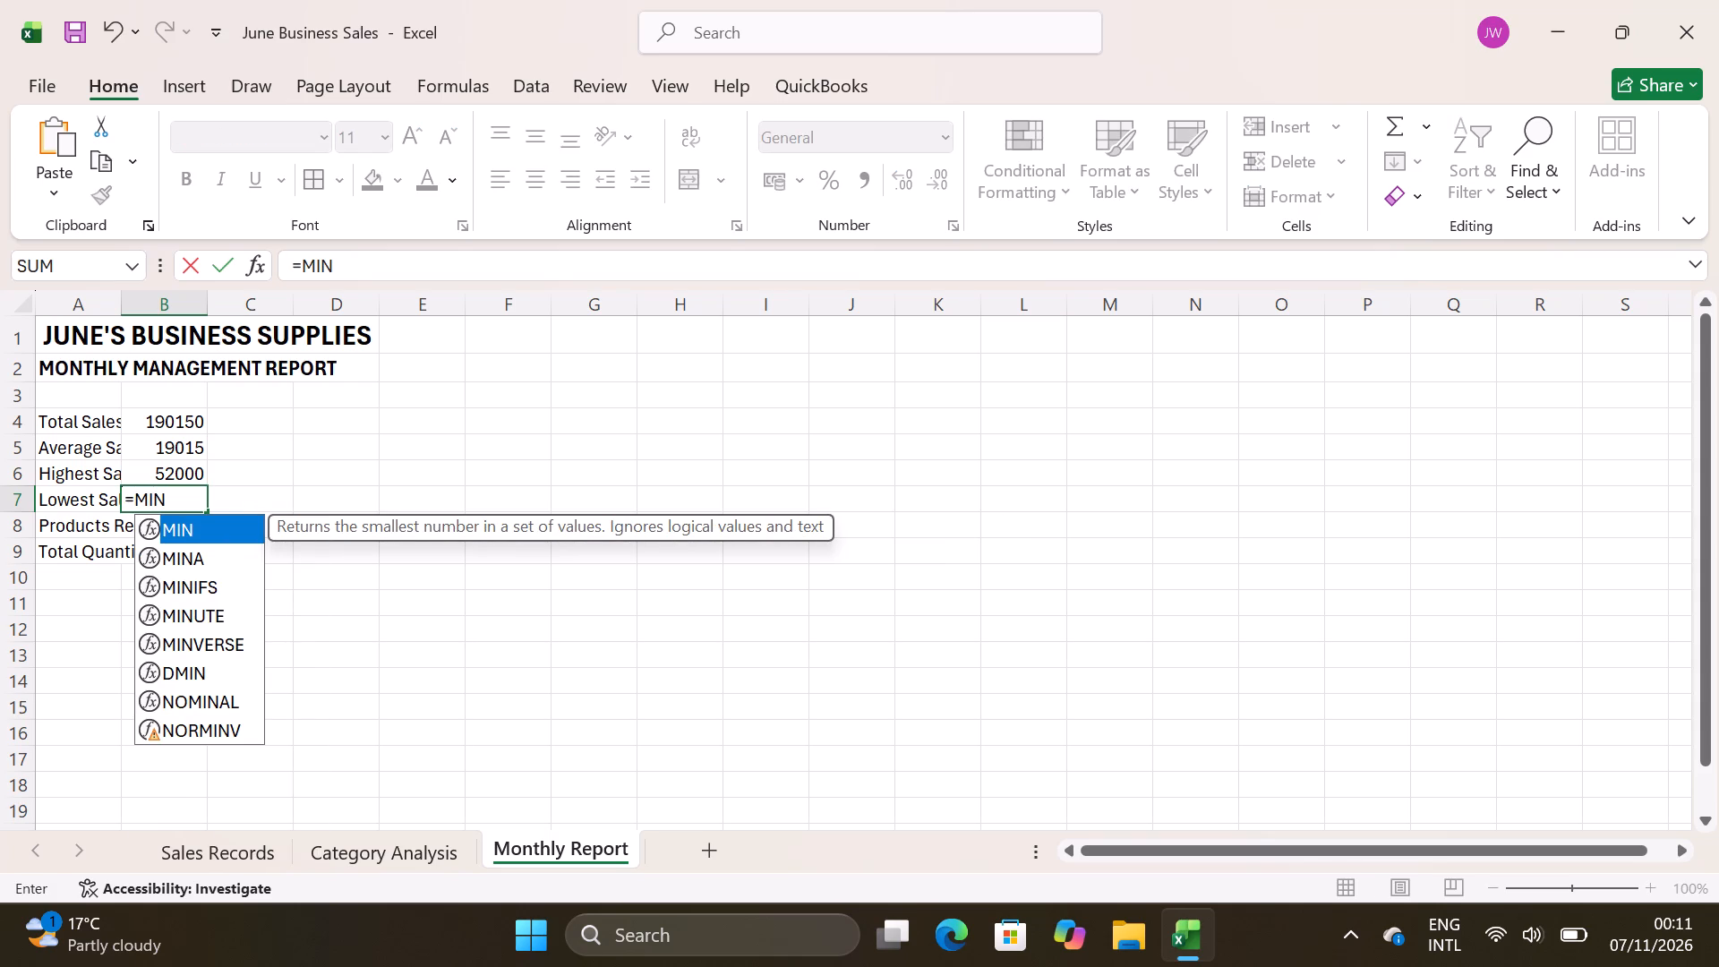
key("shift+parenleft")
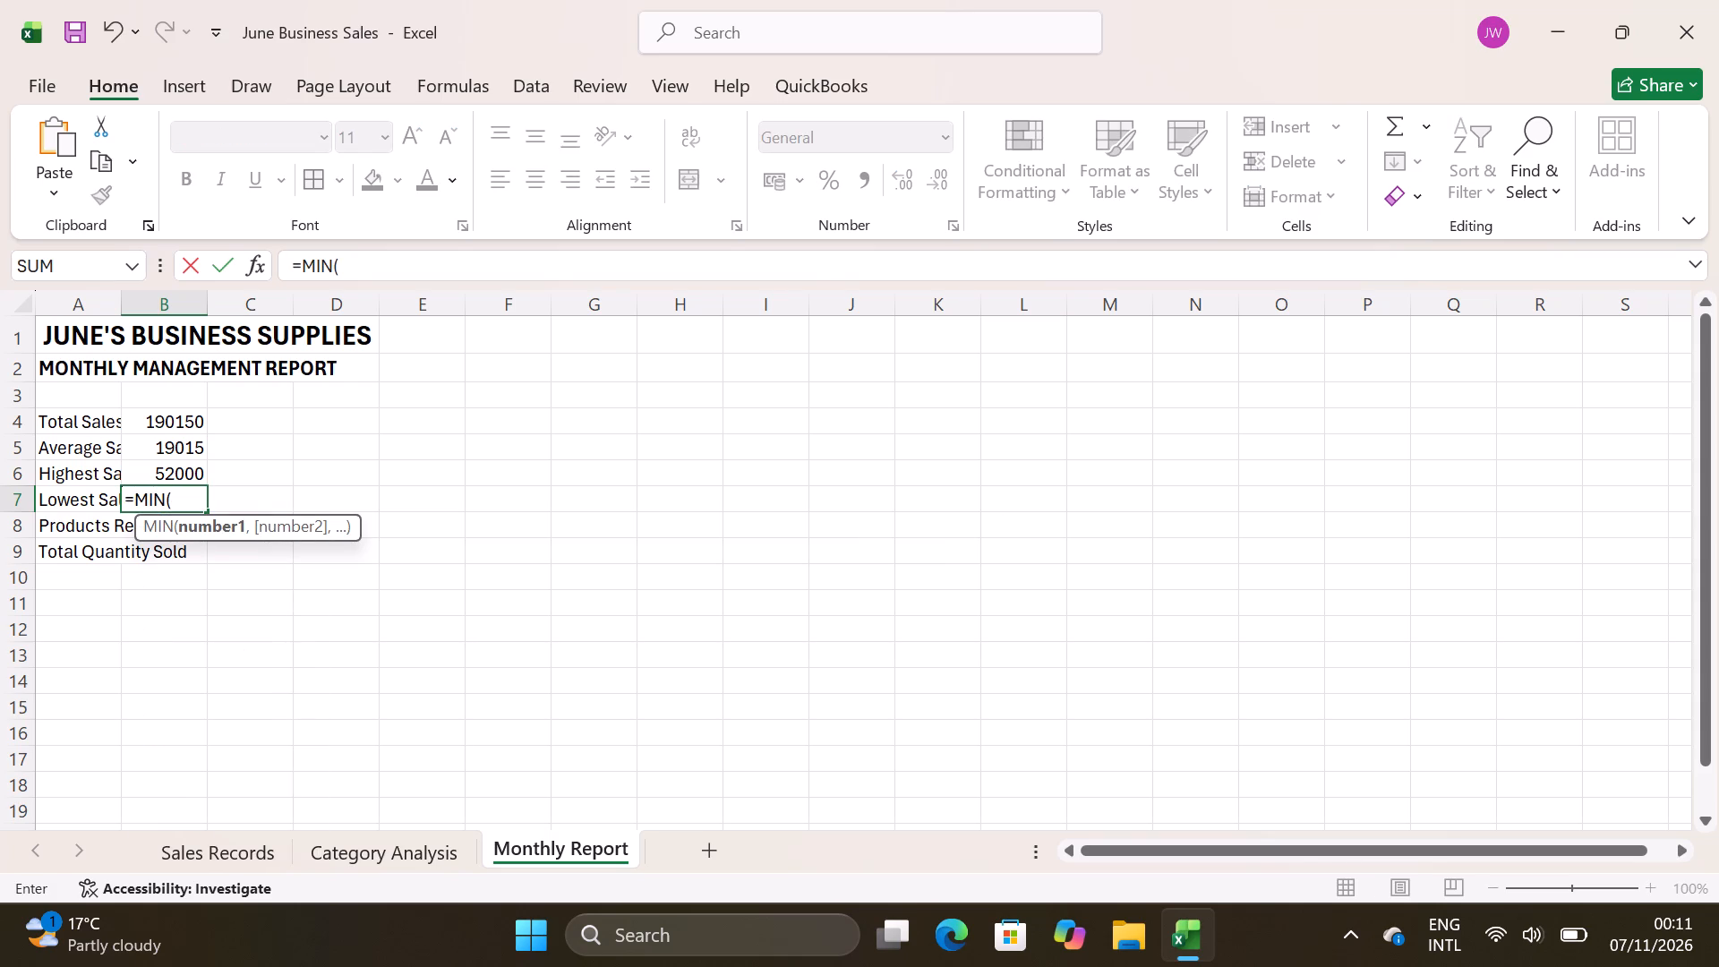
type("''")
key("BackSpace")
key("s")
key("r")
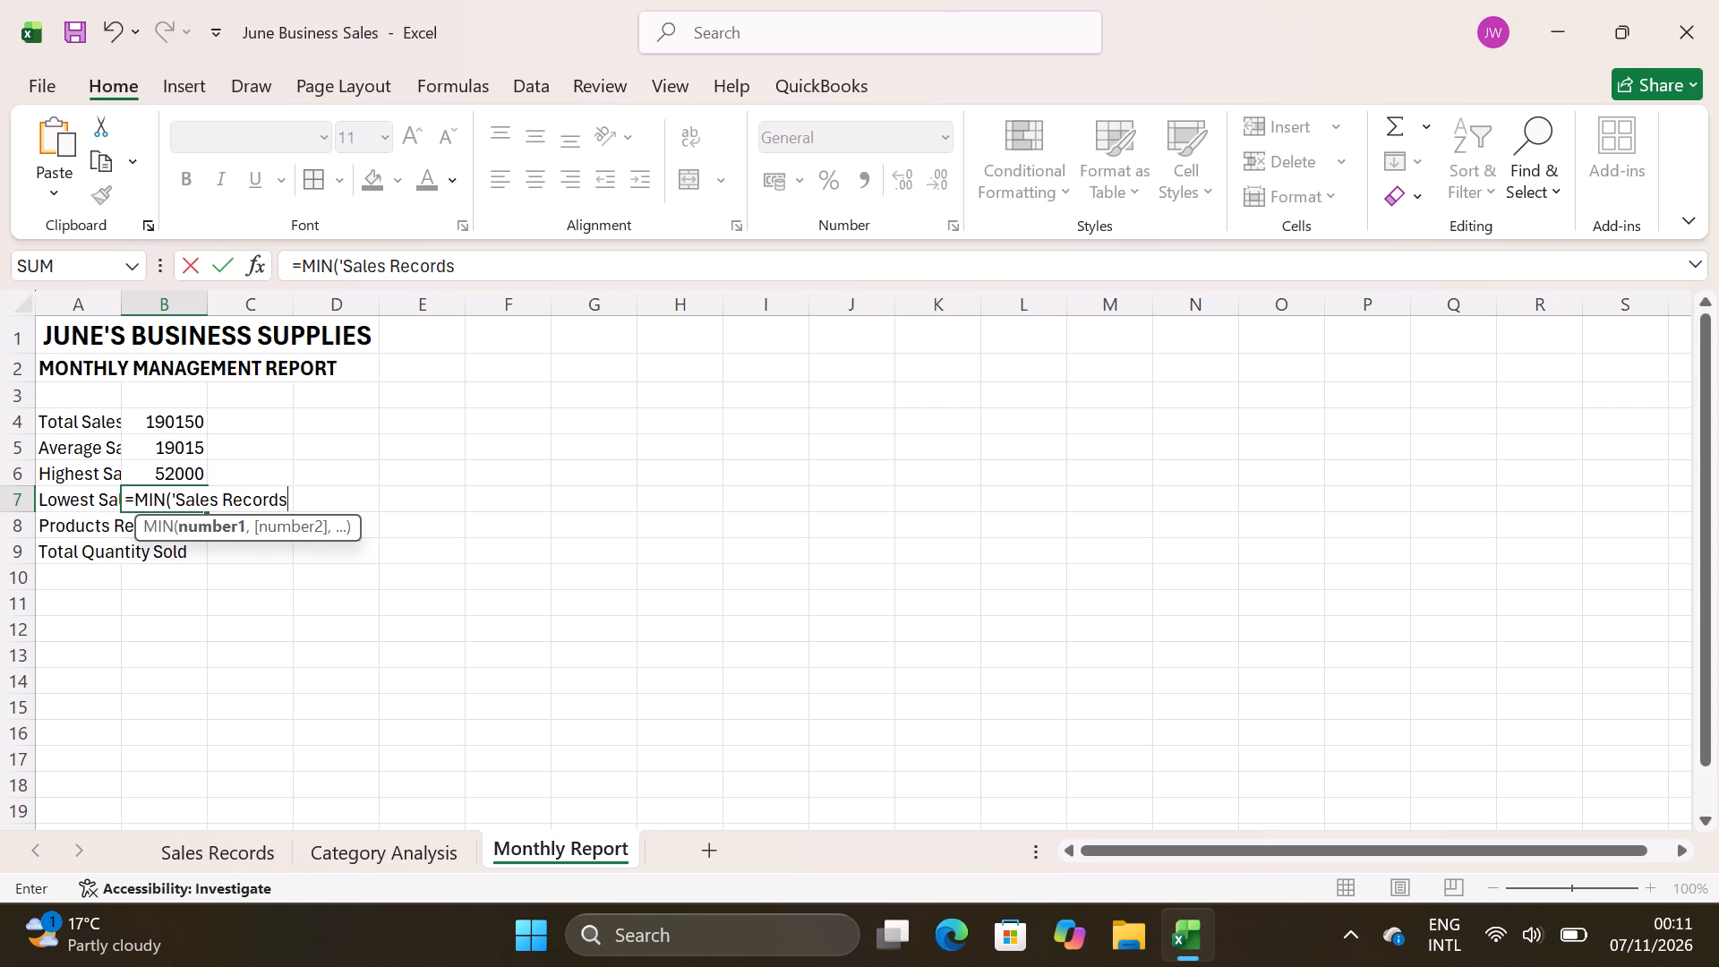
type("''")
key("BackSpace")
key("shift+exclam")
type("F5")
key("shift+colon")
type("F14")
key("shift+parenright")
key("Return")
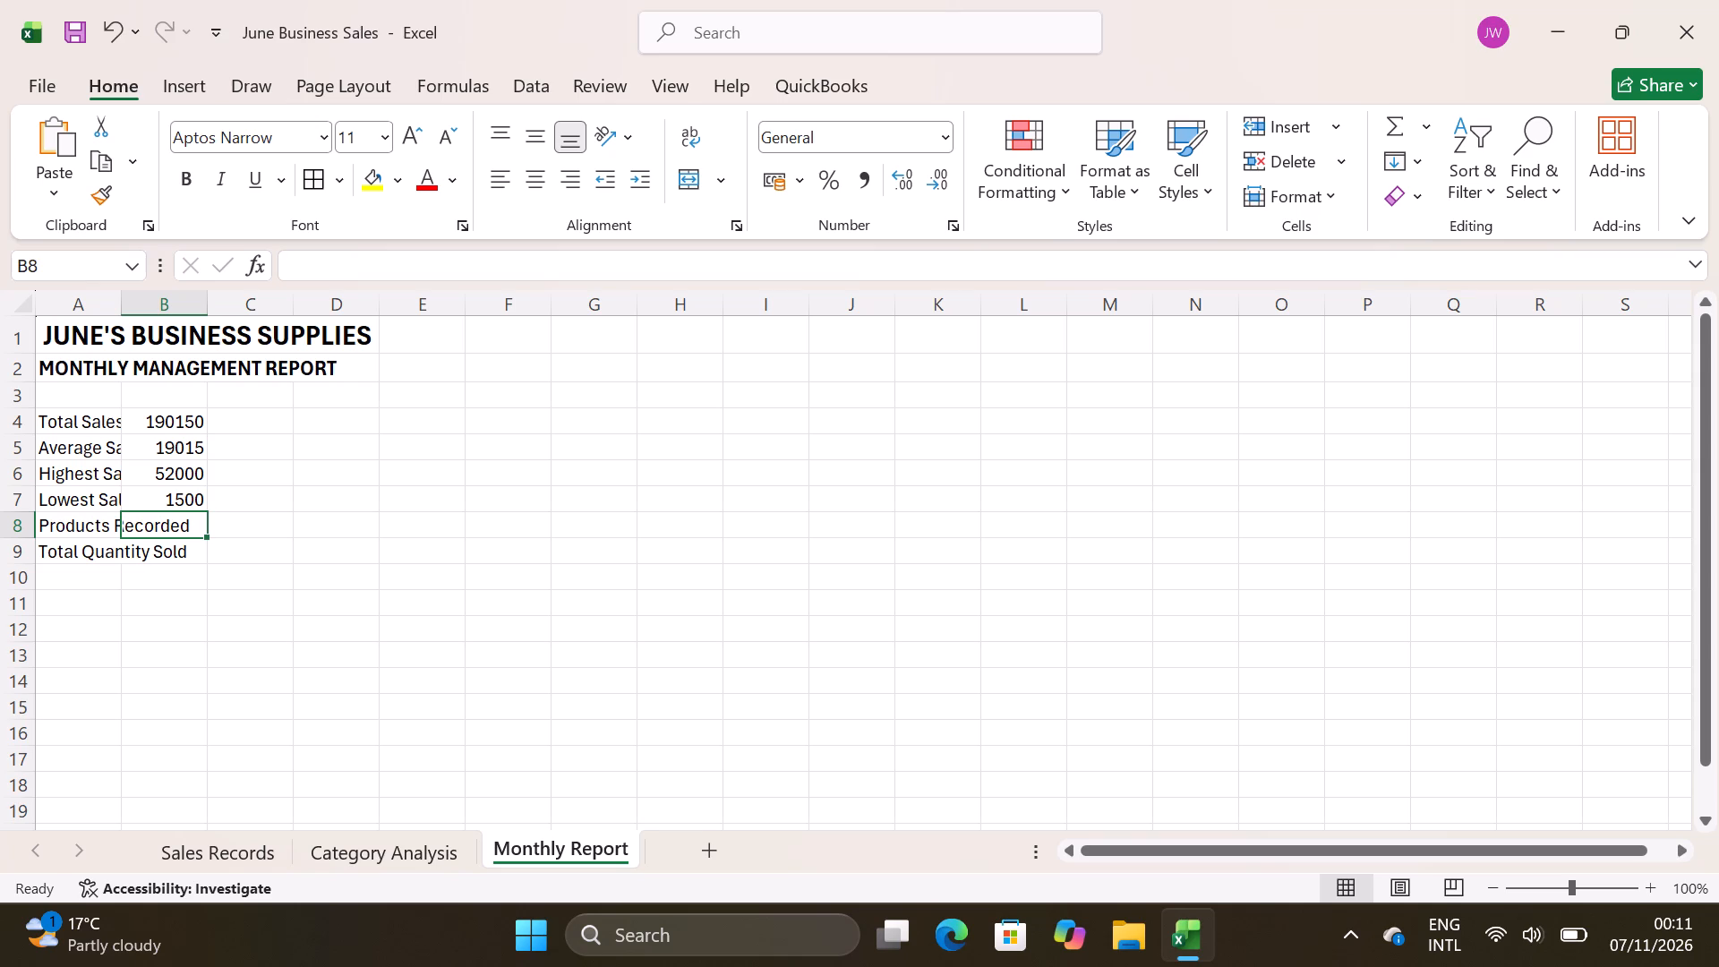
Enter the Products Recorded formula =COUNTA('Sales Records'!B5:B14) in cell B8 of the Monthly Report sheet.
key("equal")
type("COUNTA")
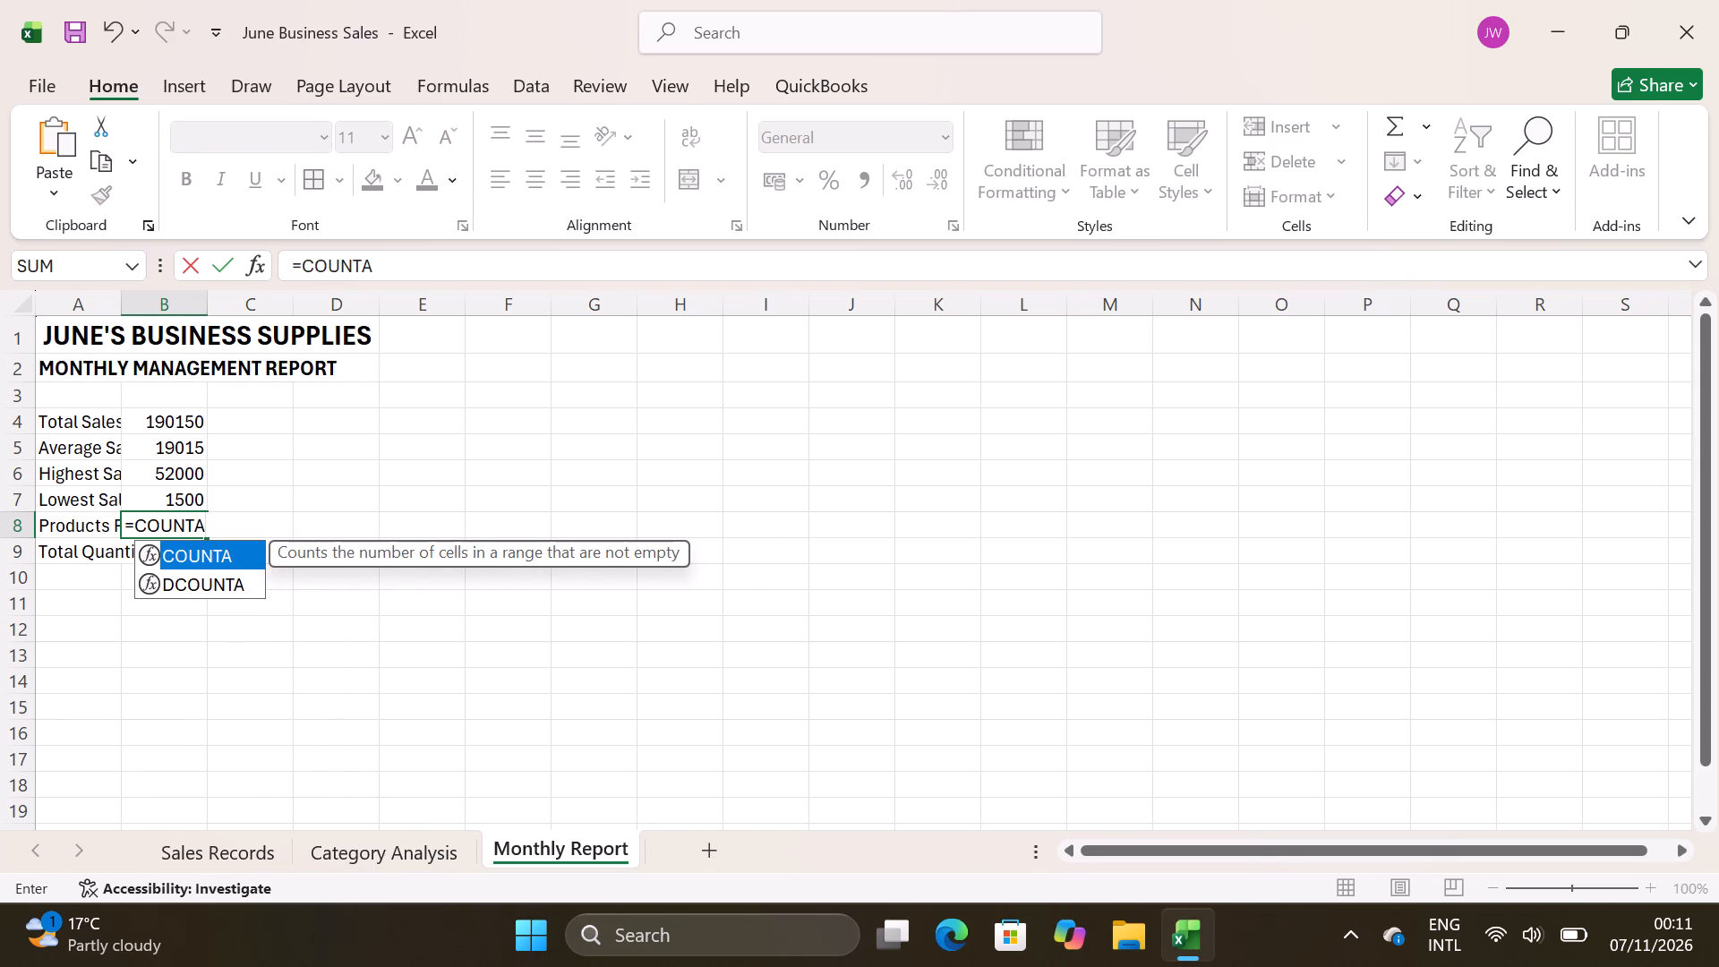
type("(S")
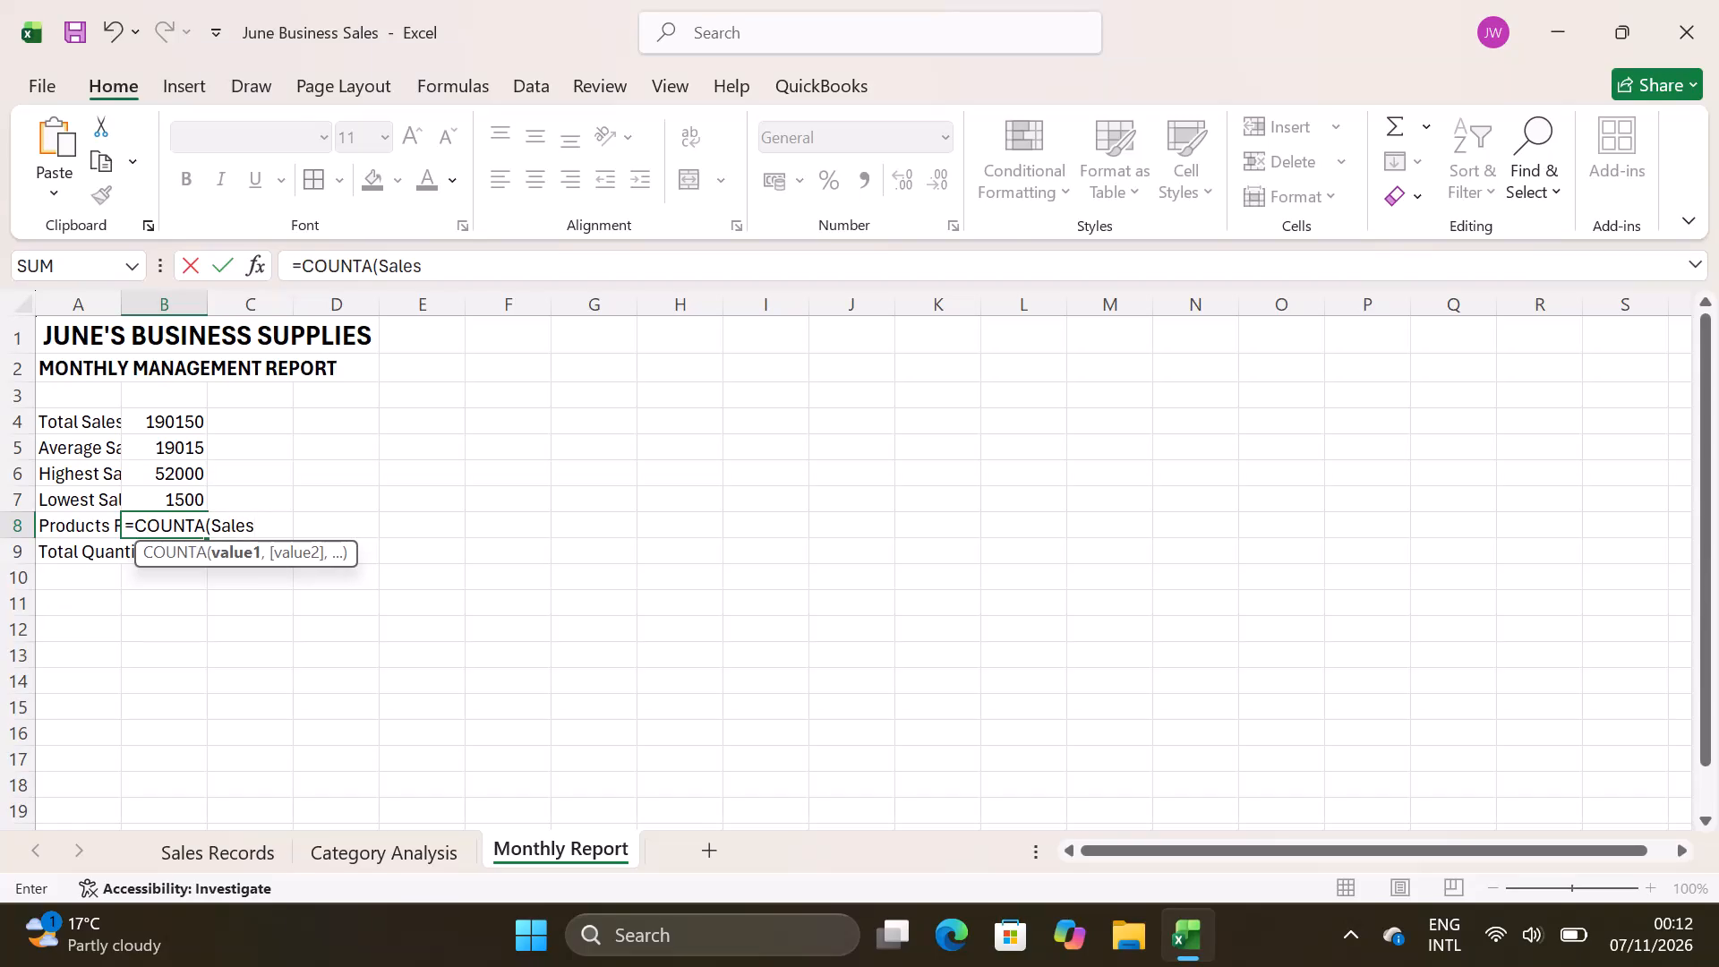
key("r")
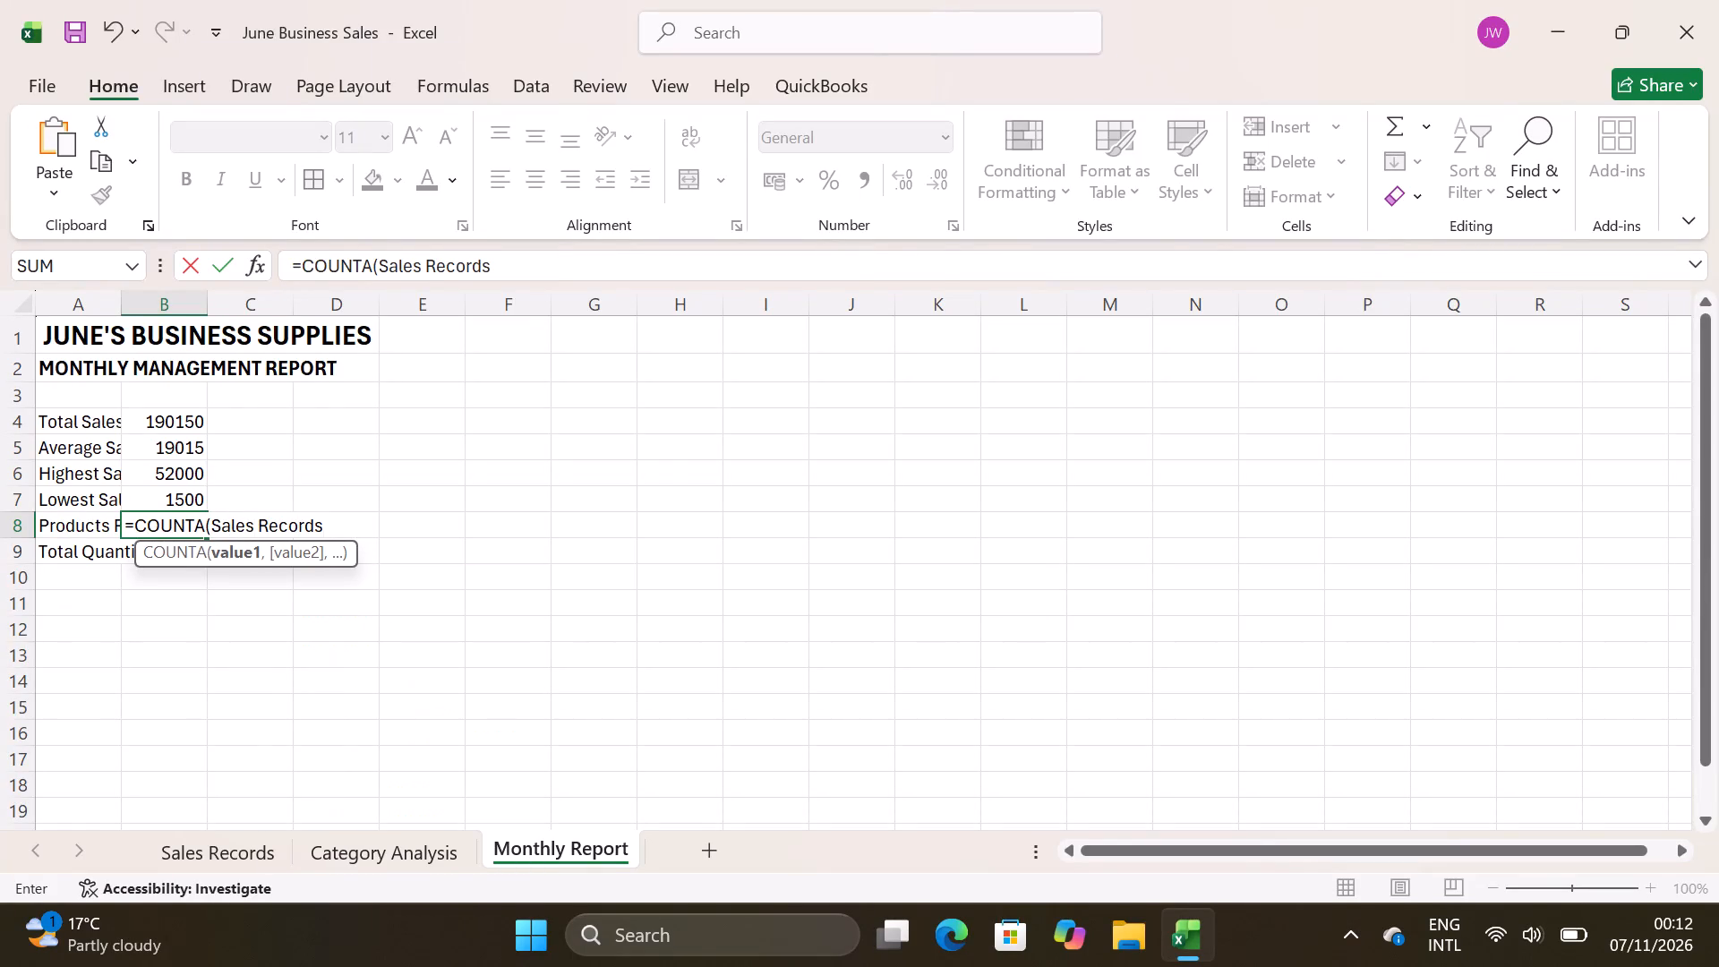
key("shift+quotedbl")
key("BackSpace")
type("s''")
key("BackSpace")
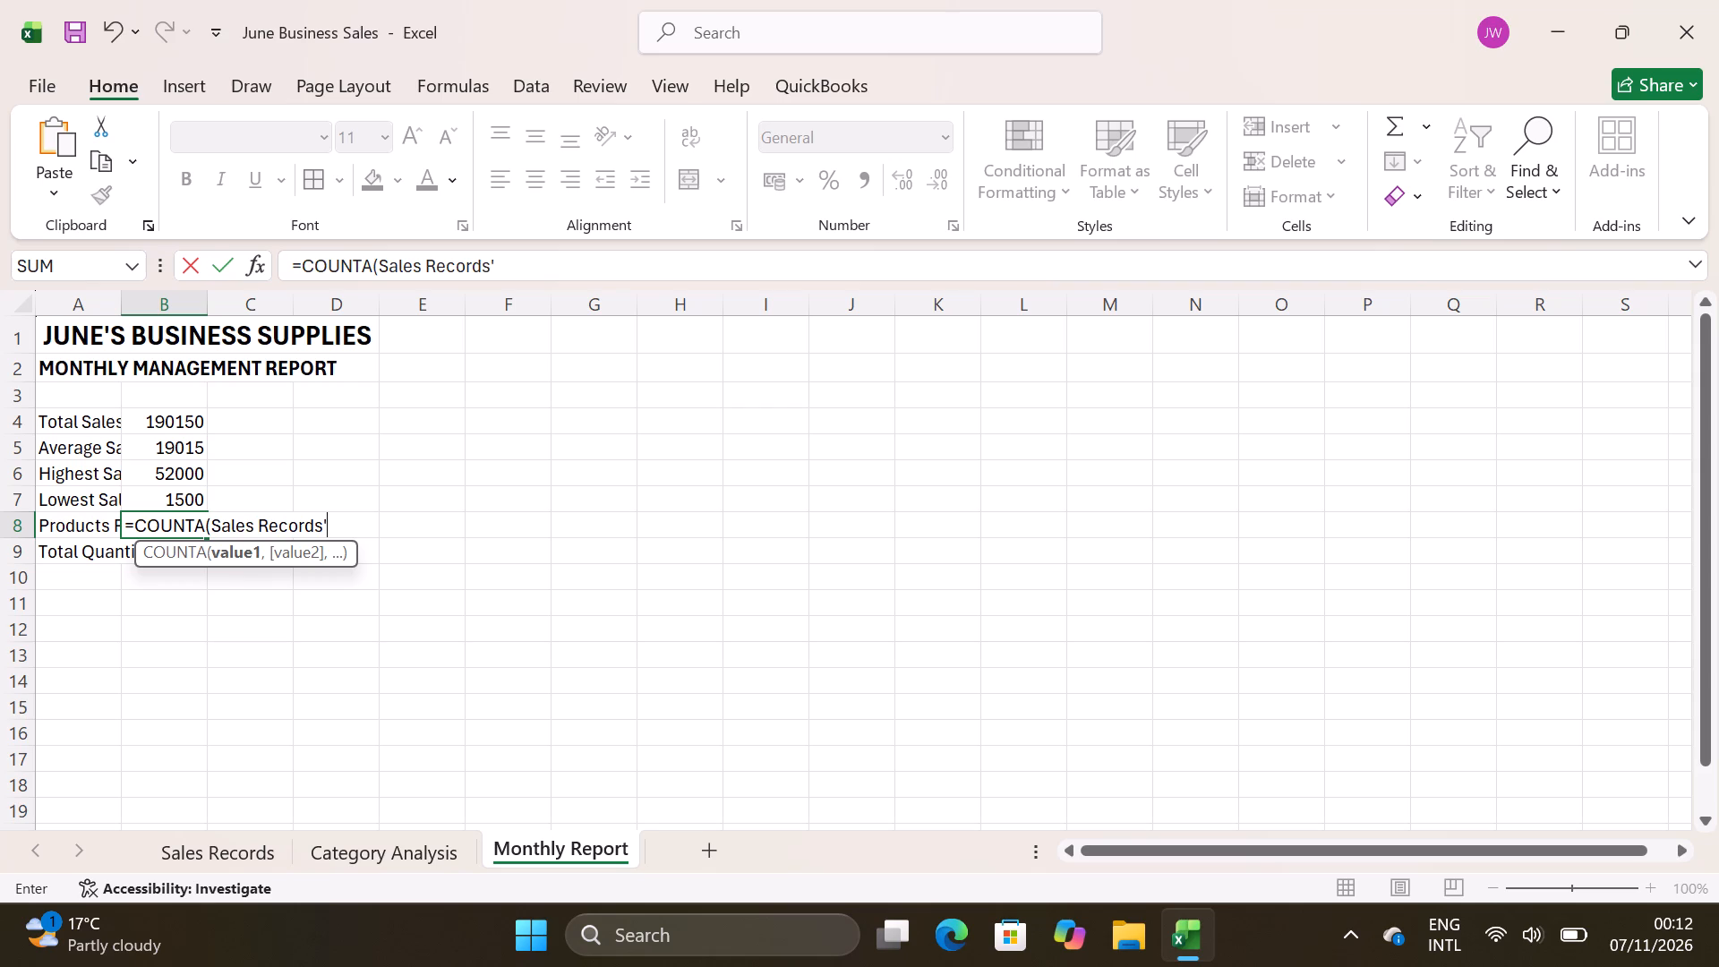
left_click(209, 520)
type("''")
key("BackSpace")
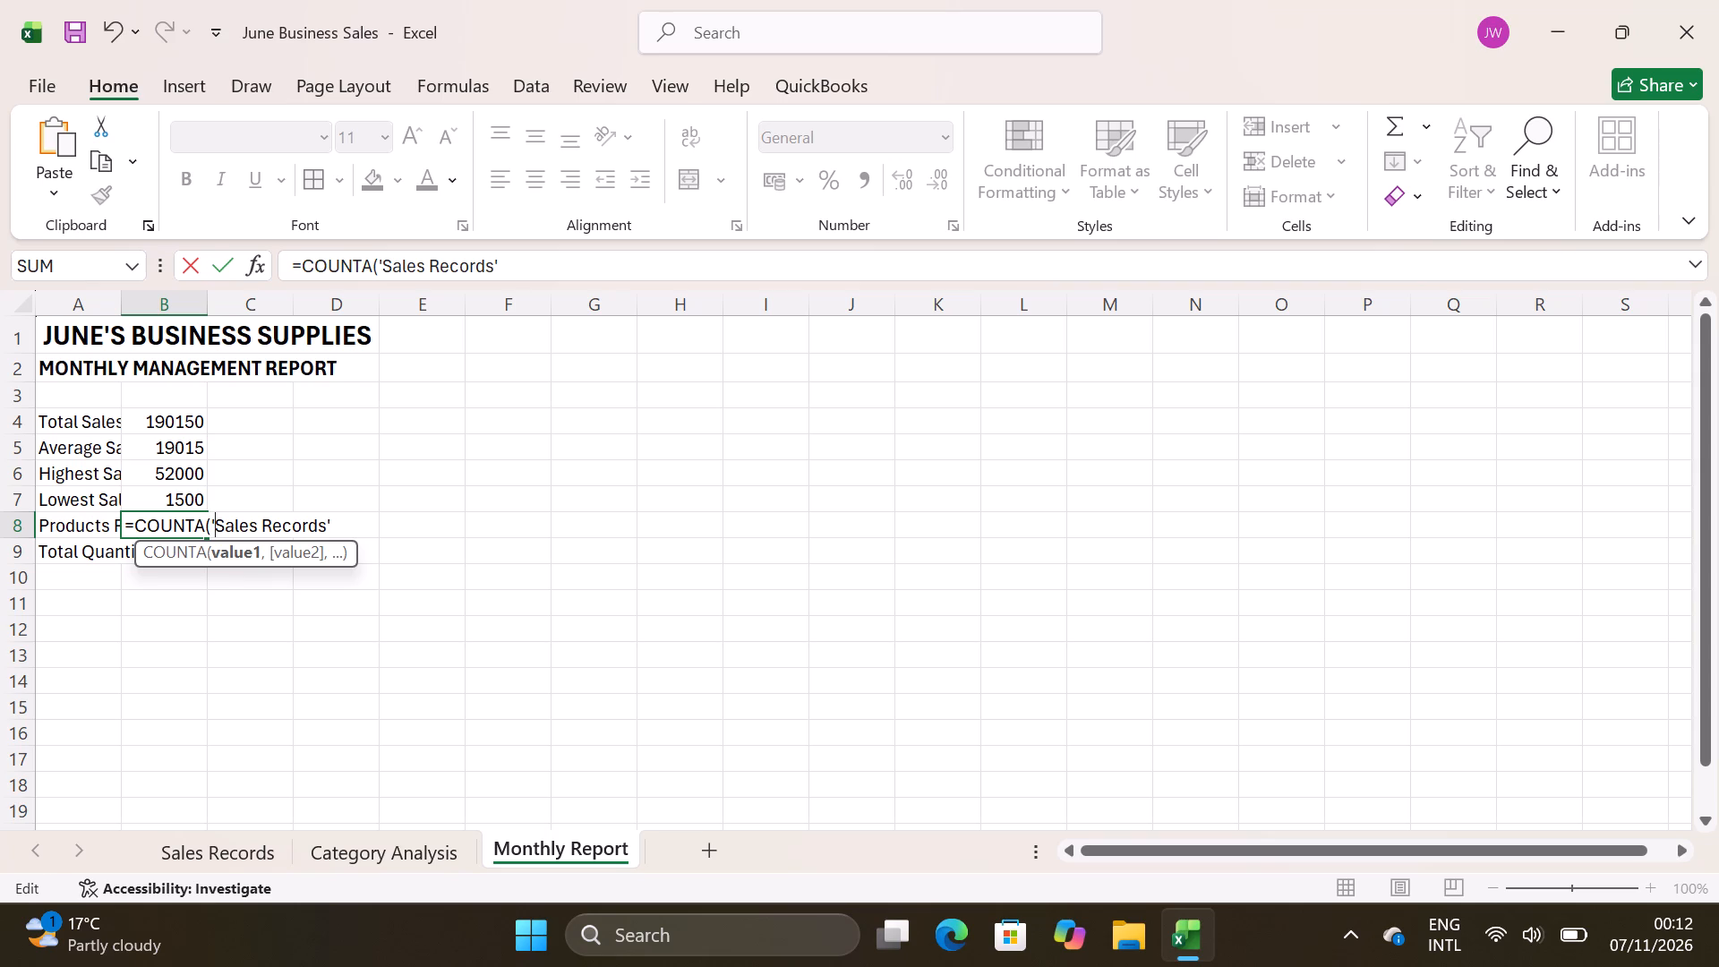
left_click(334, 525)
key("shift+exclam")
type("B5")
type(":B14")
key("shift+parenright")
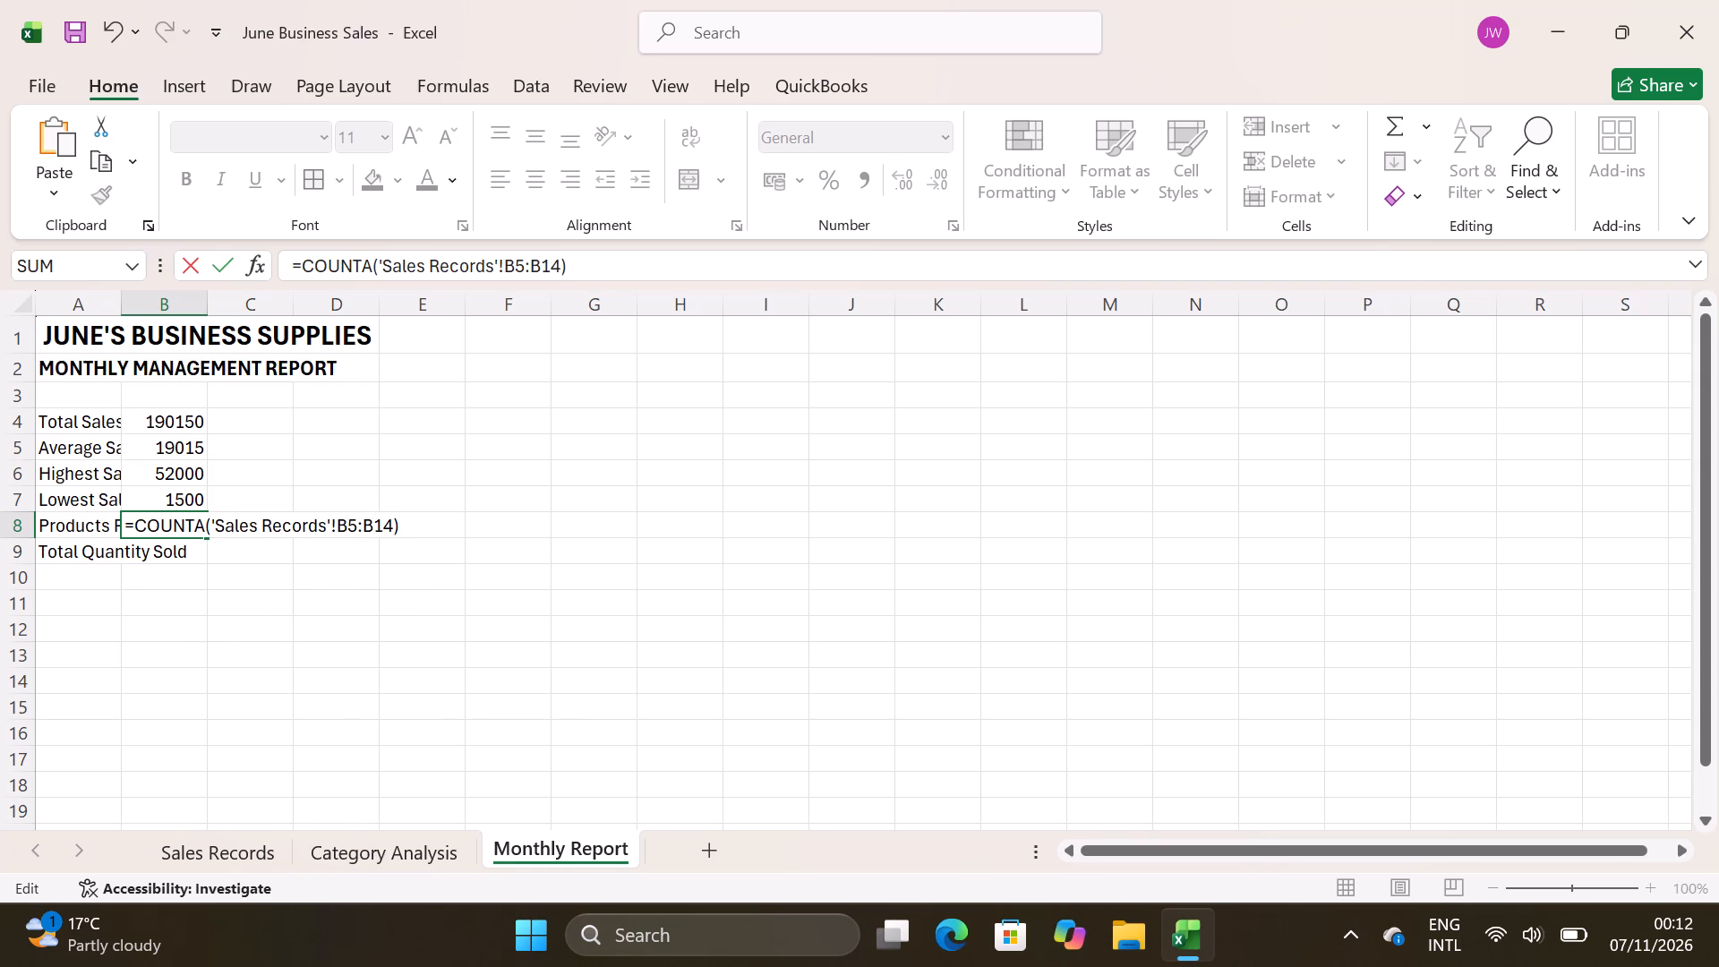
key("Return")
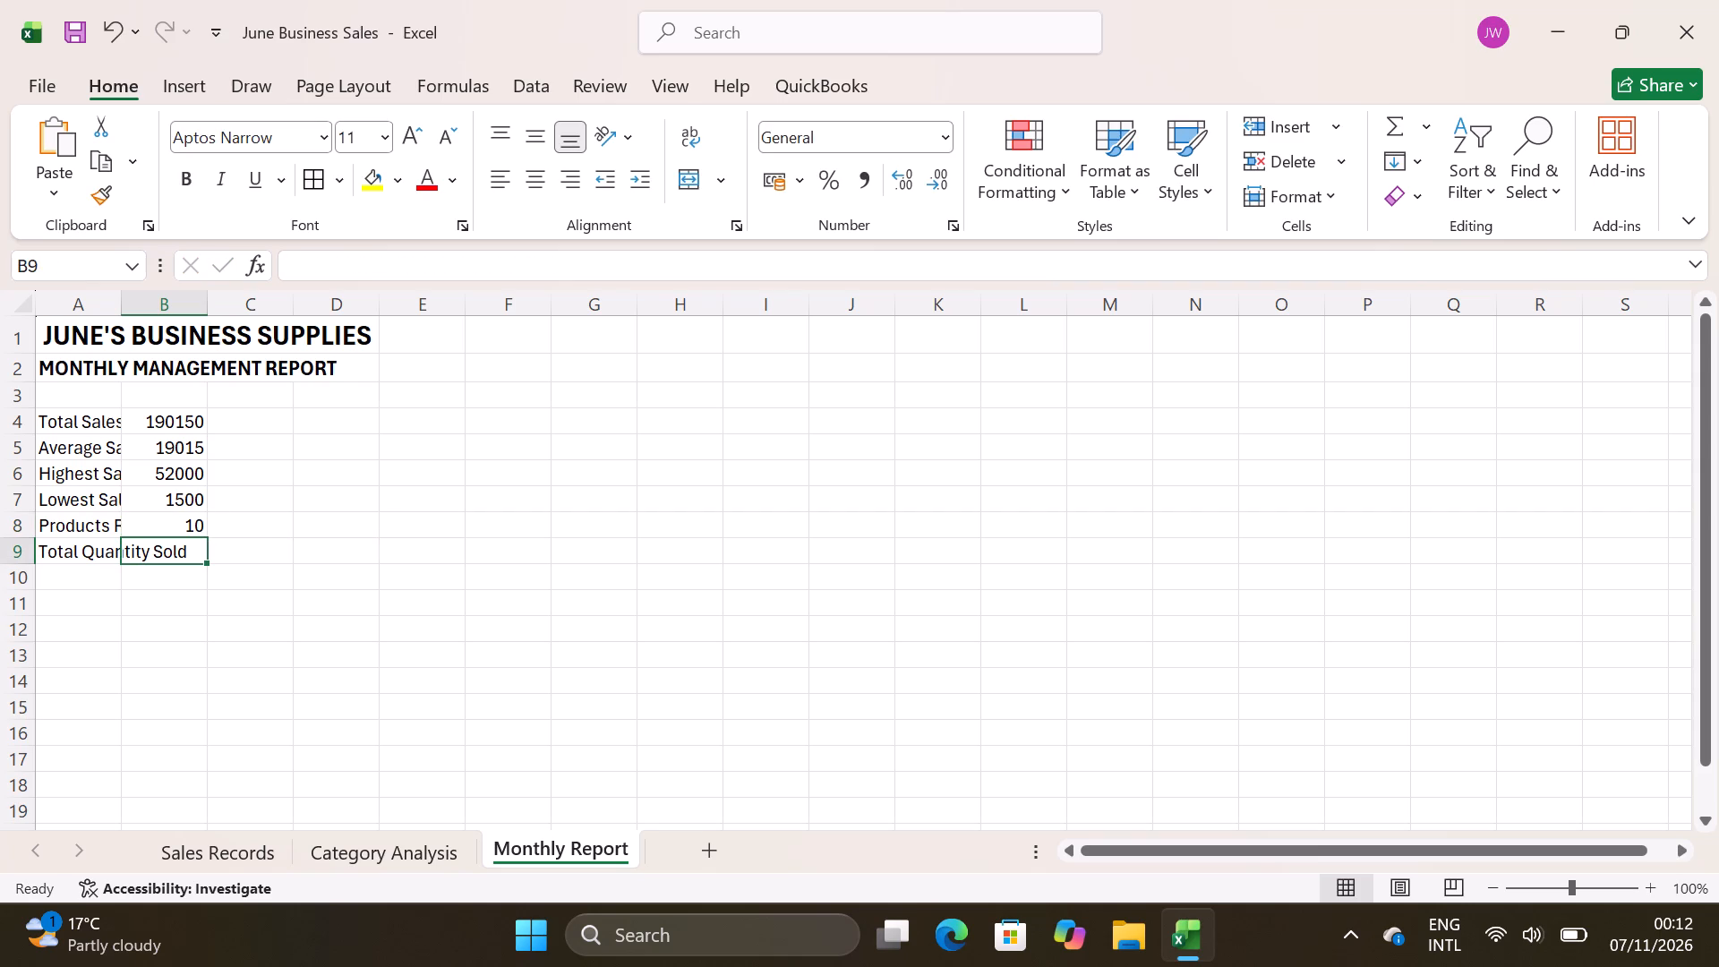
Enter the Total Quantity Sold formula =SUM('Sales Records'!D5:D14) in cell B9 of the Monthly Report sheet.
type("=SIM")
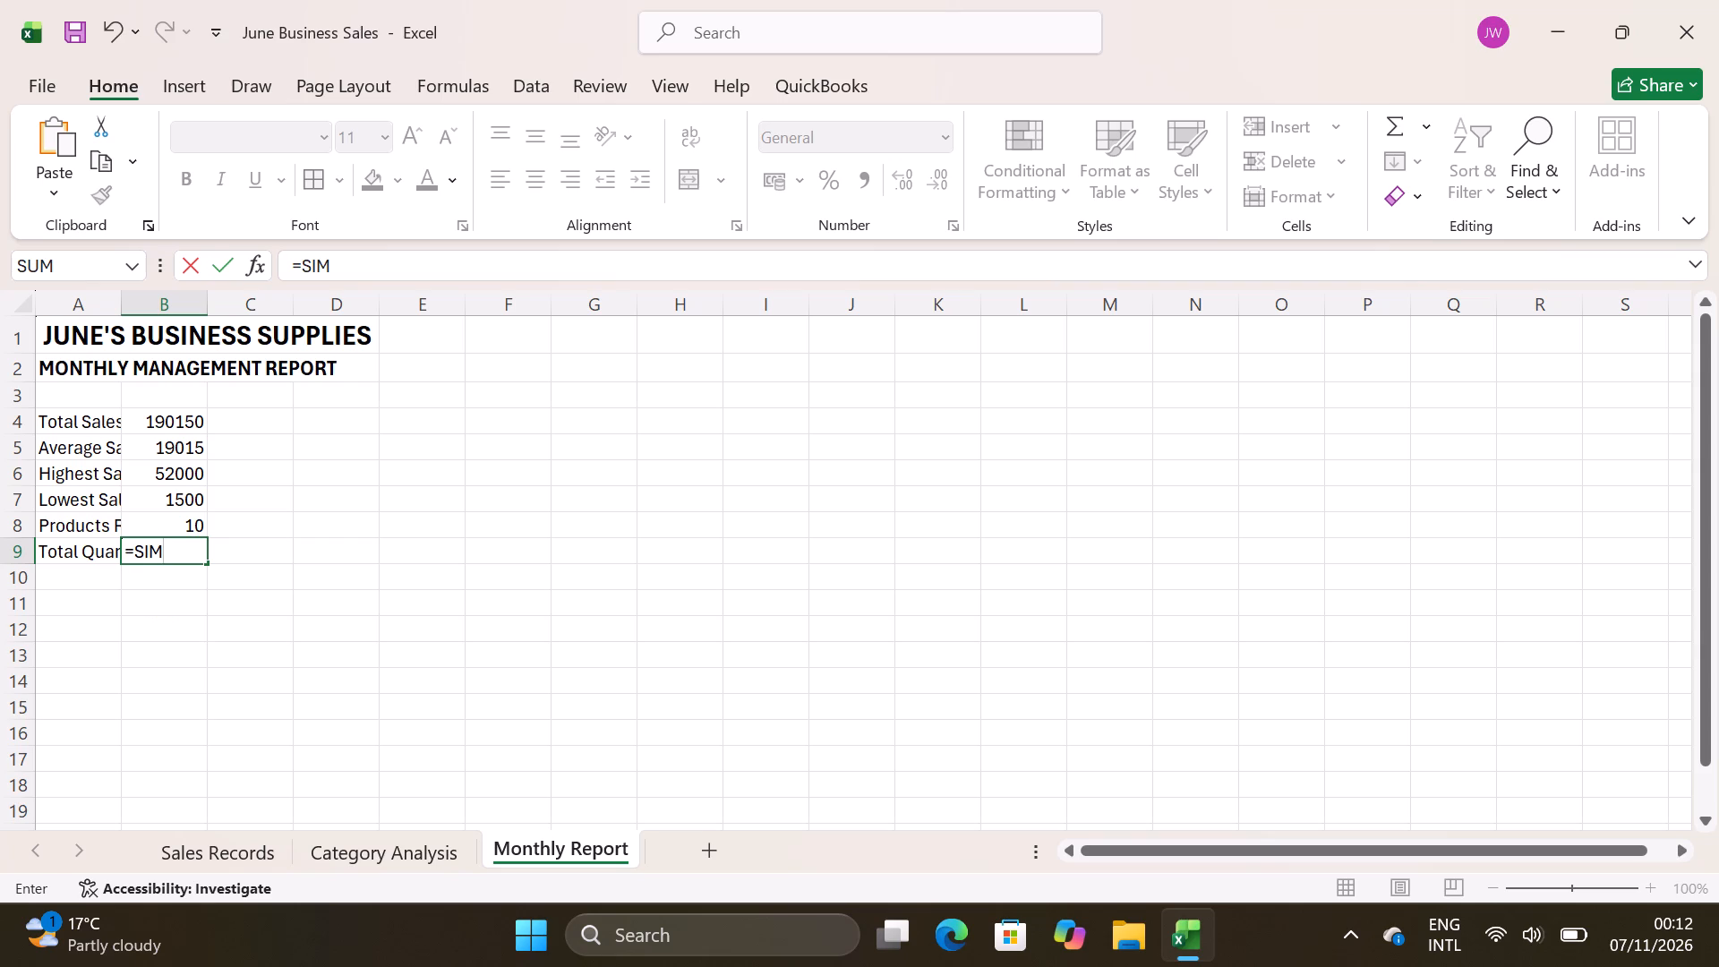
key("BackSpace")
key("BackSpace")
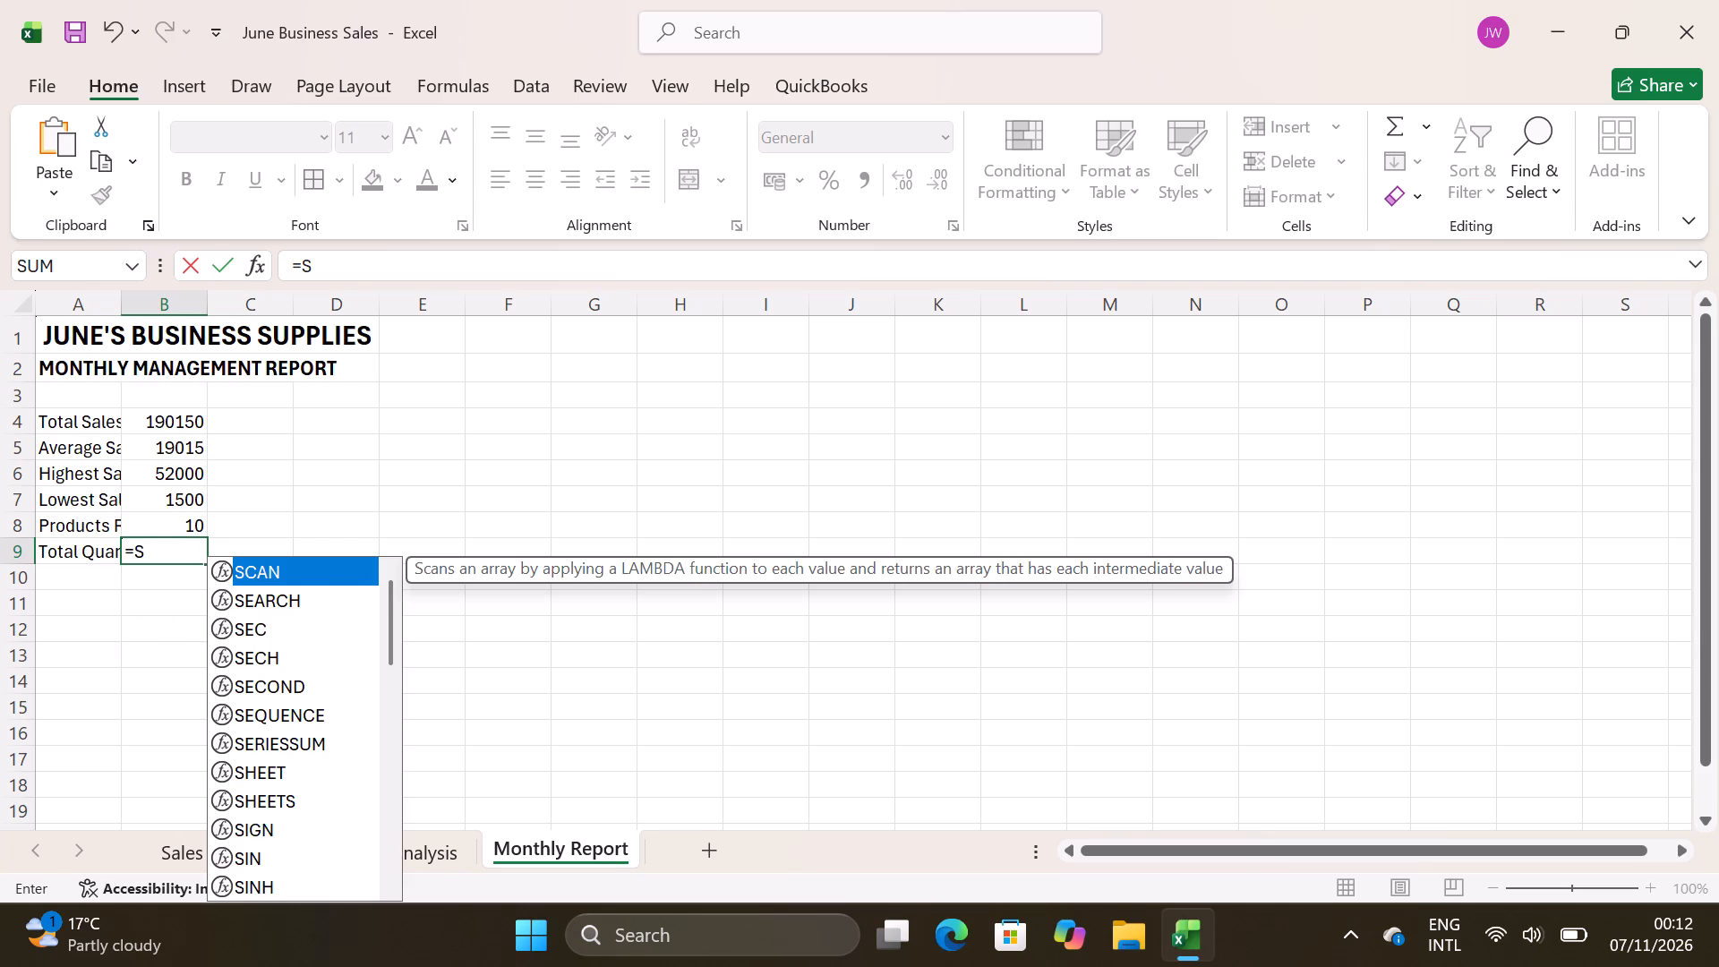
type("UM")
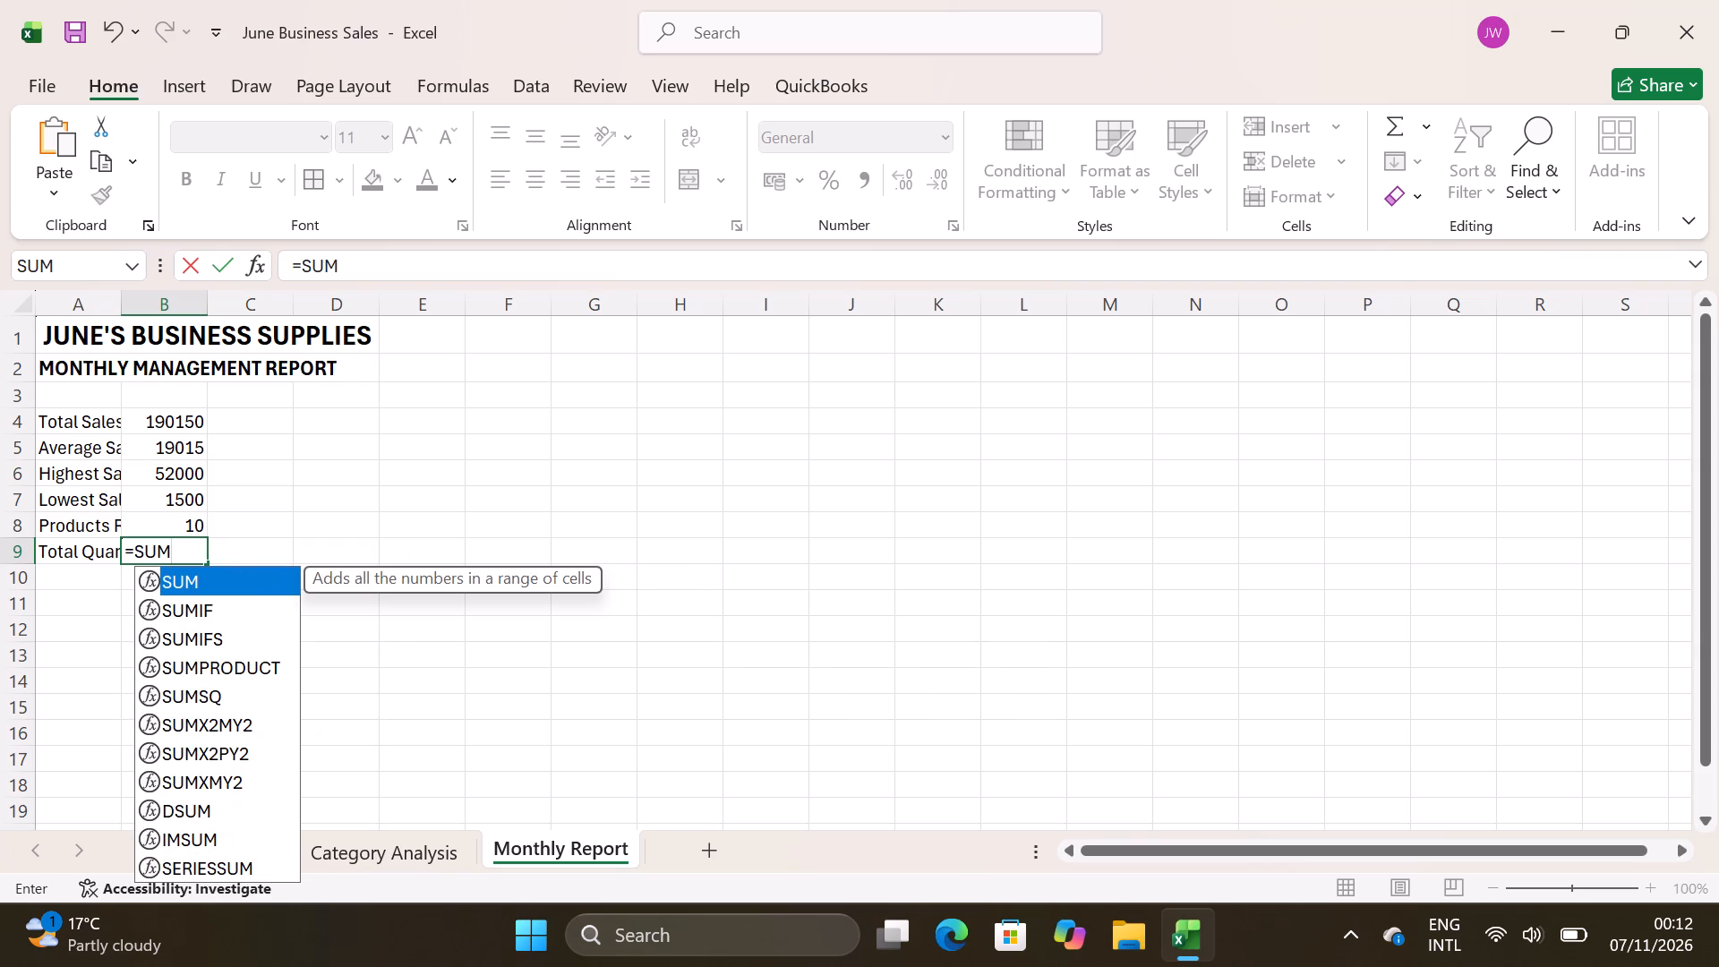
key("shift+parenleft")
key("apostrophe")
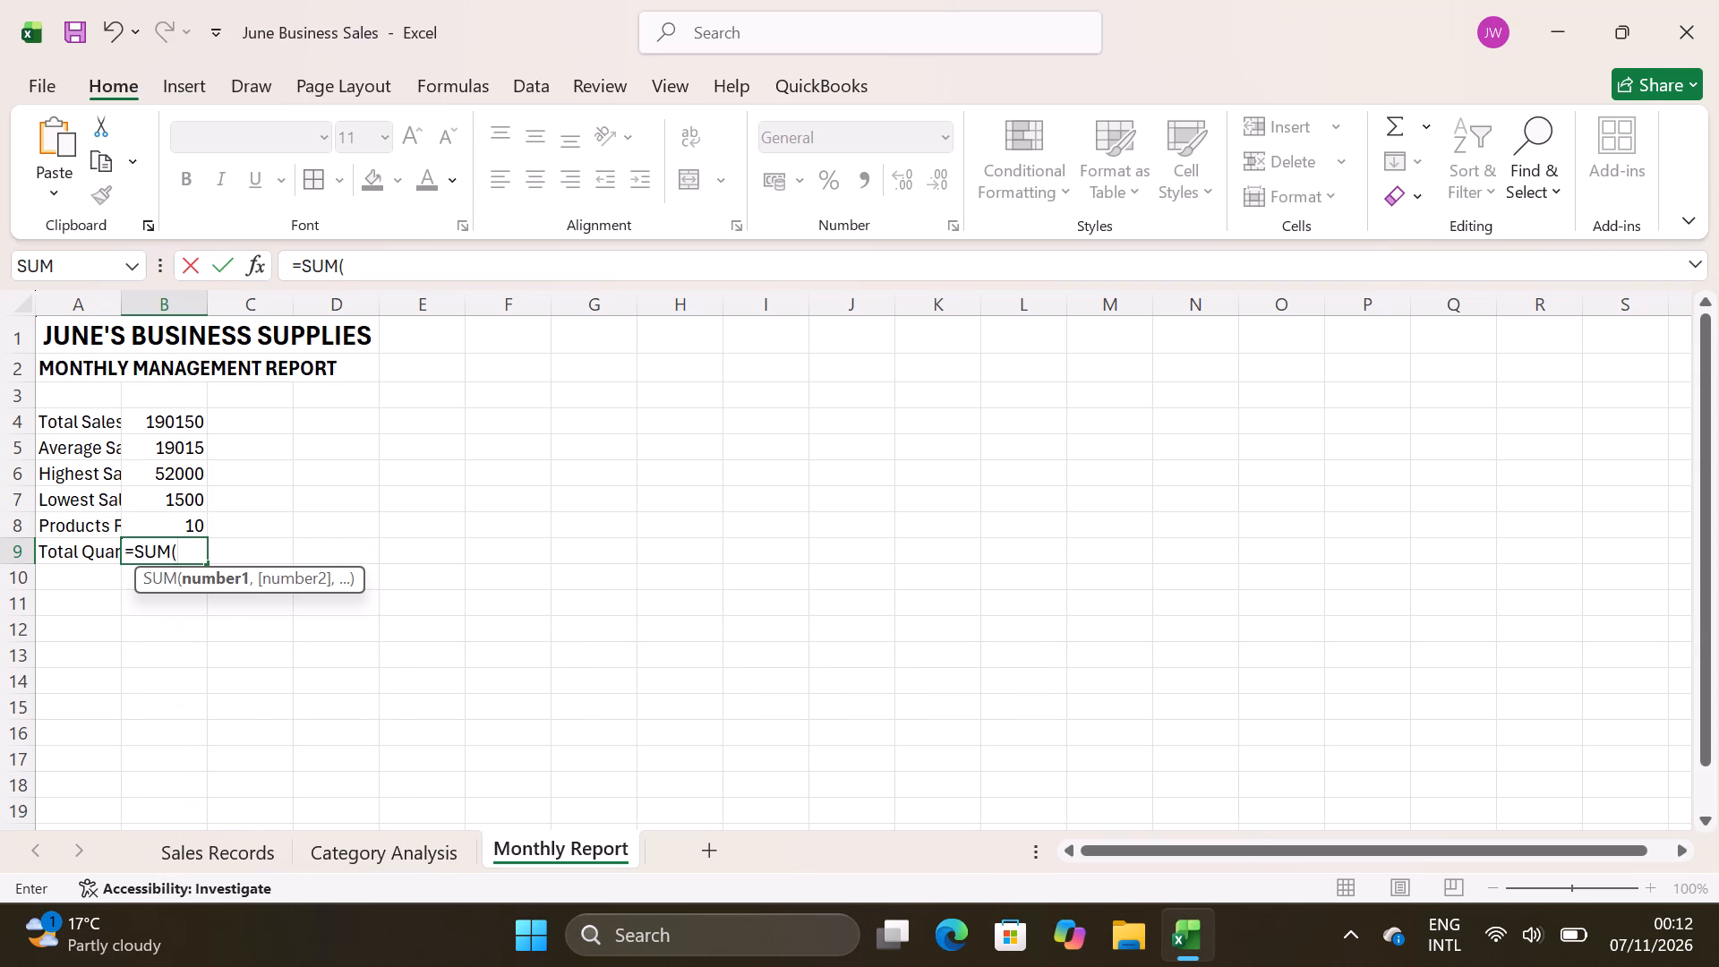
key("BackSpace")
key("s")
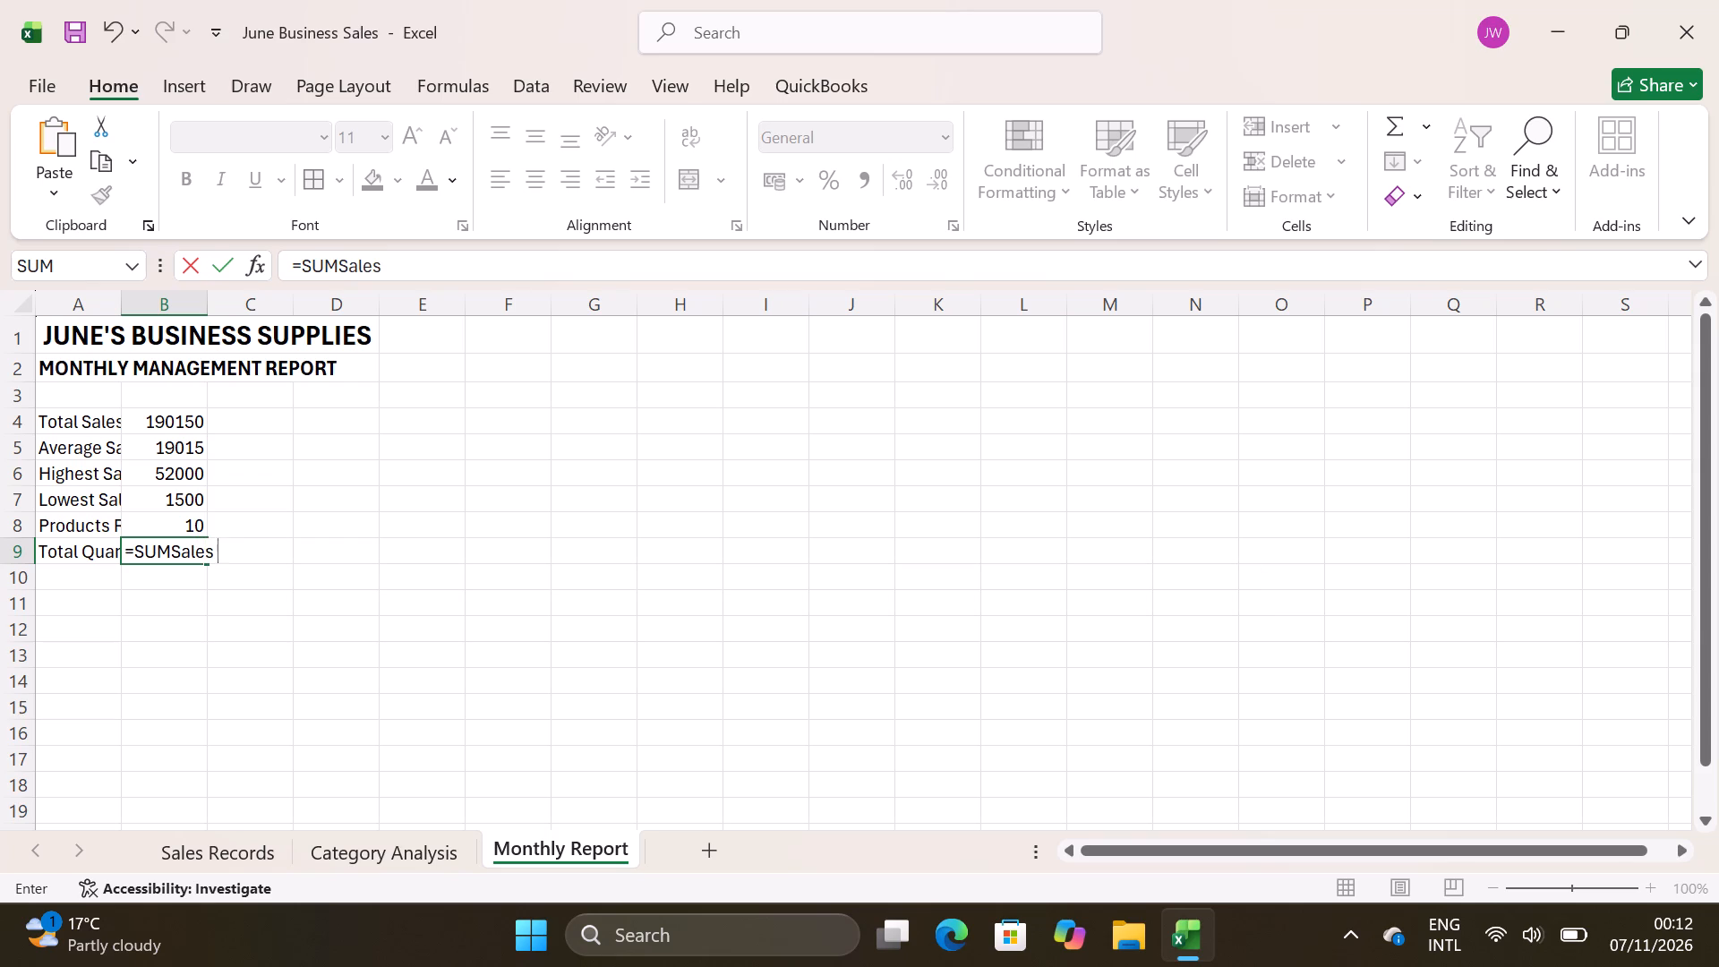
key("r")
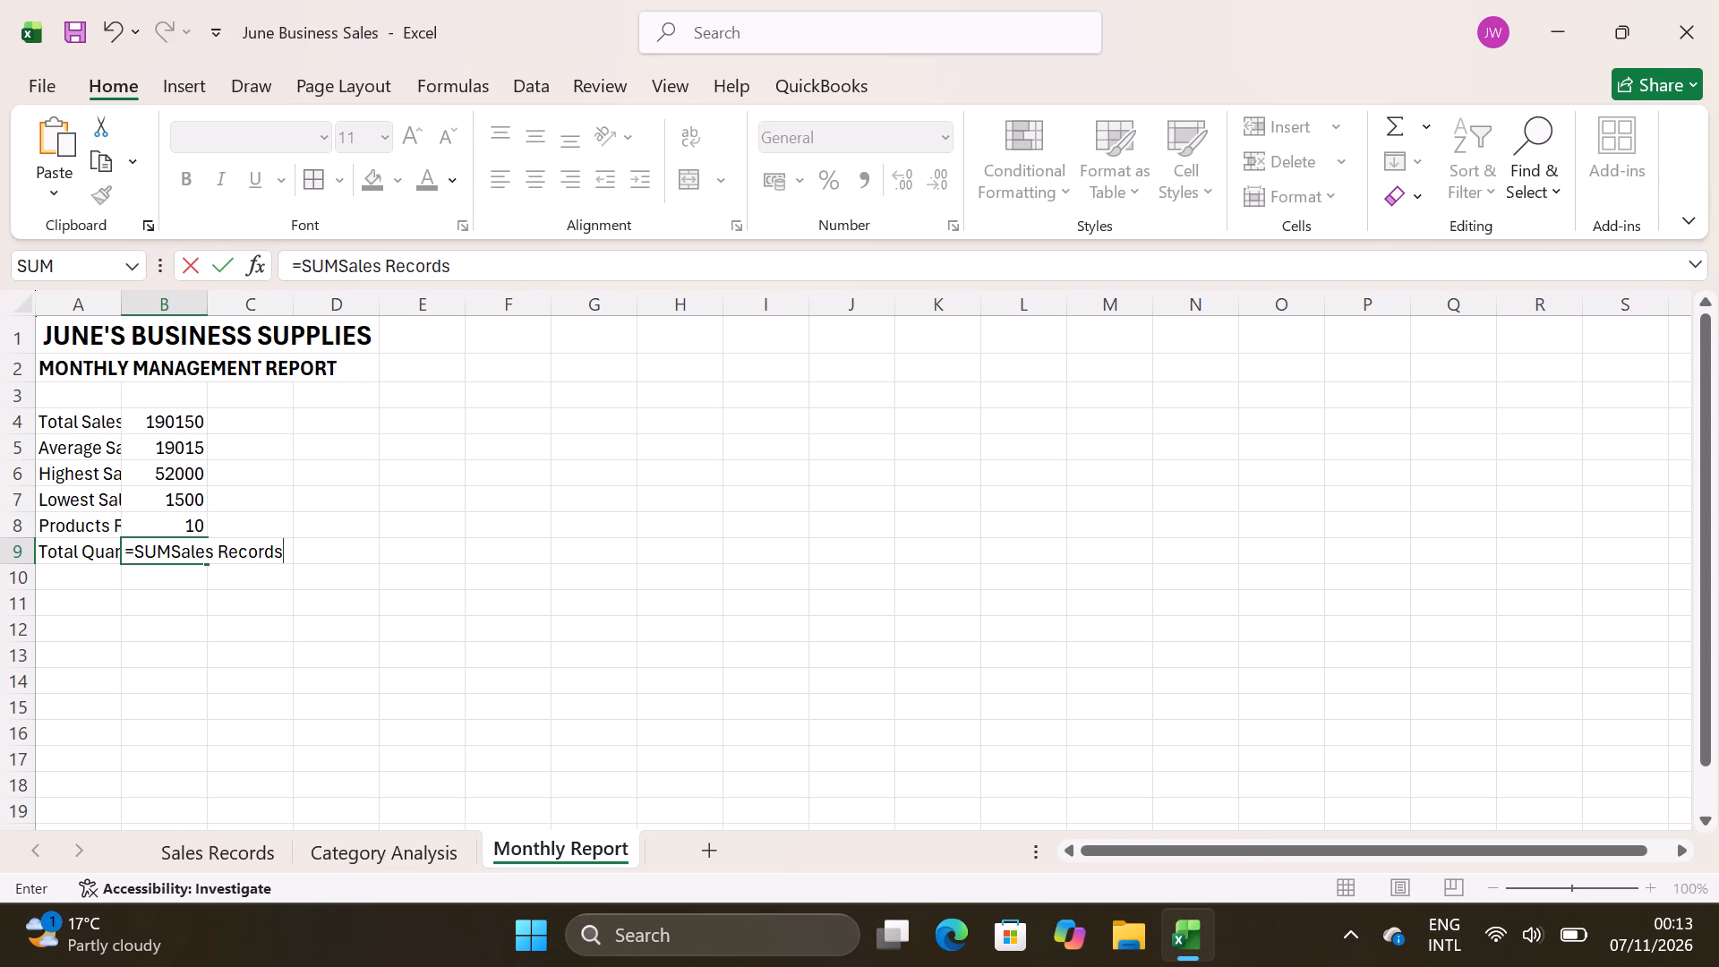
left_click(171, 556)
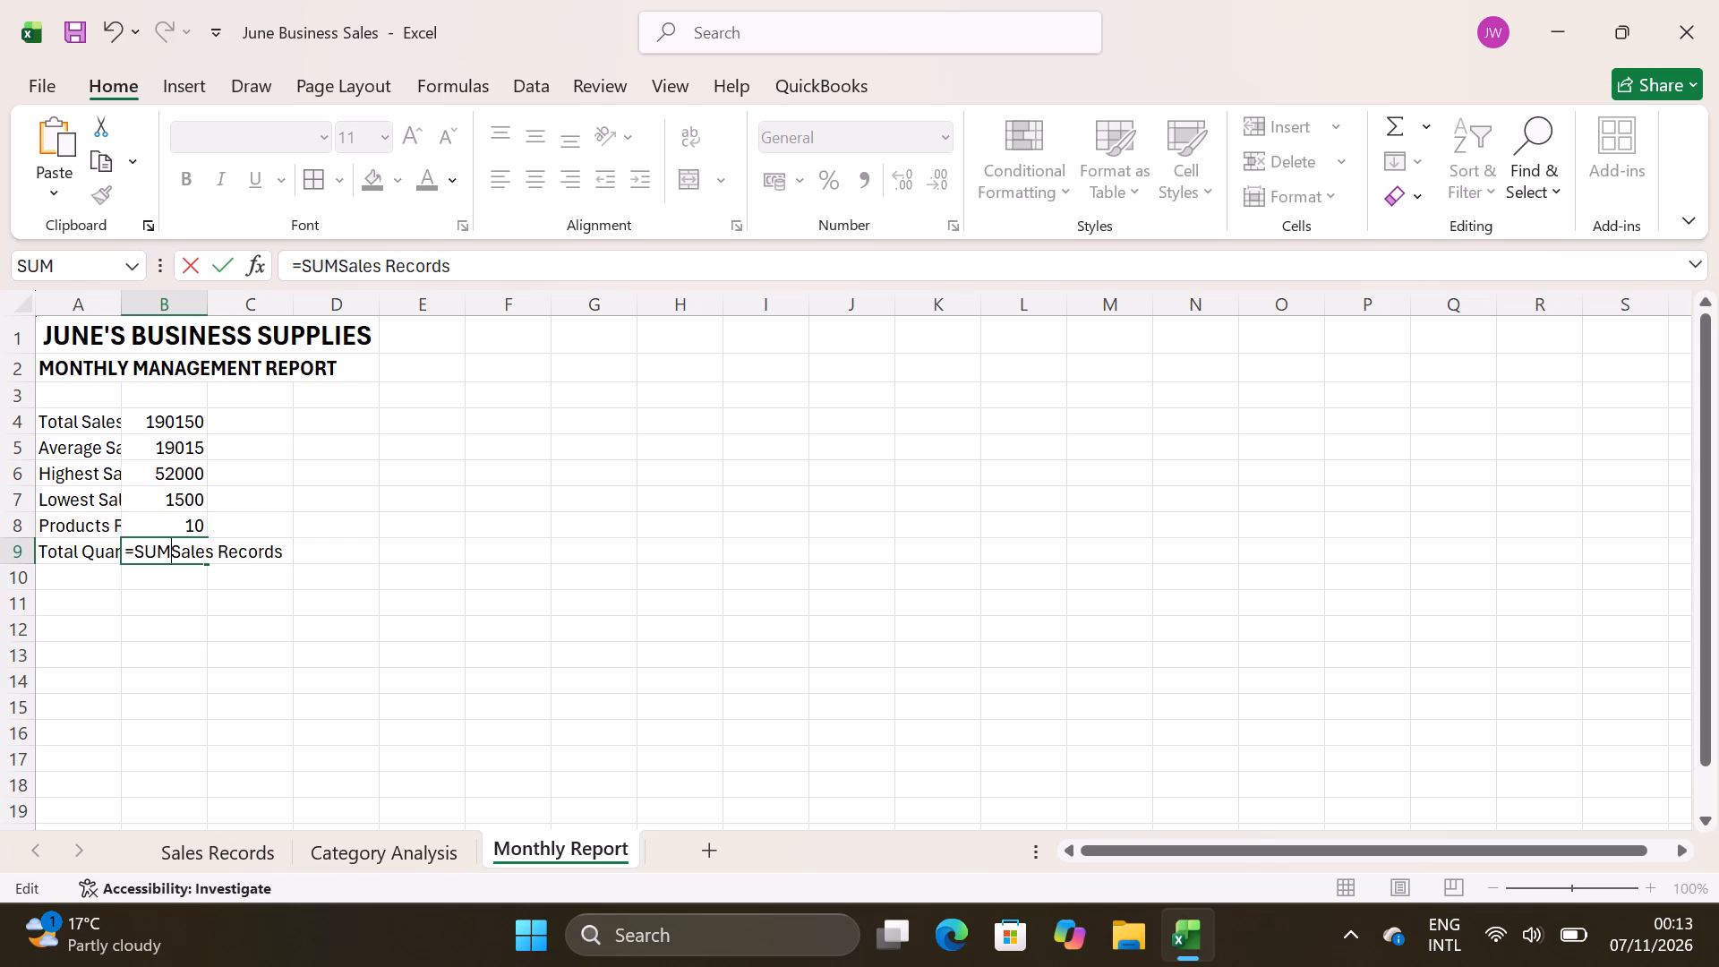
left_click(171, 556)
key("shift+parenleft")
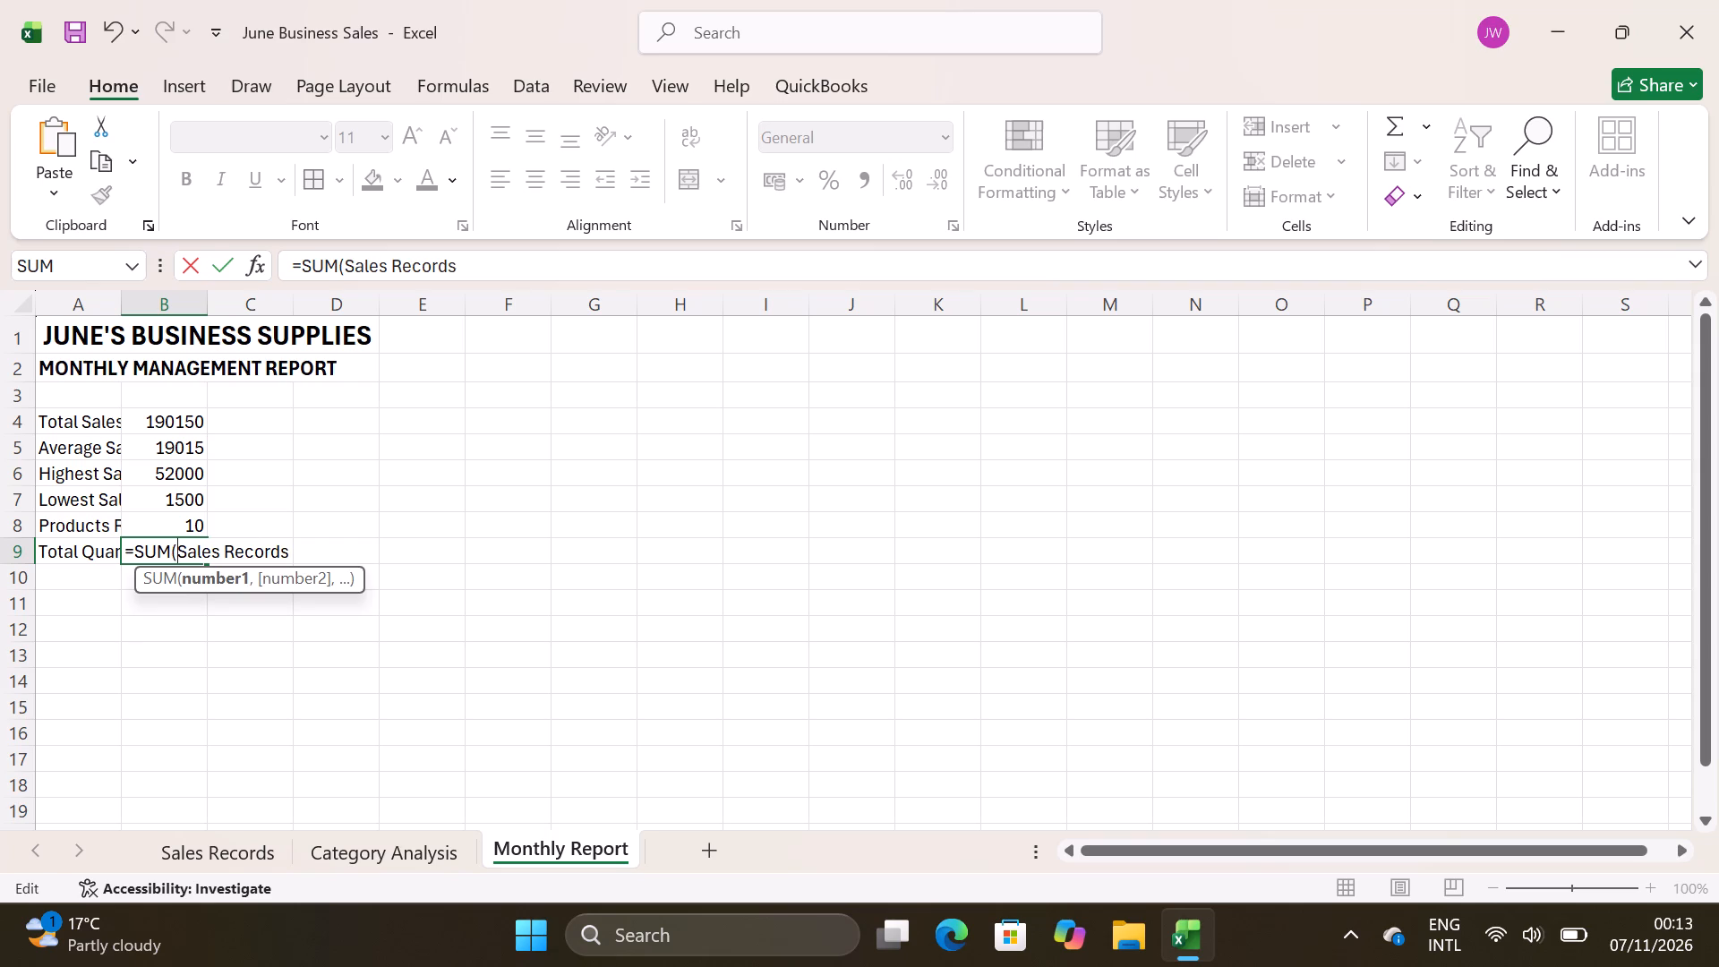
type("''")
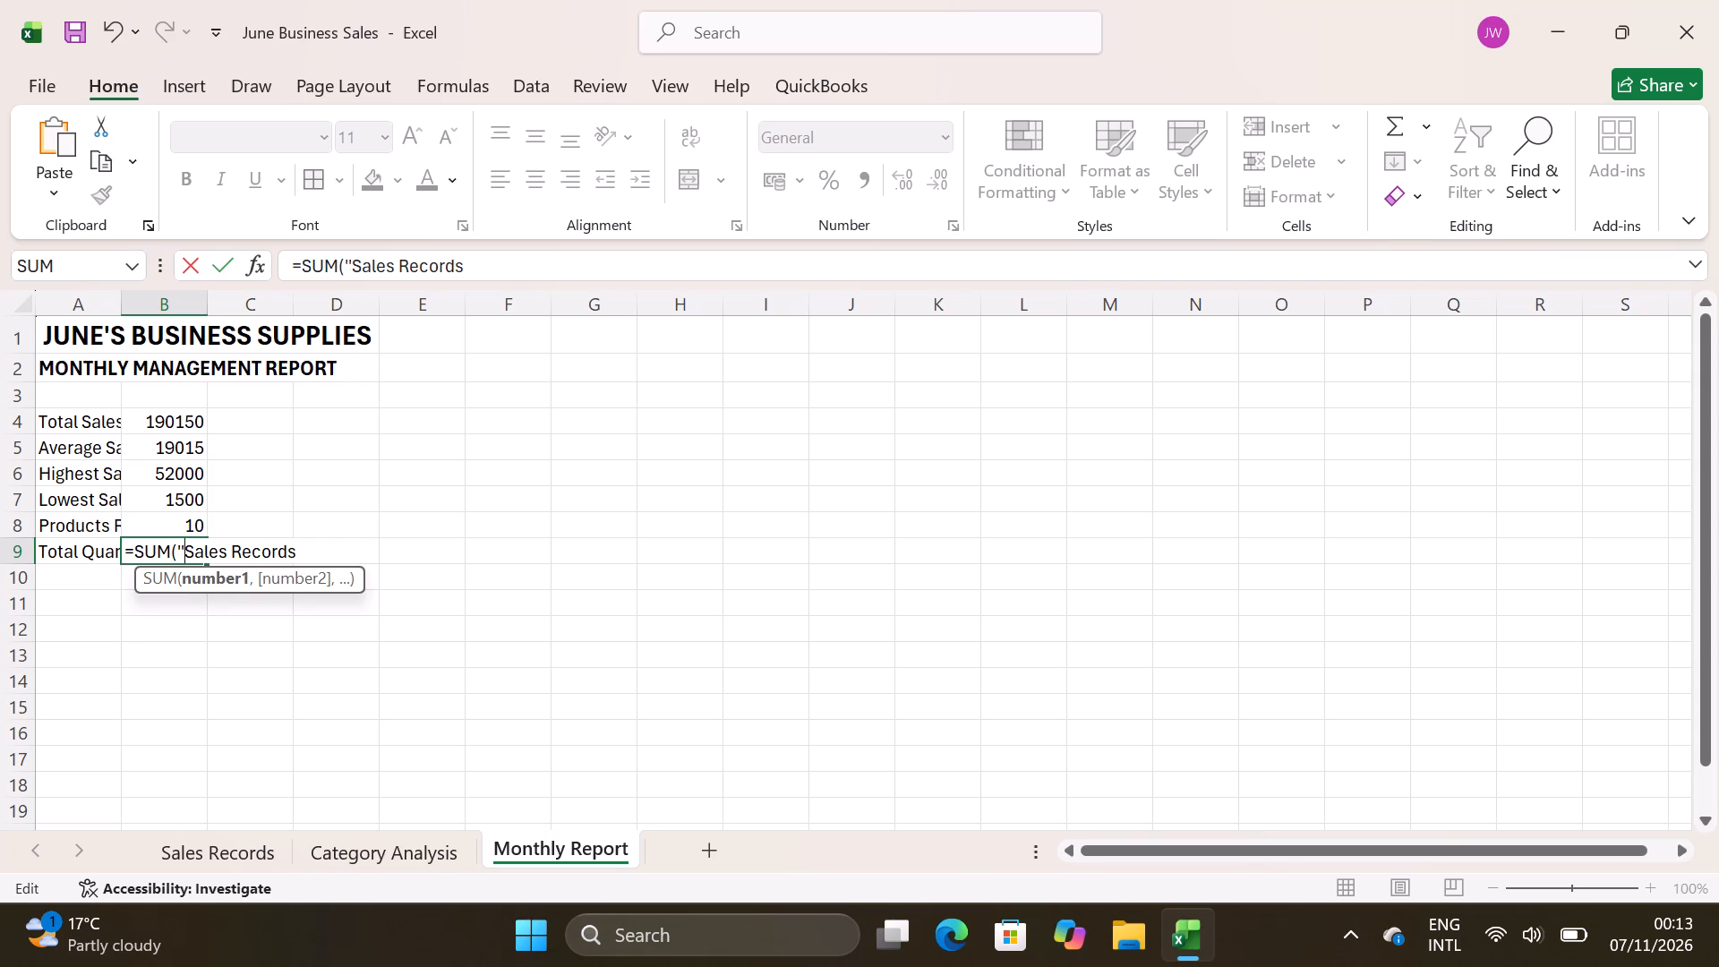
key("BackSpace")
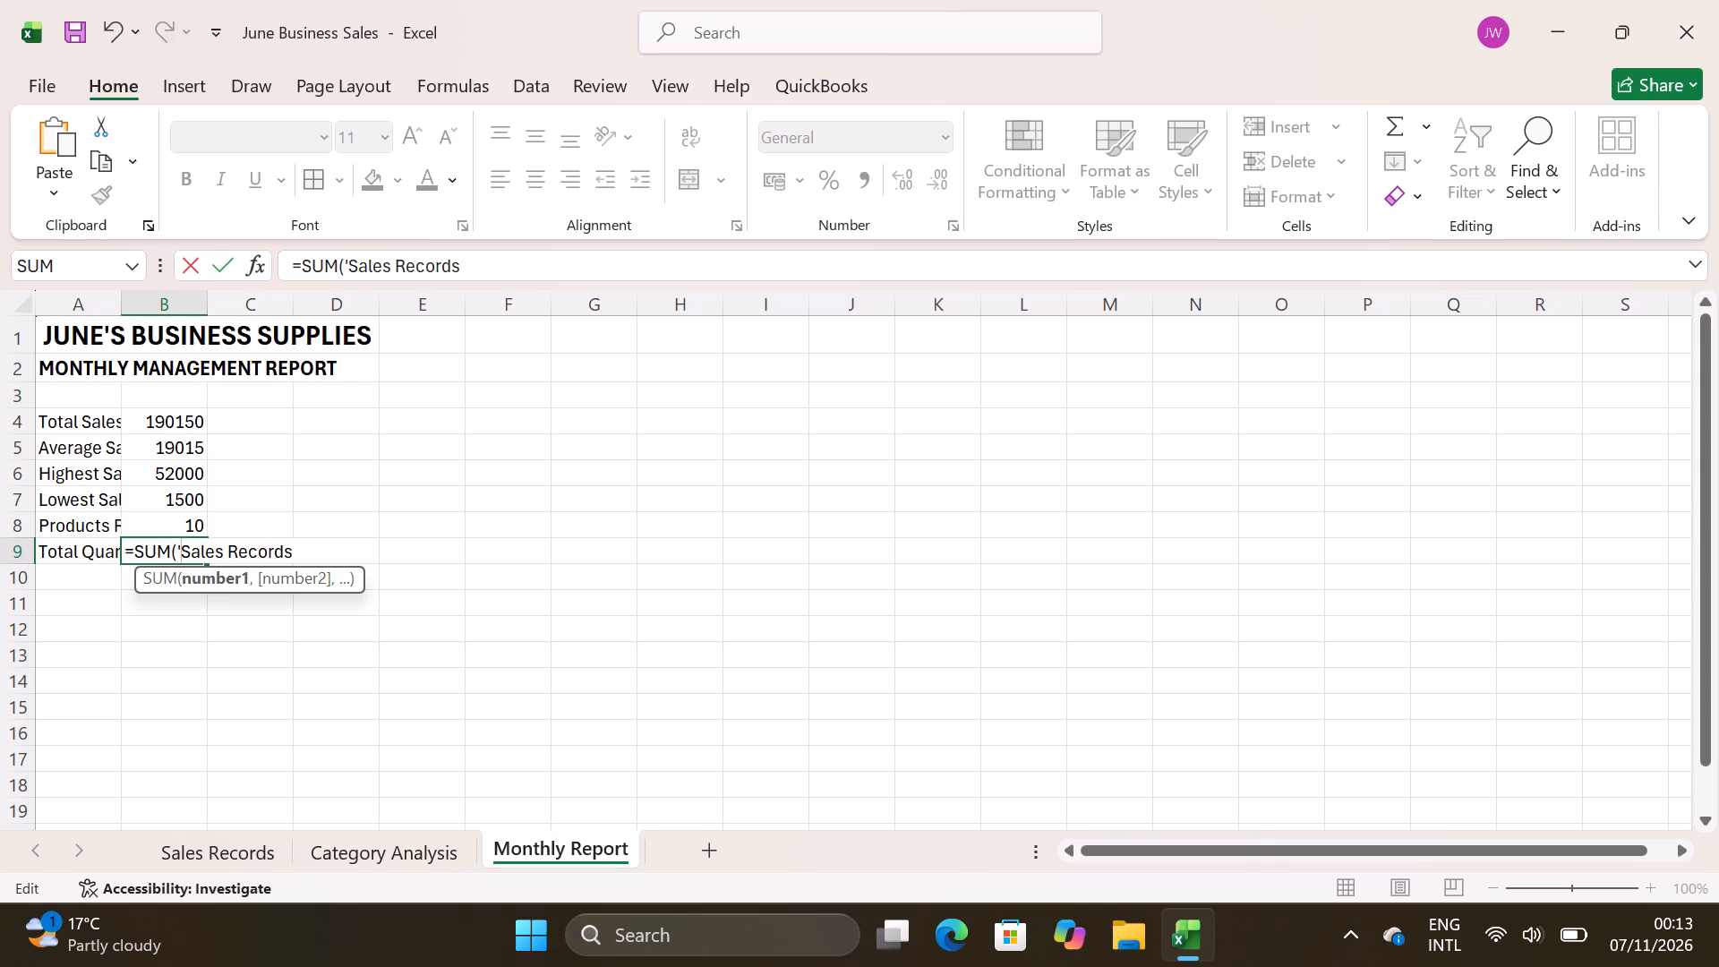
left_click(291, 558)
type("''")
key("BackSpace")
key("shift+exclam")
type("d5")
key("shift+colon")
type("d14")
key("shift+parenright")
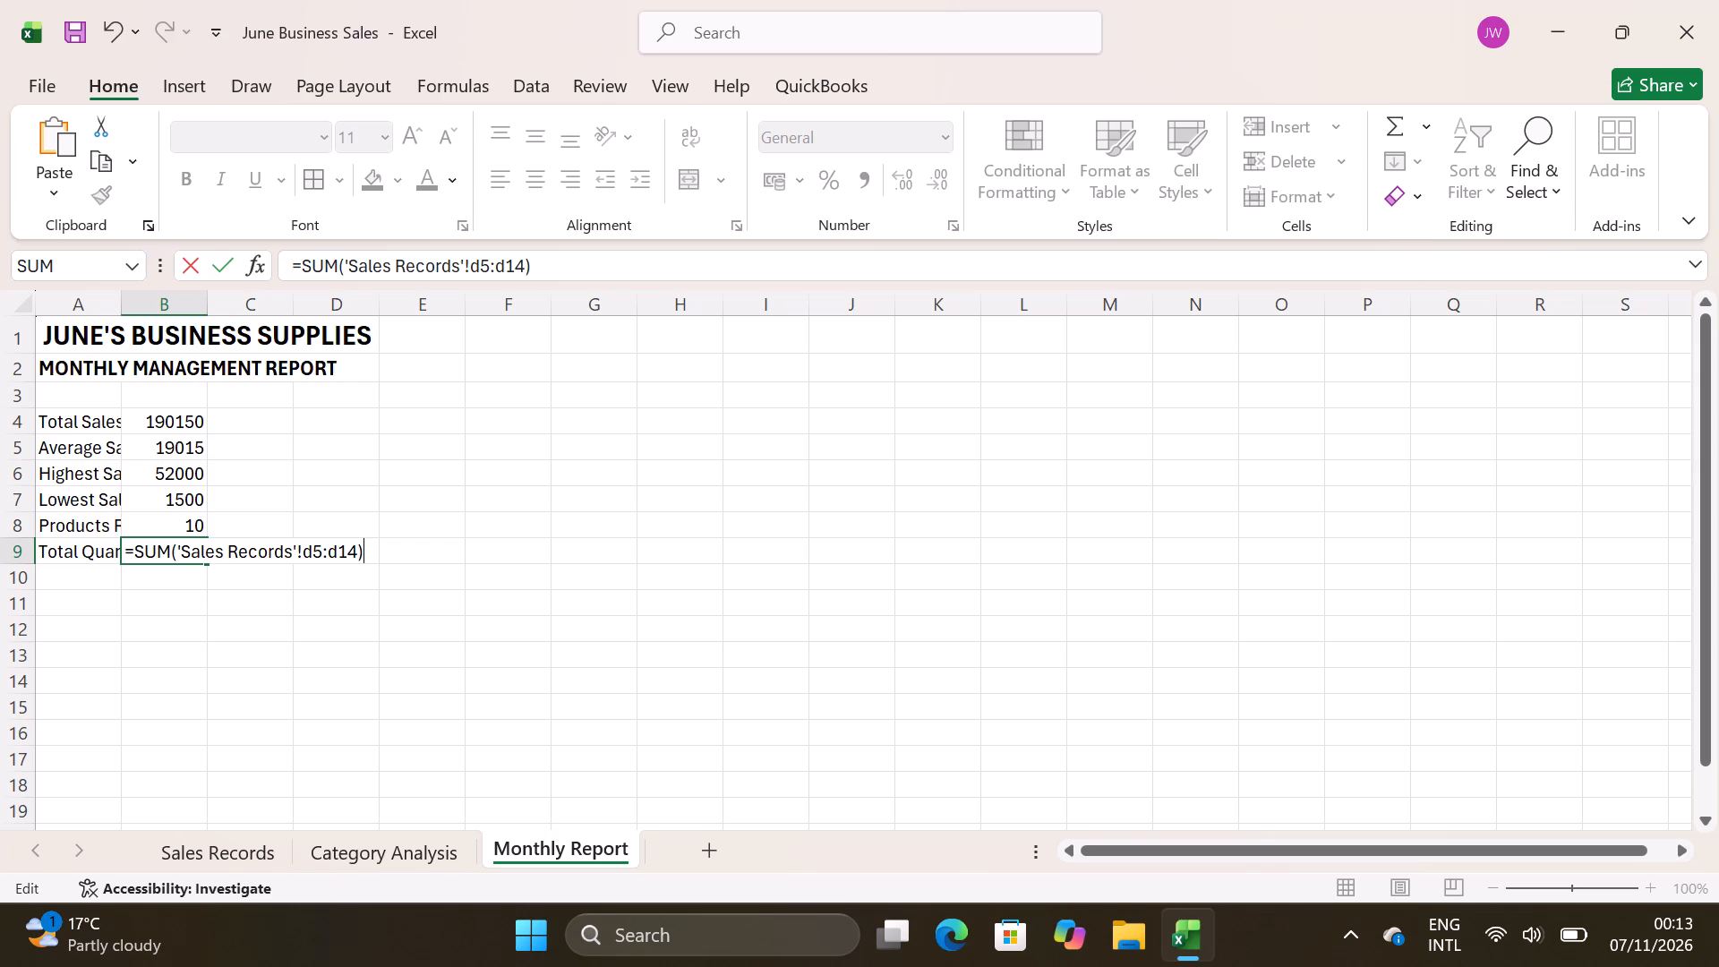
key("Return")
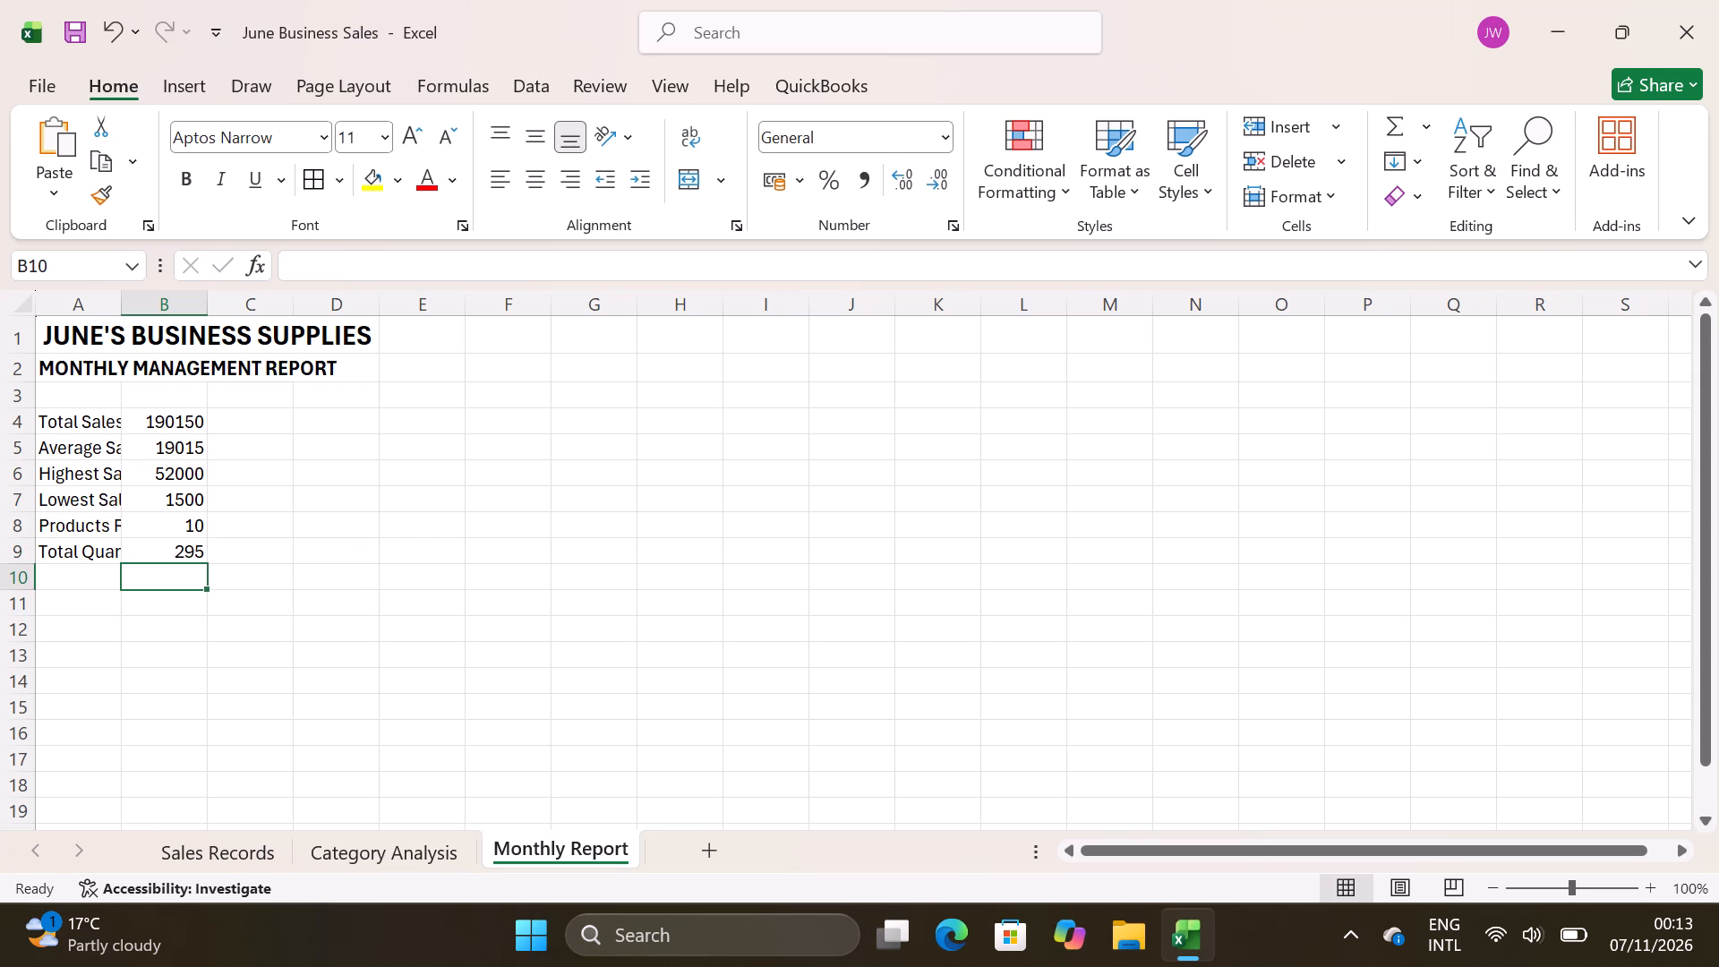
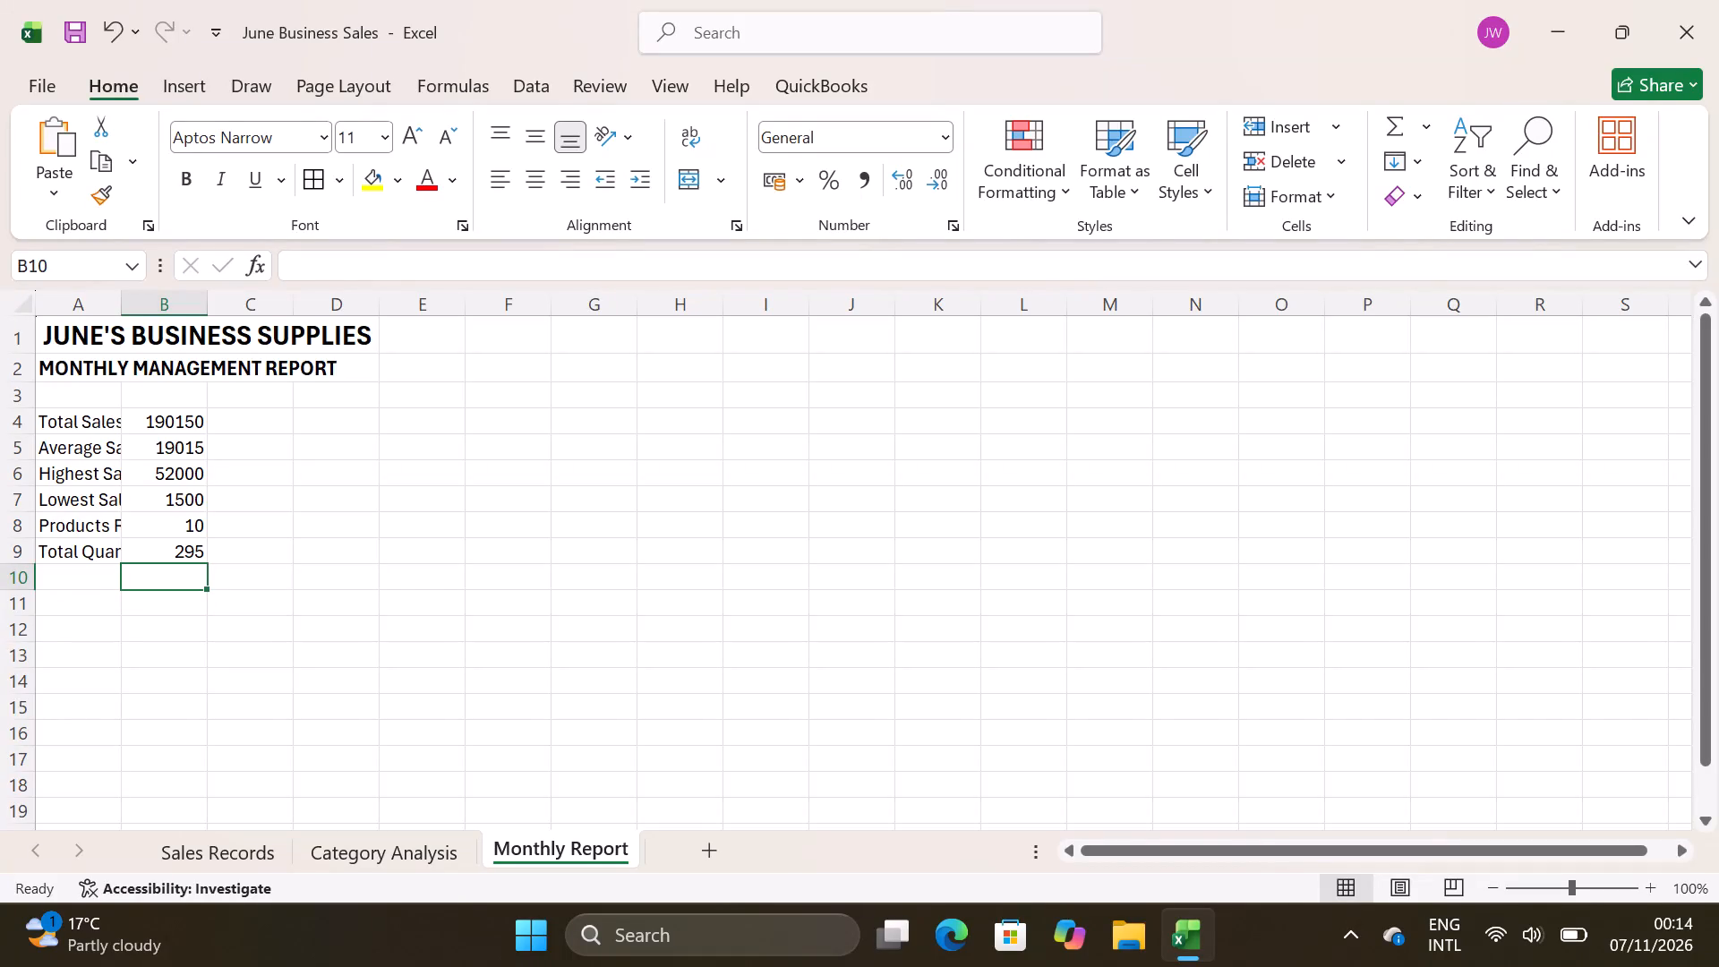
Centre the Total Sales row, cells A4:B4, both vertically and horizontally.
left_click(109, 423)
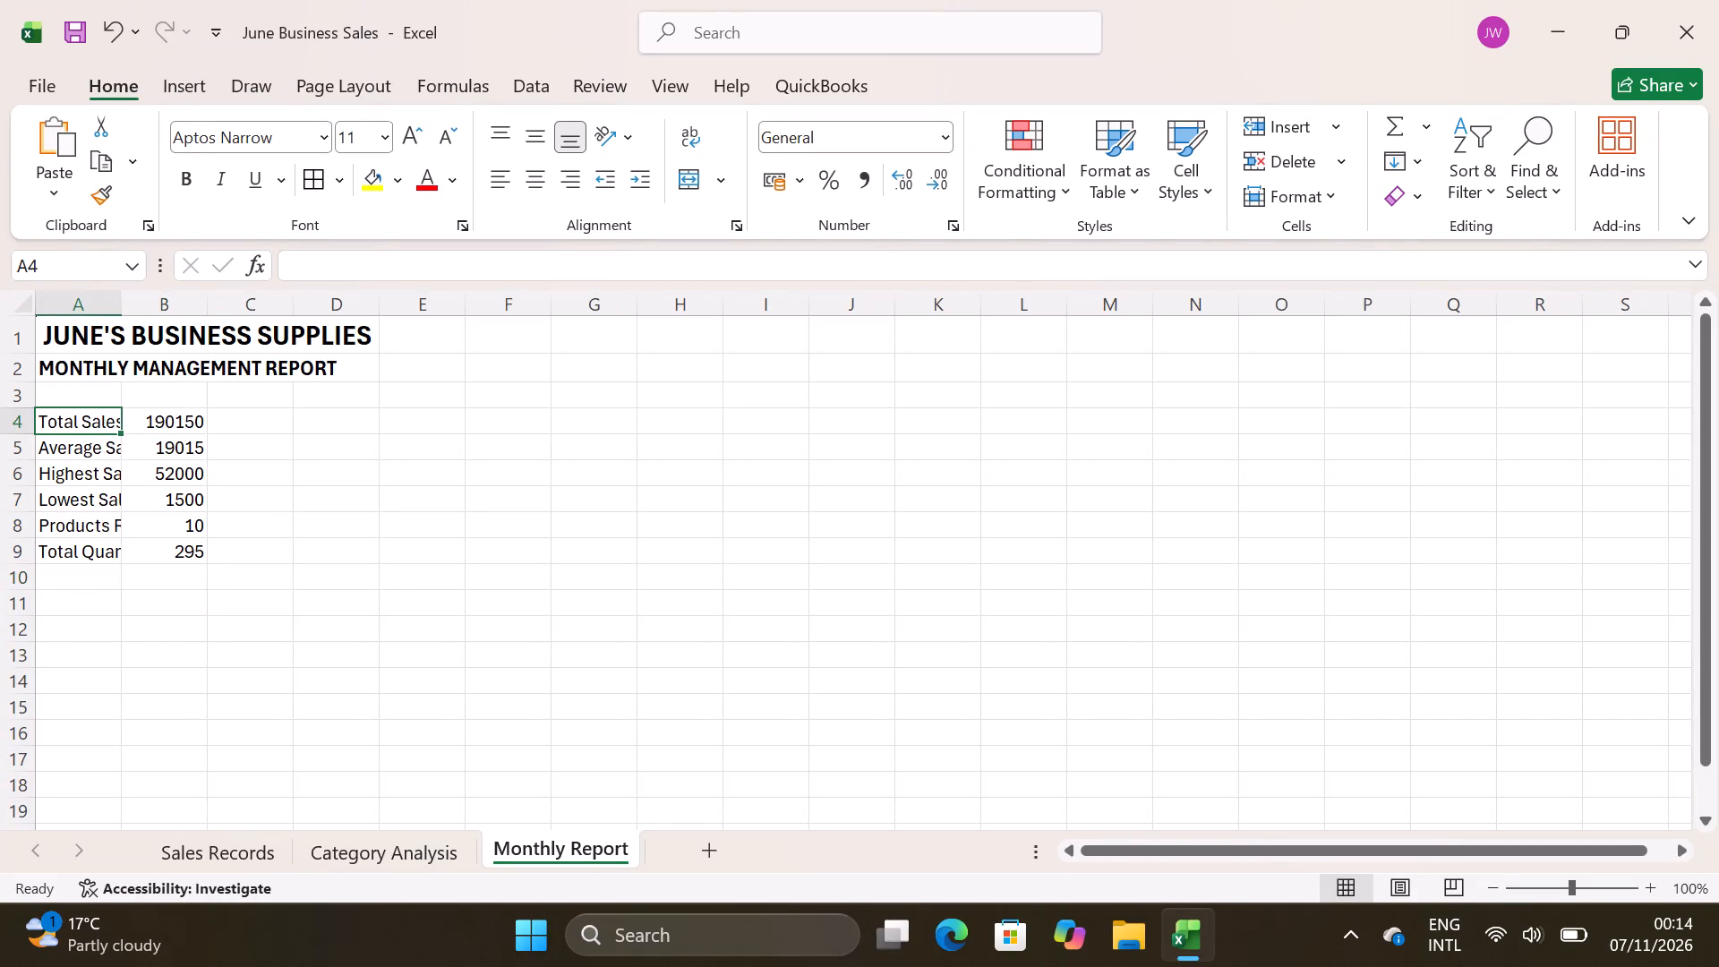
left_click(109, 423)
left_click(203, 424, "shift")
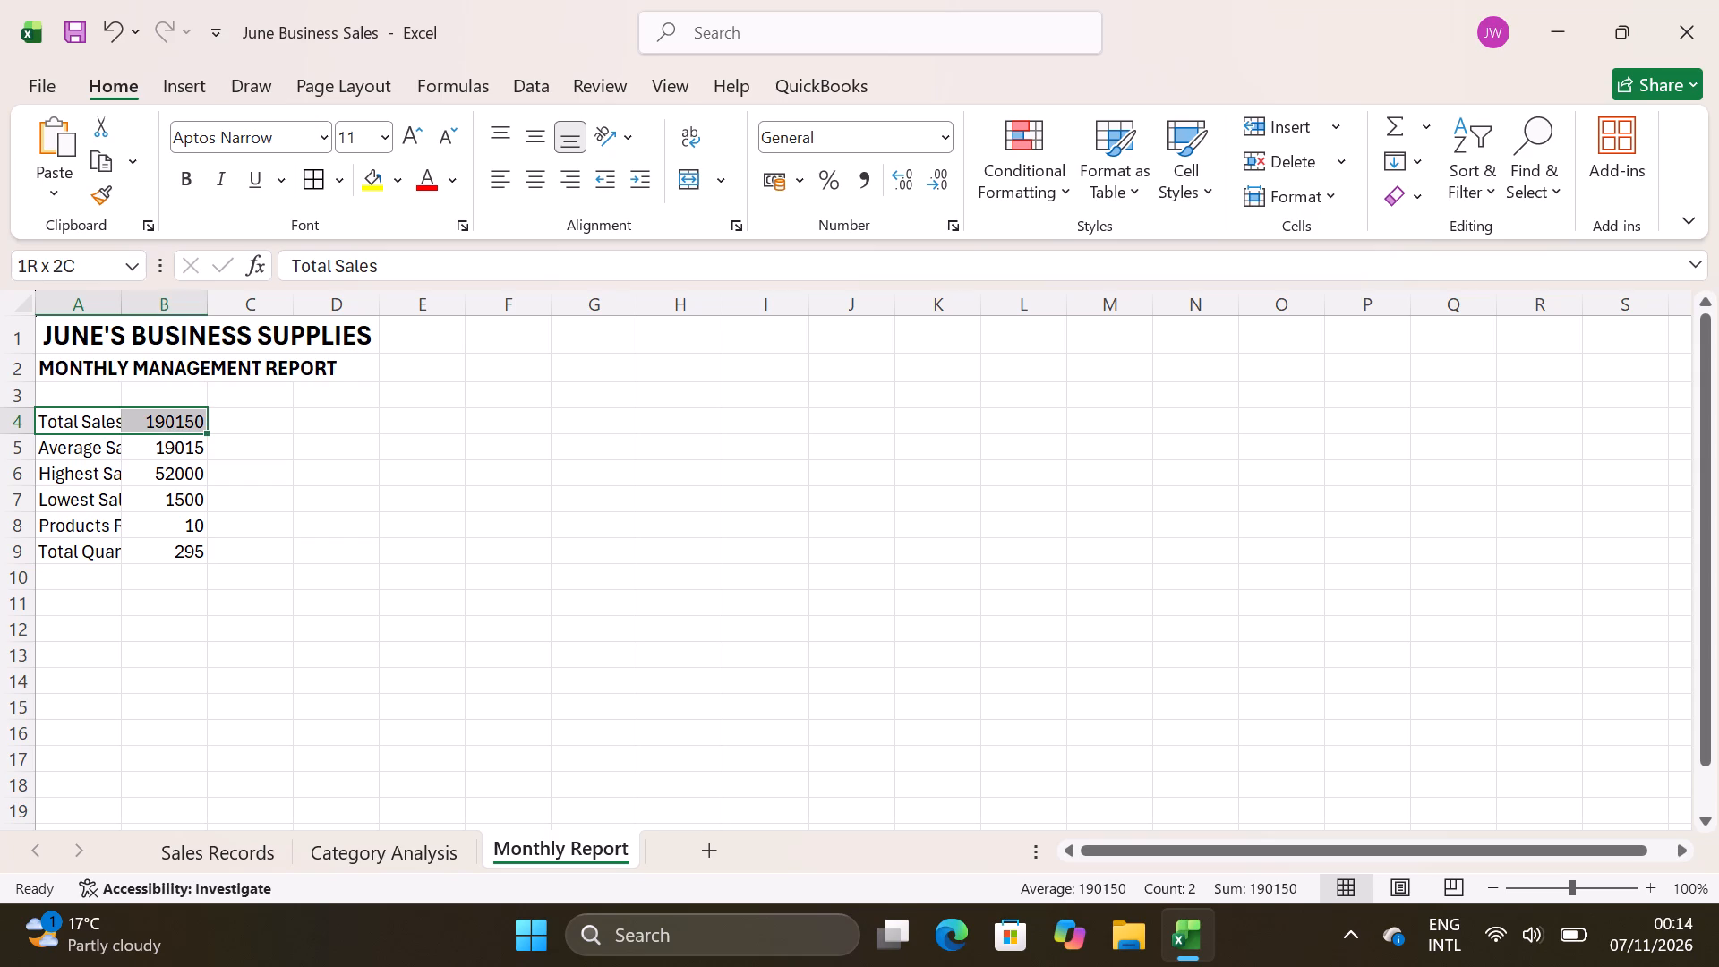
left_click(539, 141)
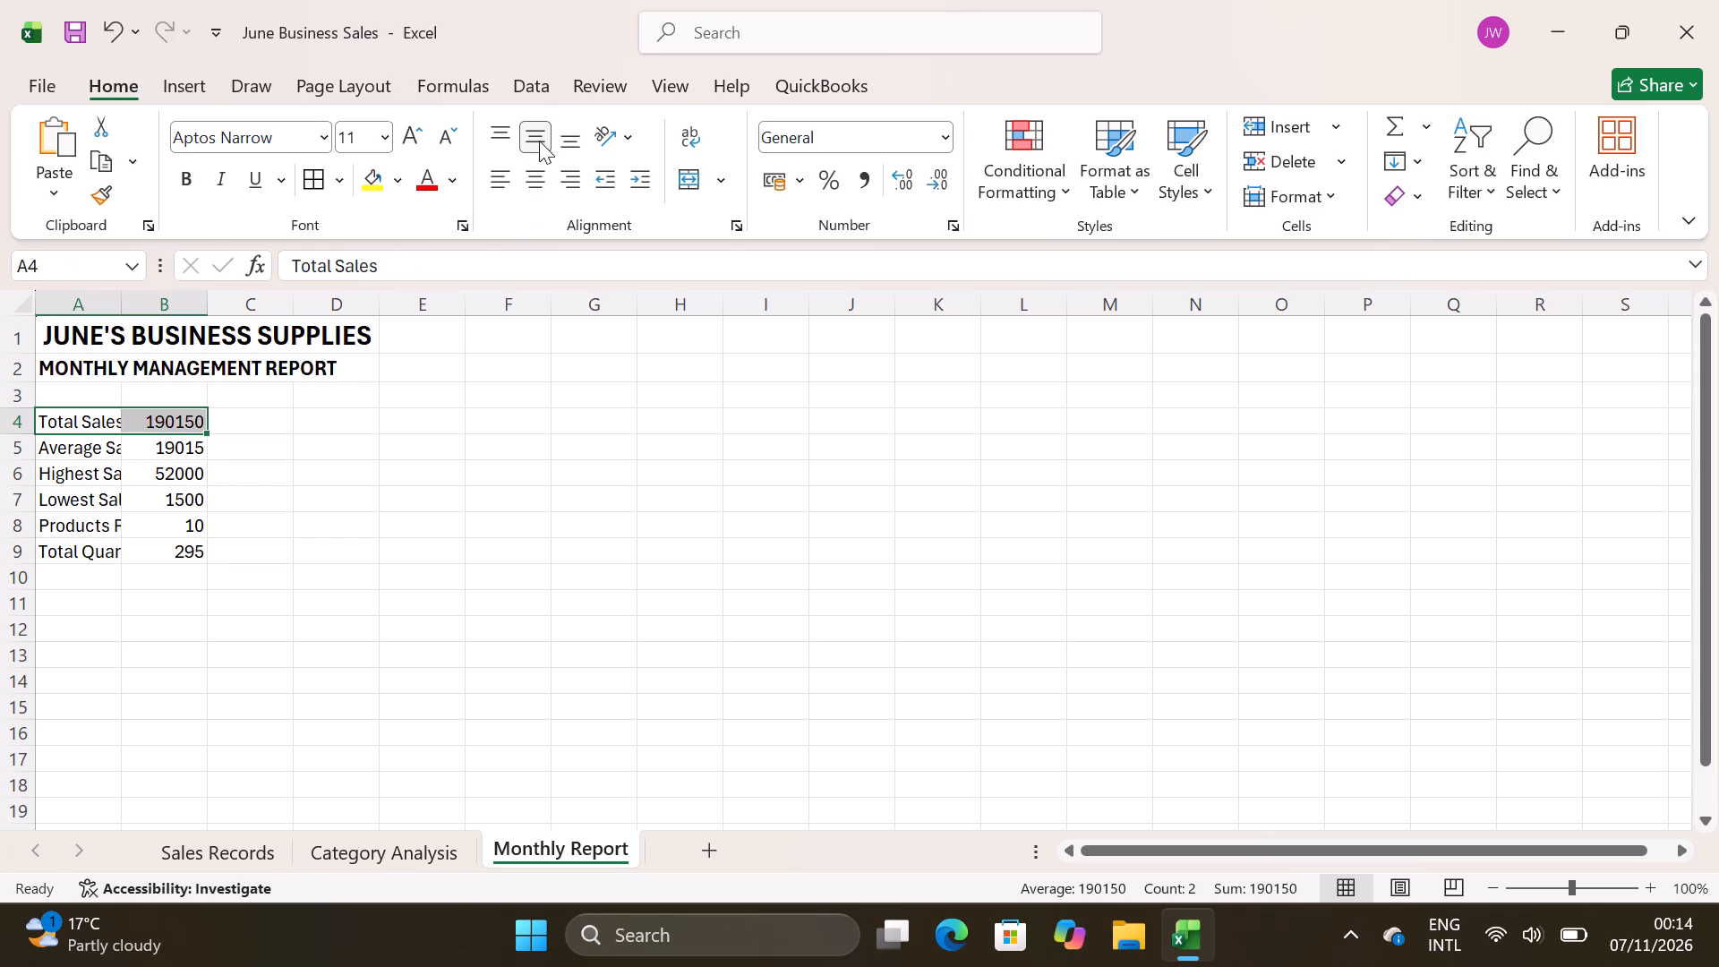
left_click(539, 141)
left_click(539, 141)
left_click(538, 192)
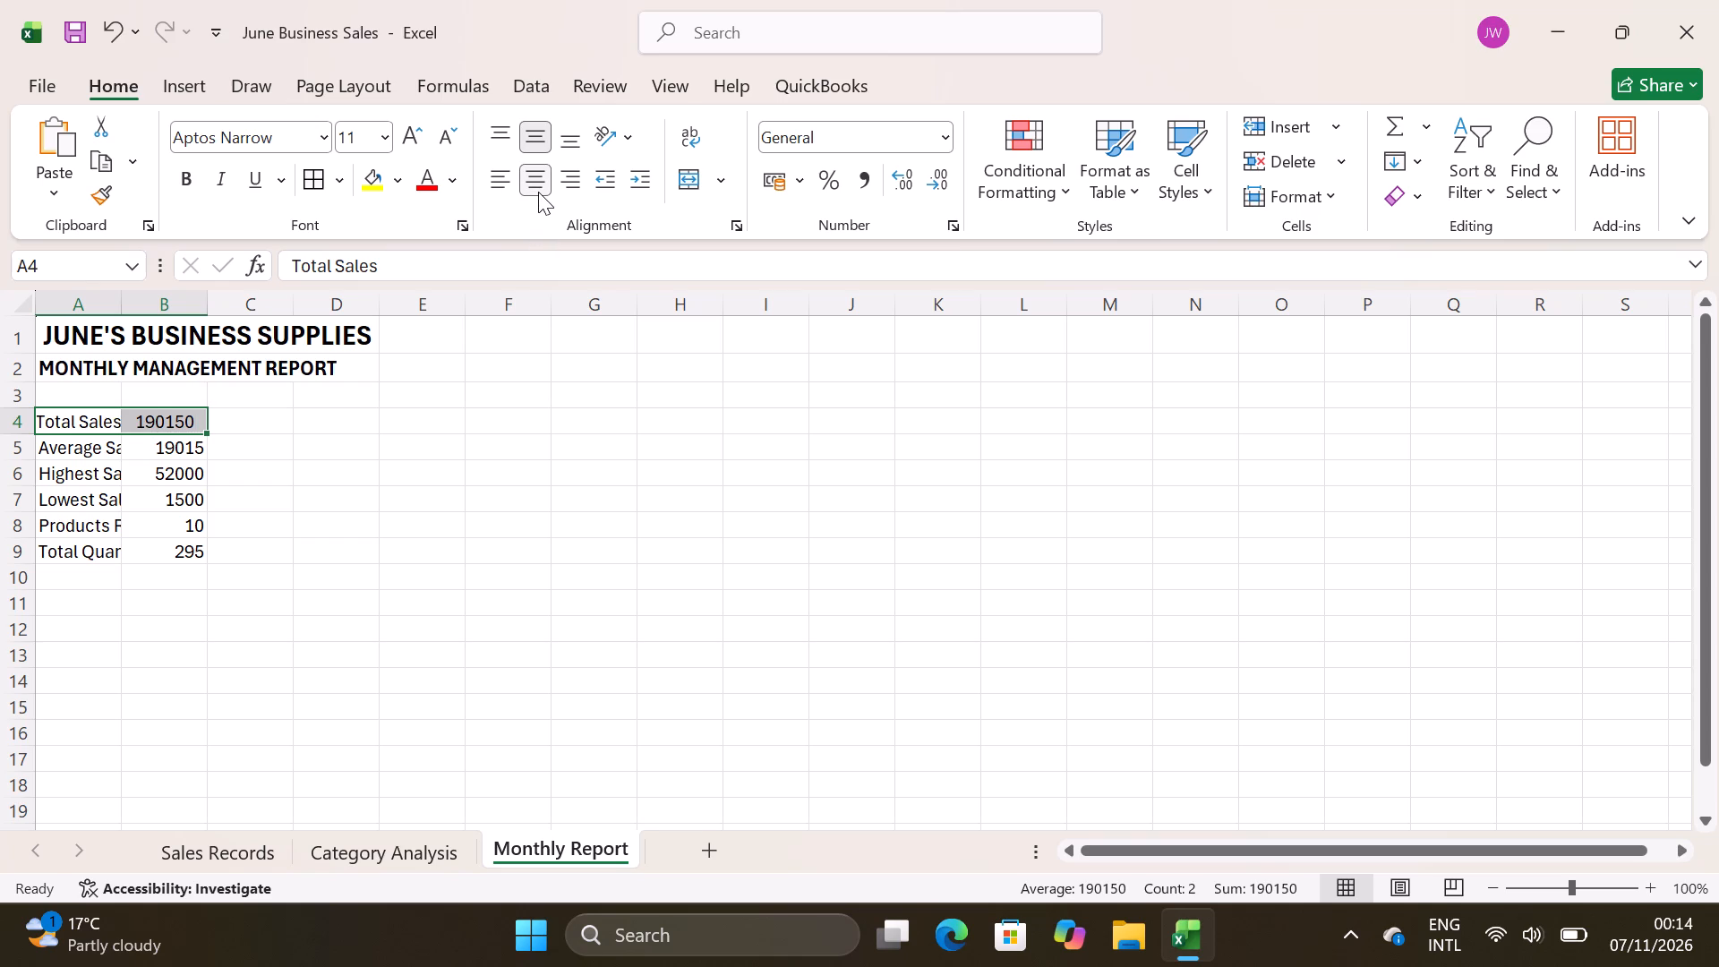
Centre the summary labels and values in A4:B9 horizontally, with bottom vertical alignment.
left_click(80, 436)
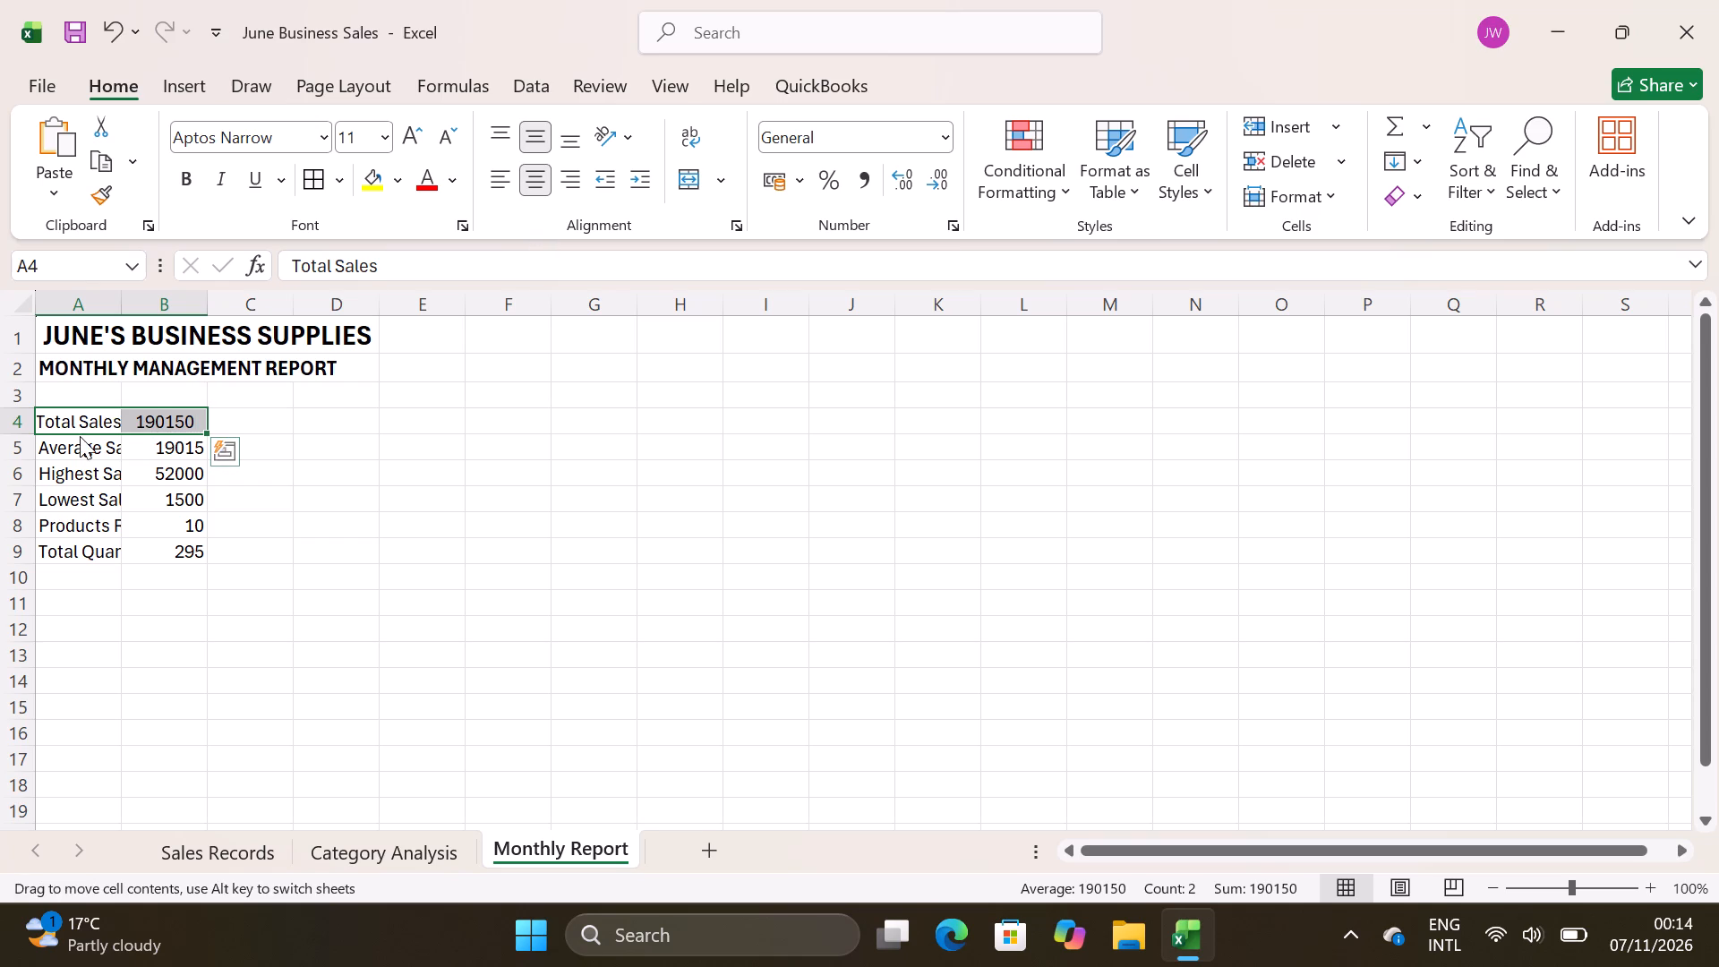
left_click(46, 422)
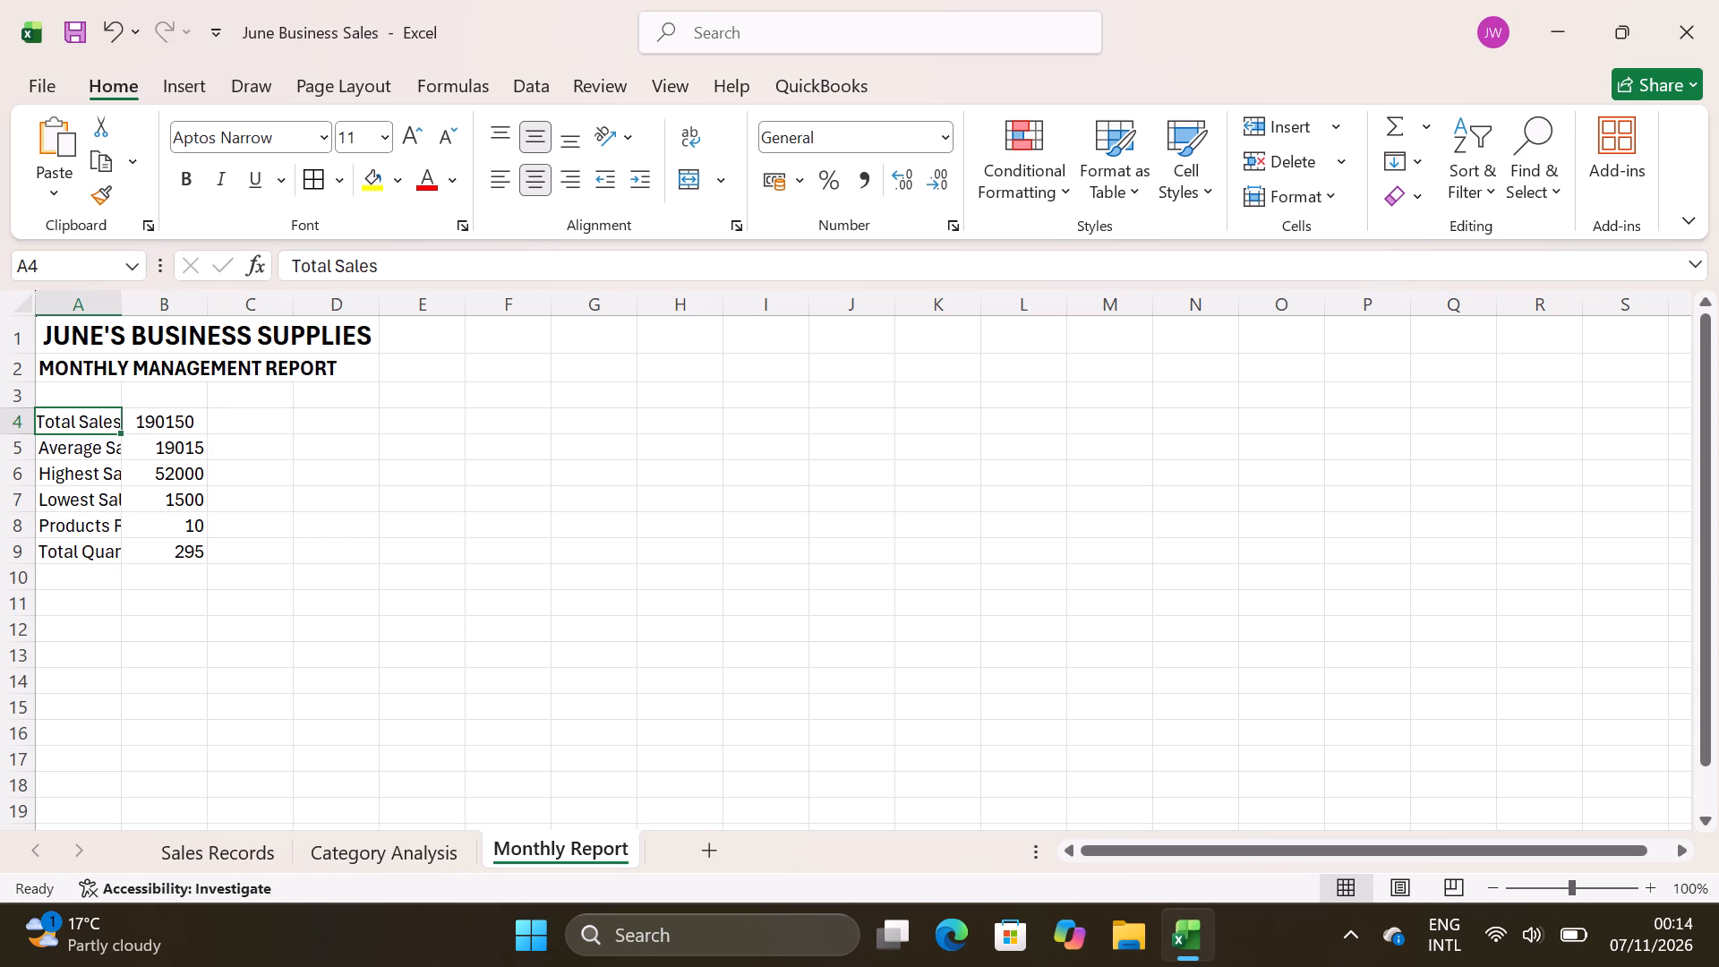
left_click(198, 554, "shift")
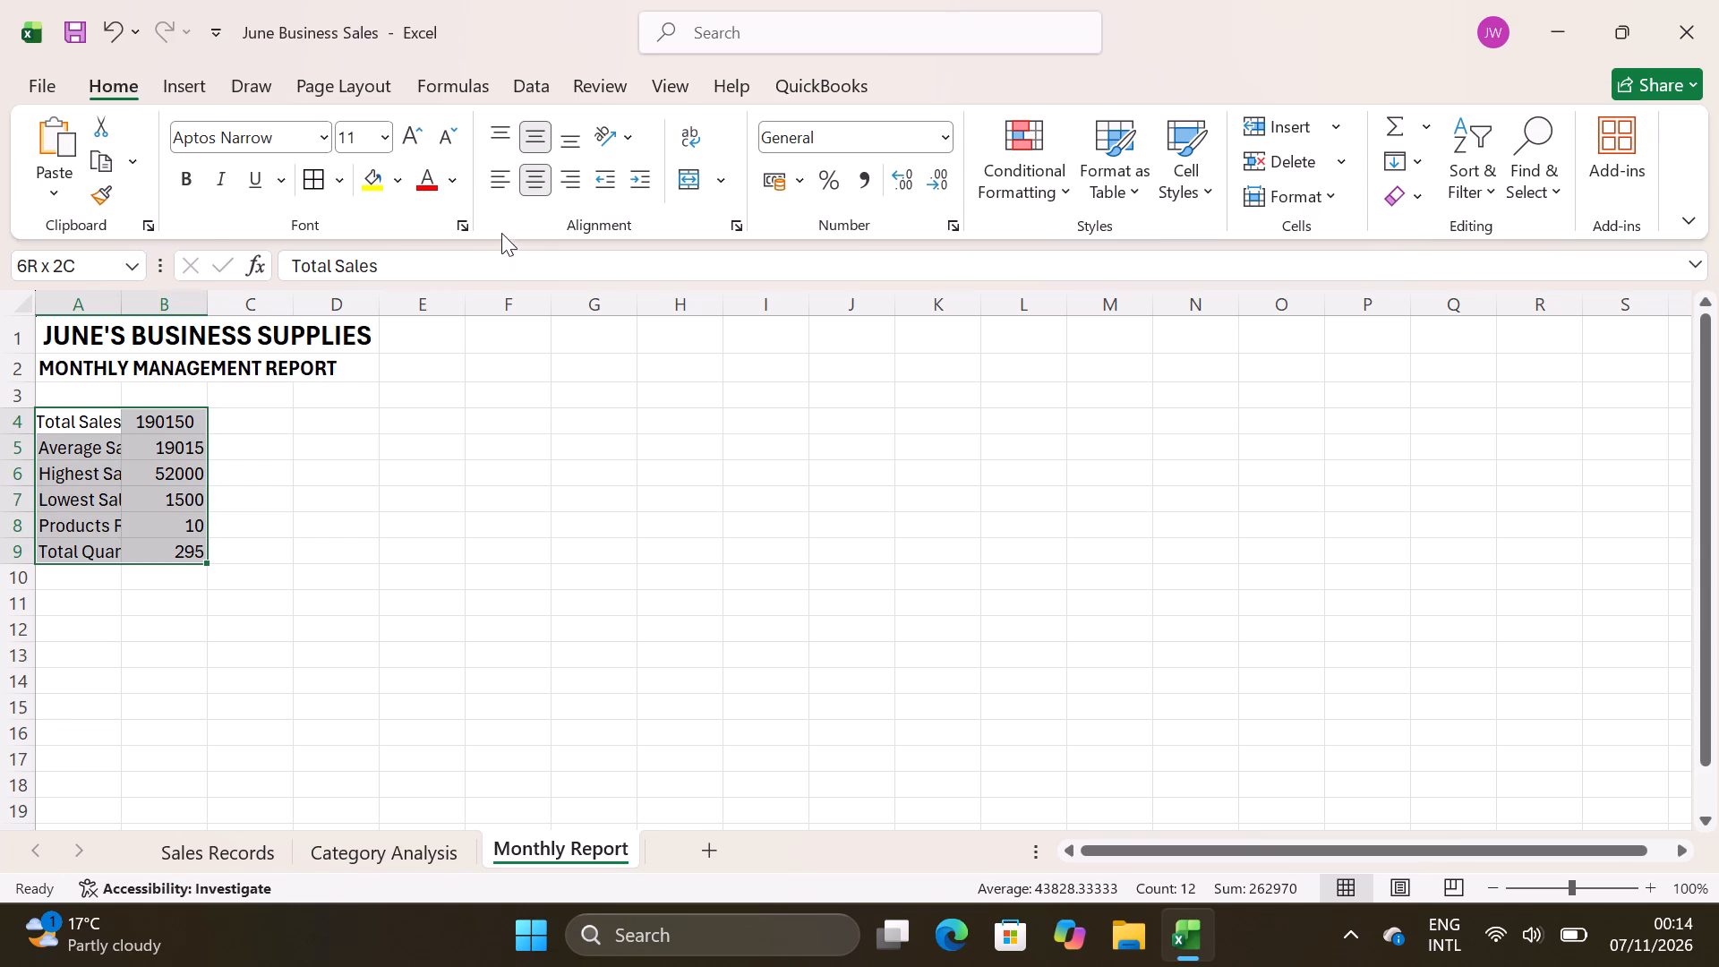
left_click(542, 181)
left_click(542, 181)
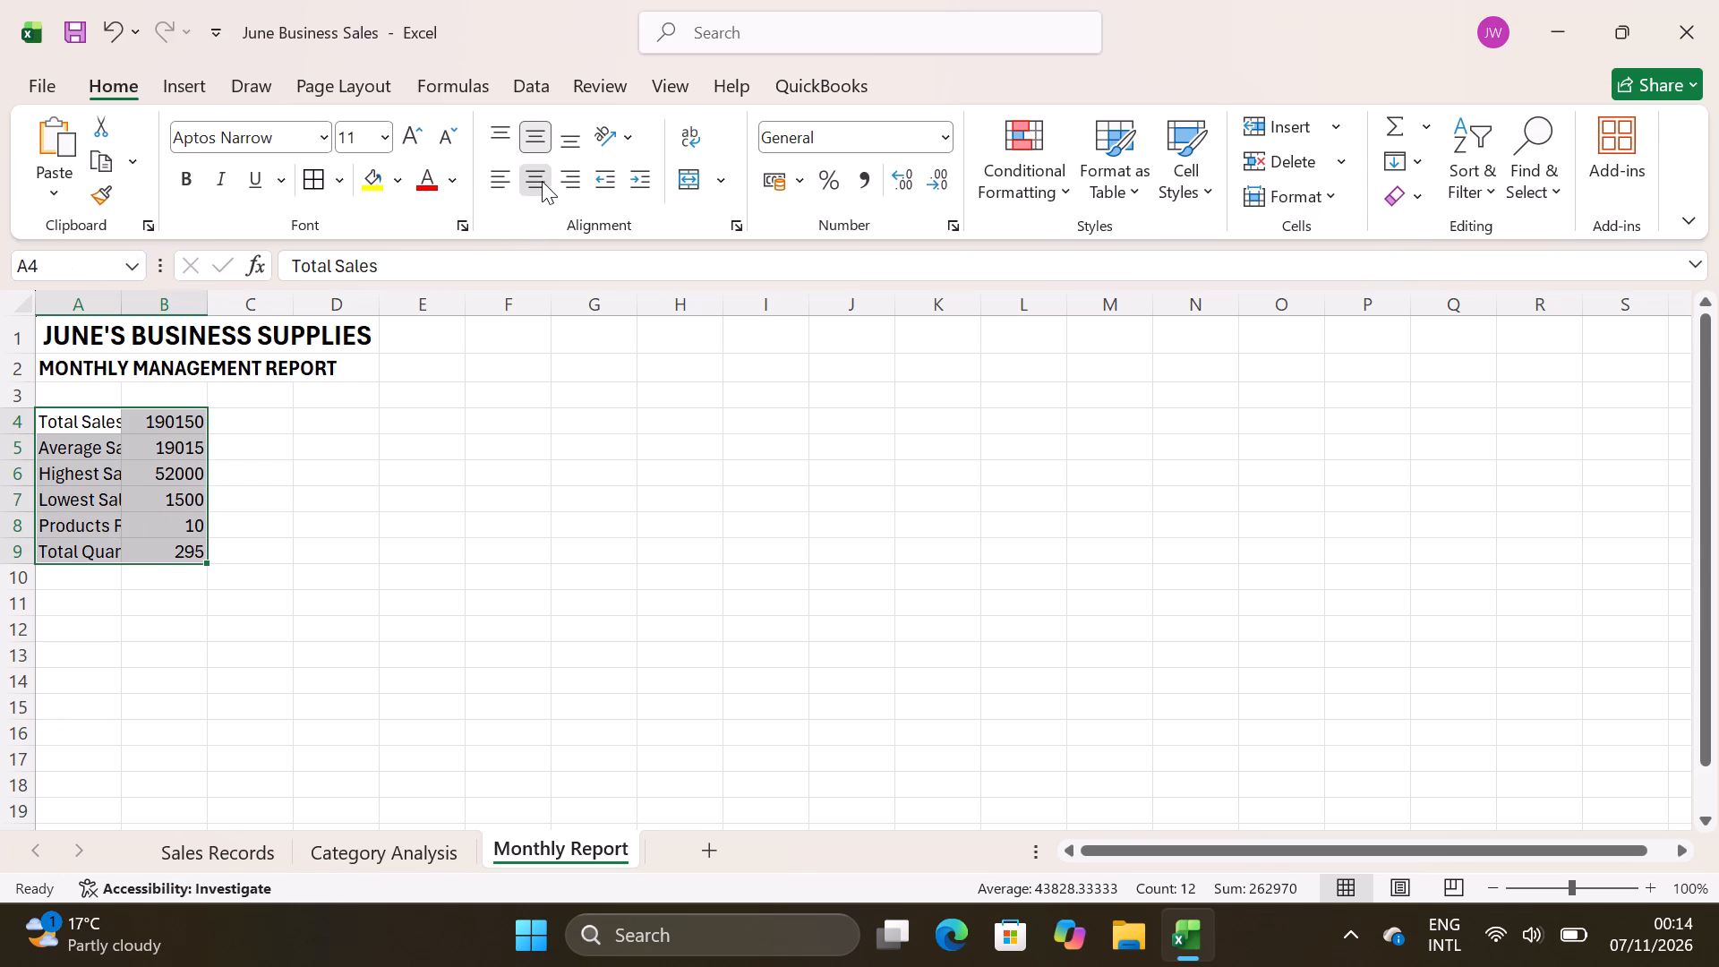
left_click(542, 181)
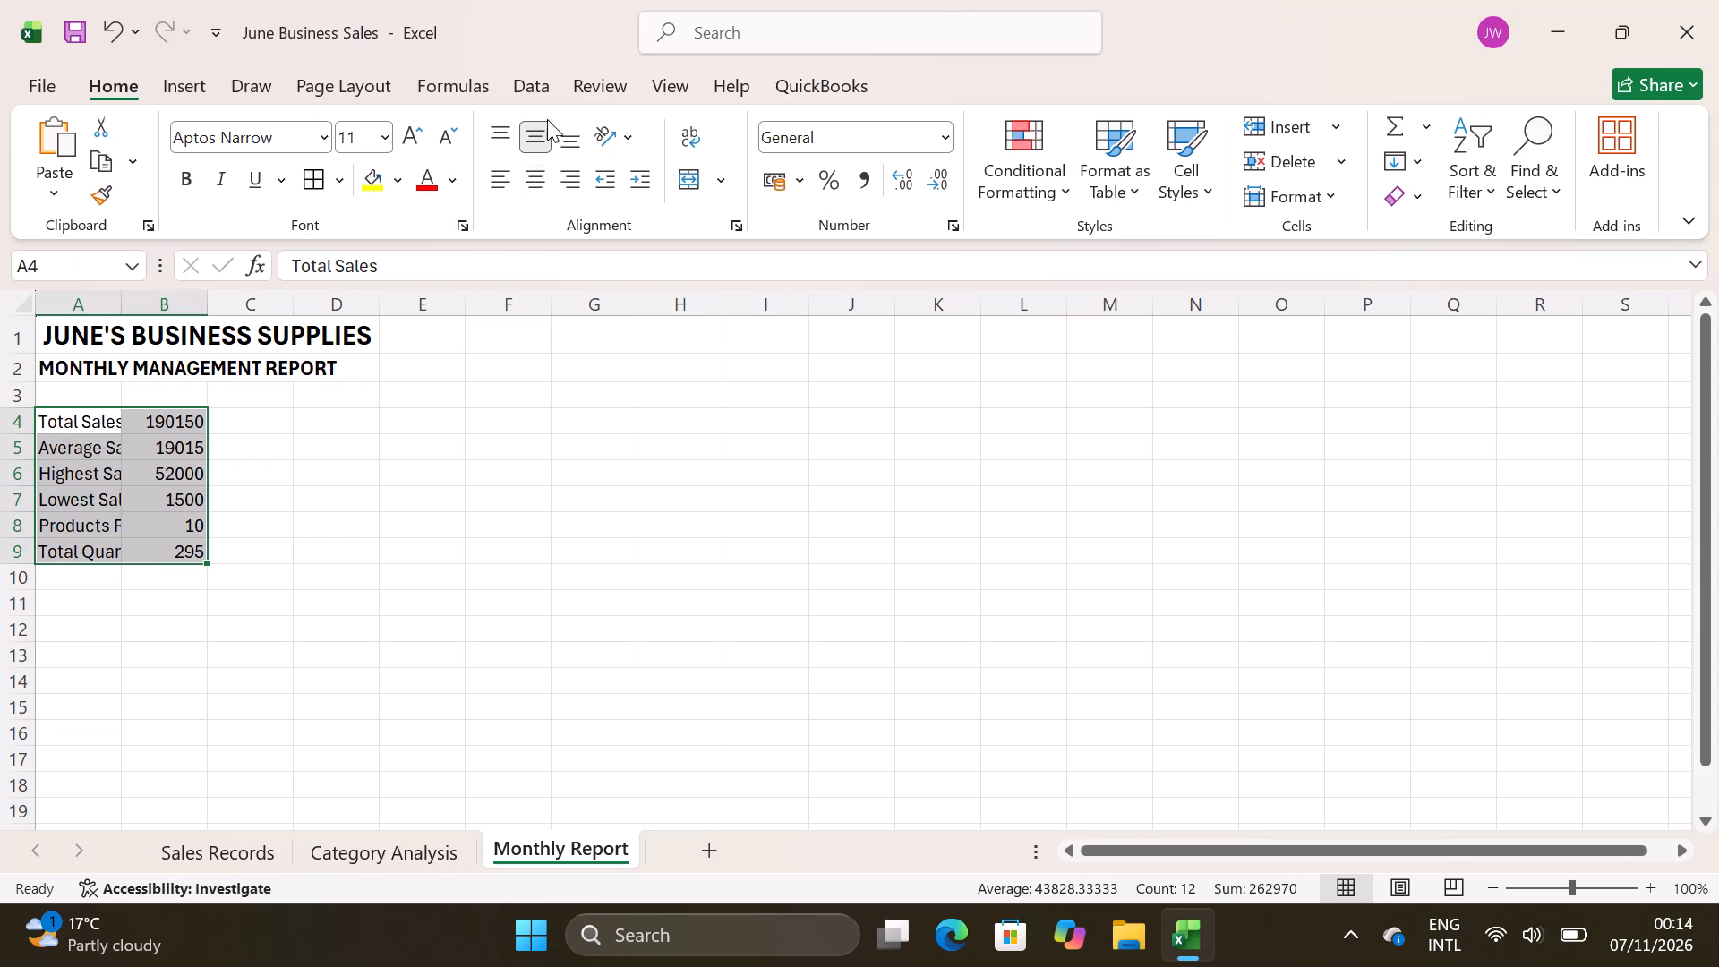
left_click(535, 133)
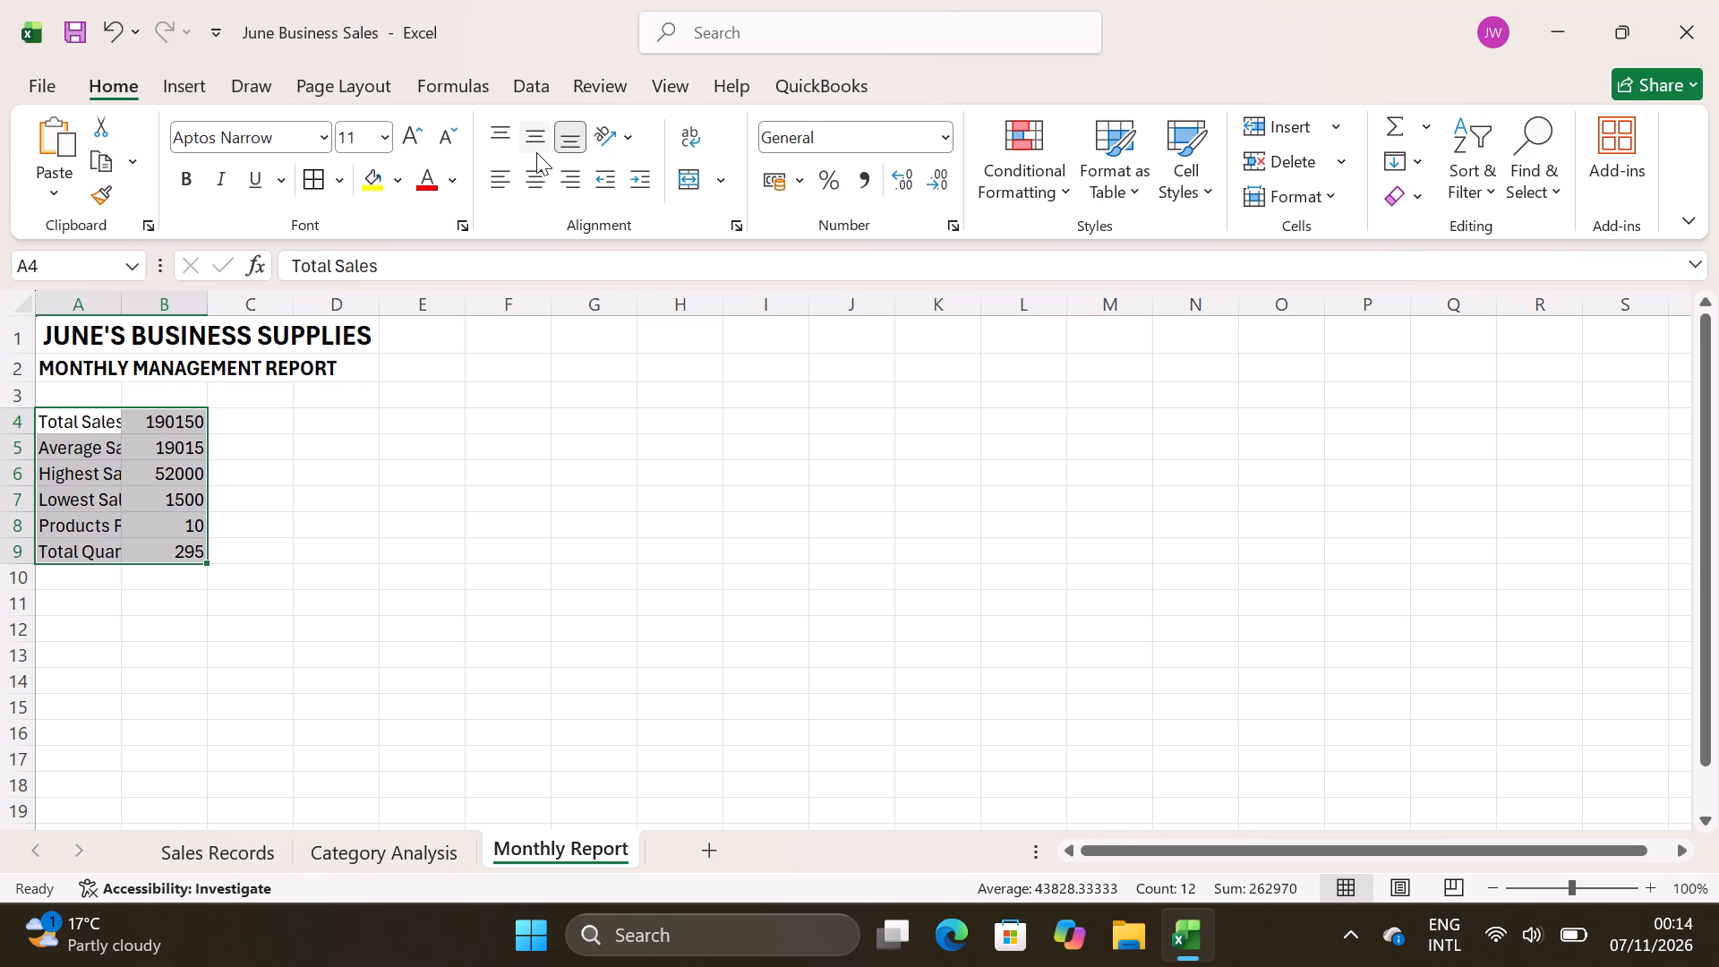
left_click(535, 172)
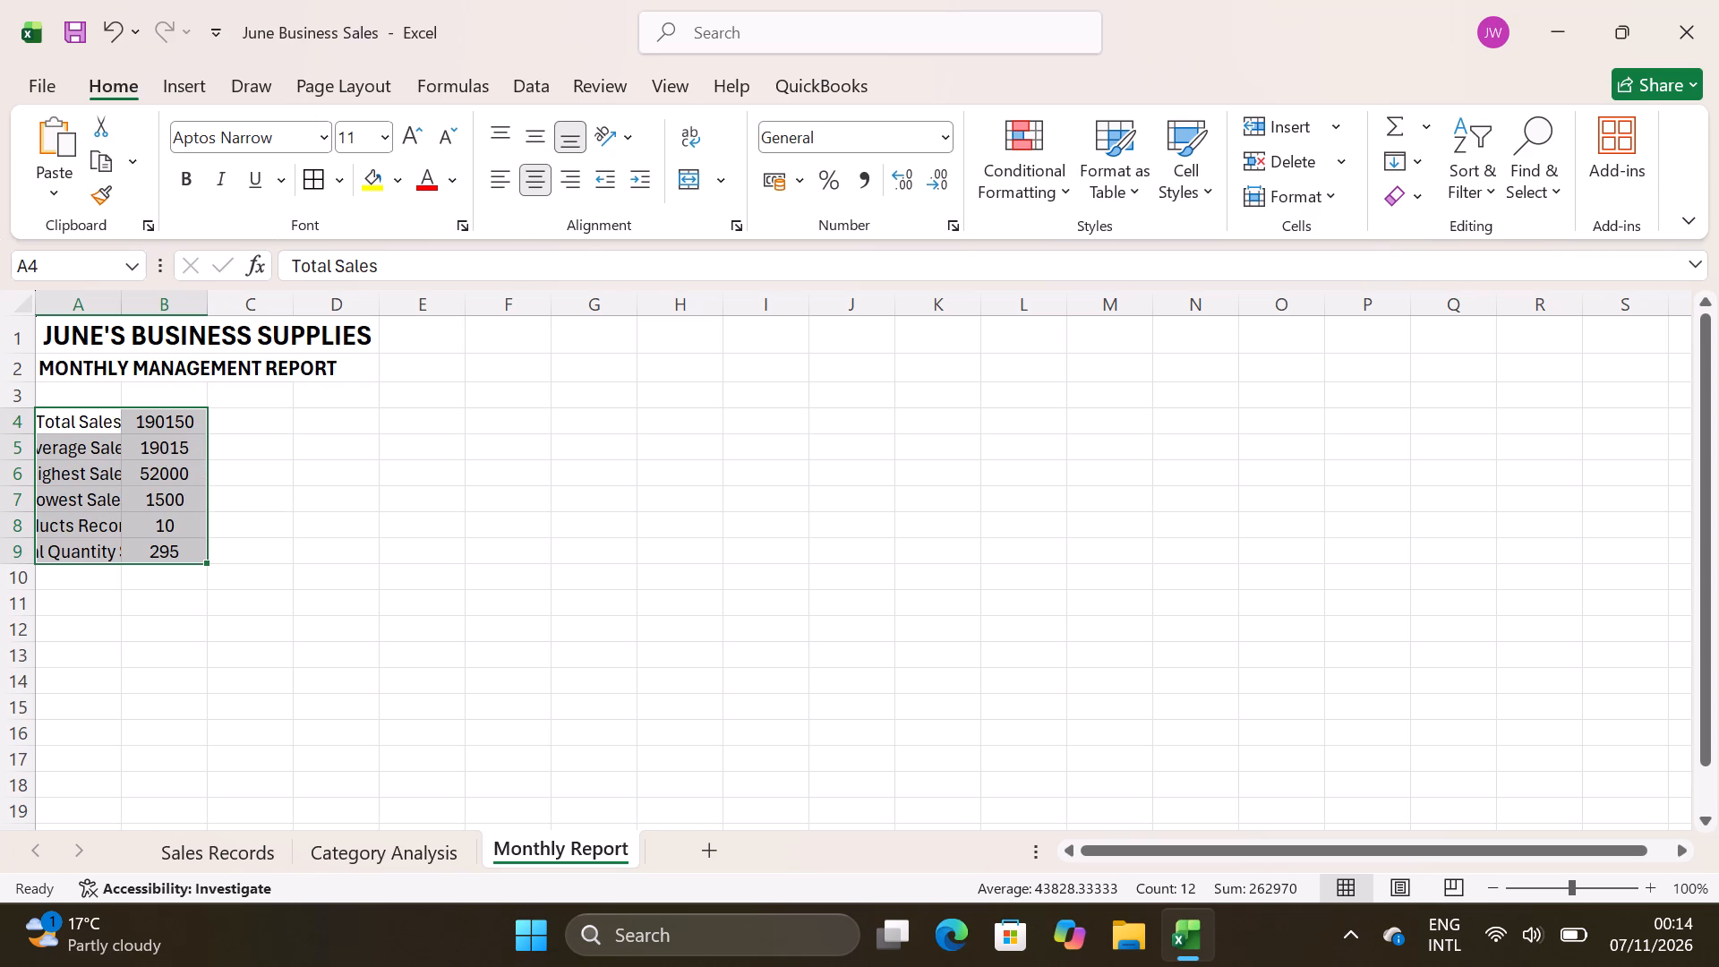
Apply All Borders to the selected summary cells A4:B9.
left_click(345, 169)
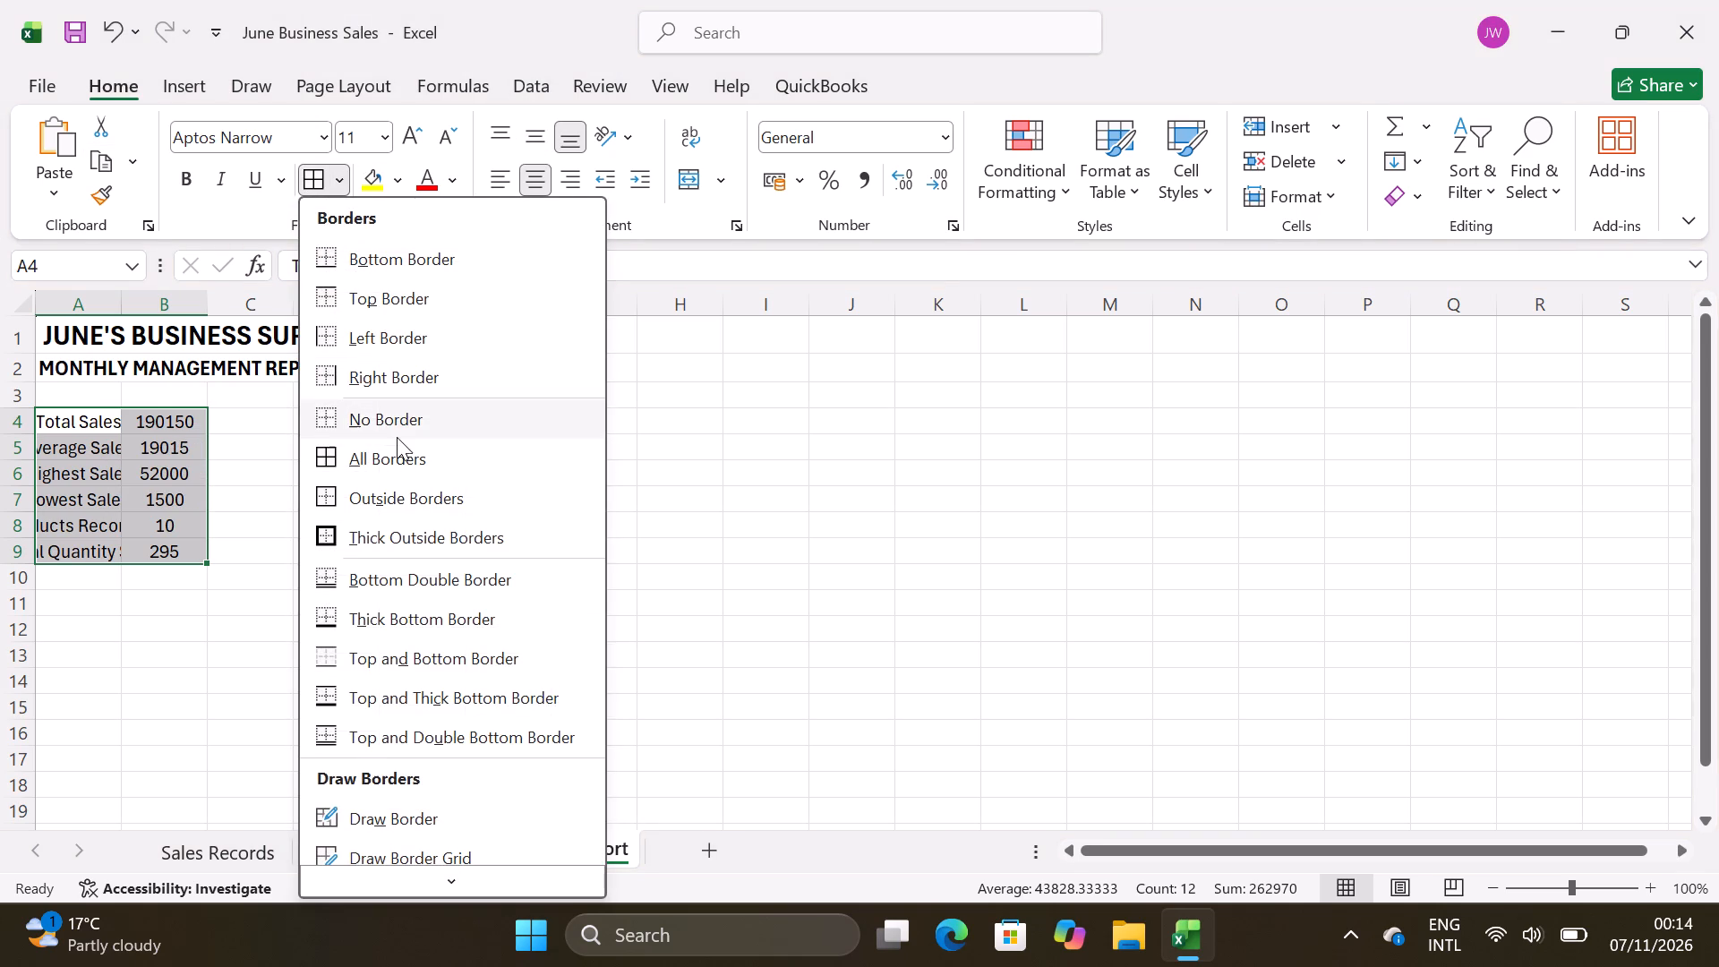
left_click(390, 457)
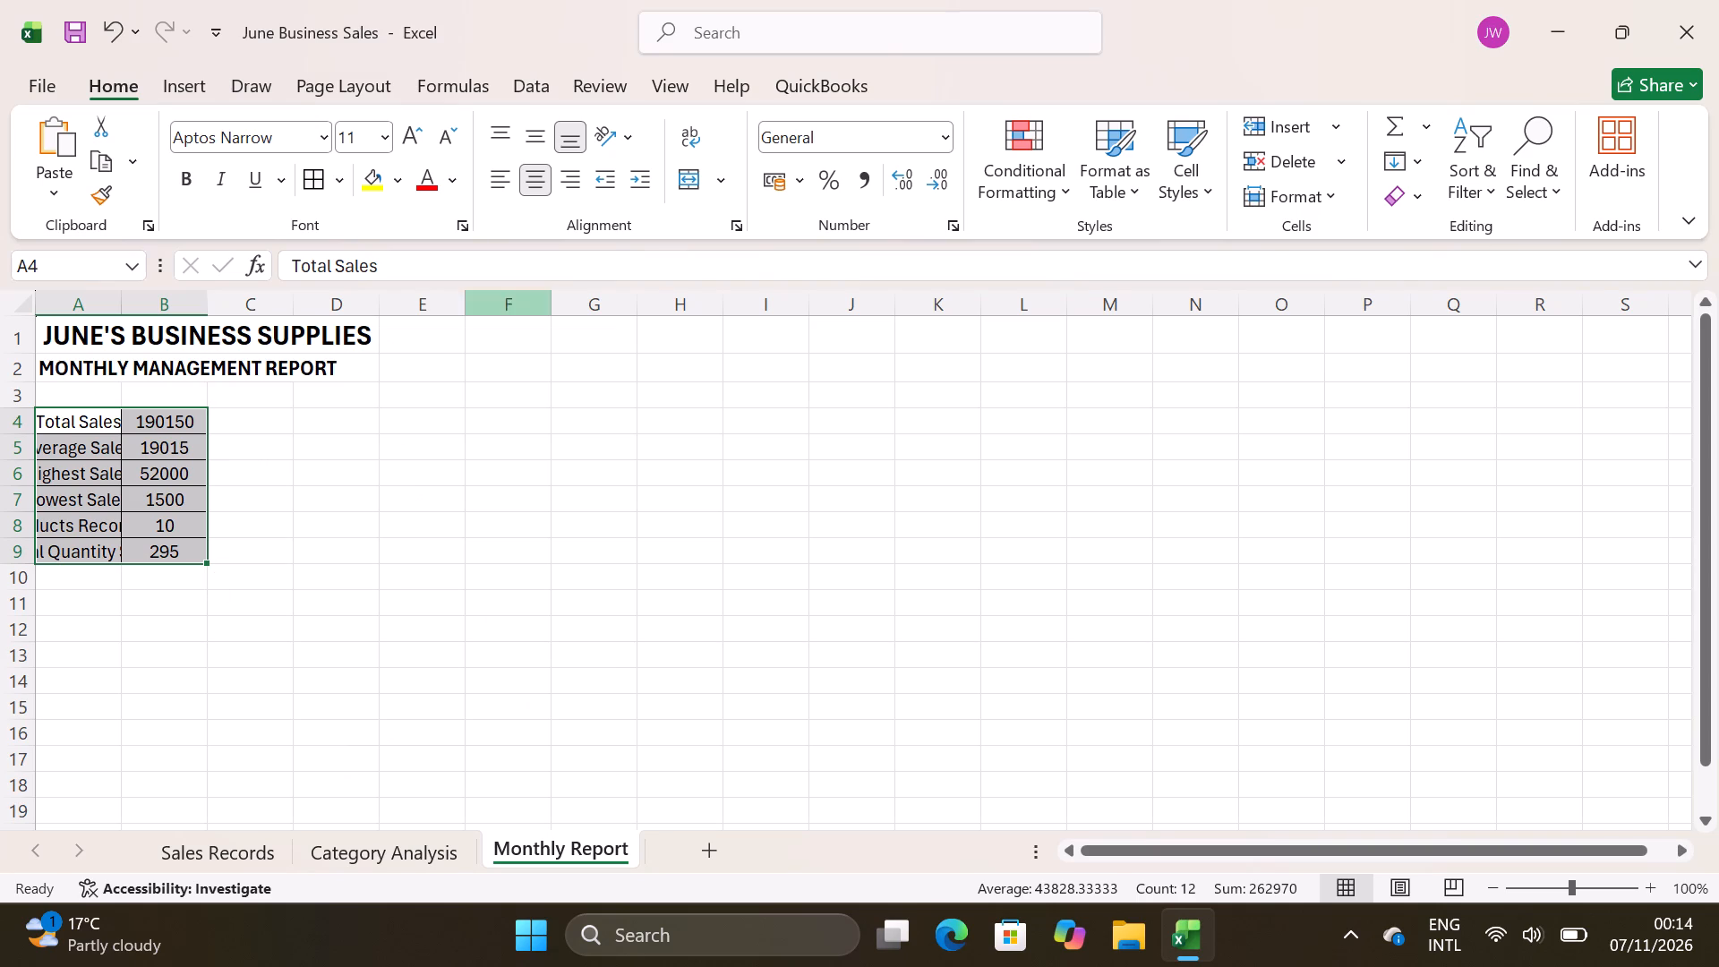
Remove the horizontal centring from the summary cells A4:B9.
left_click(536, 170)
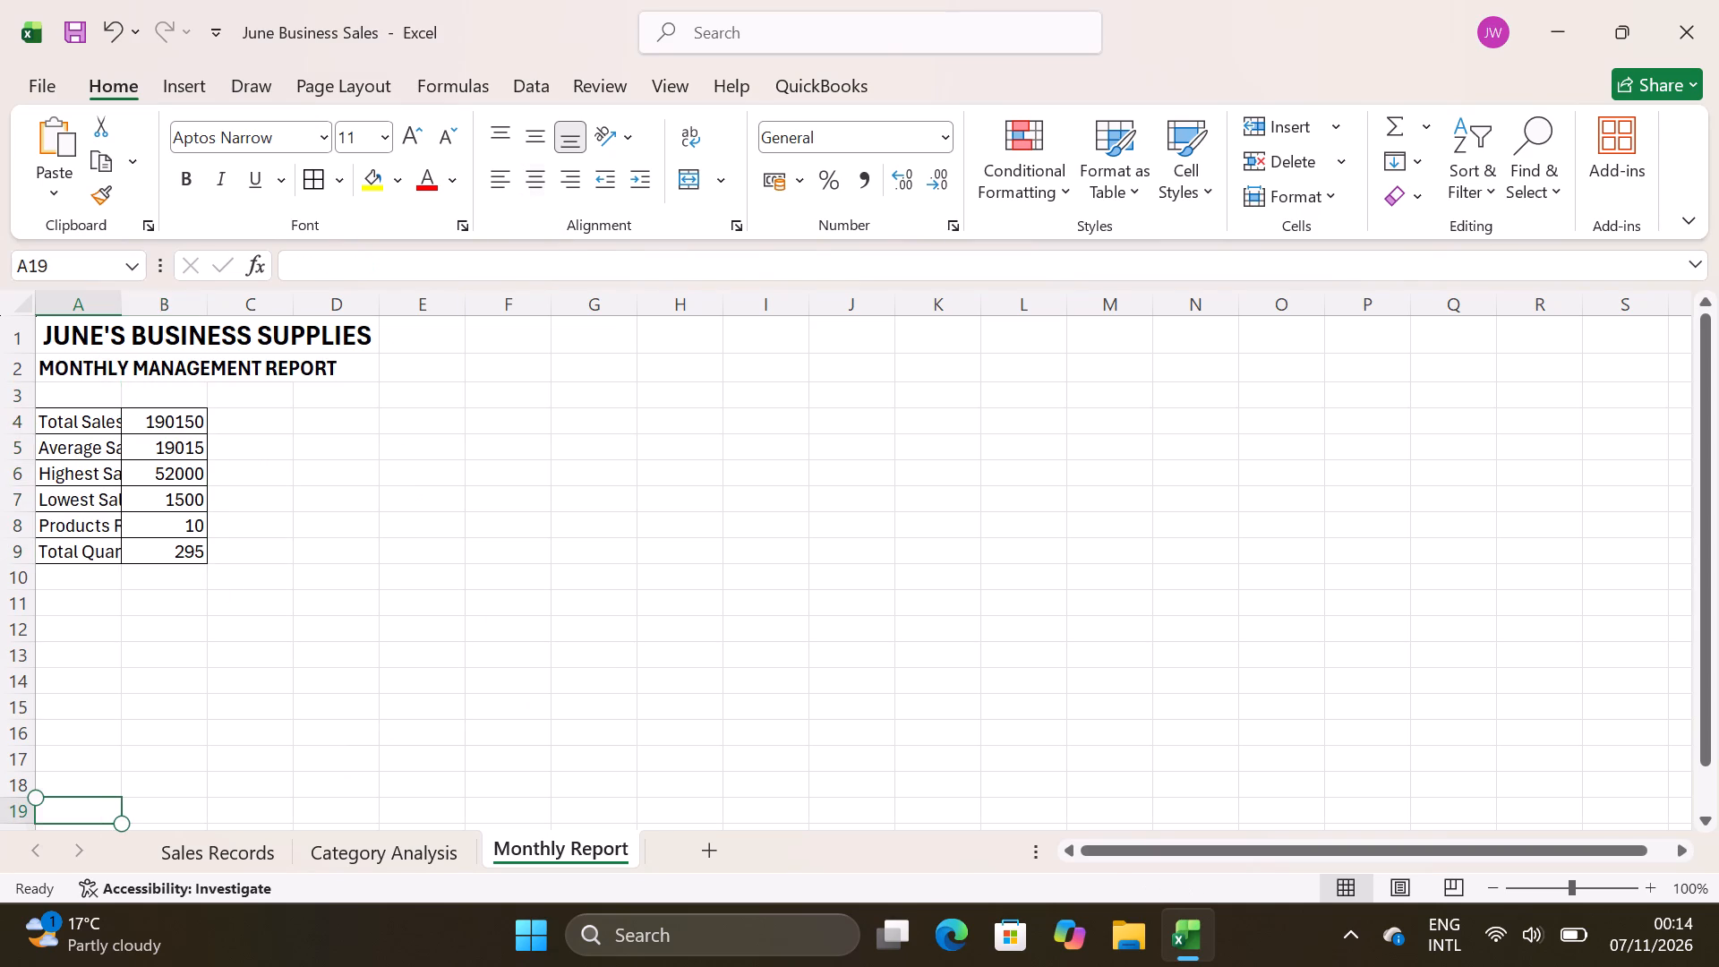
Apply All Borders to the summary table range A4:B9 on the Monthly Report sheet.
left_click(48, 424)
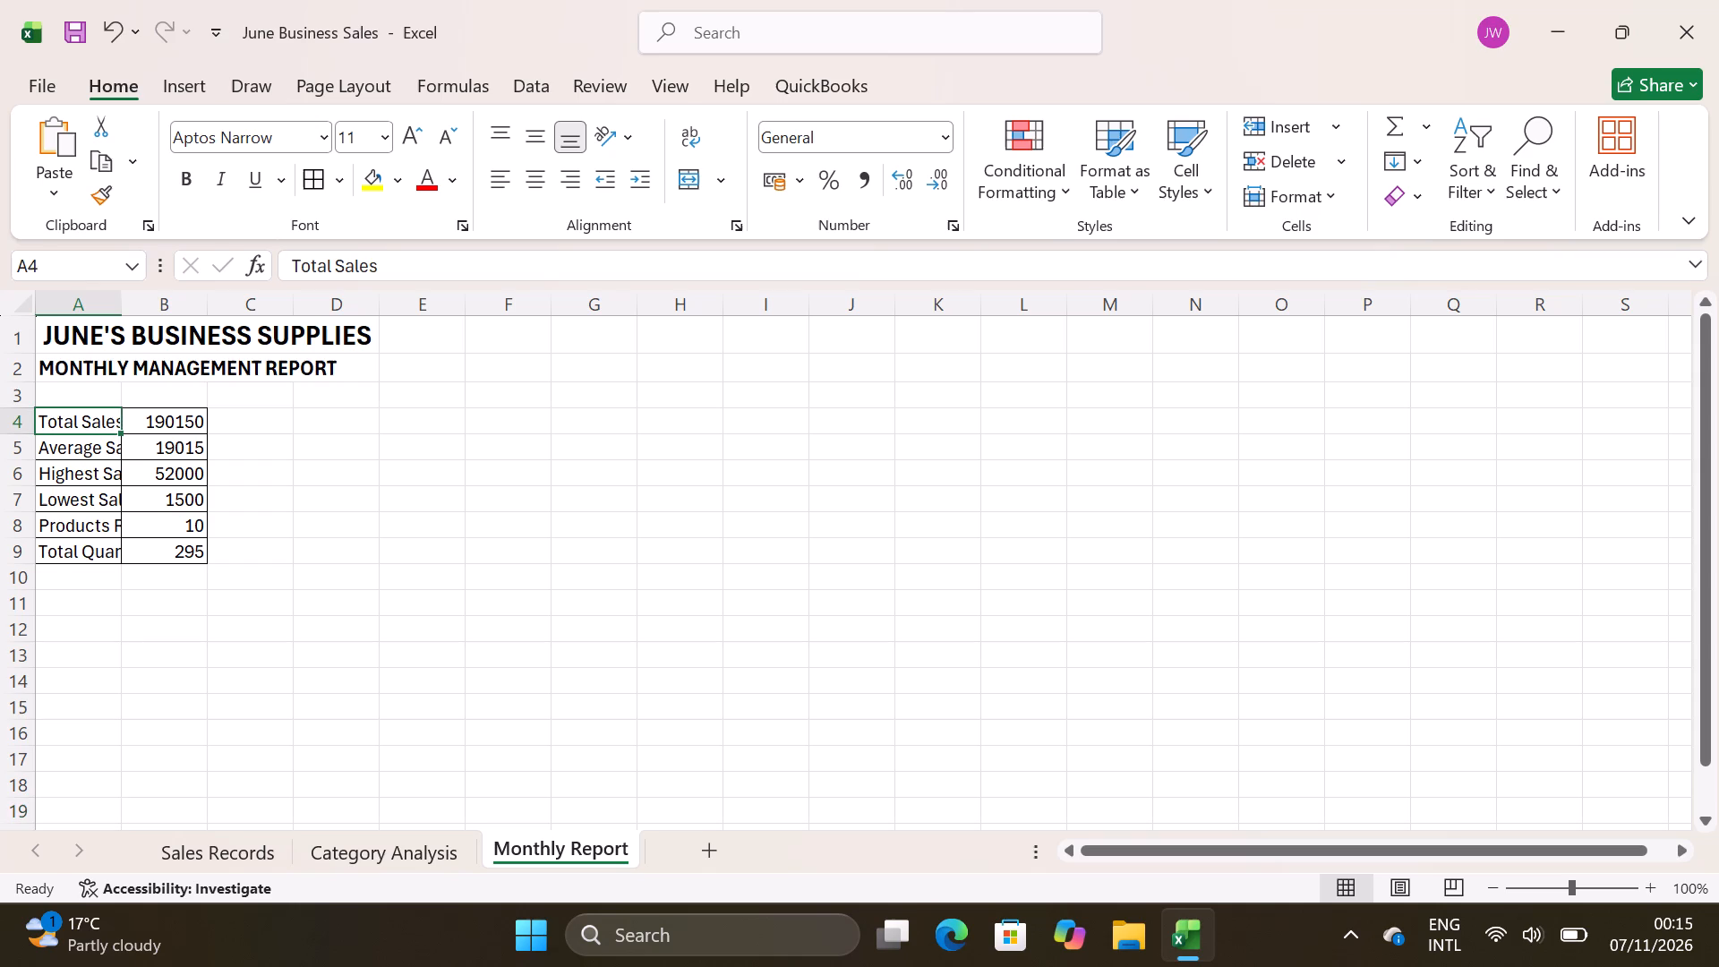
left_click(204, 561, "shift")
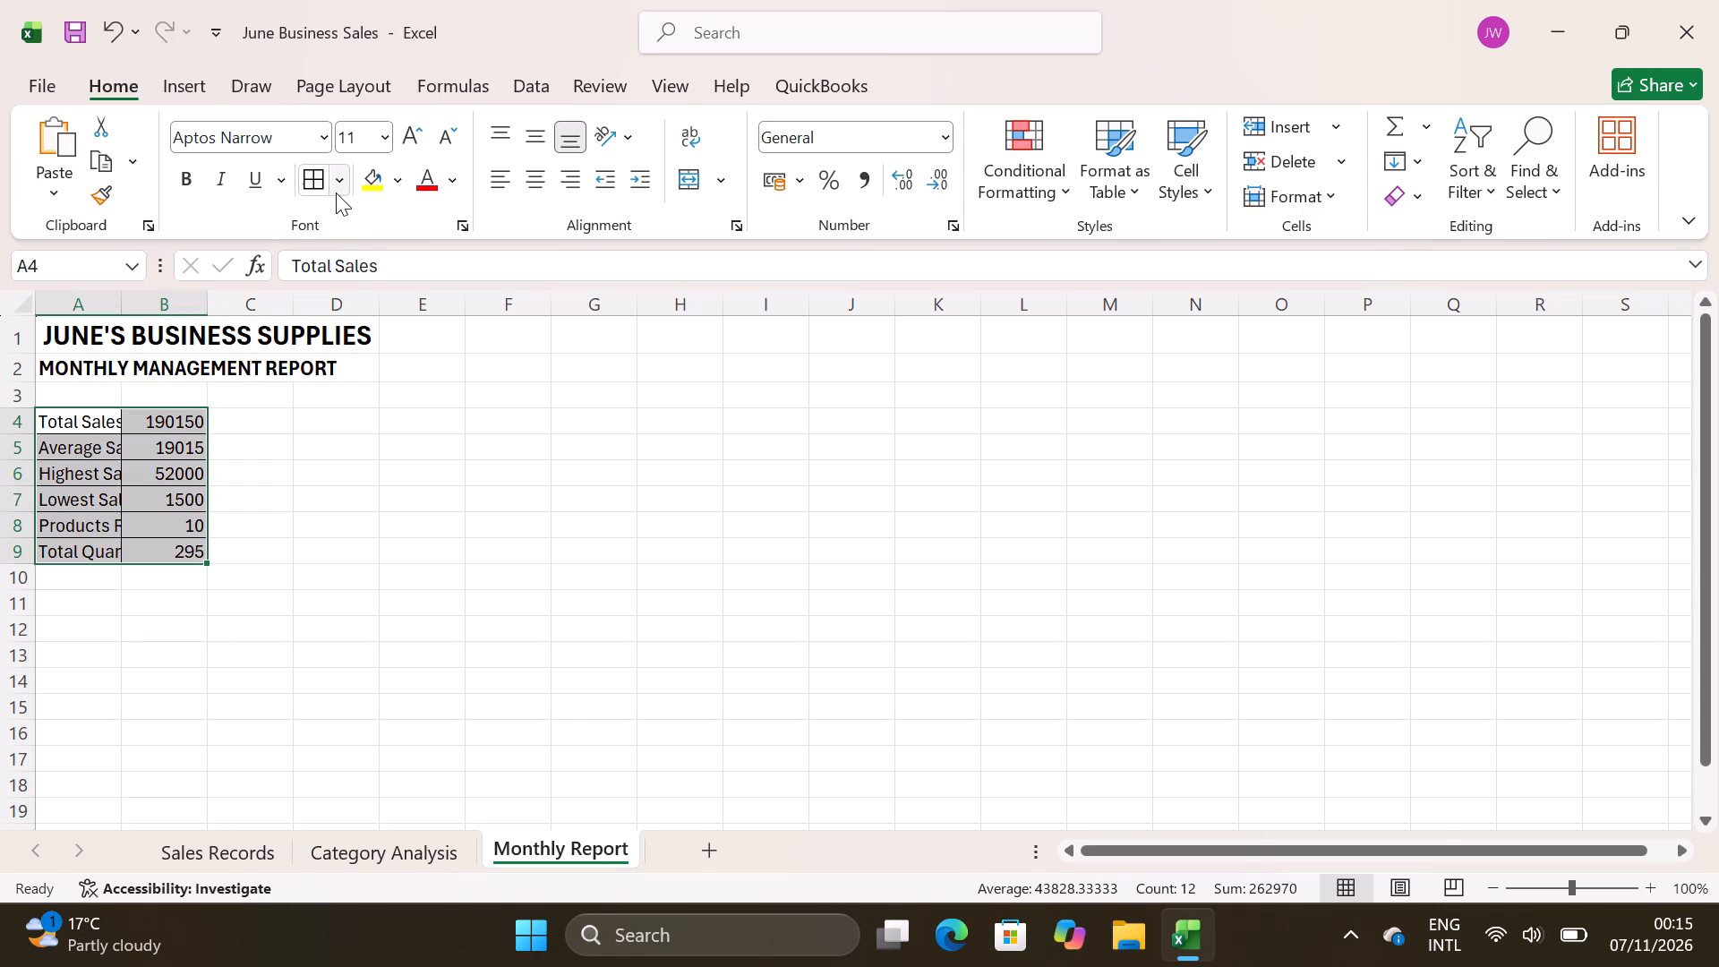
left_click(337, 186)
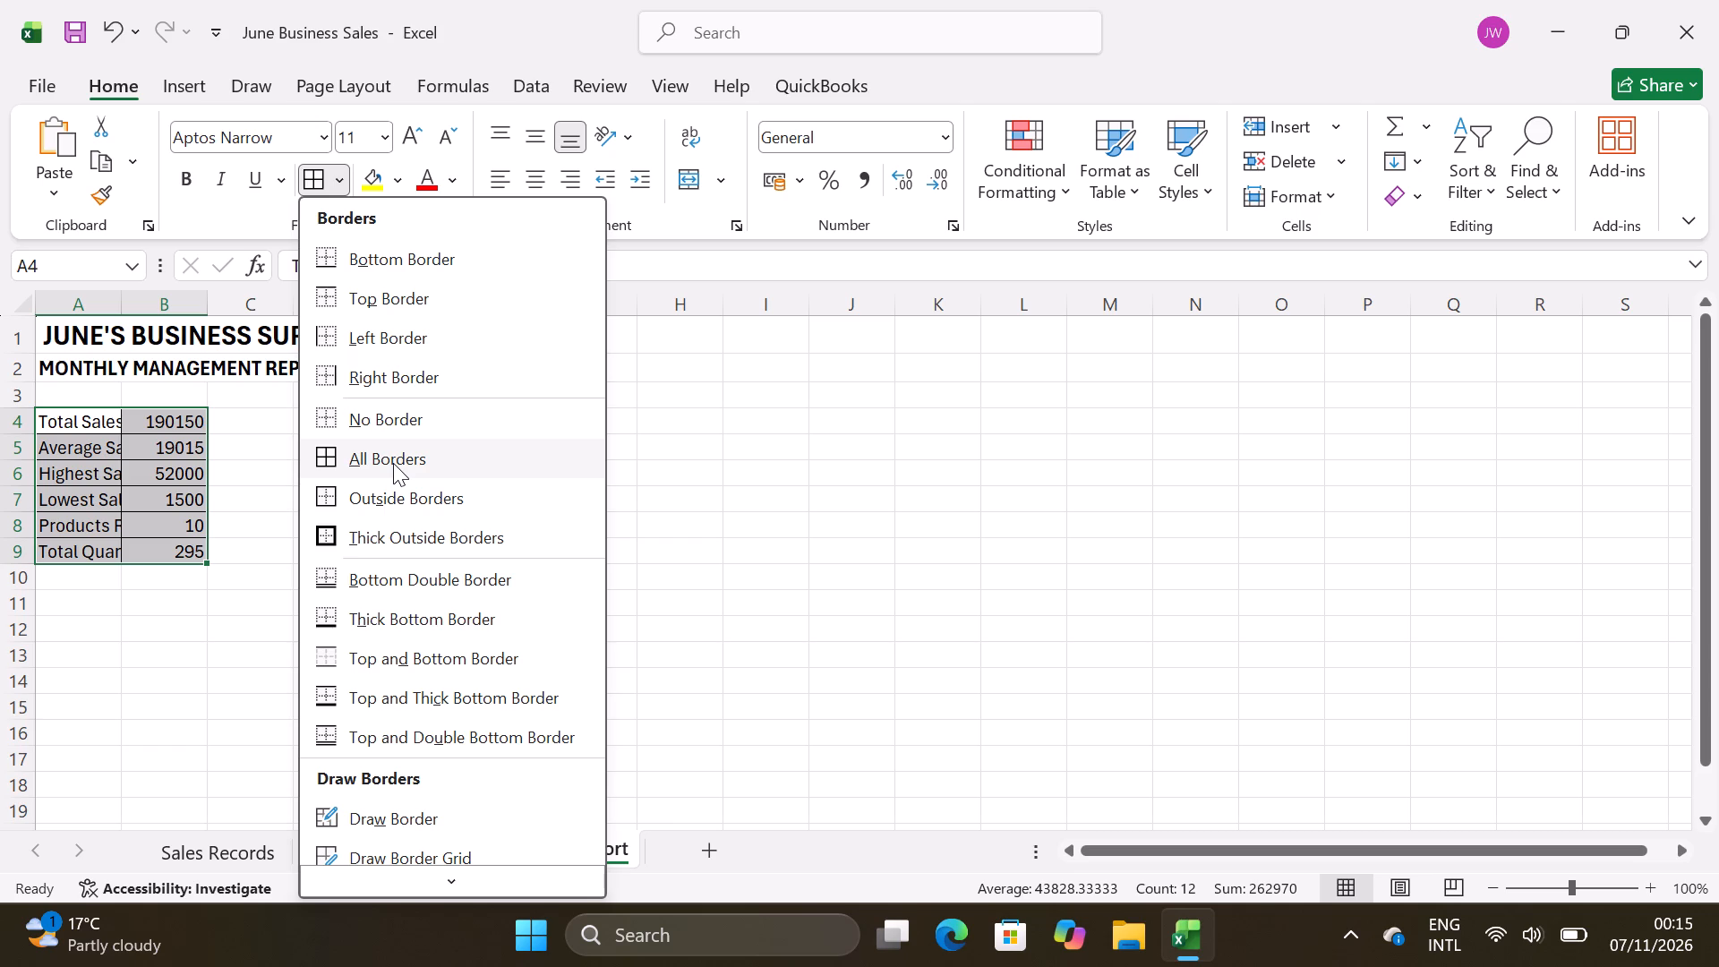
left_click(393, 463)
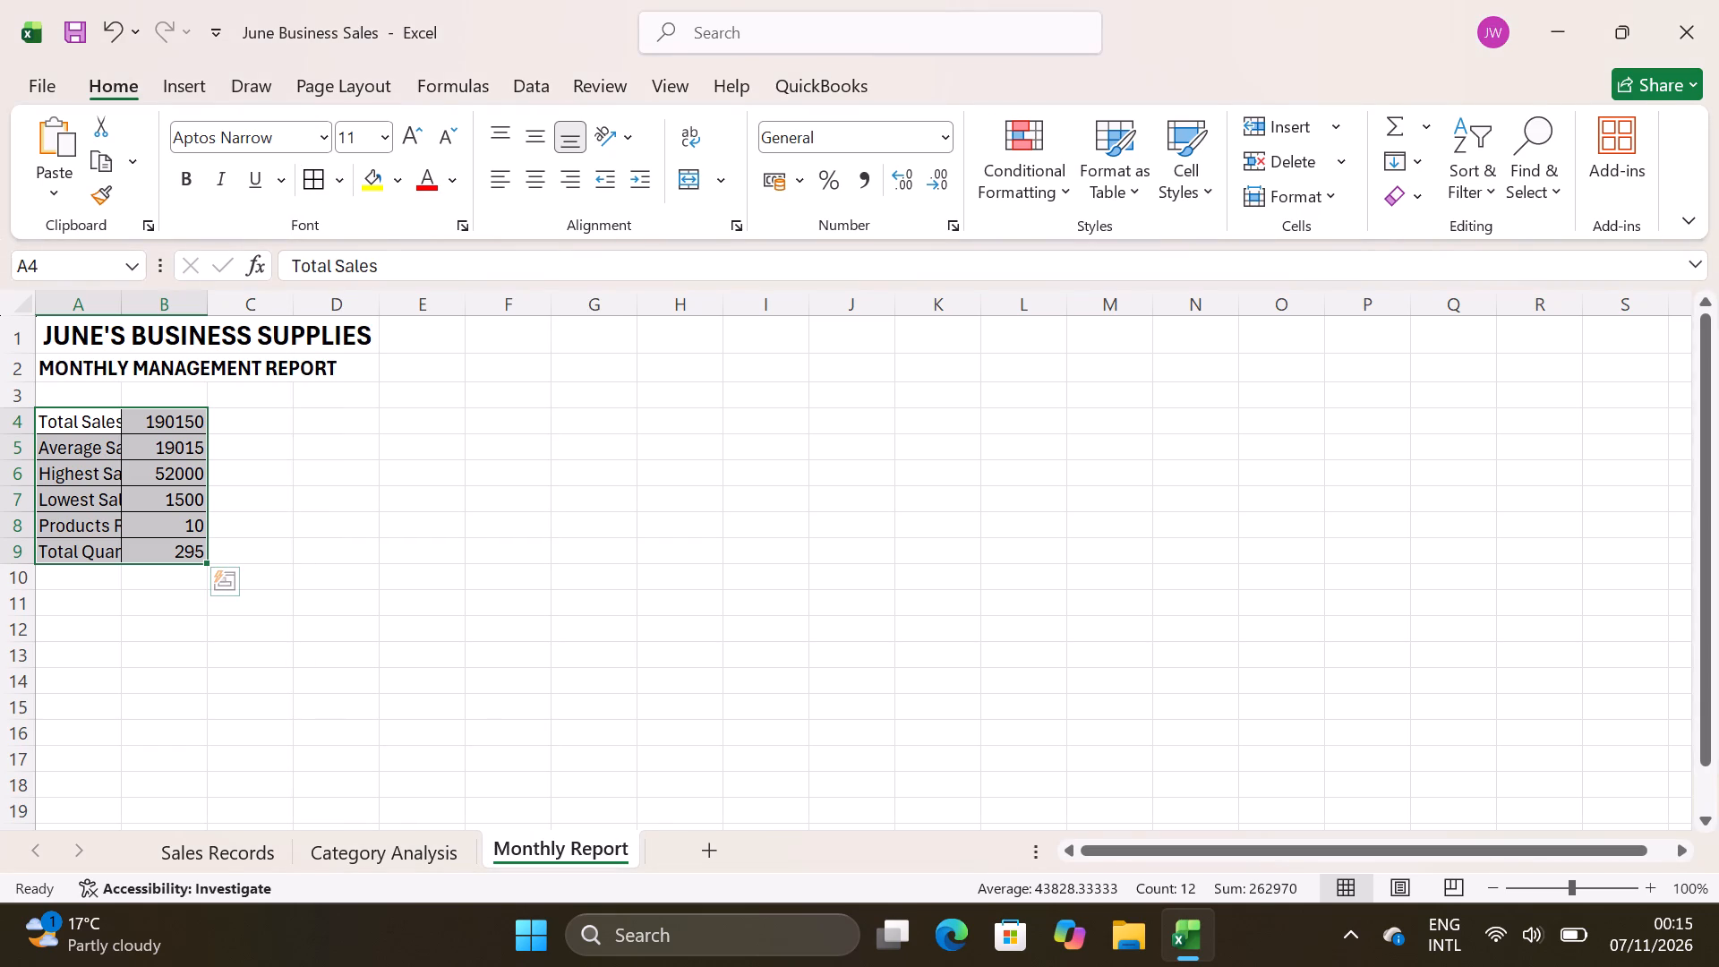
AutoFit the width of all columns on the Monthly Report sheet to their contents.
left_click(29, 311)
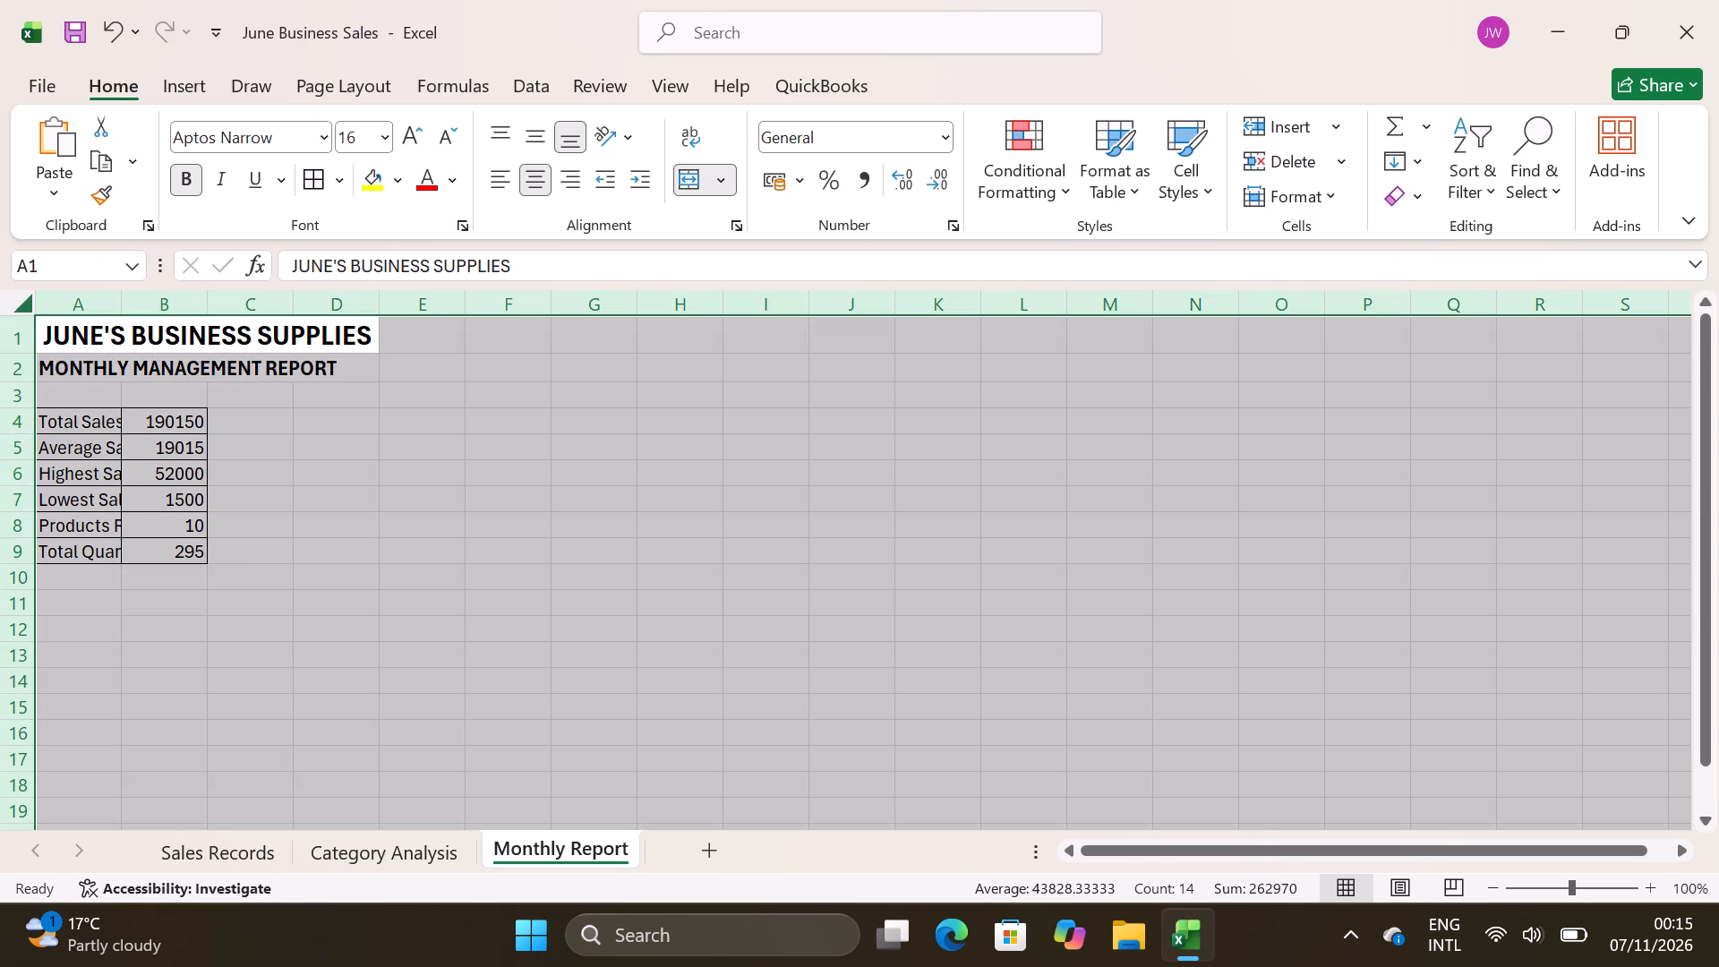
double_click(122, 316)
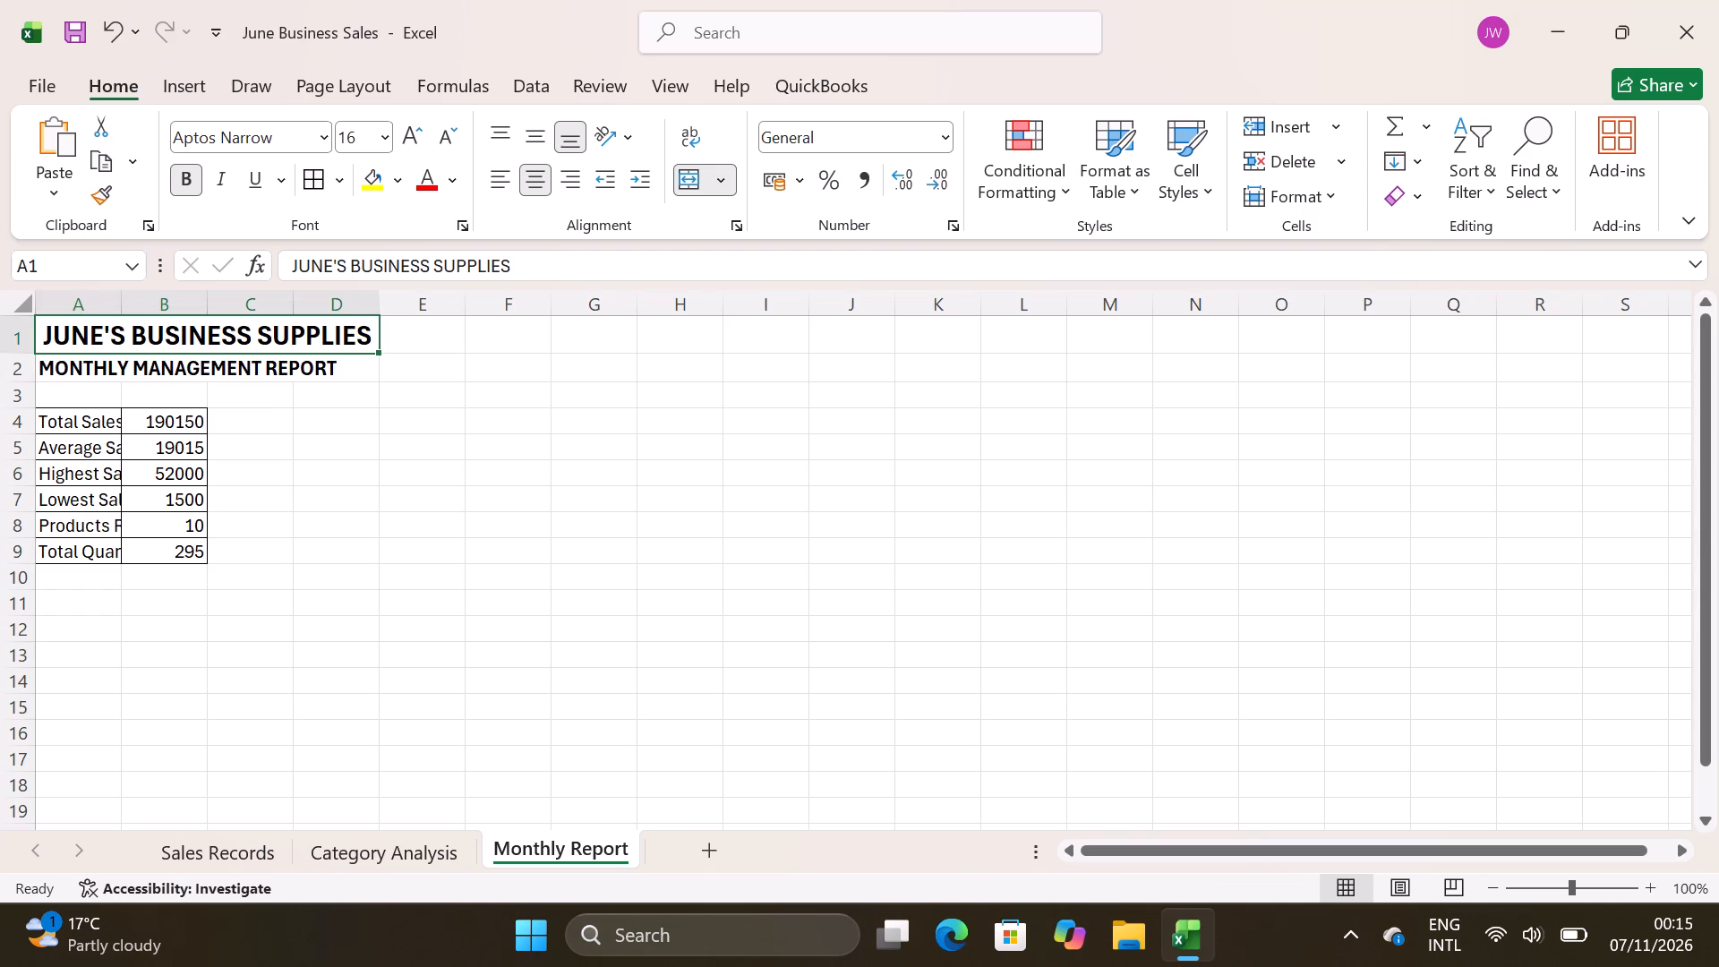
left_click(30, 307)
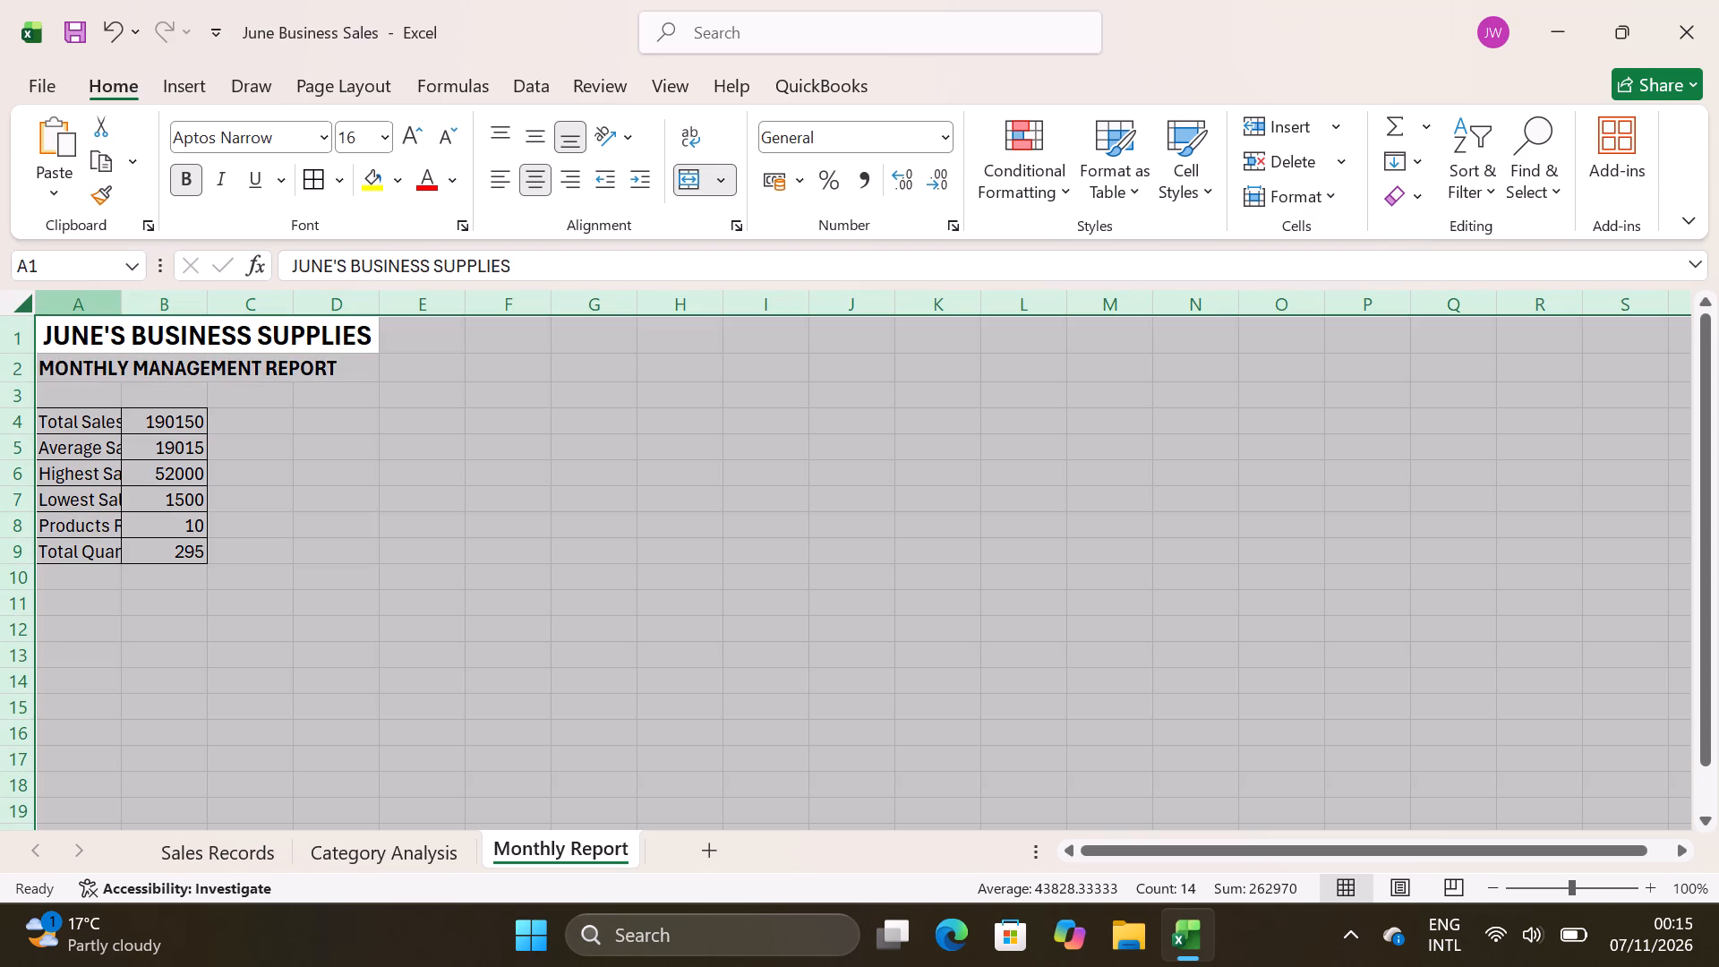
double_click(115, 315)
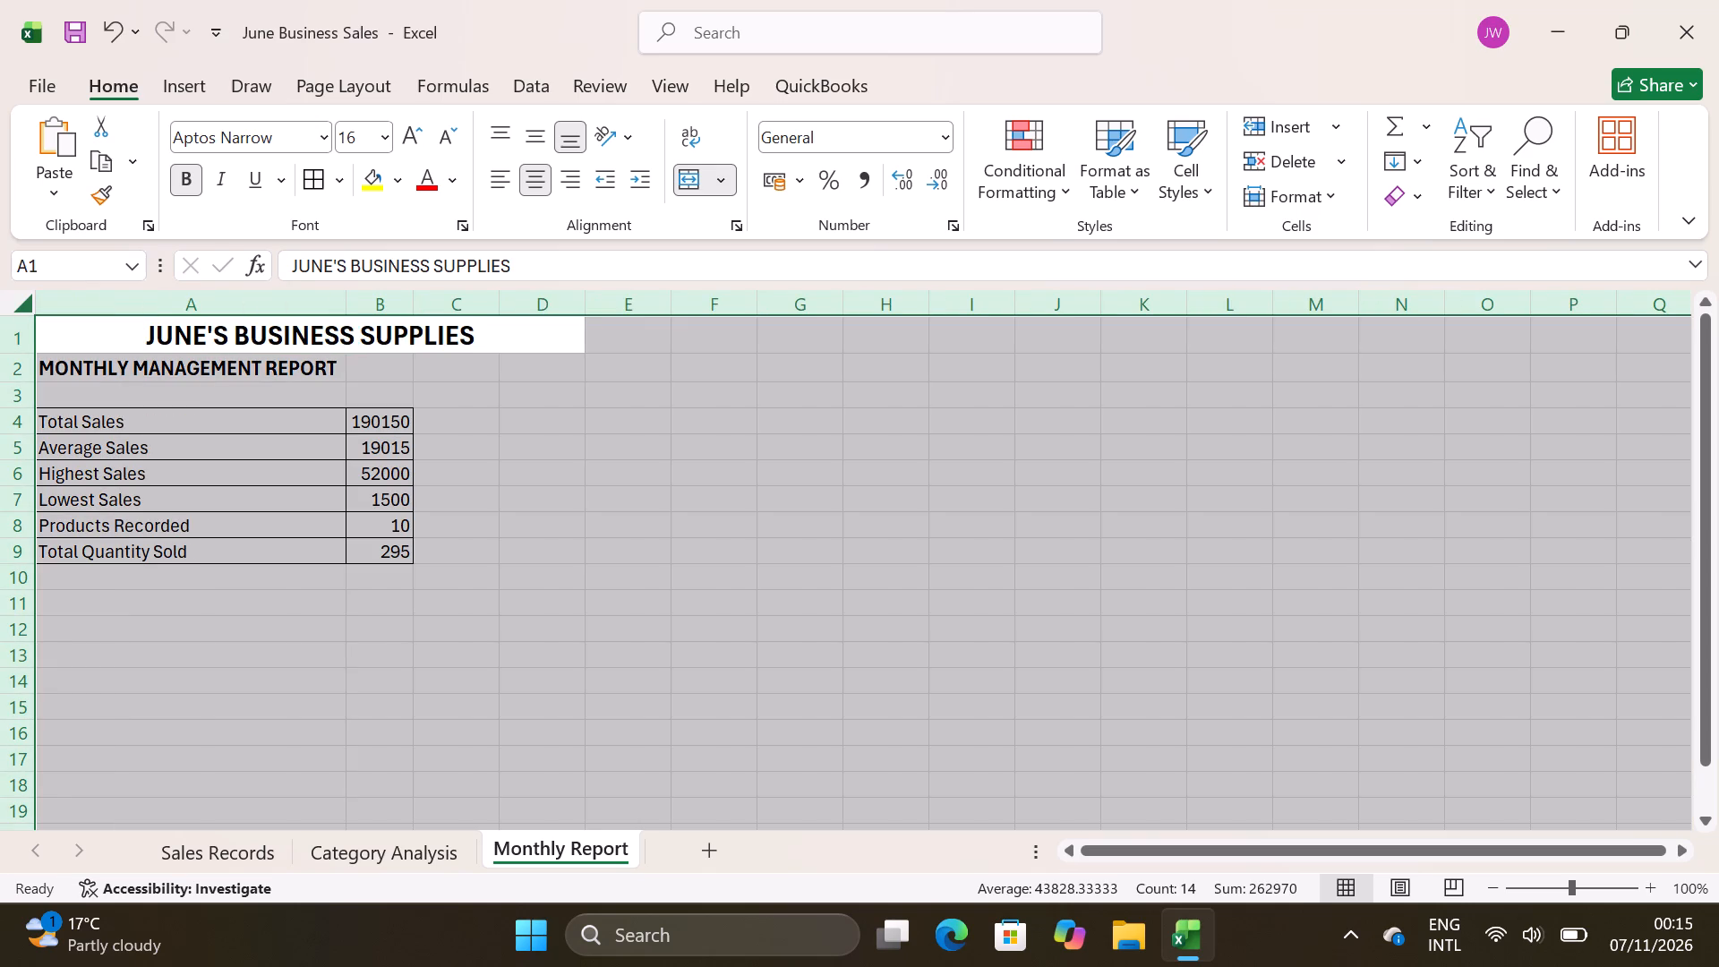
left_click(242, 625)
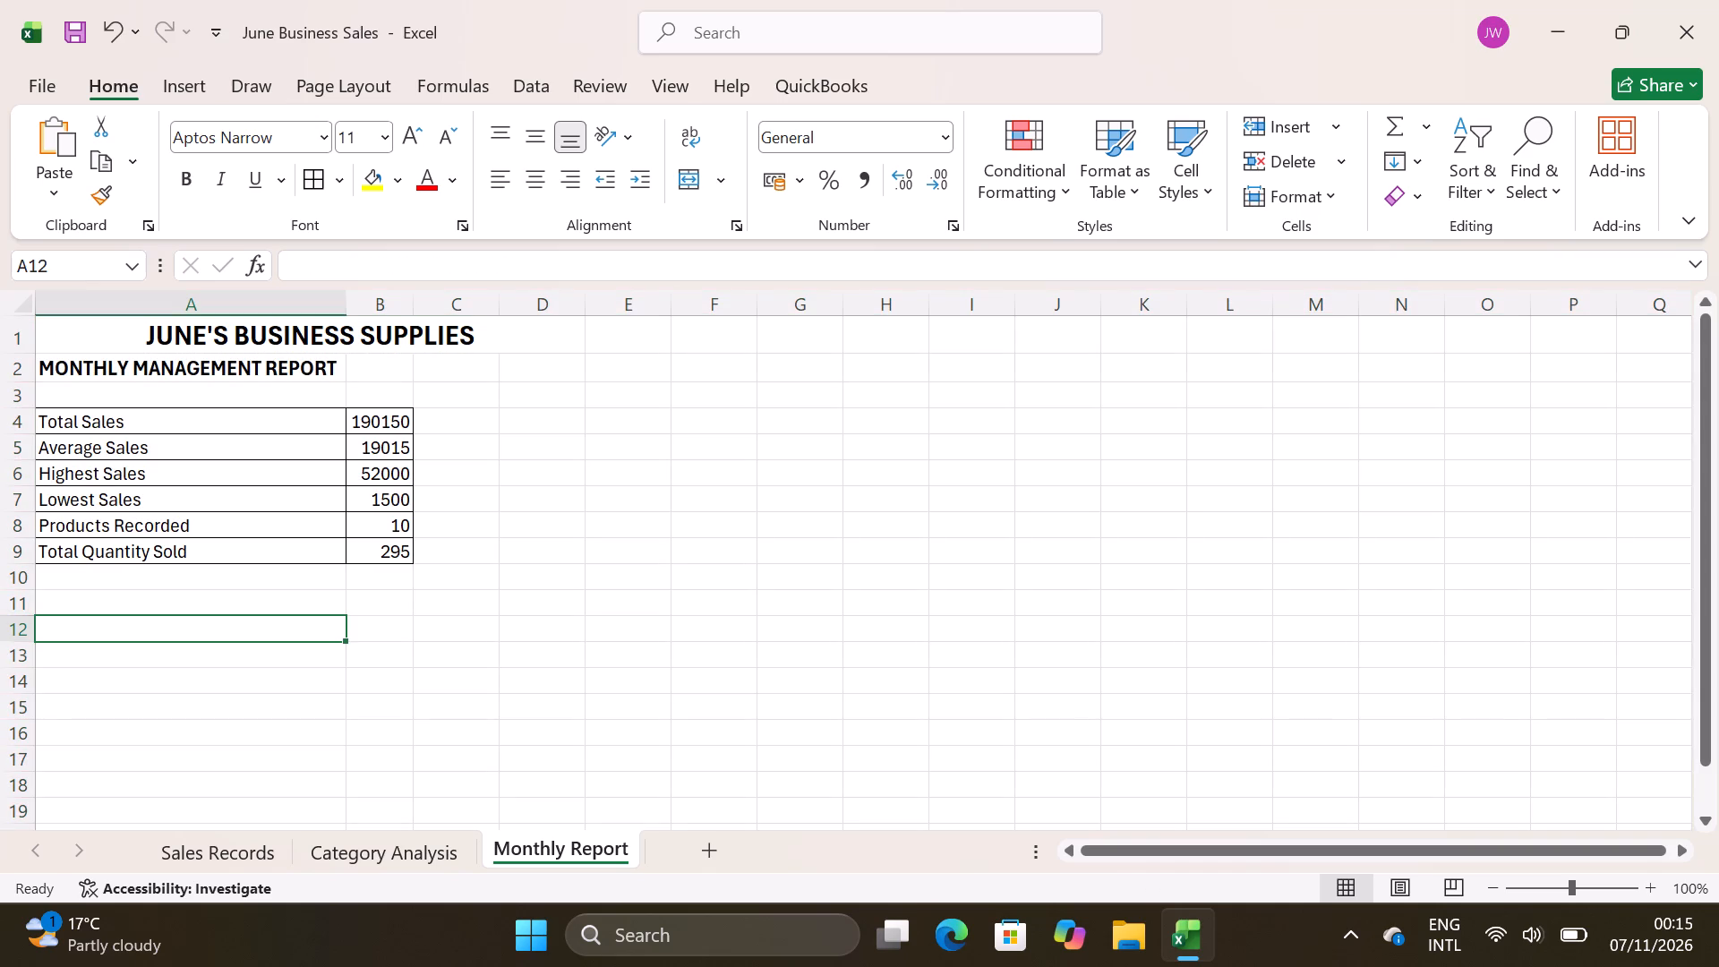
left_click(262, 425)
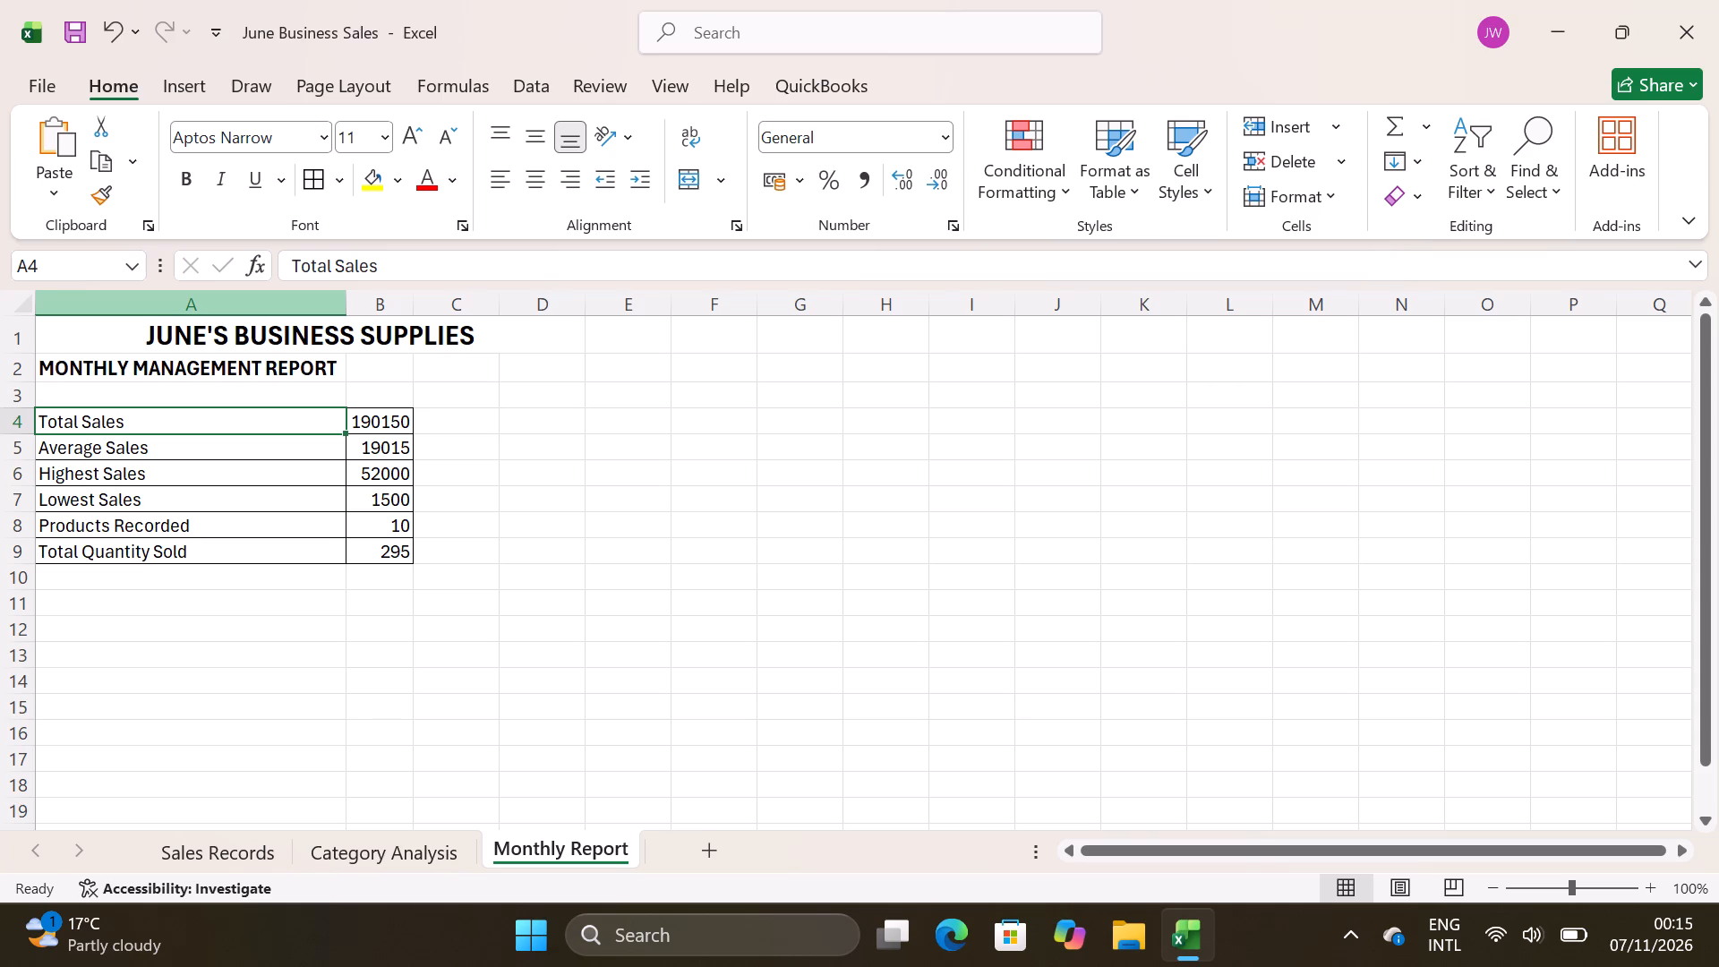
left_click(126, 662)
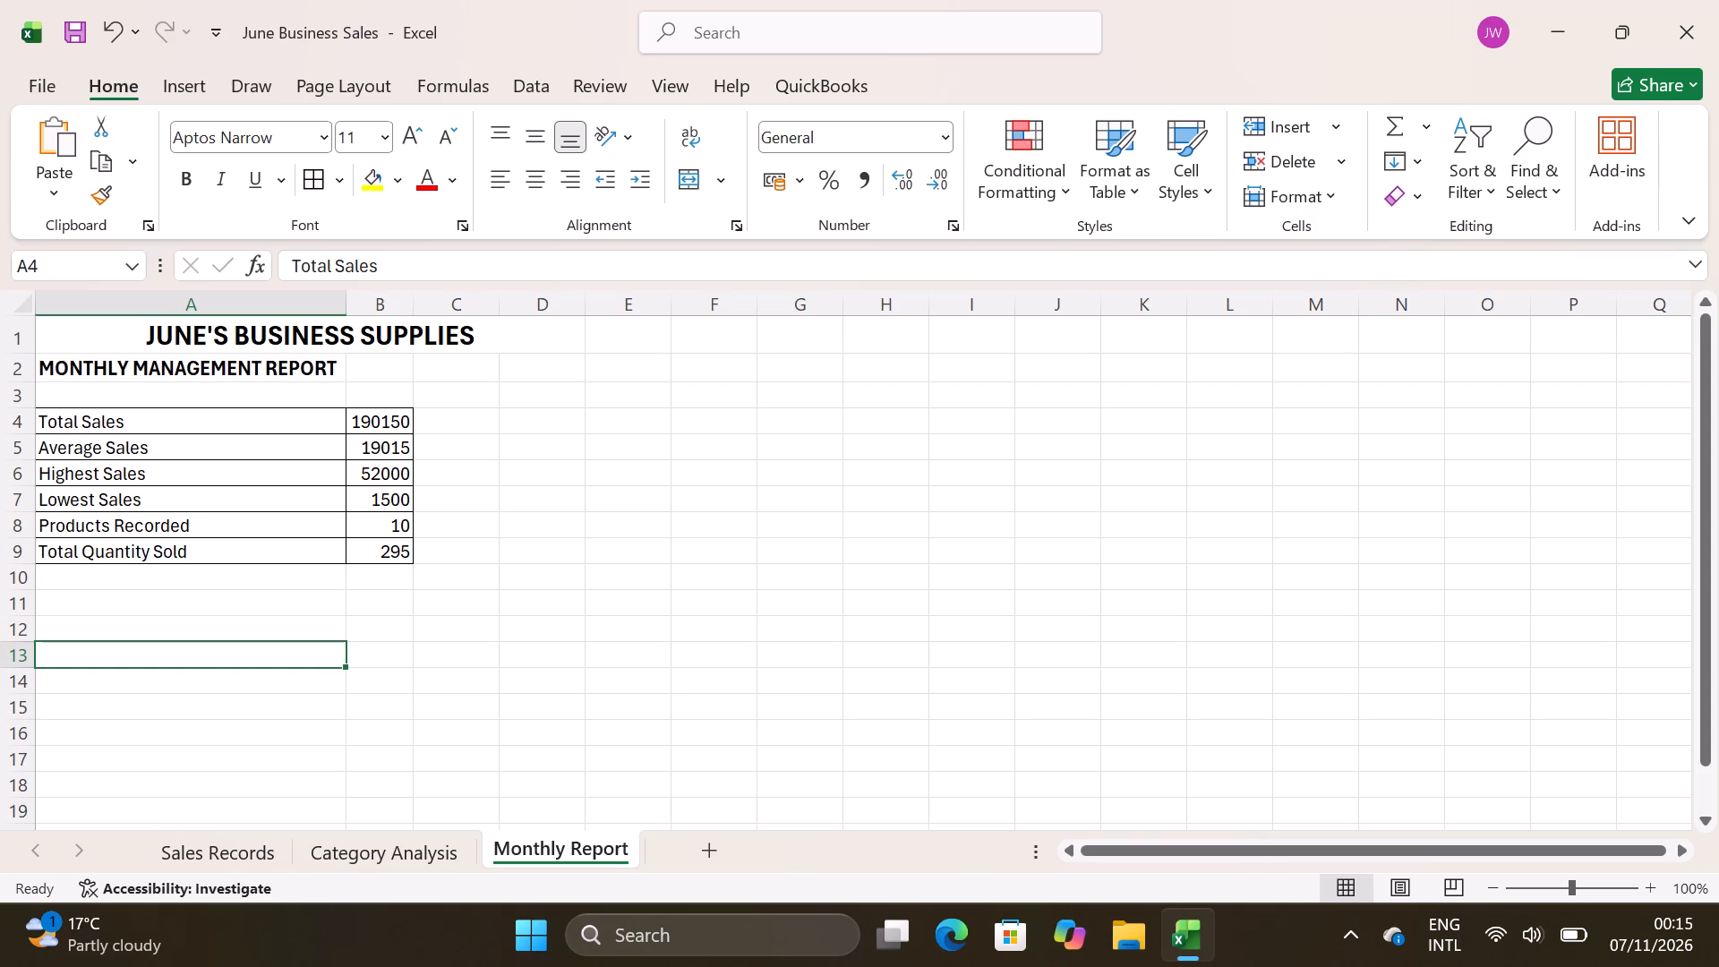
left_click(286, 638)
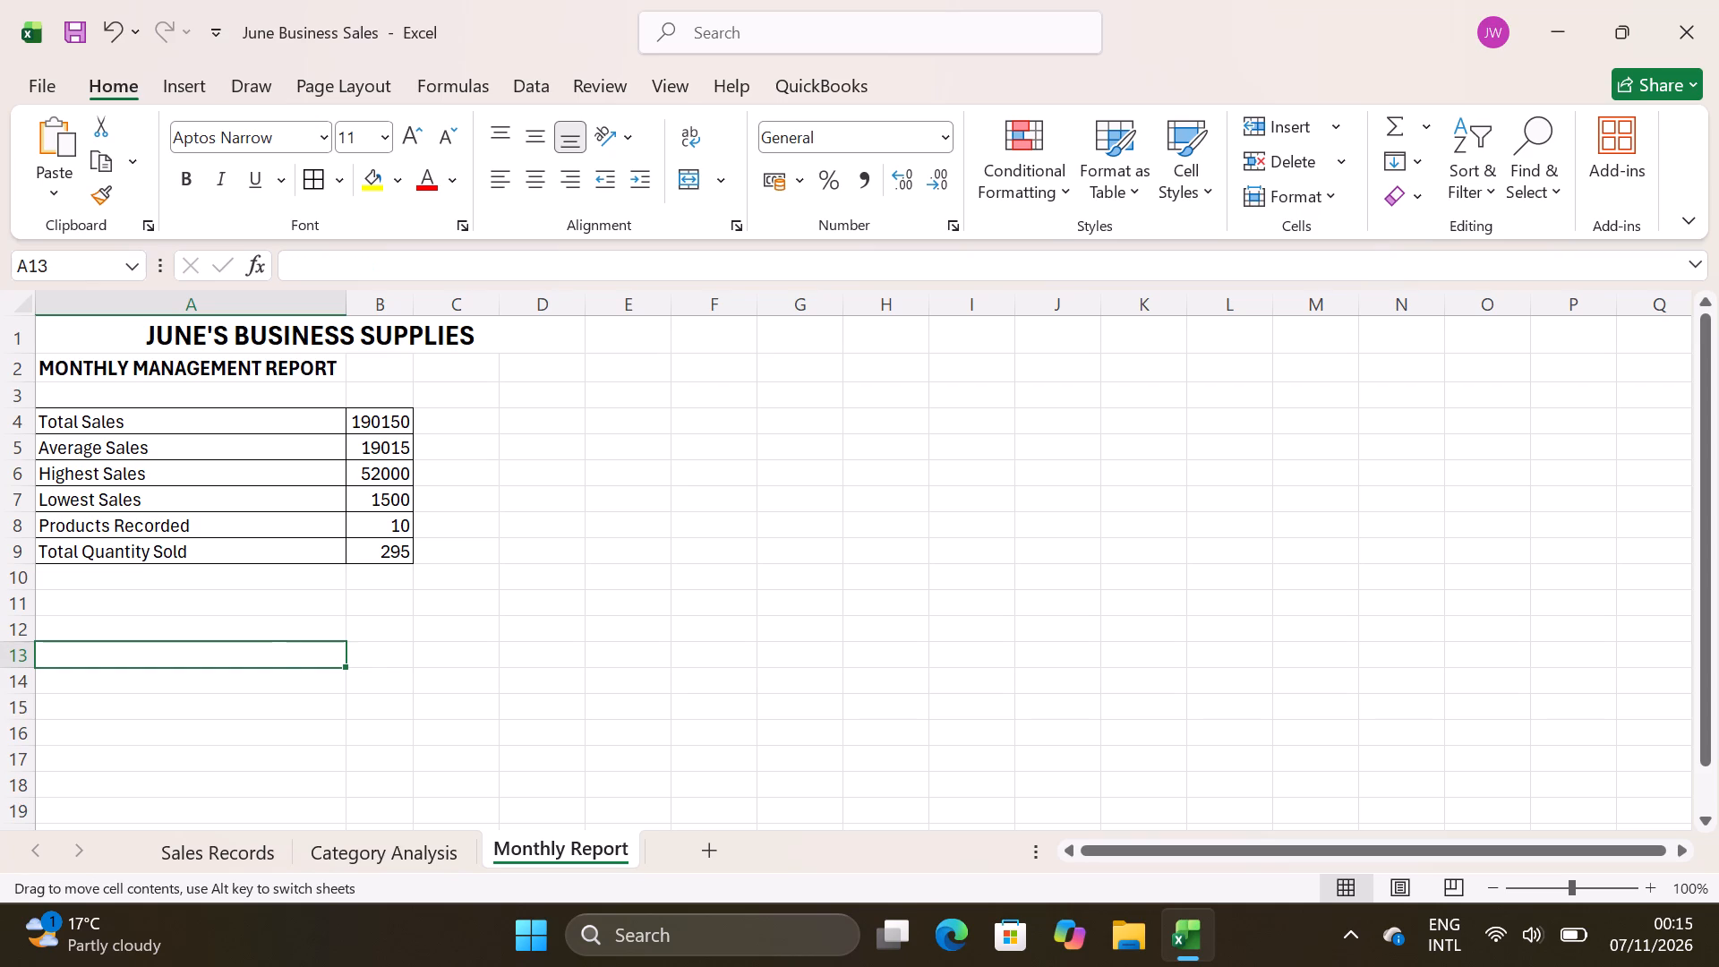
Merge and centre the MONTHLY MANAGEMENT REPORT heading across cells A2:C2.
left_click(46, 364)
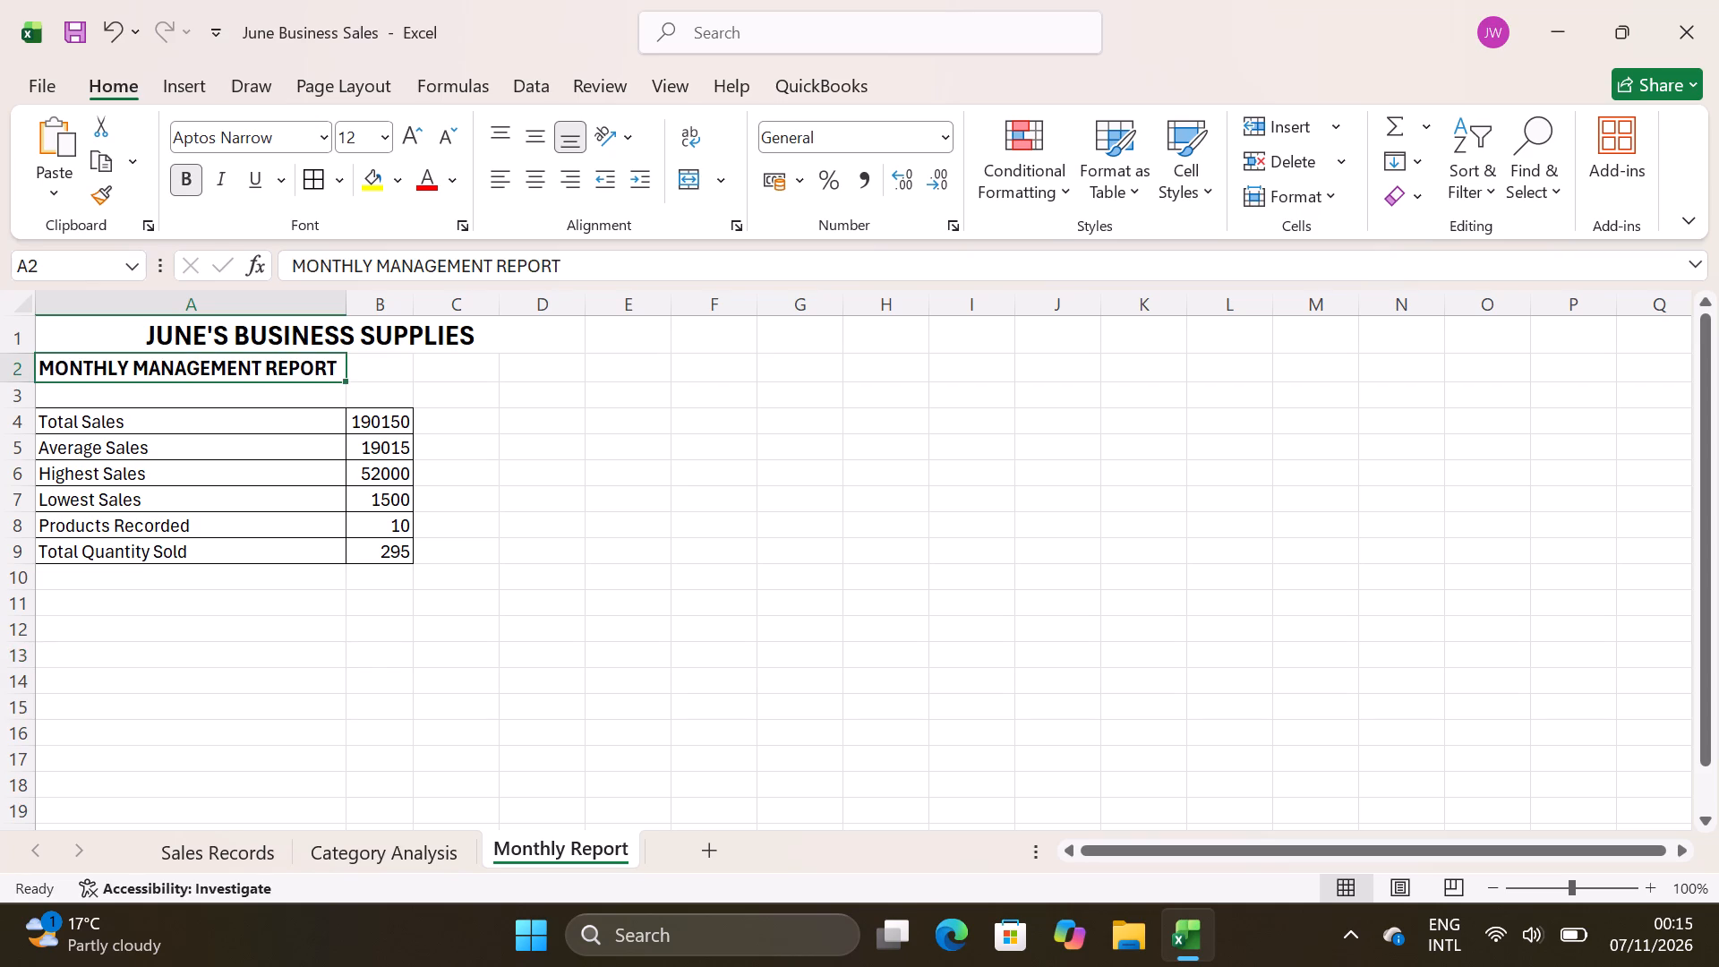
left_click(478, 367, "shift")
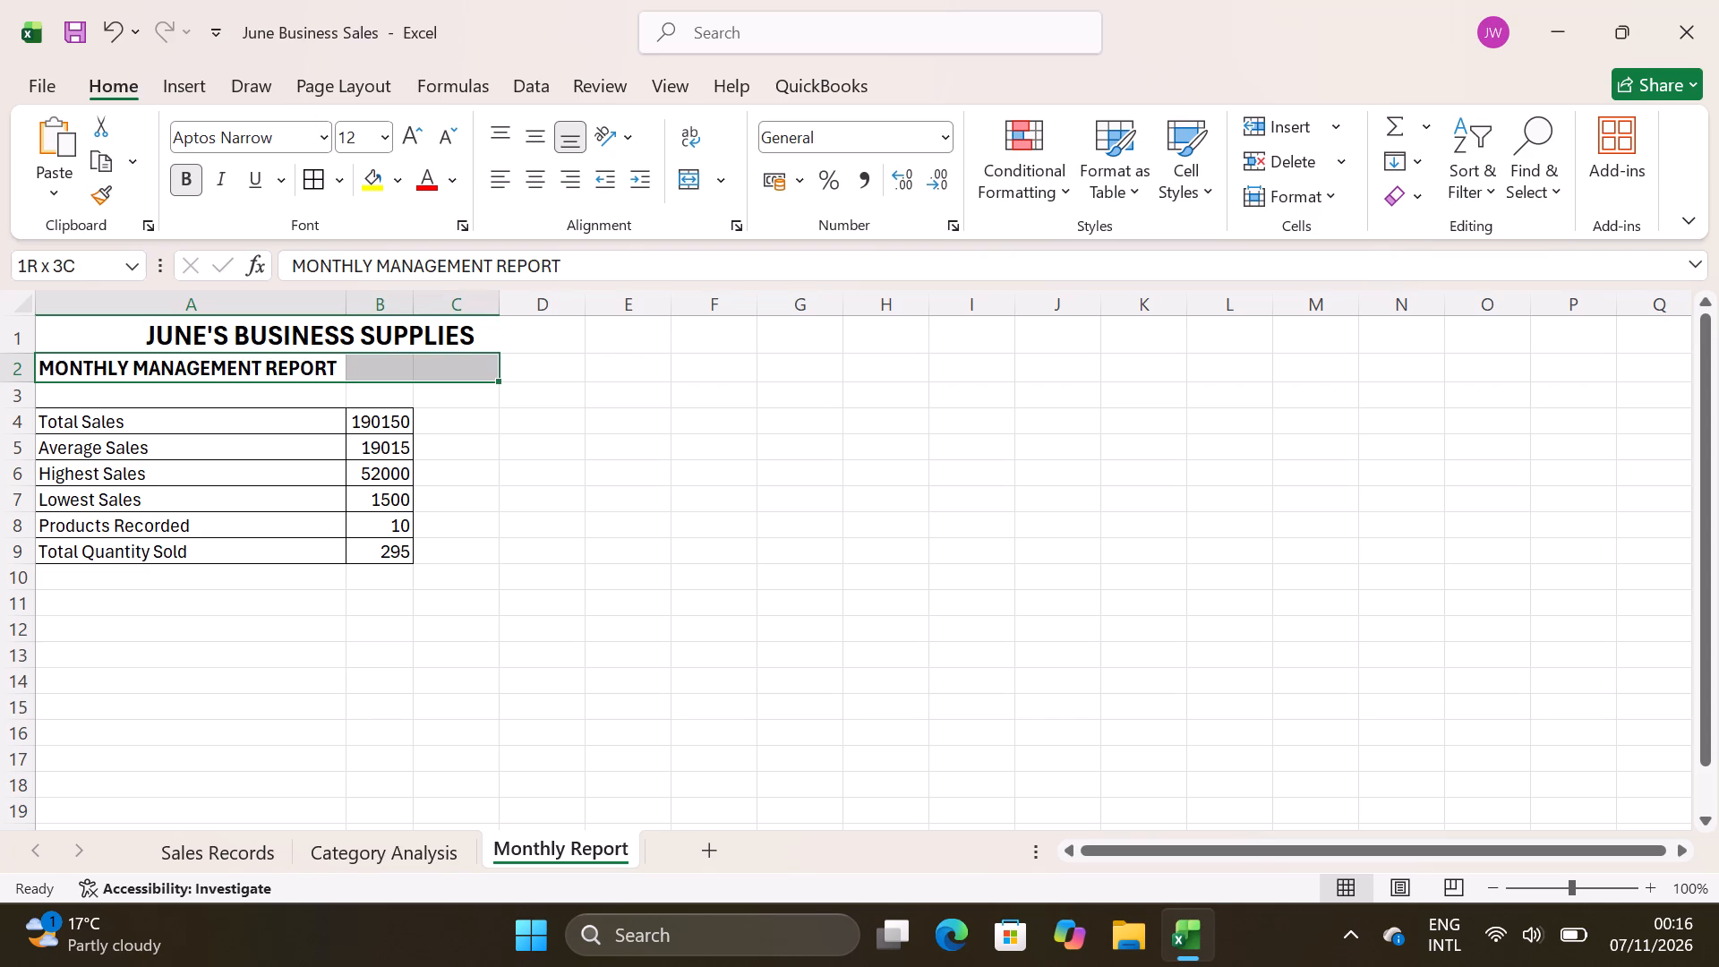
left_click(720, 176)
left_click(739, 225)
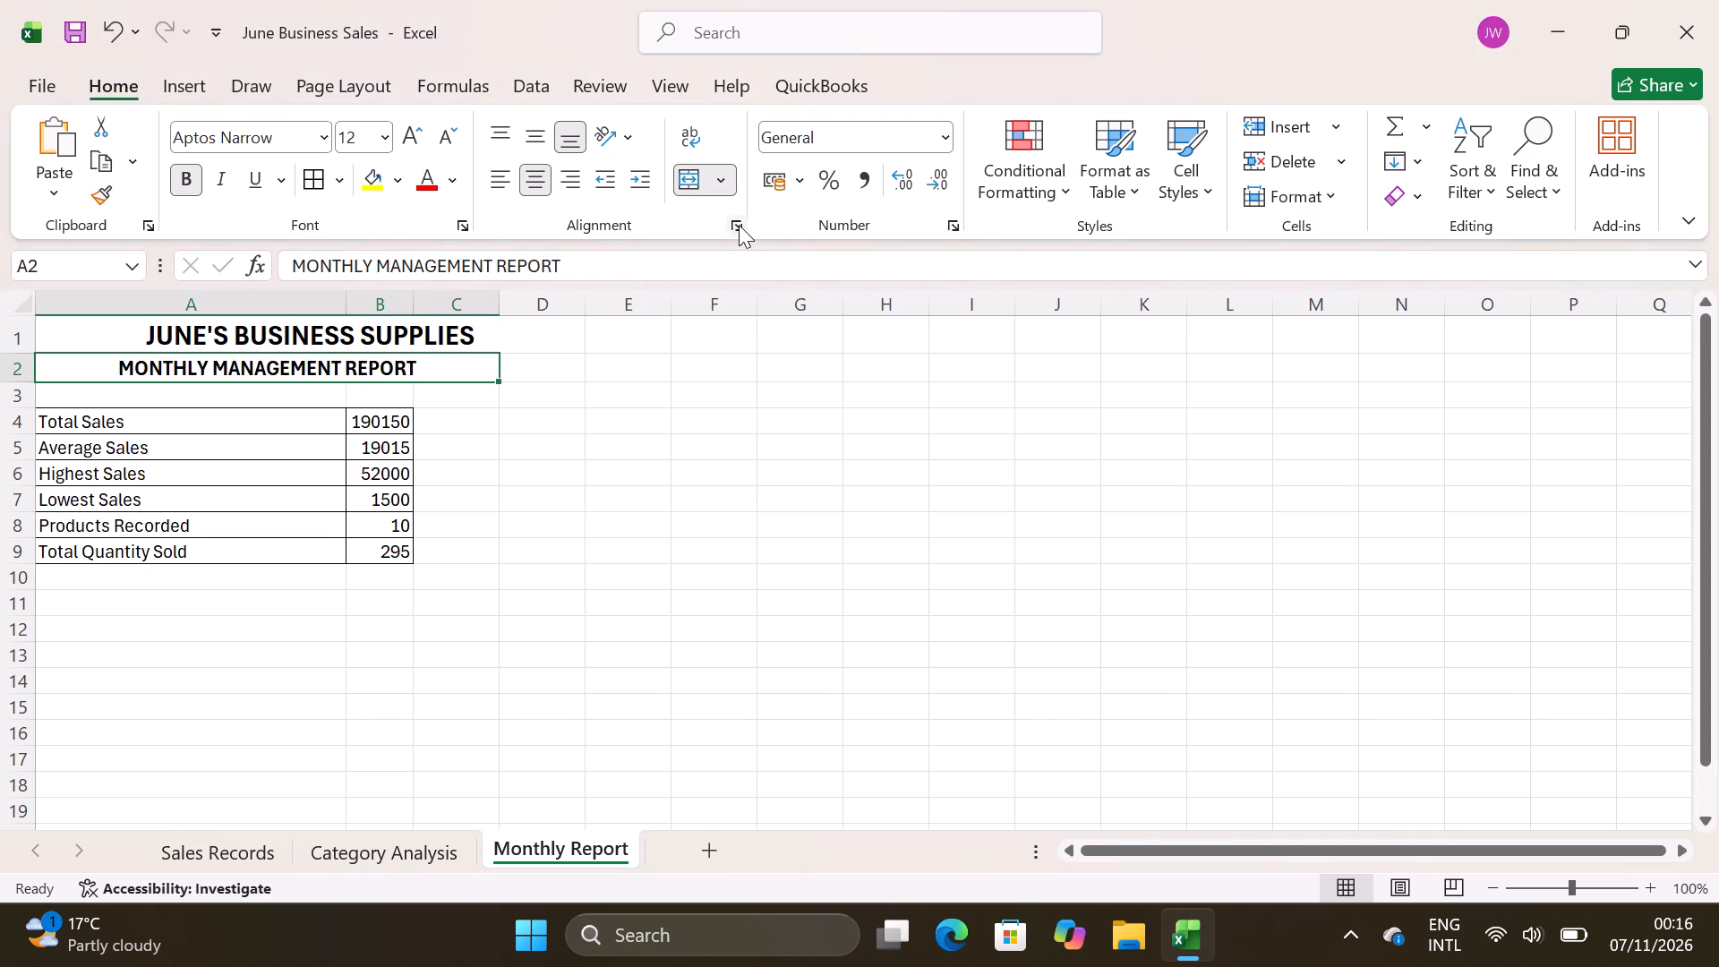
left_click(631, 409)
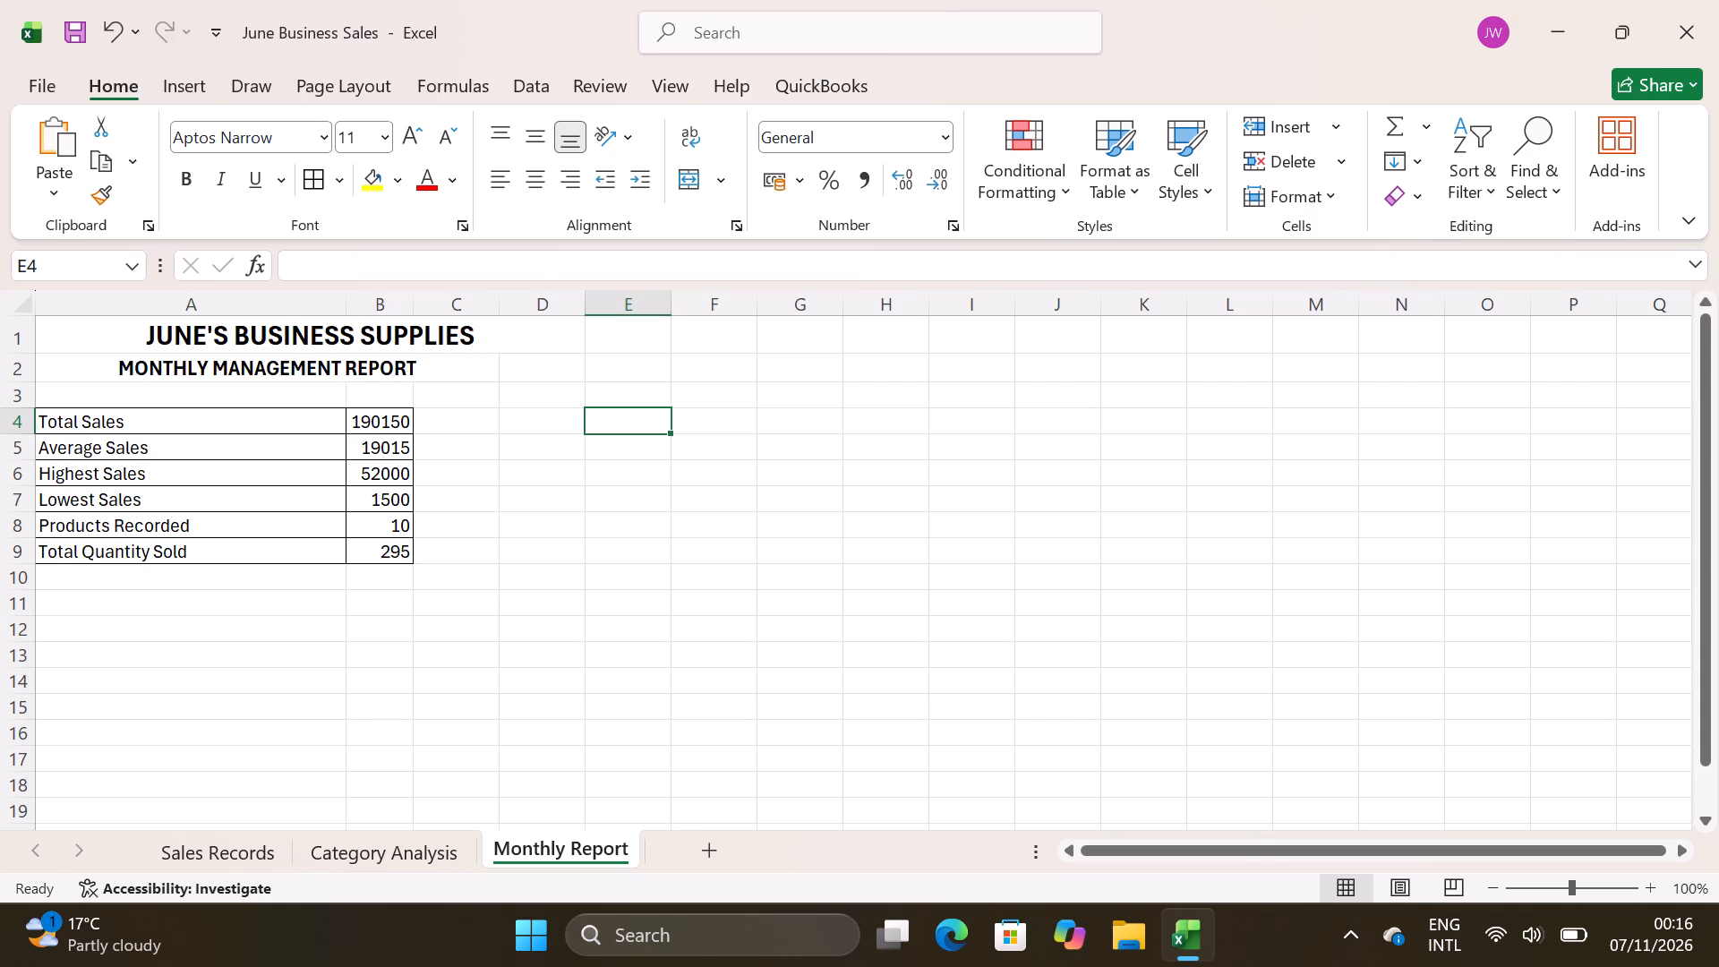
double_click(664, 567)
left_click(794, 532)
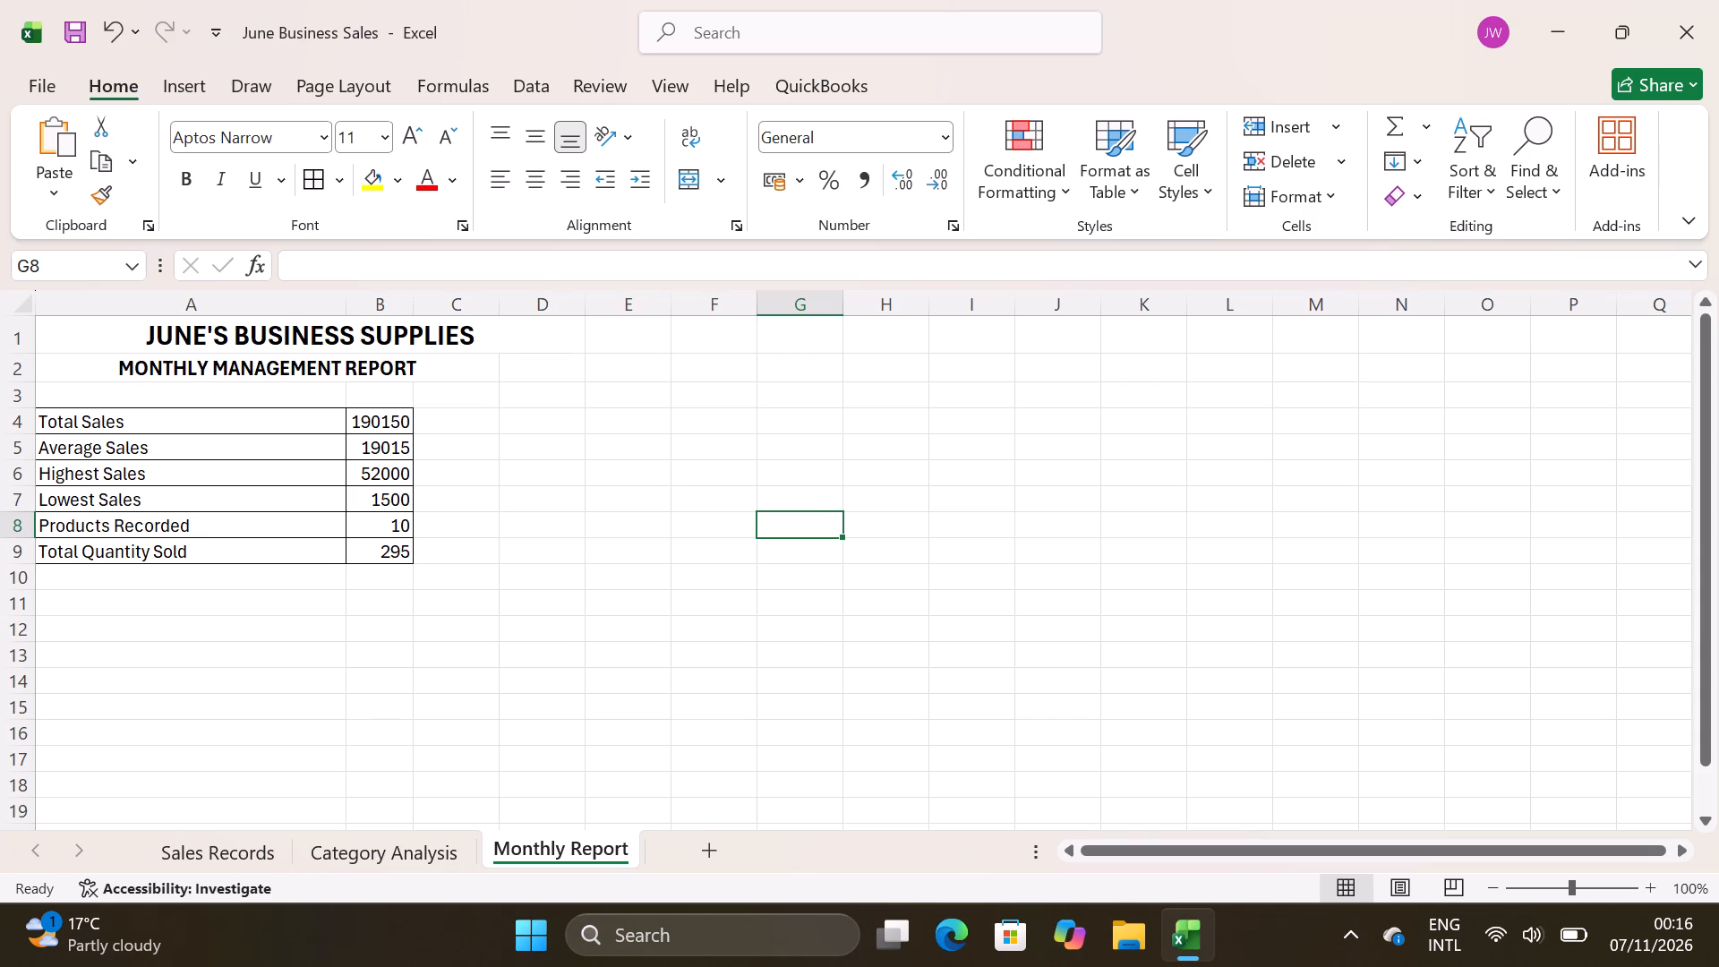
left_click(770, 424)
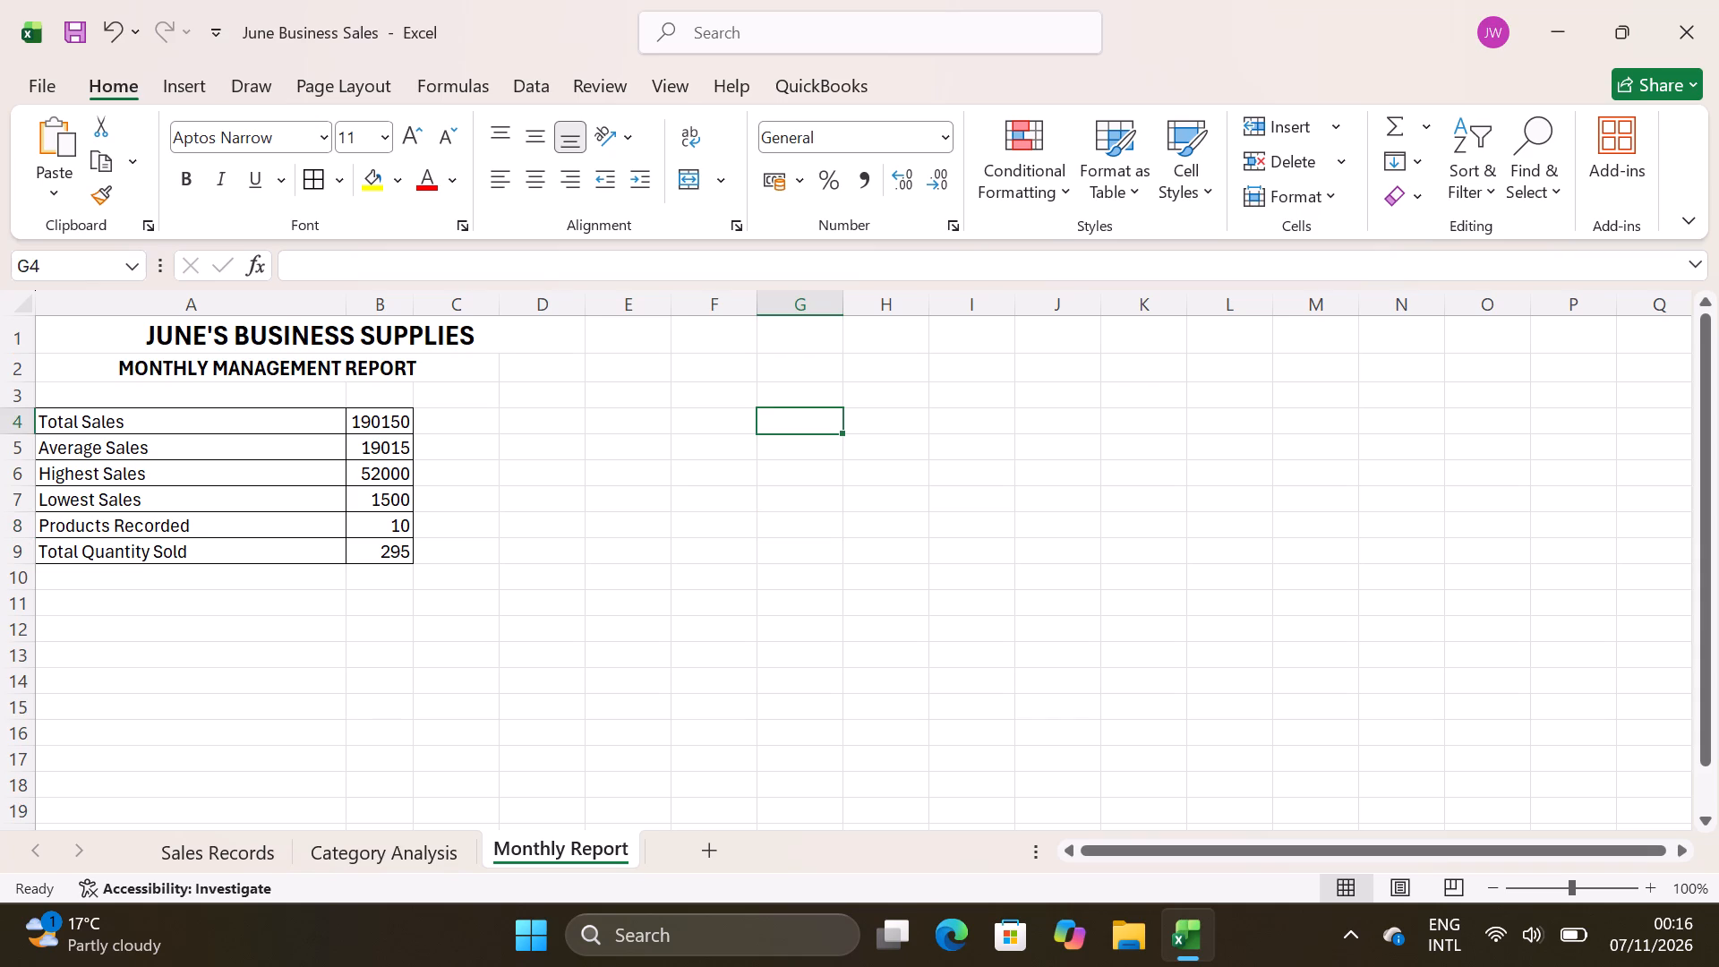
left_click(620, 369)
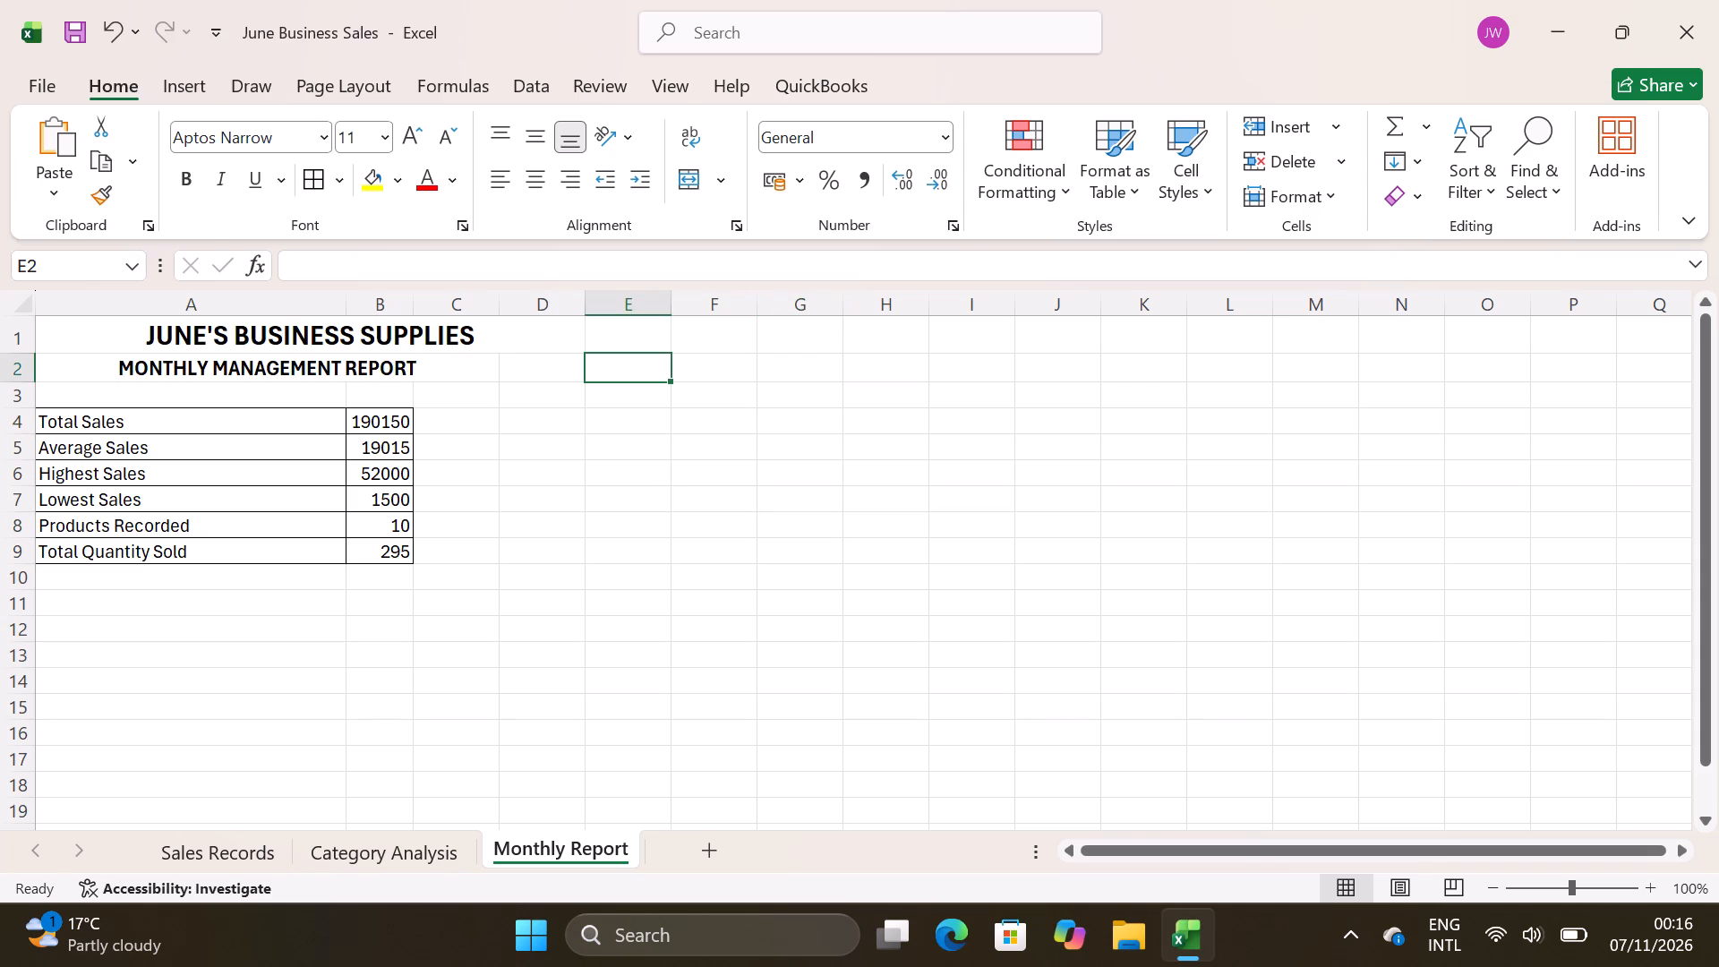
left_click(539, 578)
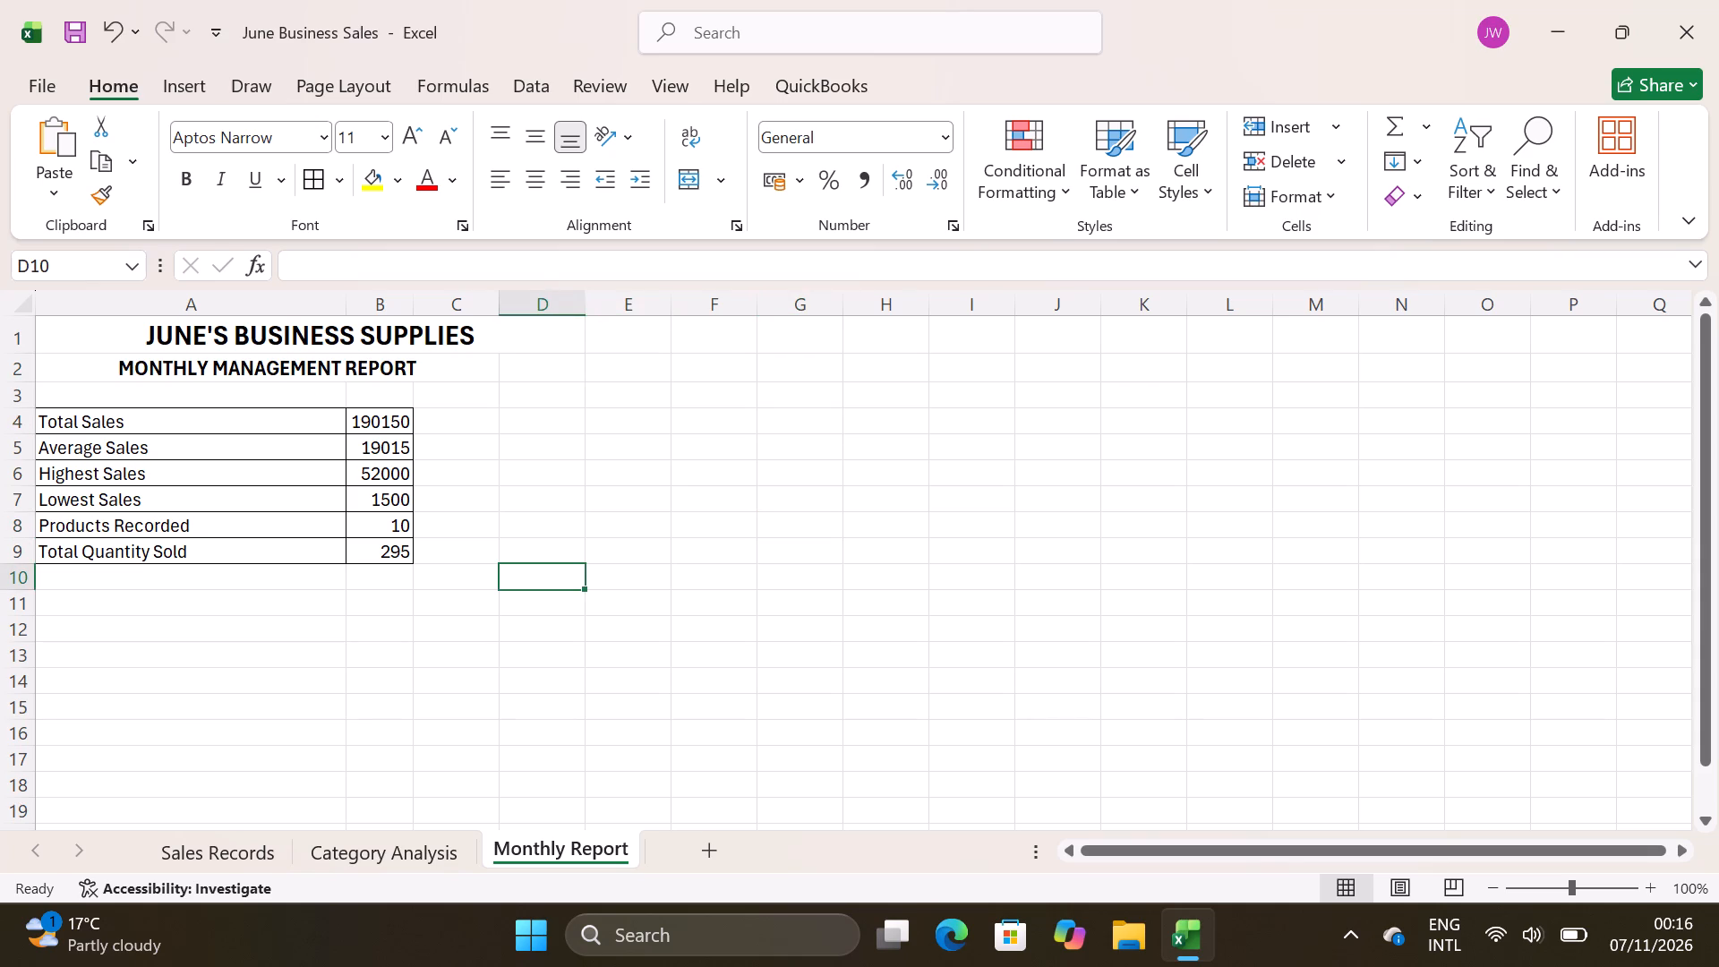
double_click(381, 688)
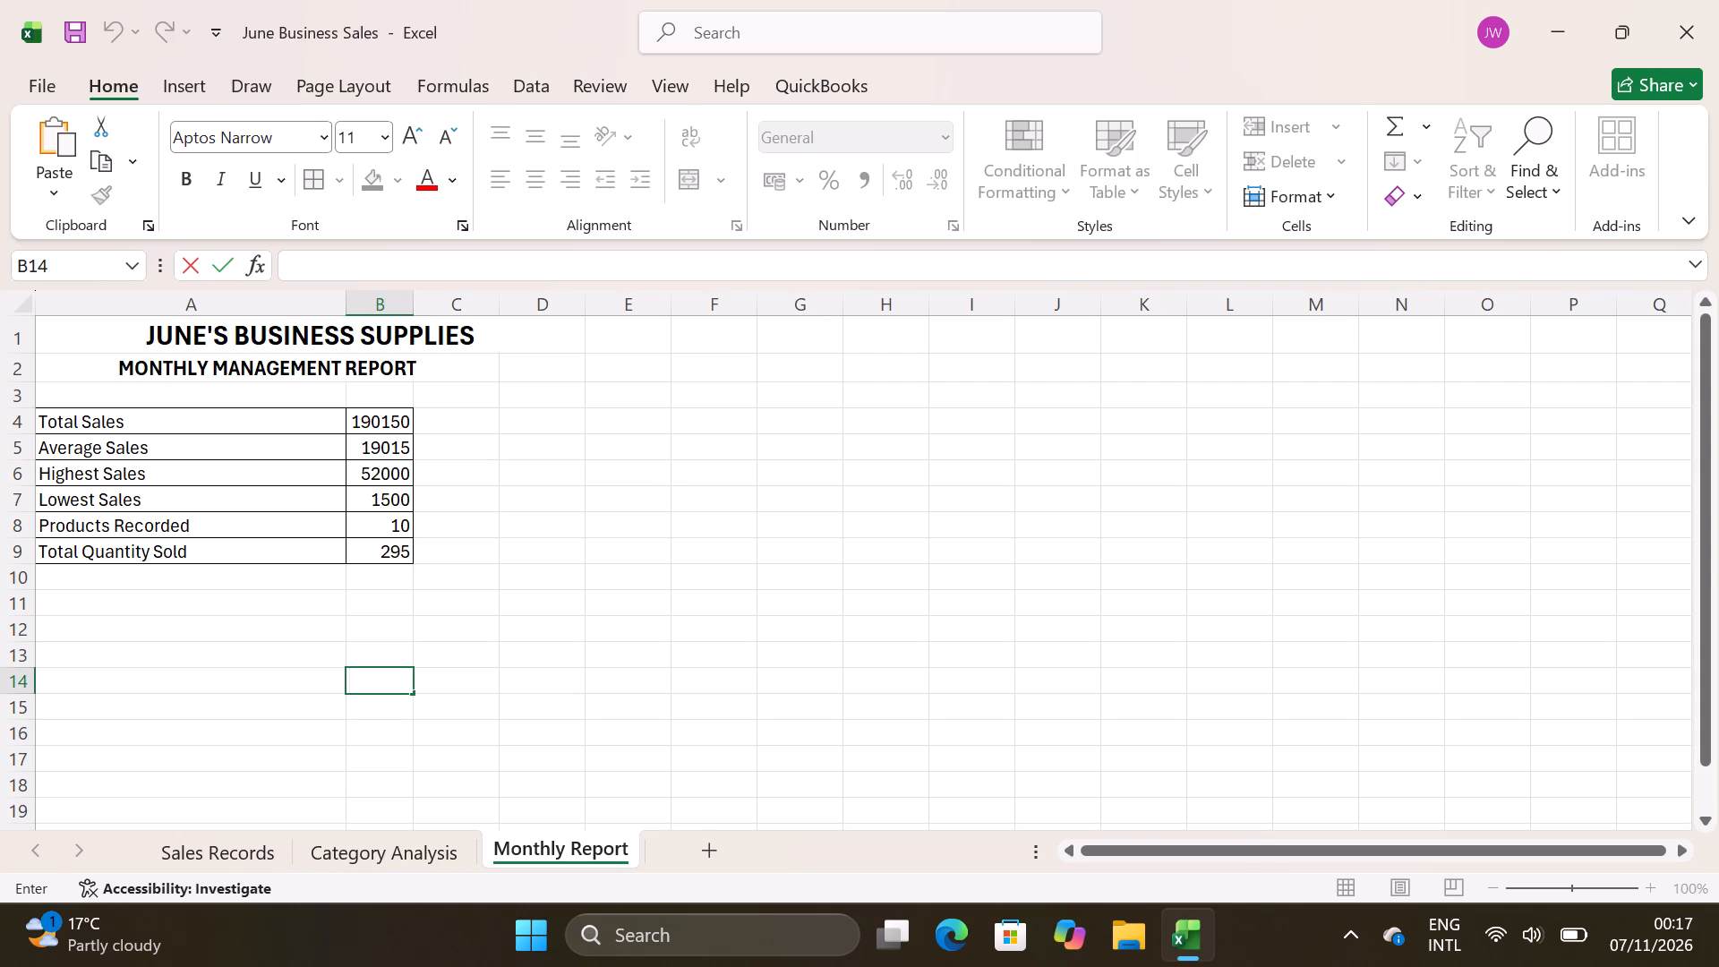
Clear the filter from the Category column of the sales table on the Sales Records sheet.
left_click(232, 850)
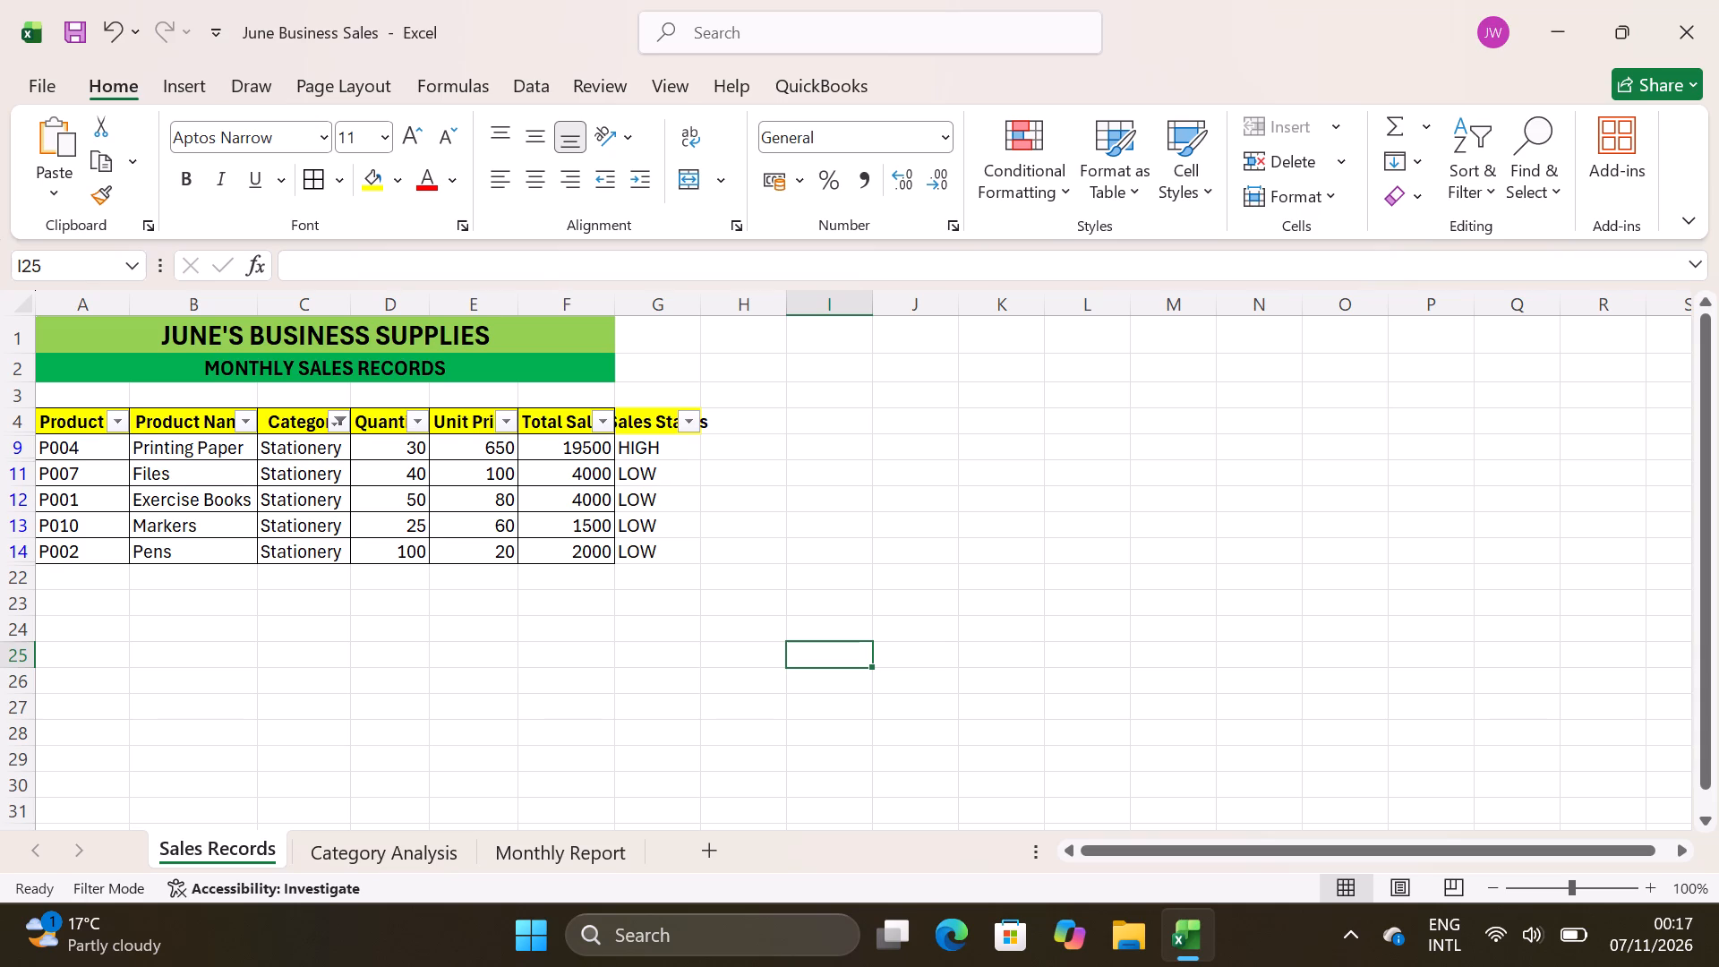
left_click(858, 492)
double_click(858, 492)
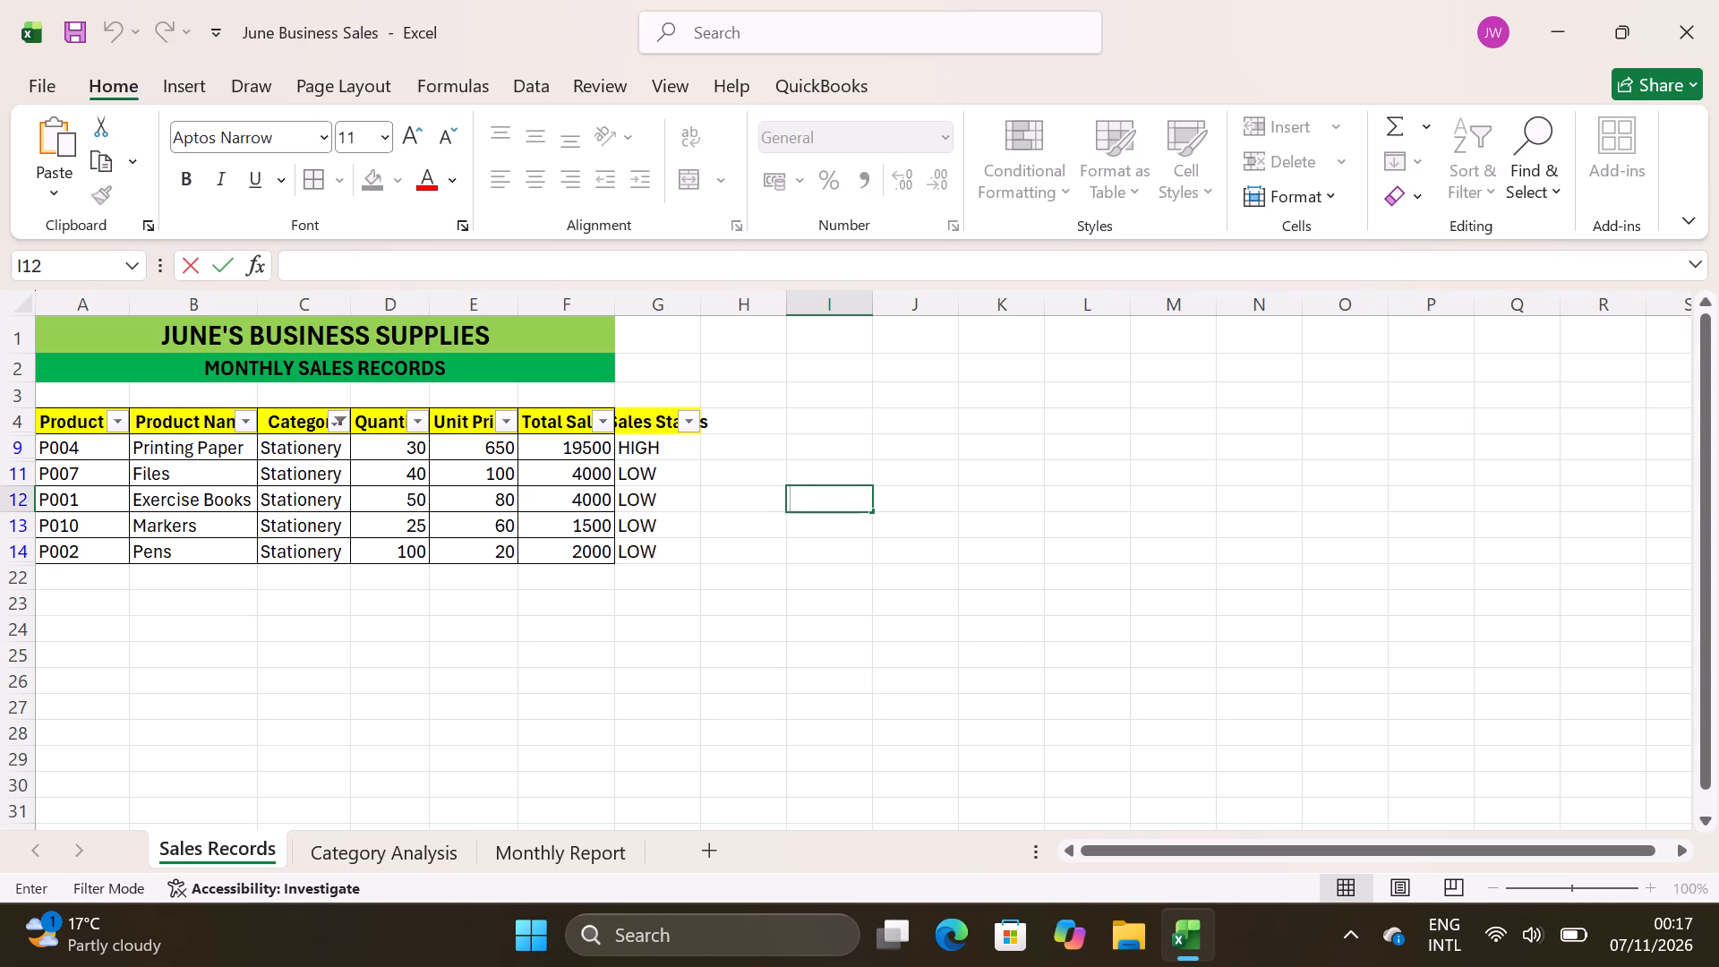
left_click(816, 630)
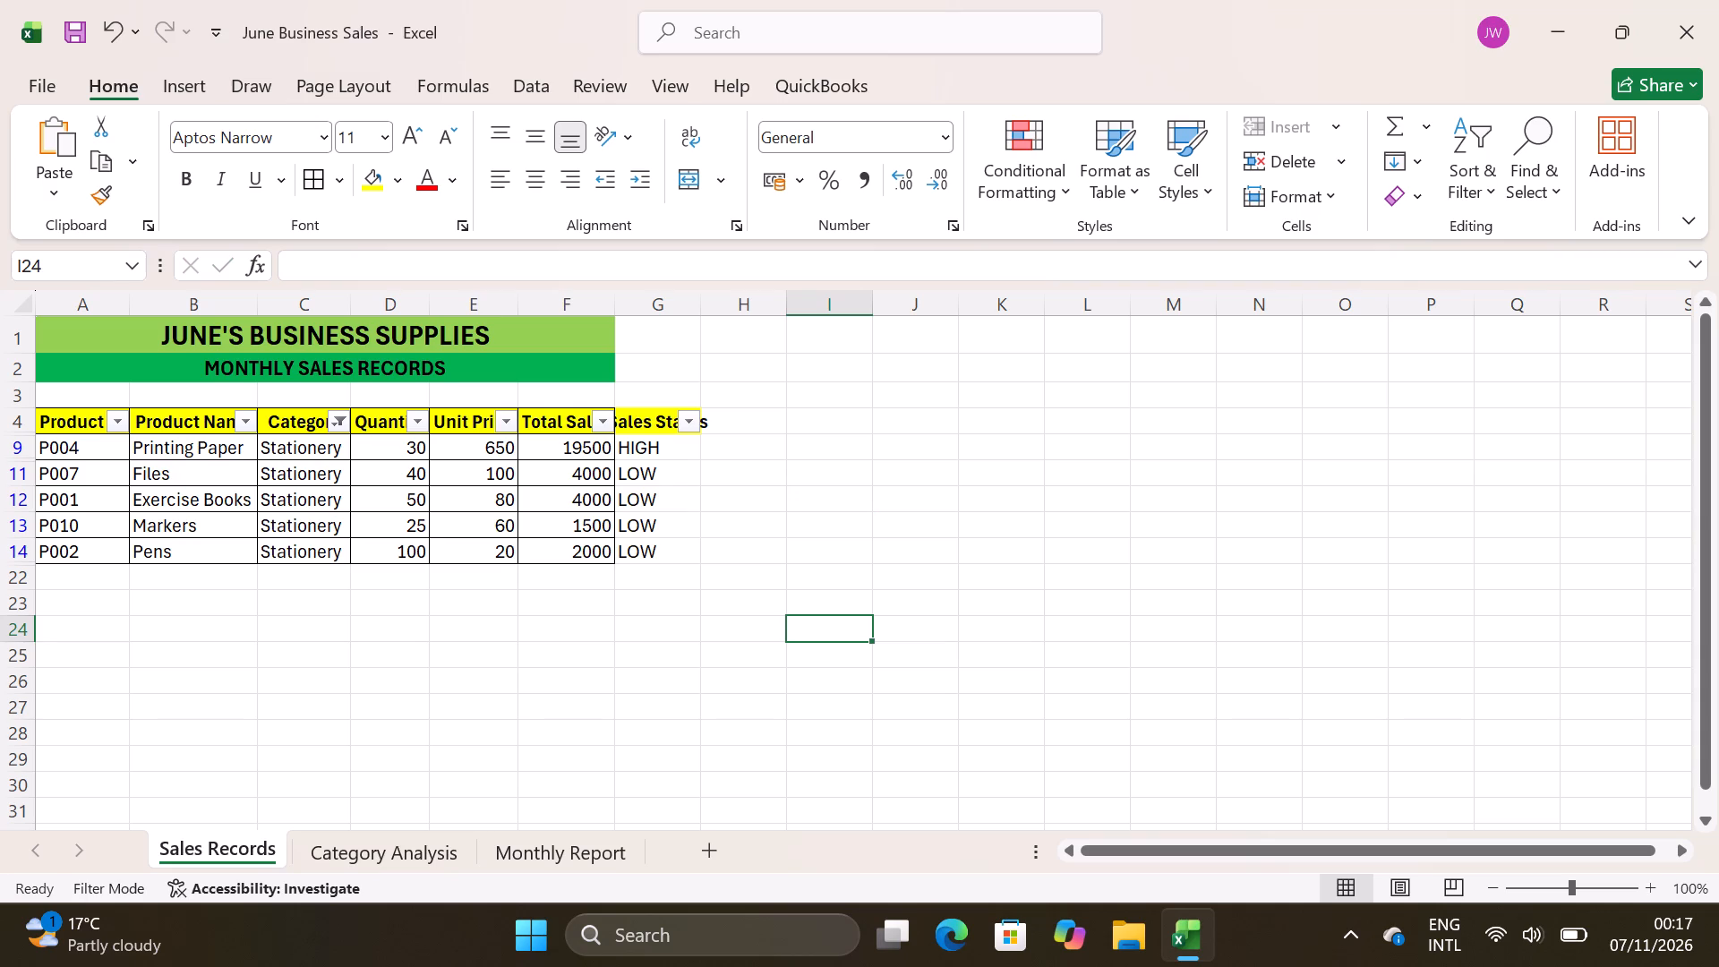
left_click(264, 847)
left_click(337, 421)
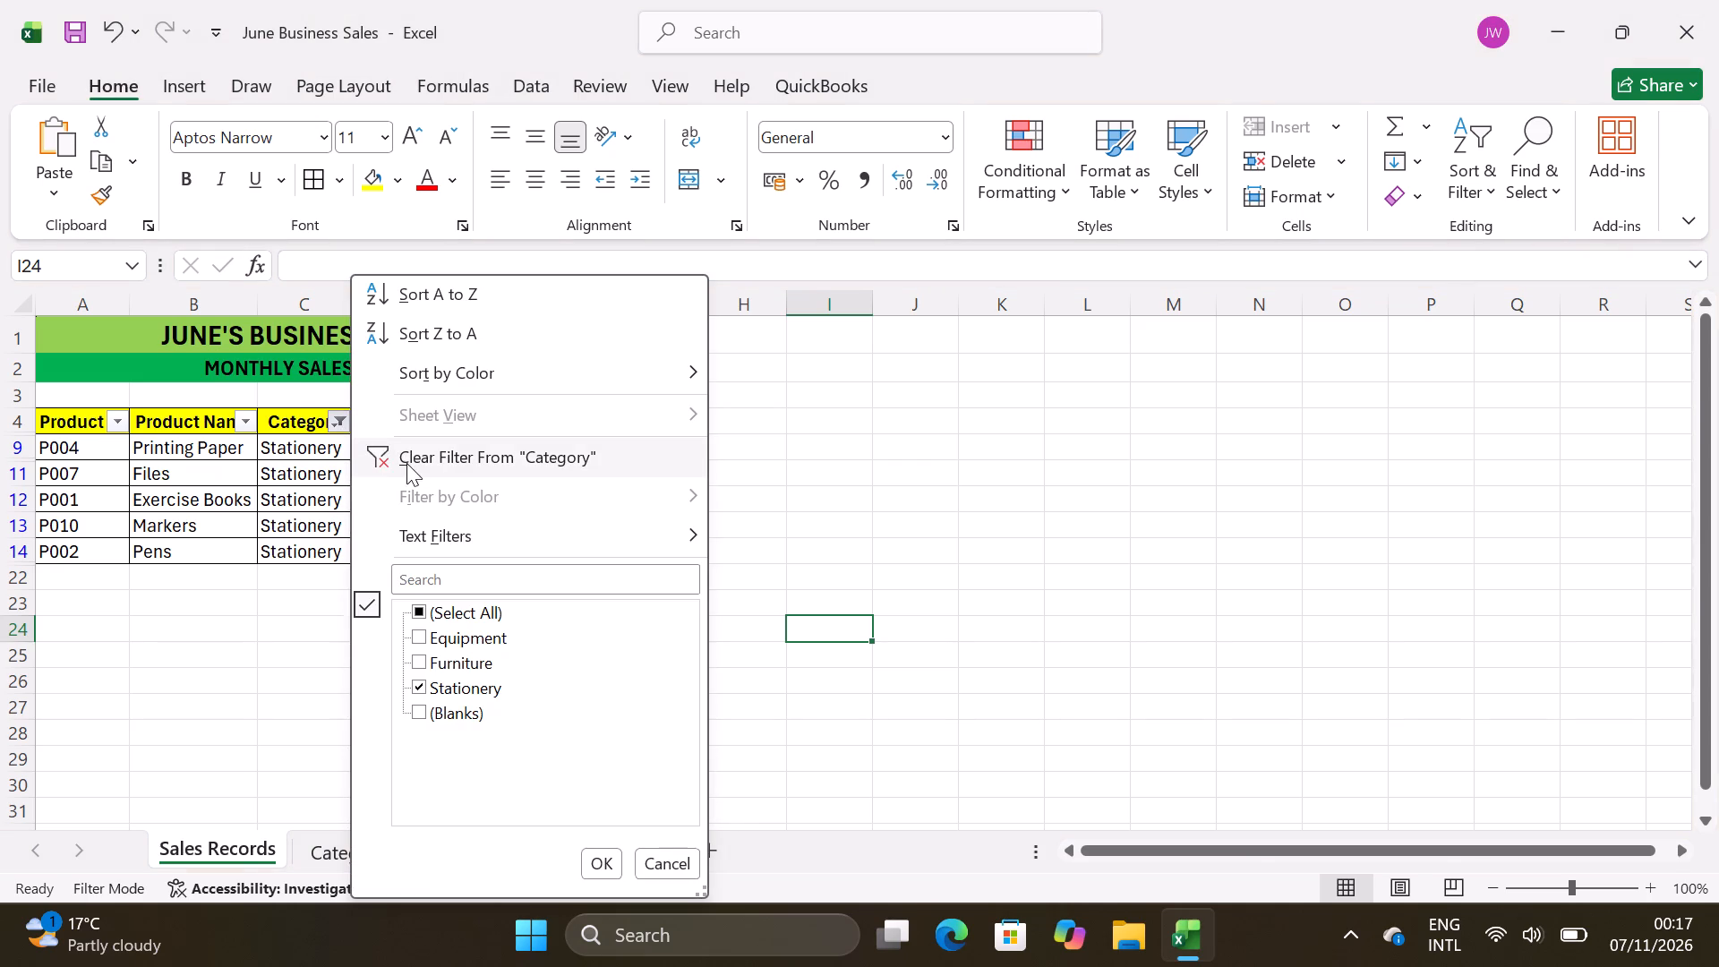
left_click(416, 466)
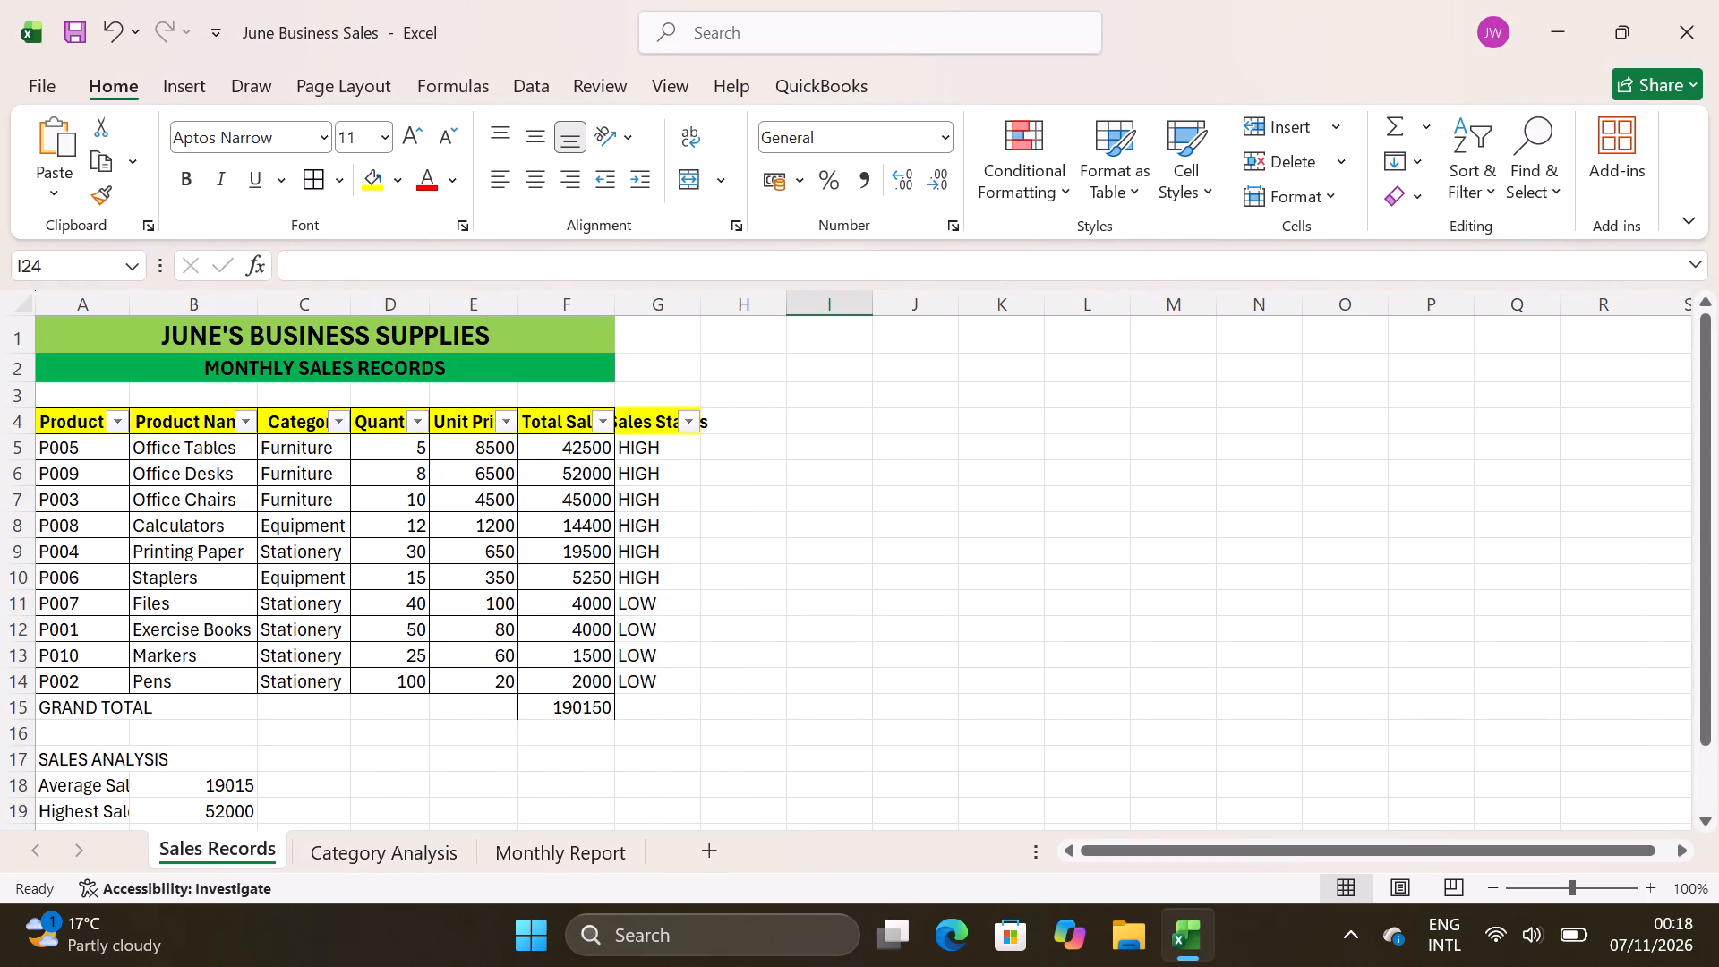
left_click(568, 447)
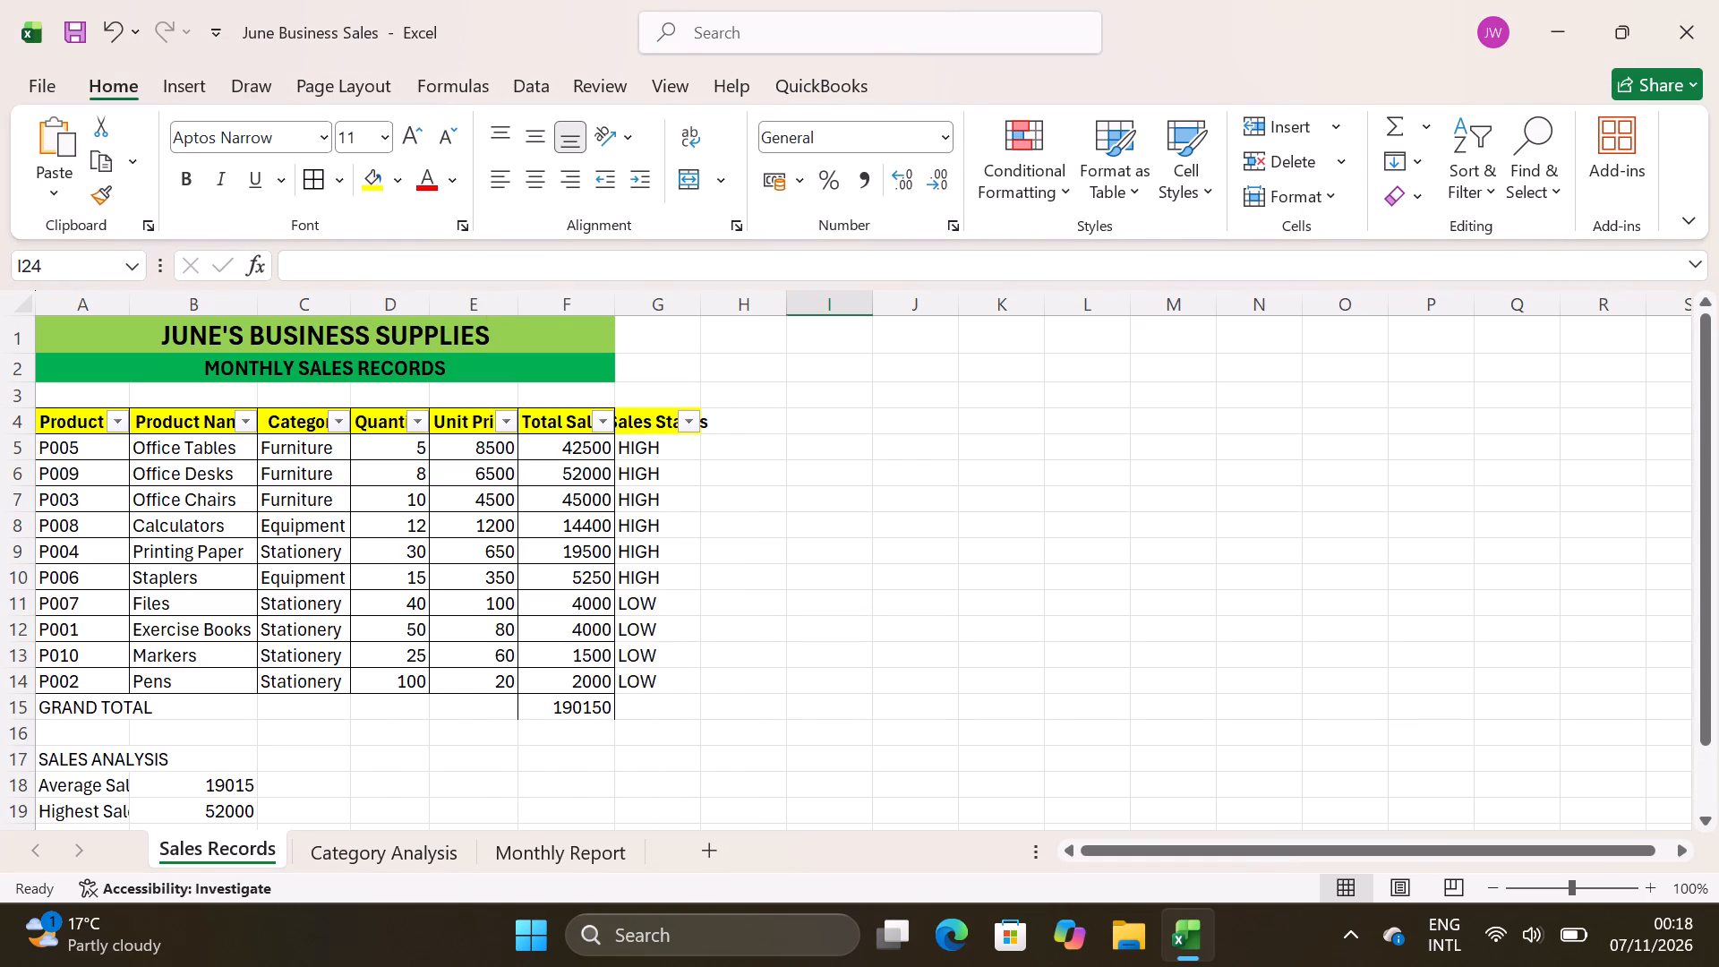
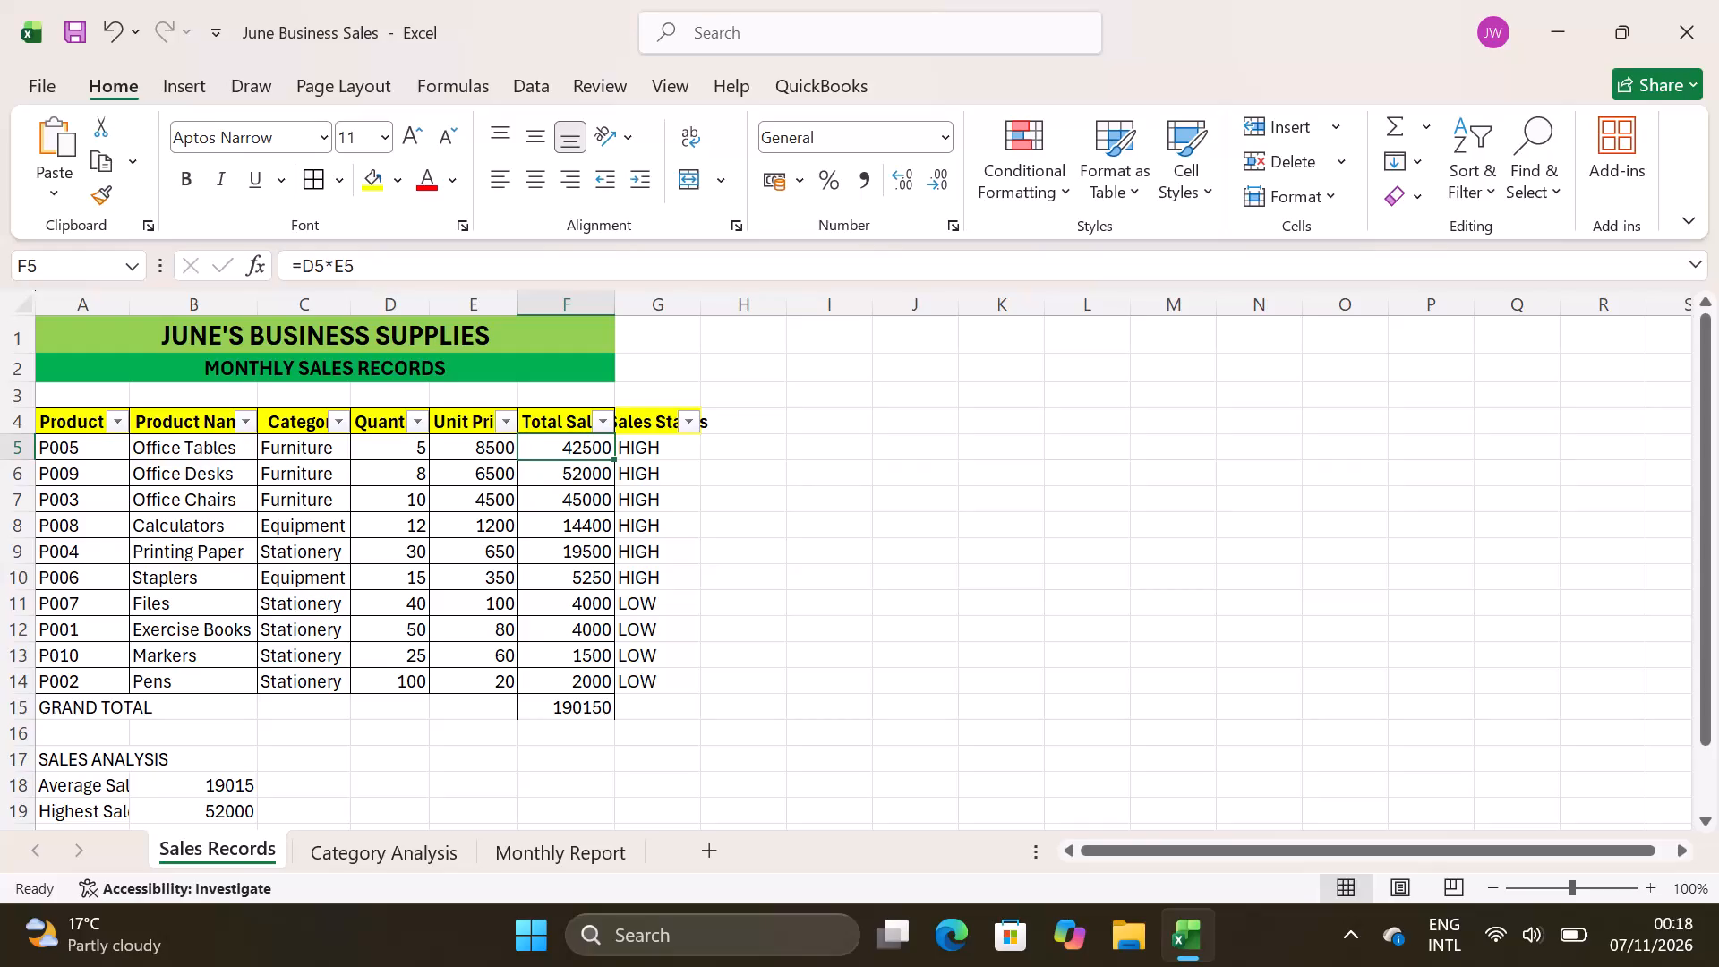
Re-enter the Total Sales formula =D5*E5 in cell F5 for Office Tables on the Sales Records sheet.
left_click(588, 457)
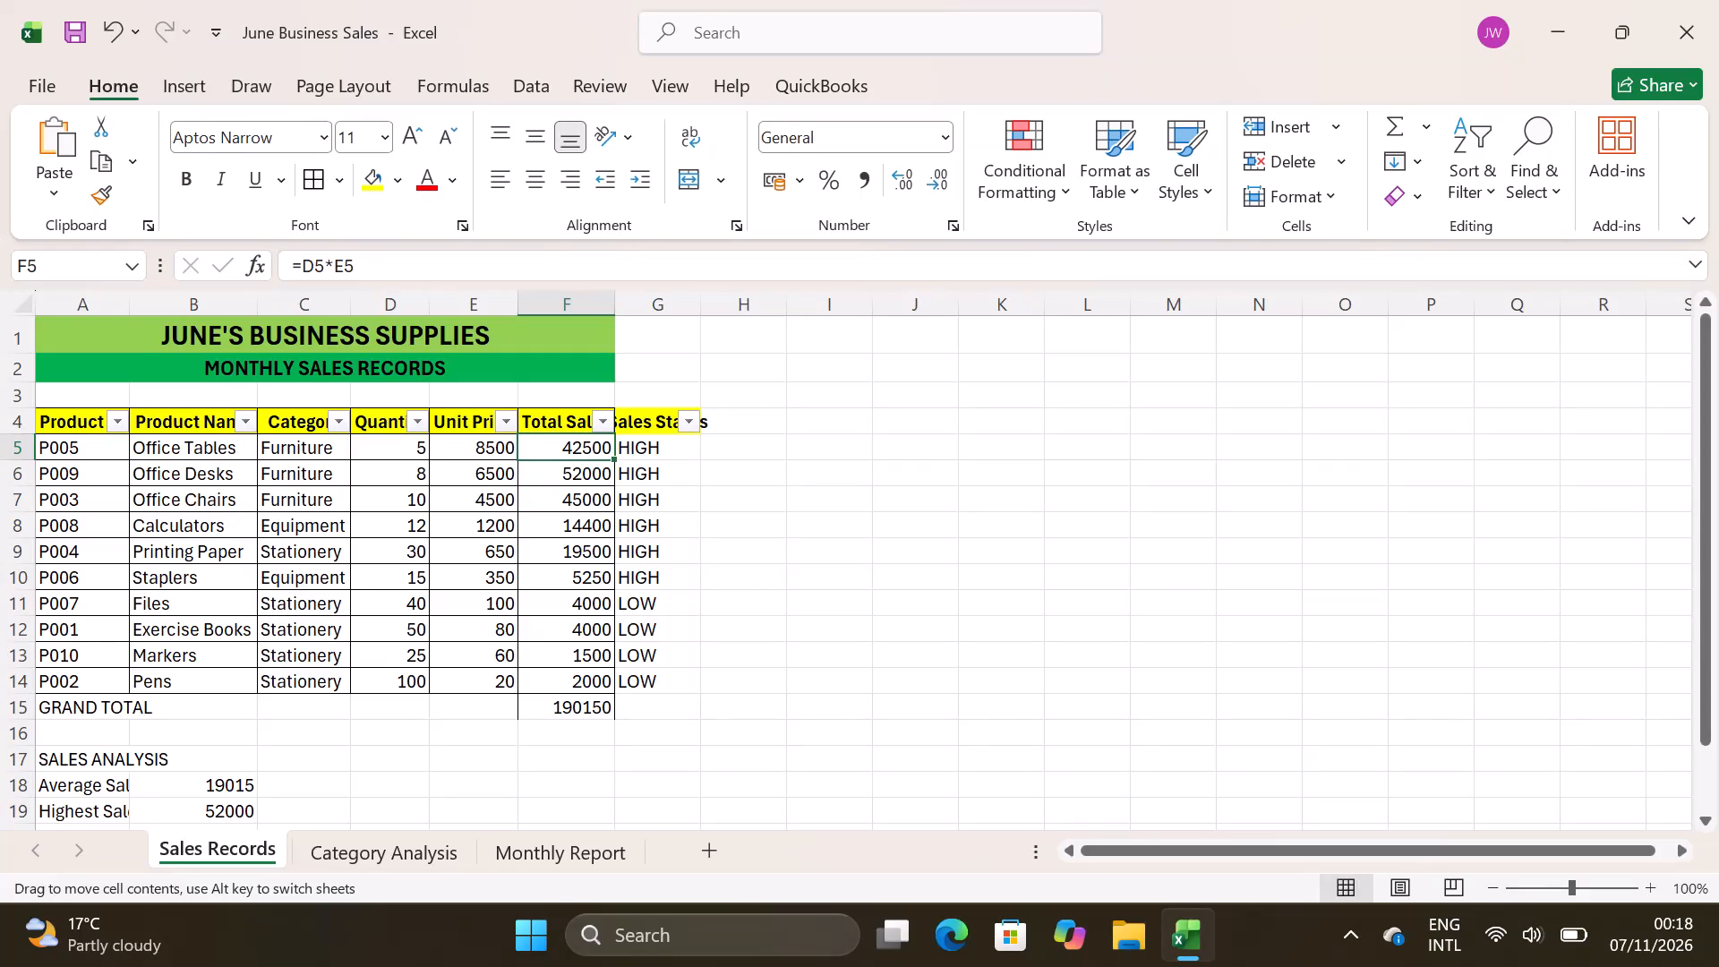
left_click(575, 450)
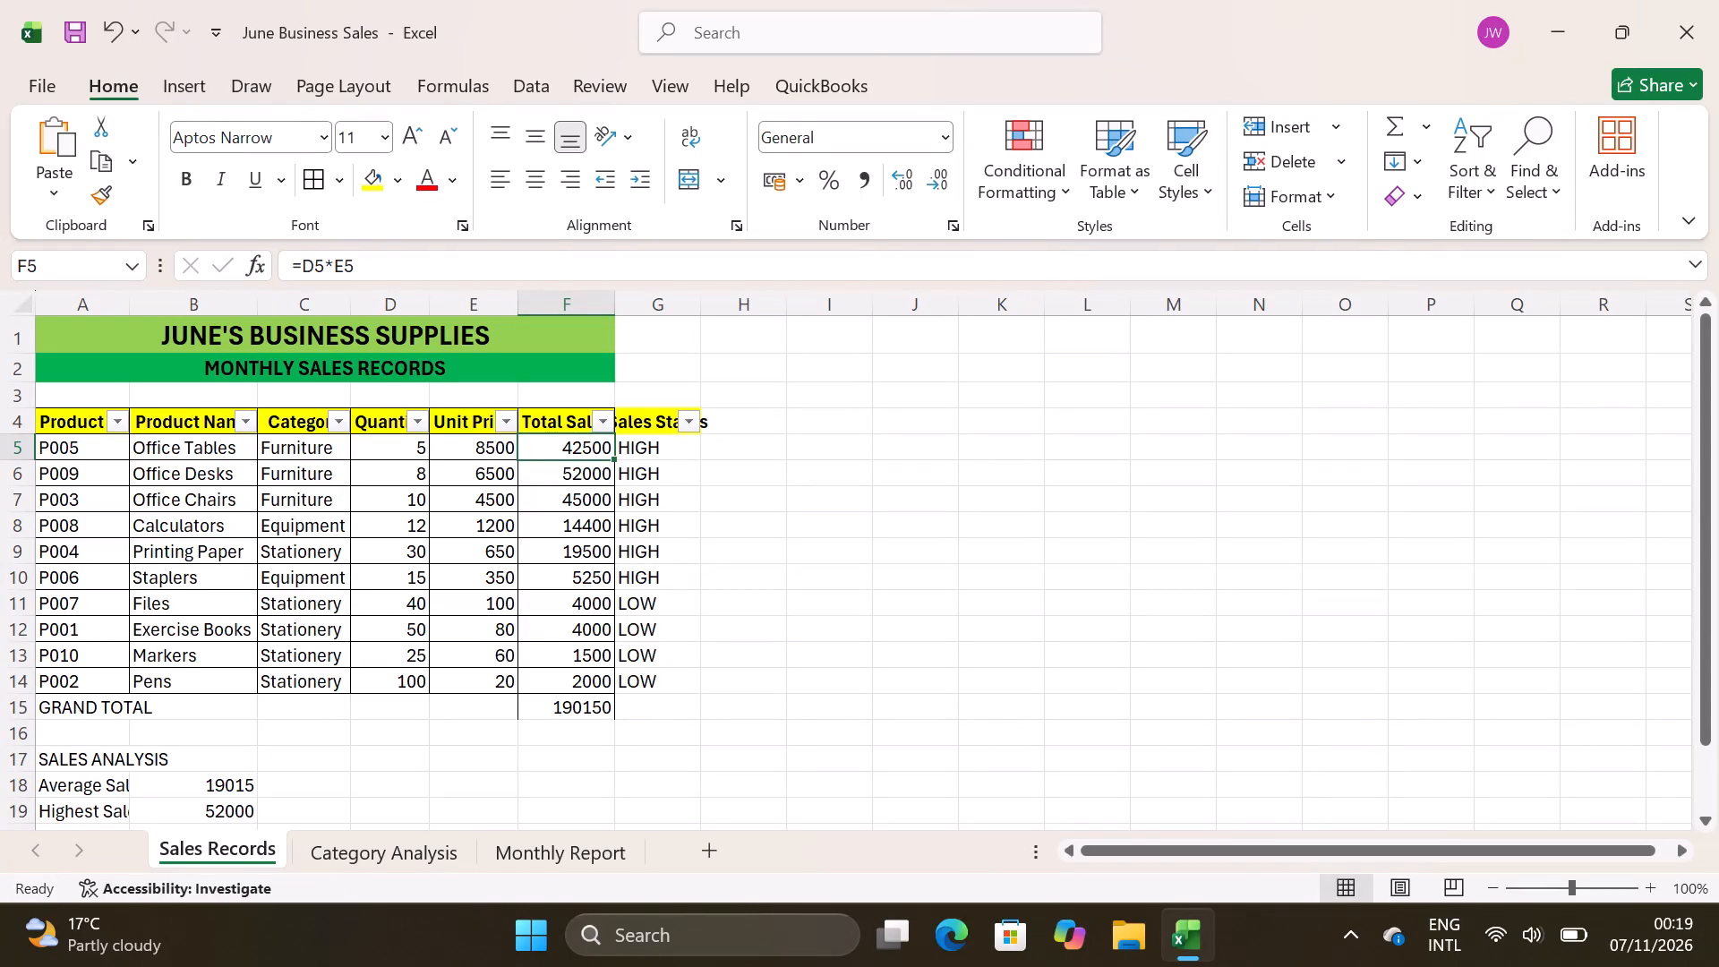
key("equal")
type("D5")
key("shift+colon")
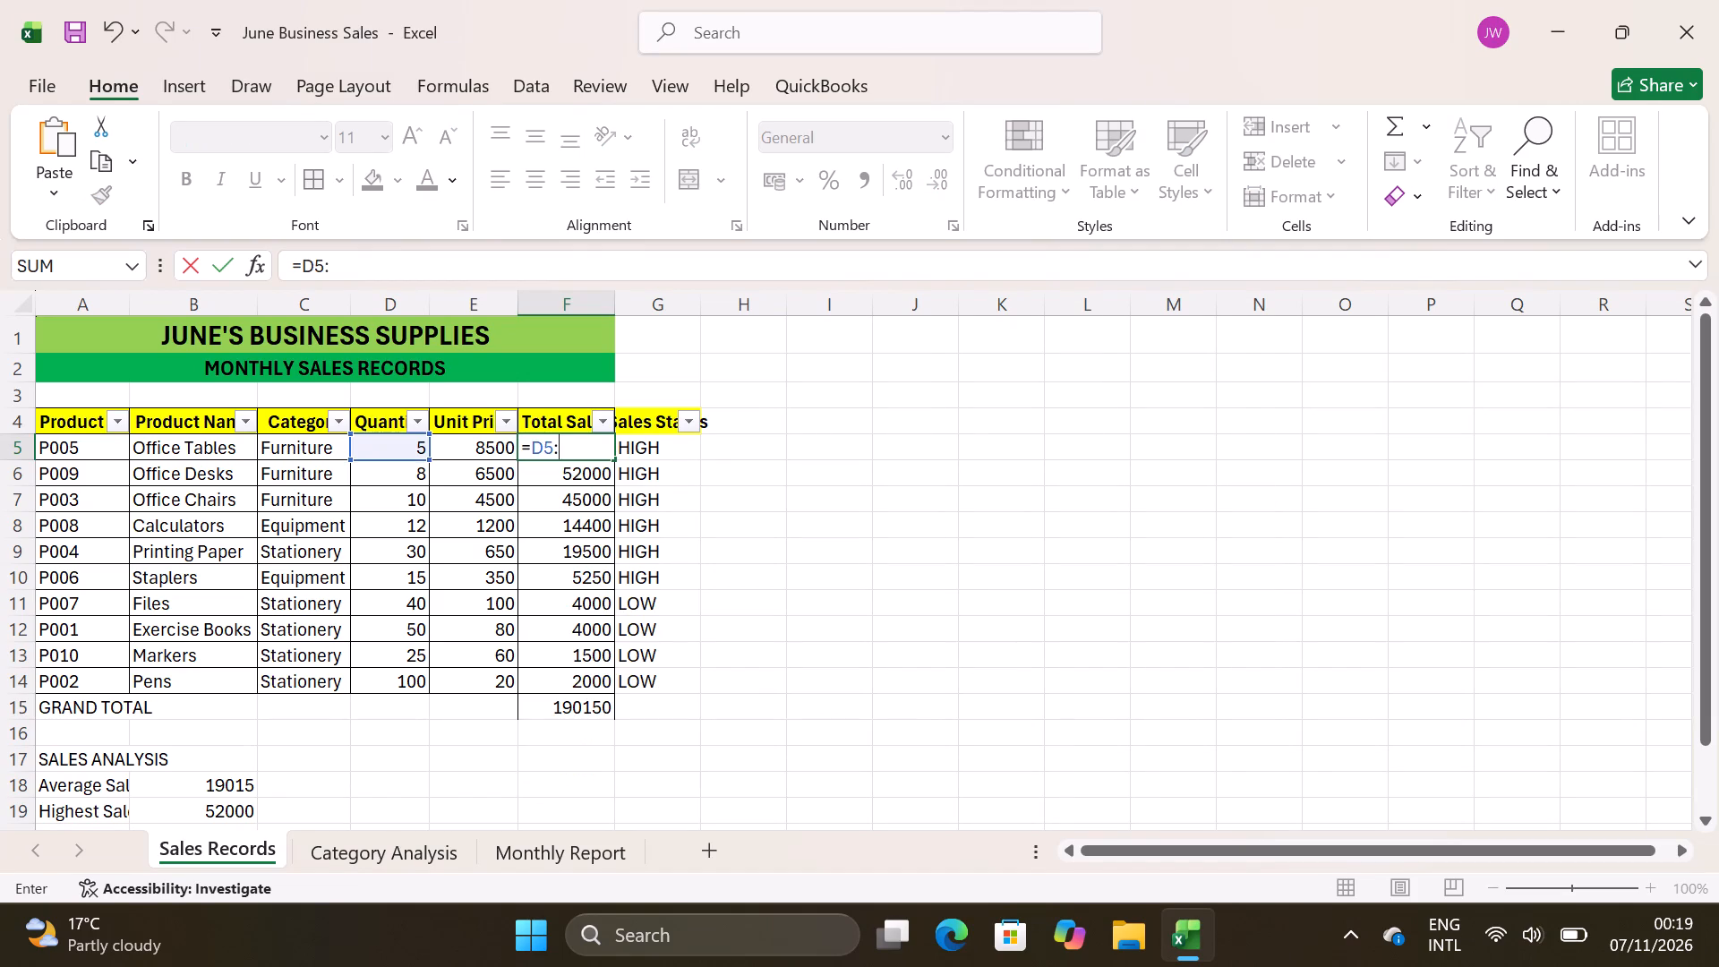
key("BackSpace")
key("shift+asterisk")
key("e")
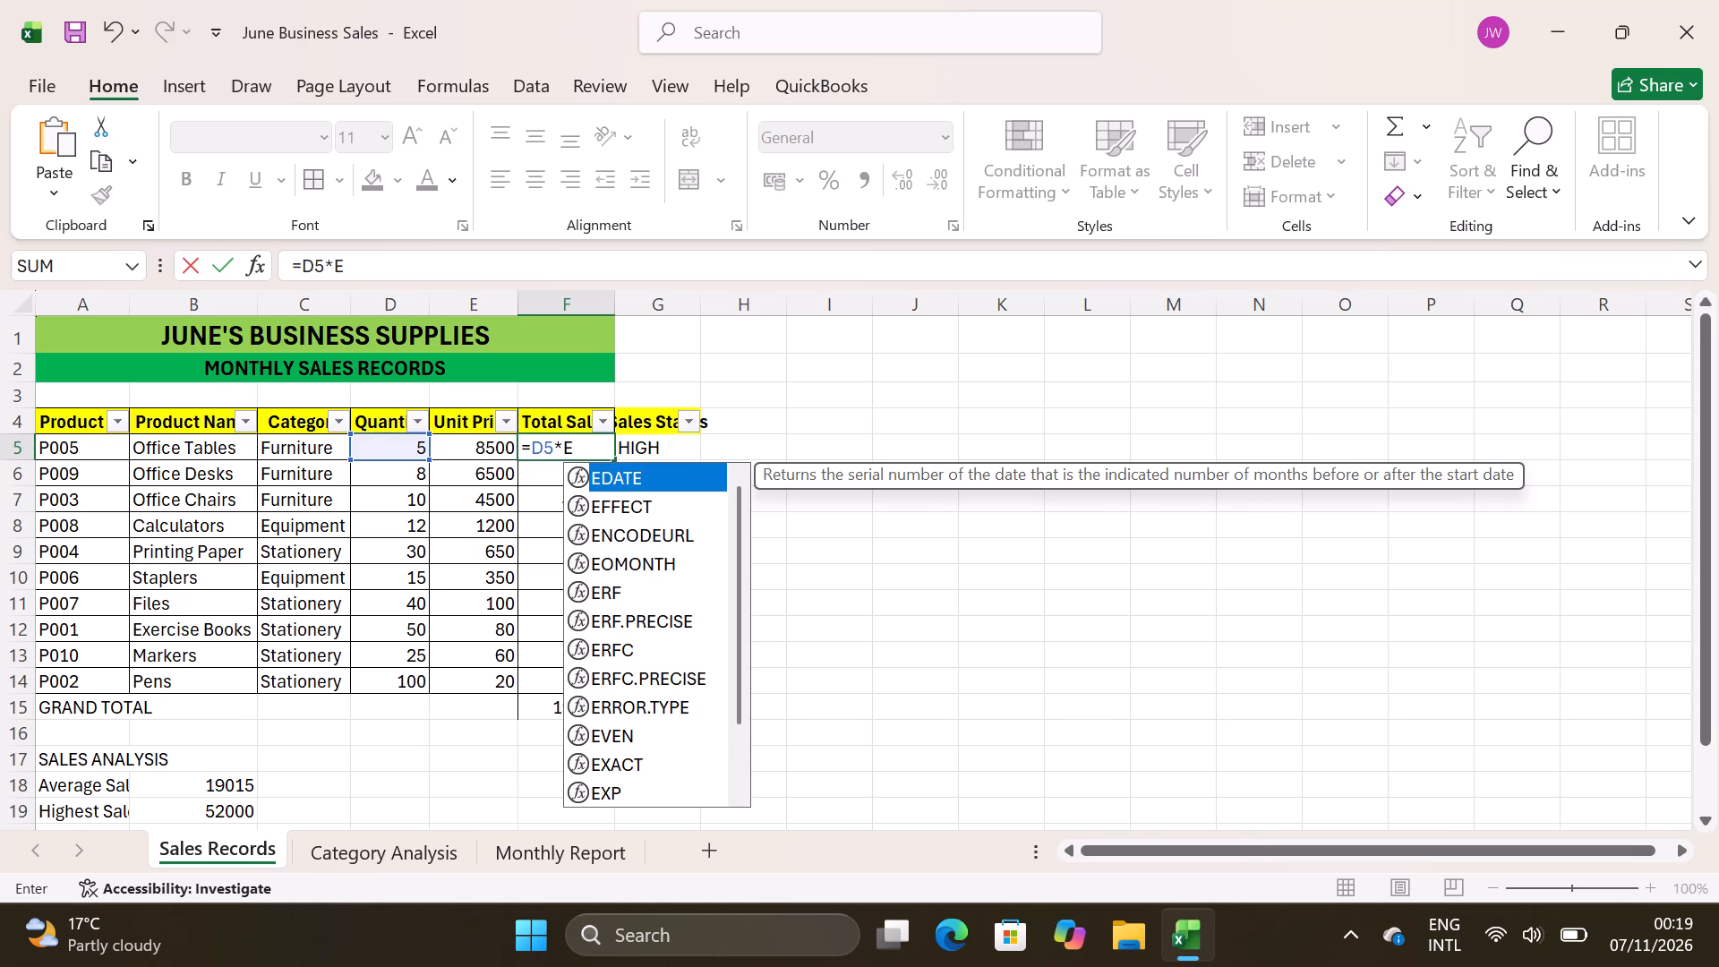
key("5")
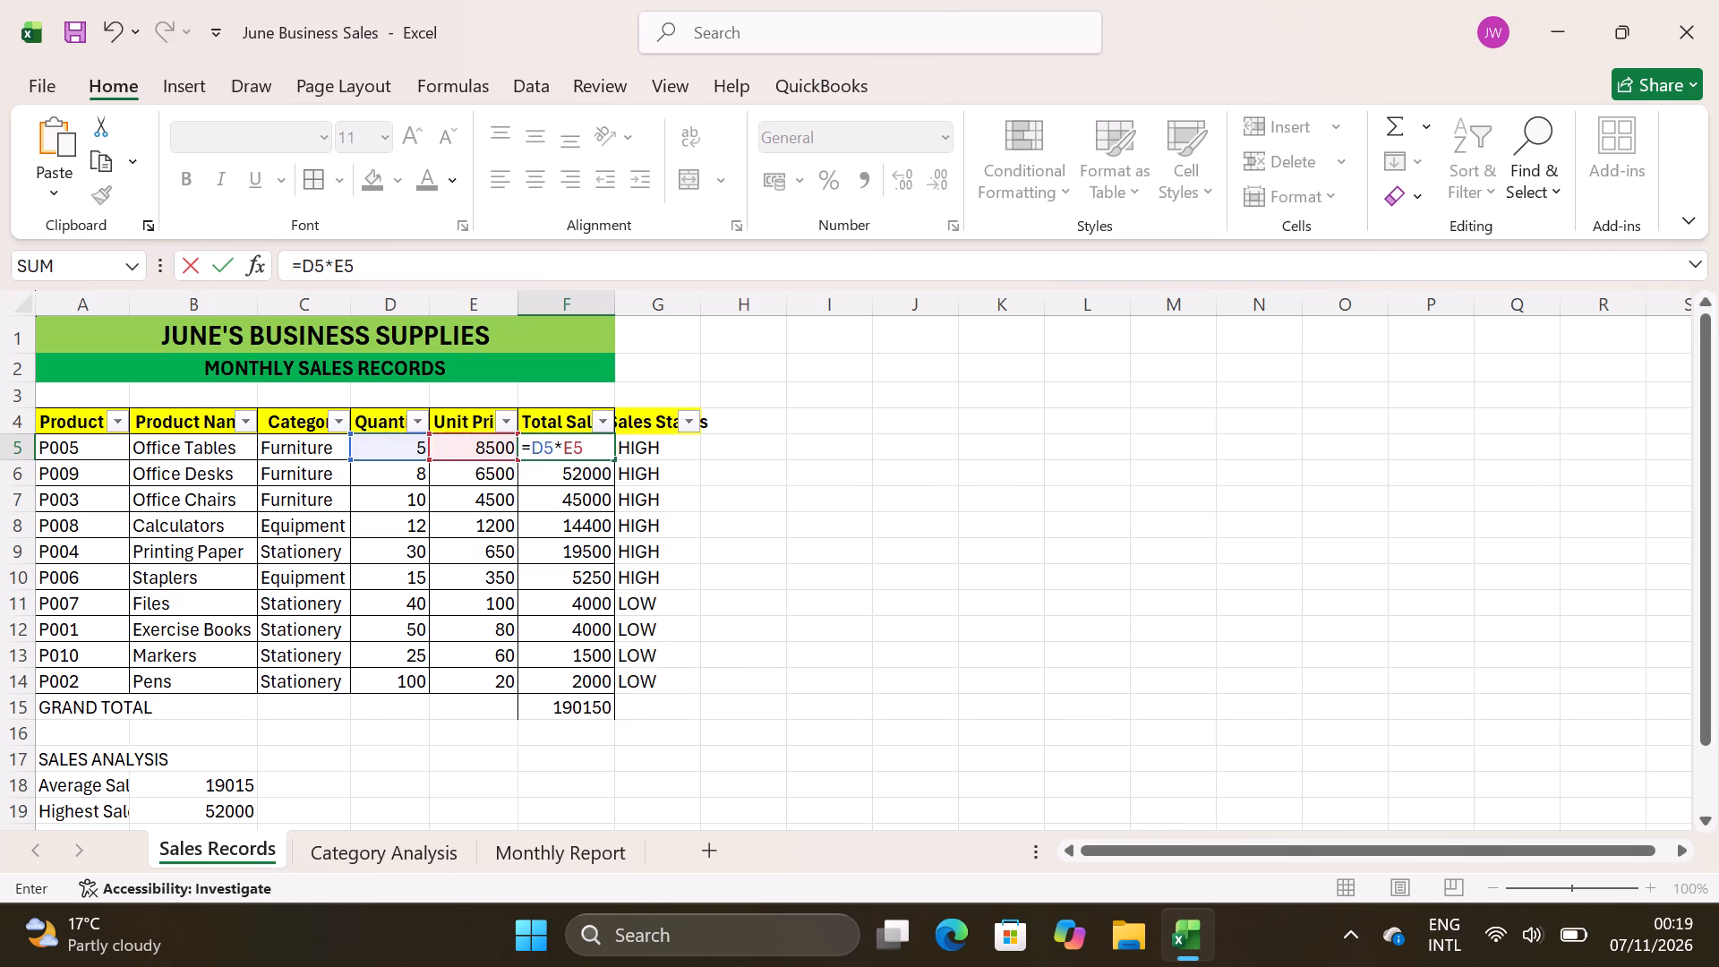
key("Return")
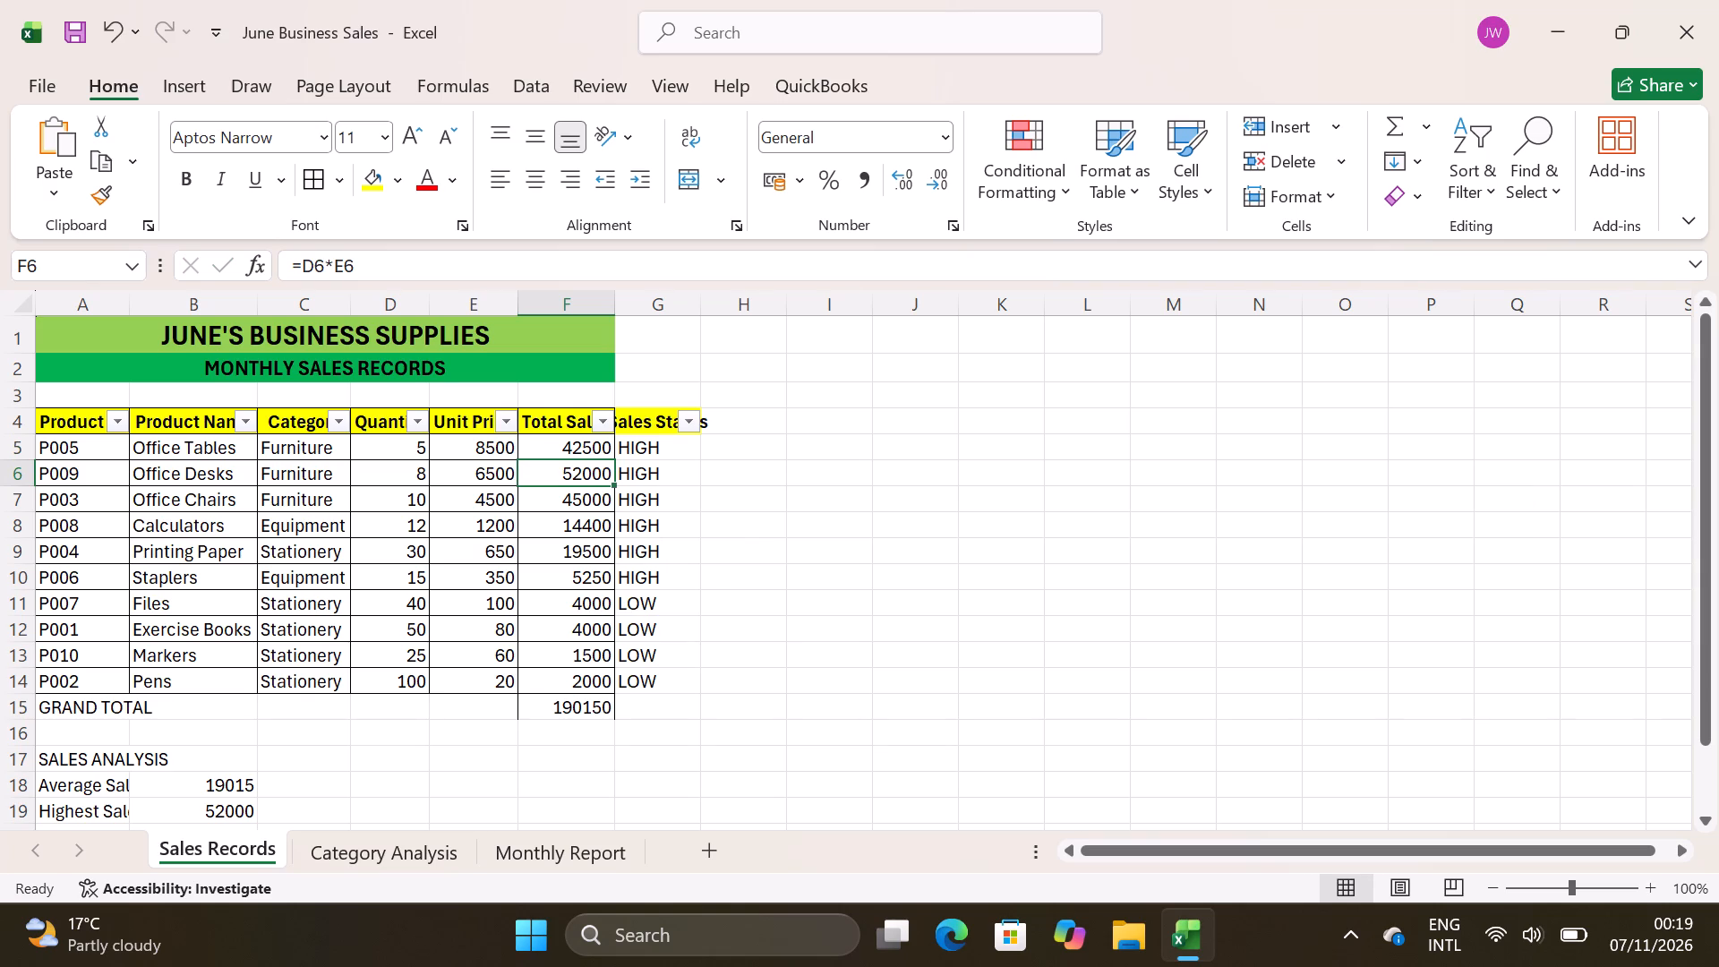
Fill the Total Sales formula from F5 down through F14.
left_click(611, 458)
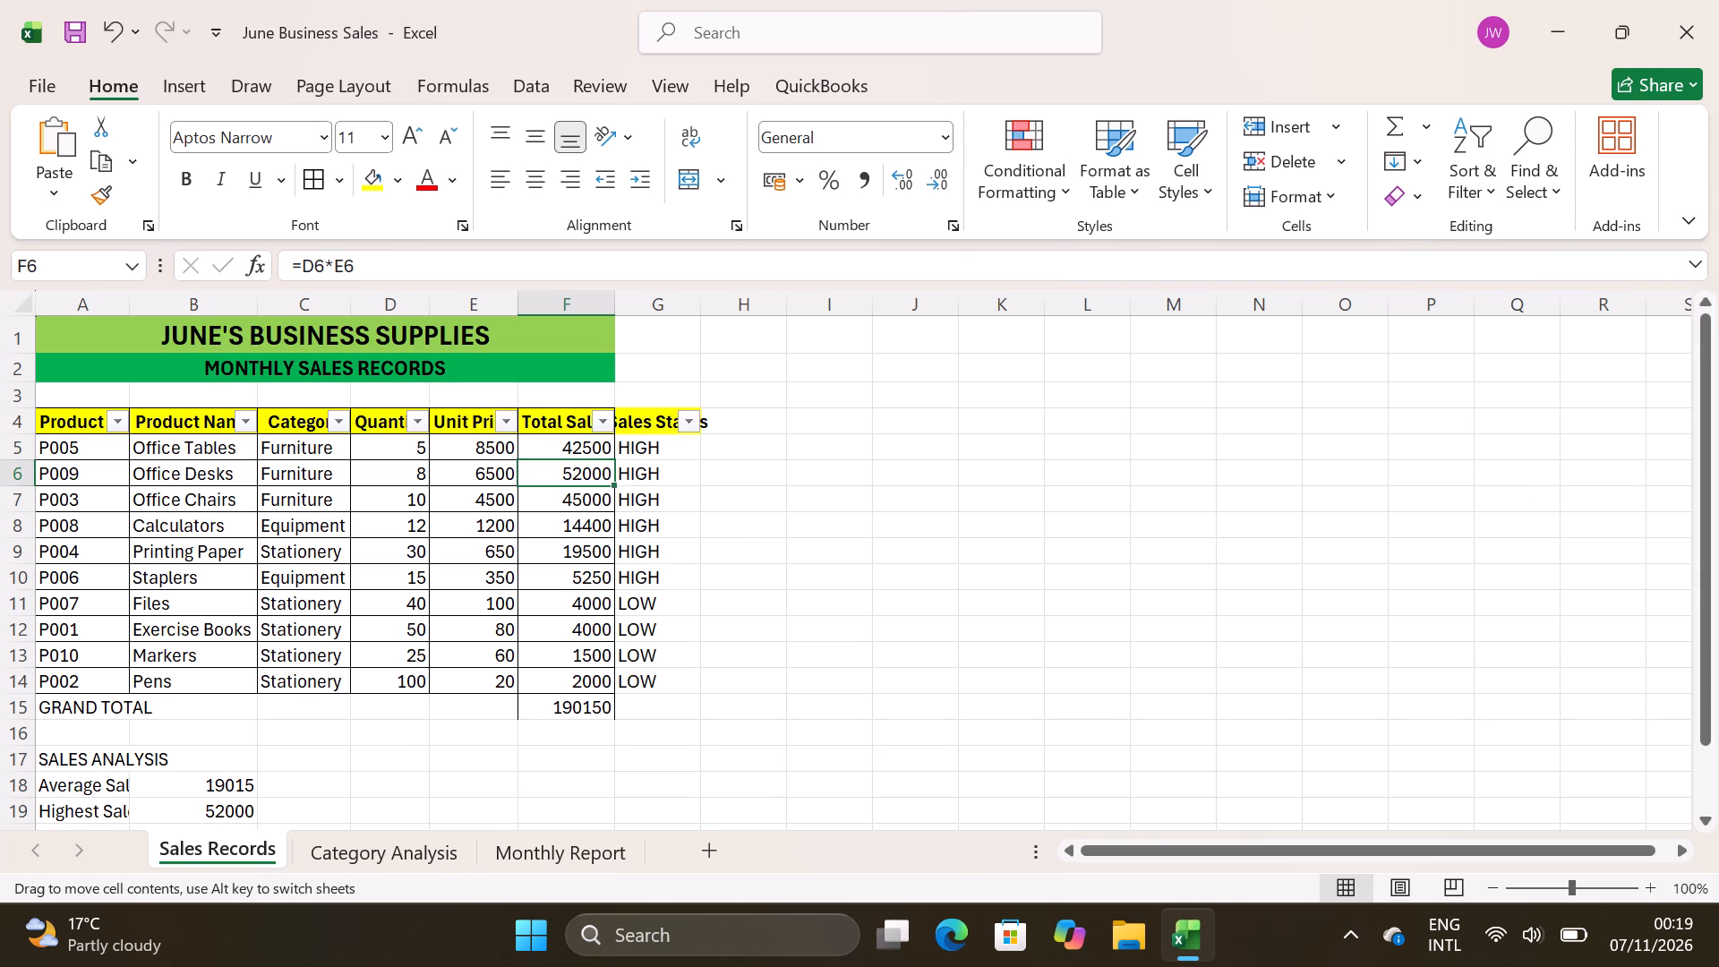
left_click(612, 458)
left_click(612, 458)
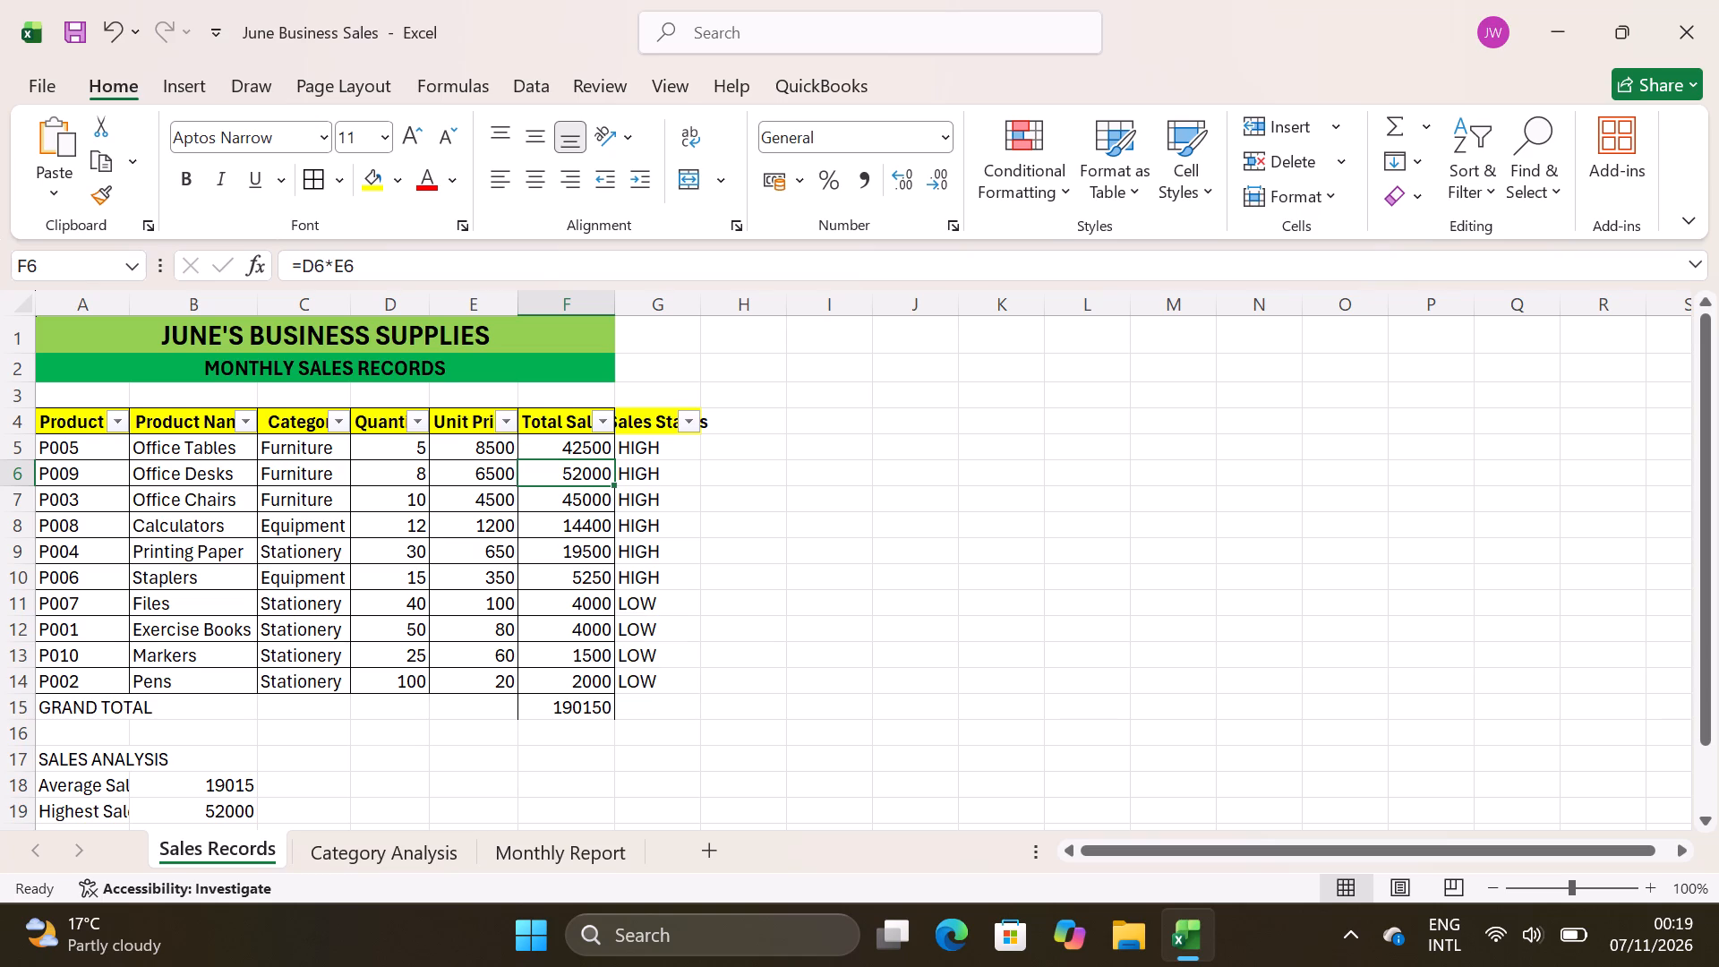
left_click(583, 448)
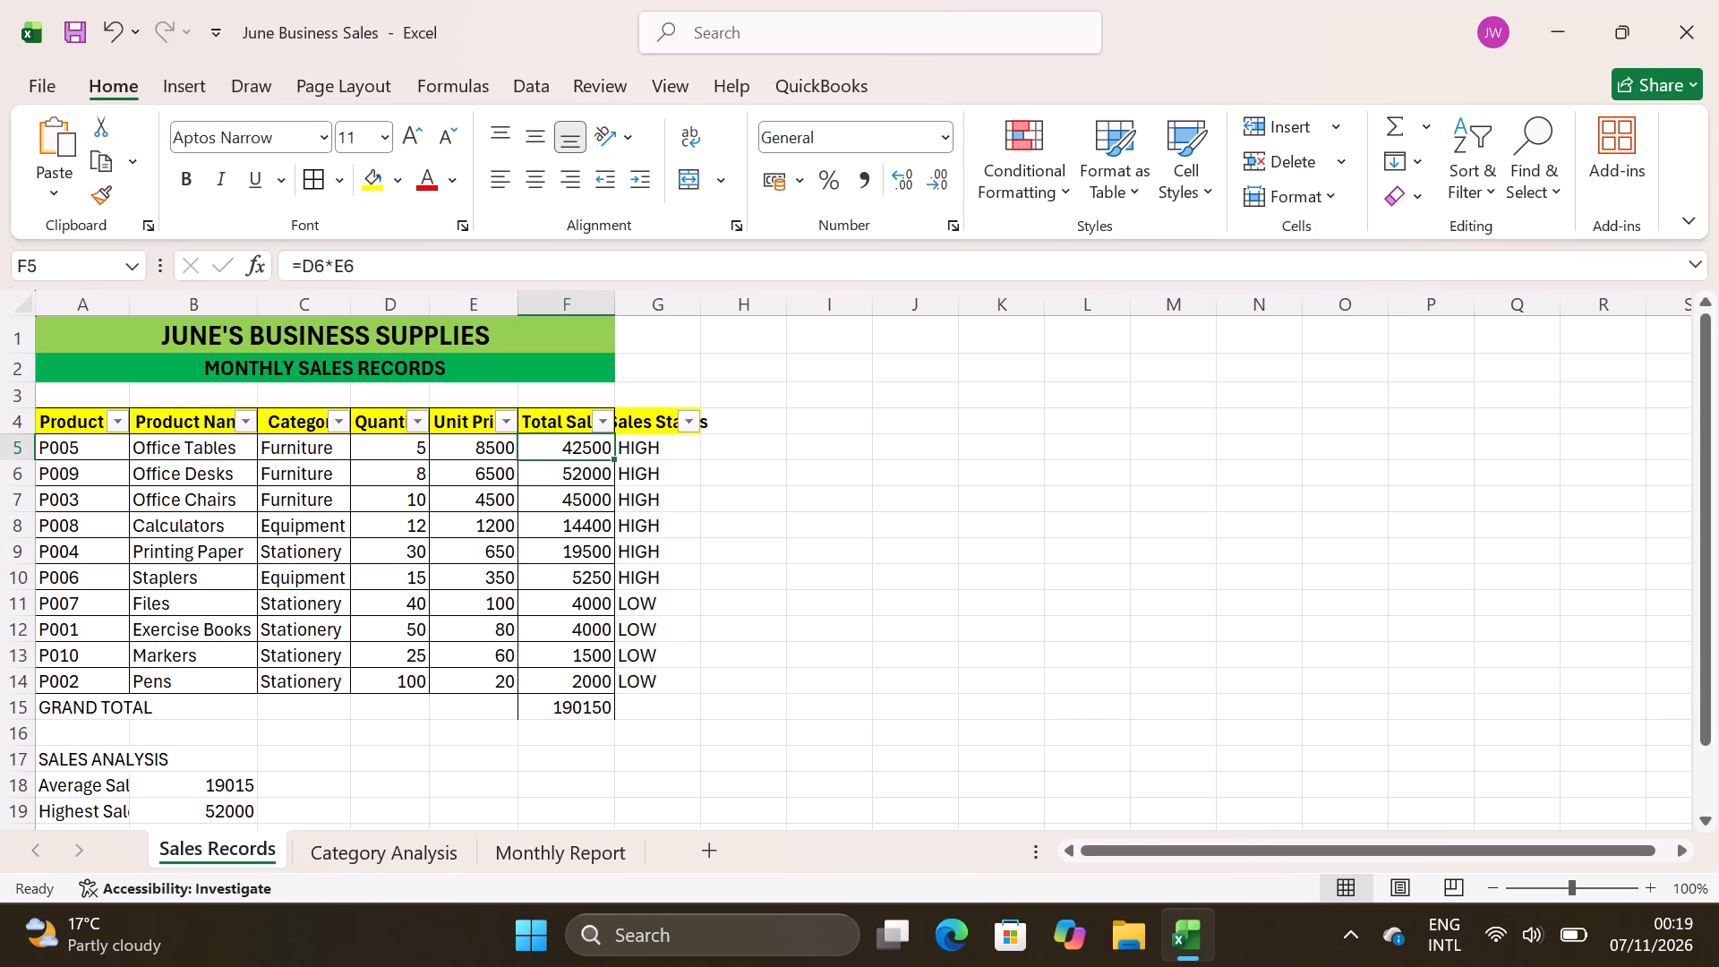
left_click_drag(613, 458, 603, 638)
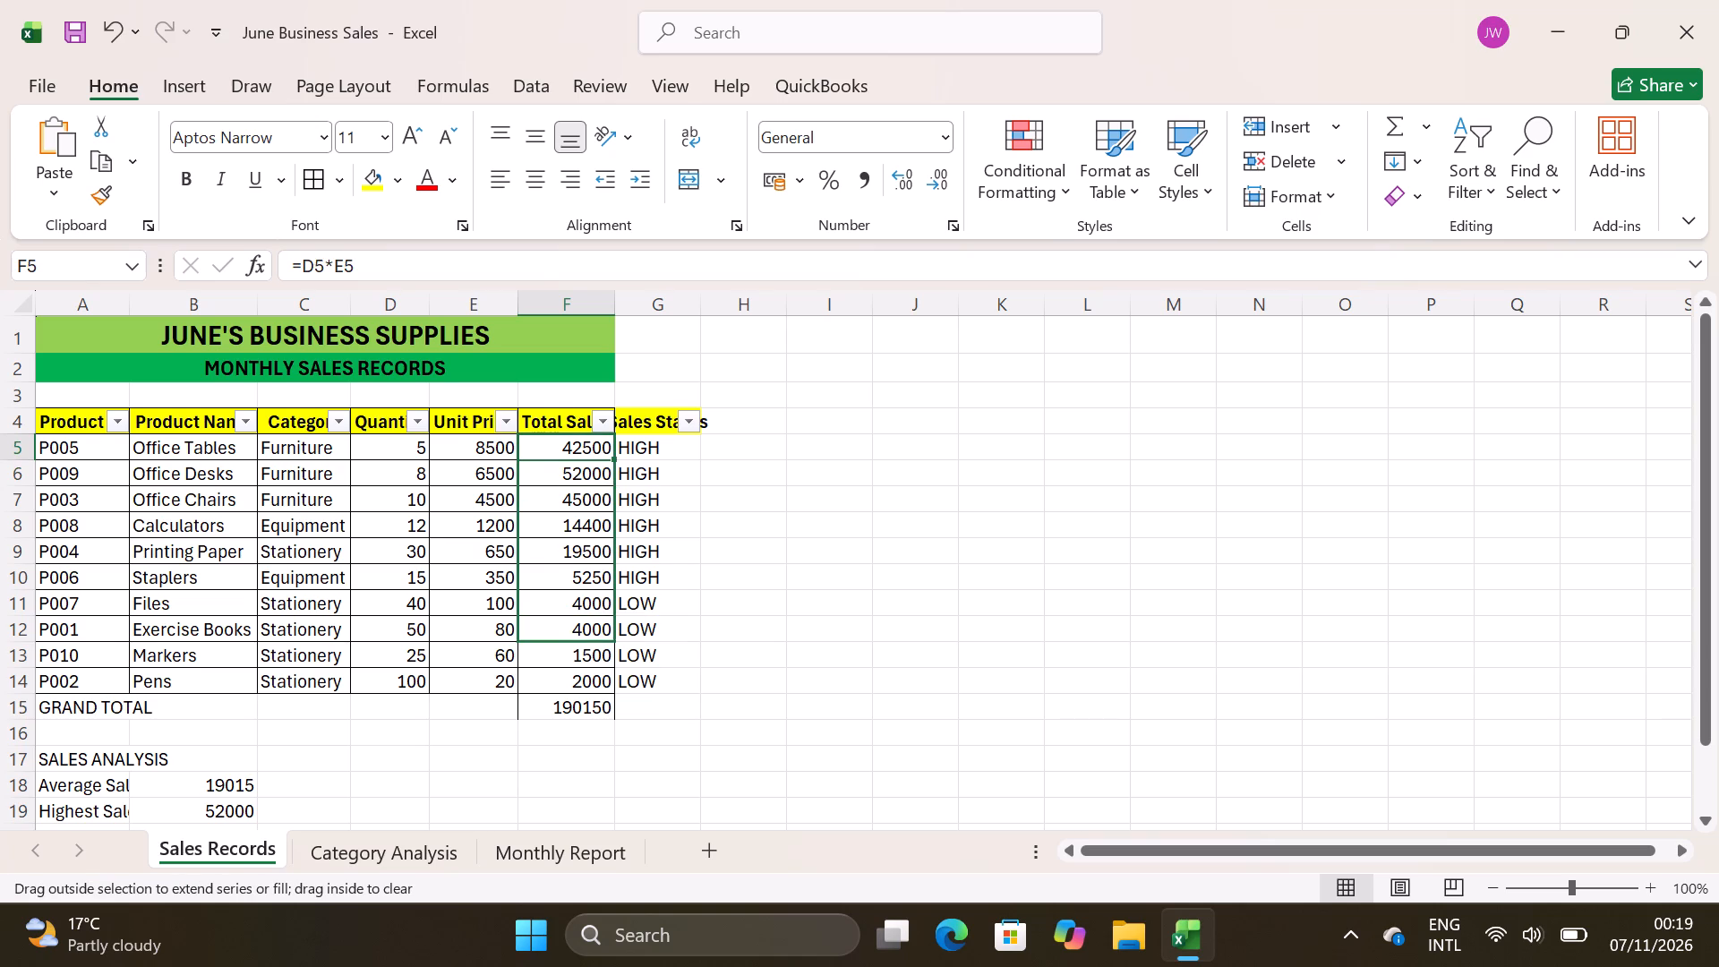
left_click_drag(603, 638, 603, 681)
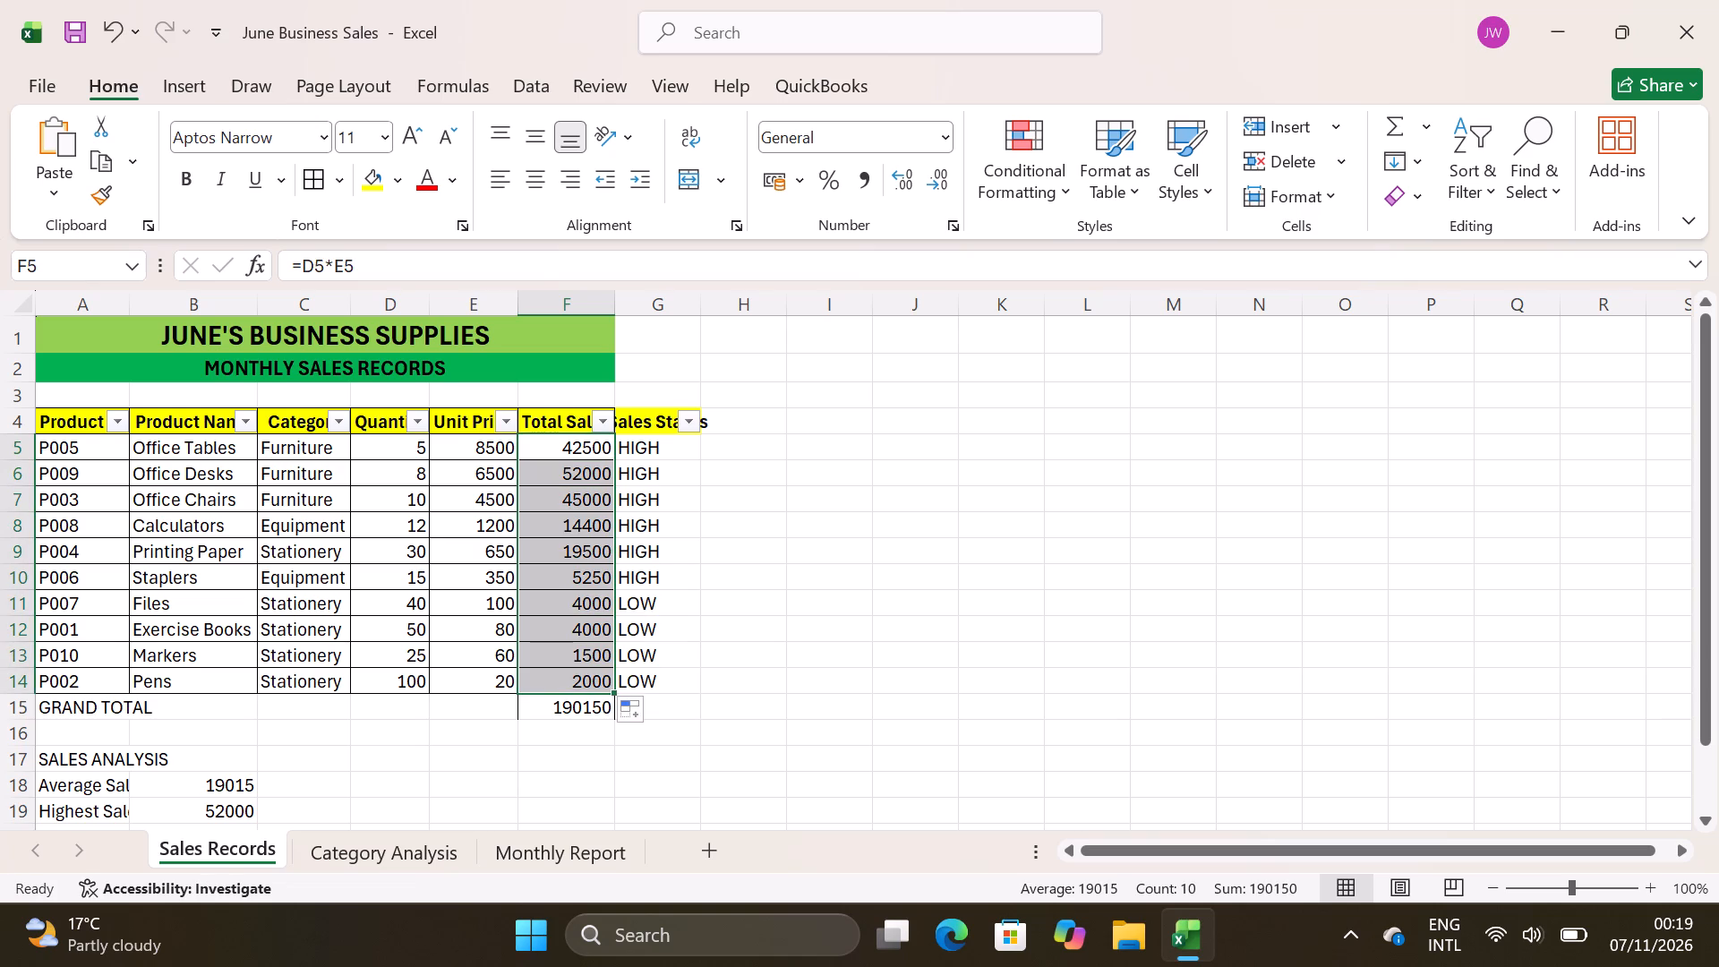
left_click(707, 657)
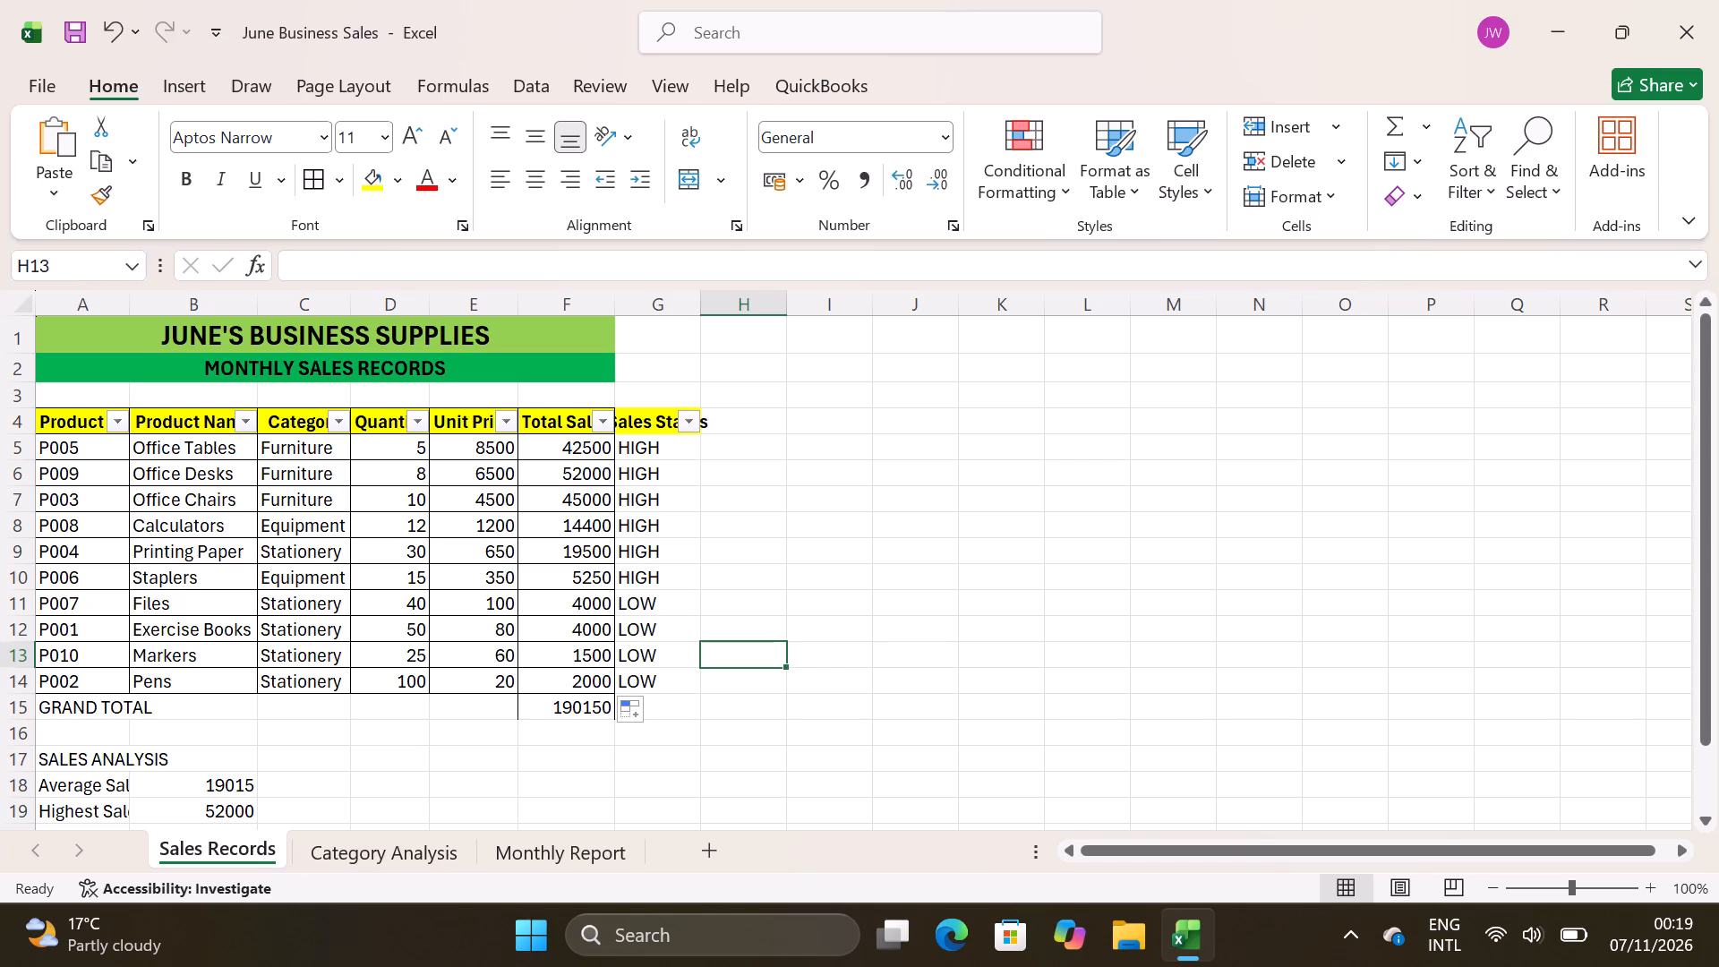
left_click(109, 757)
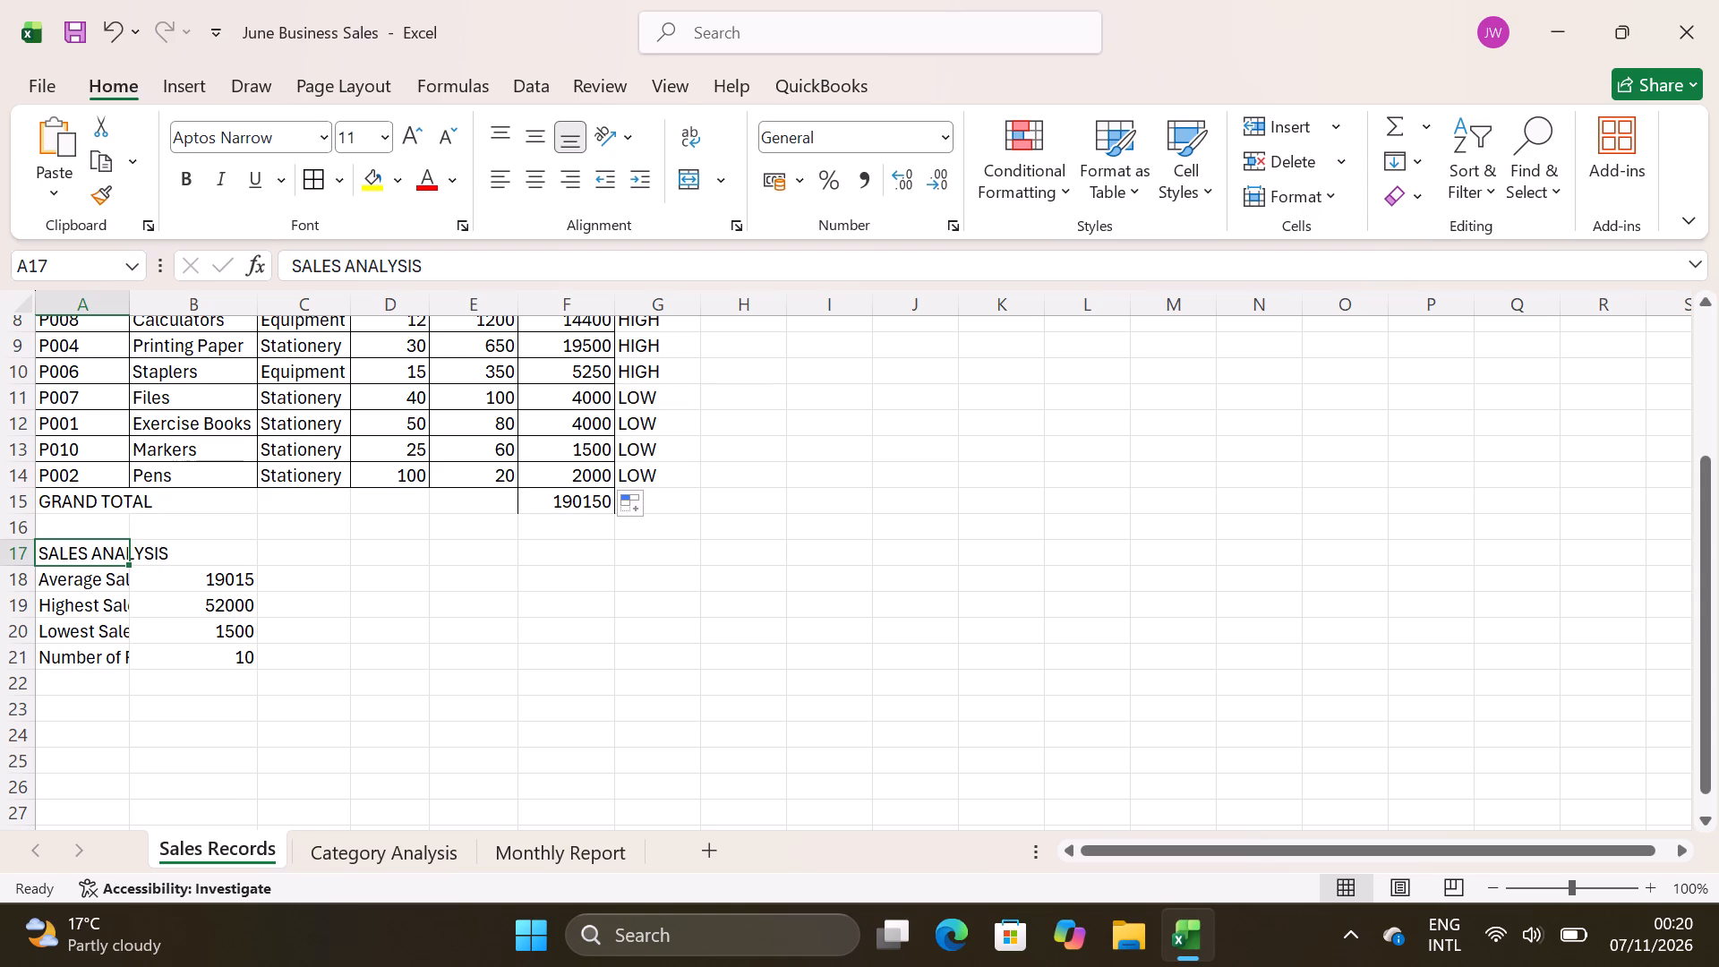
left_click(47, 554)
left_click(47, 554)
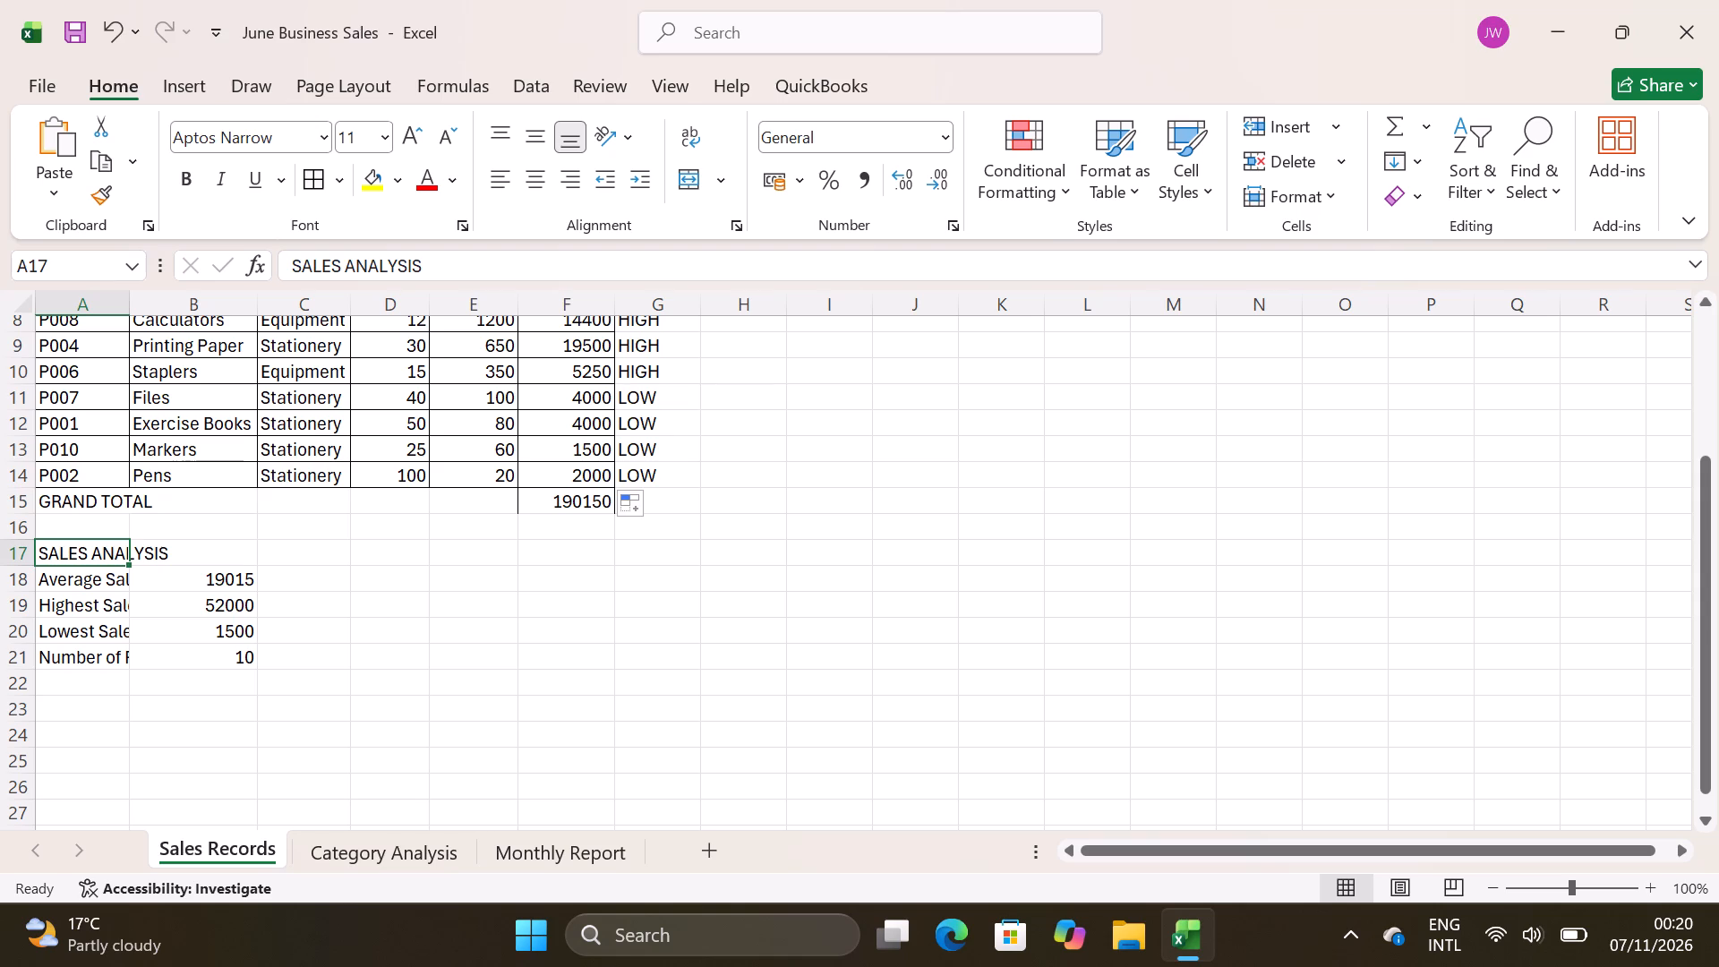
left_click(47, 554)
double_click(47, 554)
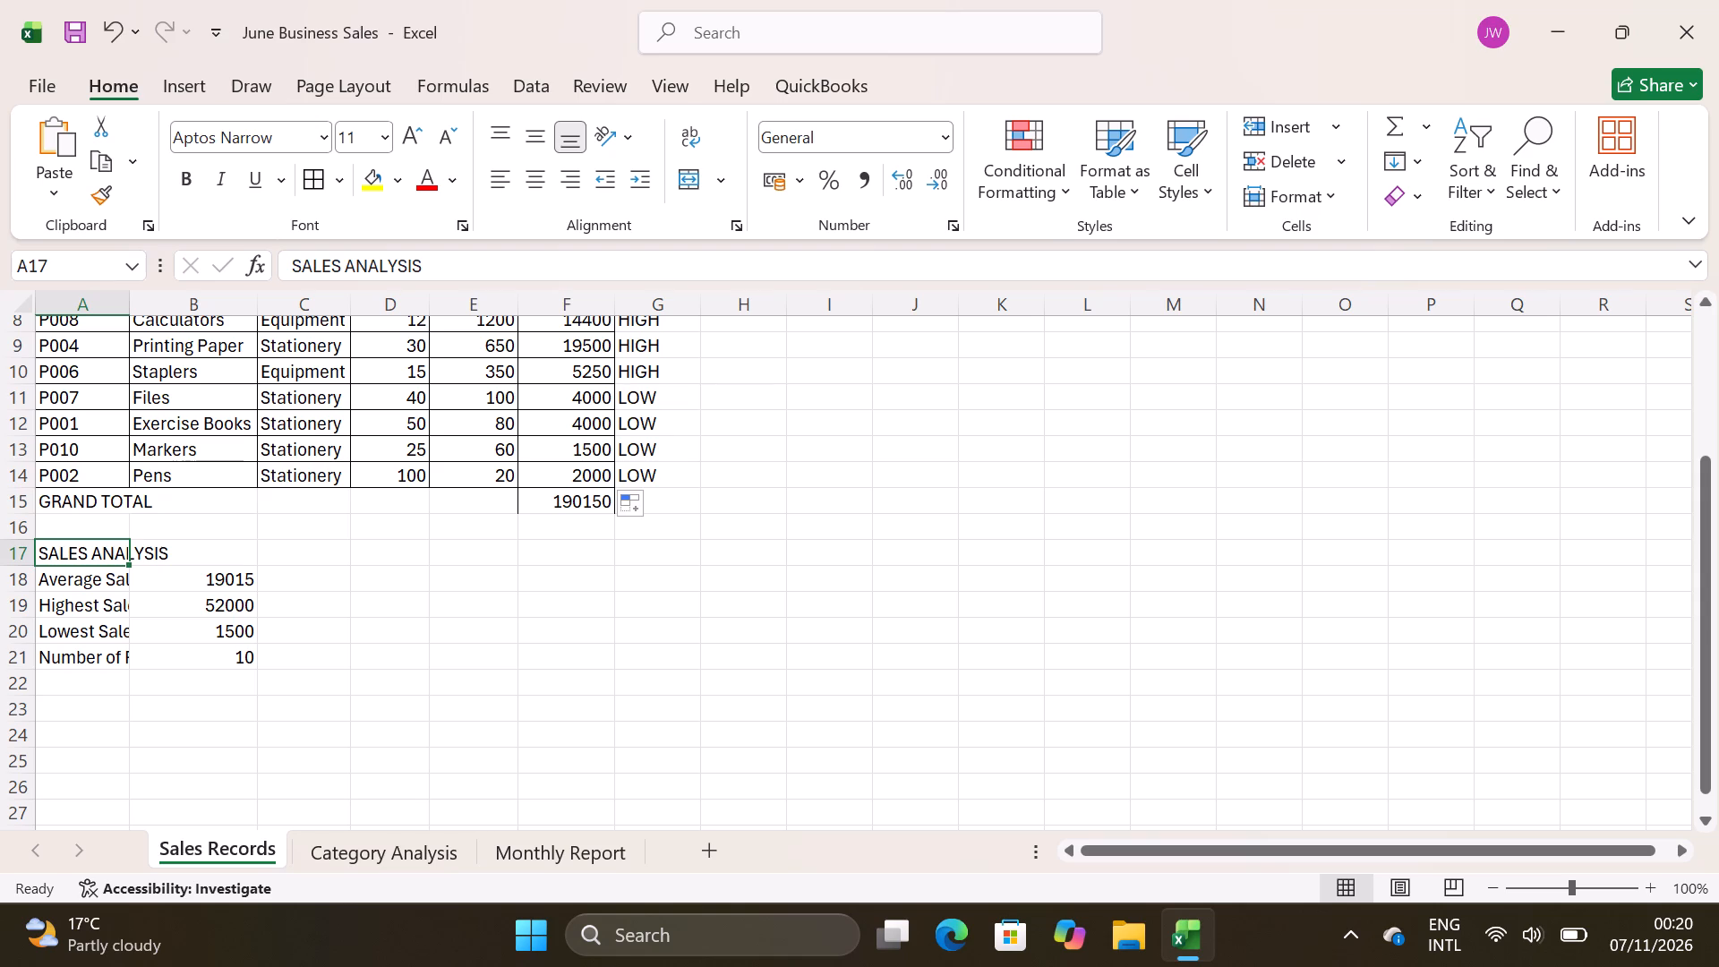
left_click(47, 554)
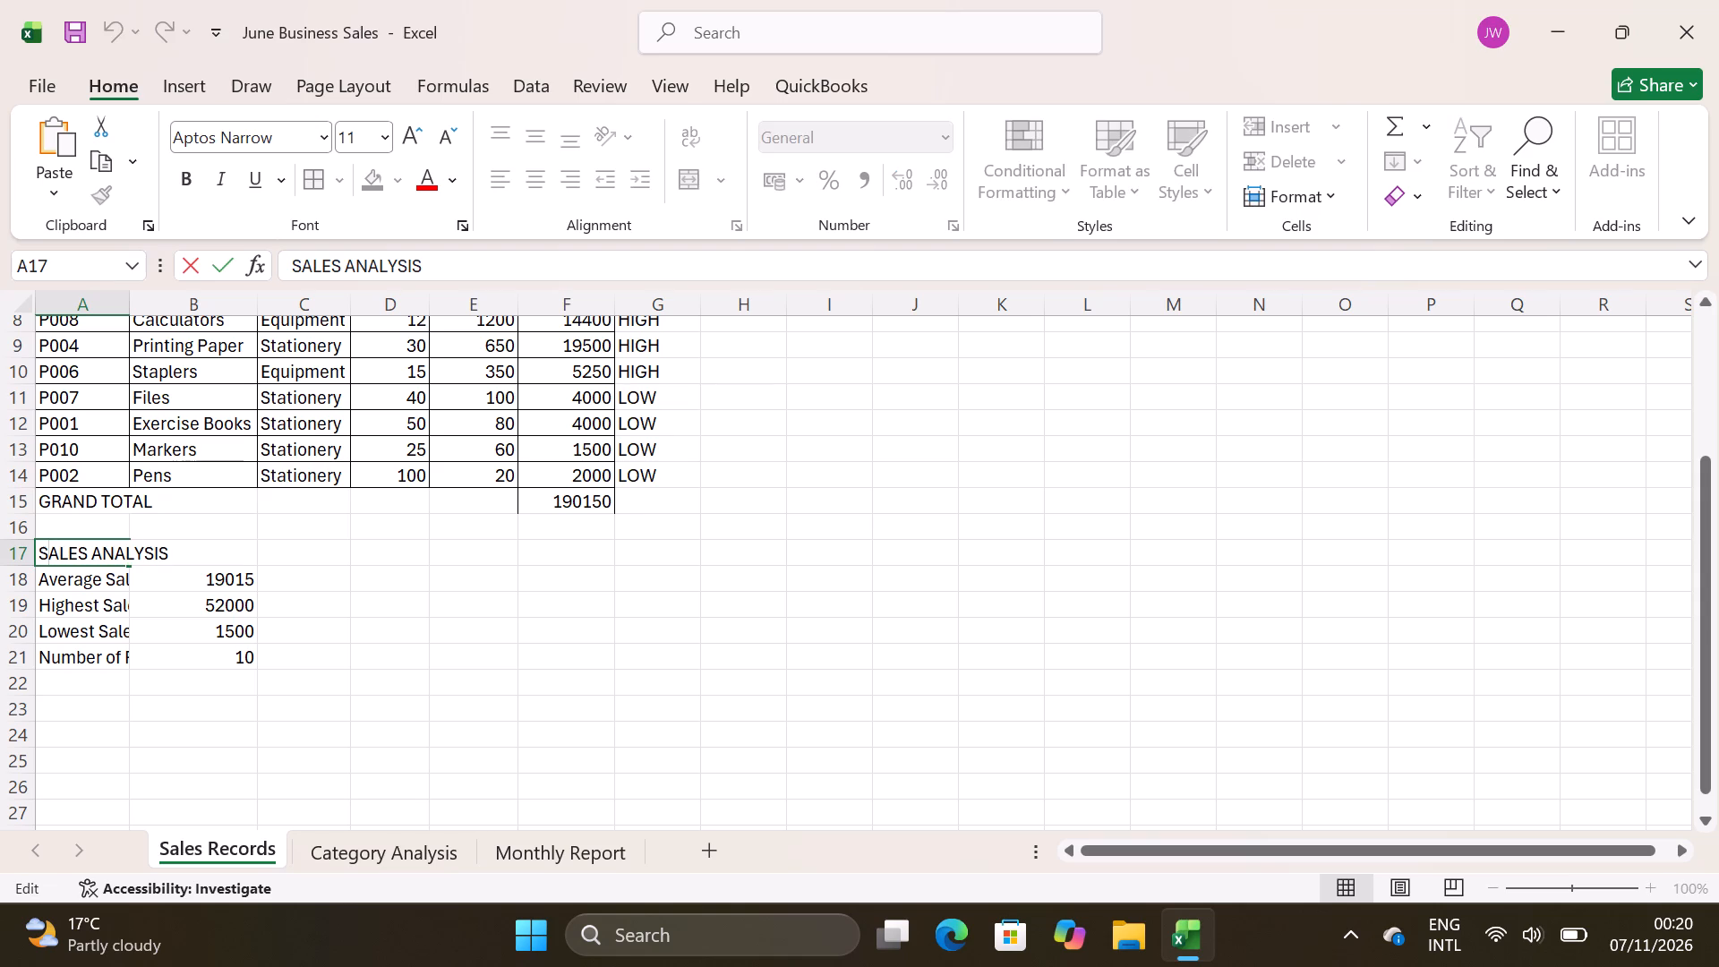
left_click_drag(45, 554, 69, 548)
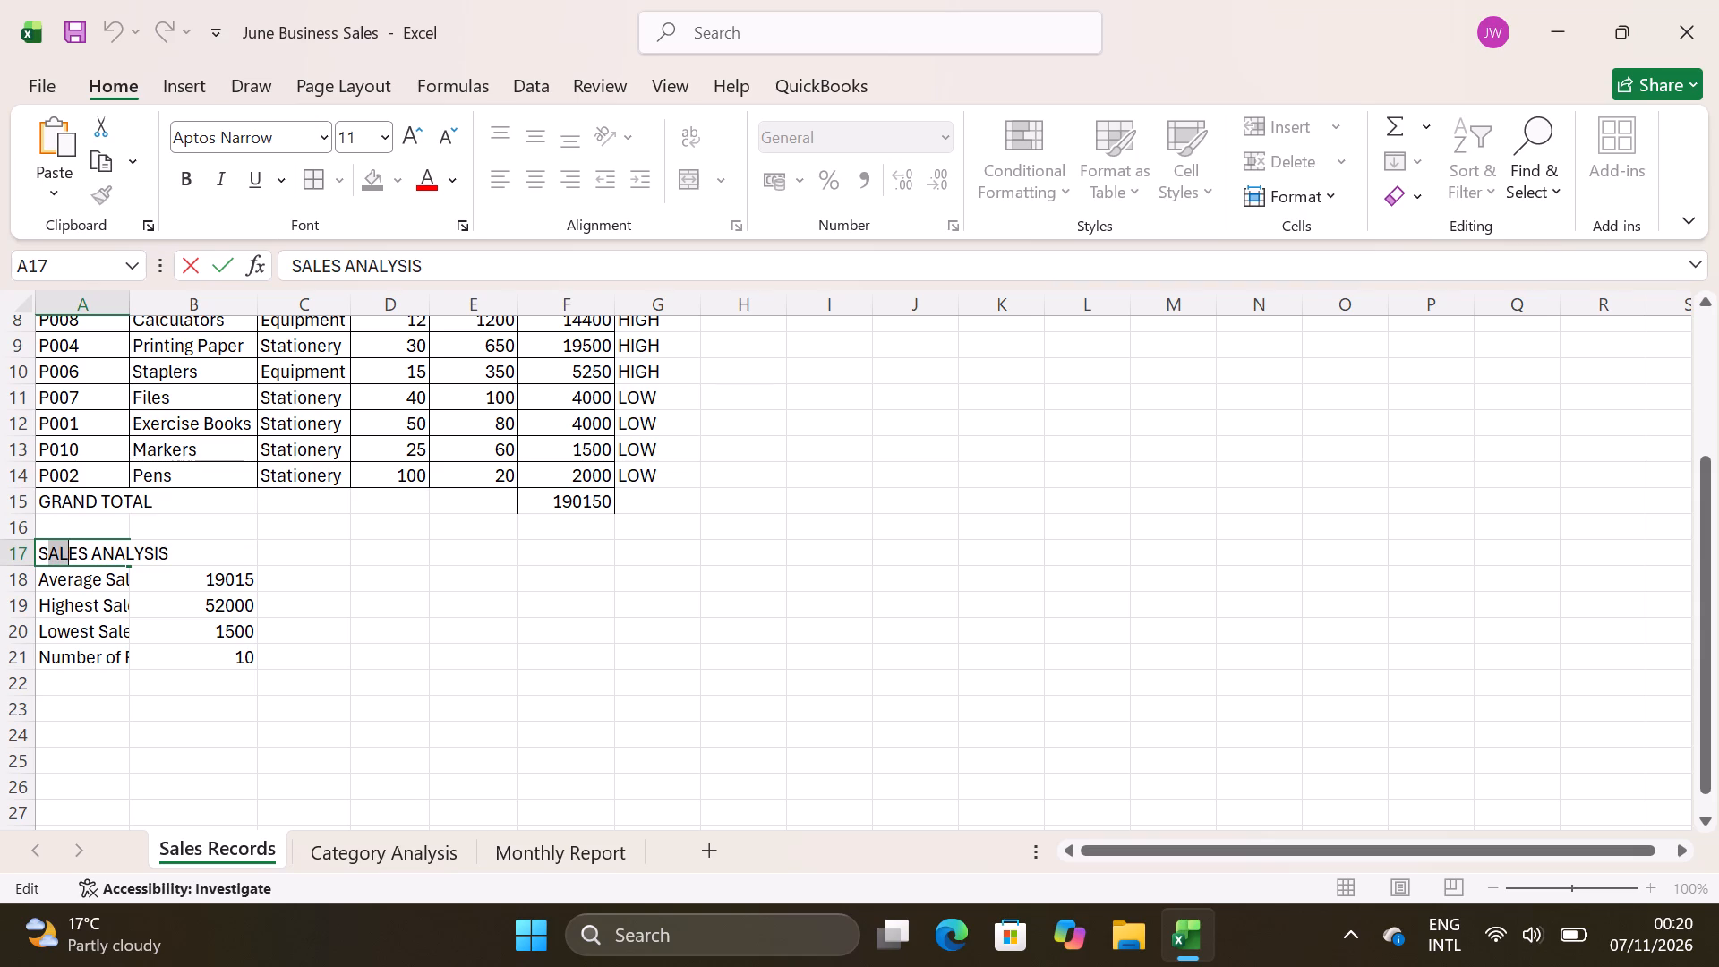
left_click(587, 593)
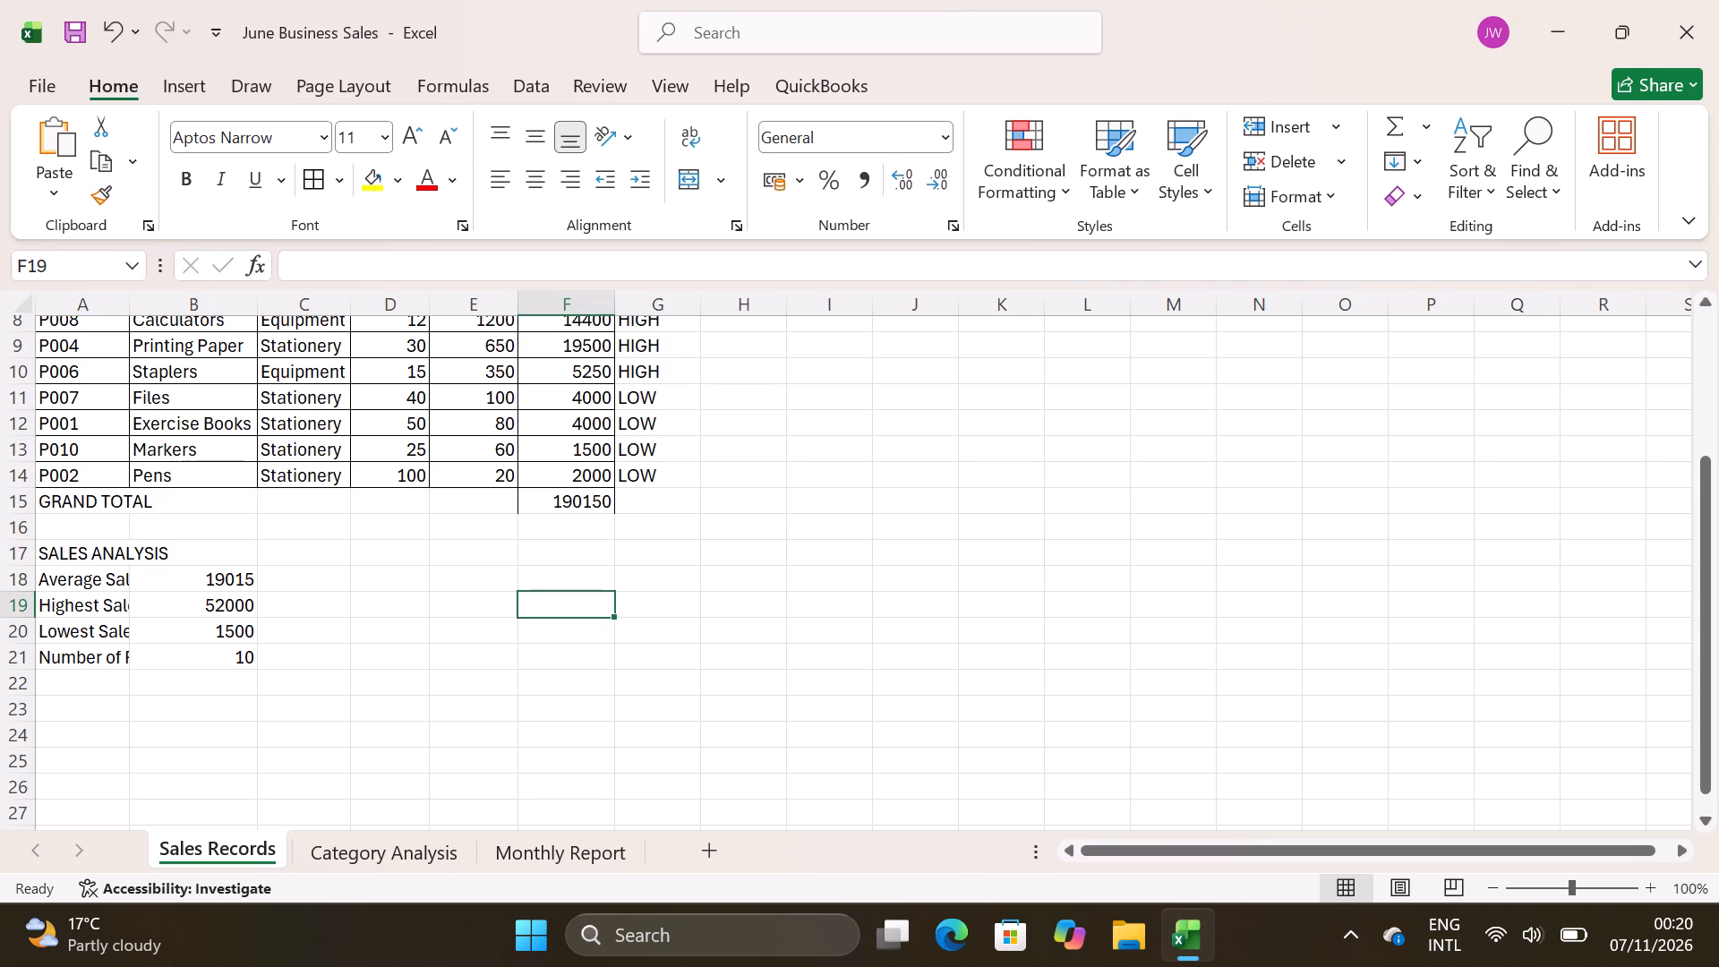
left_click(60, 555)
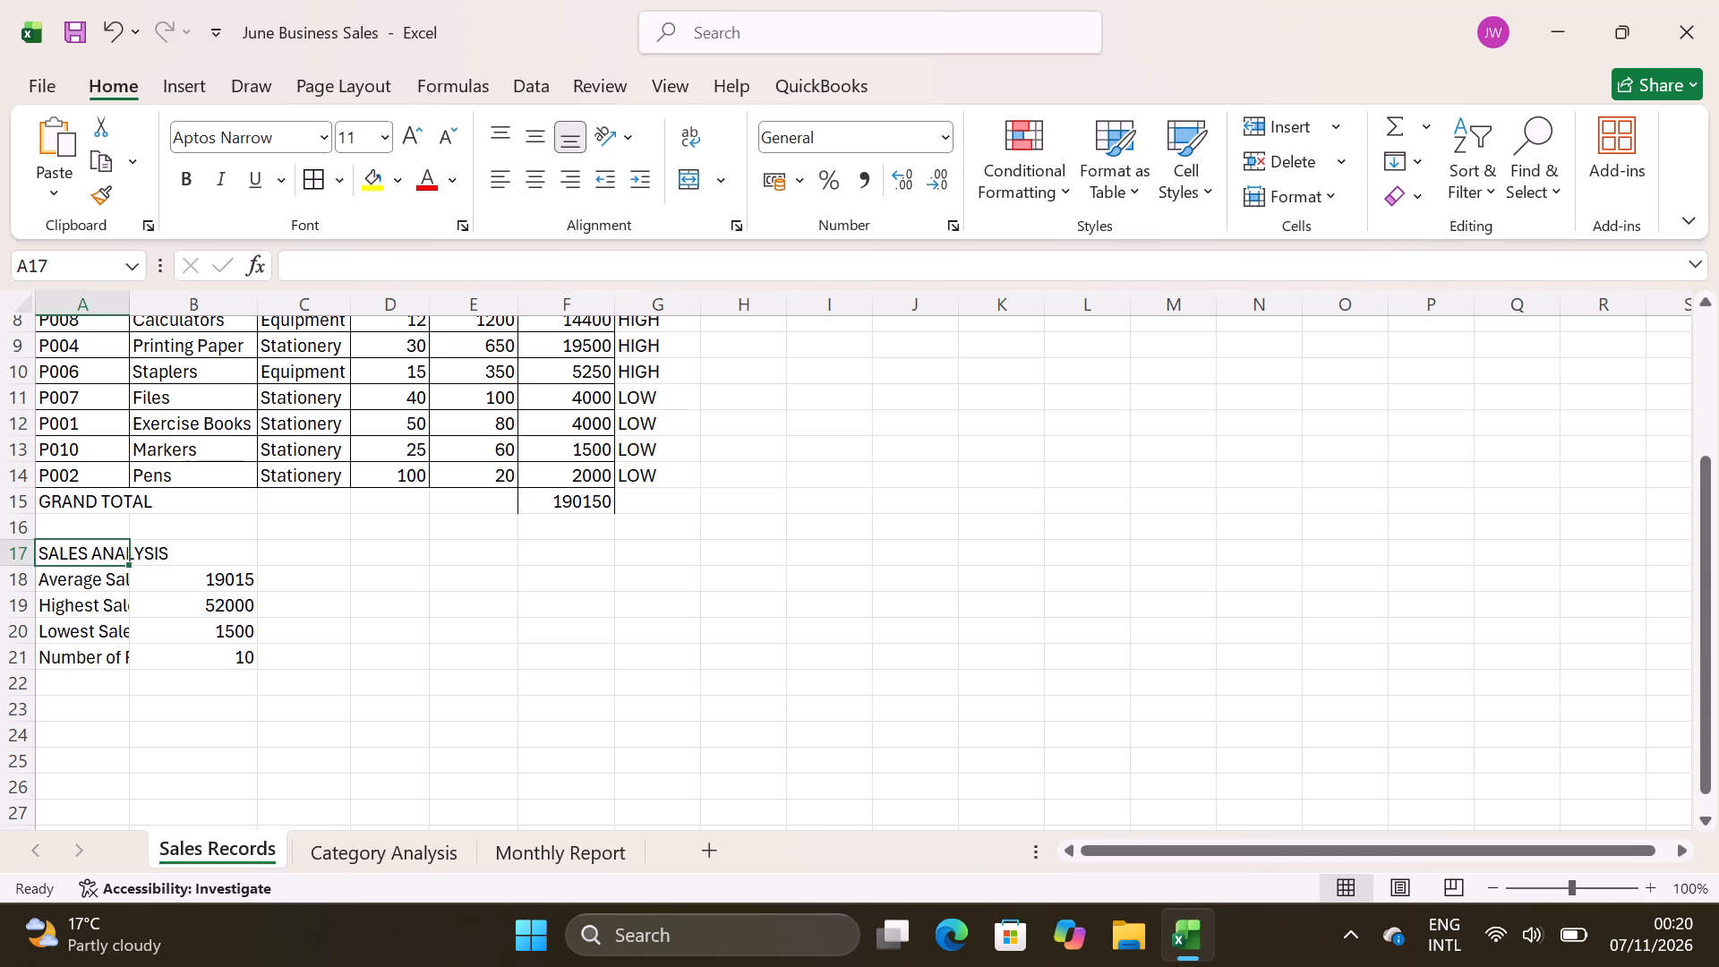
Apply All Borders to the sales analysis figures in range A18:B21.
left_click(79, 578)
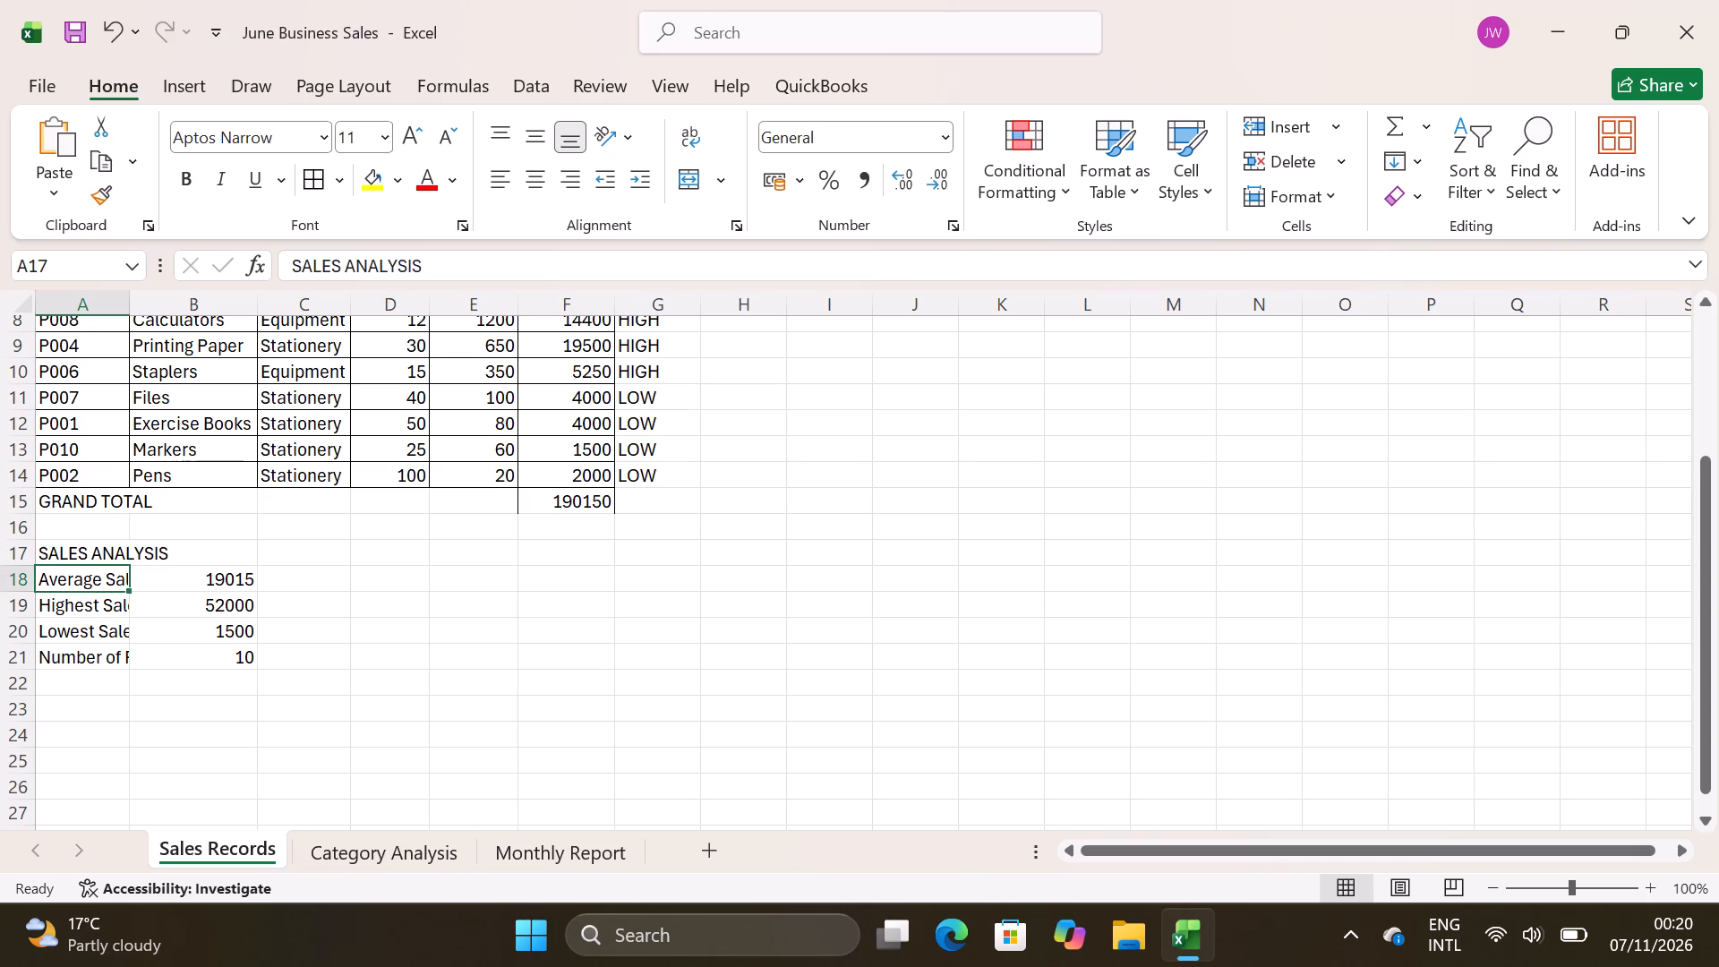
left_click(248, 658, "shift")
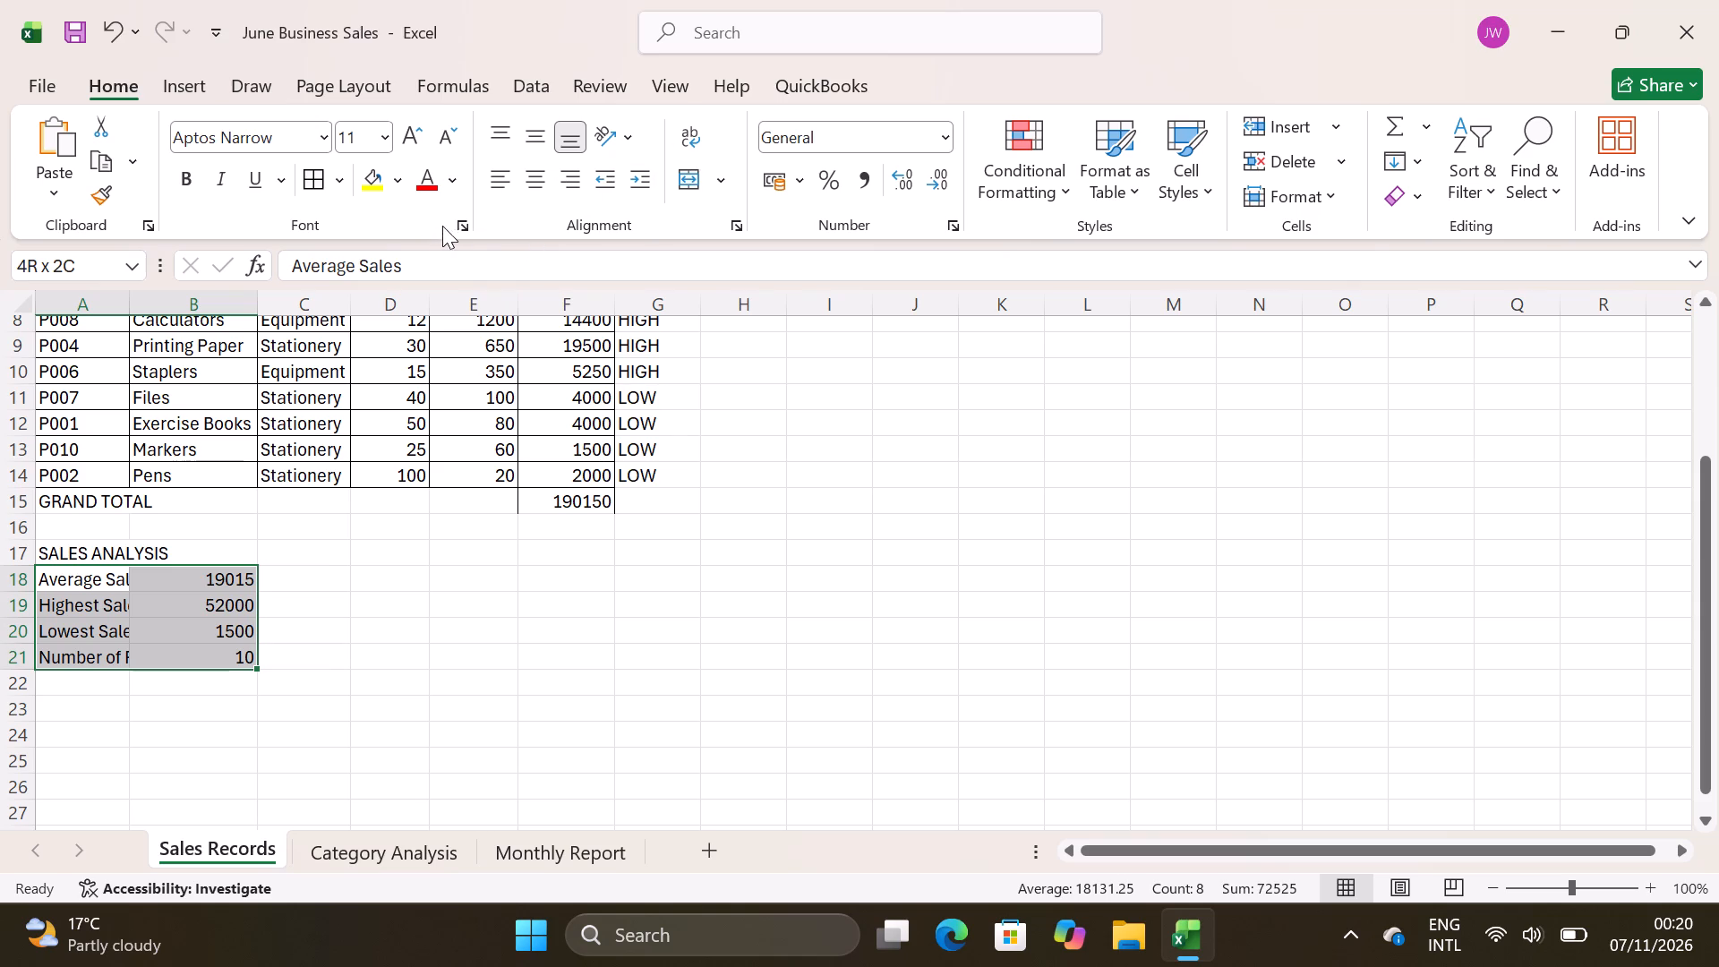
left_click(339, 182)
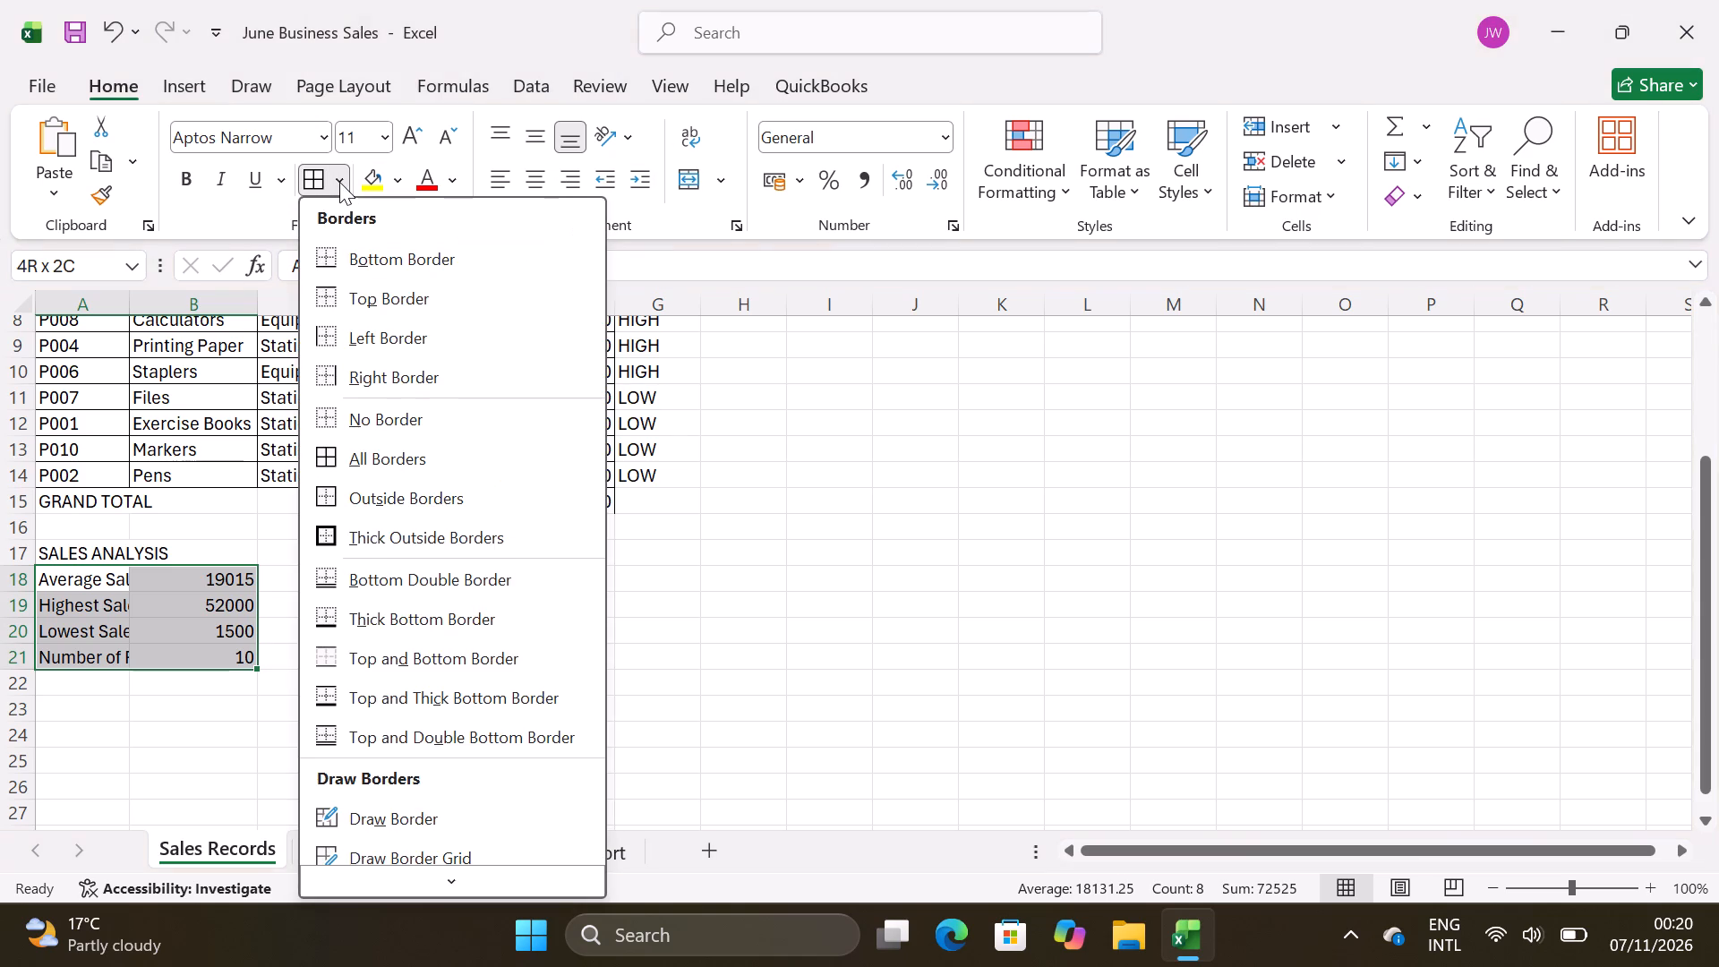
left_click(398, 466)
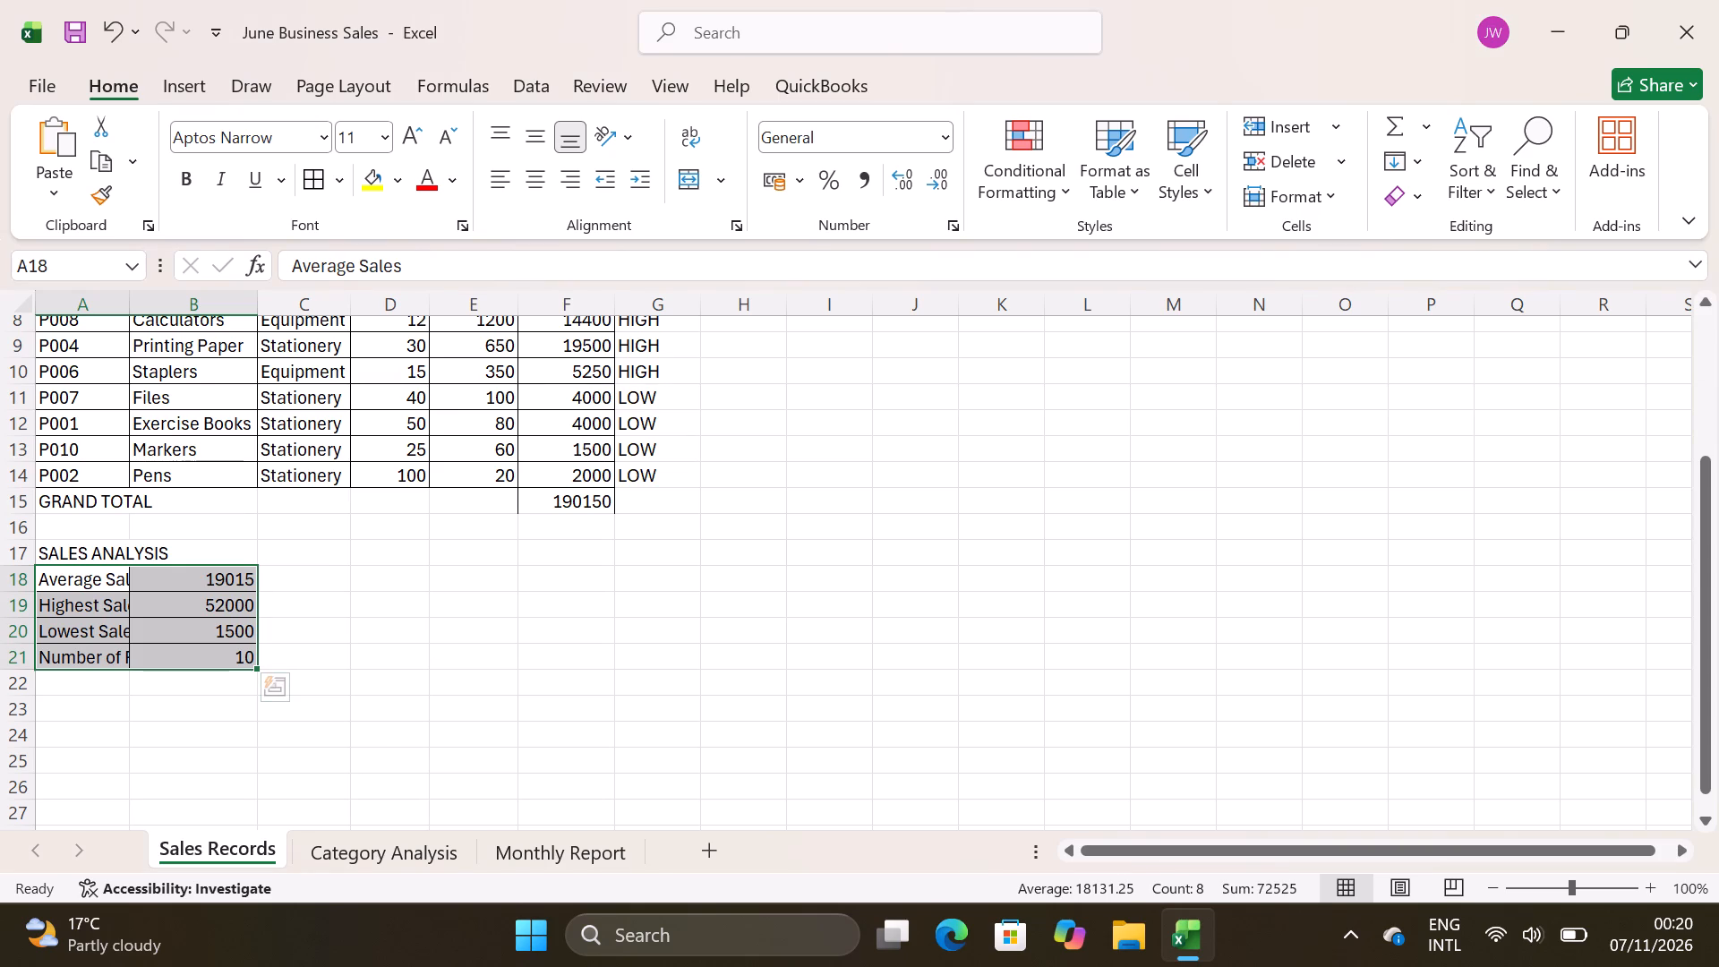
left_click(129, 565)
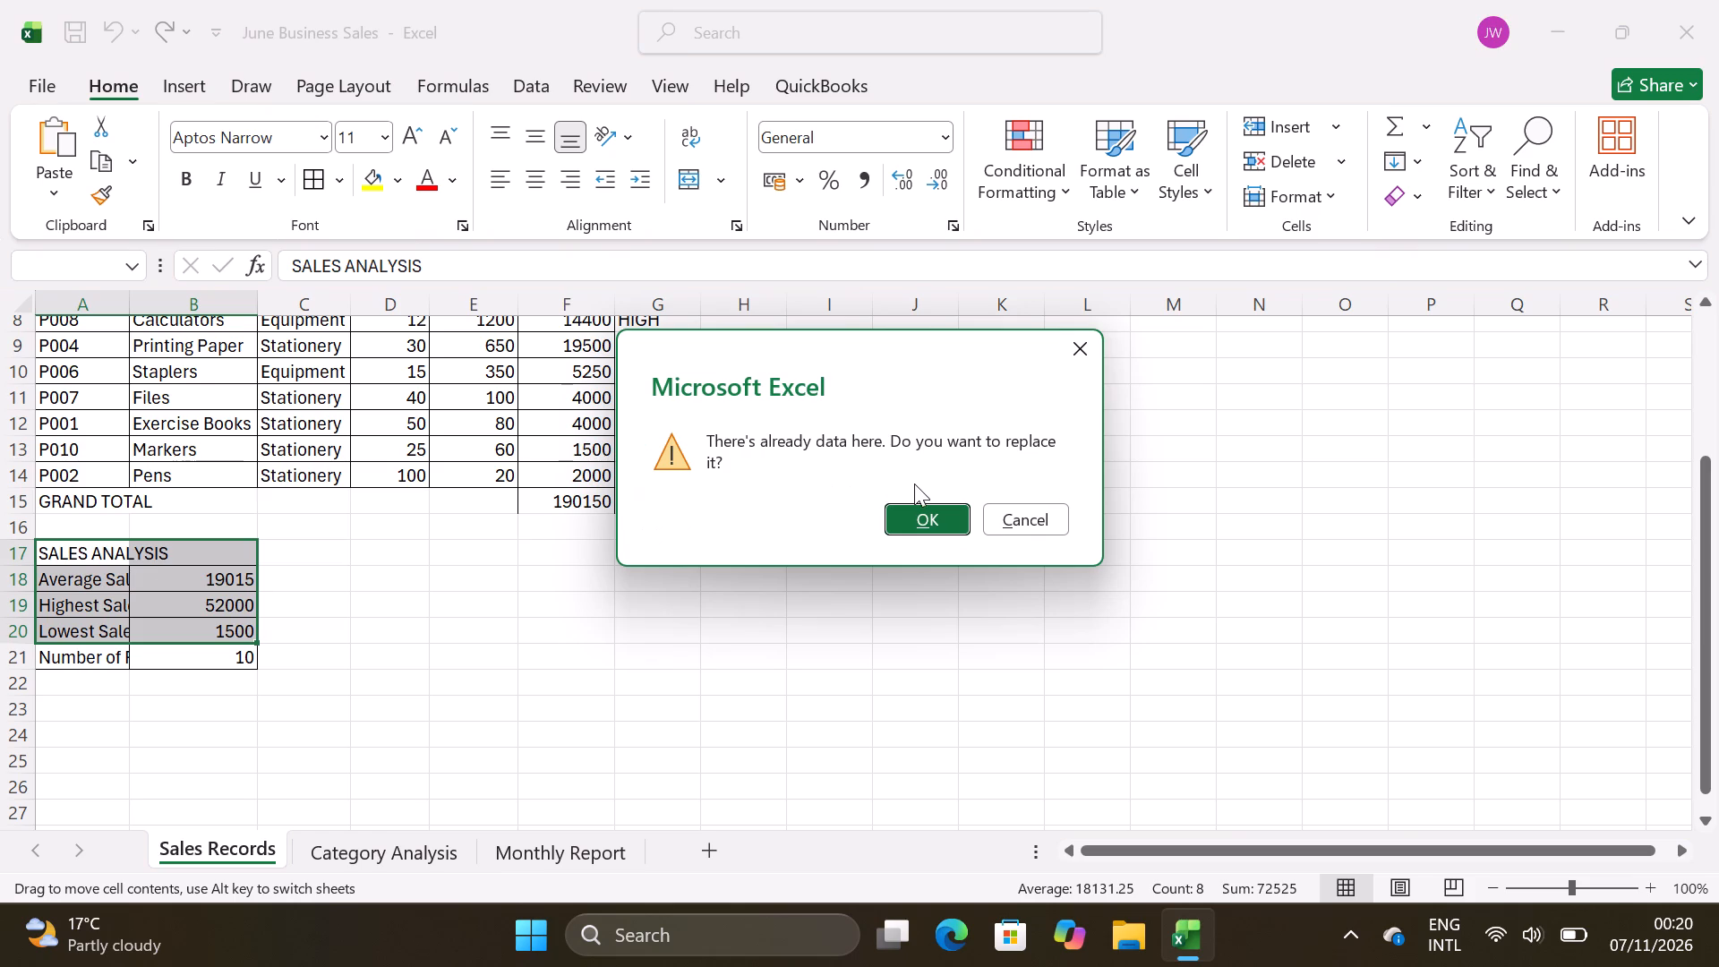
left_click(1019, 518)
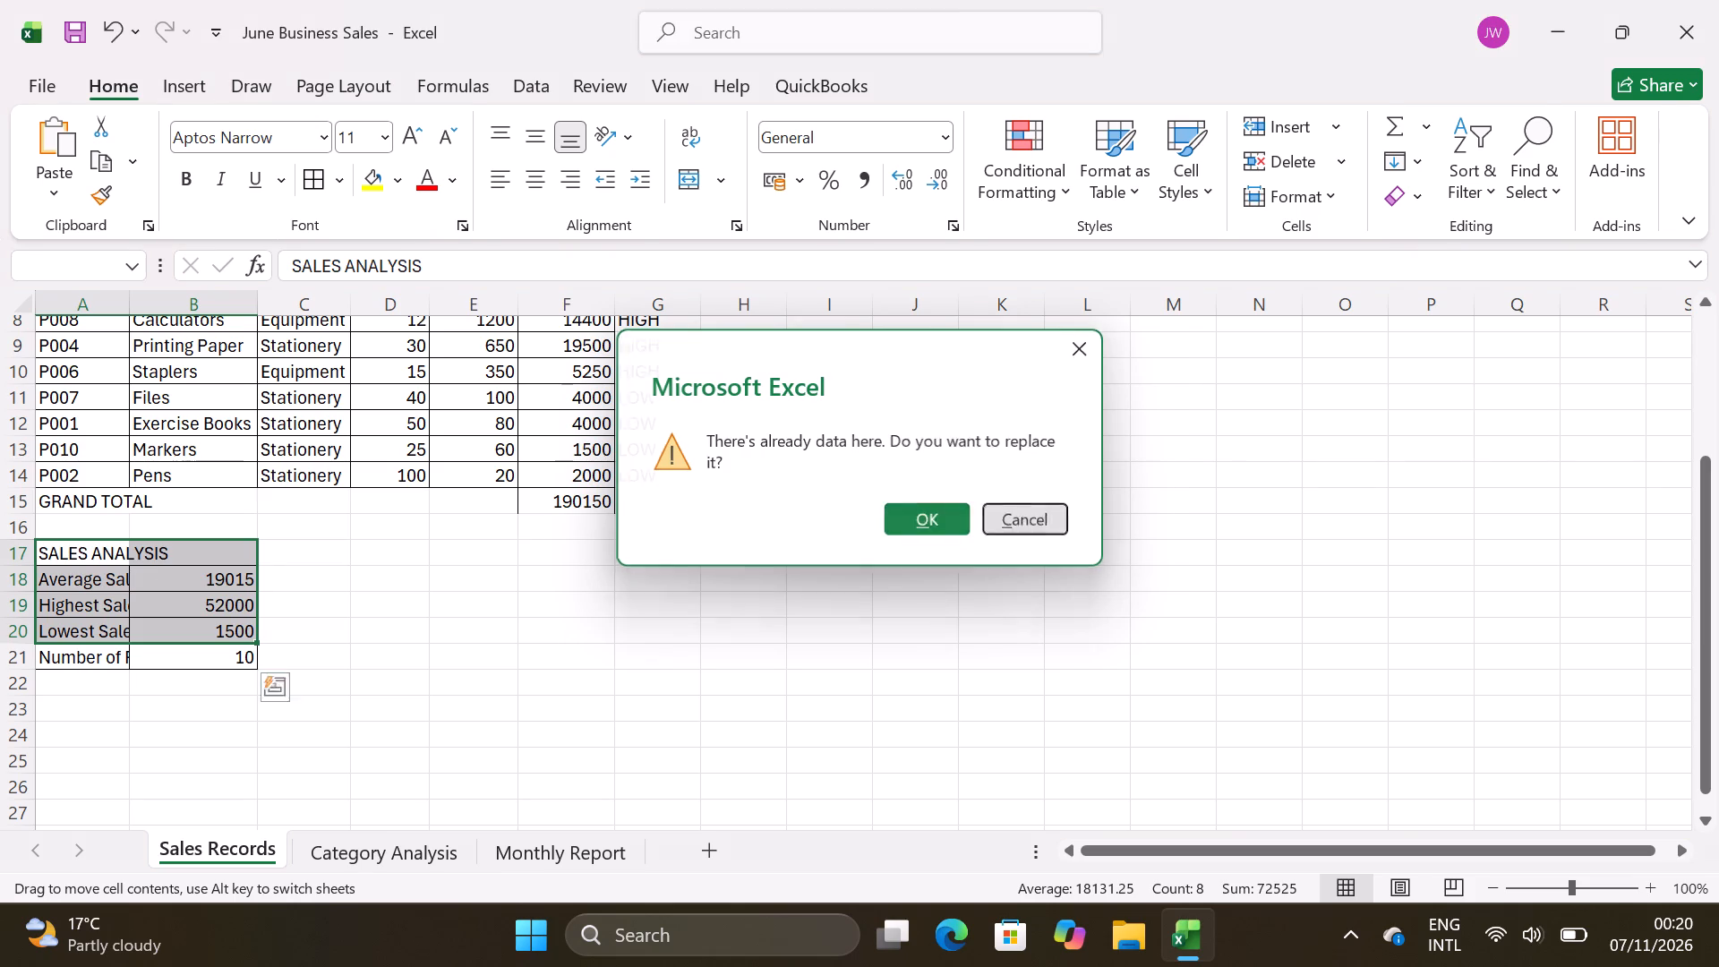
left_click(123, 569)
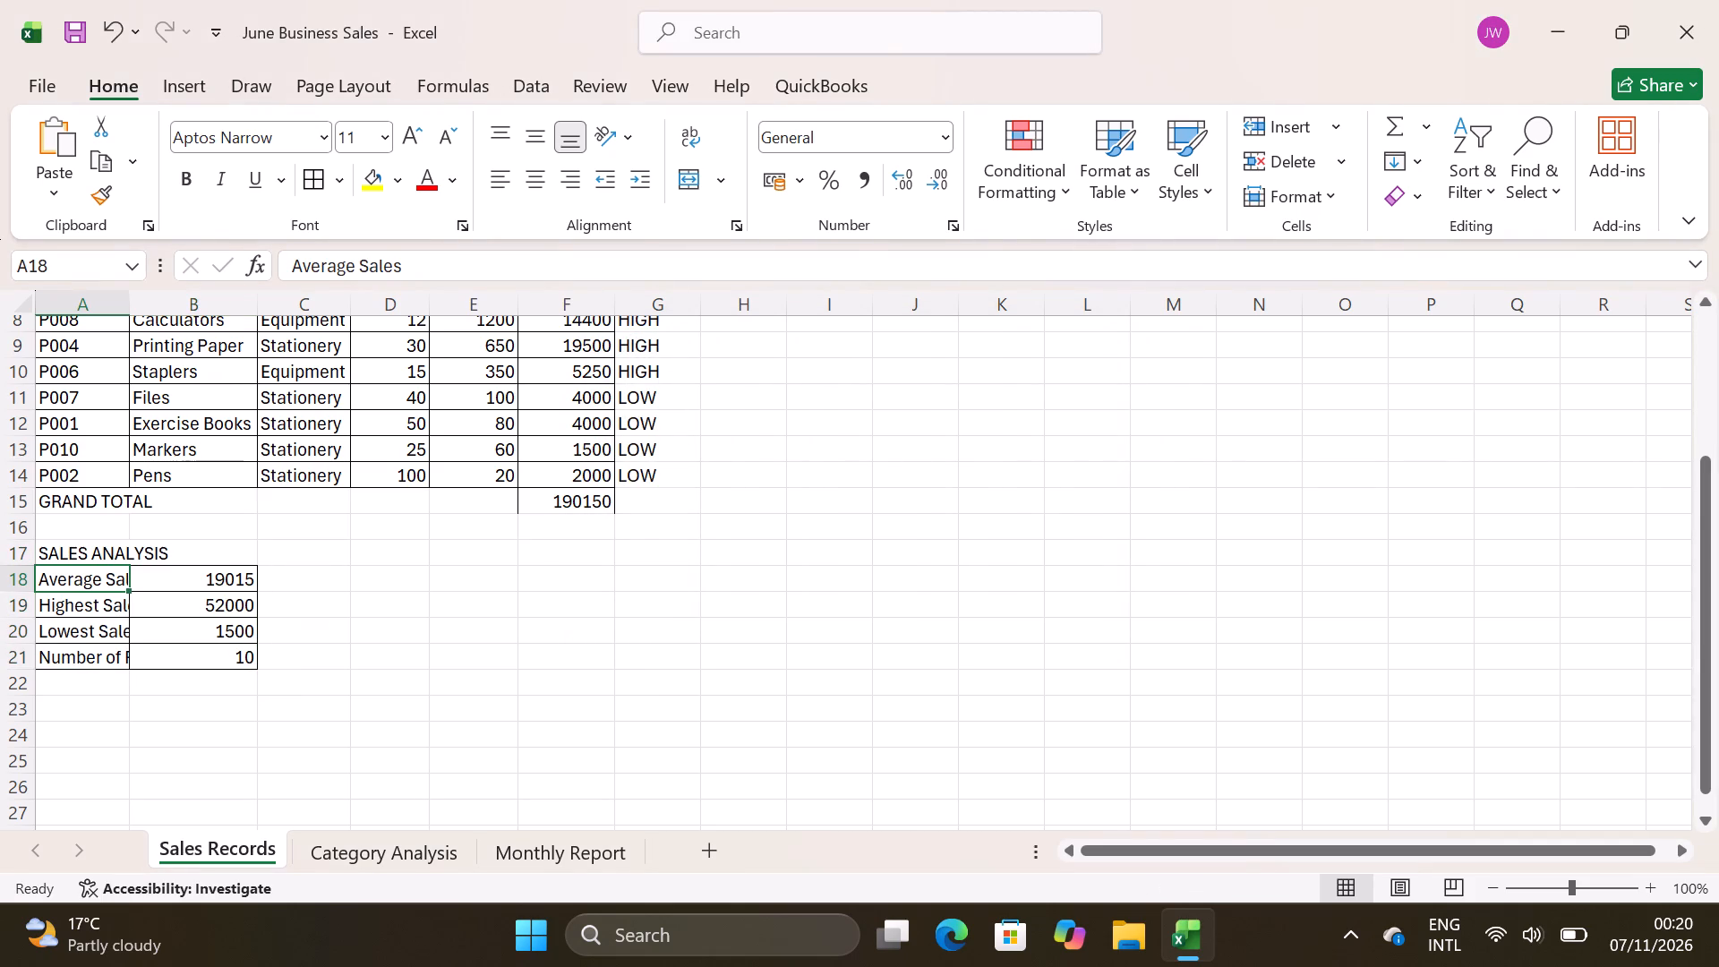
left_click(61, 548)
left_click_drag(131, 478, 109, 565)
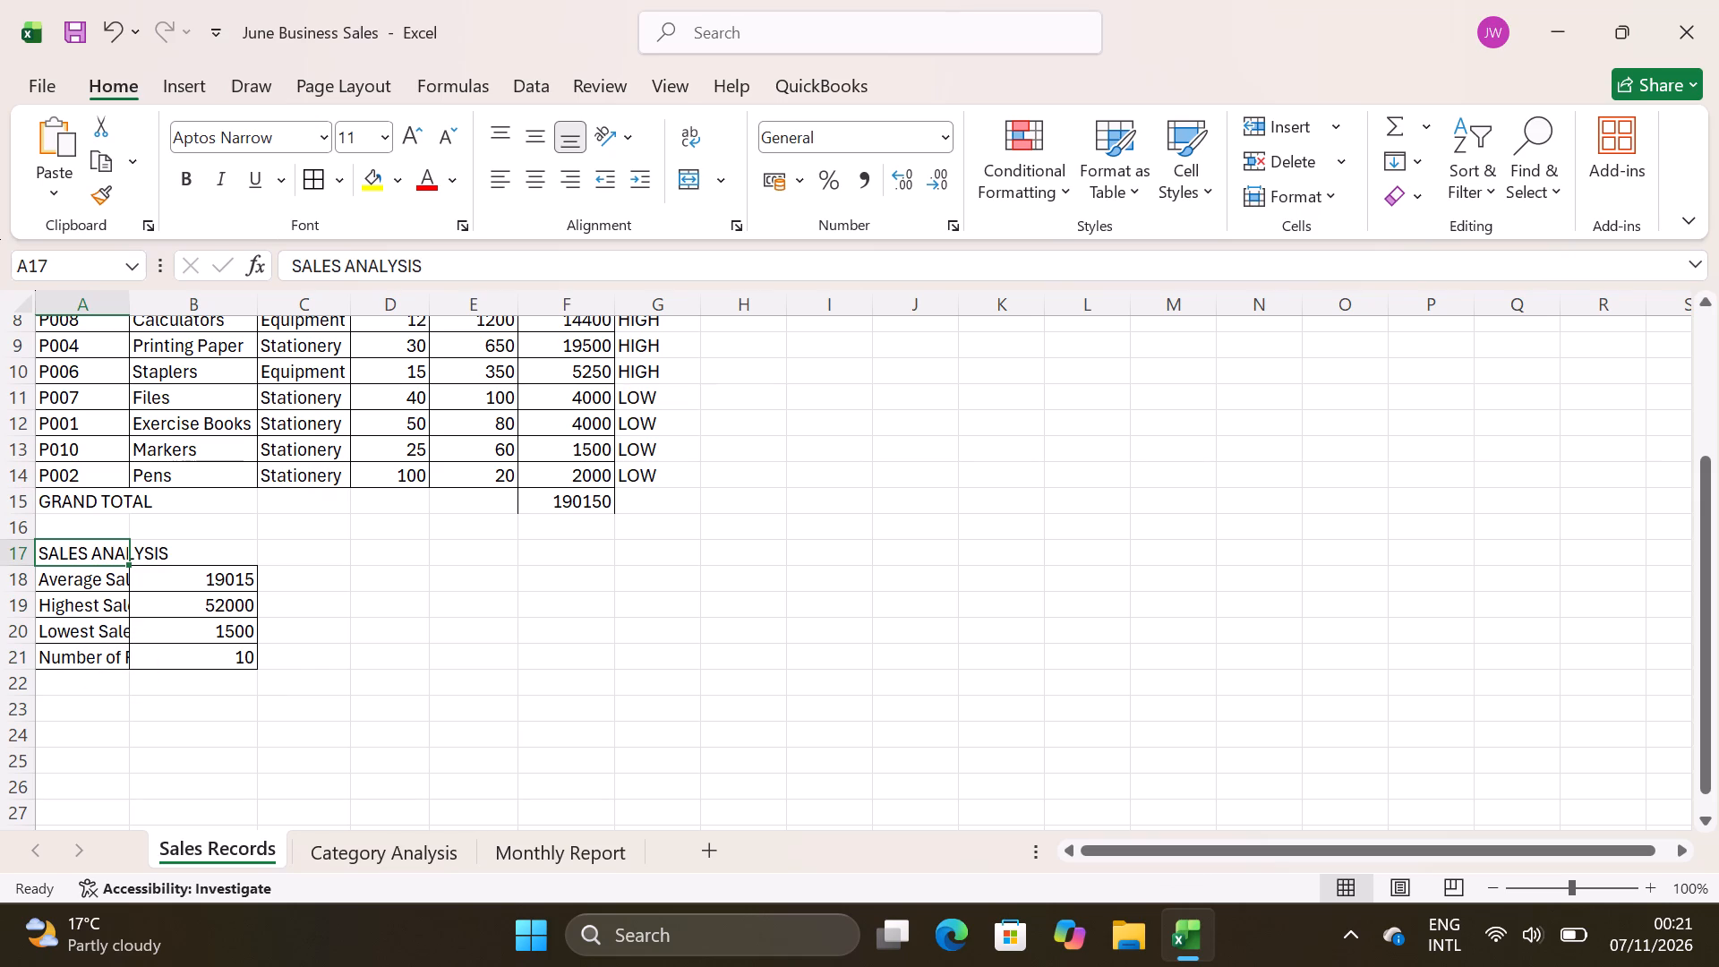
AutoFit the width of all columns on the Sales Records sheet to their contents.
left_click(30, 312)
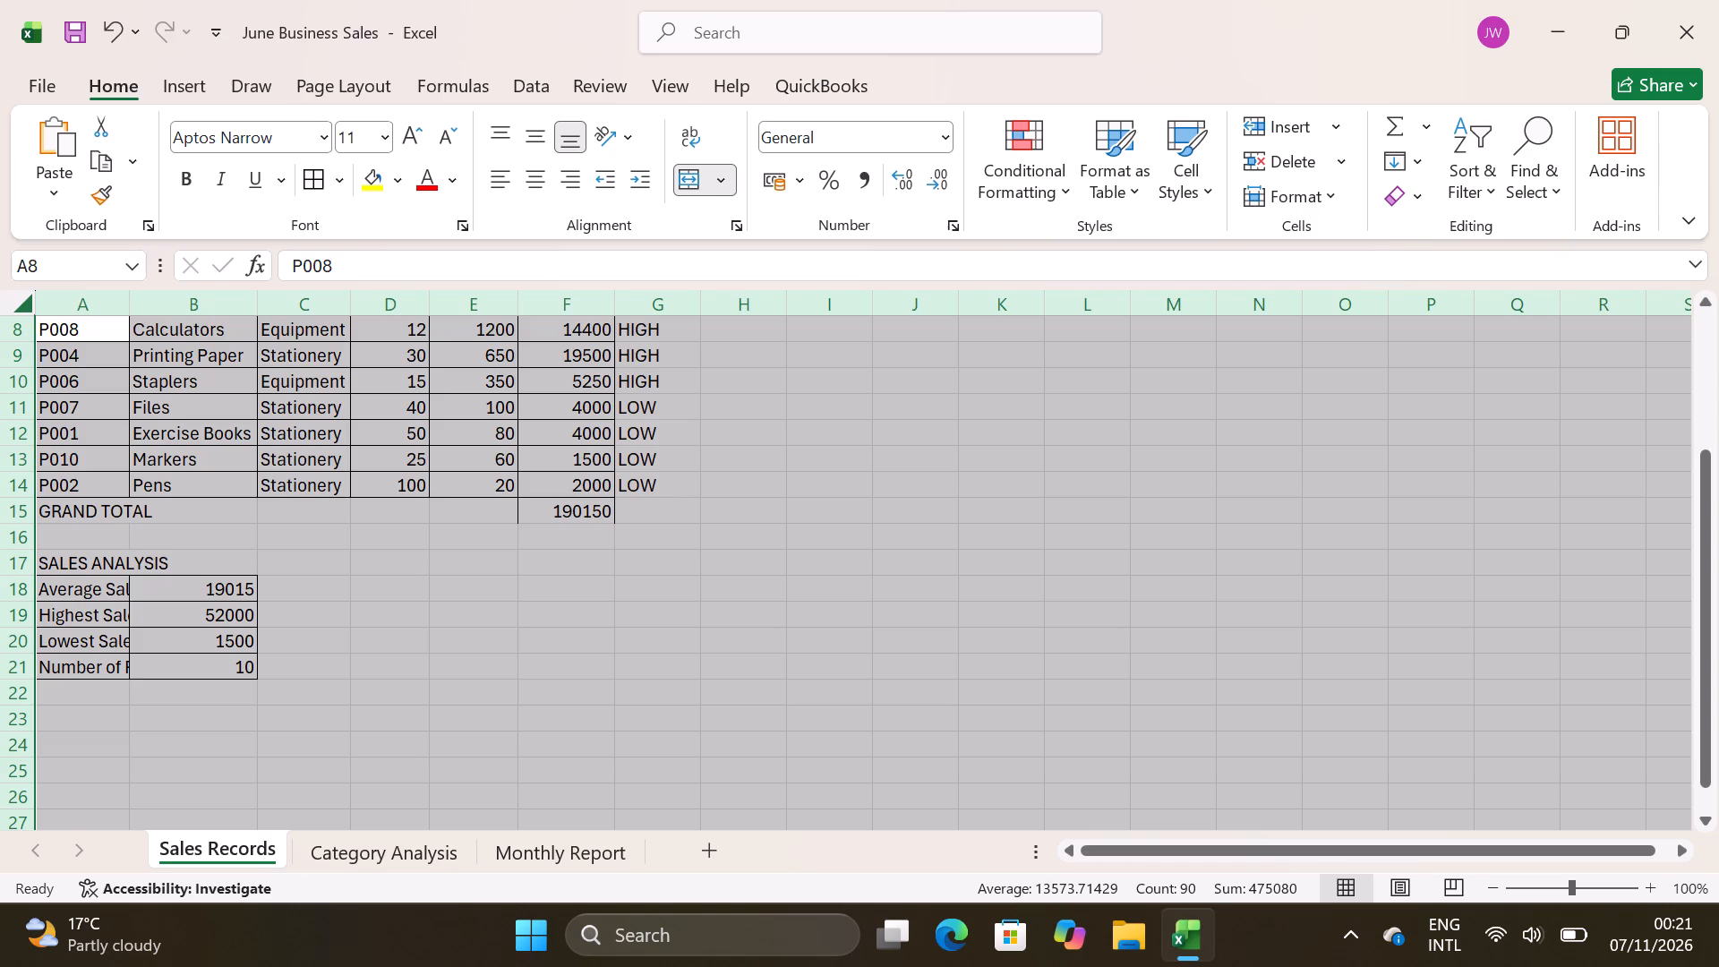
left_click(130, 316)
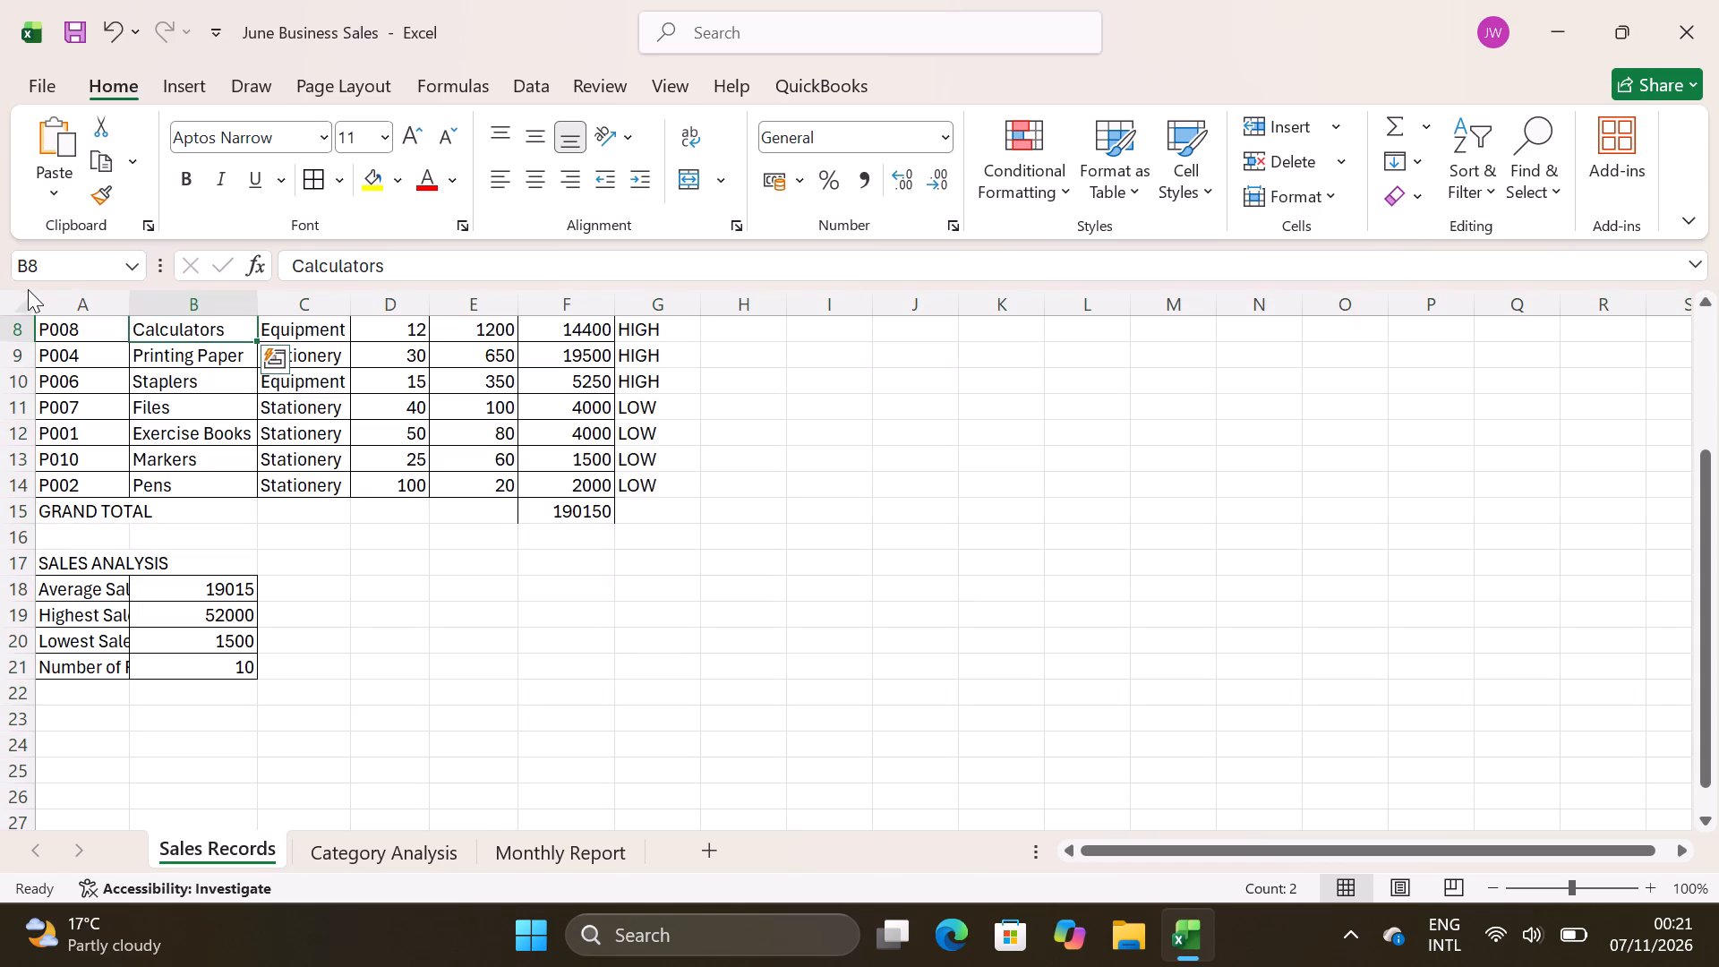
left_click(28, 308)
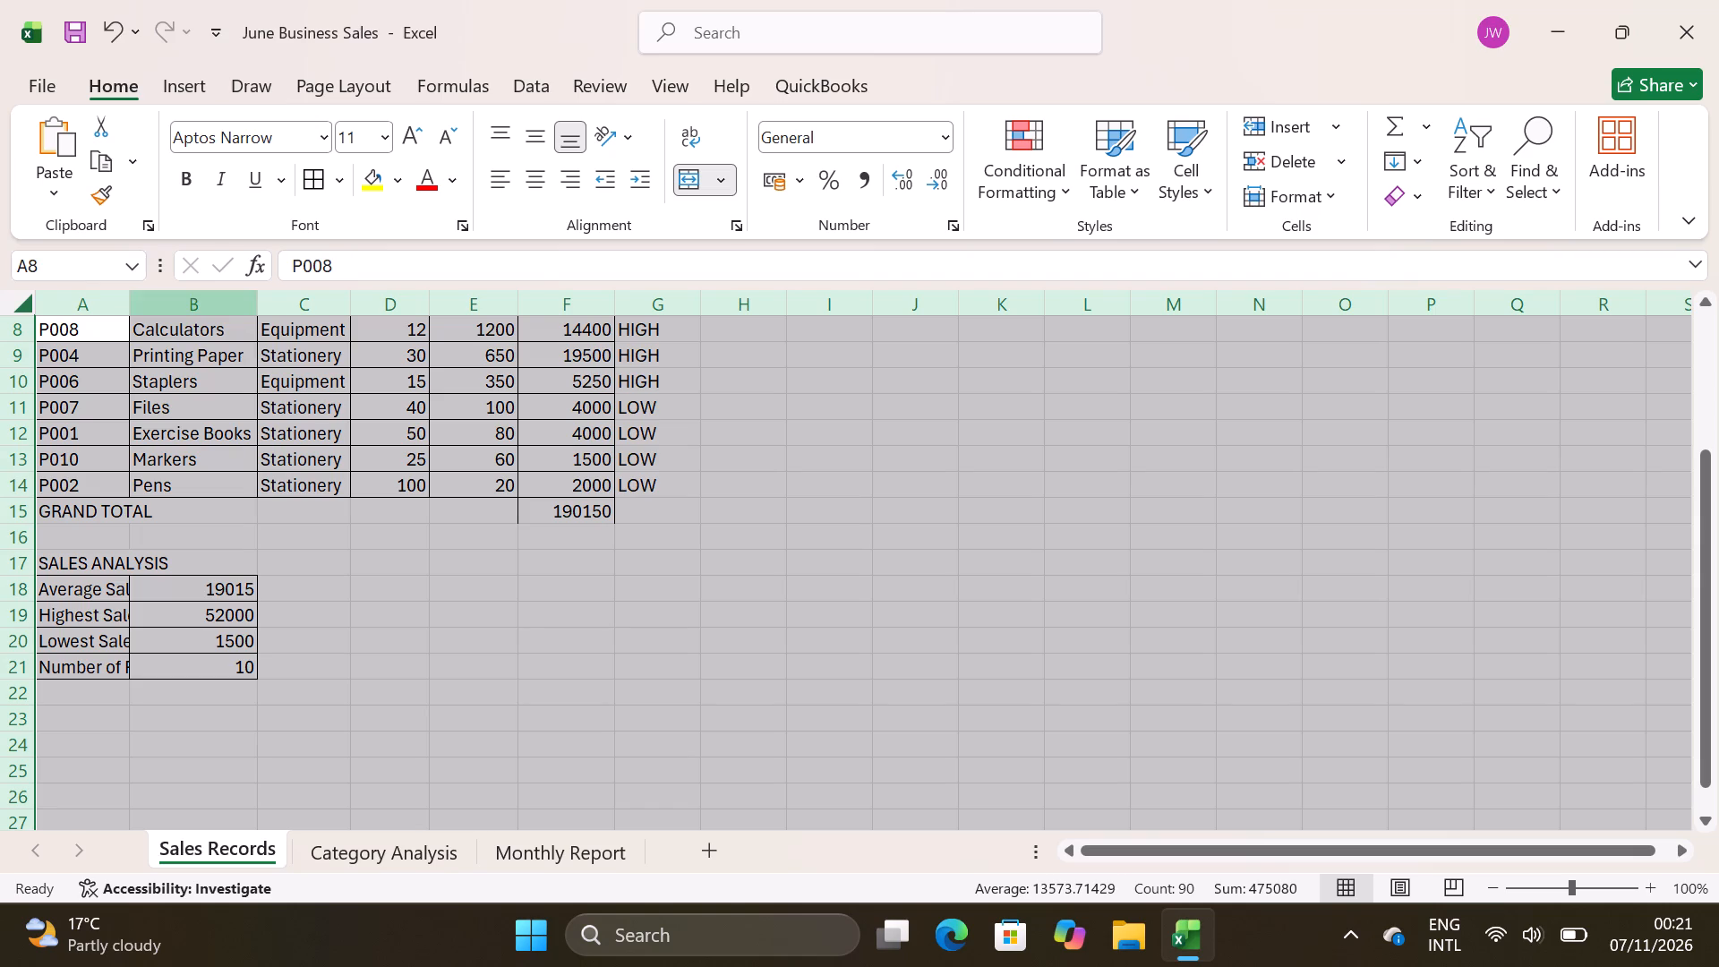
double_click(255, 314)
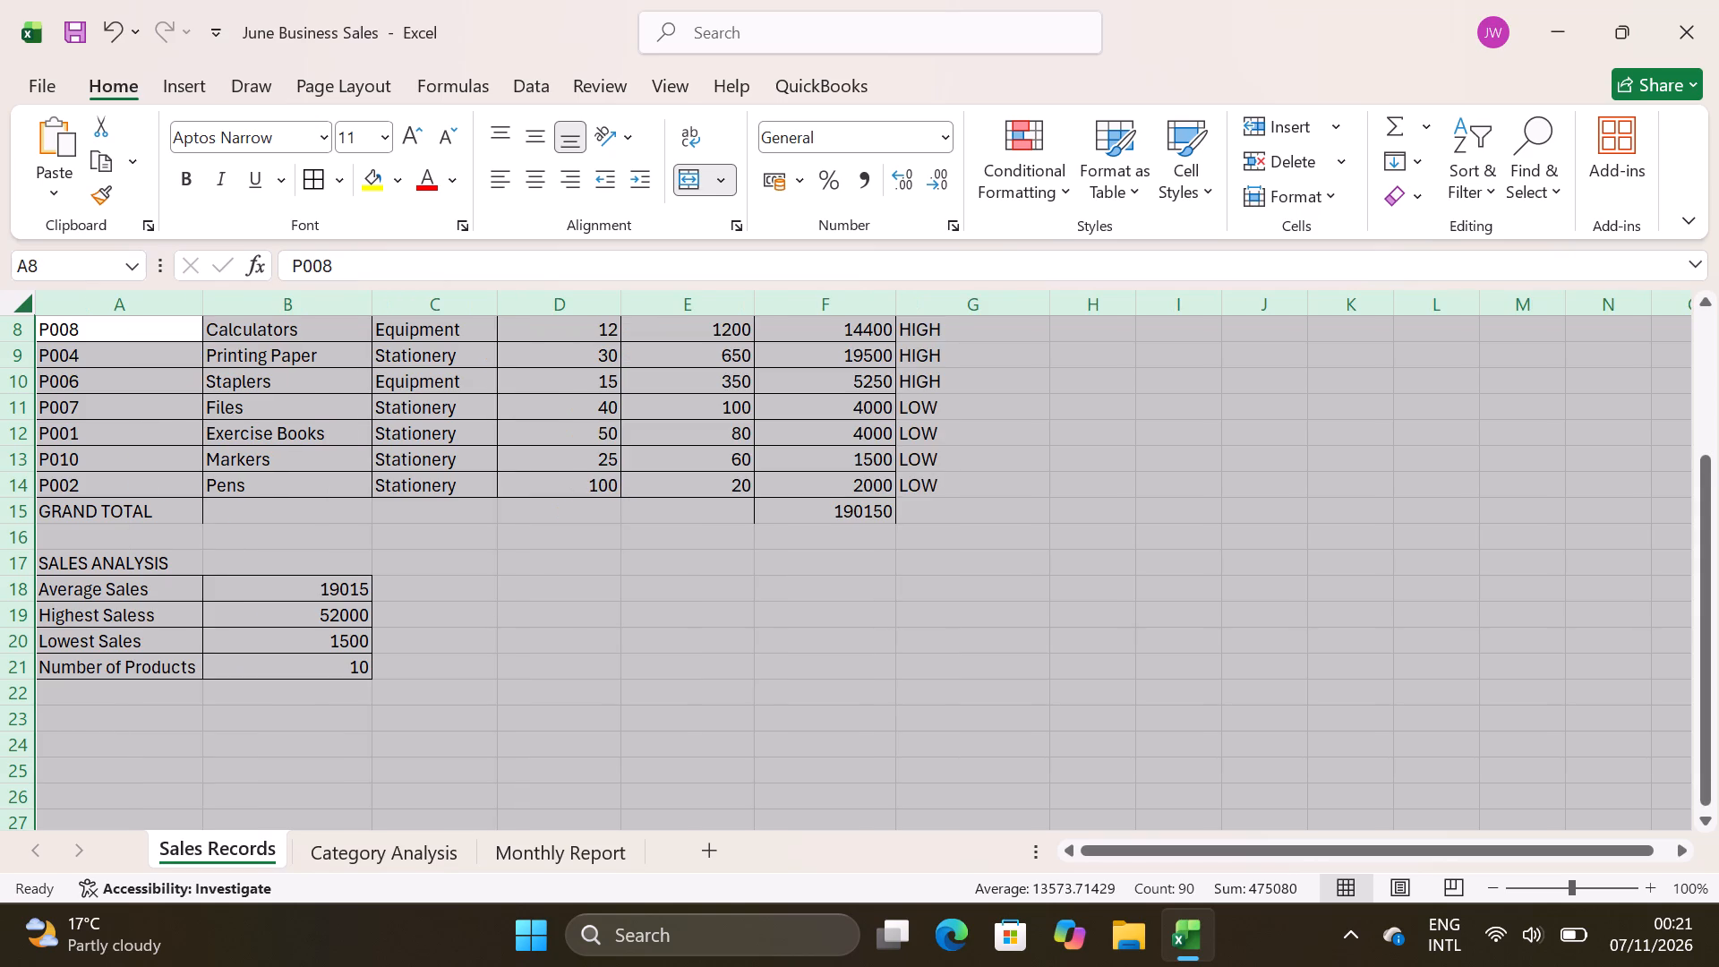
left_click(488, 628)
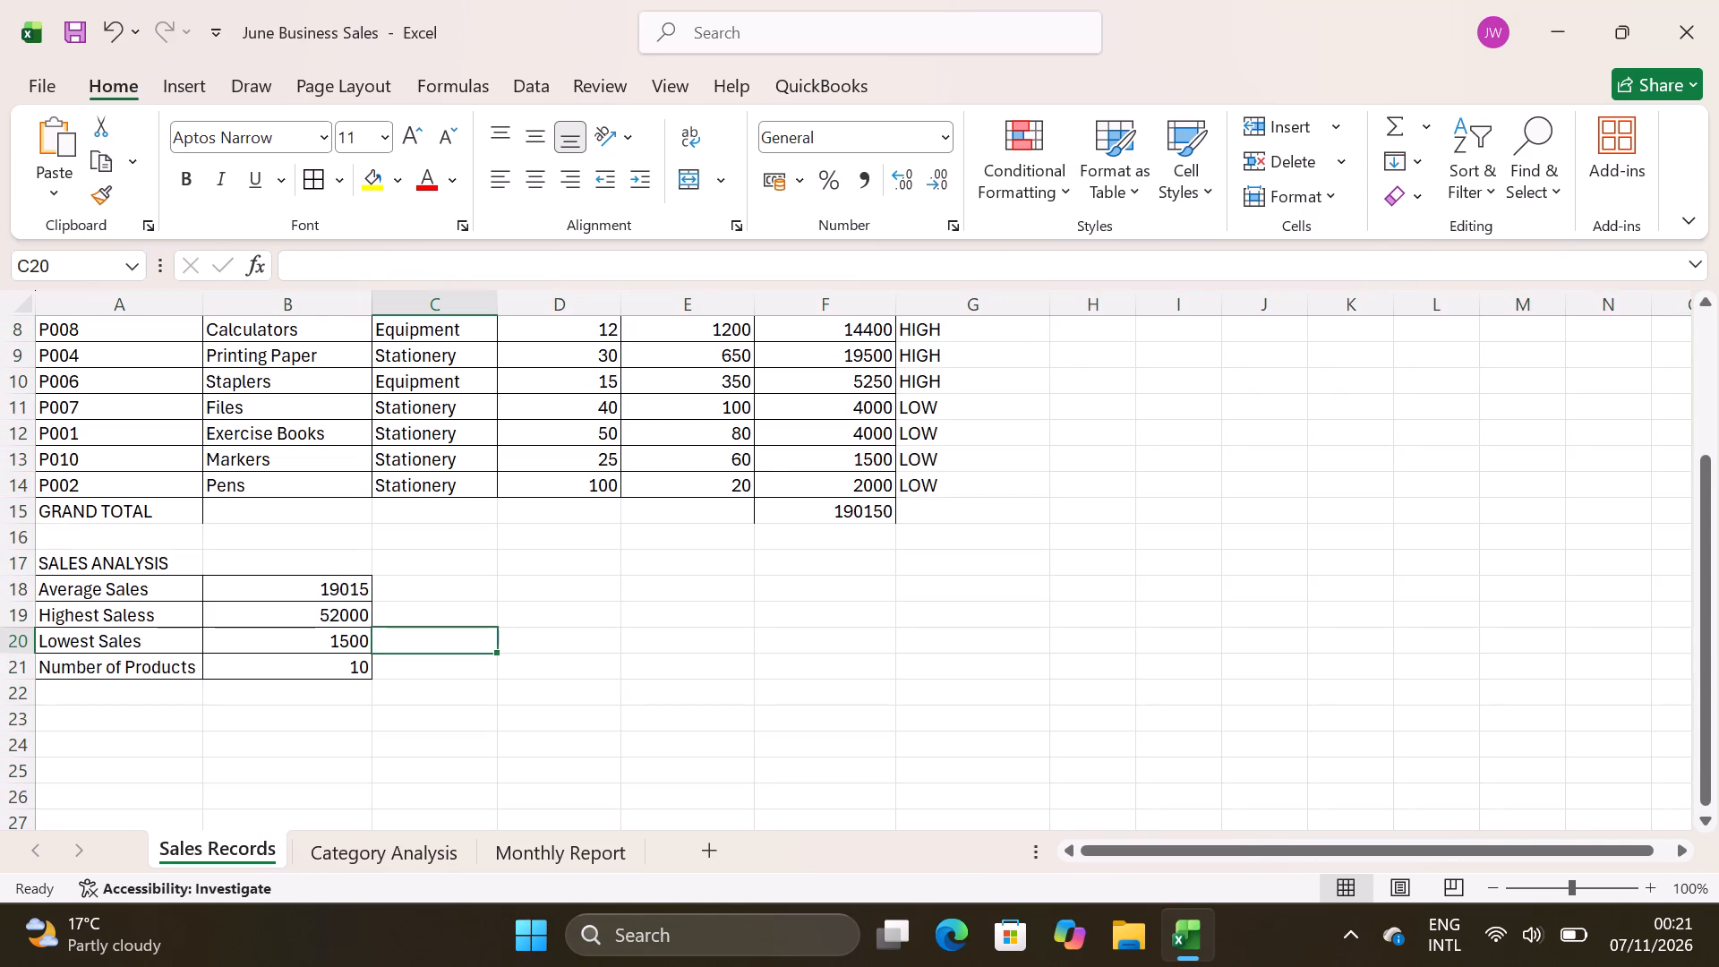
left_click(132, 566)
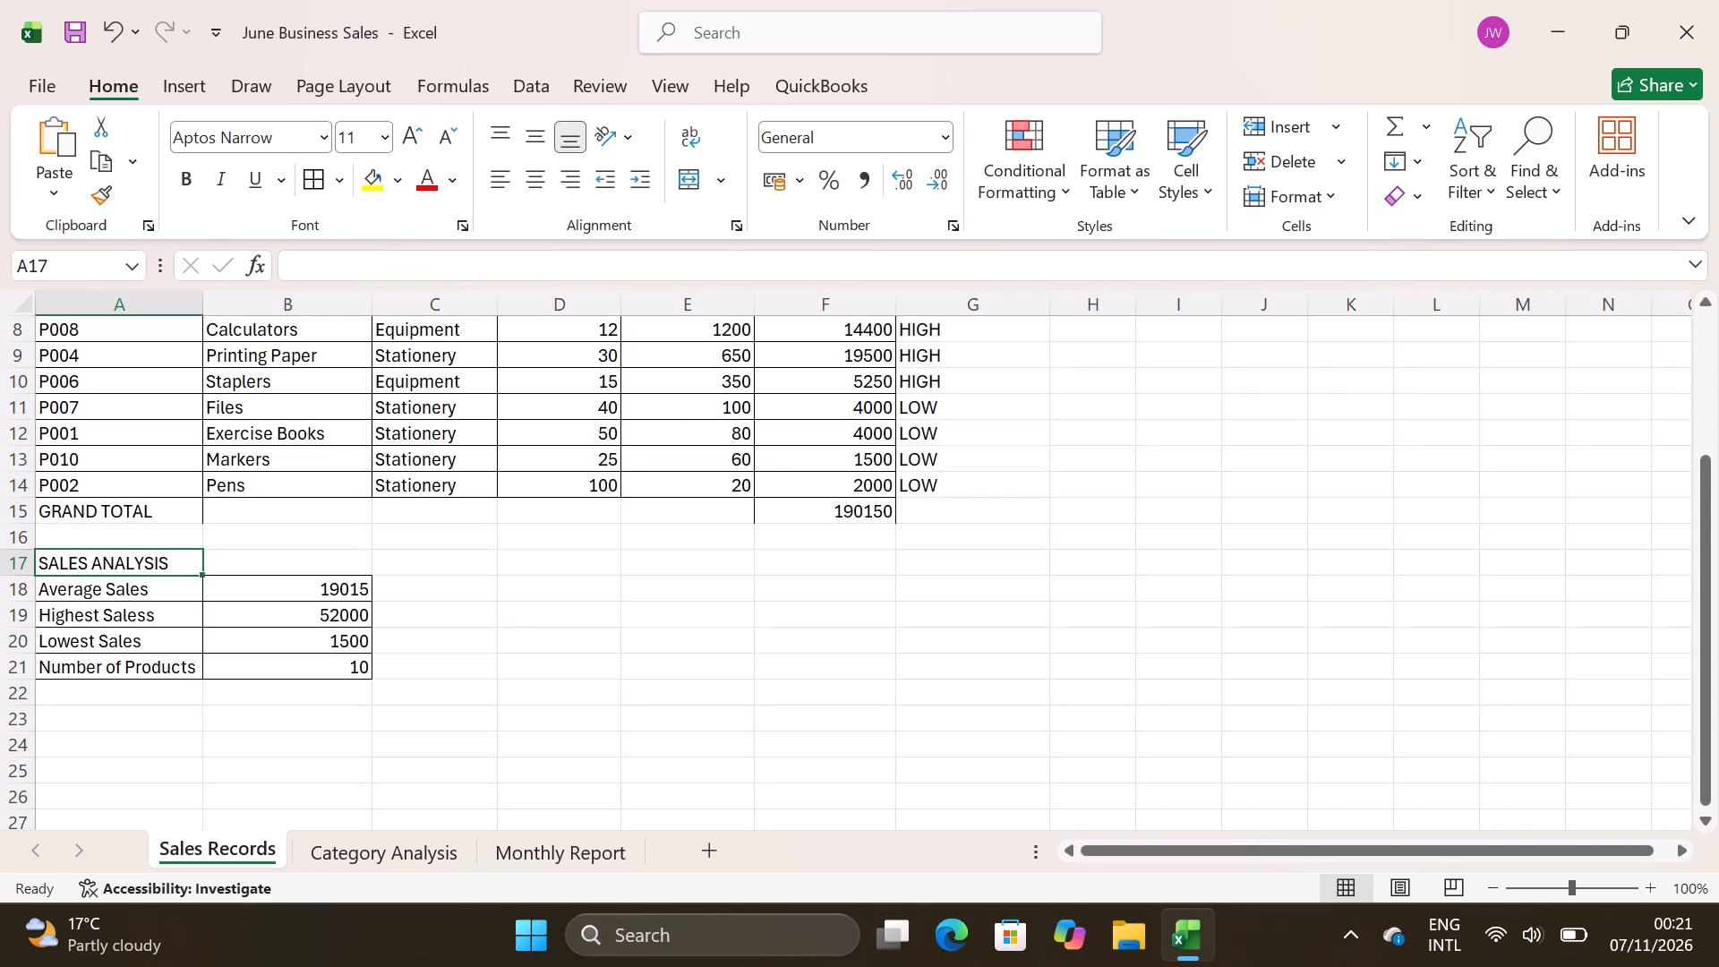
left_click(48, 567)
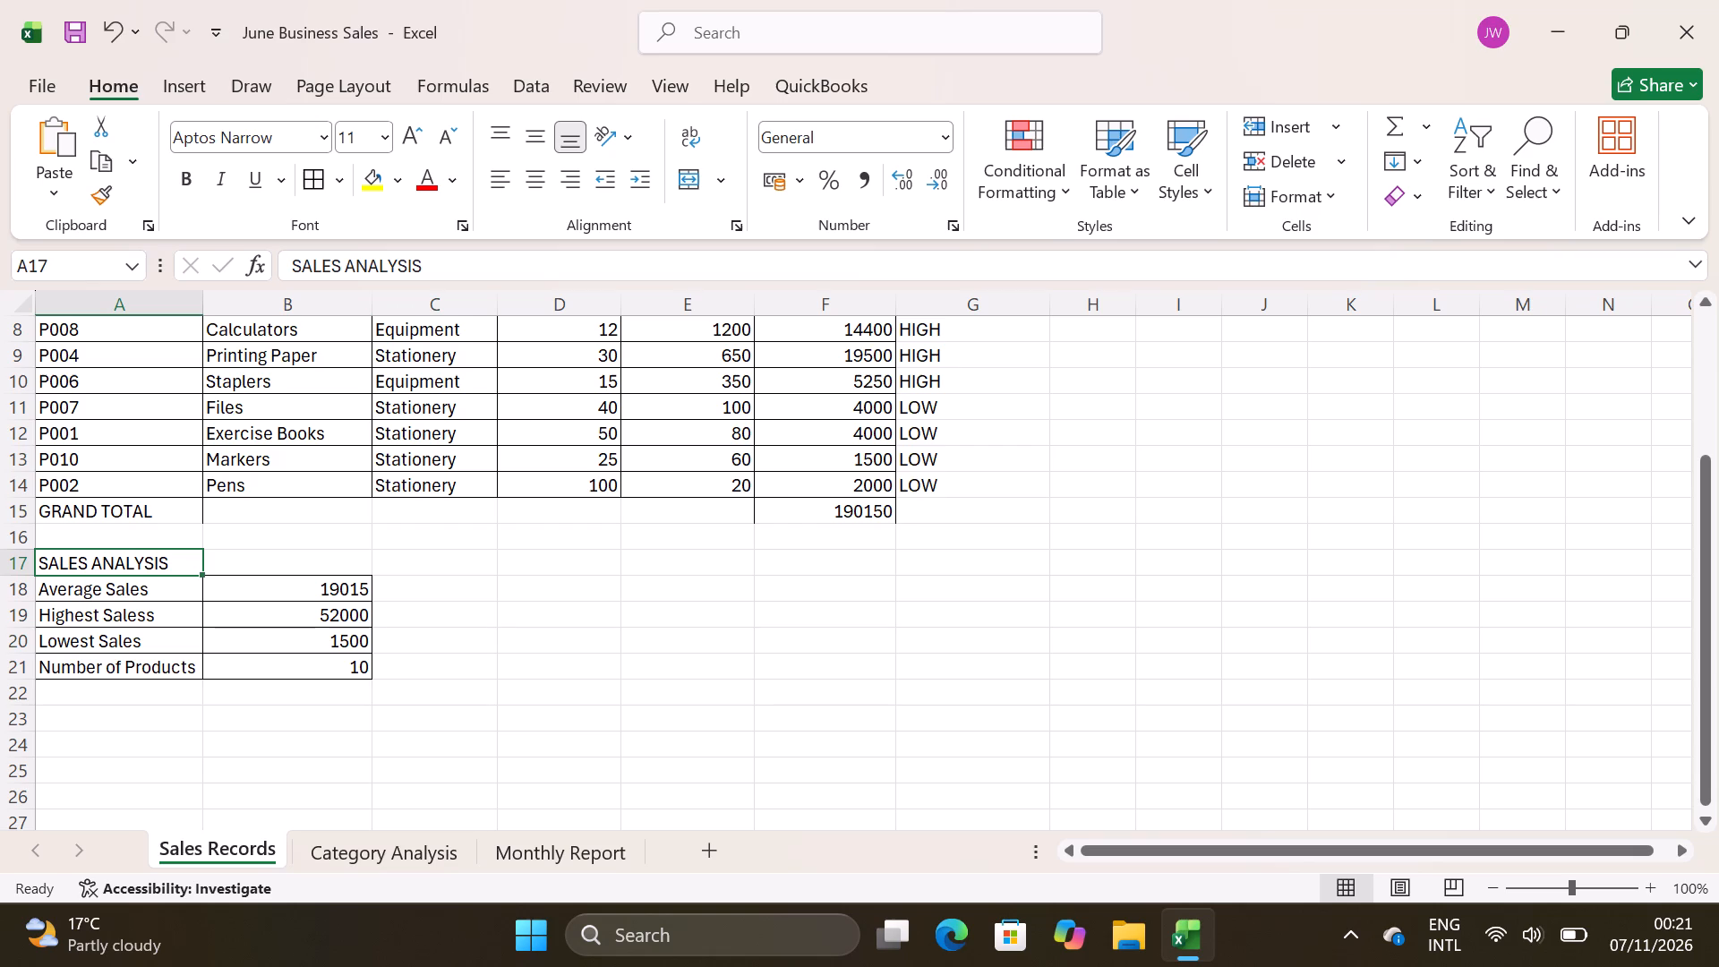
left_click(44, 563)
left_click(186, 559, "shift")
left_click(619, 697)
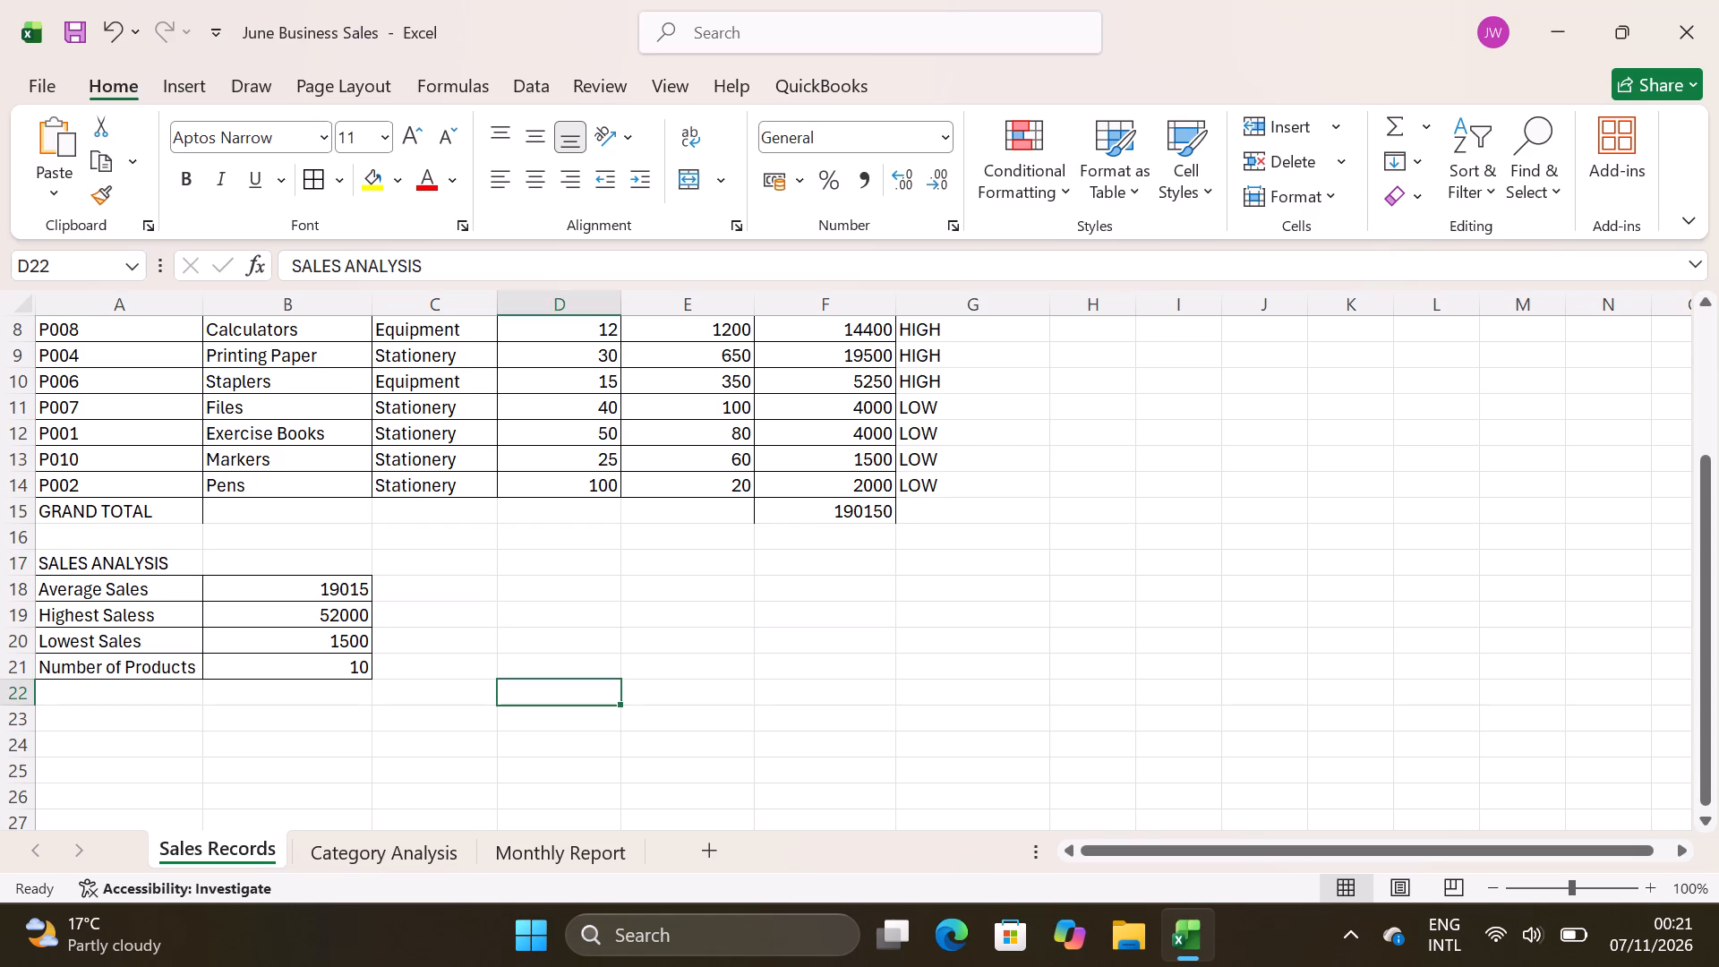
Replace the heading in cell A17 of the Sales Records sheet with the label "Highest Sales Product".
left_click(61, 569)
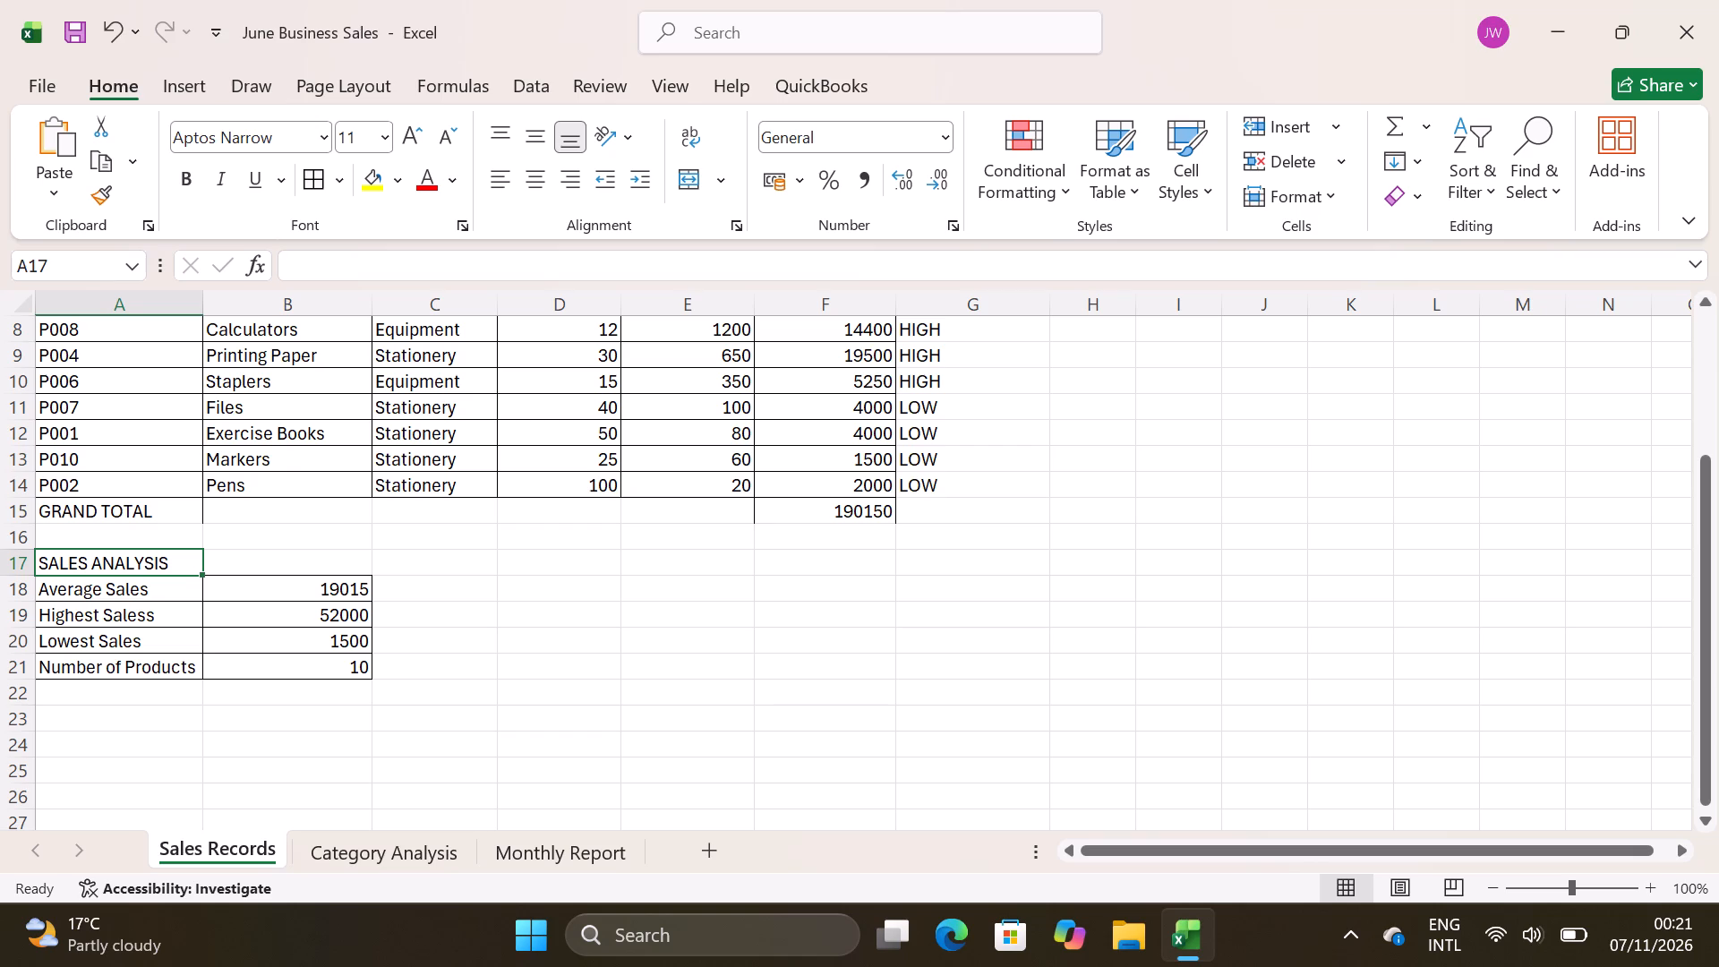
key("BackSpace")
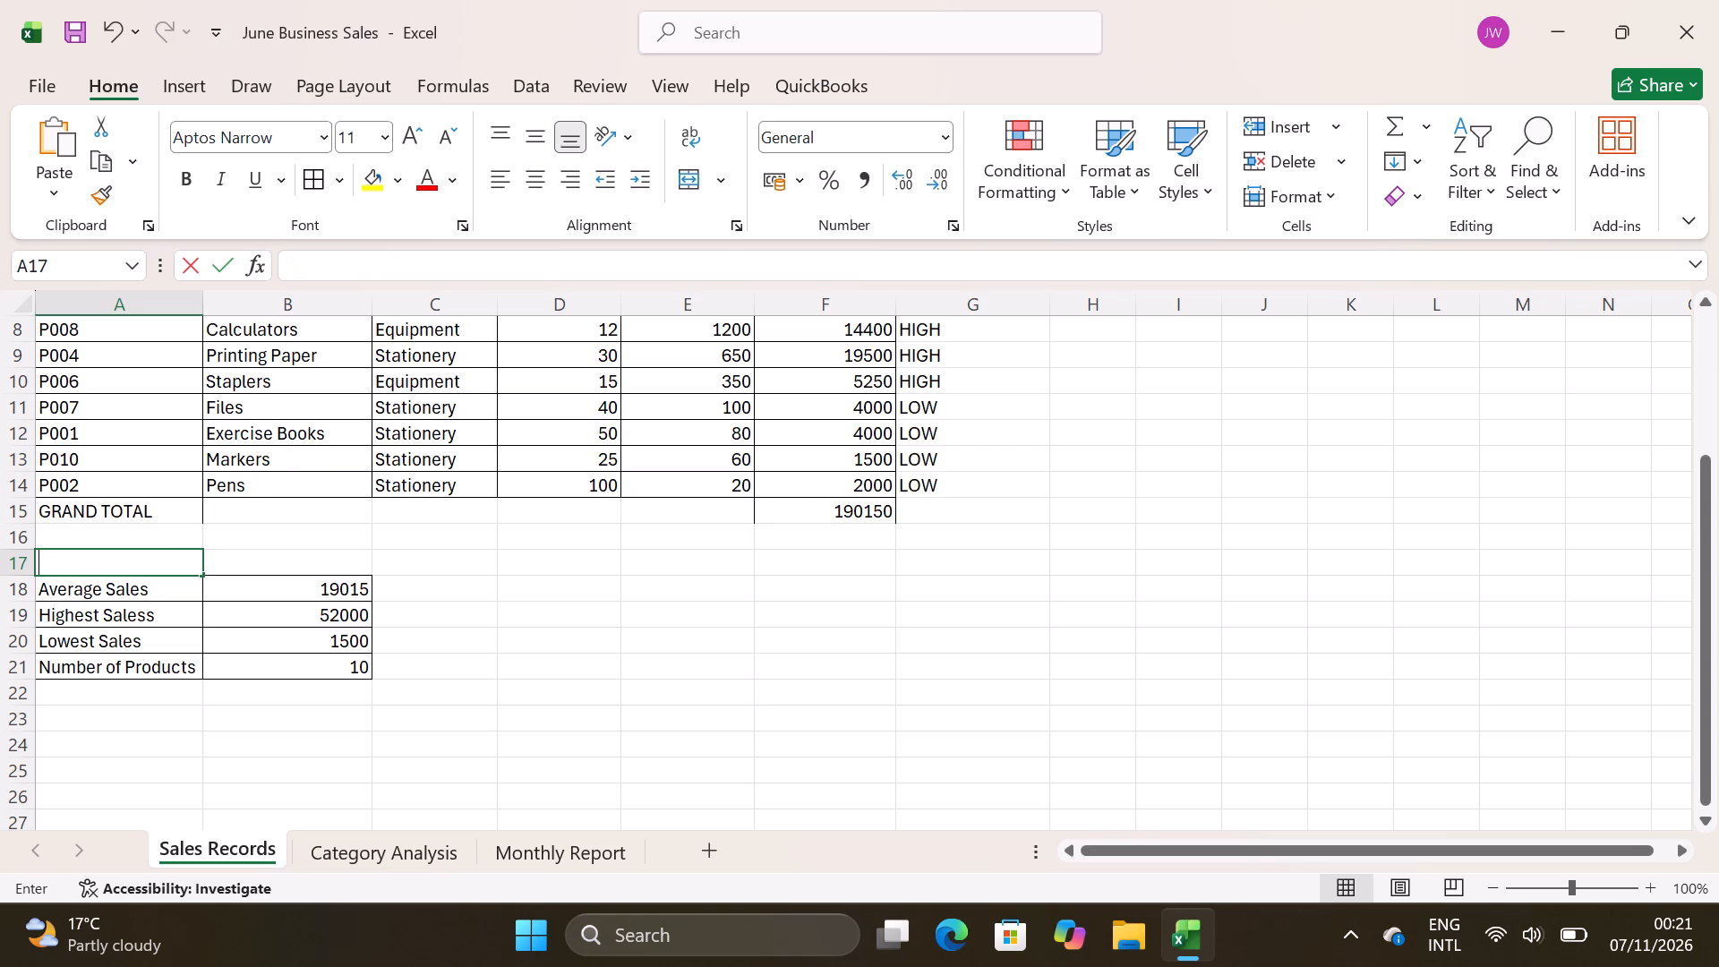
key("BackSpace")
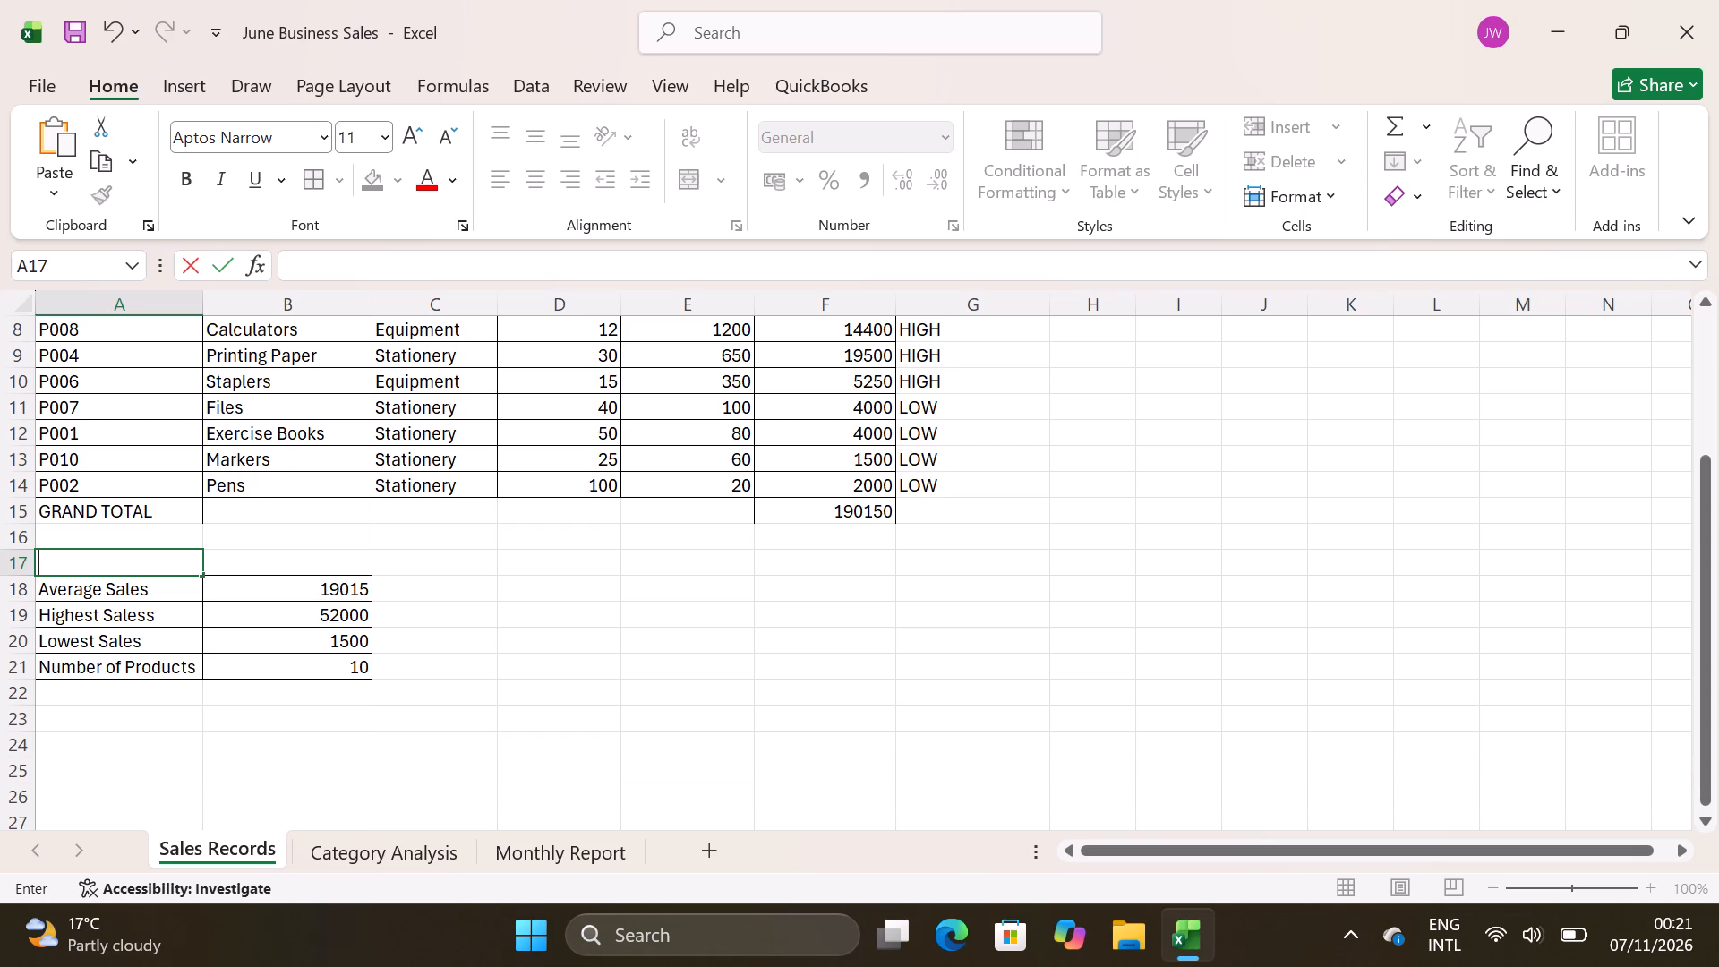
key("h")
type("ighest")
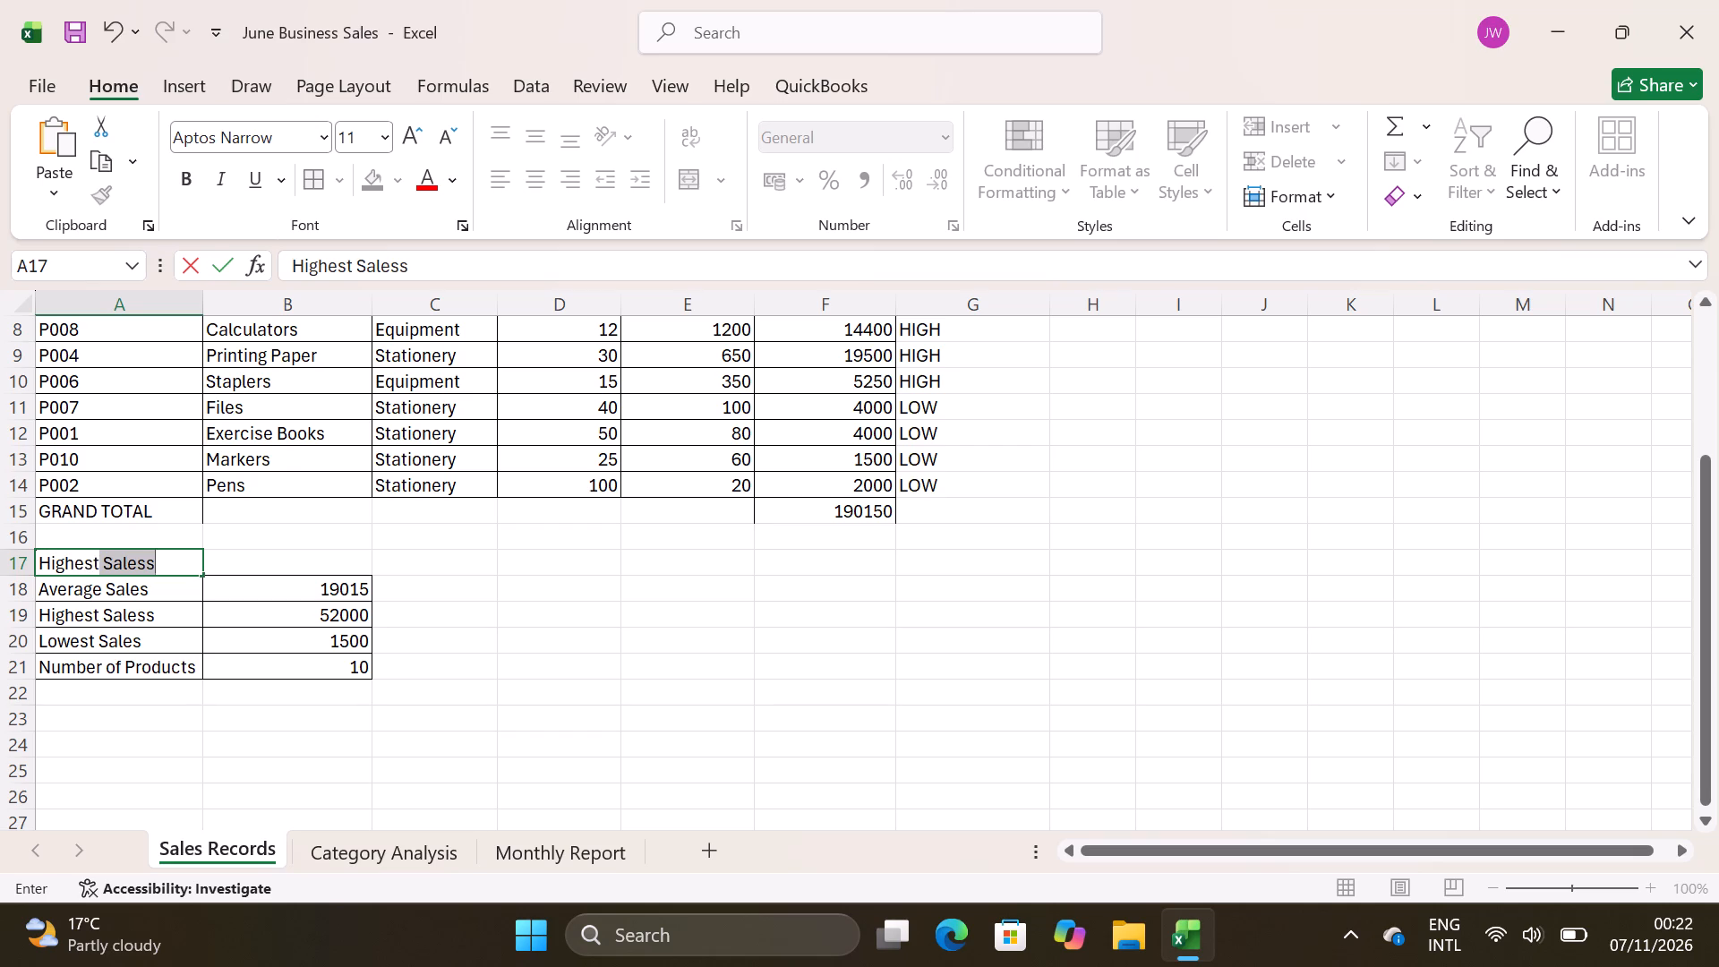
key("space")
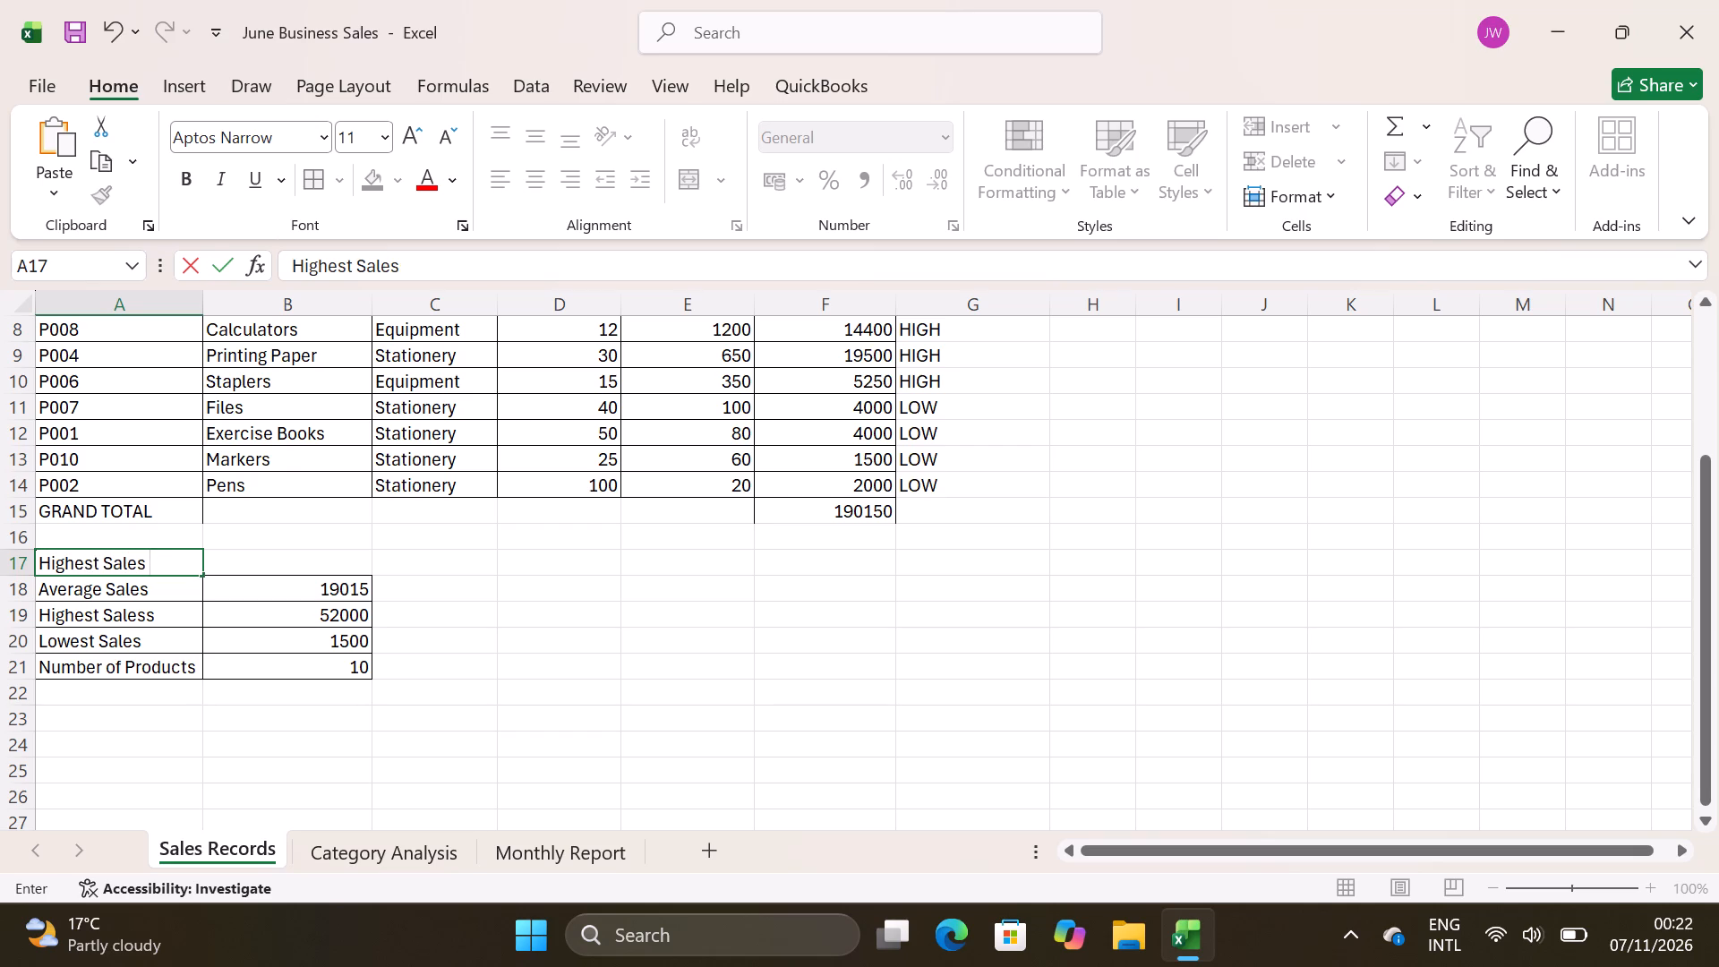
type("ro")
type("duct")
left_click(228, 571)
left_click(232, 565)
key("Tab")
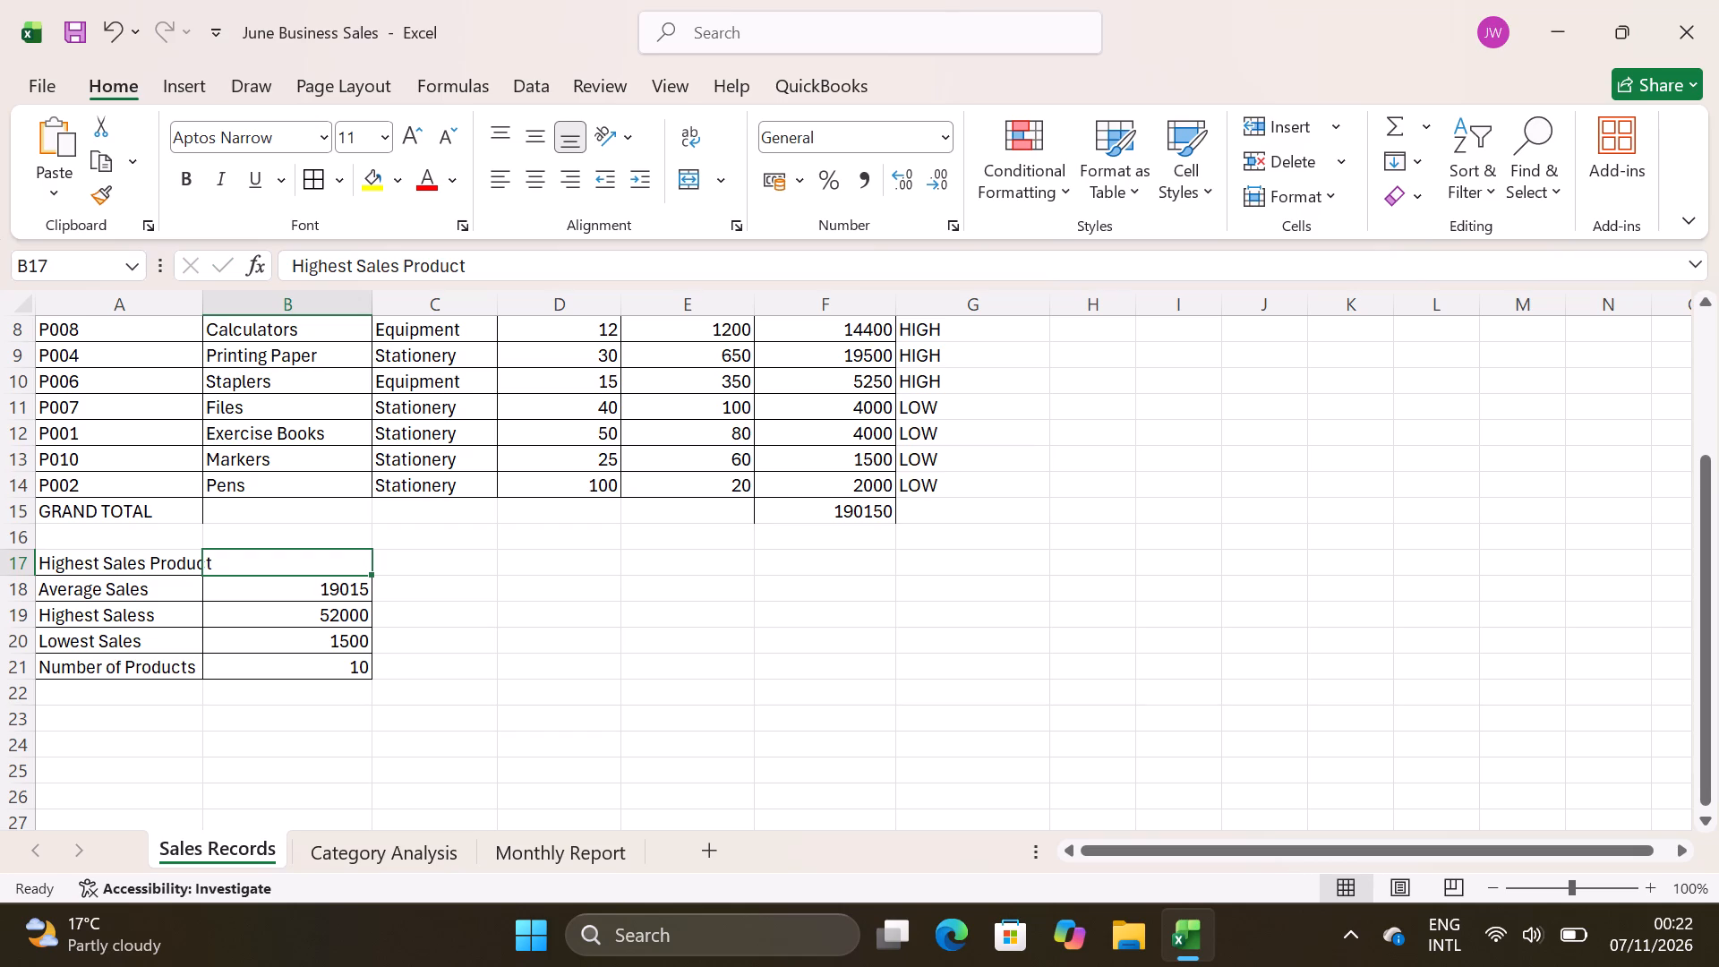
Enter the formula =MAX(F5:F14) in cell B17 beside the Highest Sales Product label.
key("equal")
type("MA")
key("x")
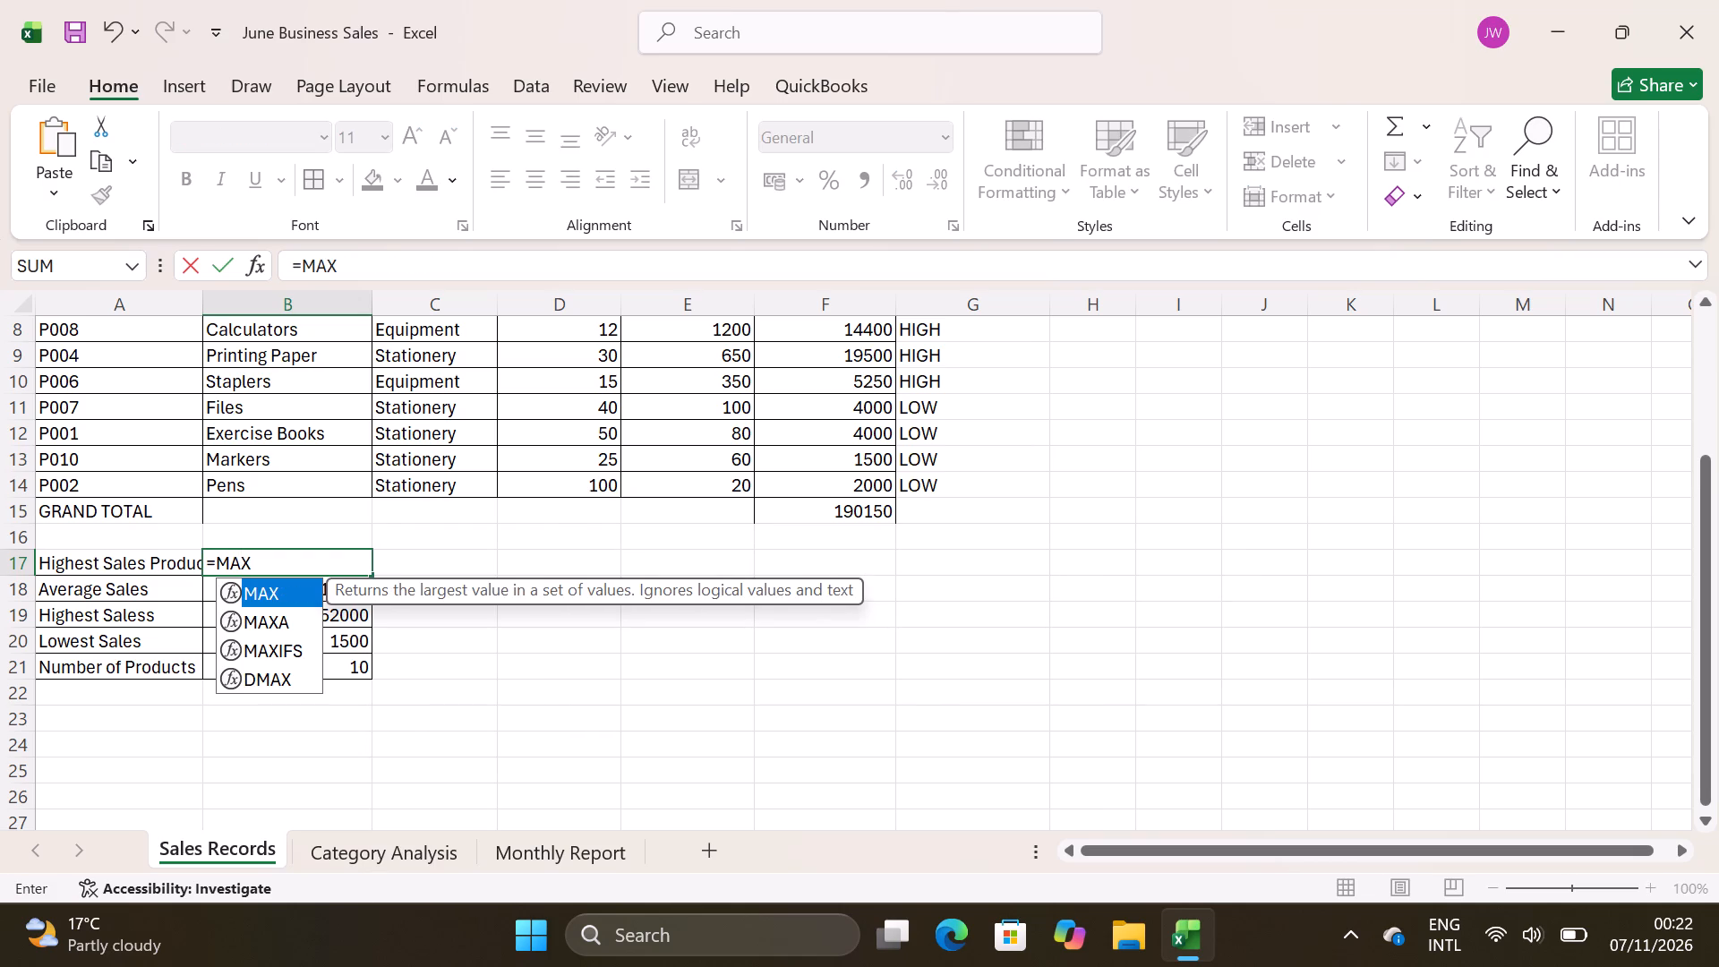
key("shift+parenleft")
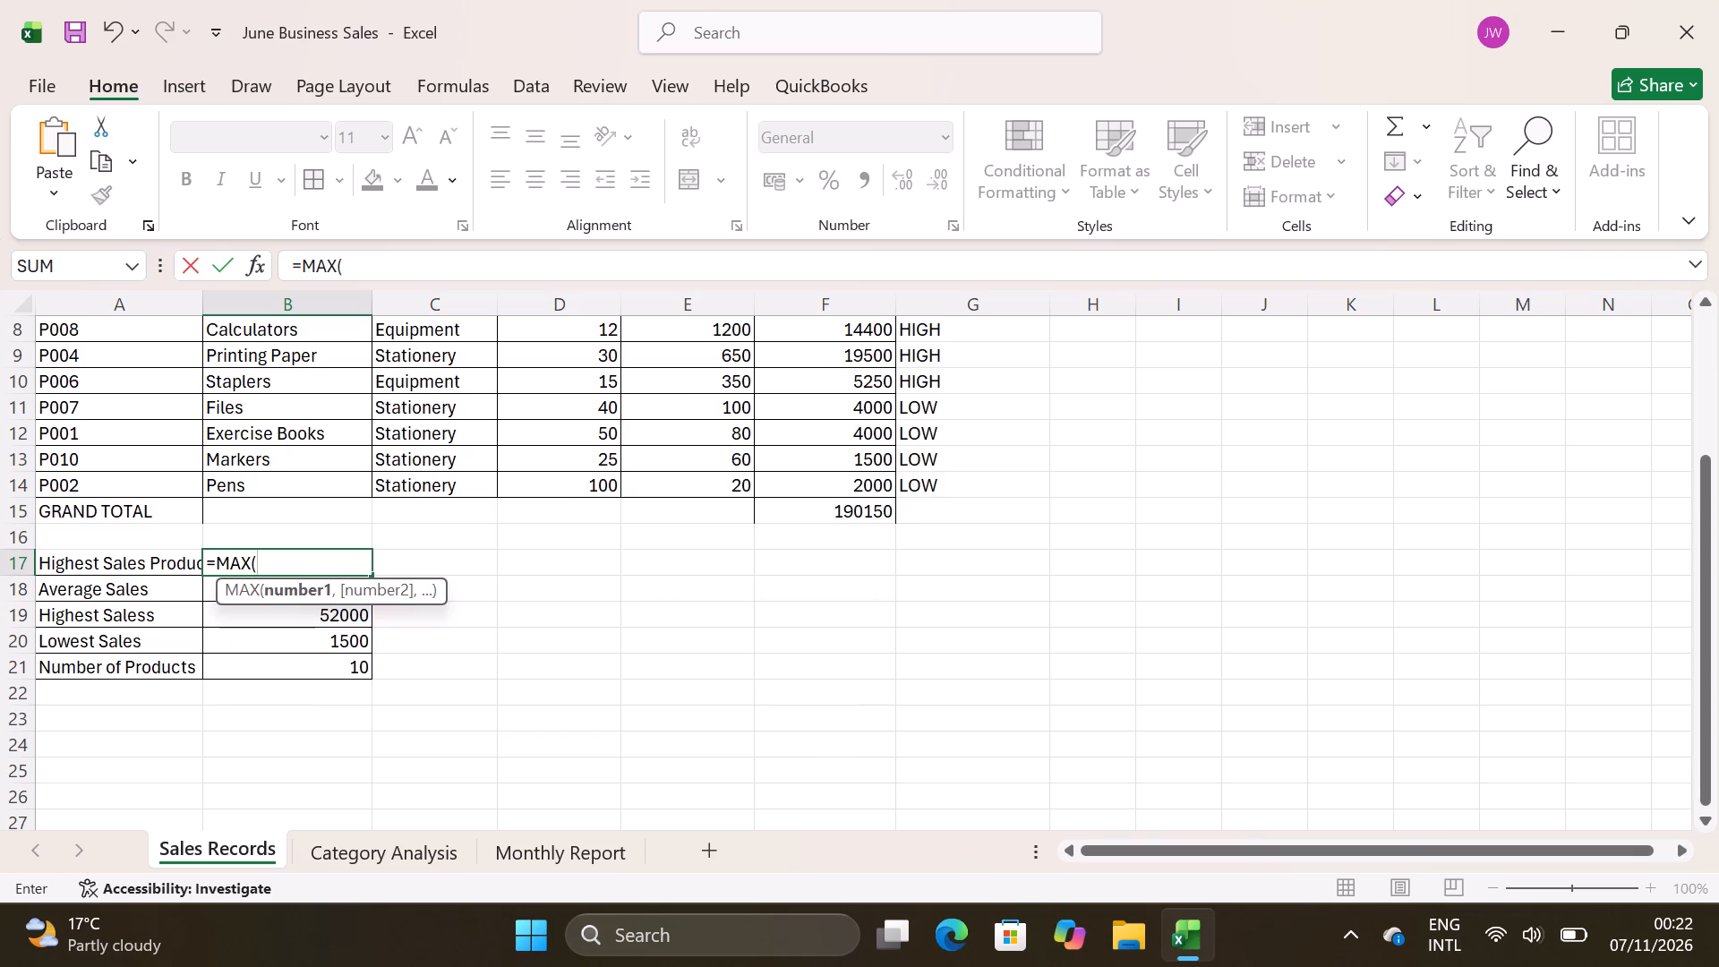
type("F5")
key("shift+colon")
type("F14")
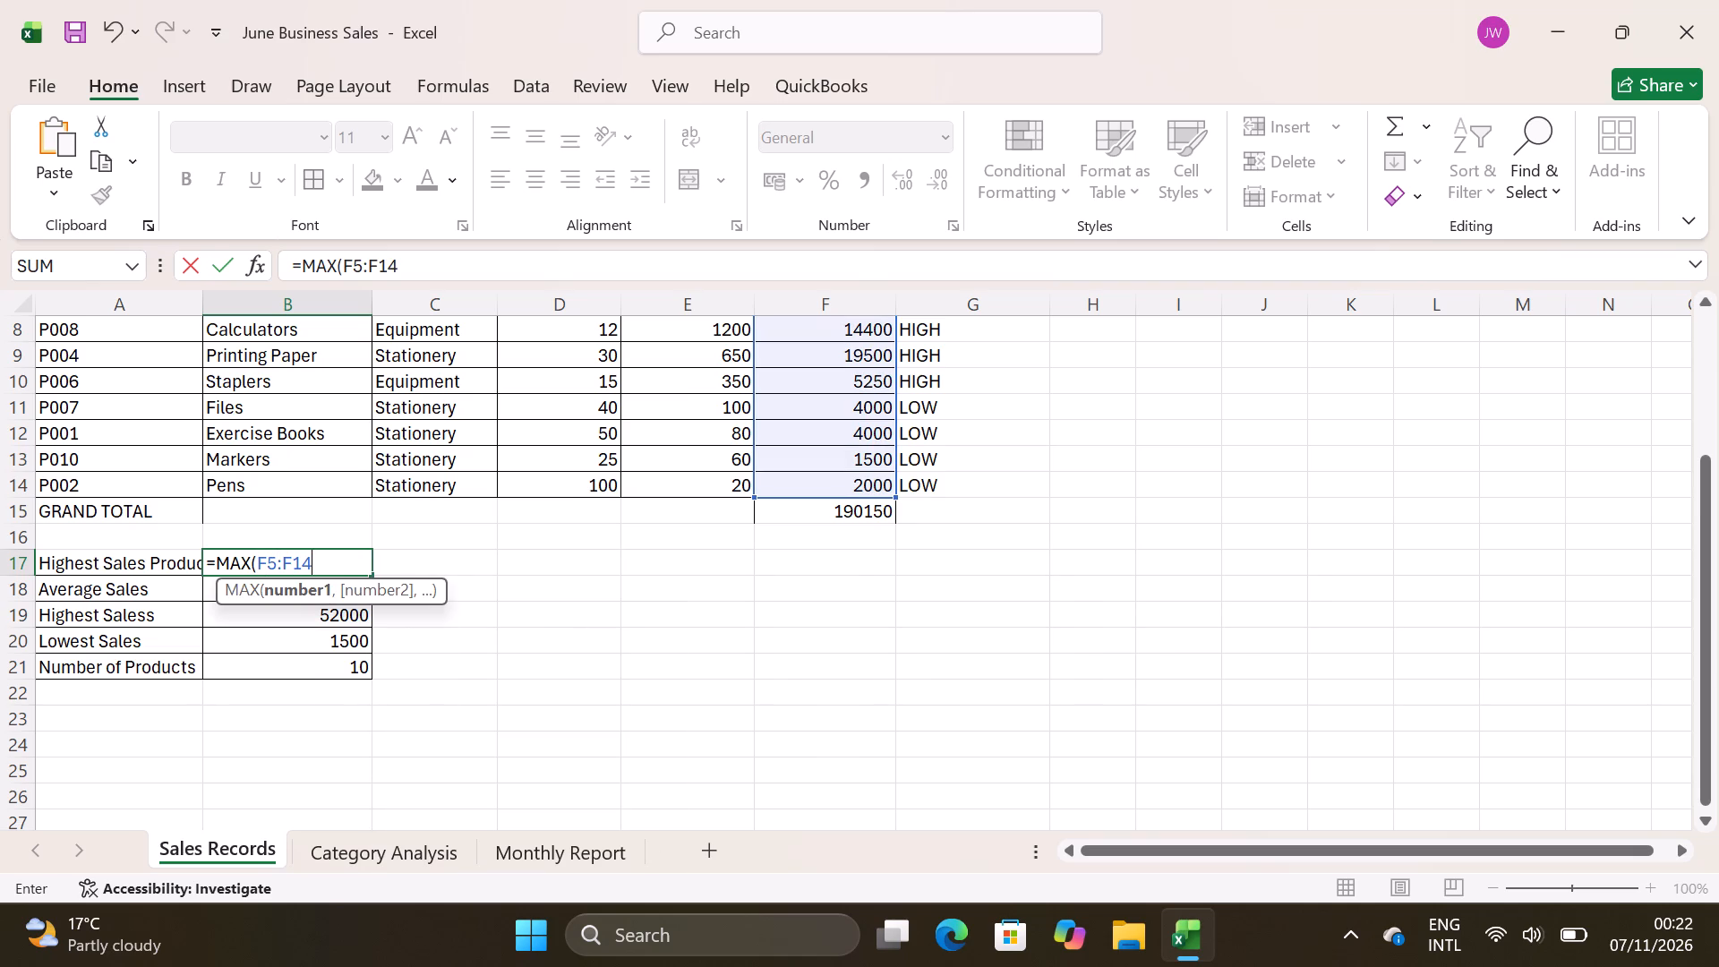
key("shift+parenright")
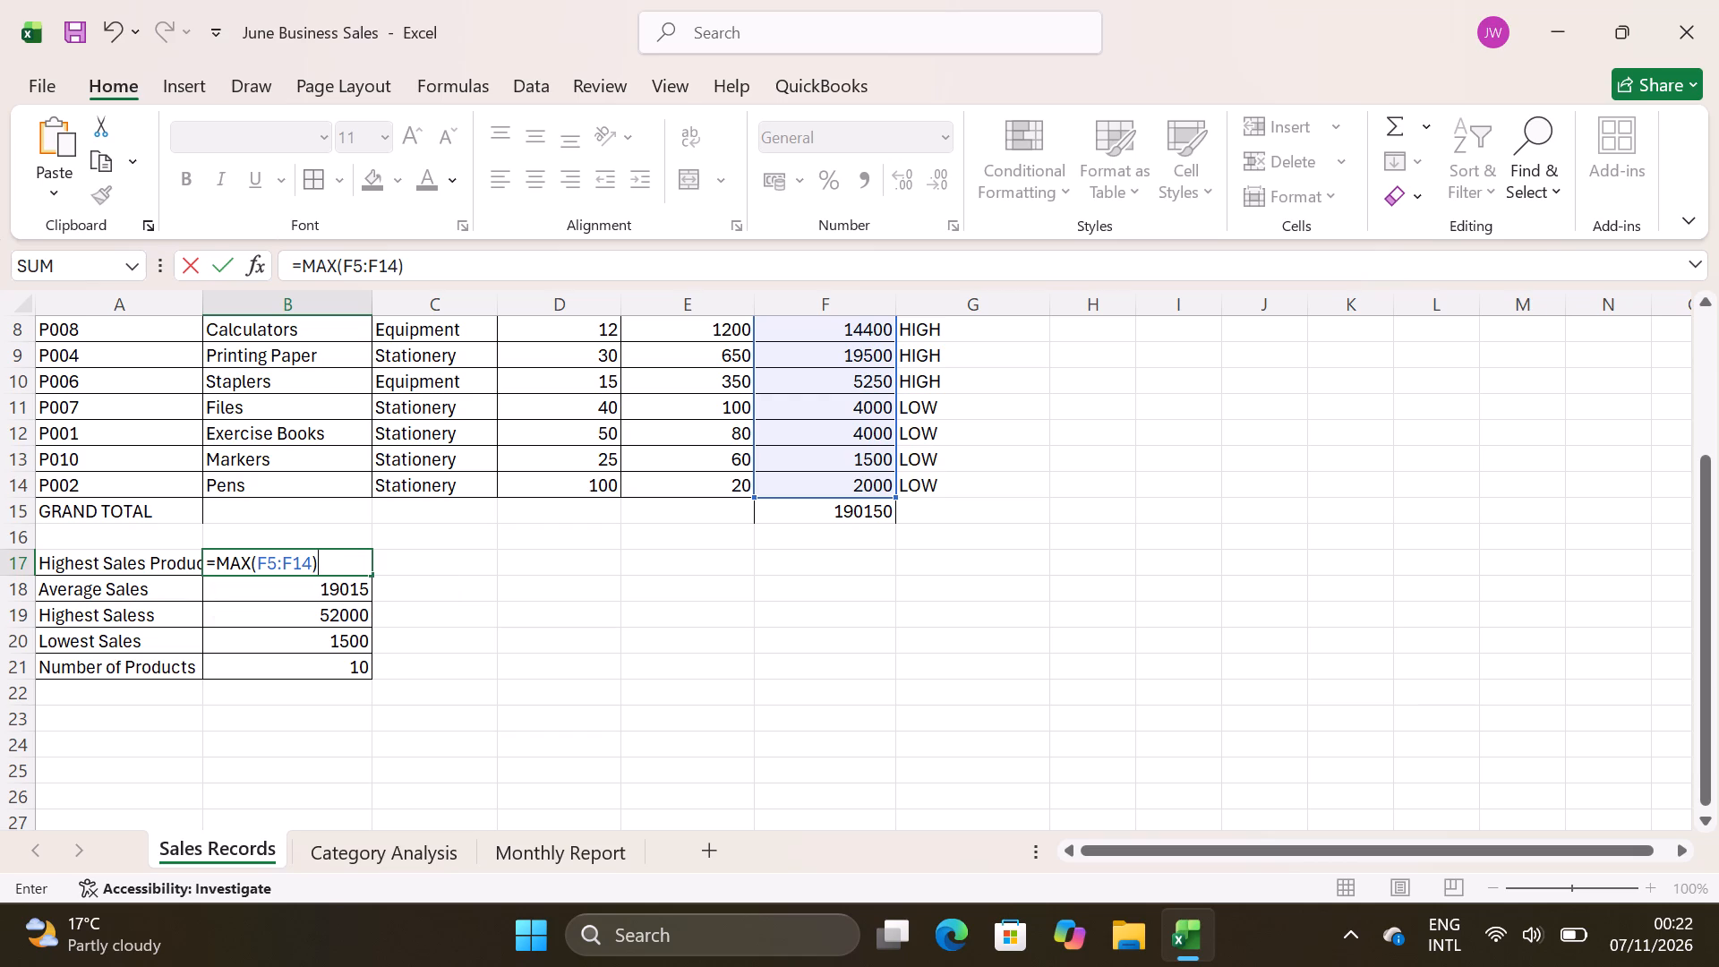
key("Return")
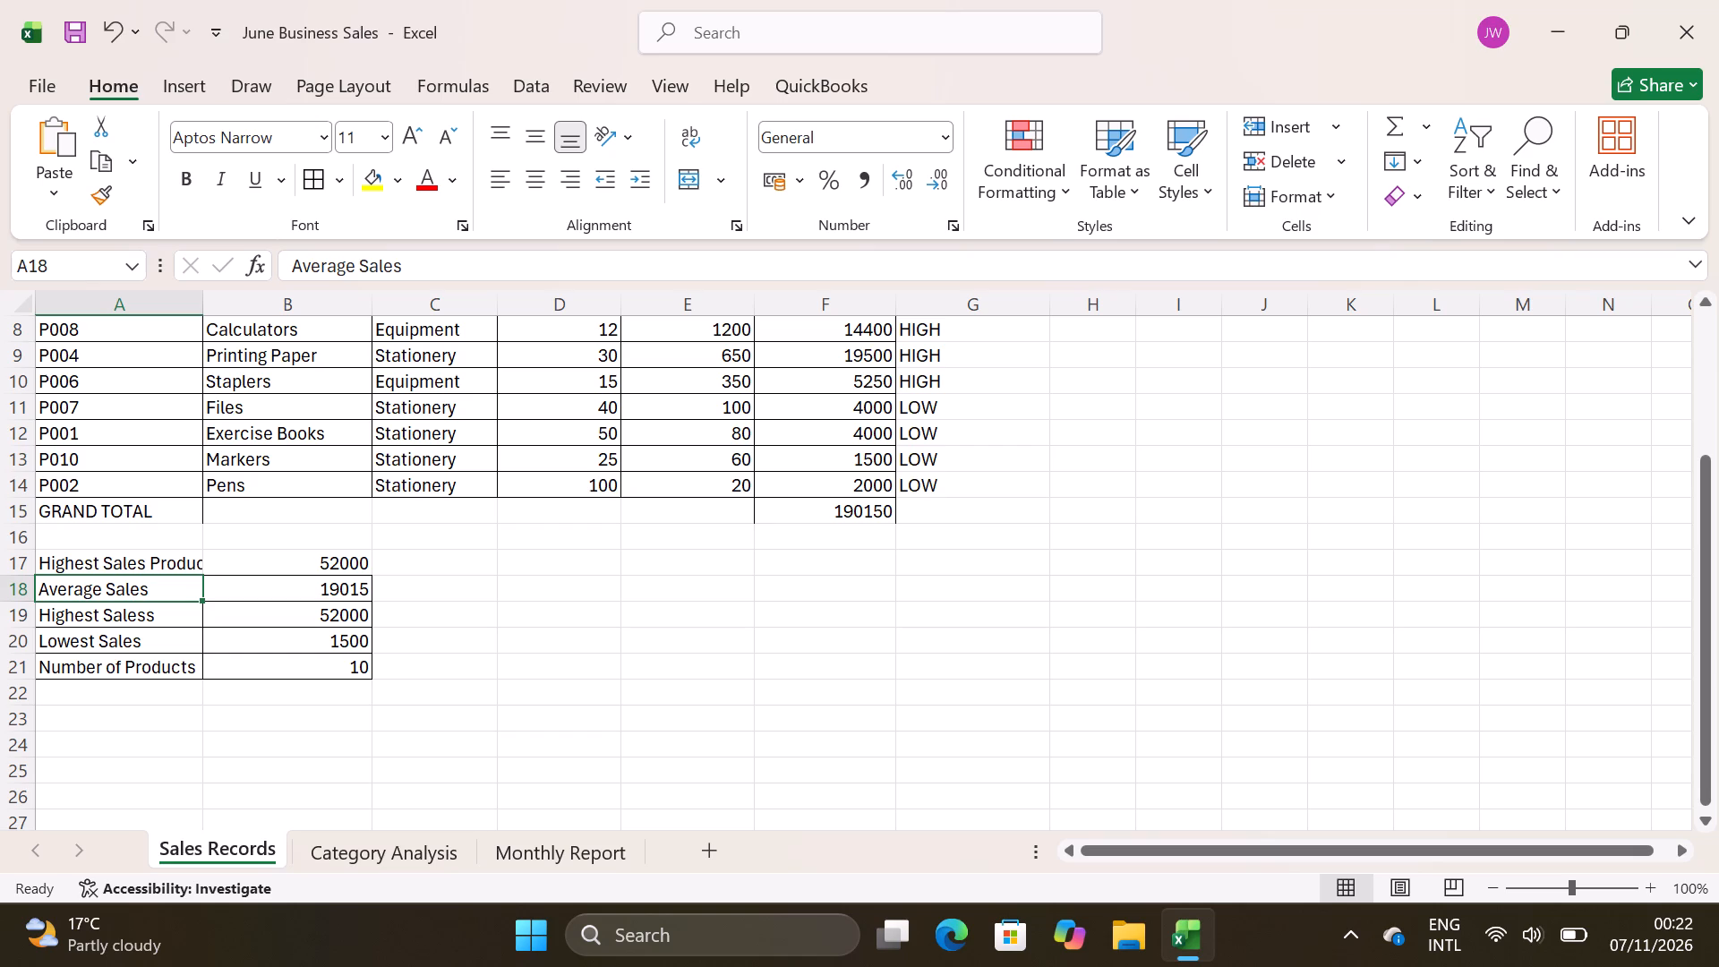
Replace the label in cell A18 with "Product Name".
key("p")
type("roduct")
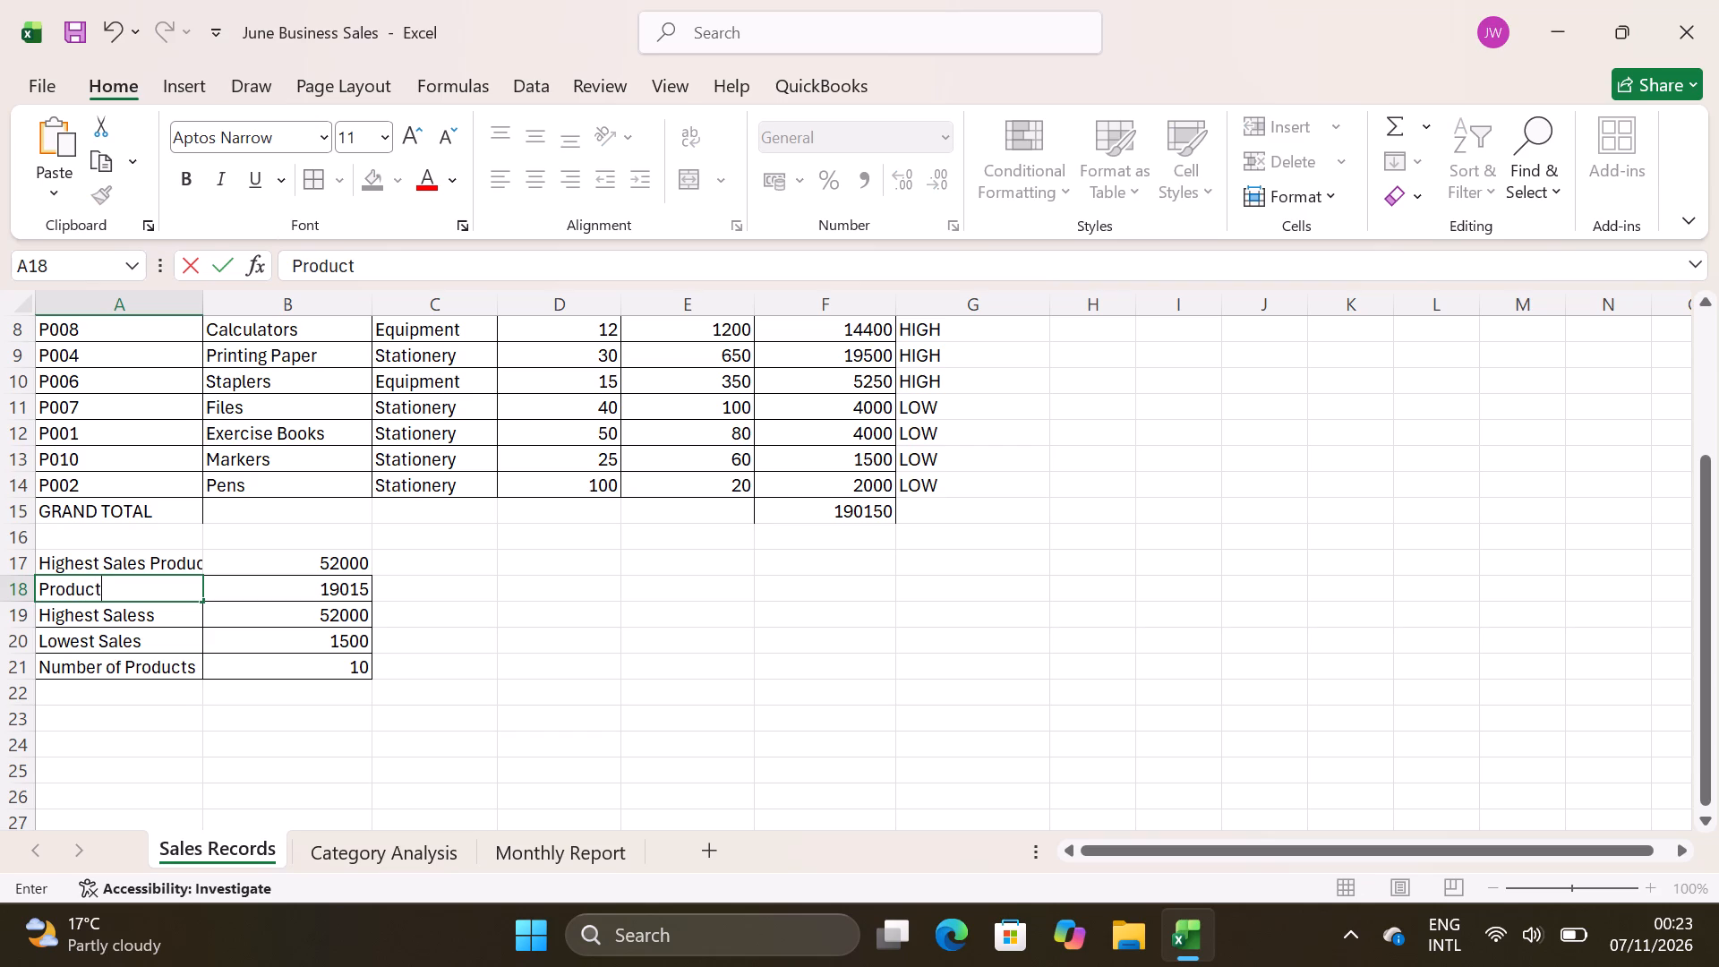
key("space")
type("ame")
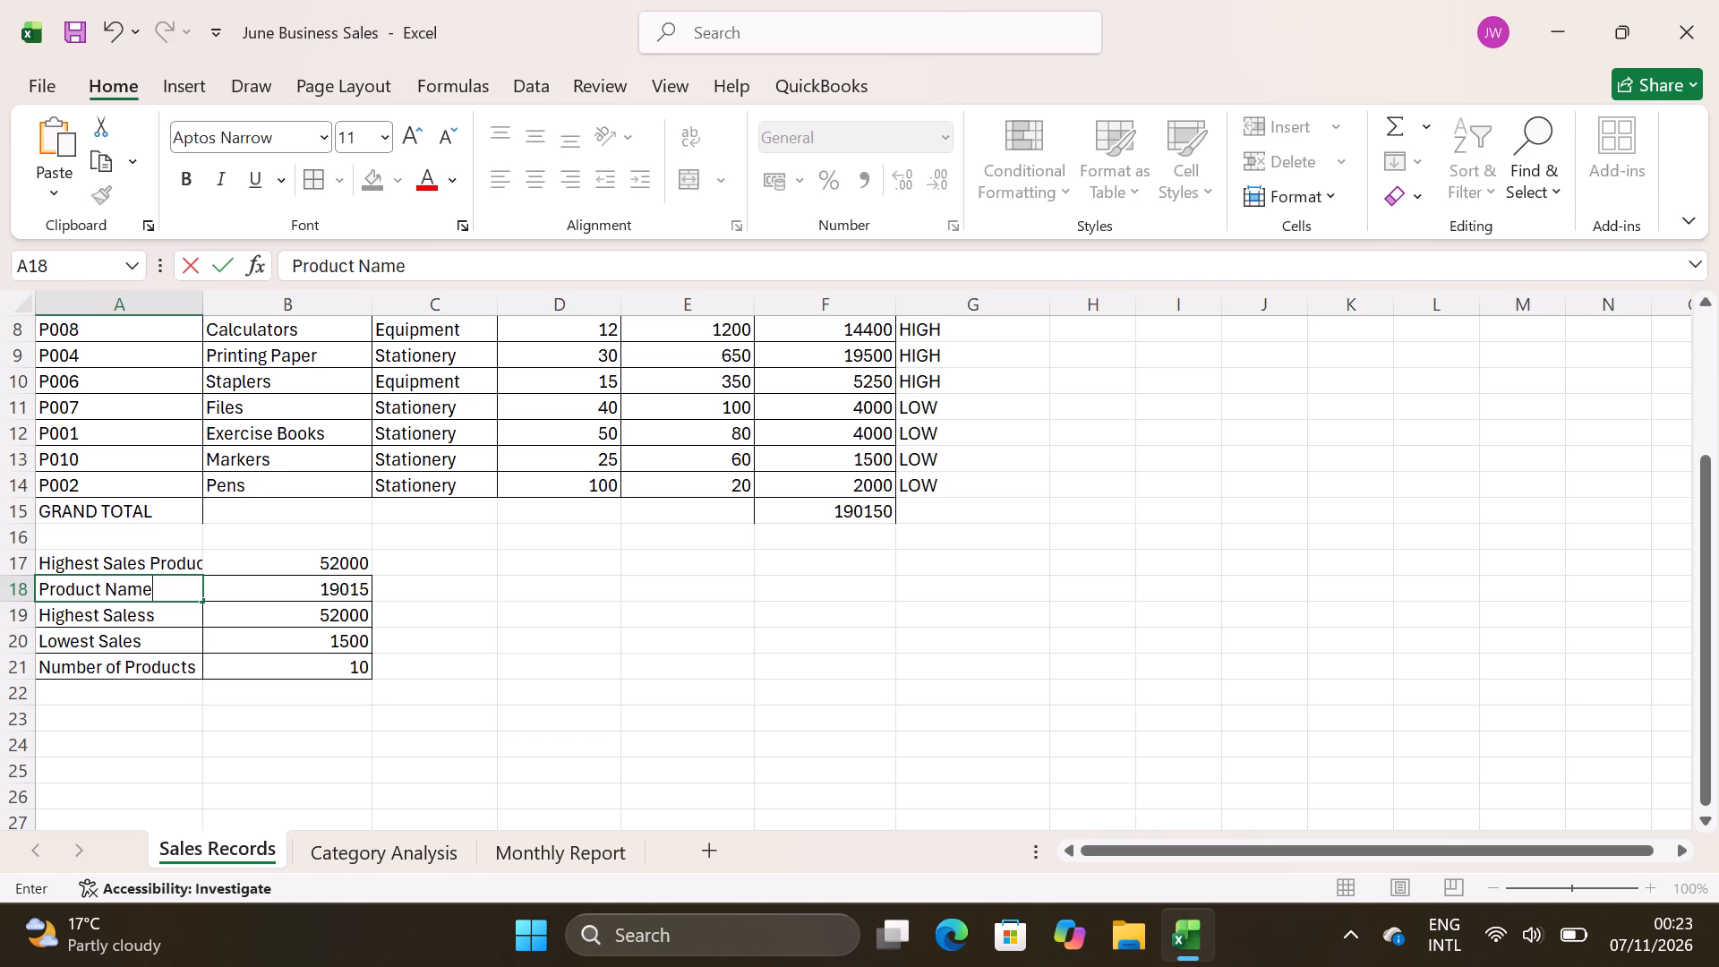
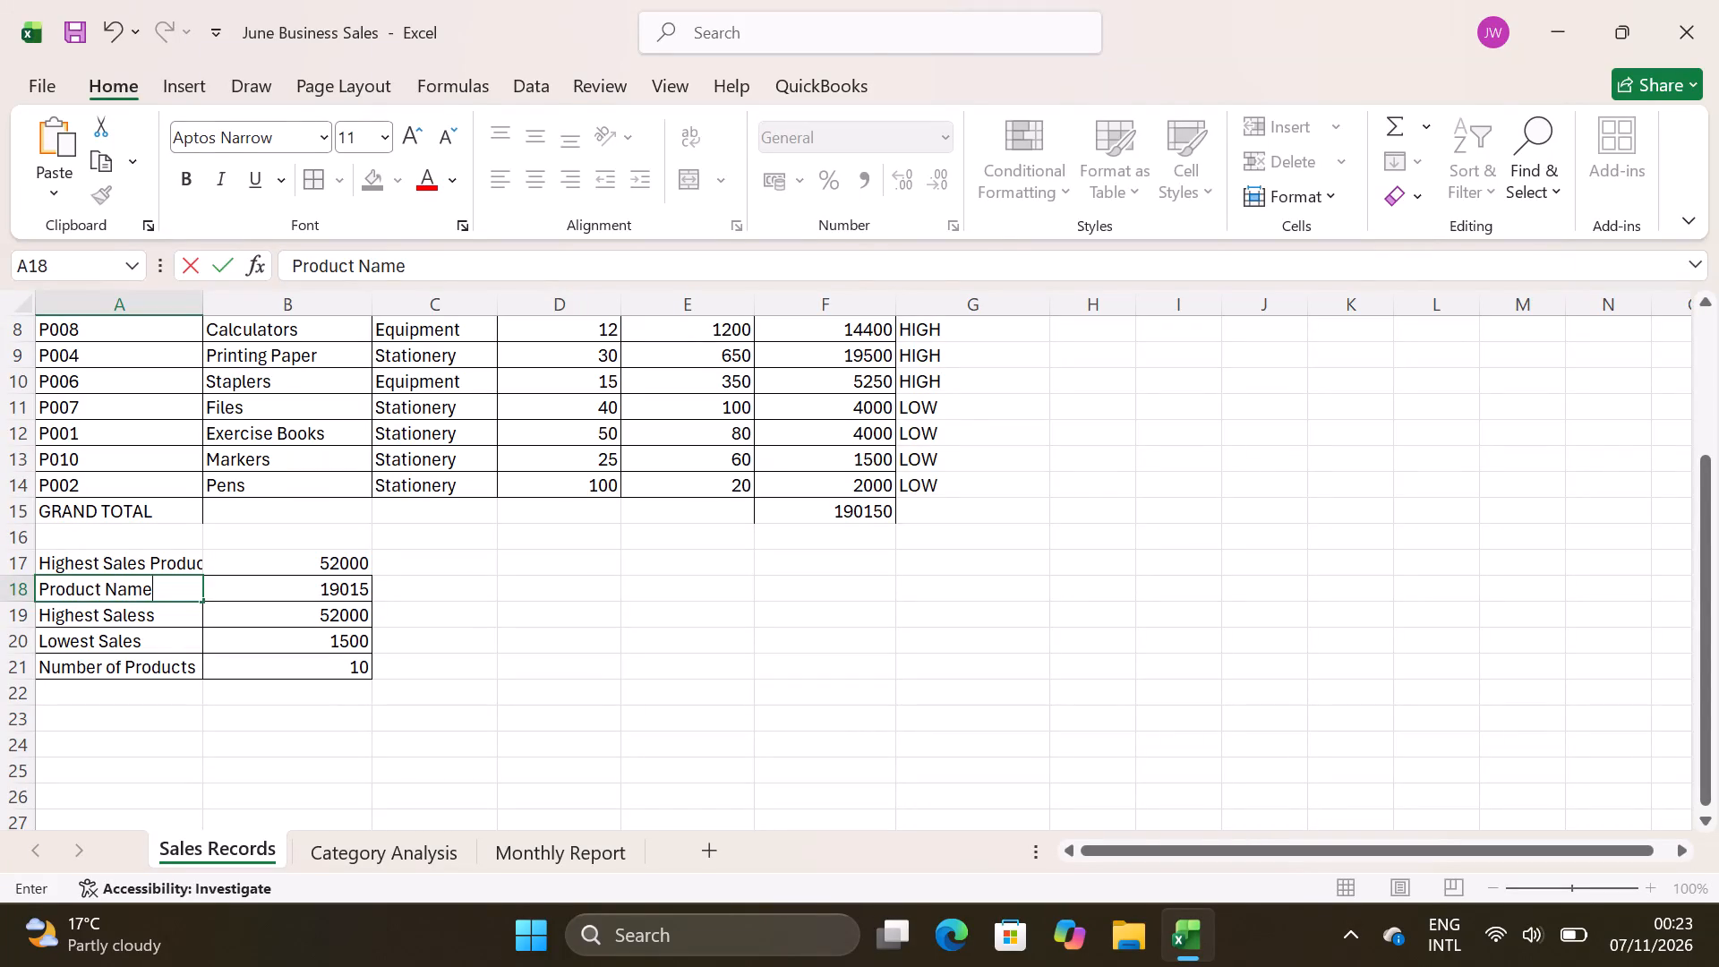
Enter the formula =INDEX(B5:B14,MATCH(B17,F5:F14,0)) in cell B18 beside the Product Name label.
left_click(223, 592)
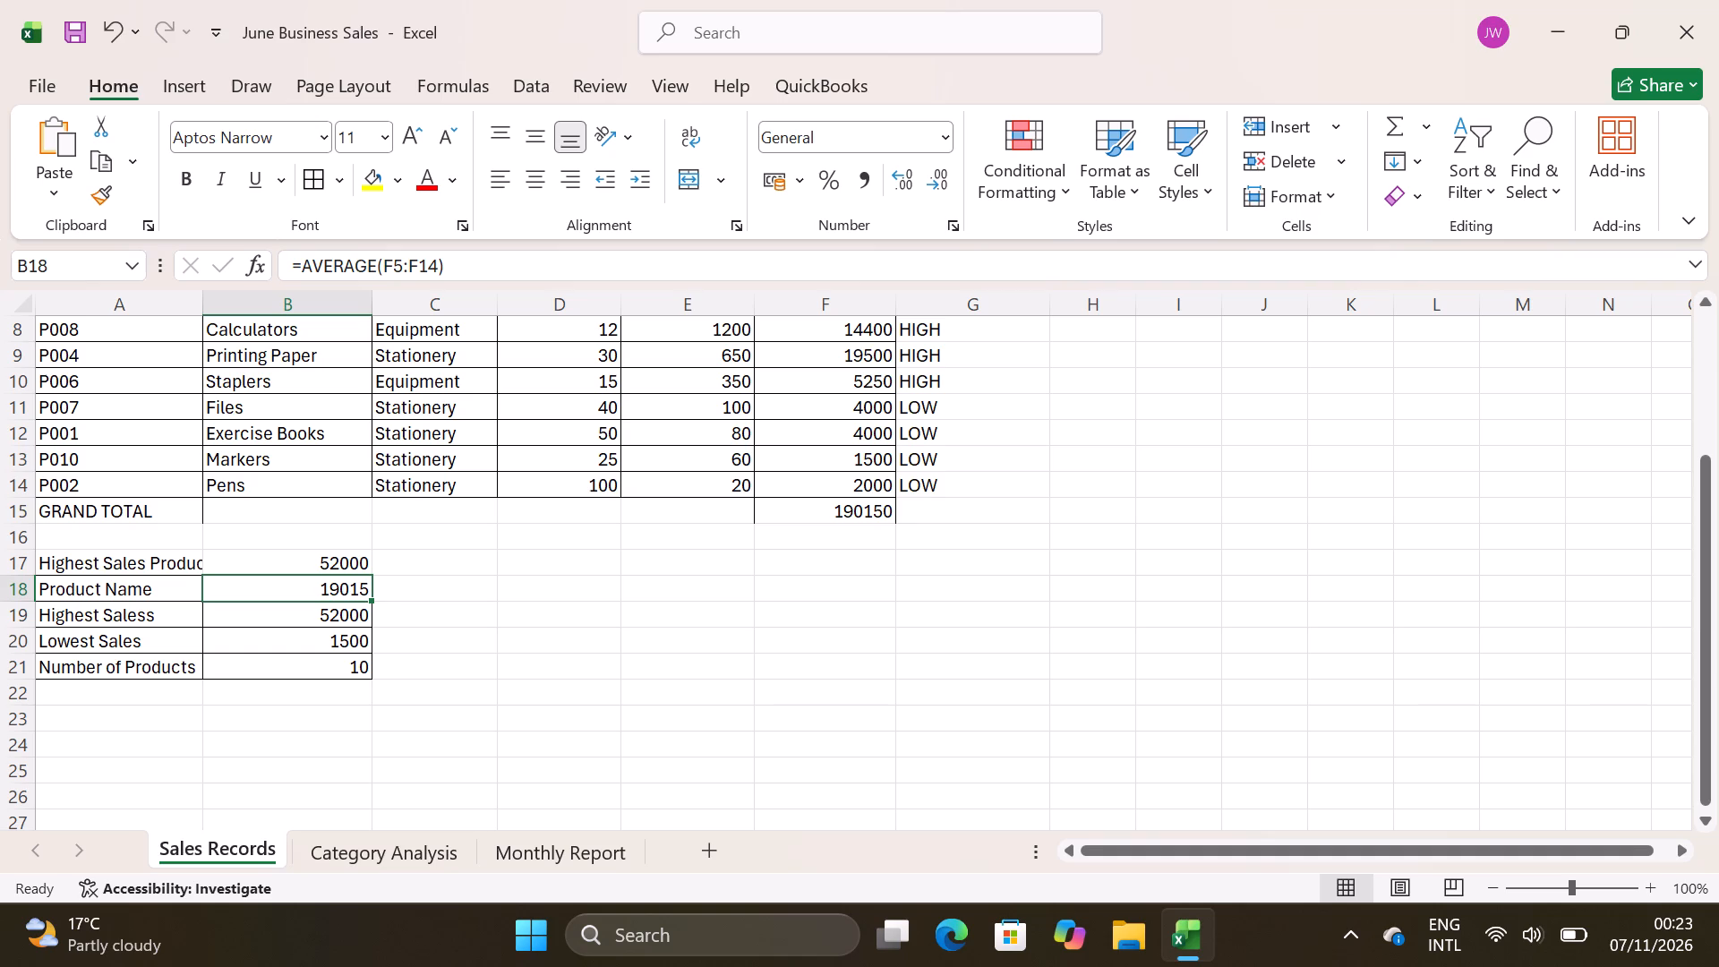
type("=INDEX")
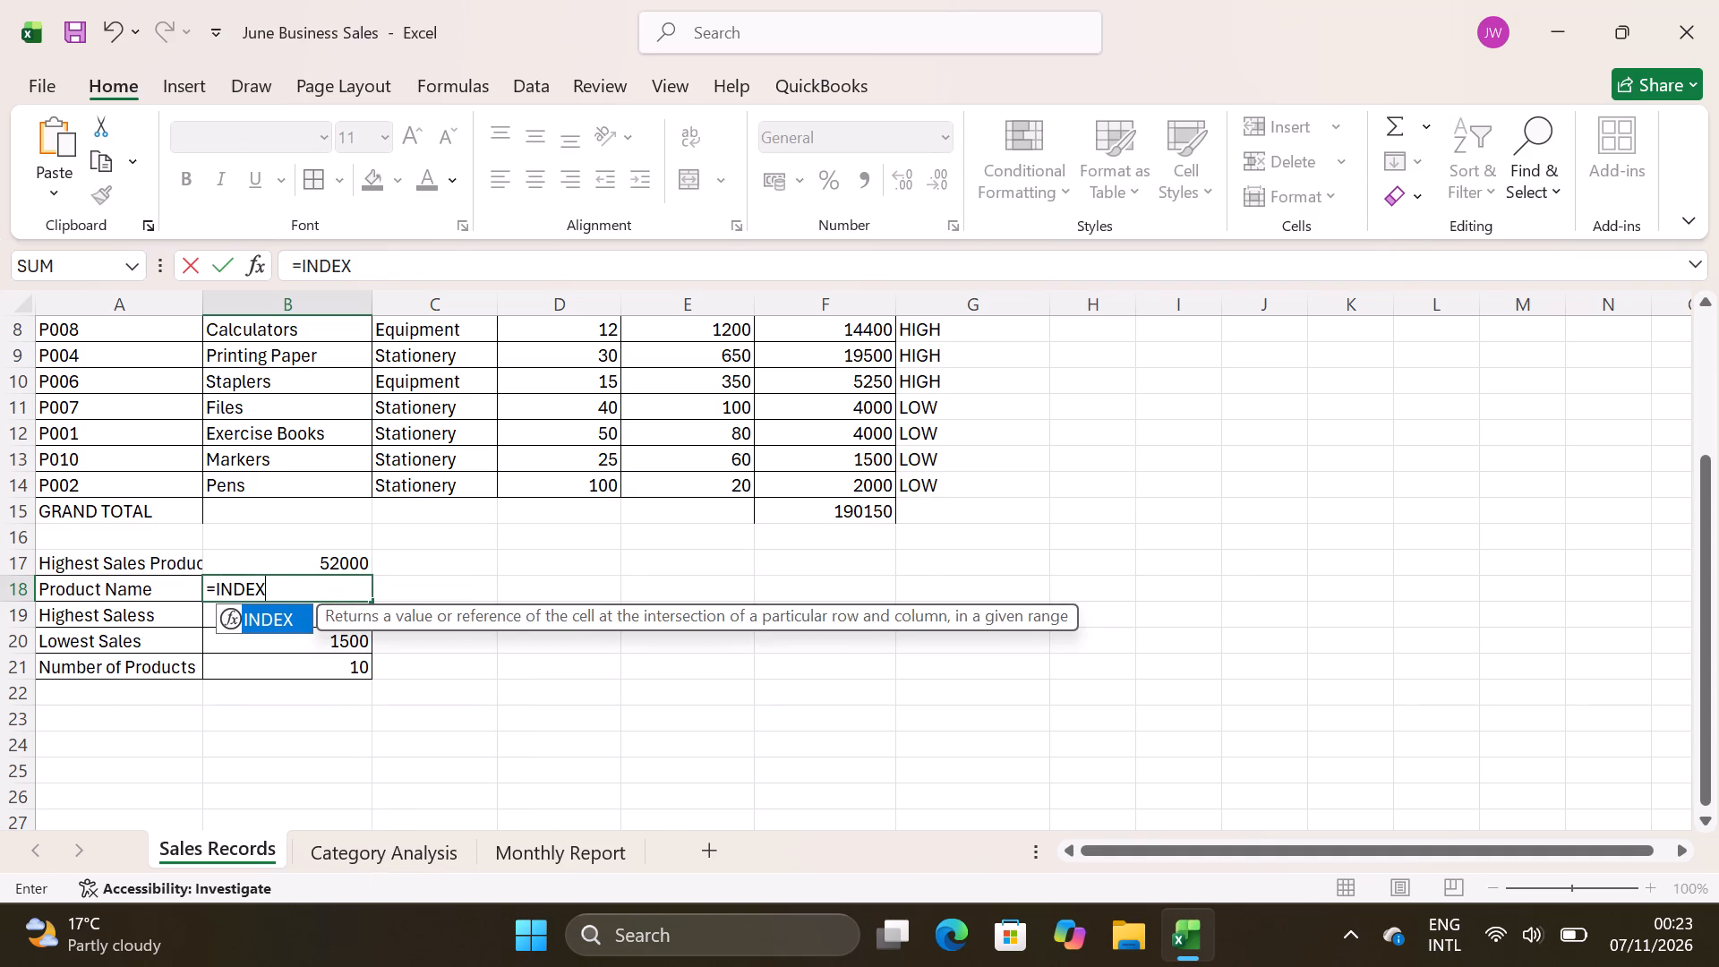
key("shift+parenleft")
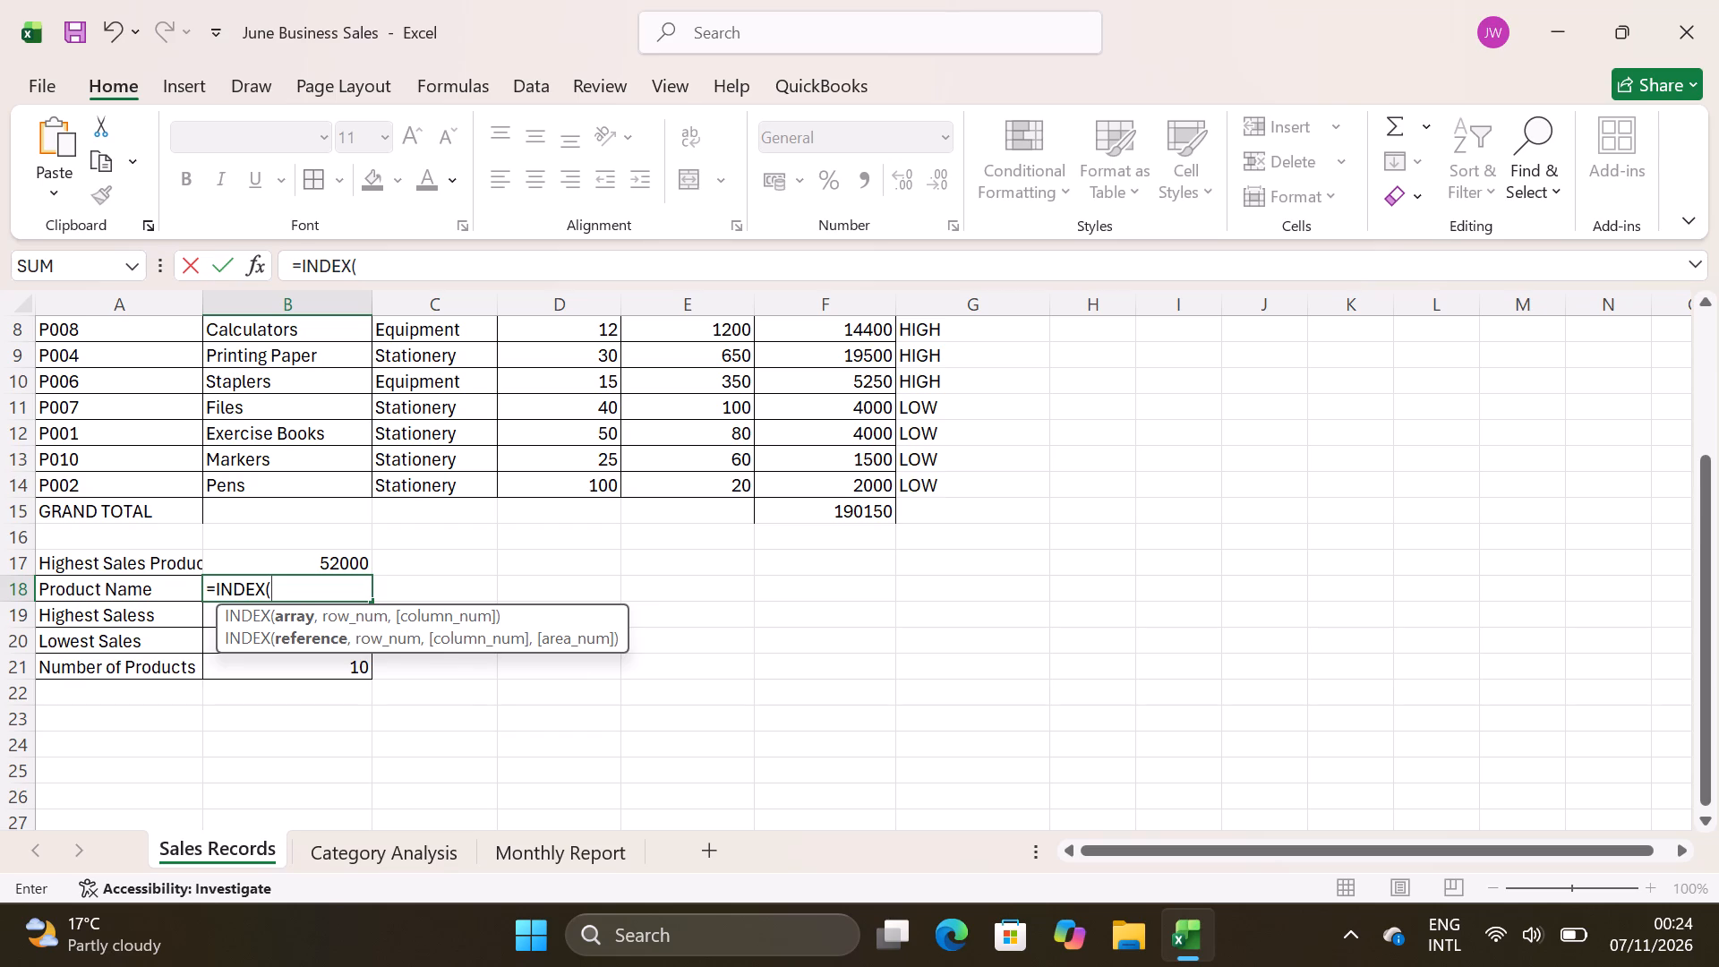
key("b")
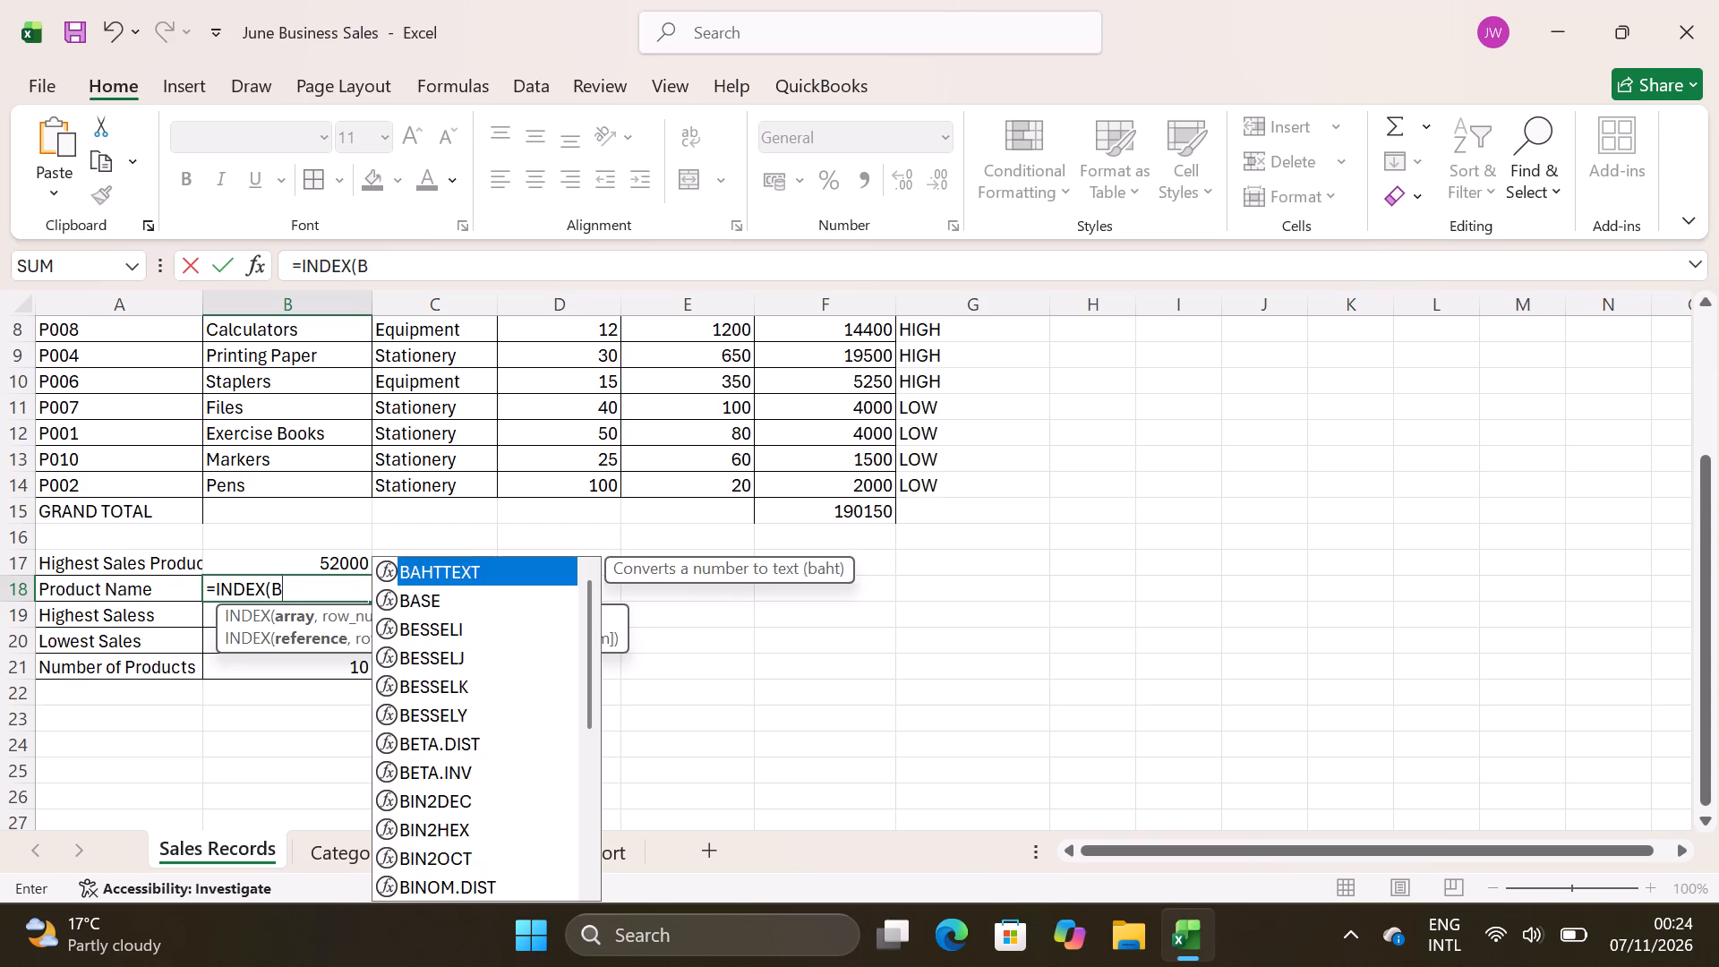
key("5")
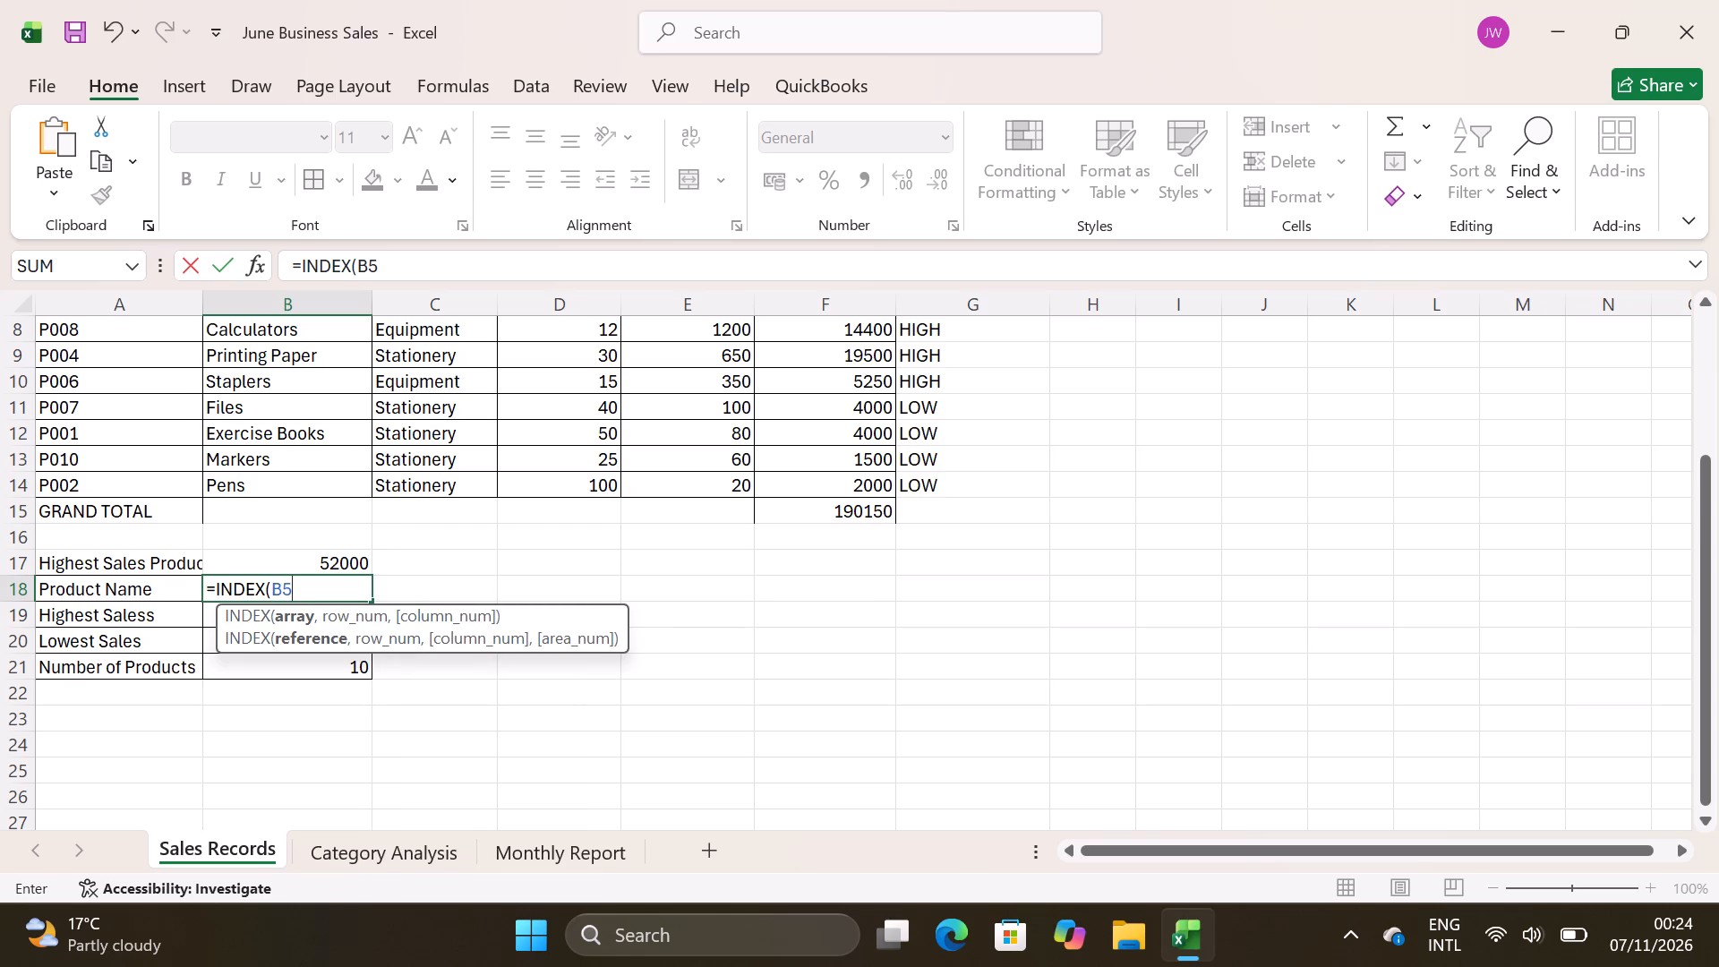
key("shift+colon")
type("B14")
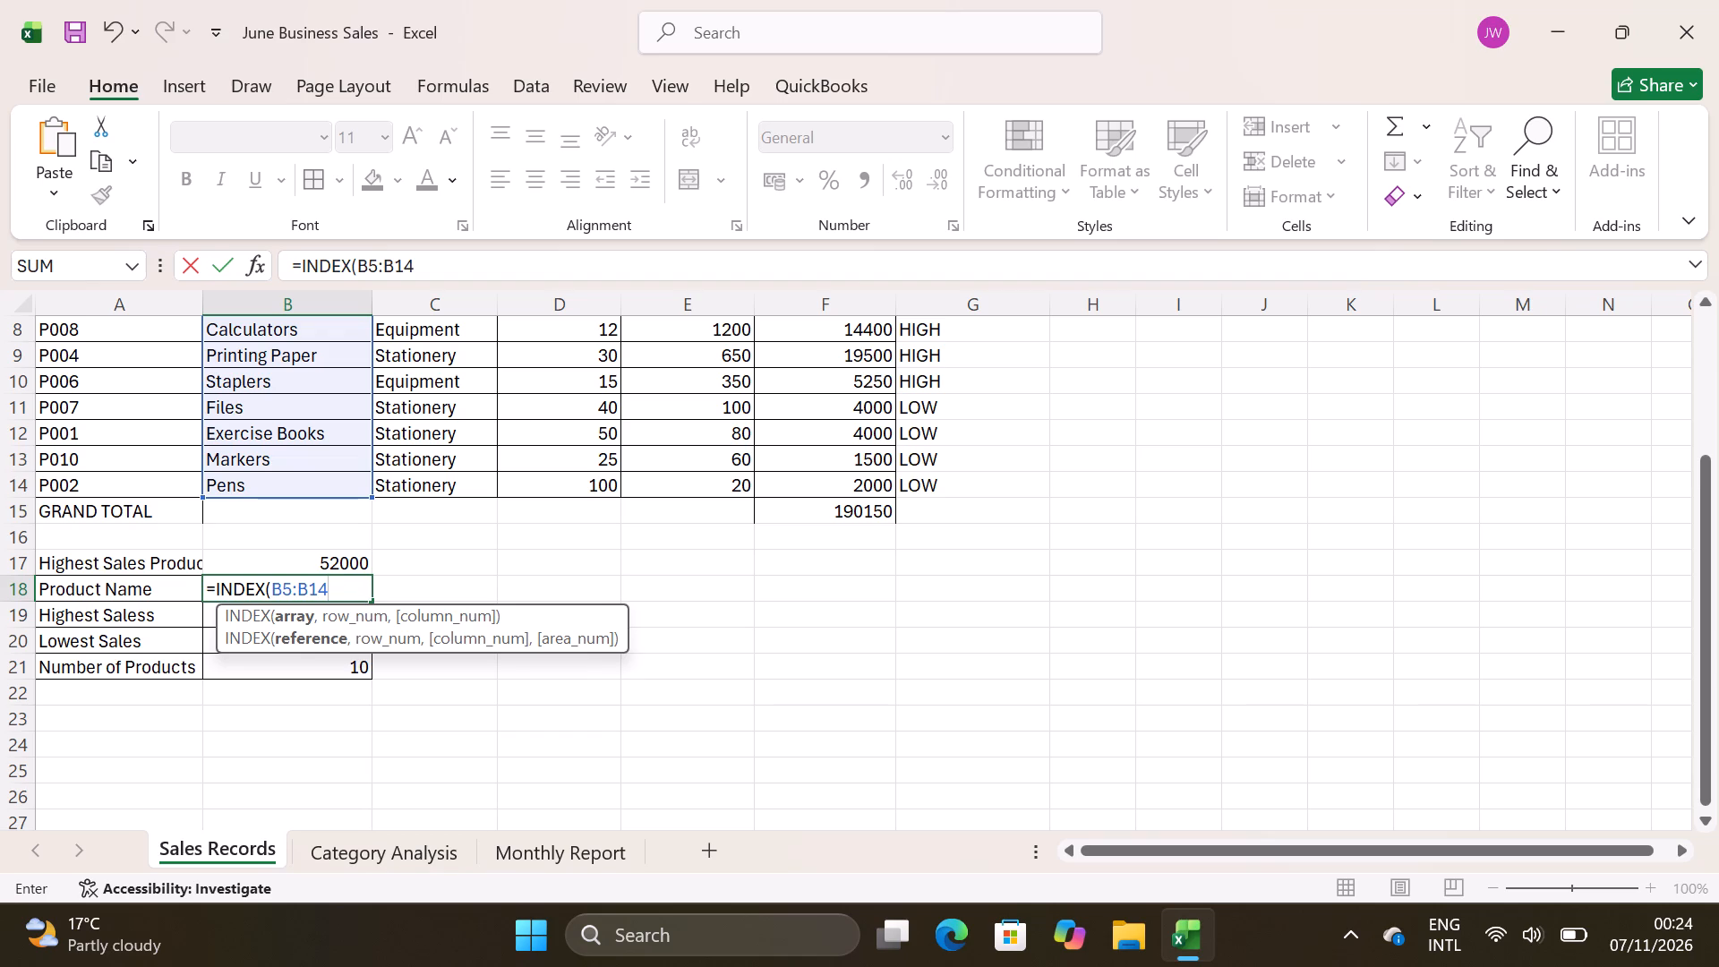
type(",MATCH")
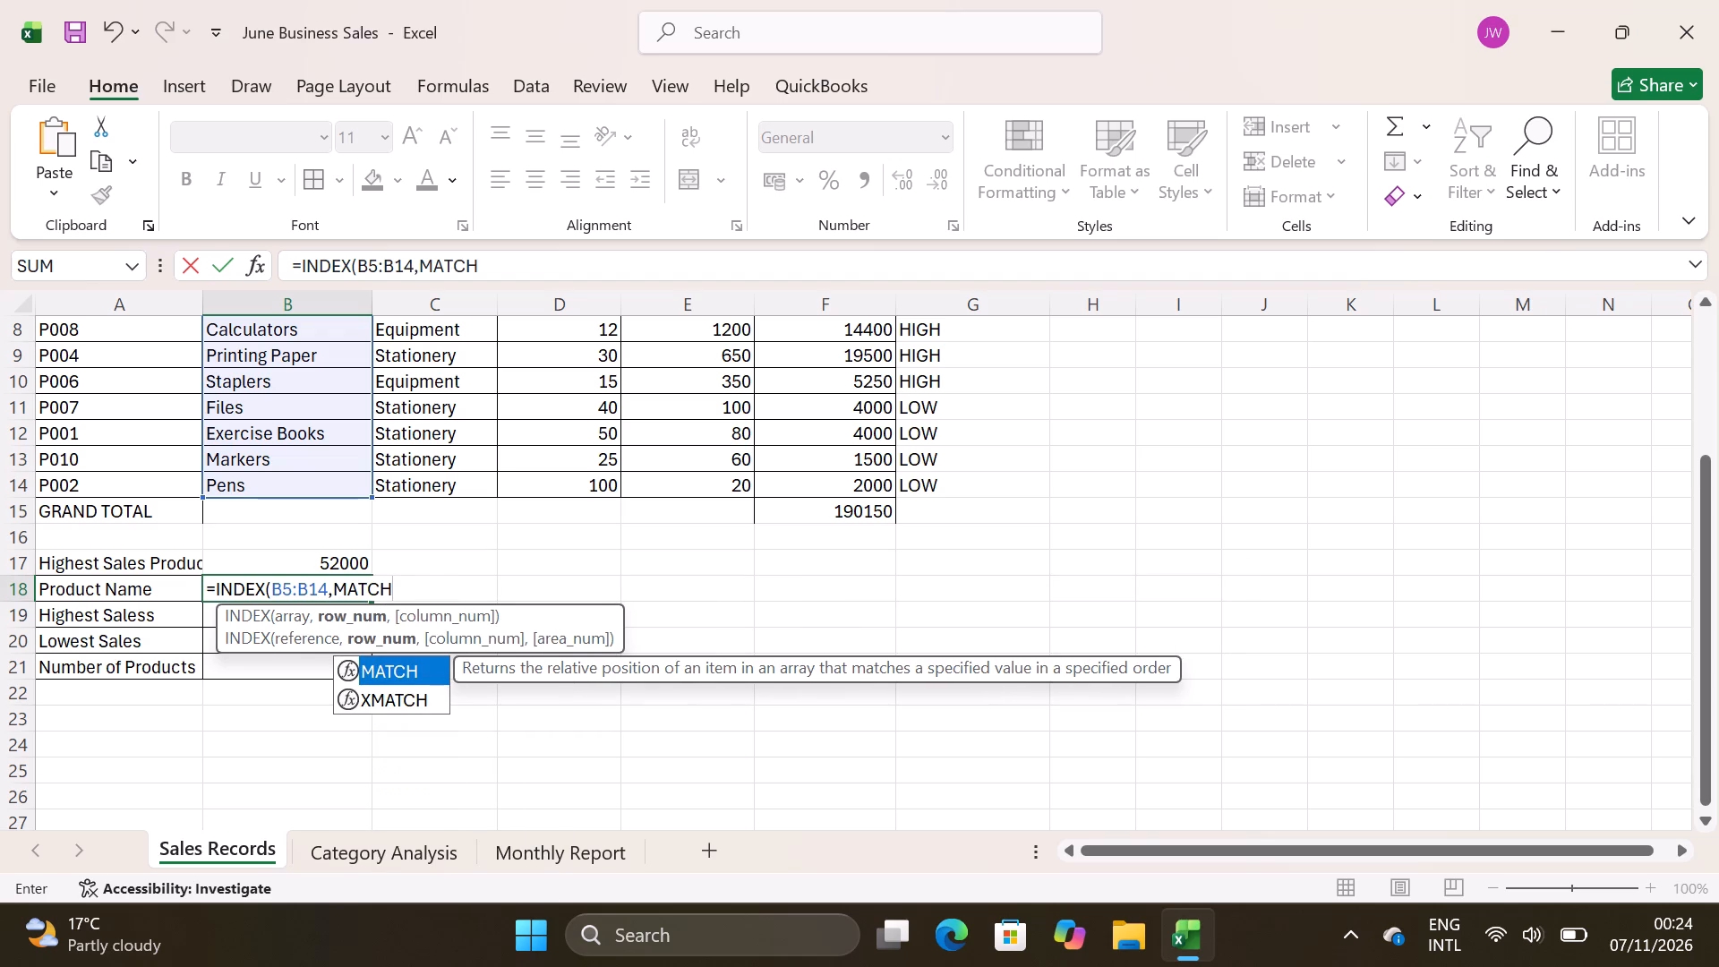
type("(B17")
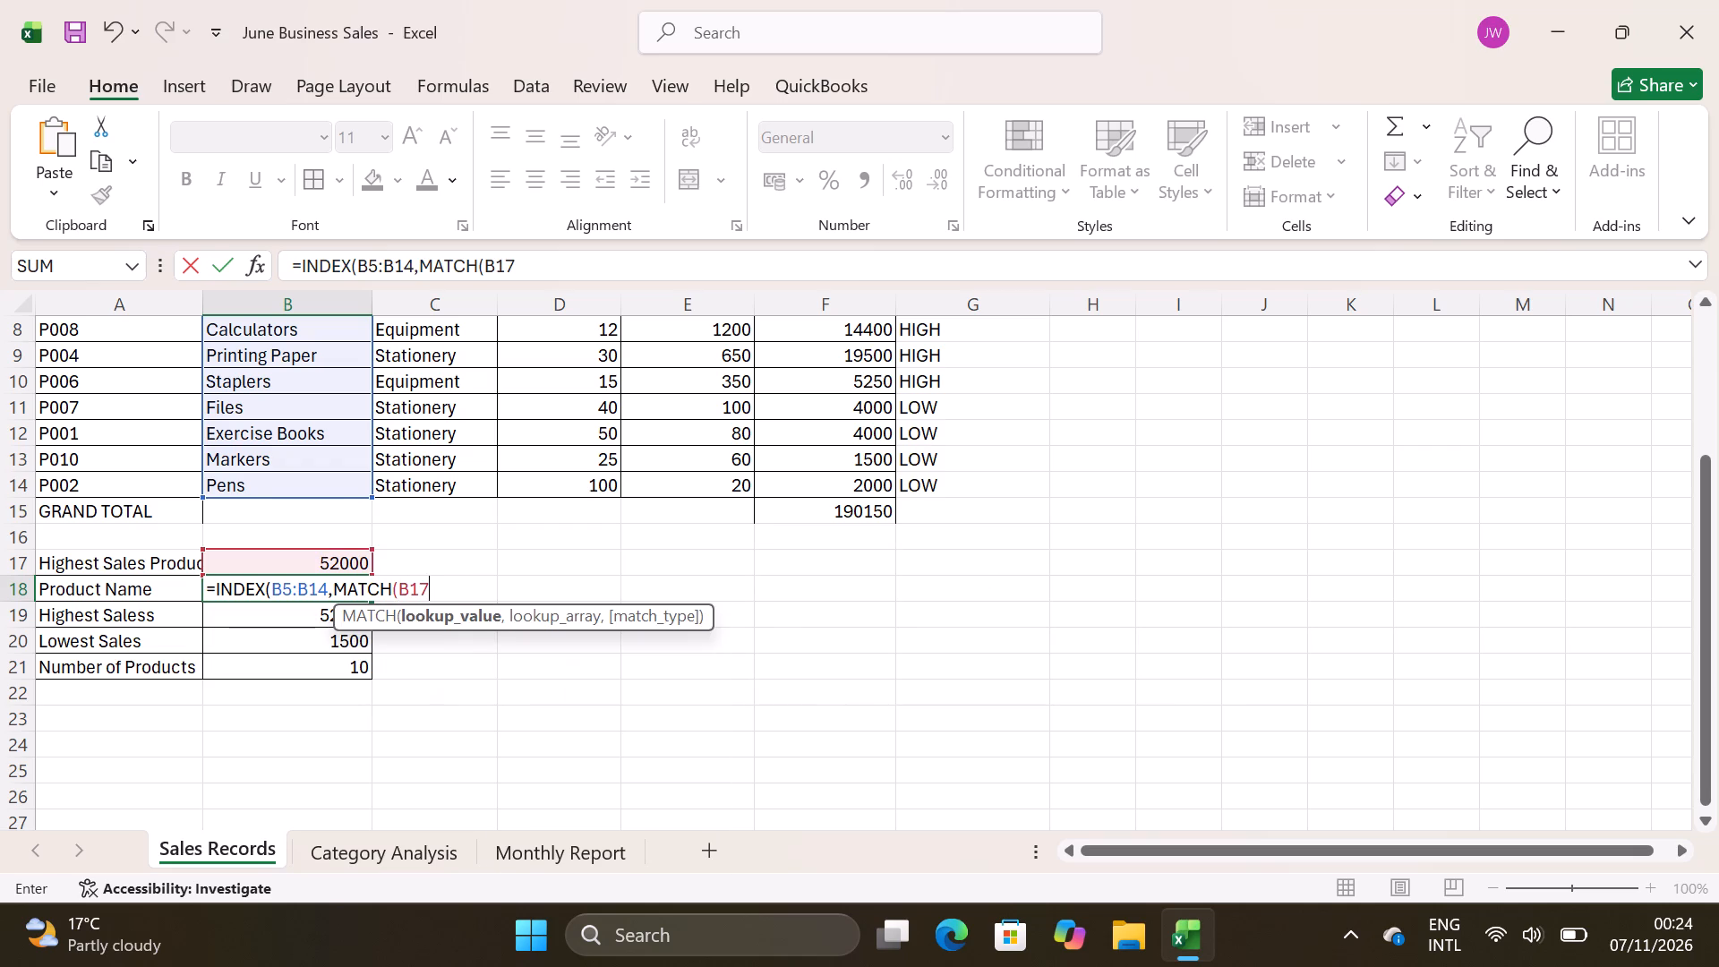
type(",F5")
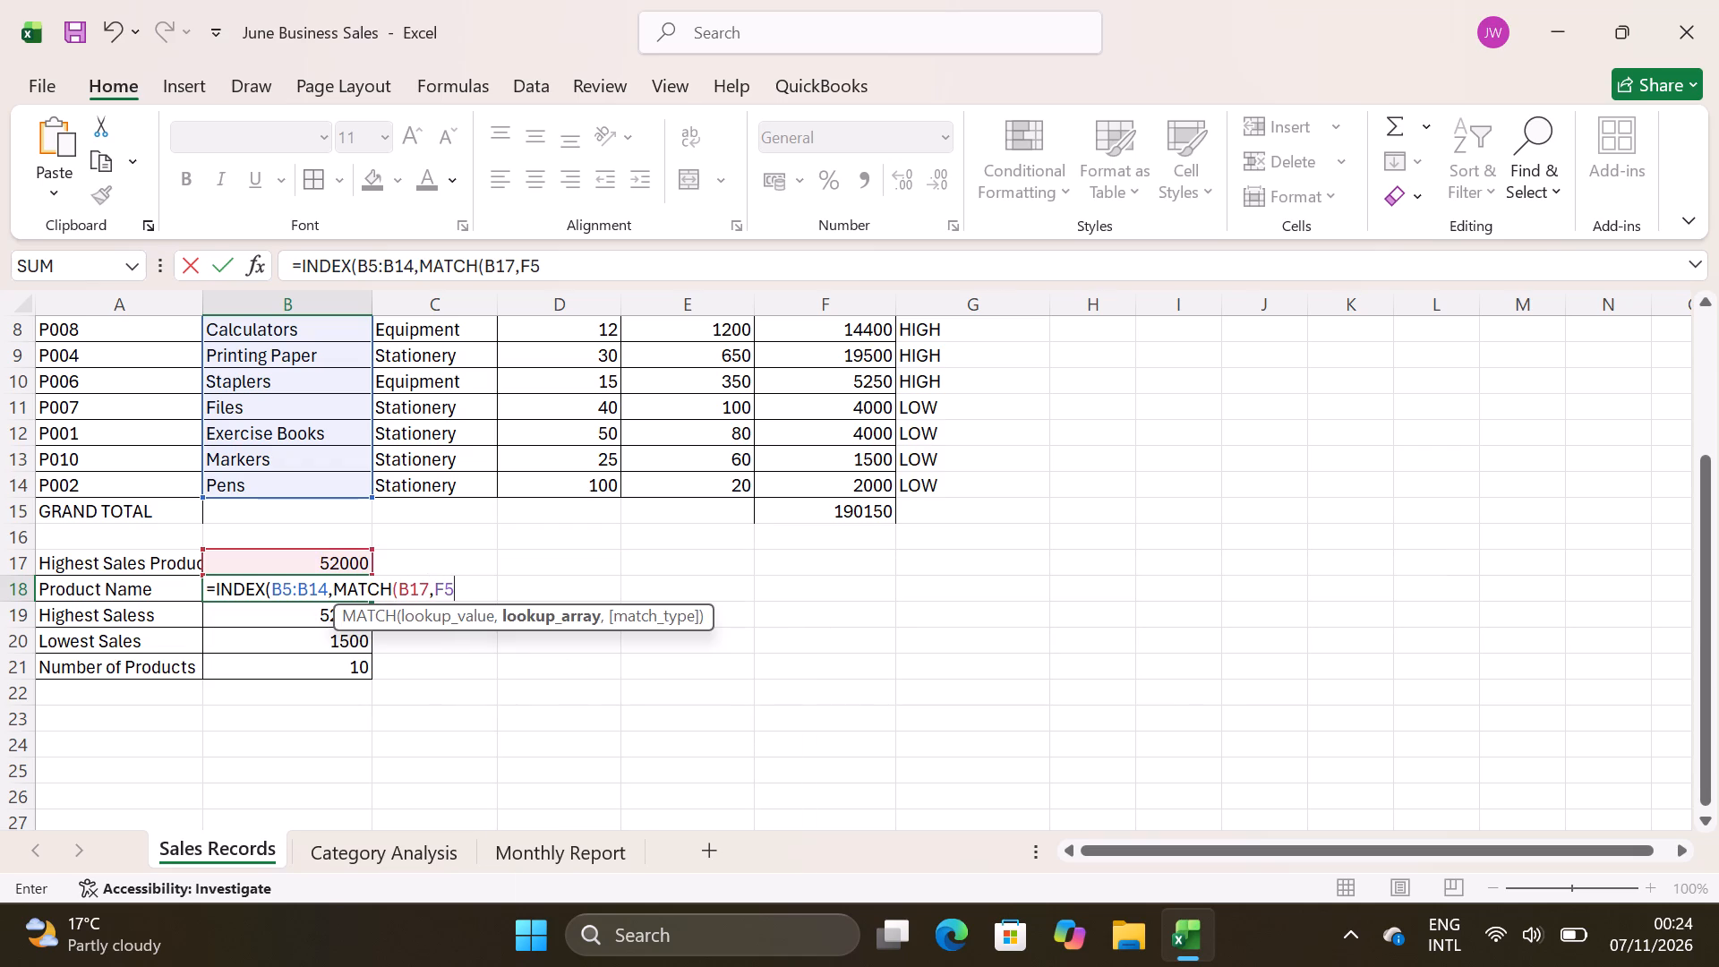
type(":F14")
type(",0")
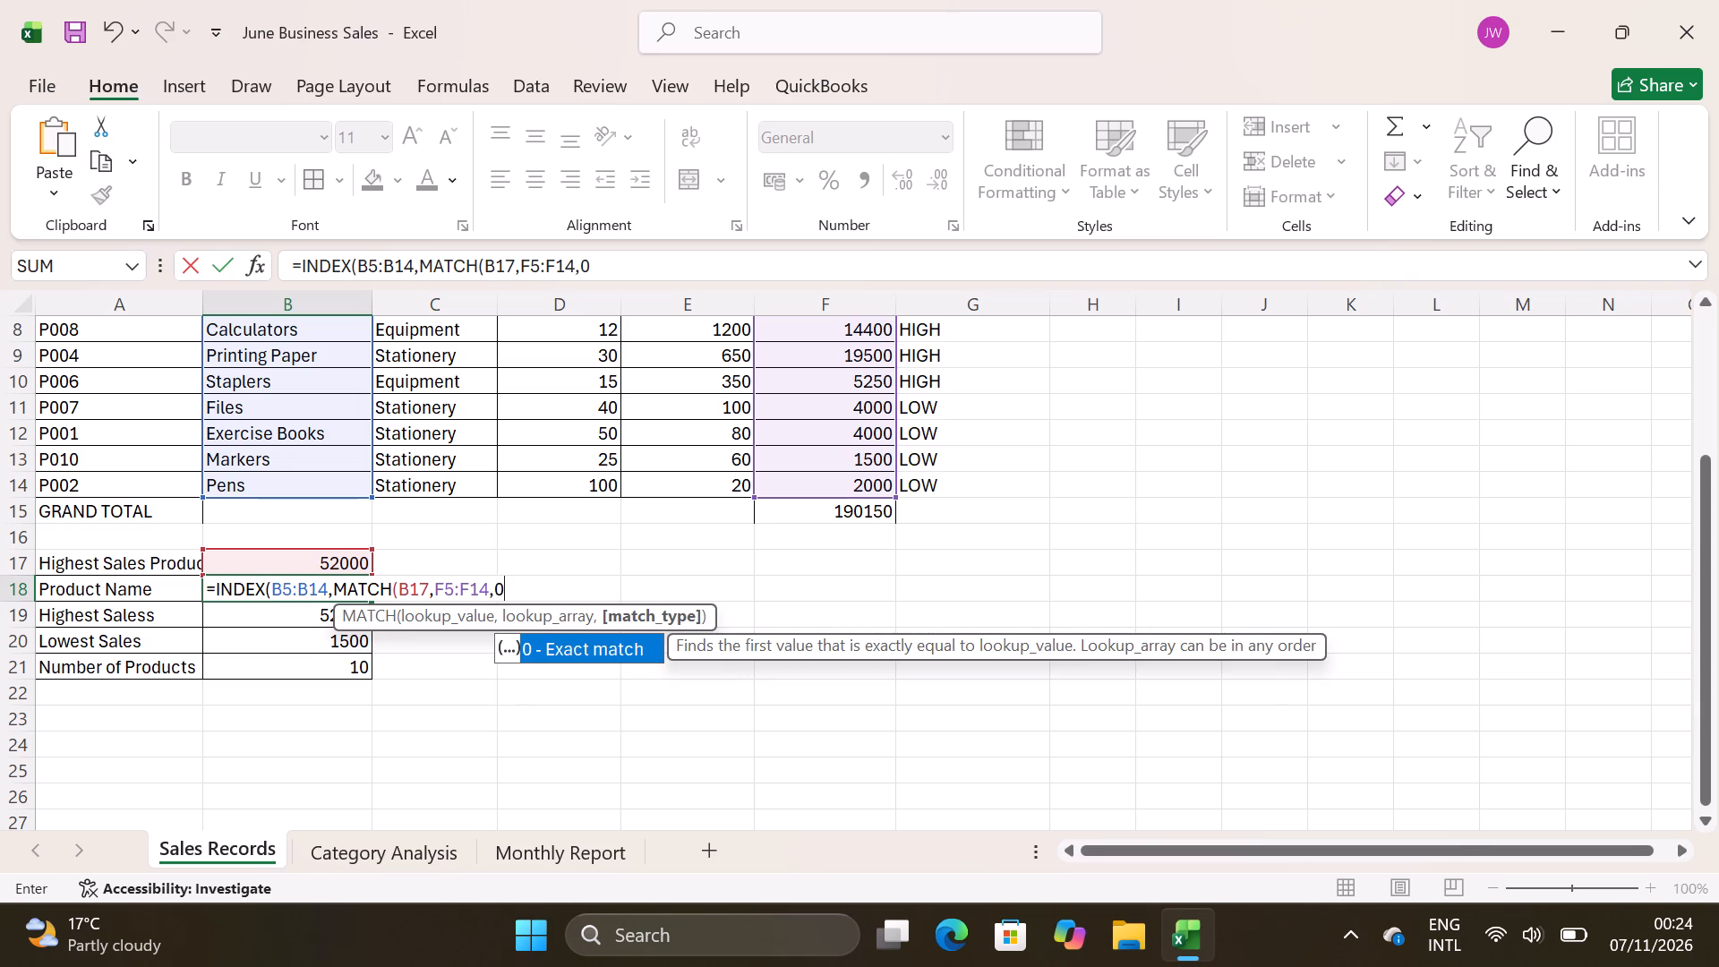
type("))")
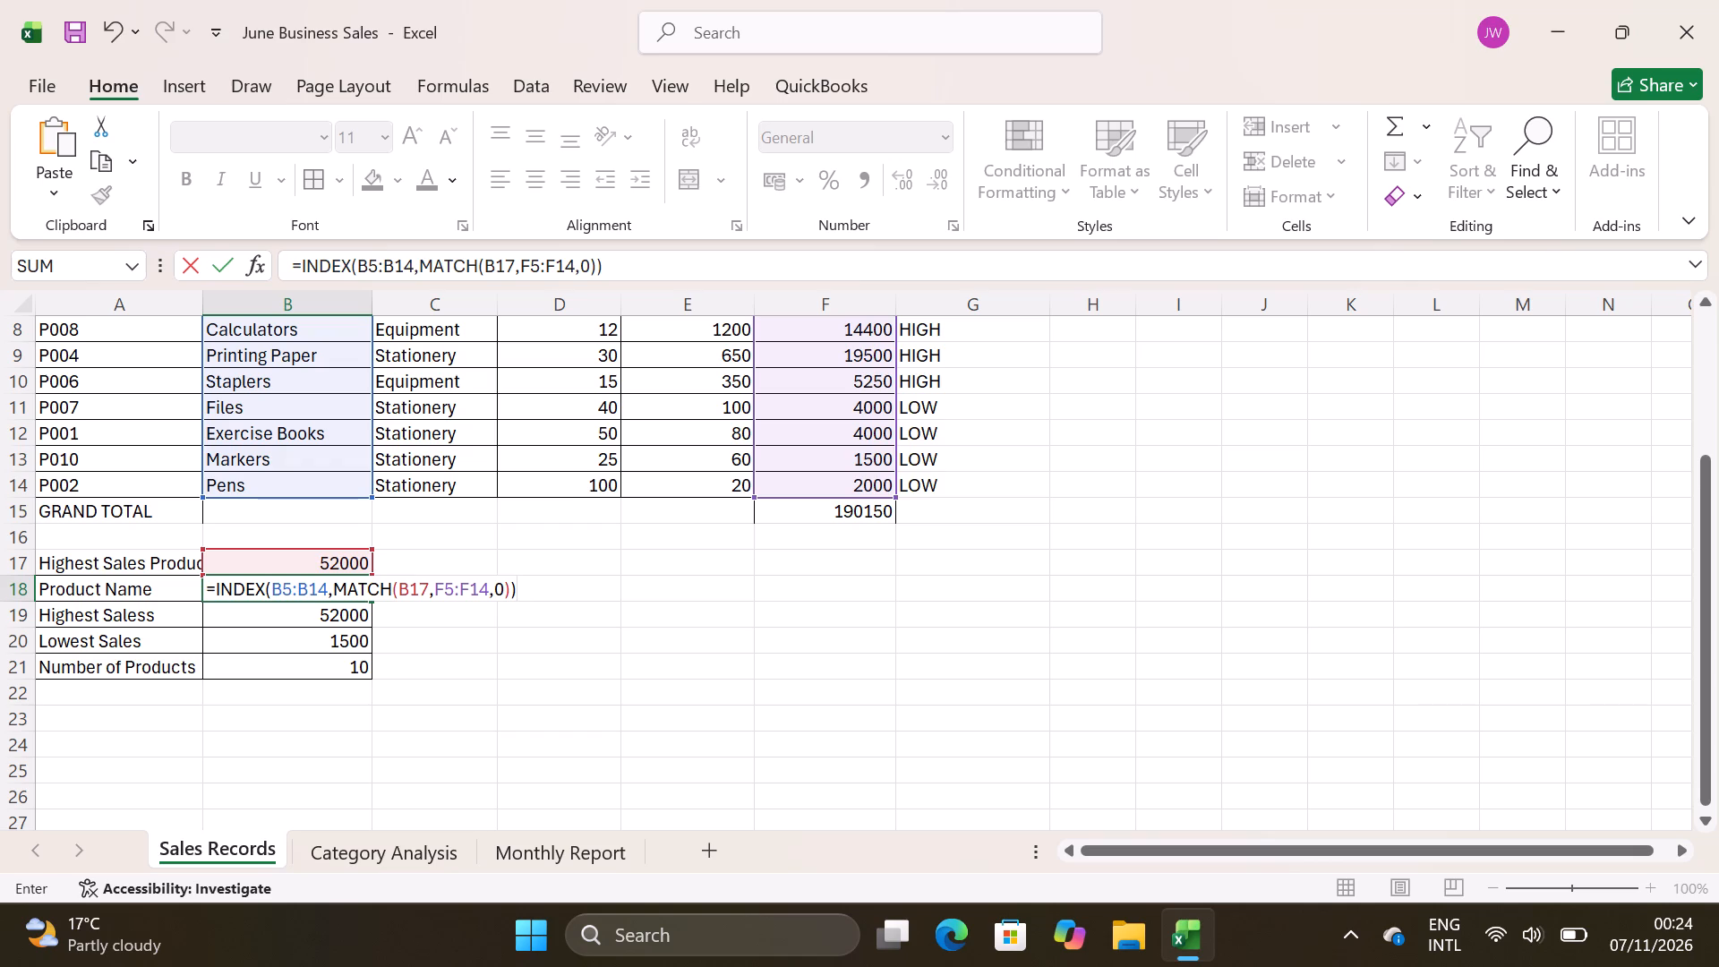
key("Return")
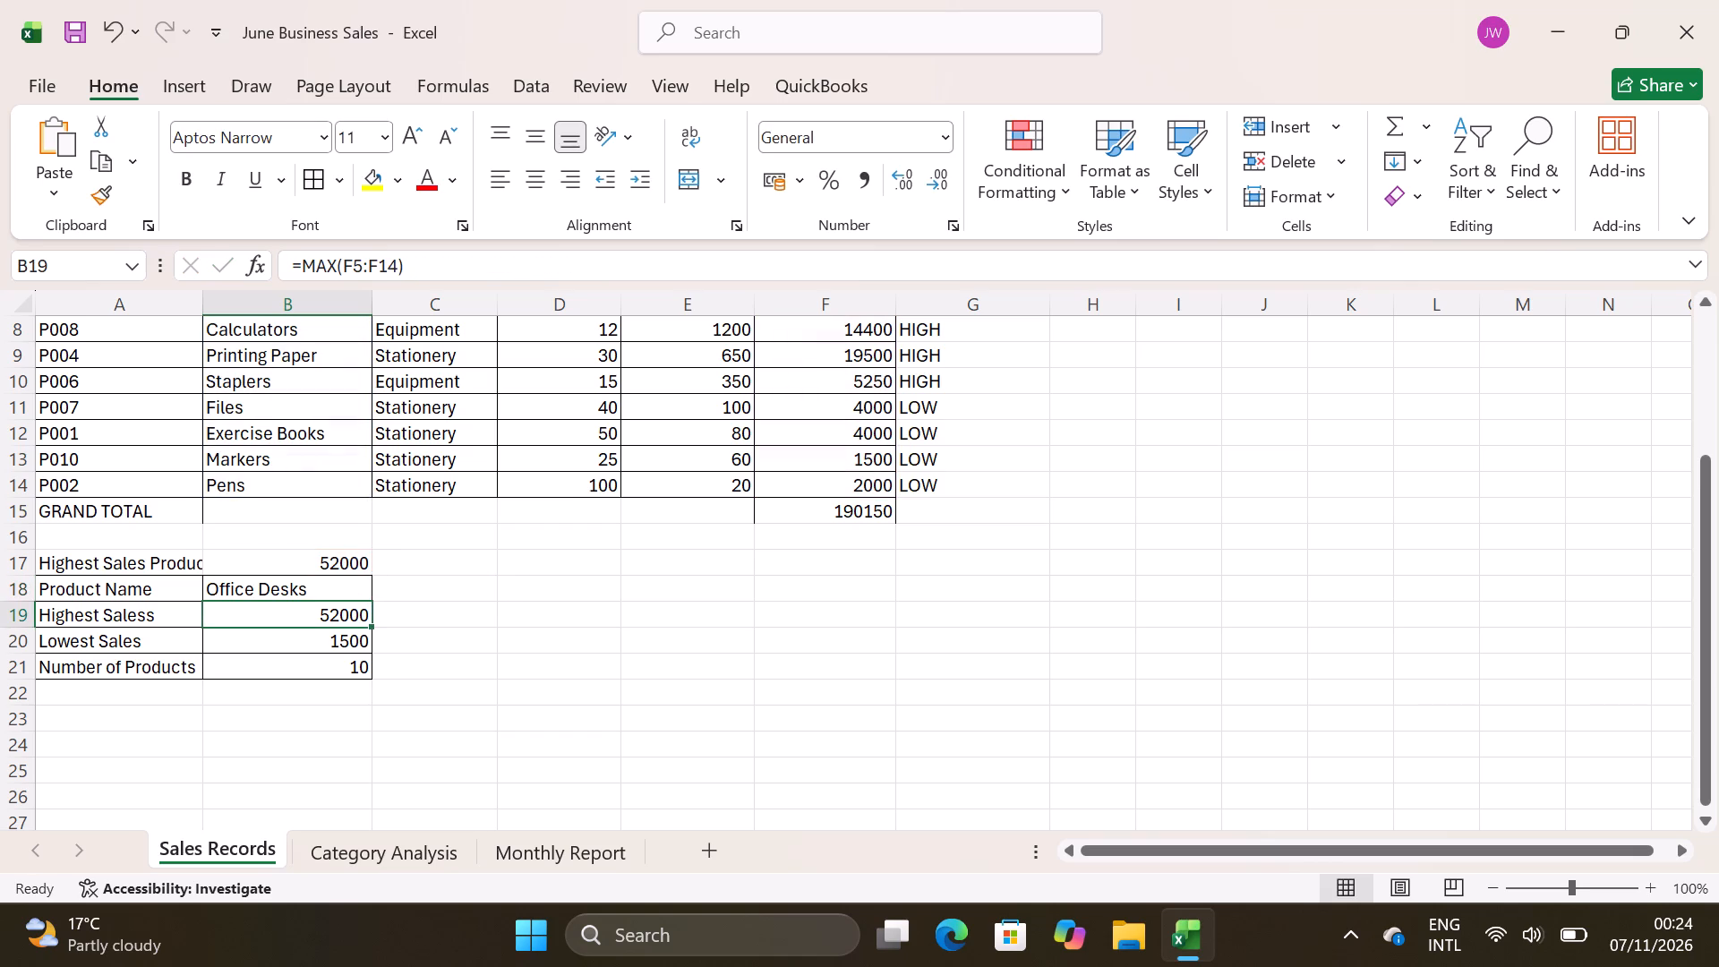
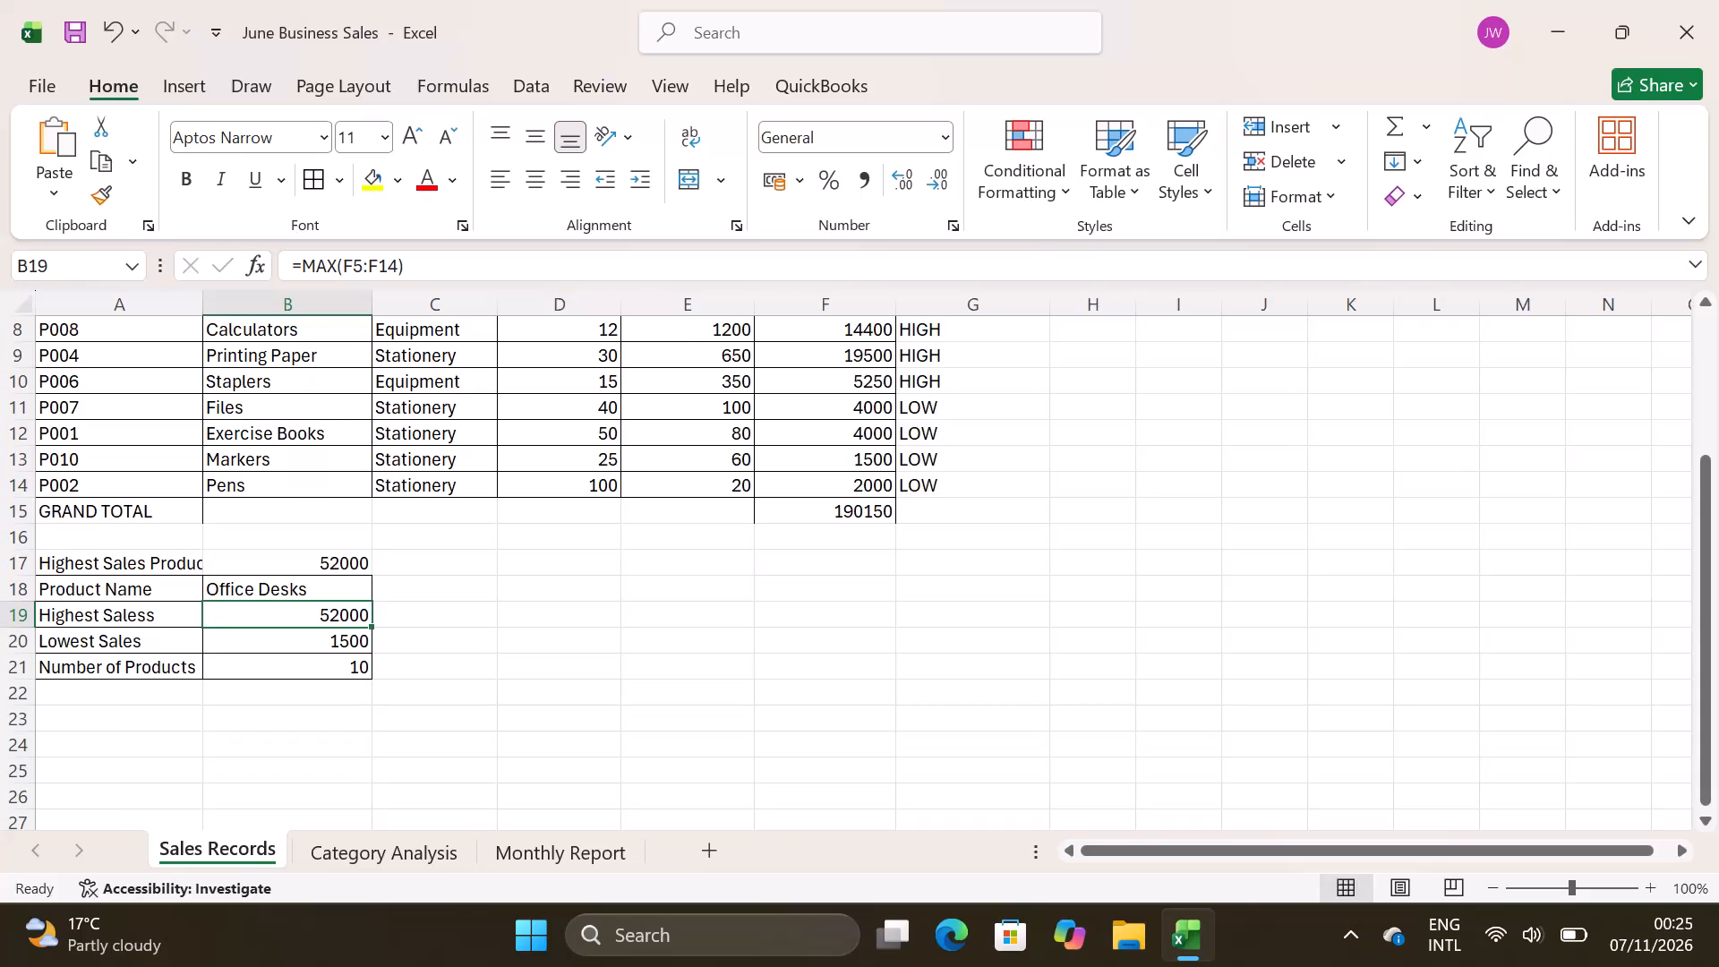
Re-enter the formula =MIN(F5:F14) in cell B20 beside the Lowest Sales label.
left_click(314, 641)
left_click(314, 641)
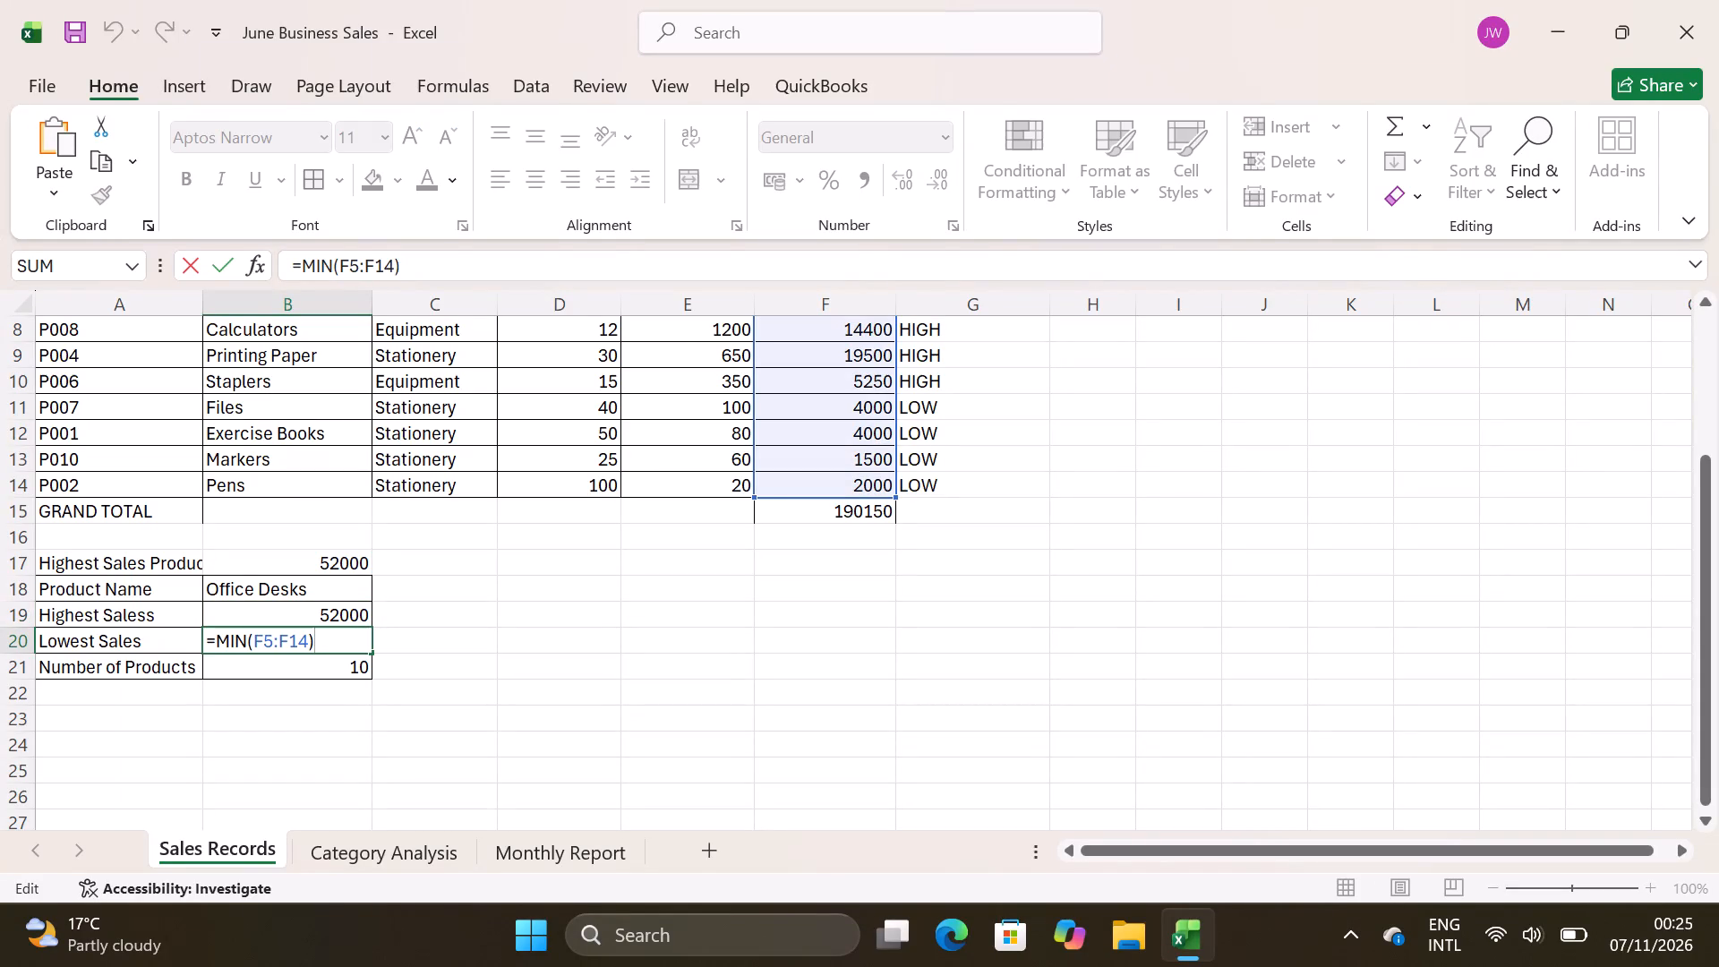
key("Return")
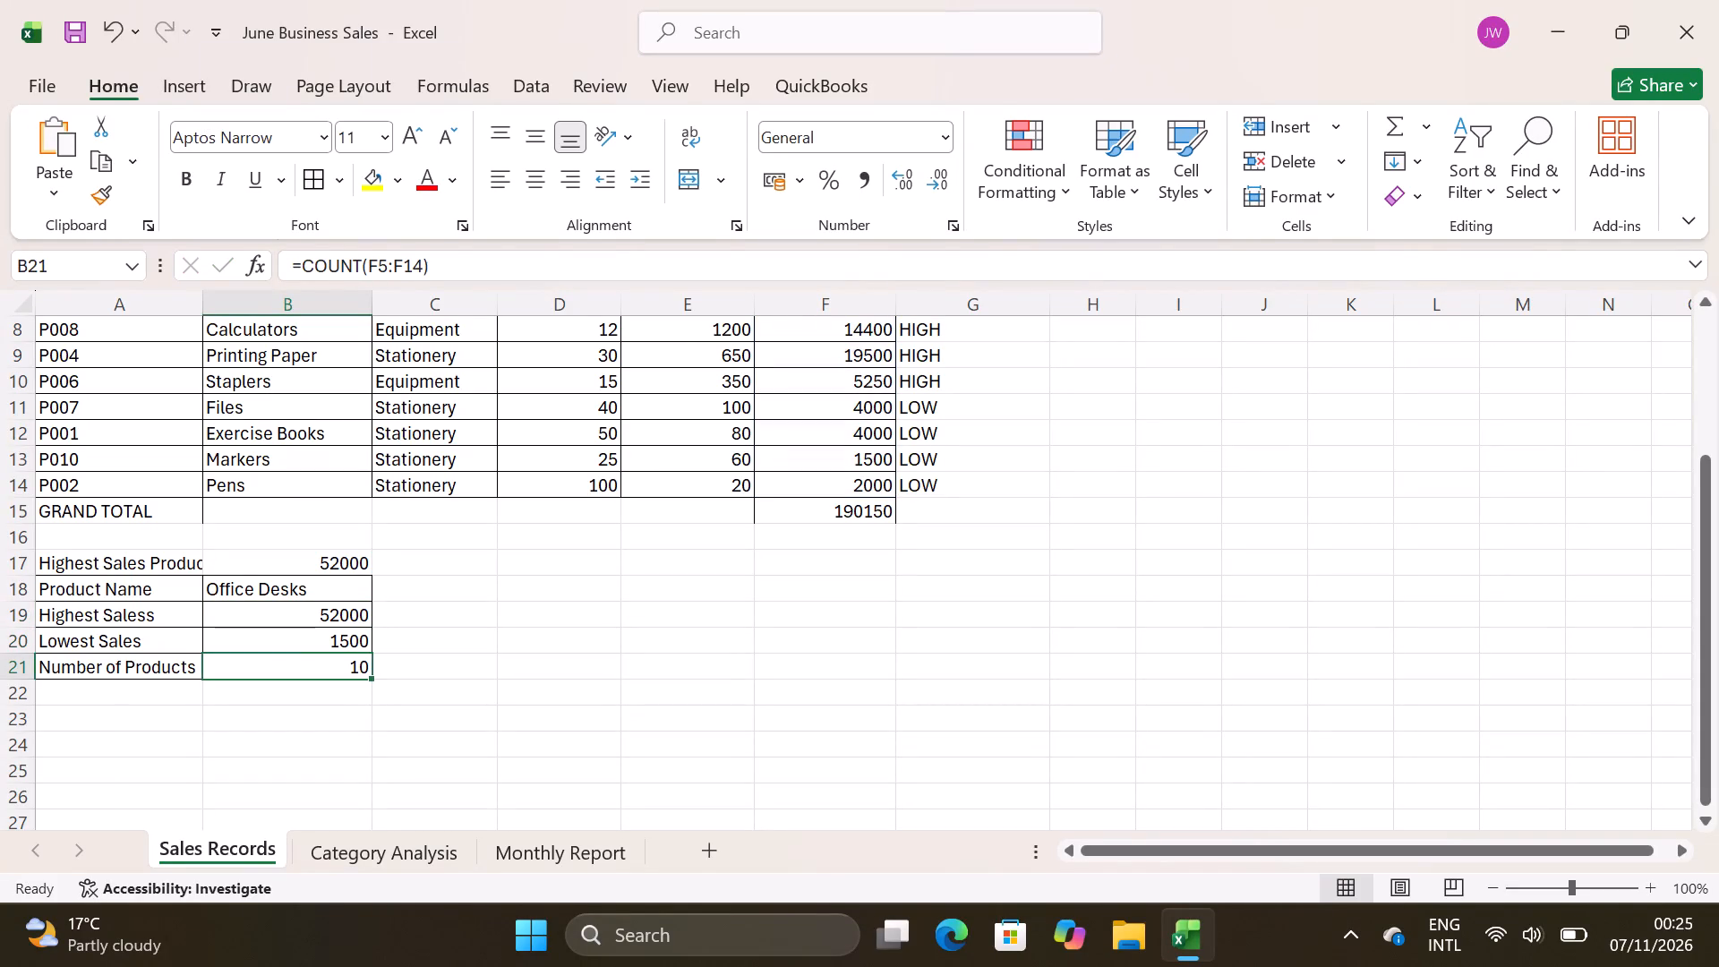
left_click(314, 641)
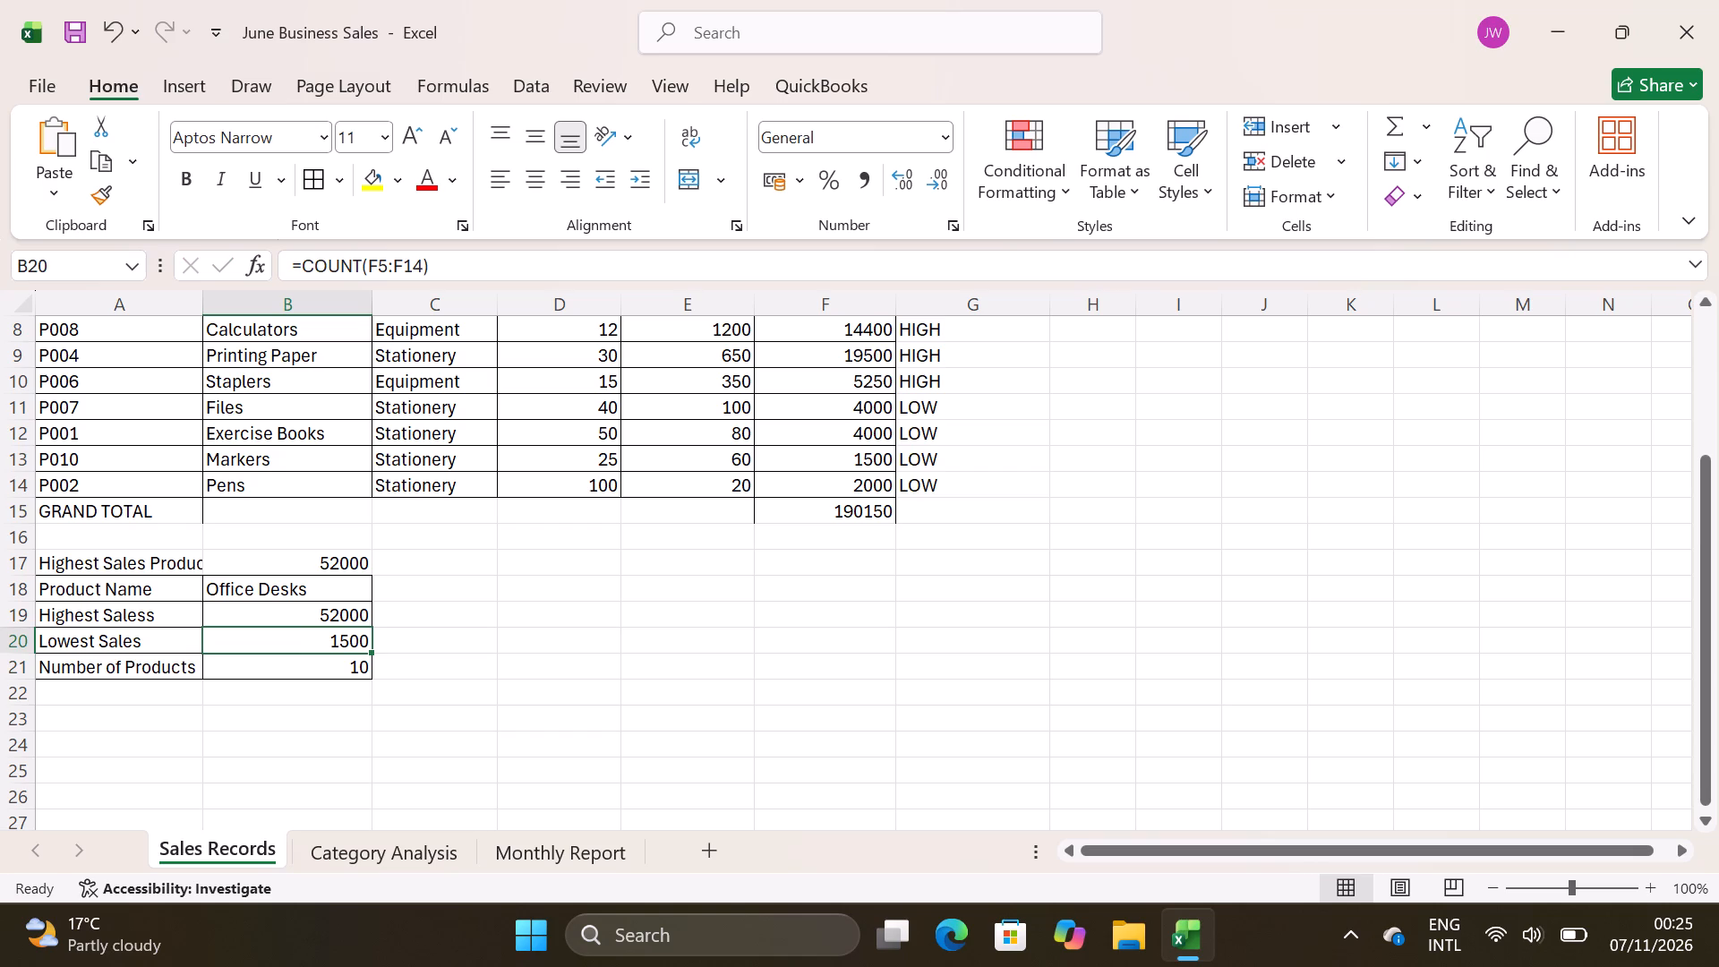
type("=MIN")
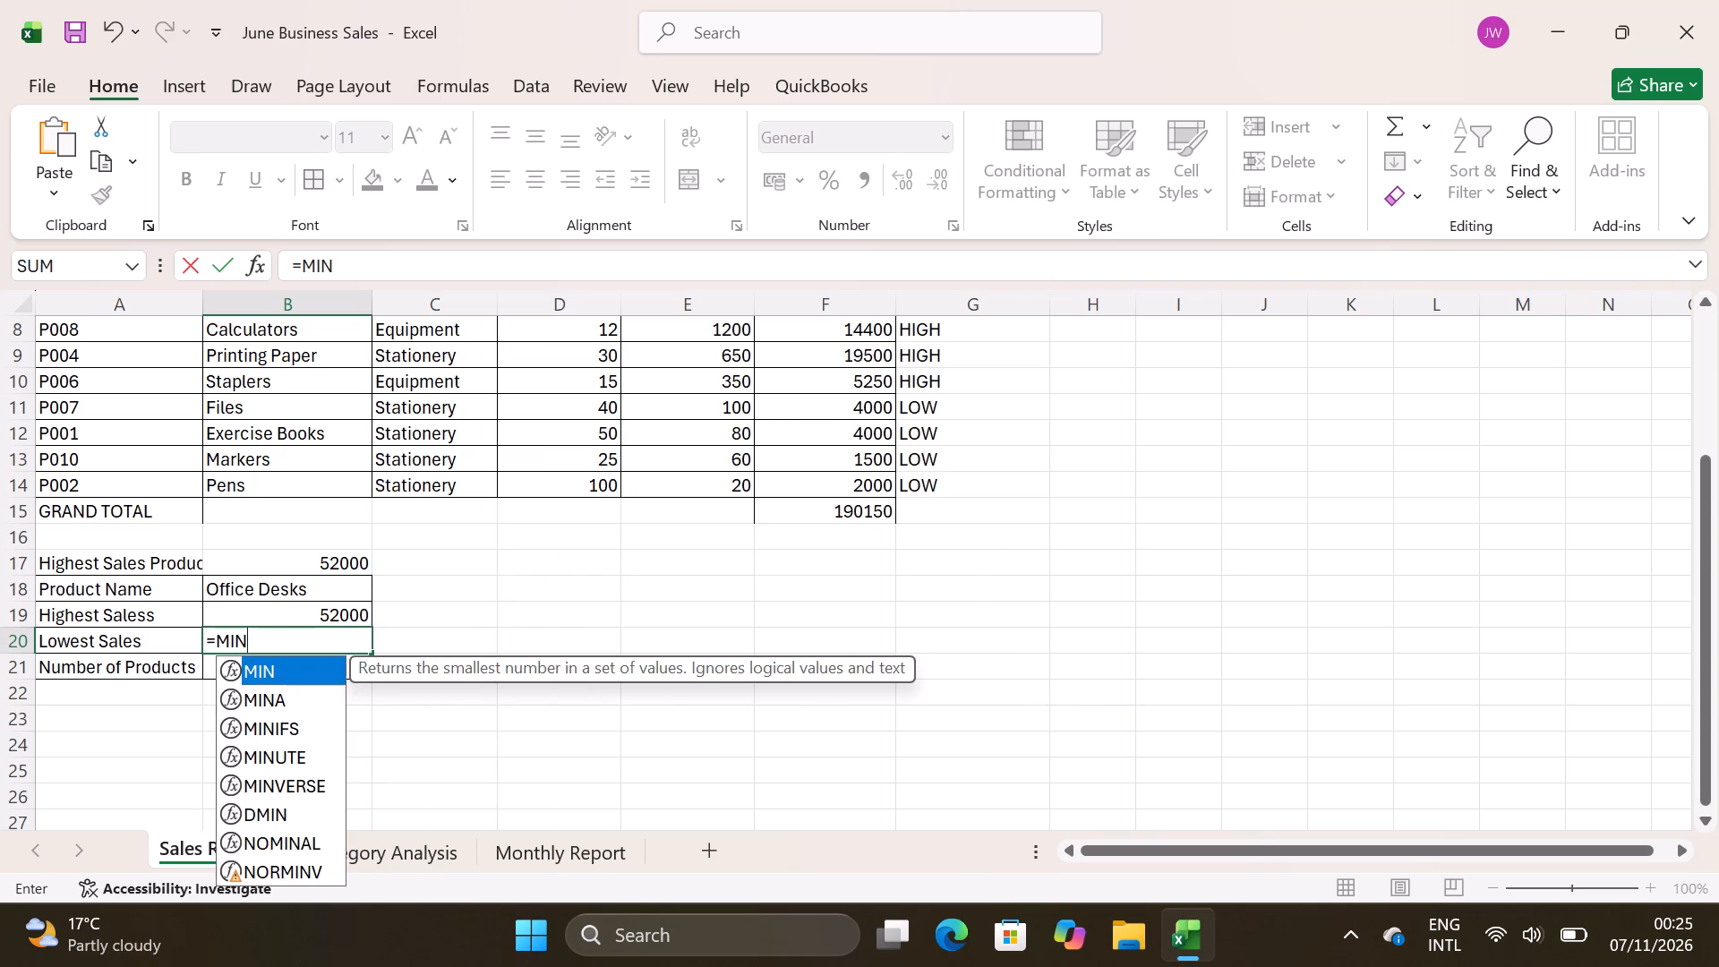
type("(F5")
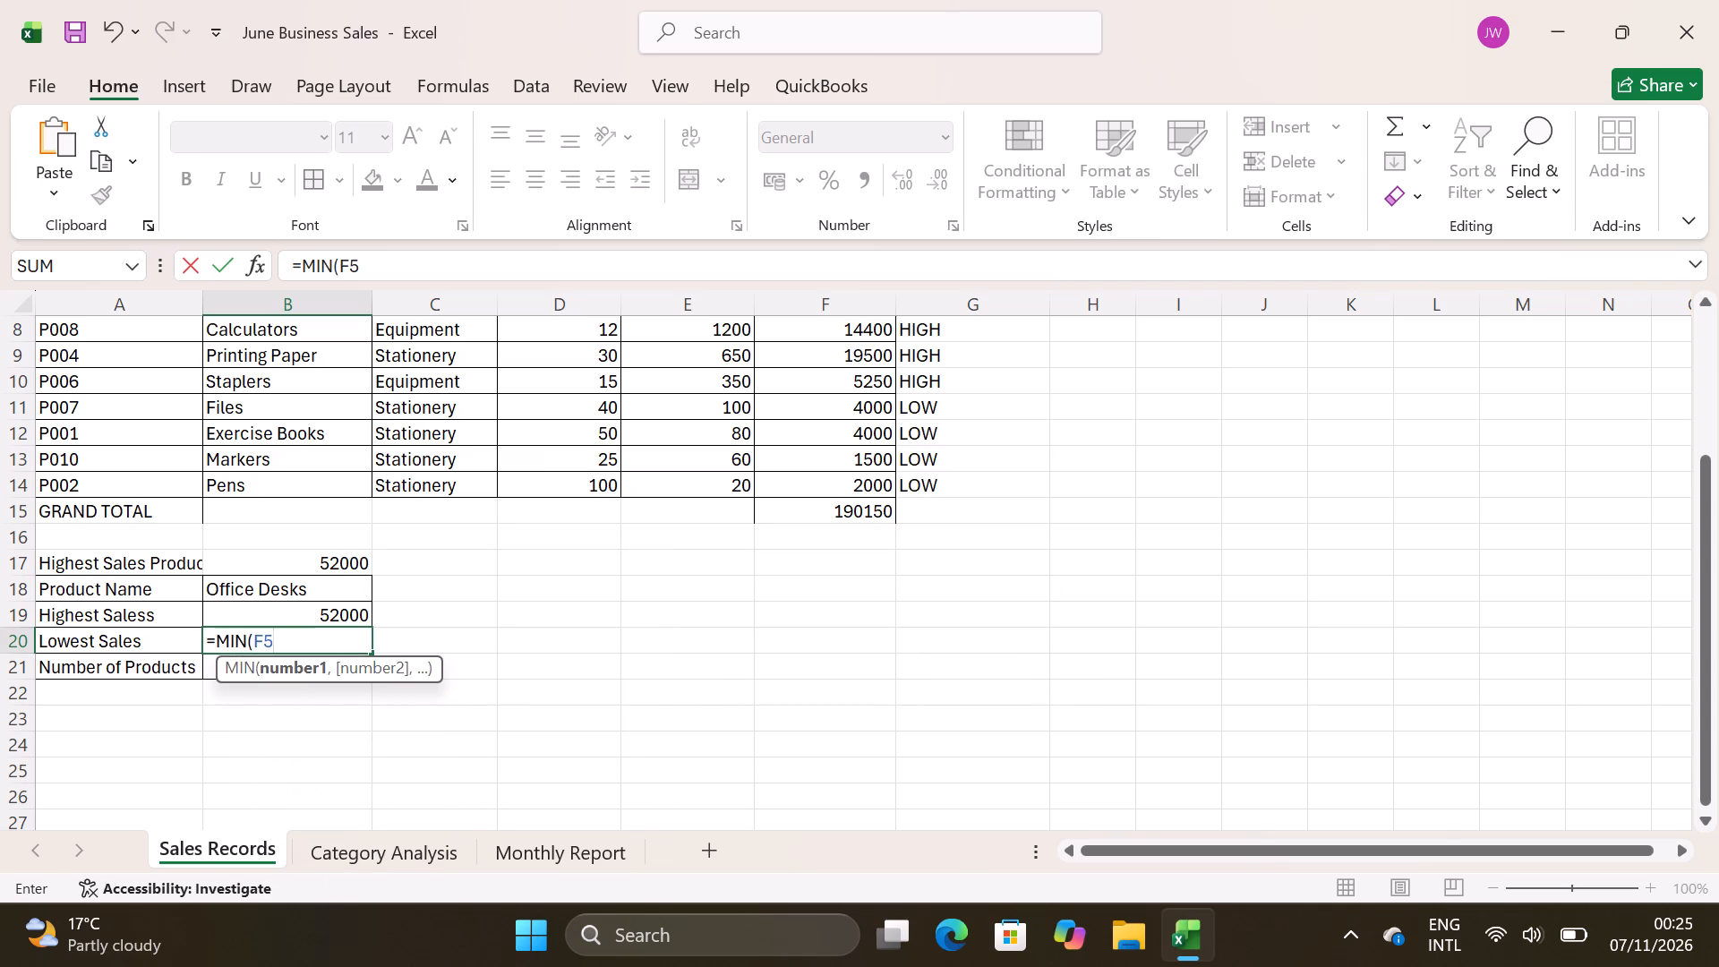
key("shift+colon")
type("F14")
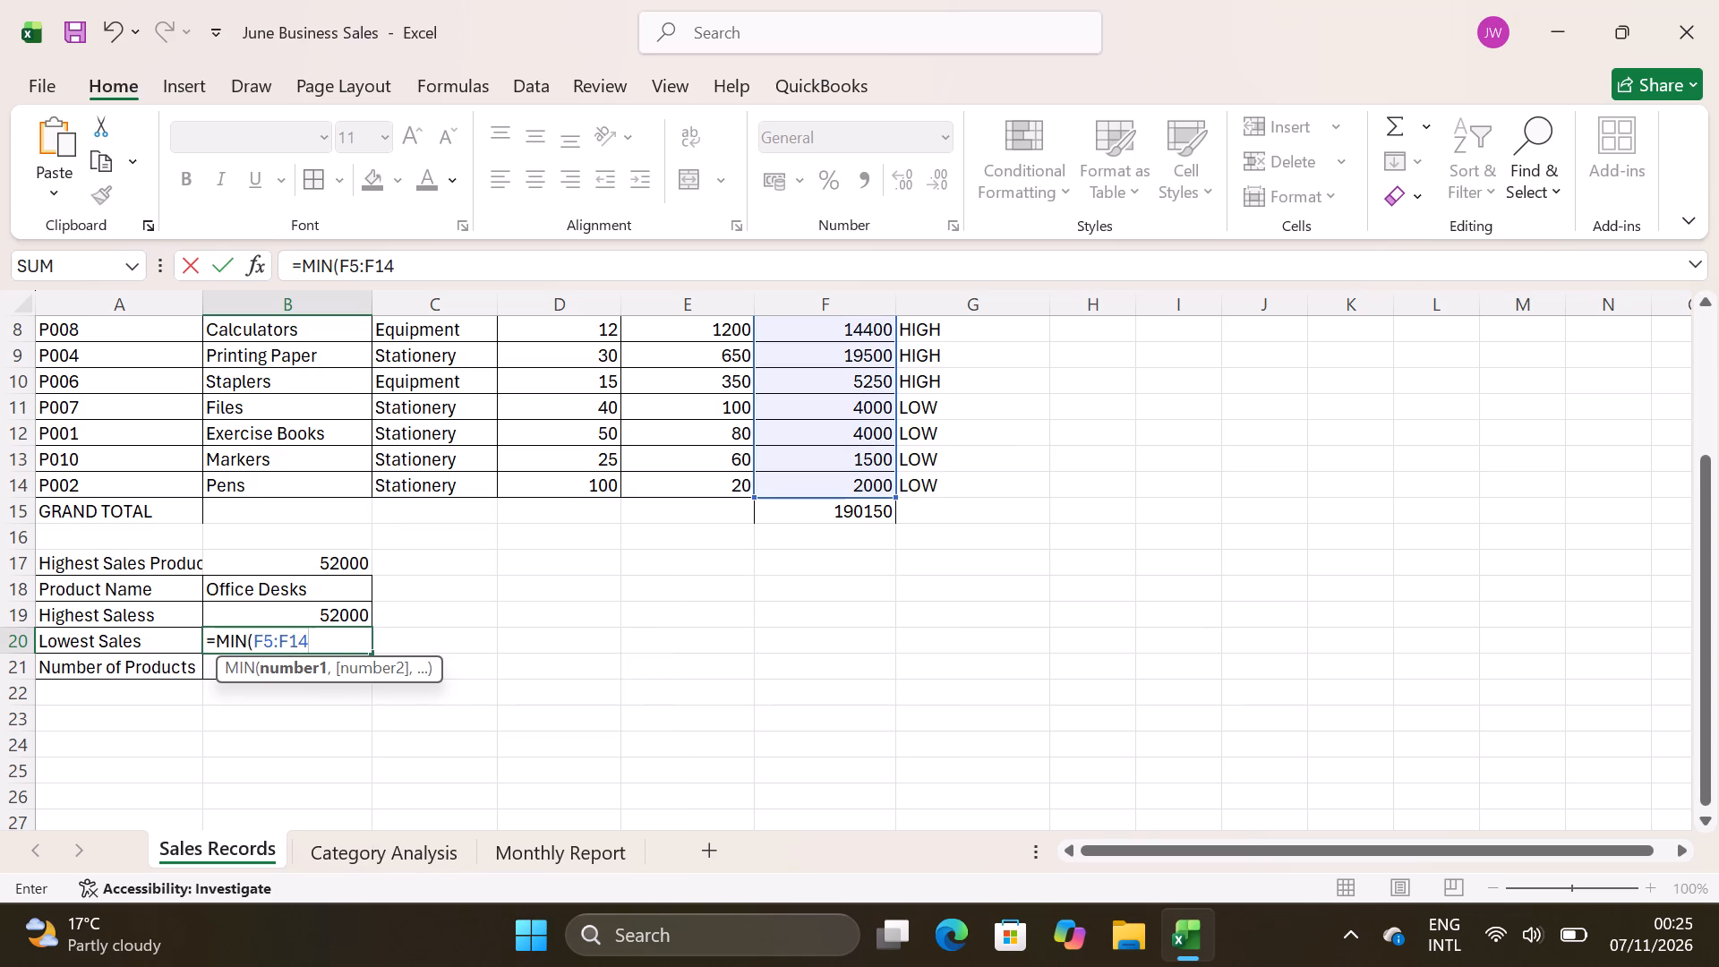
key("shift+parenright")
key("Return")
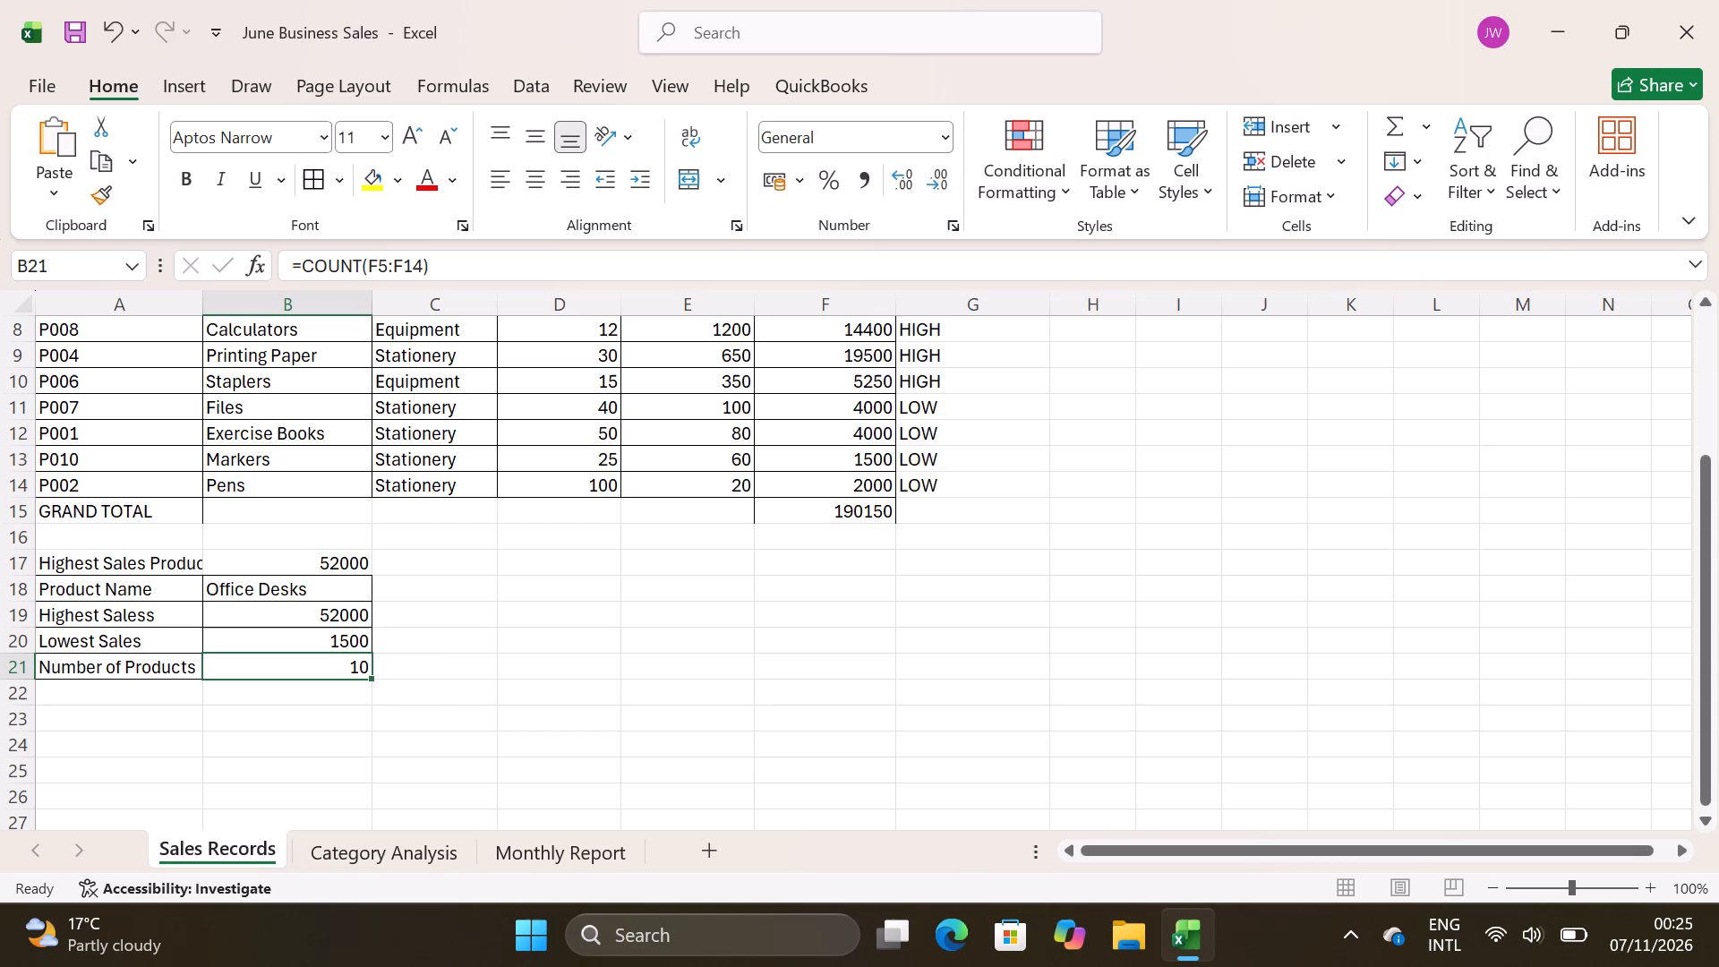
Replace the label in cell A21, below Lowest Sales, with Product Name.
left_click(171, 669)
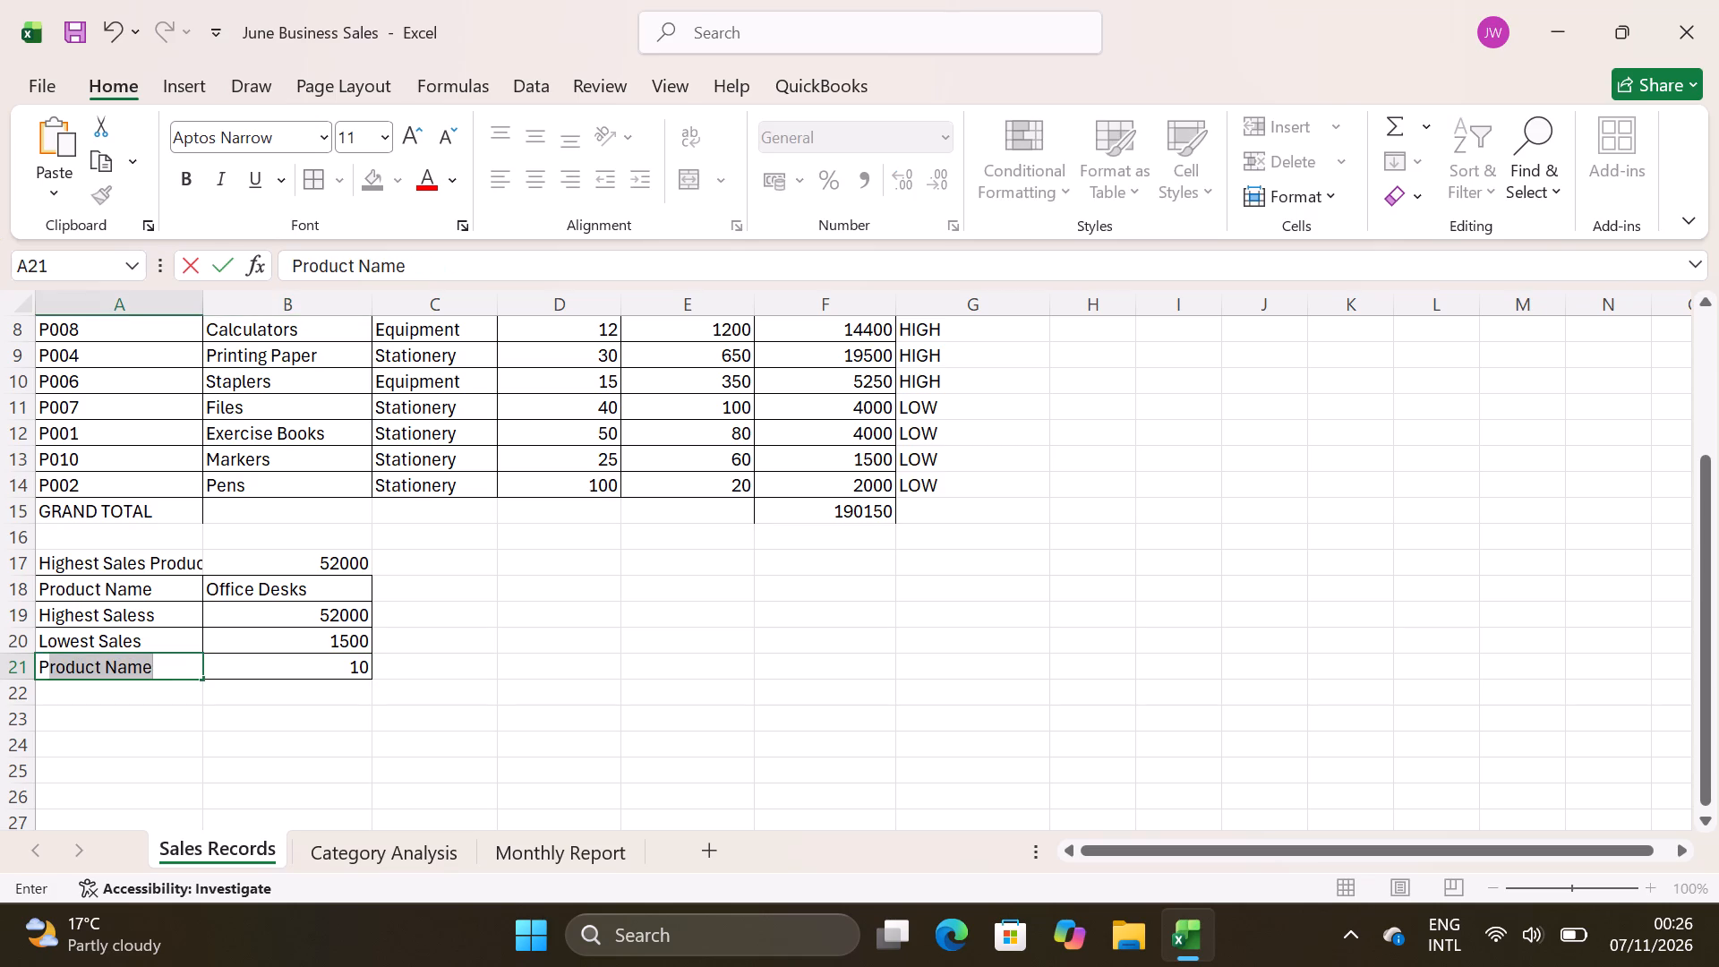
type("rodu")
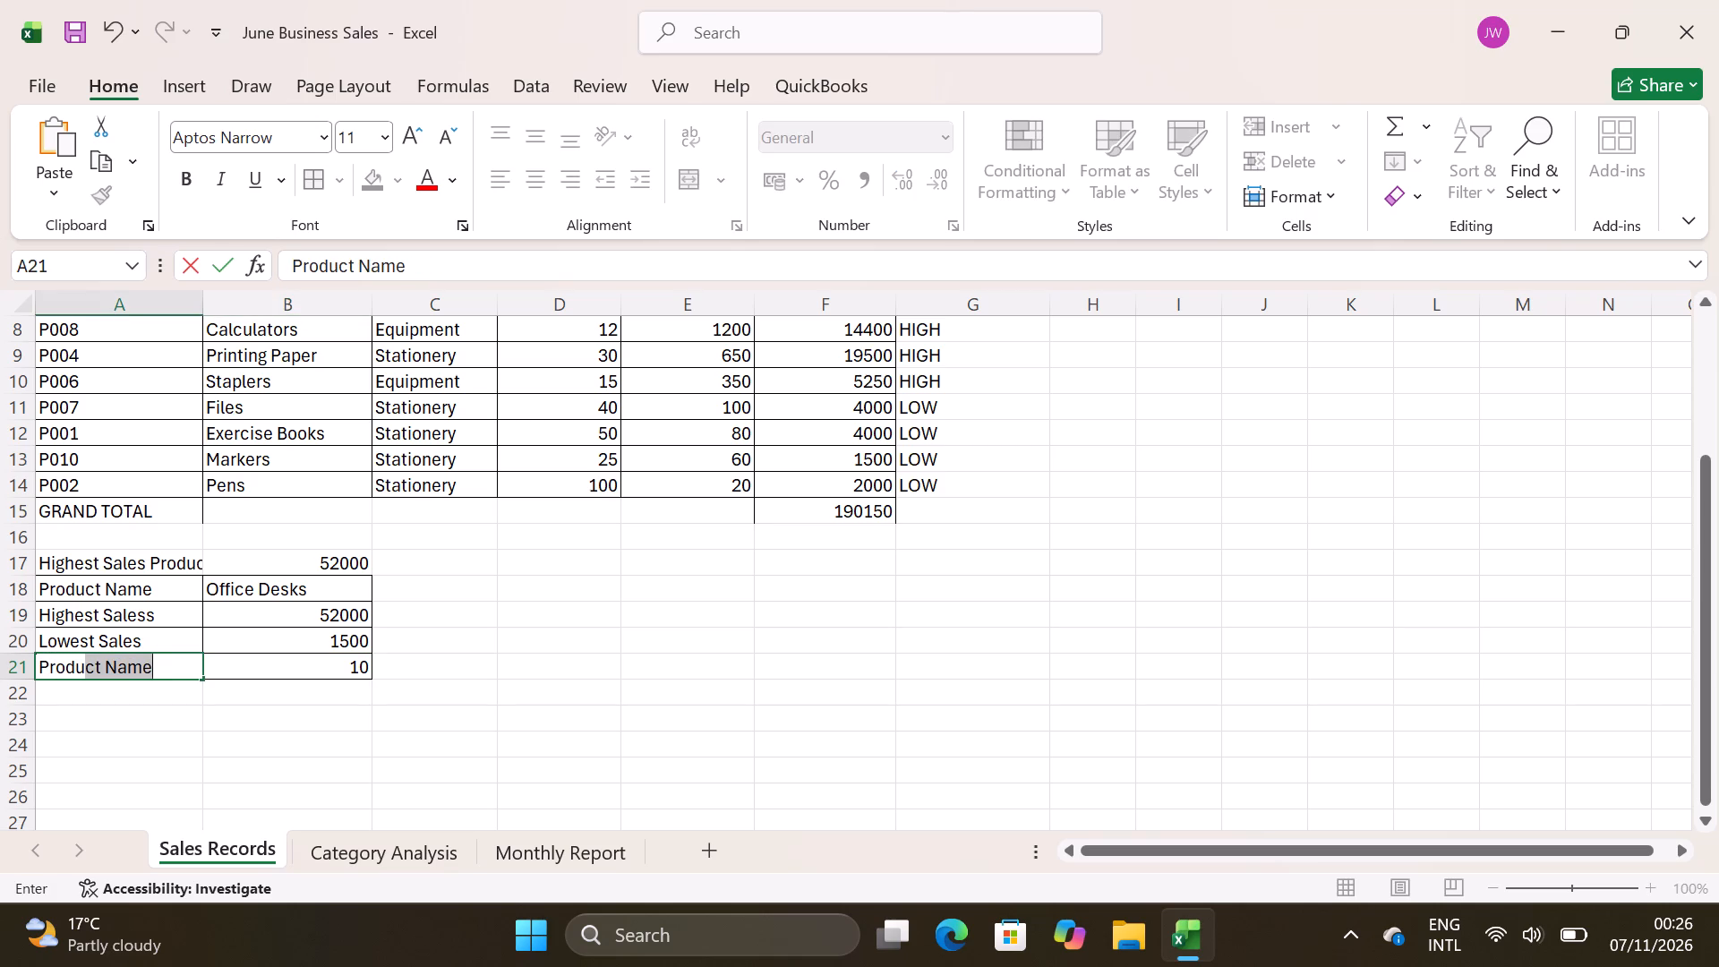
key("Return")
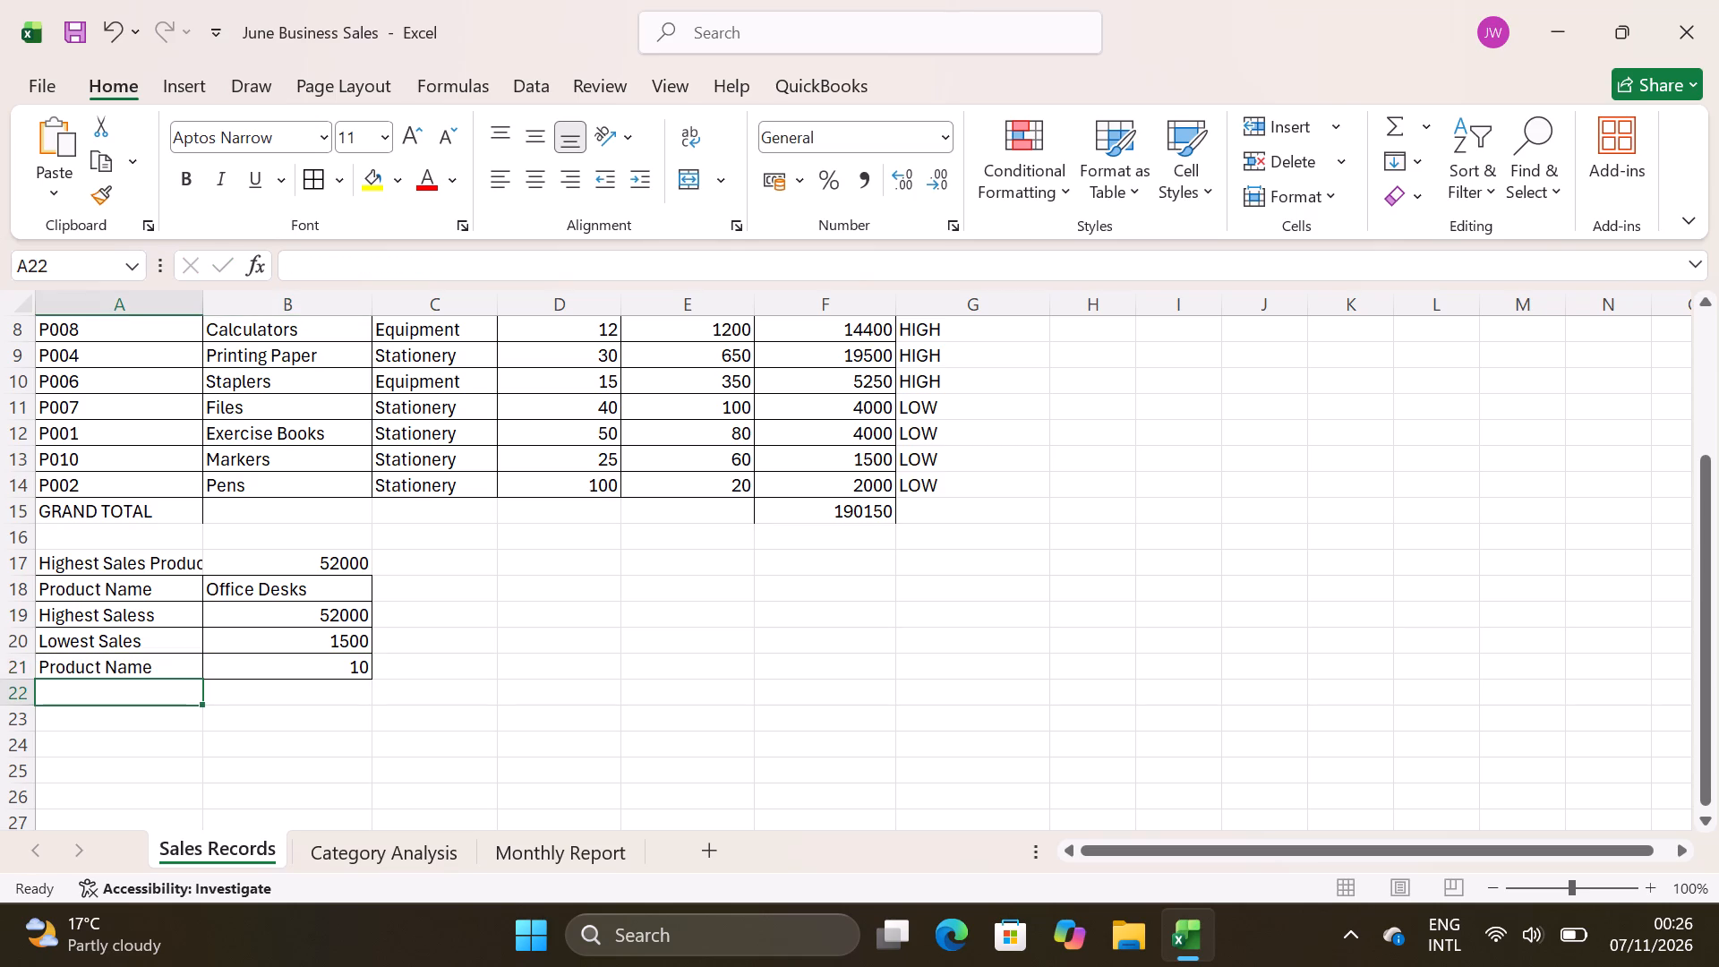
Enter the formula =INDEX(B5:B14,MATCH(B20,F5:F14,0)) in cell B21 beside the lower Product Name label.
left_click(261, 669)
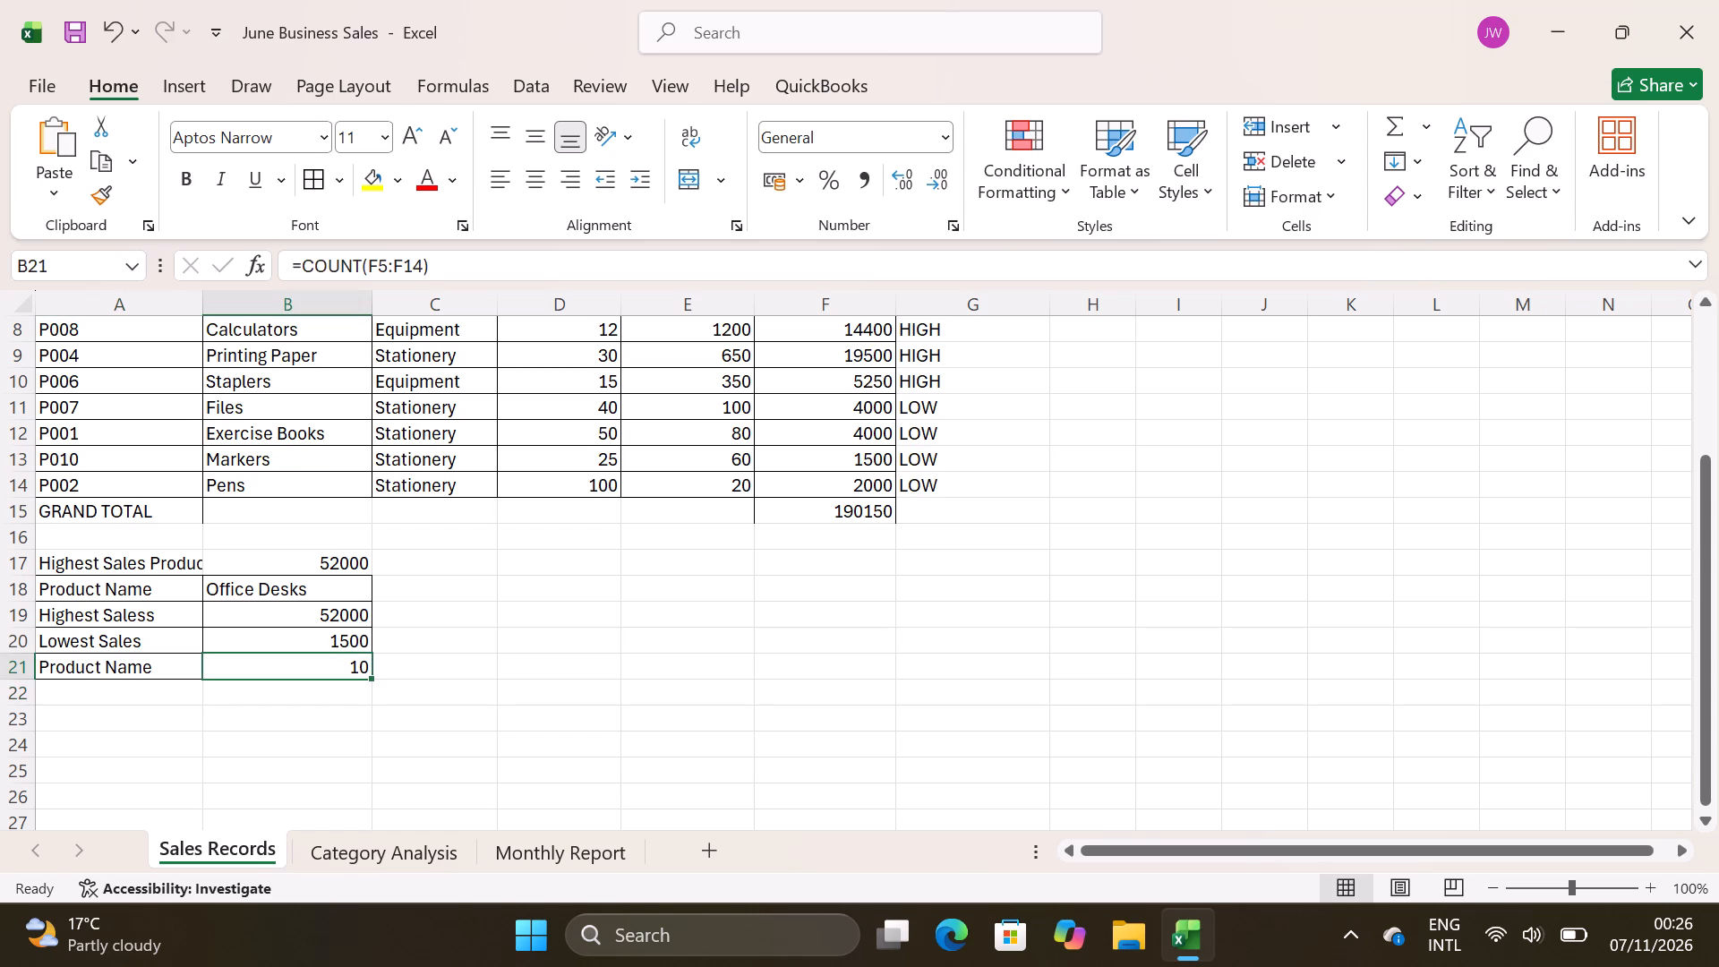
type("=INDE")
key("x")
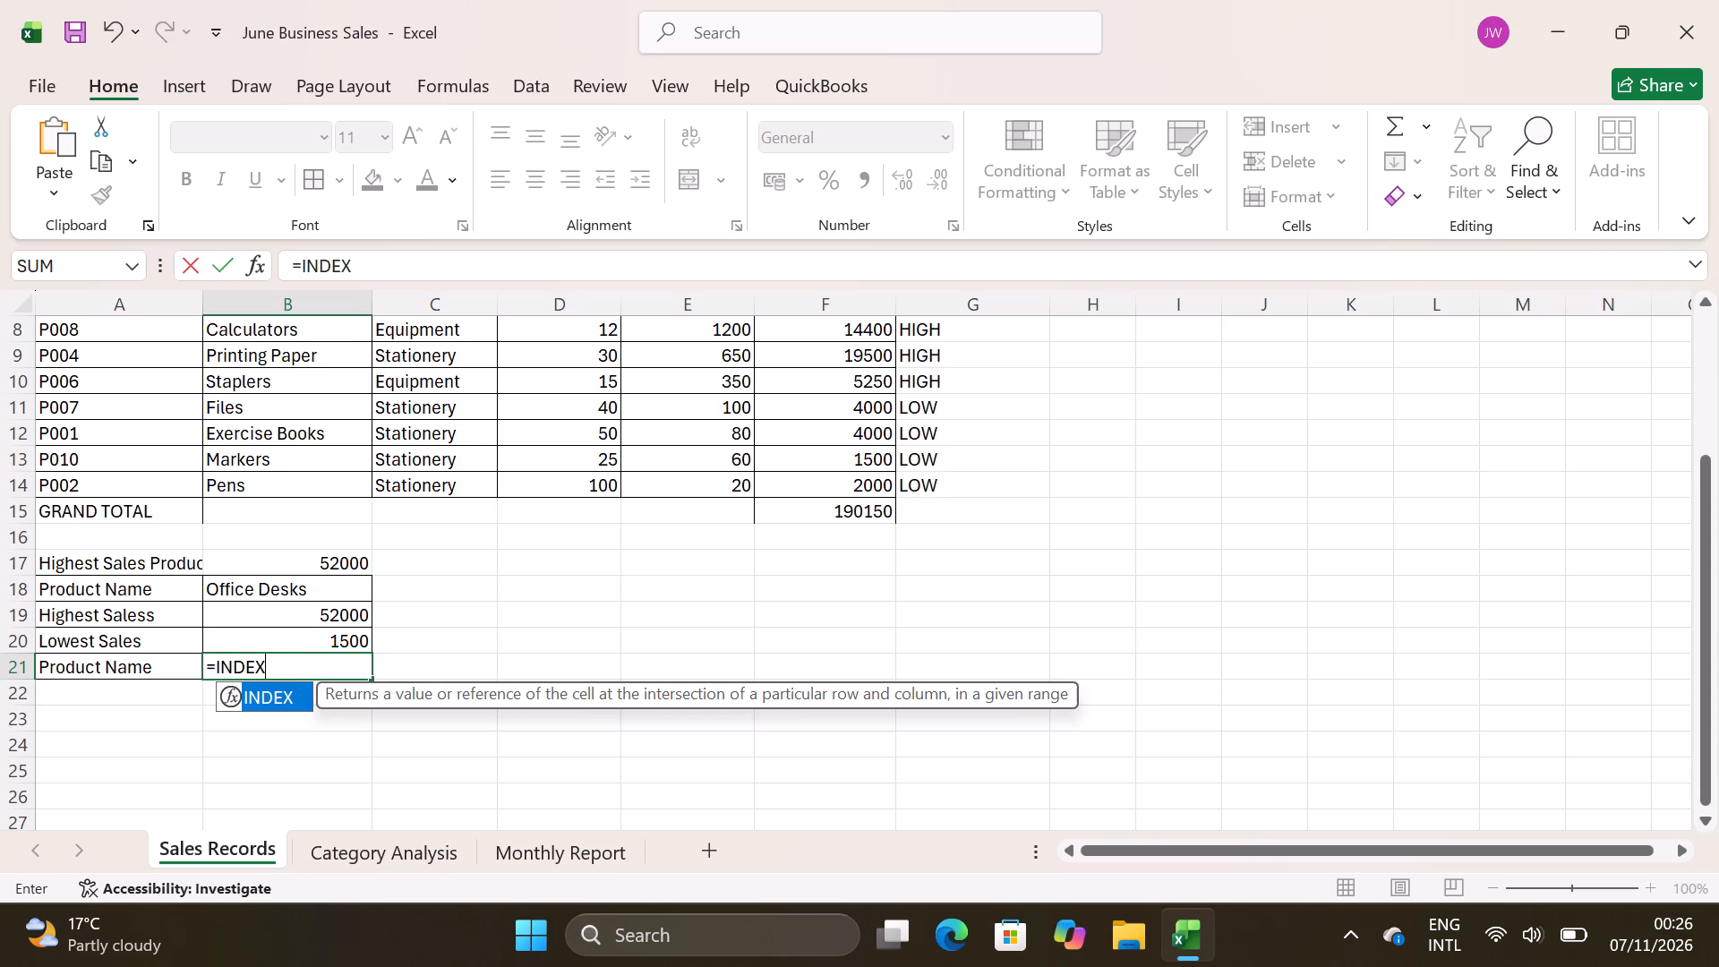
type("(B5")
key("shift+colon")
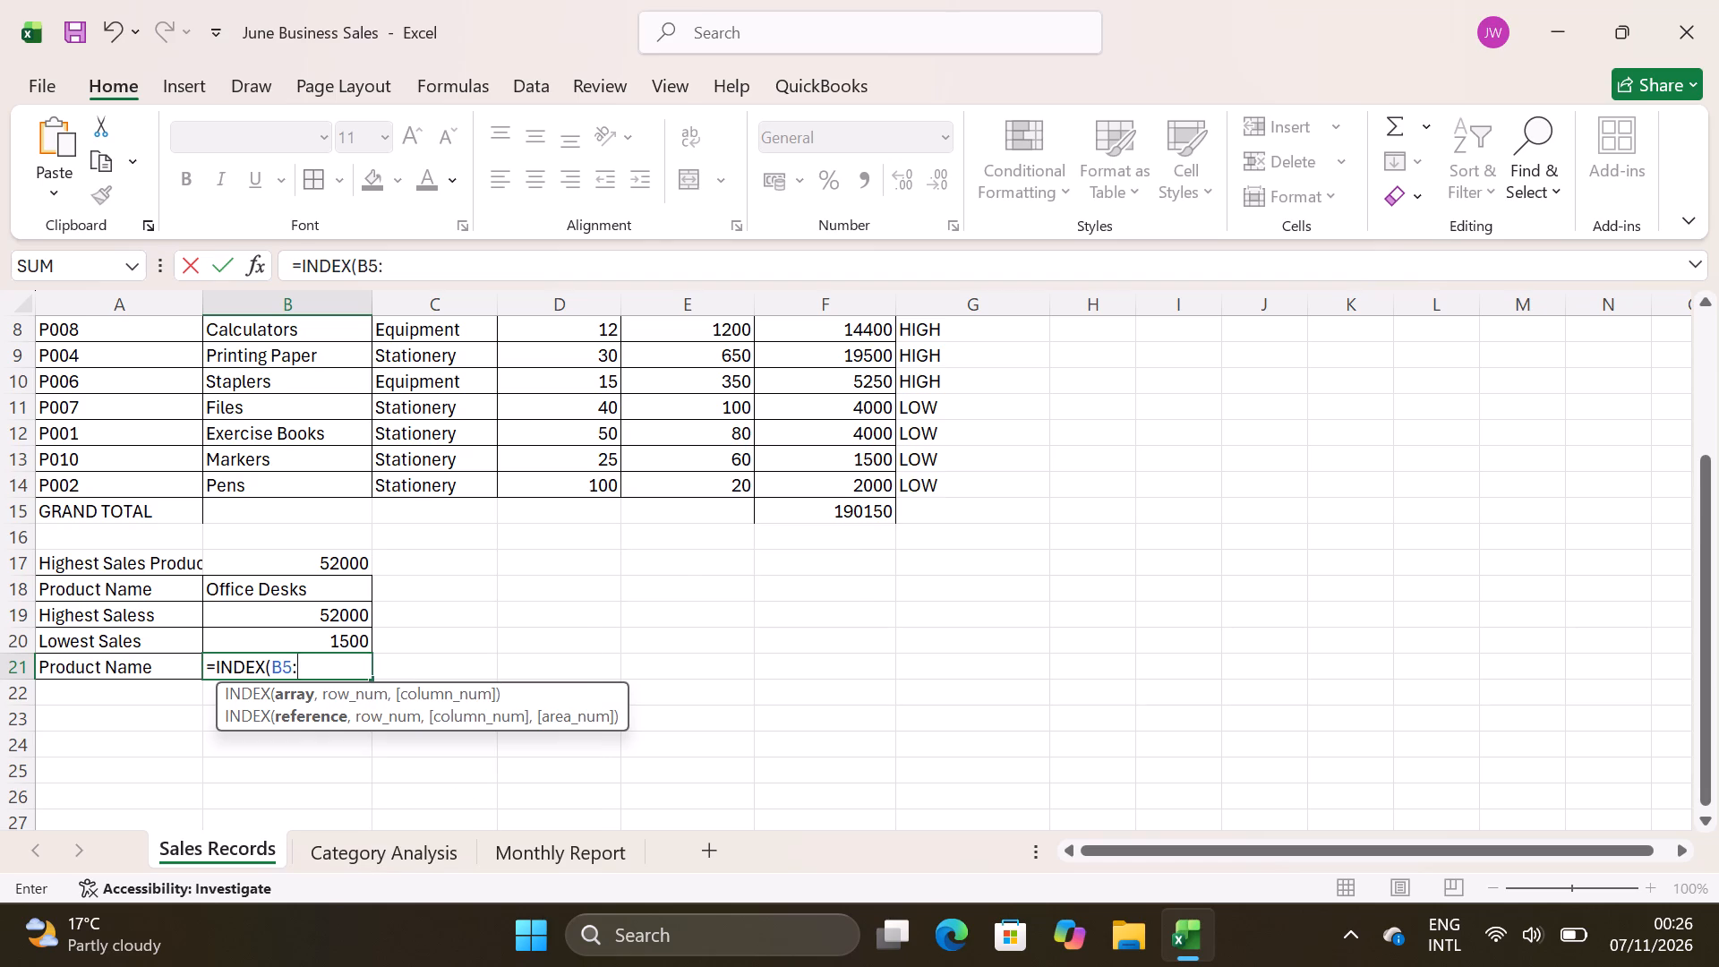
type("B14")
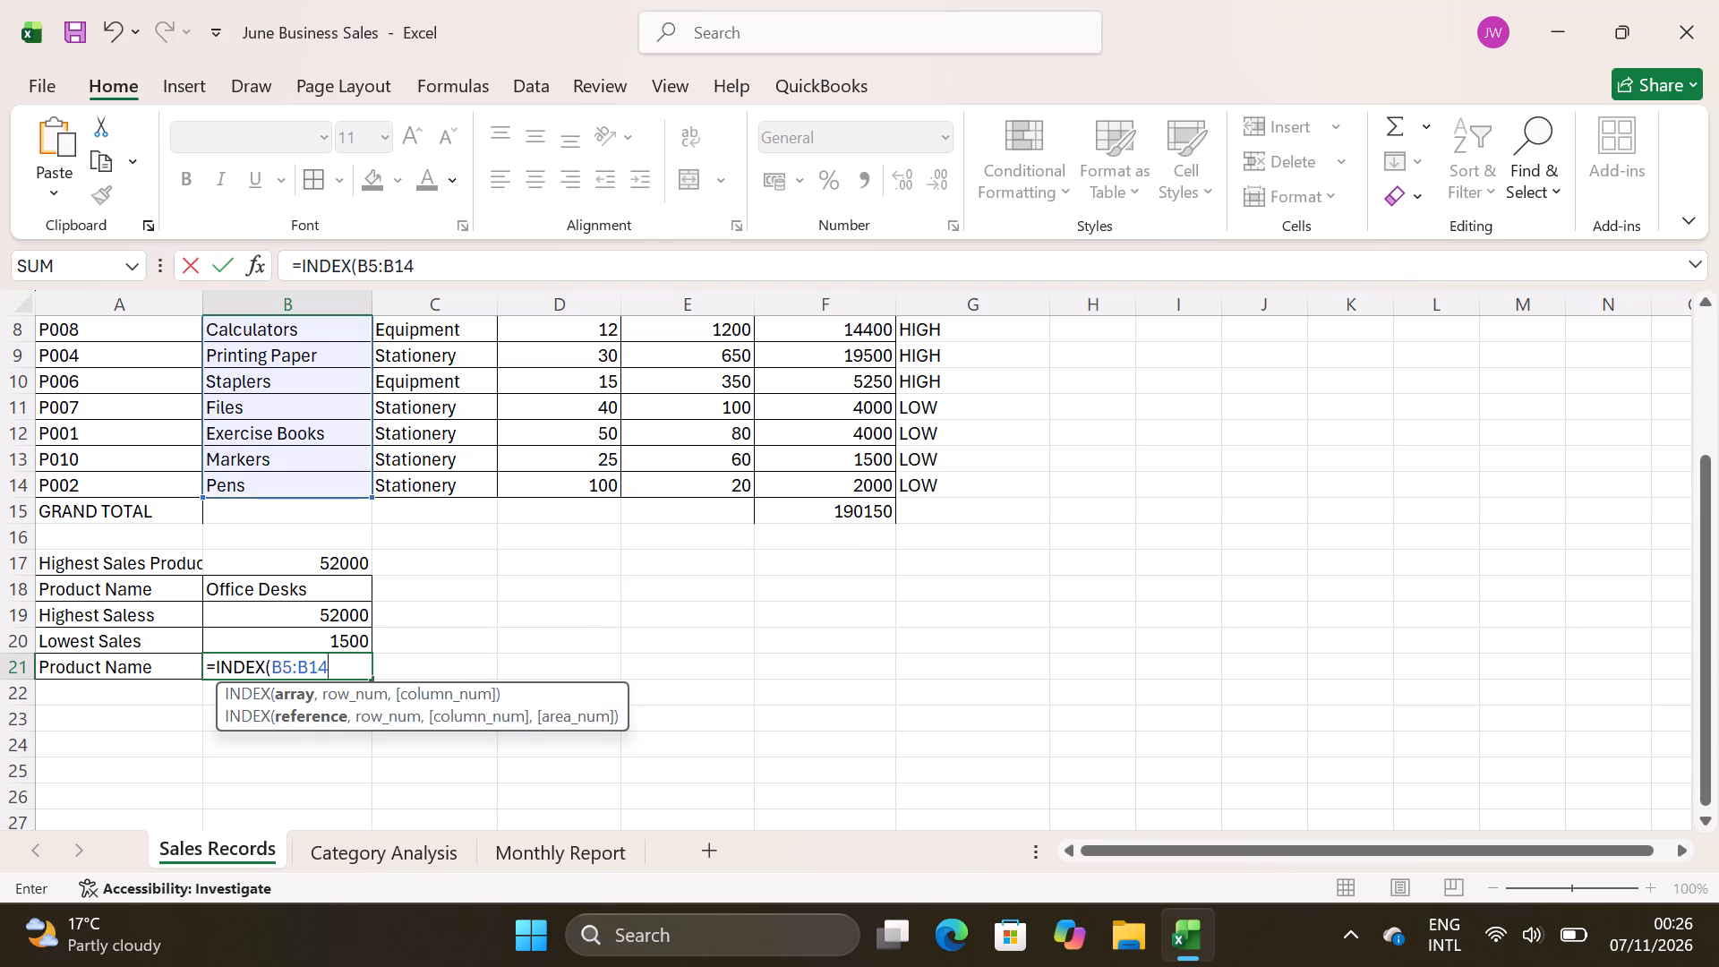
type(",MATCH")
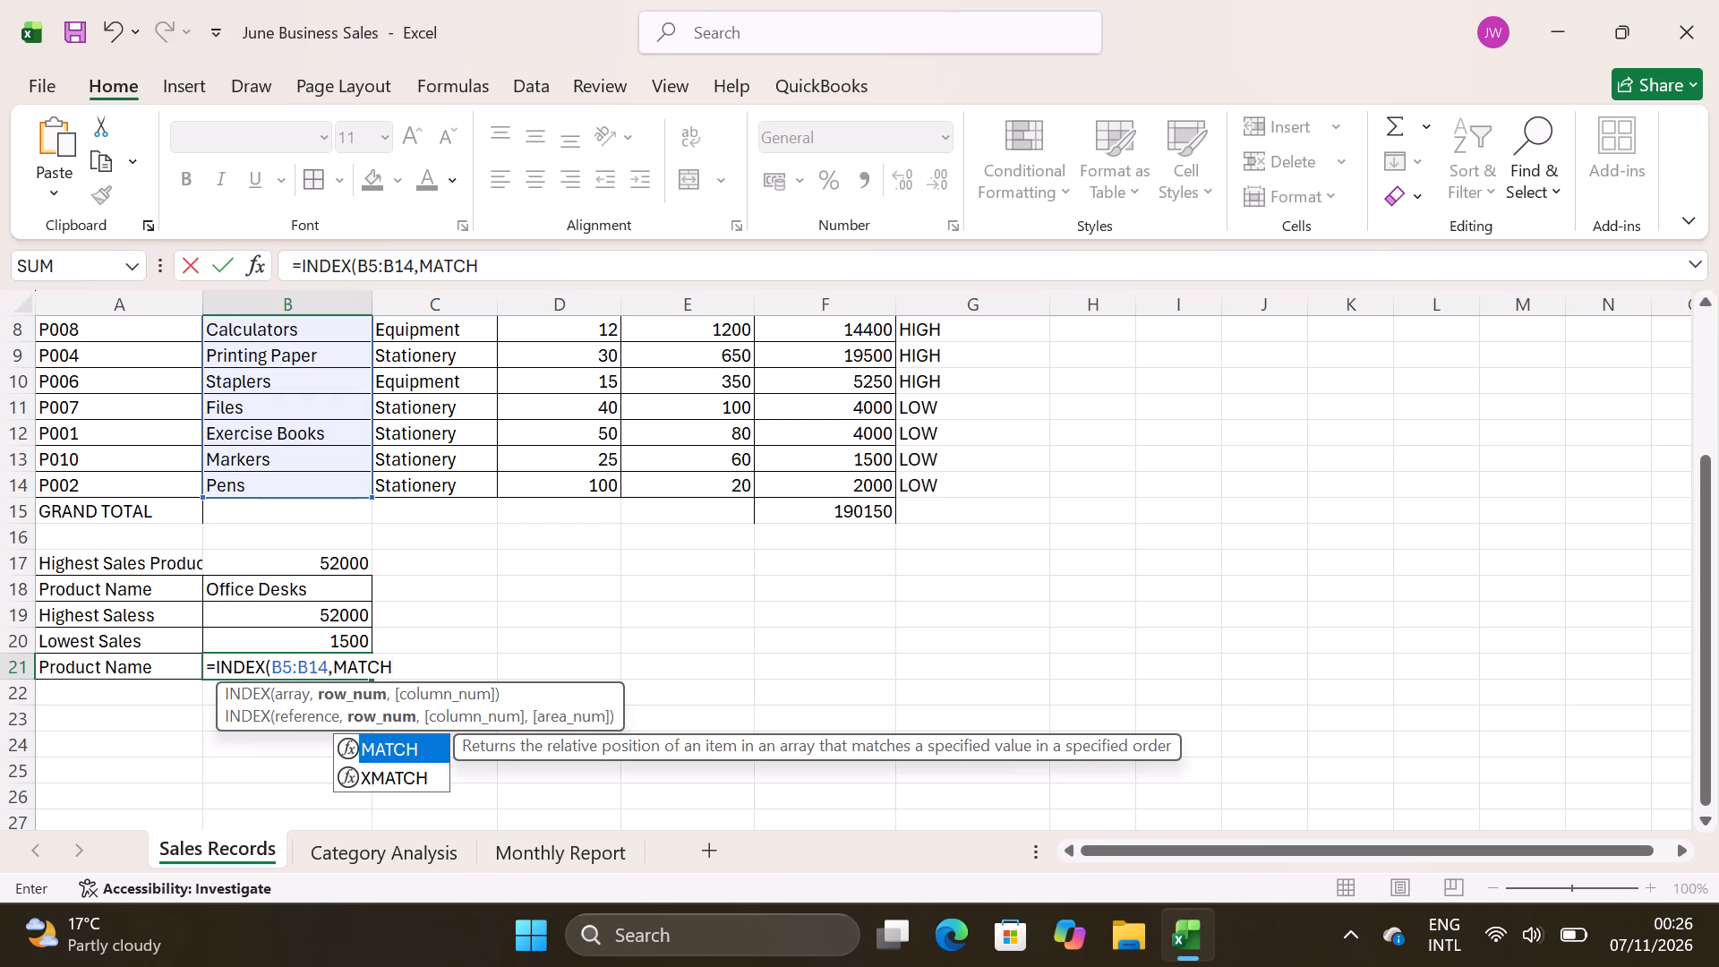
type("(B2")
key("0")
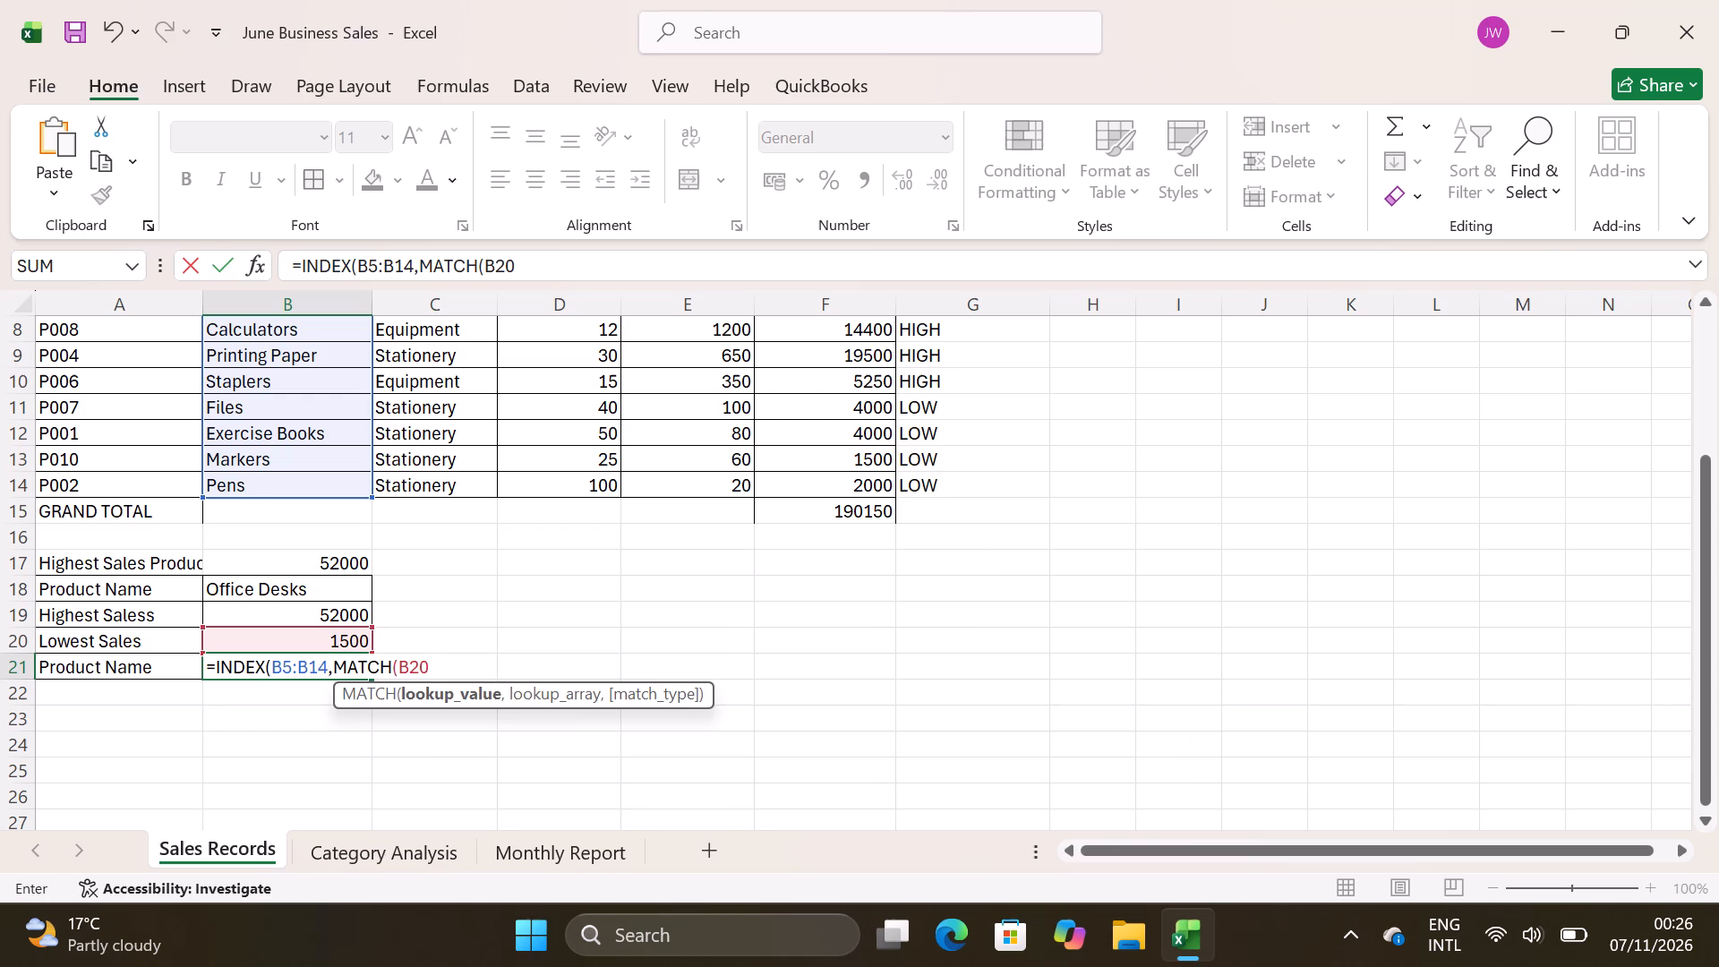
type(",F5")
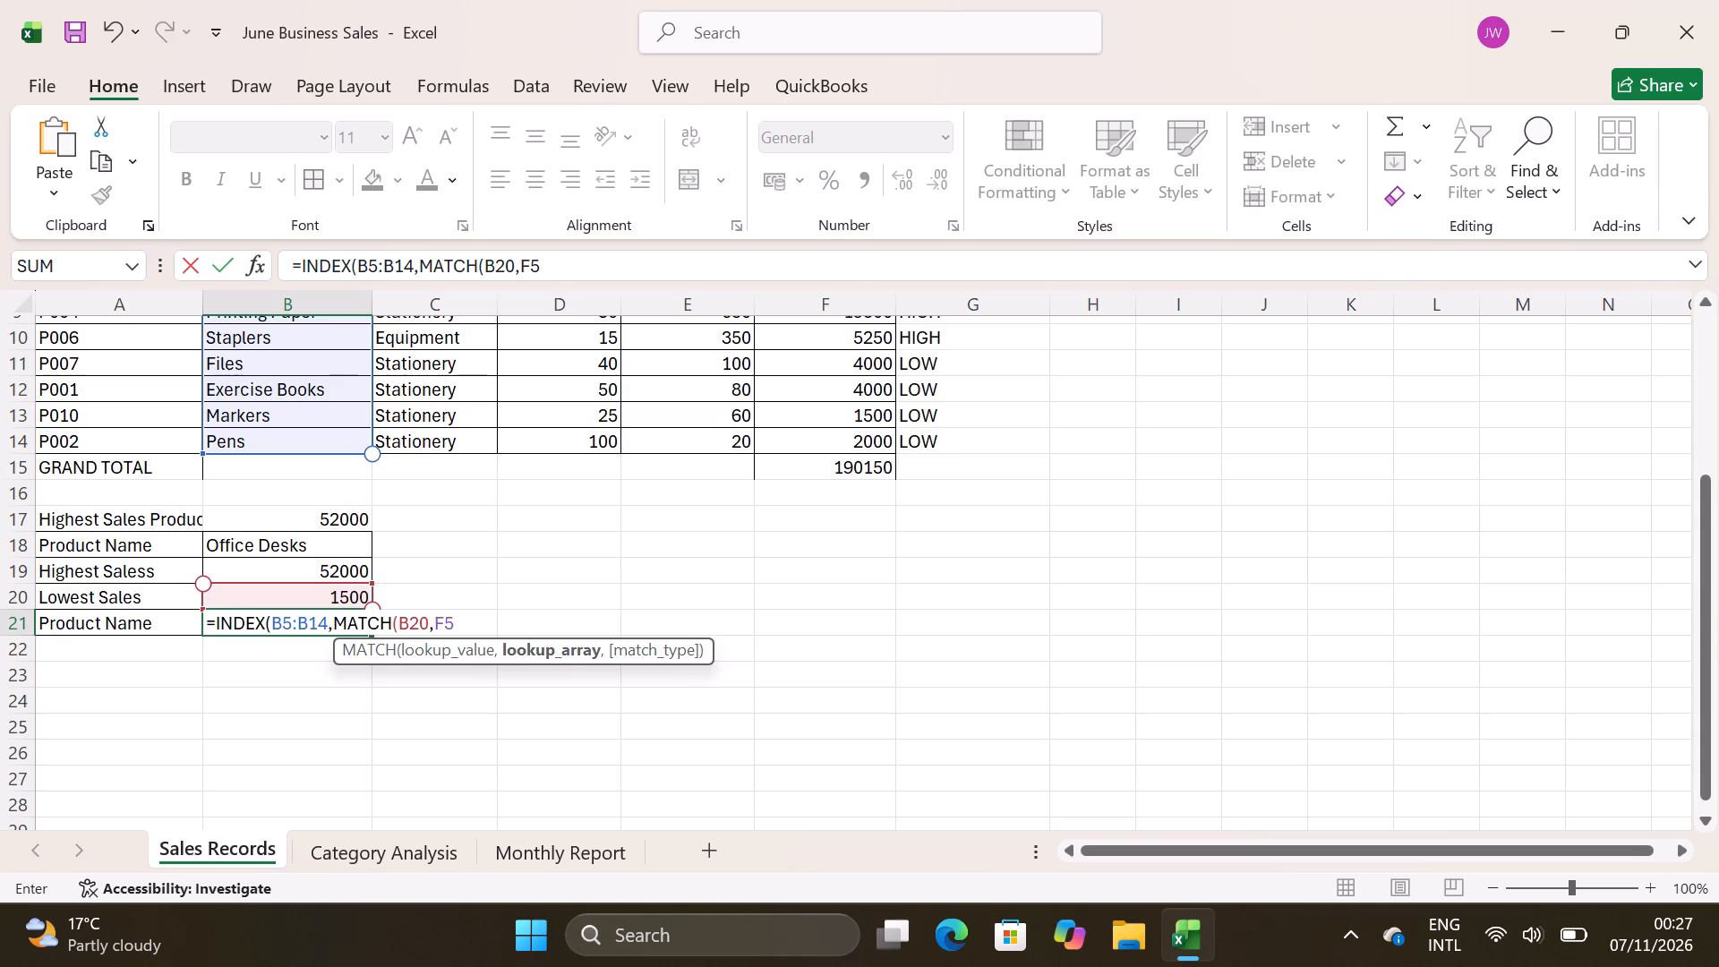
type("F14")
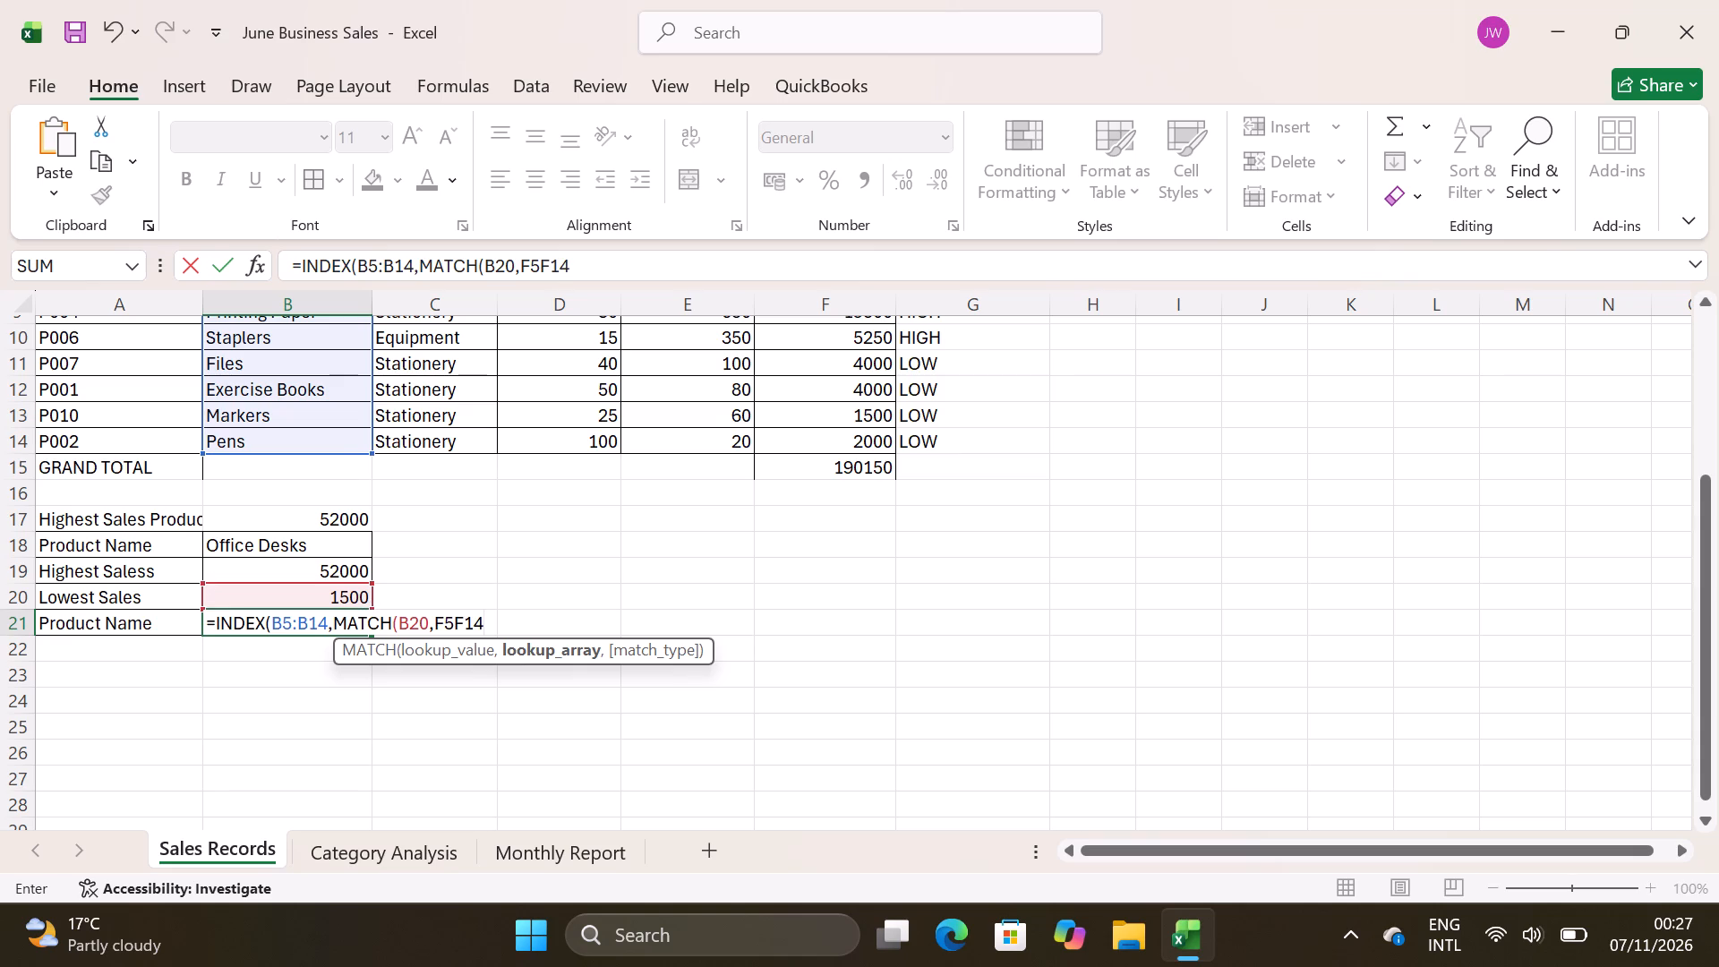
key("BackSpace")
key("BackSpace")
key("BackSpace")
key("shift+colon")
type("F1")
key("4")
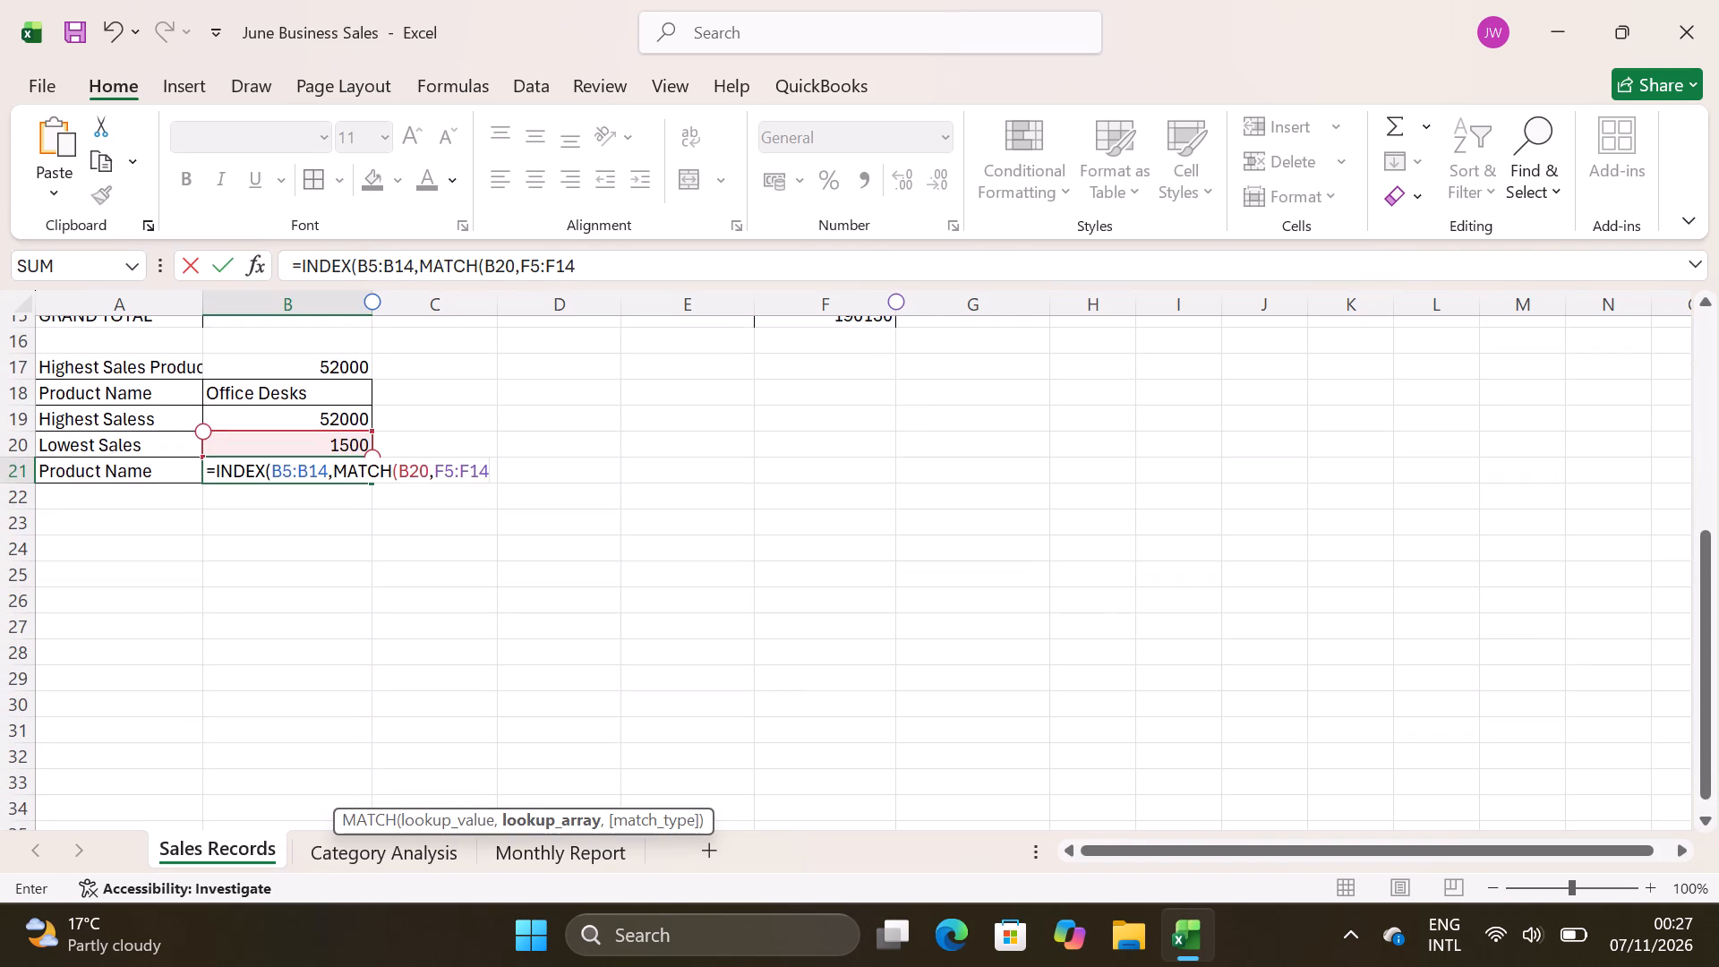
type(",0")
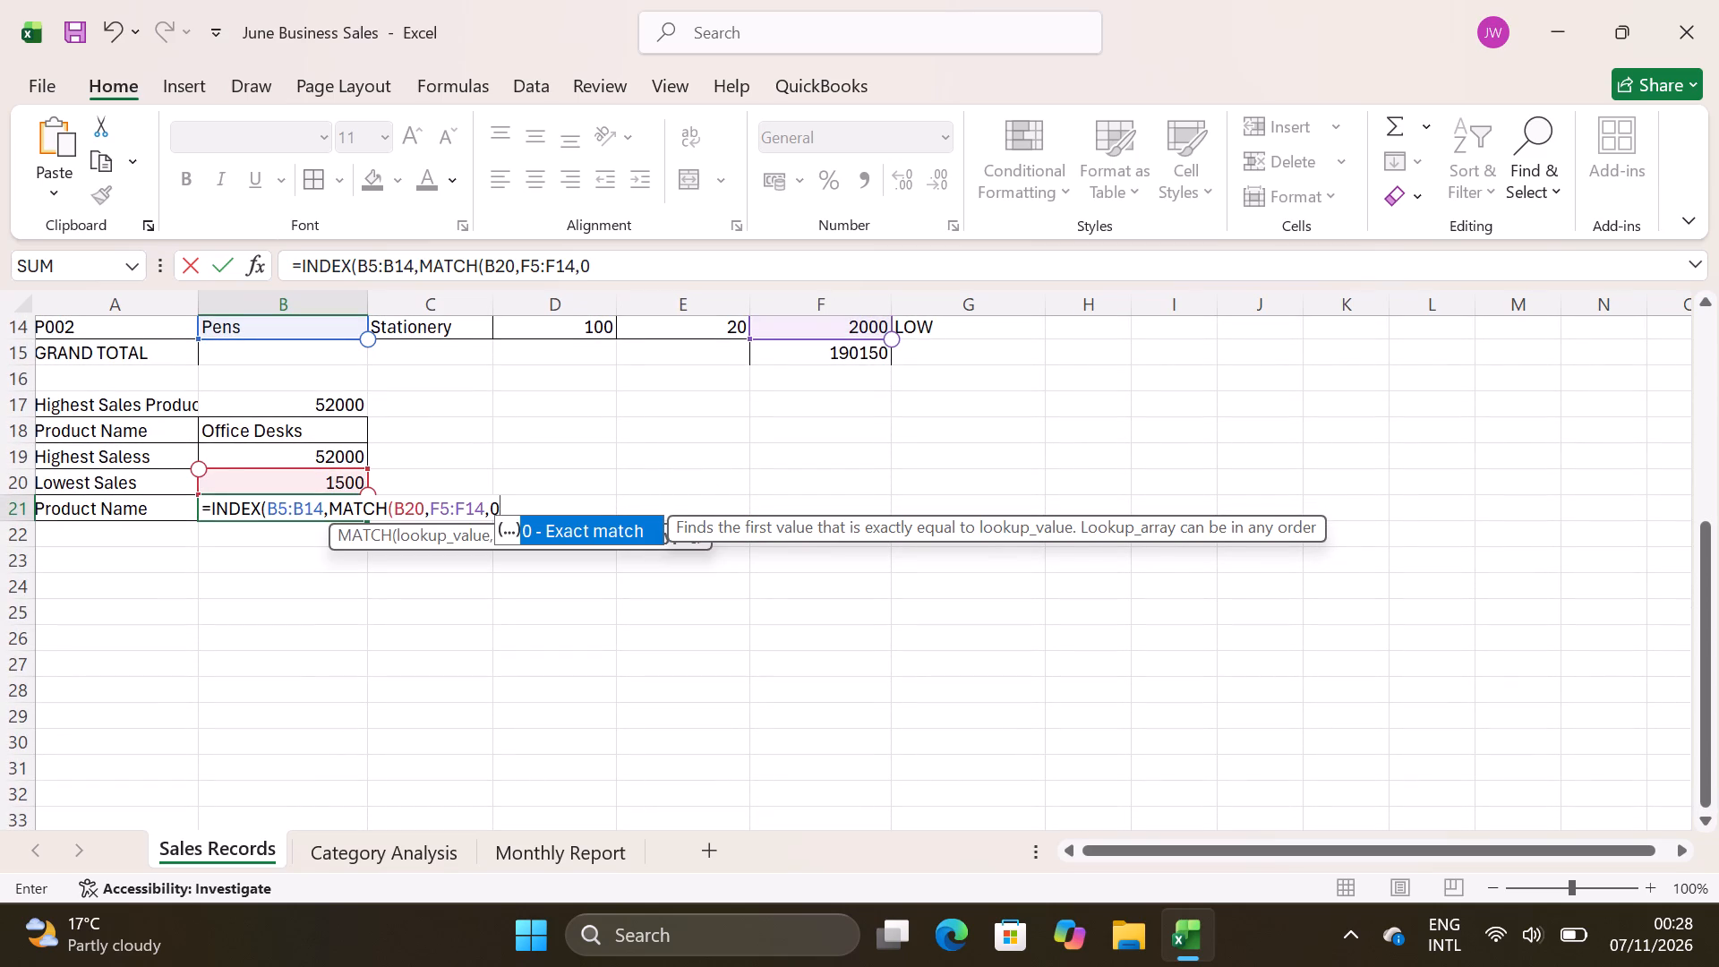
type("))")
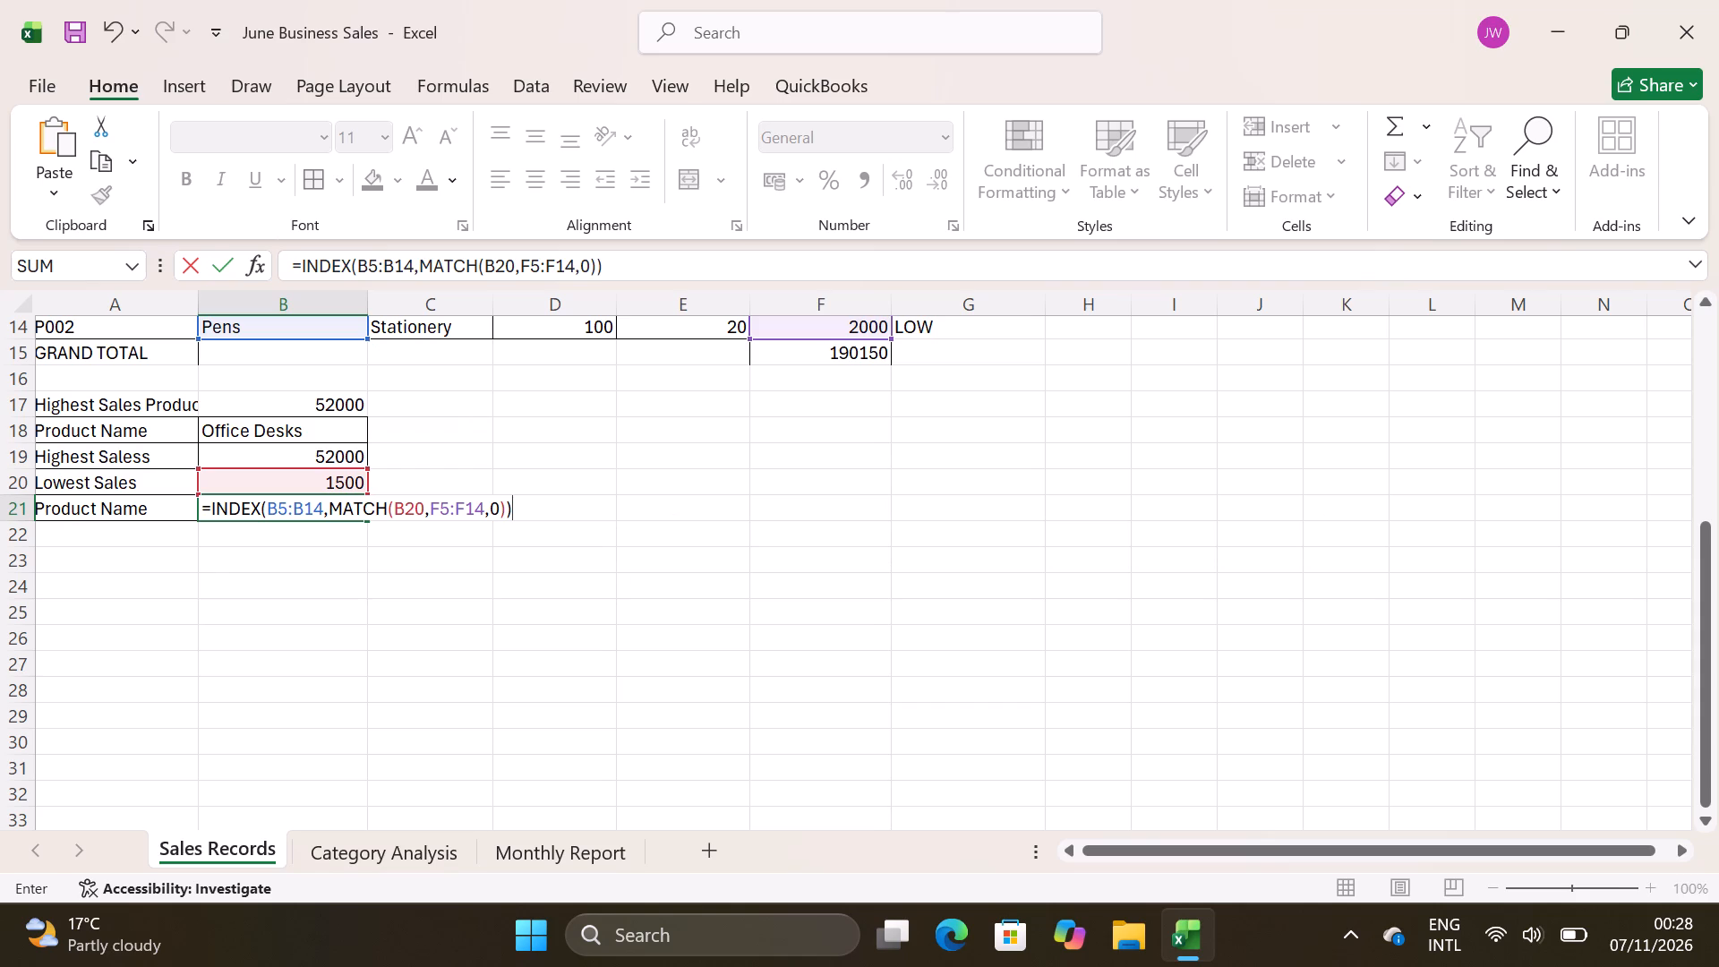
key("Return")
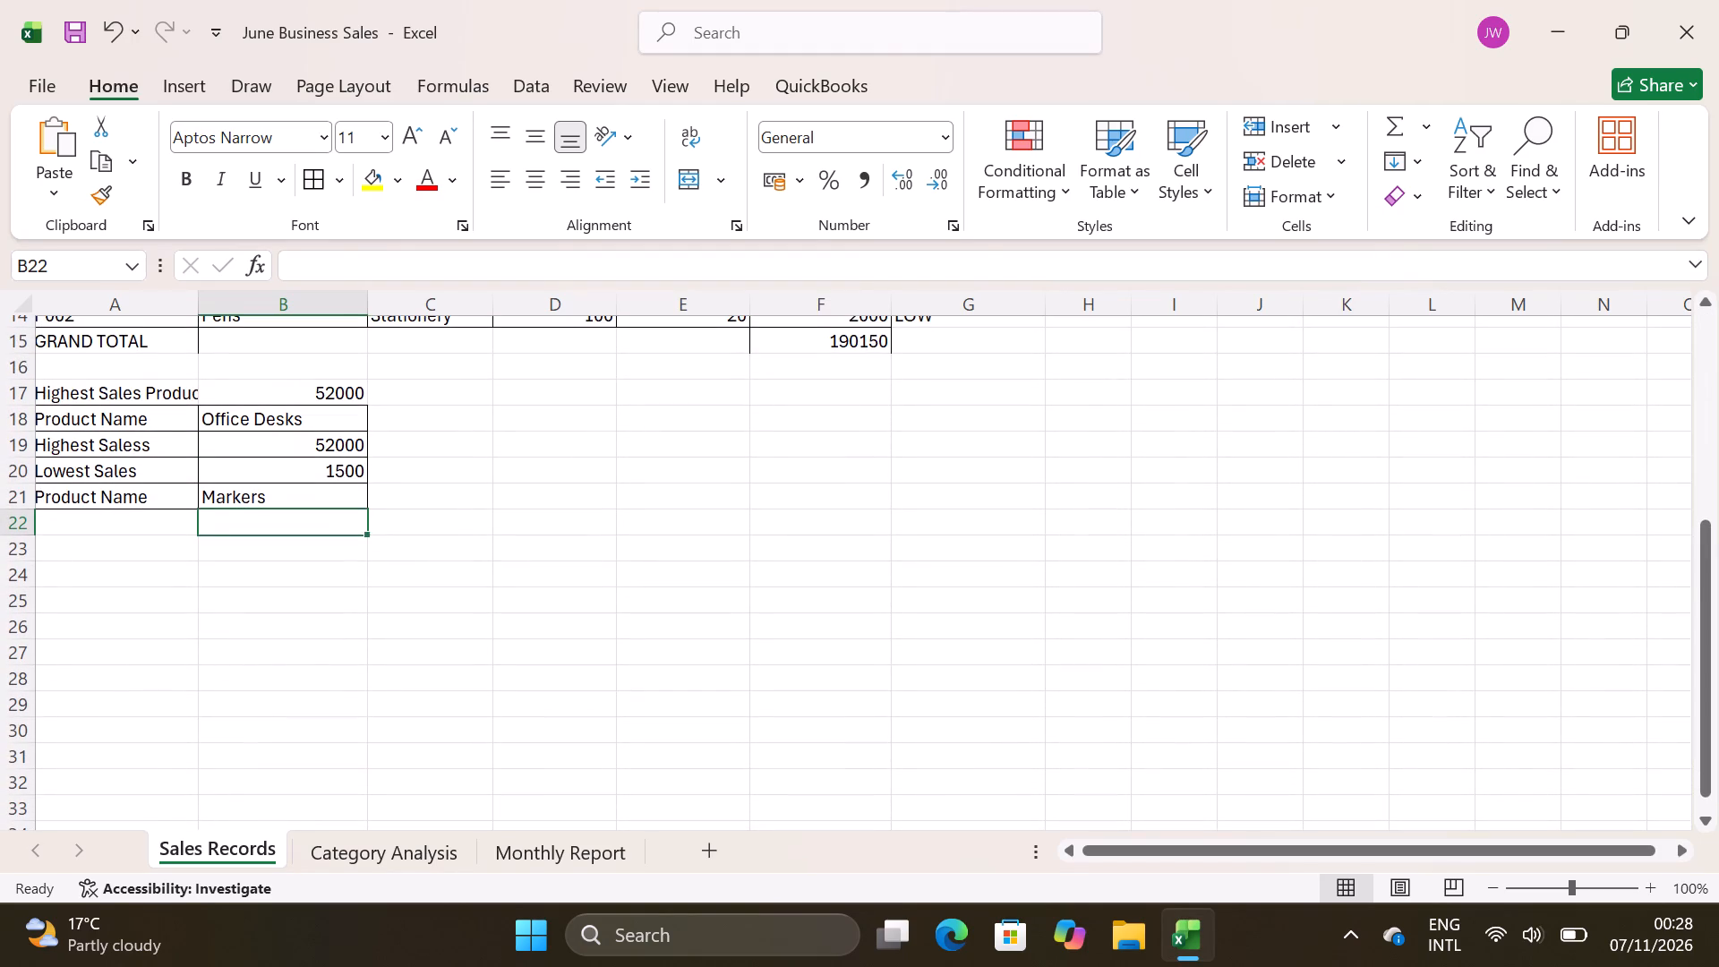
Enter the label Average Sales in cell A23, leaving row 22 blank below the summary.
key("Return")
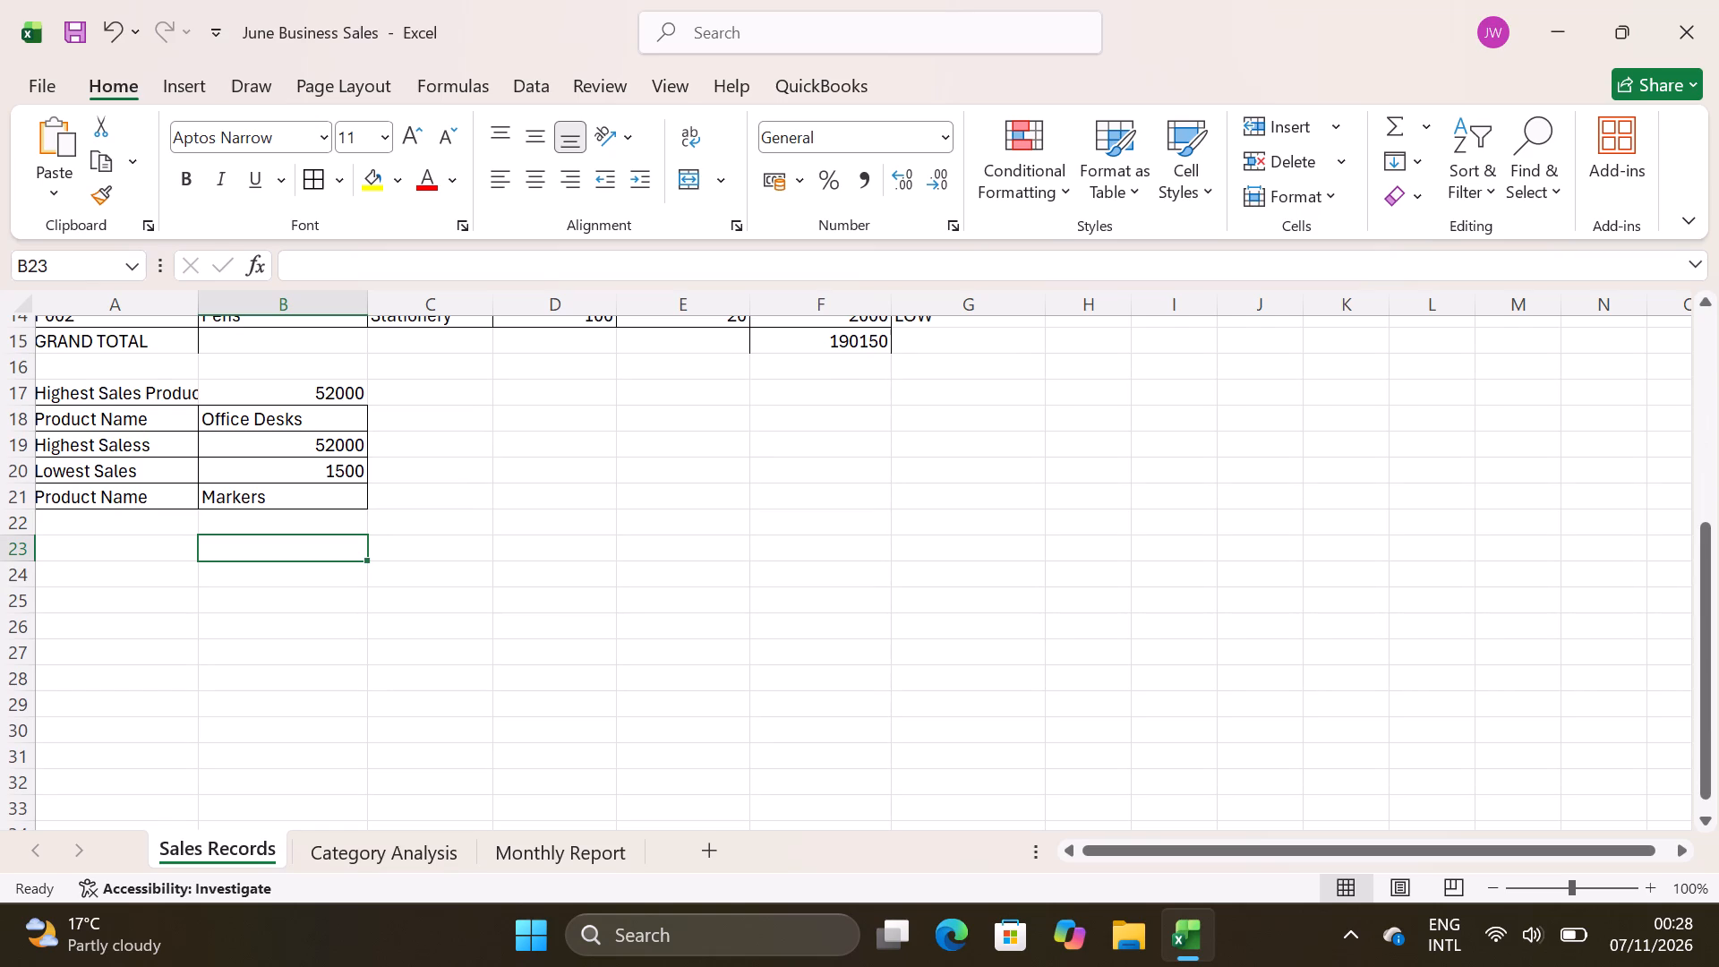
left_click(133, 552)
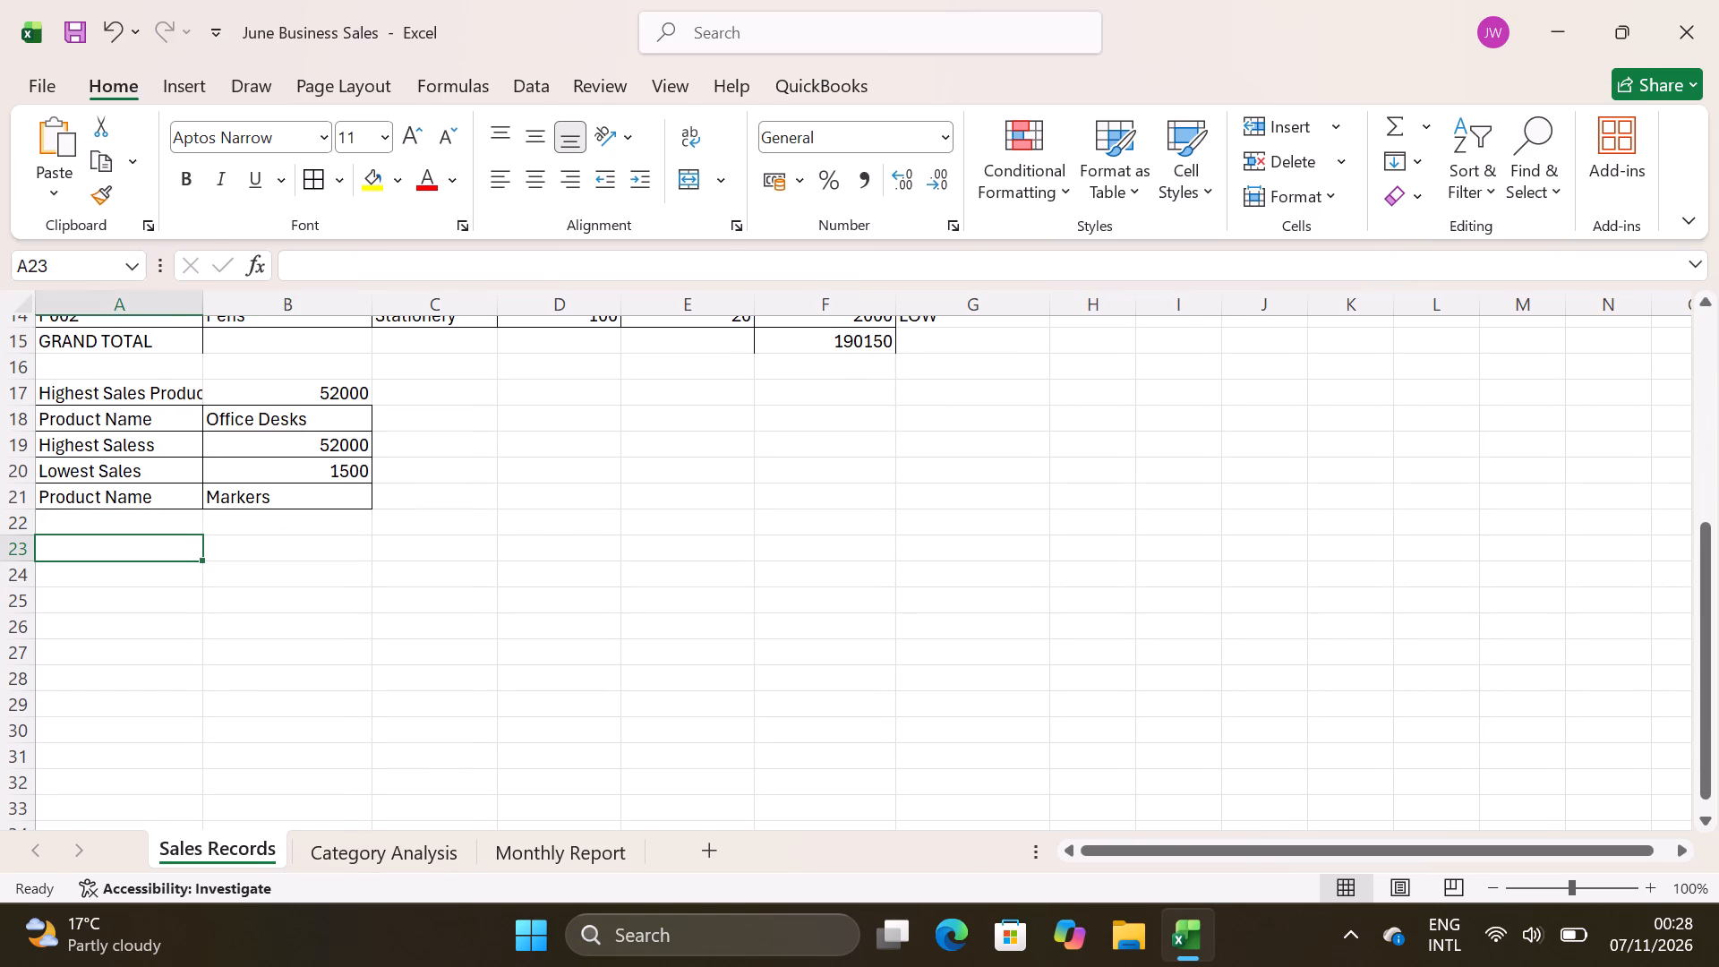
key("a")
type("verage")
key("space")
type("ales")
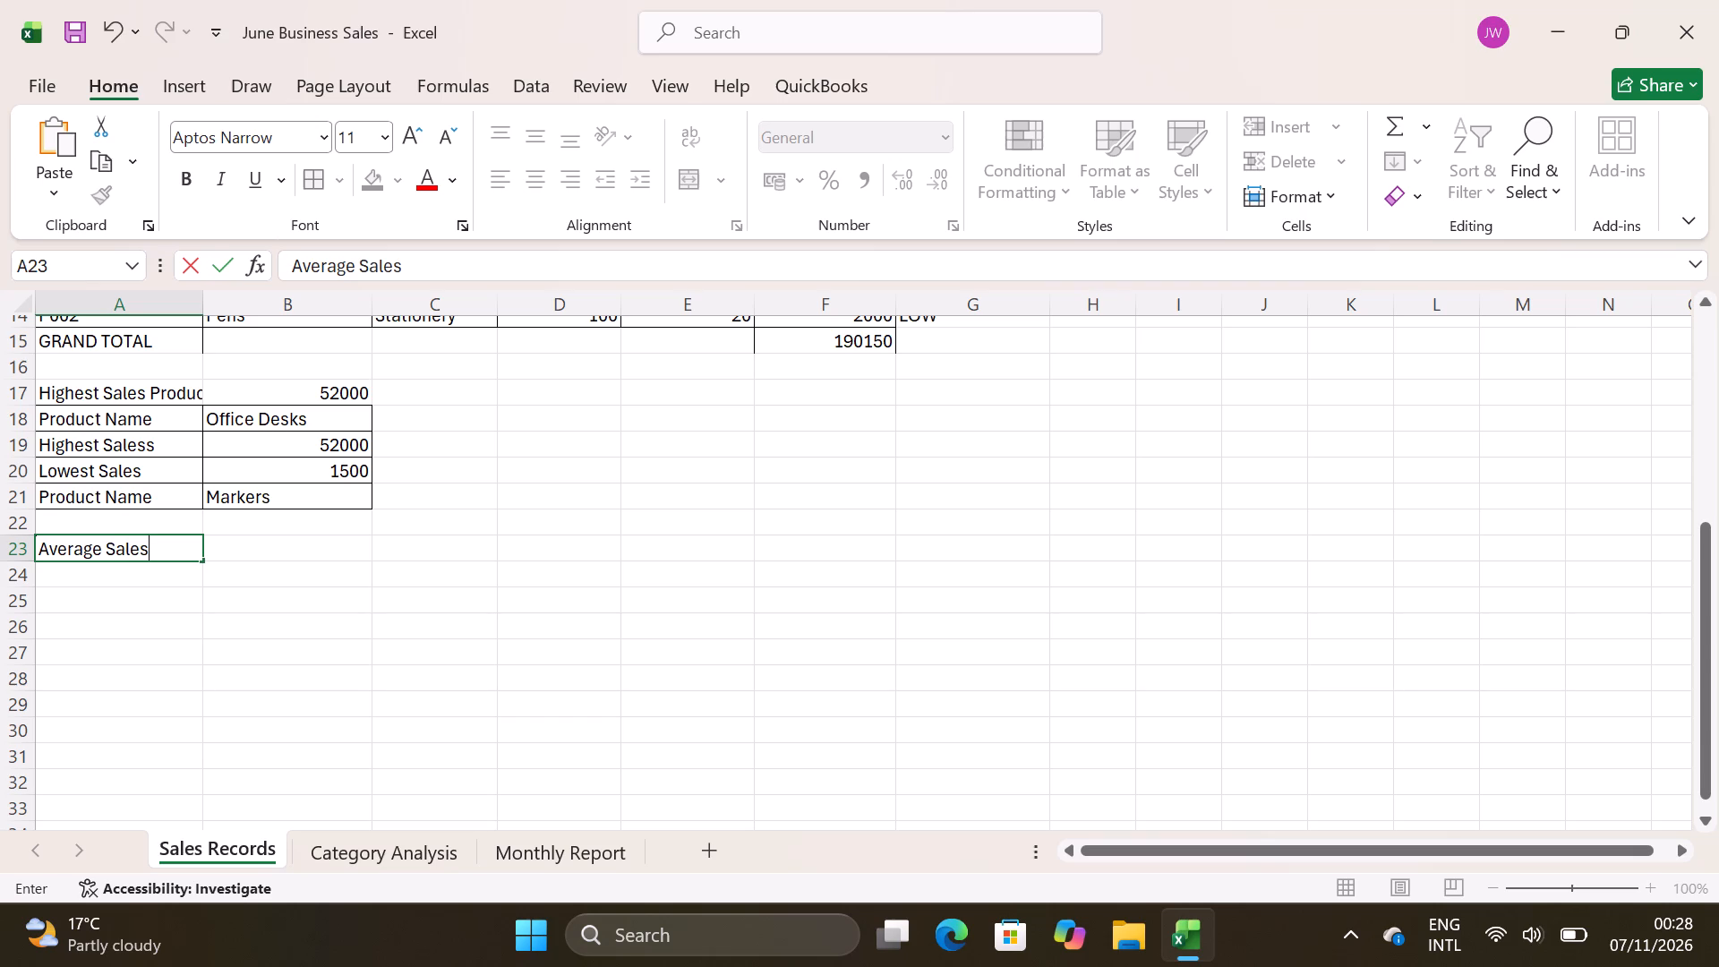
Enter the formula =AVERAGE(F5:F14) in cell B23 beside the Average Sales label.
left_click(231, 543)
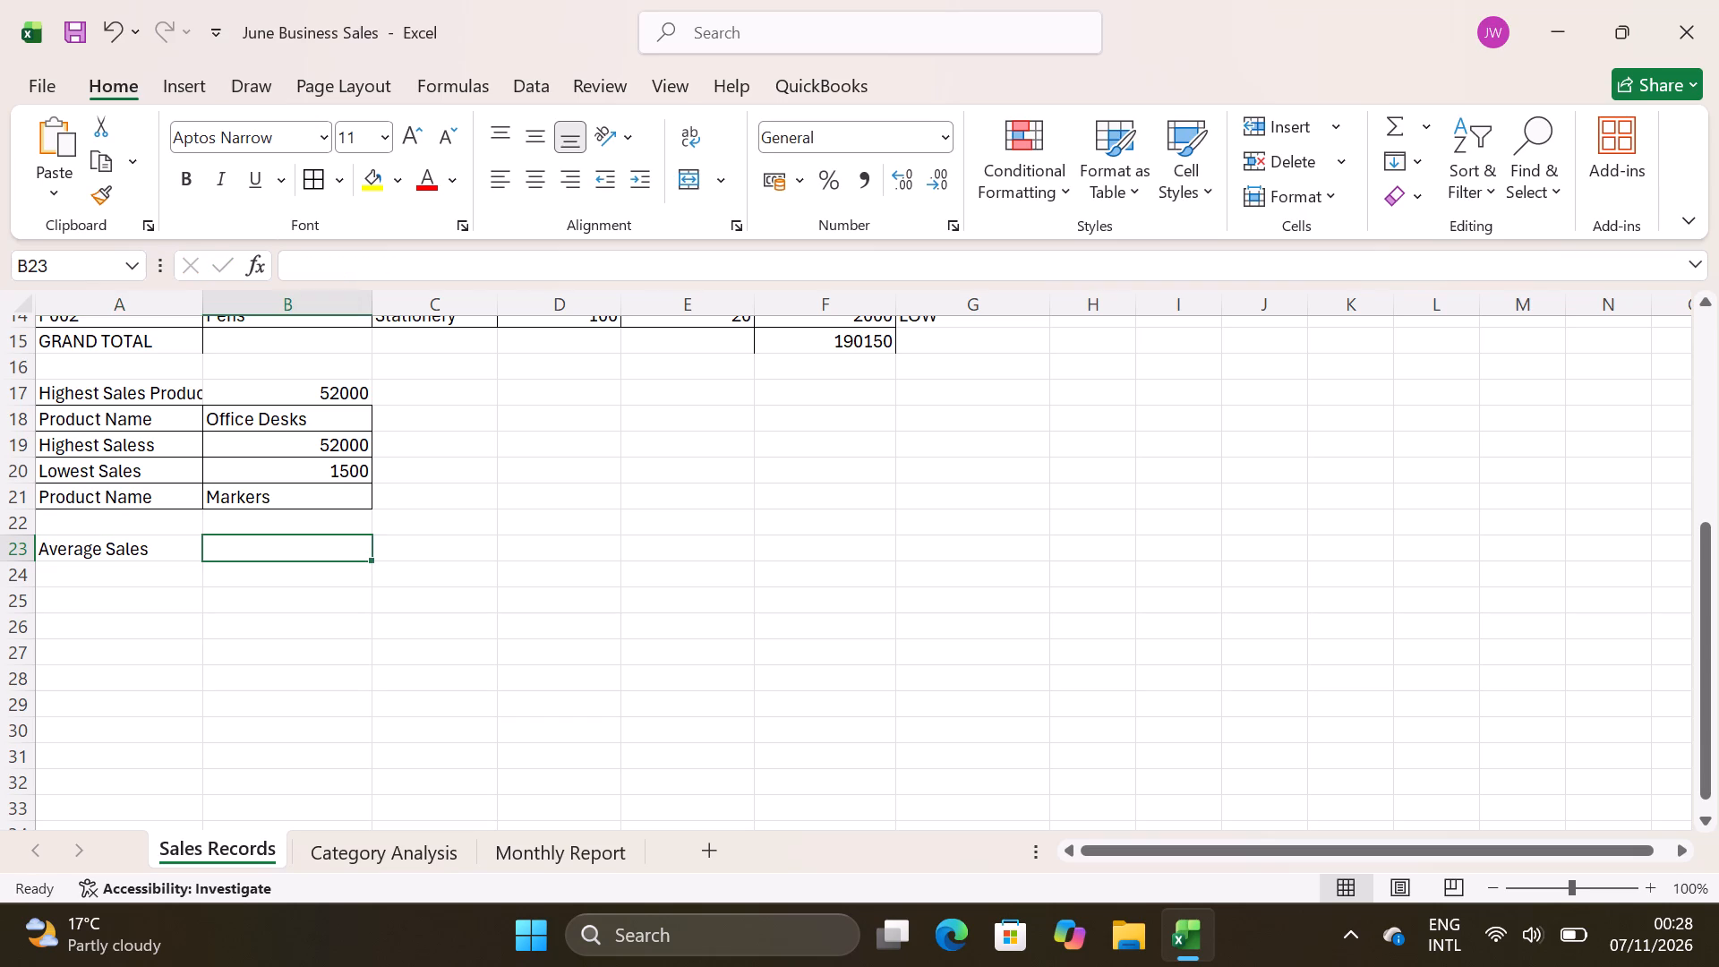
key("equal")
type("AVERAF")
key("BackSpace")
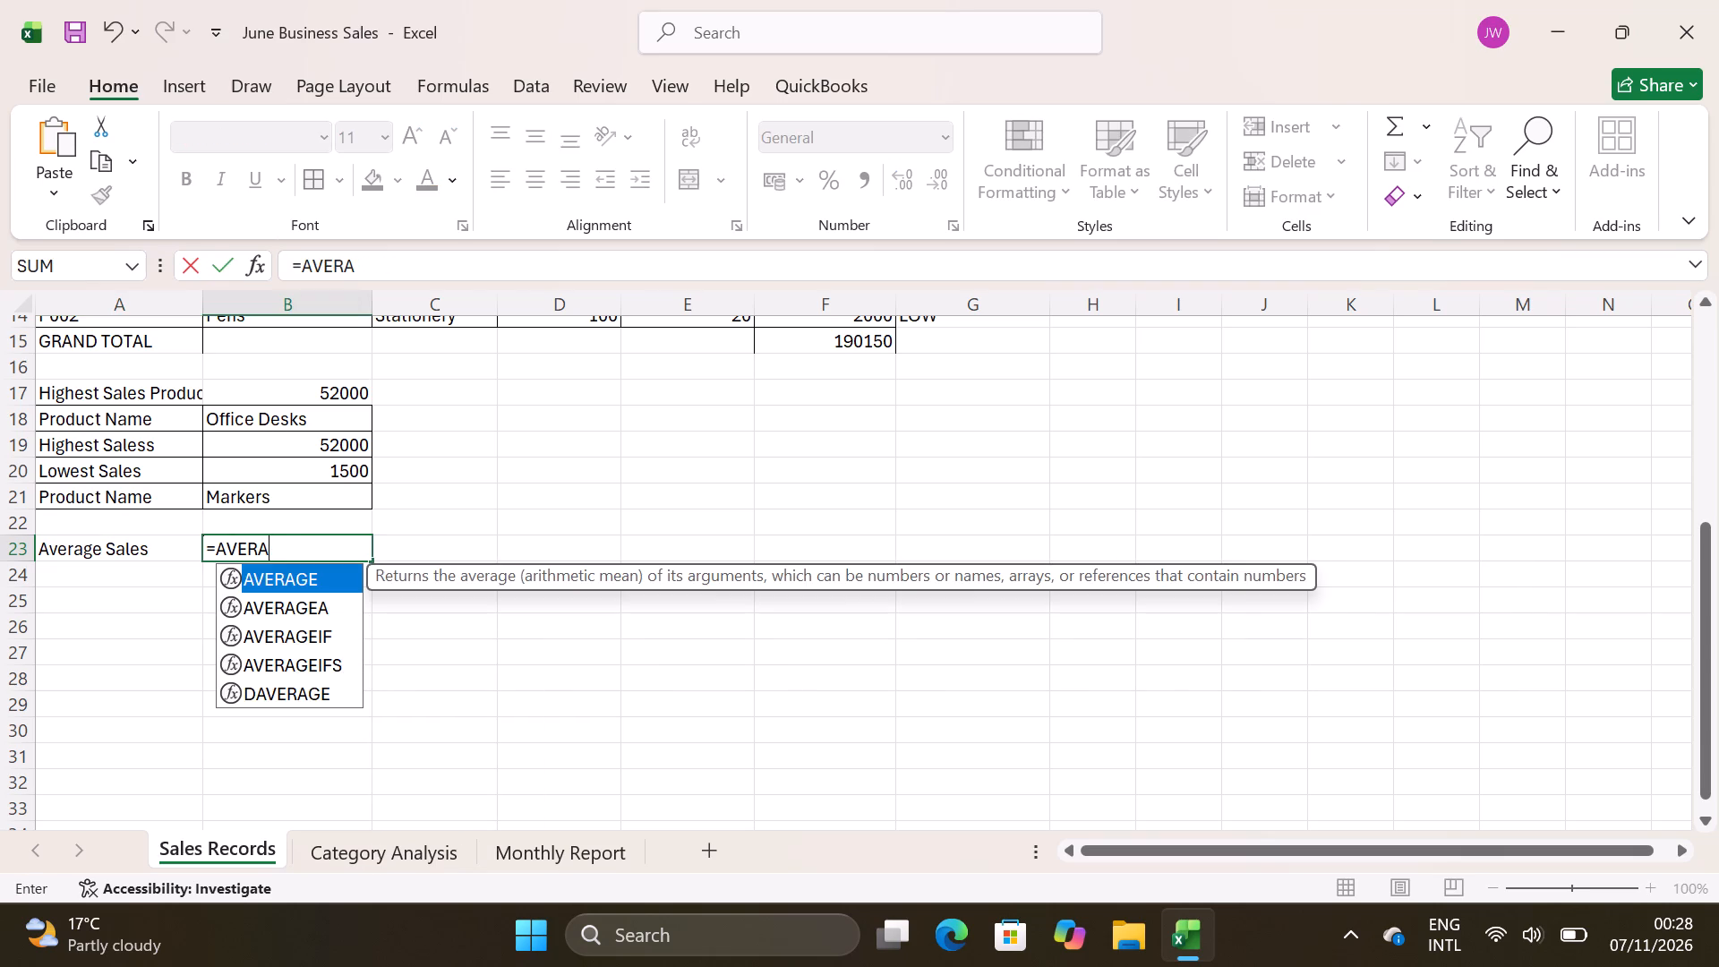
type("GE")
type("(F5")
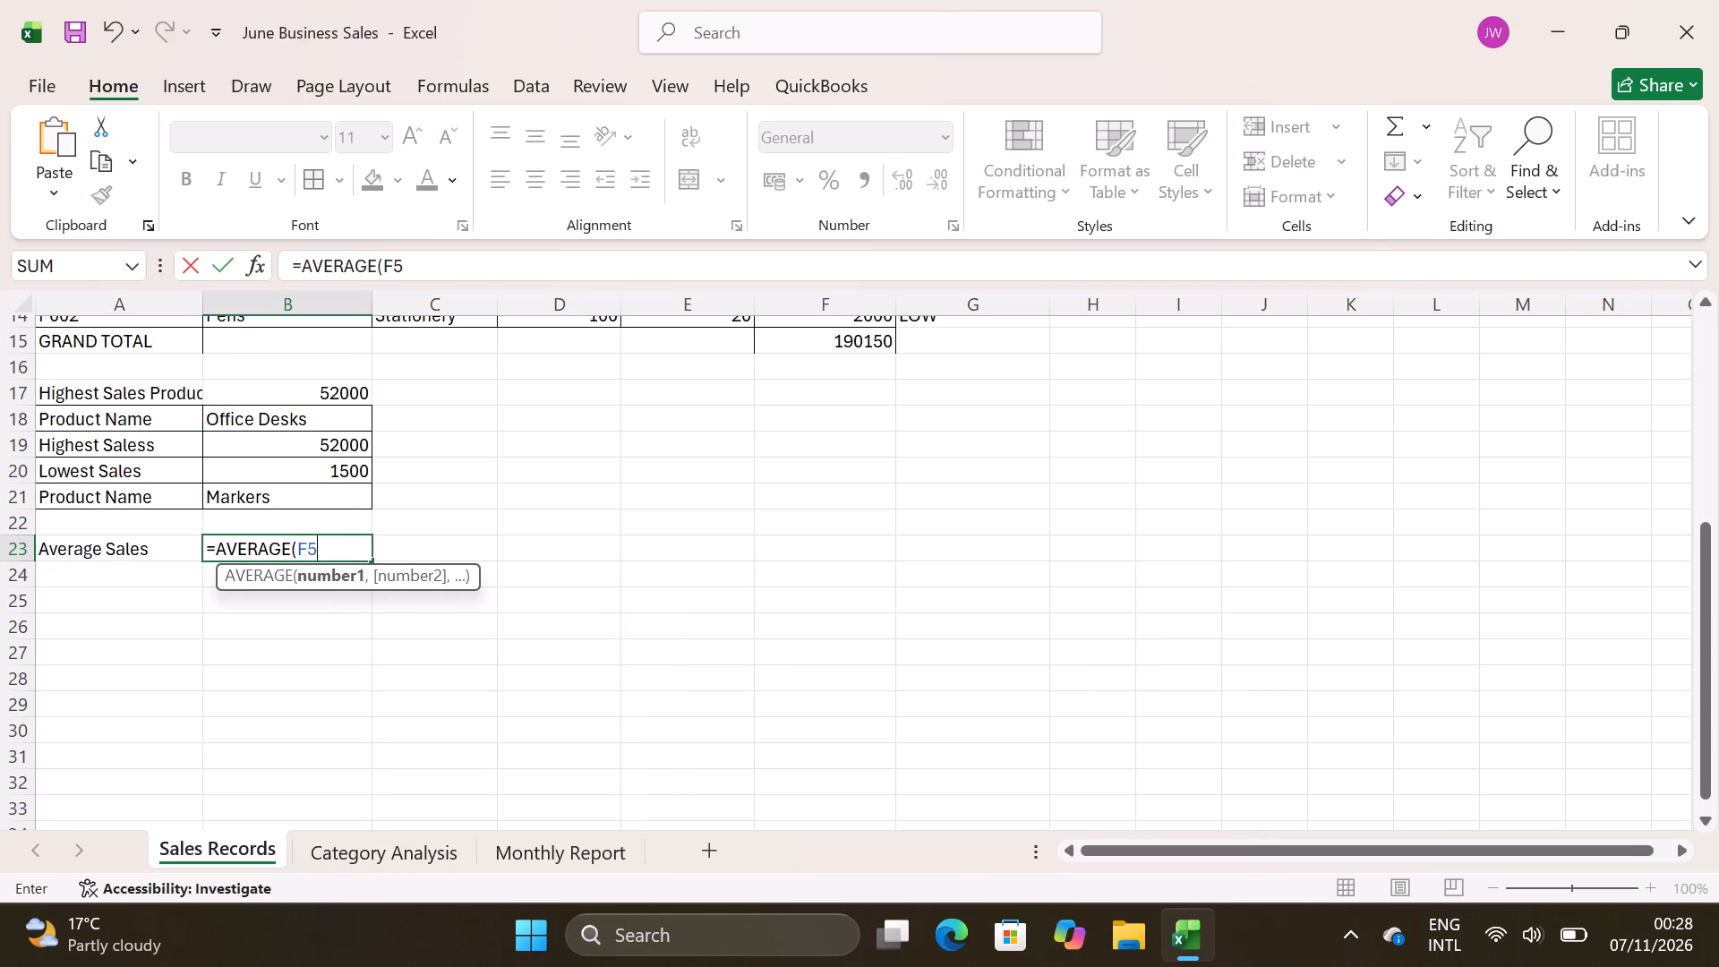
type(":F14")
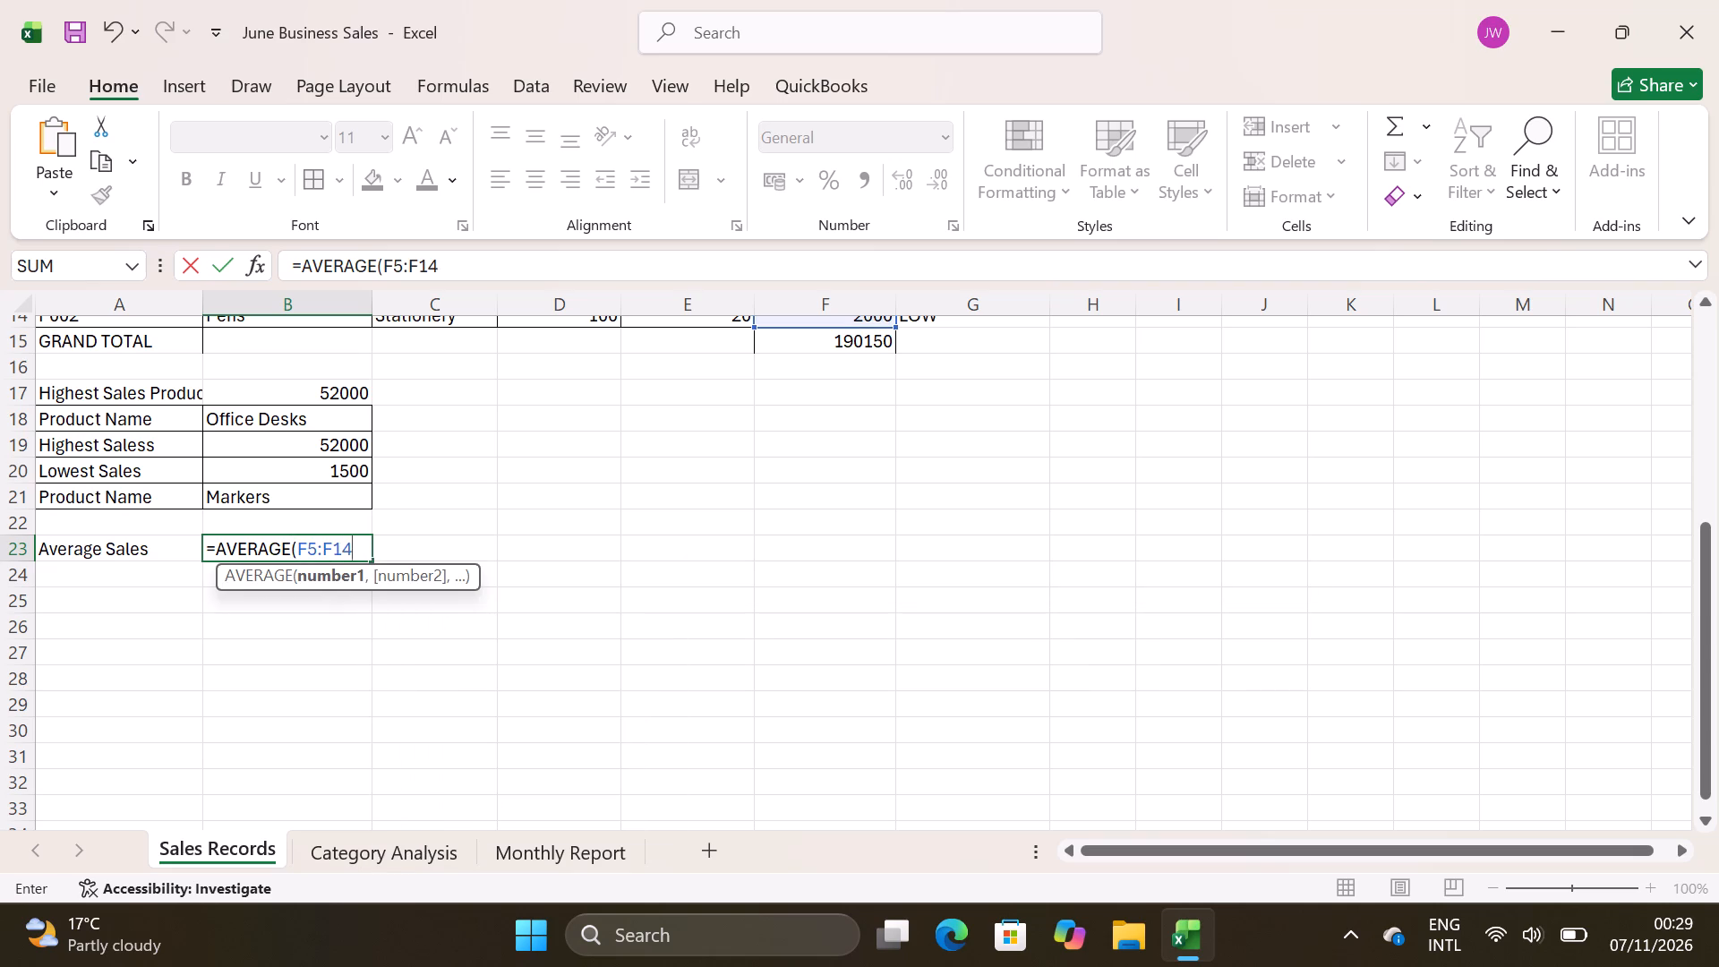
key("shift+parenright")
key("Return")
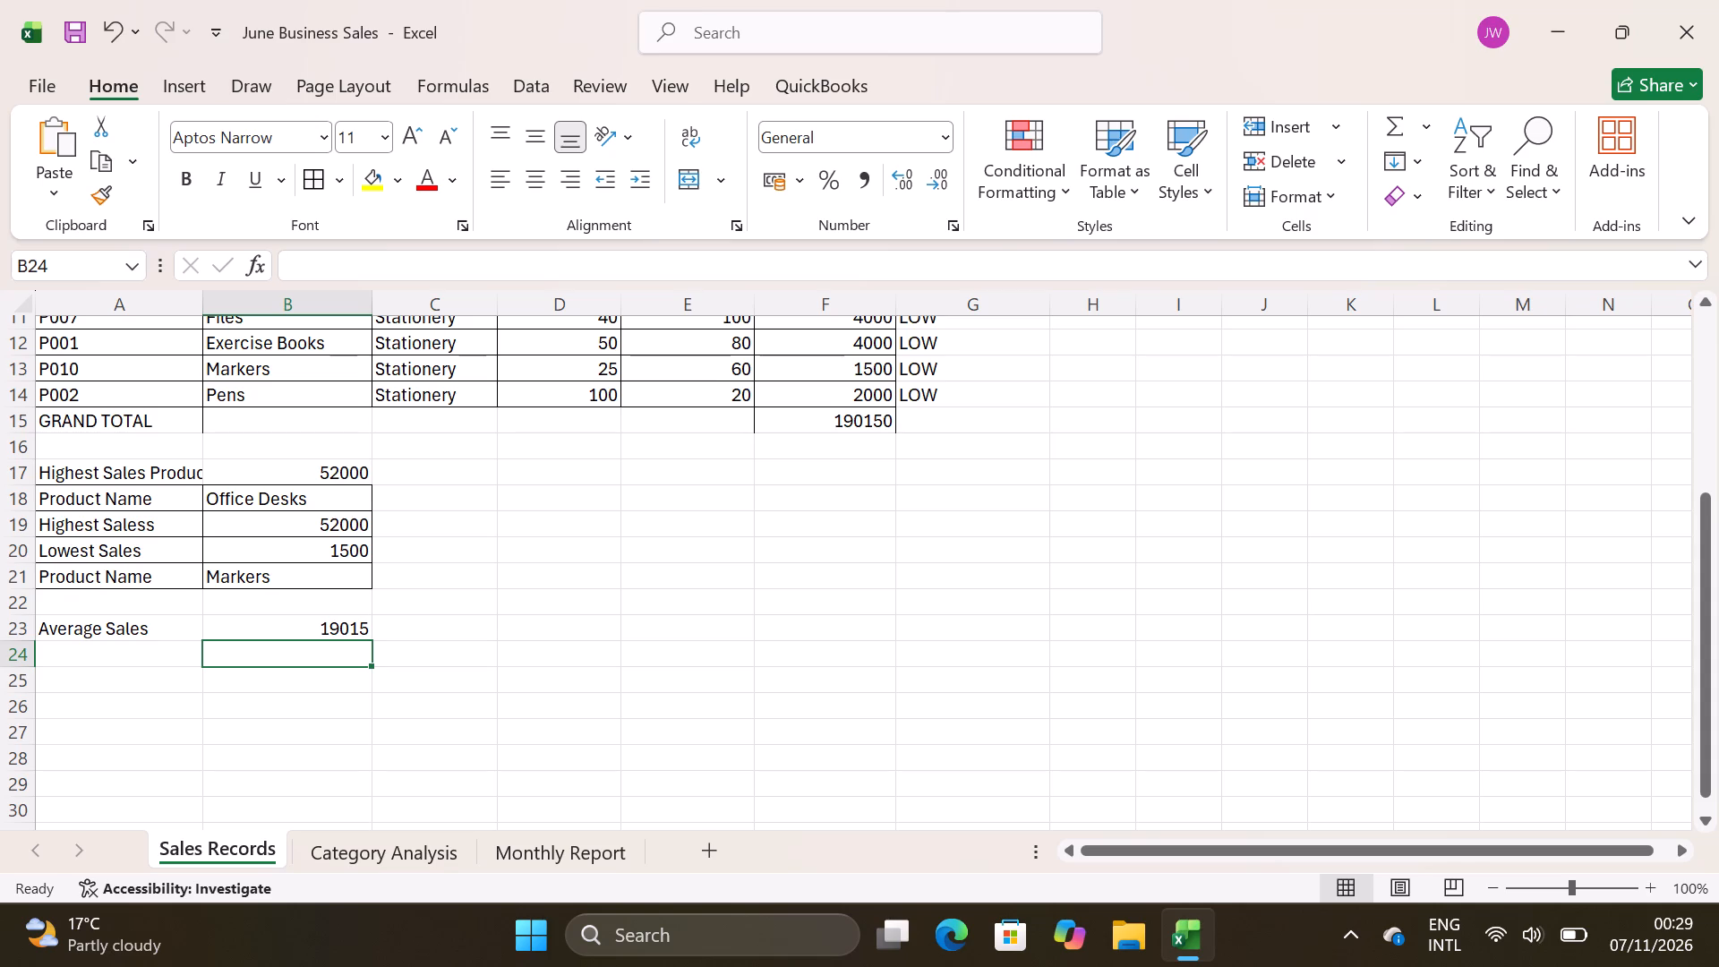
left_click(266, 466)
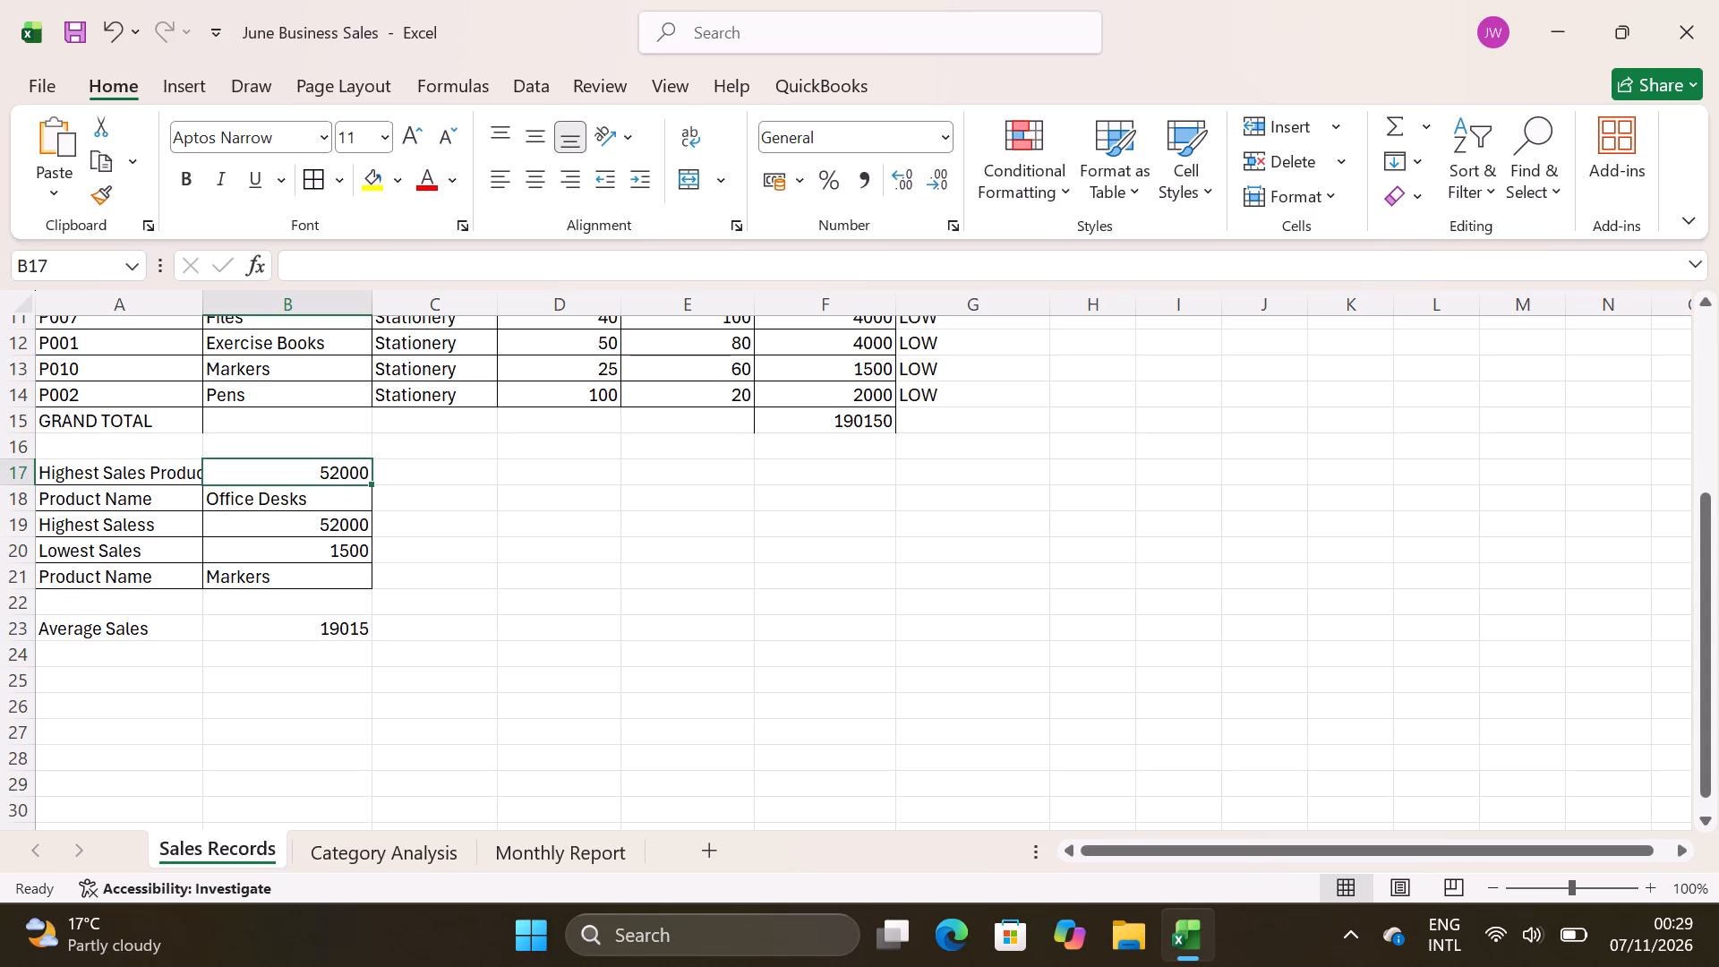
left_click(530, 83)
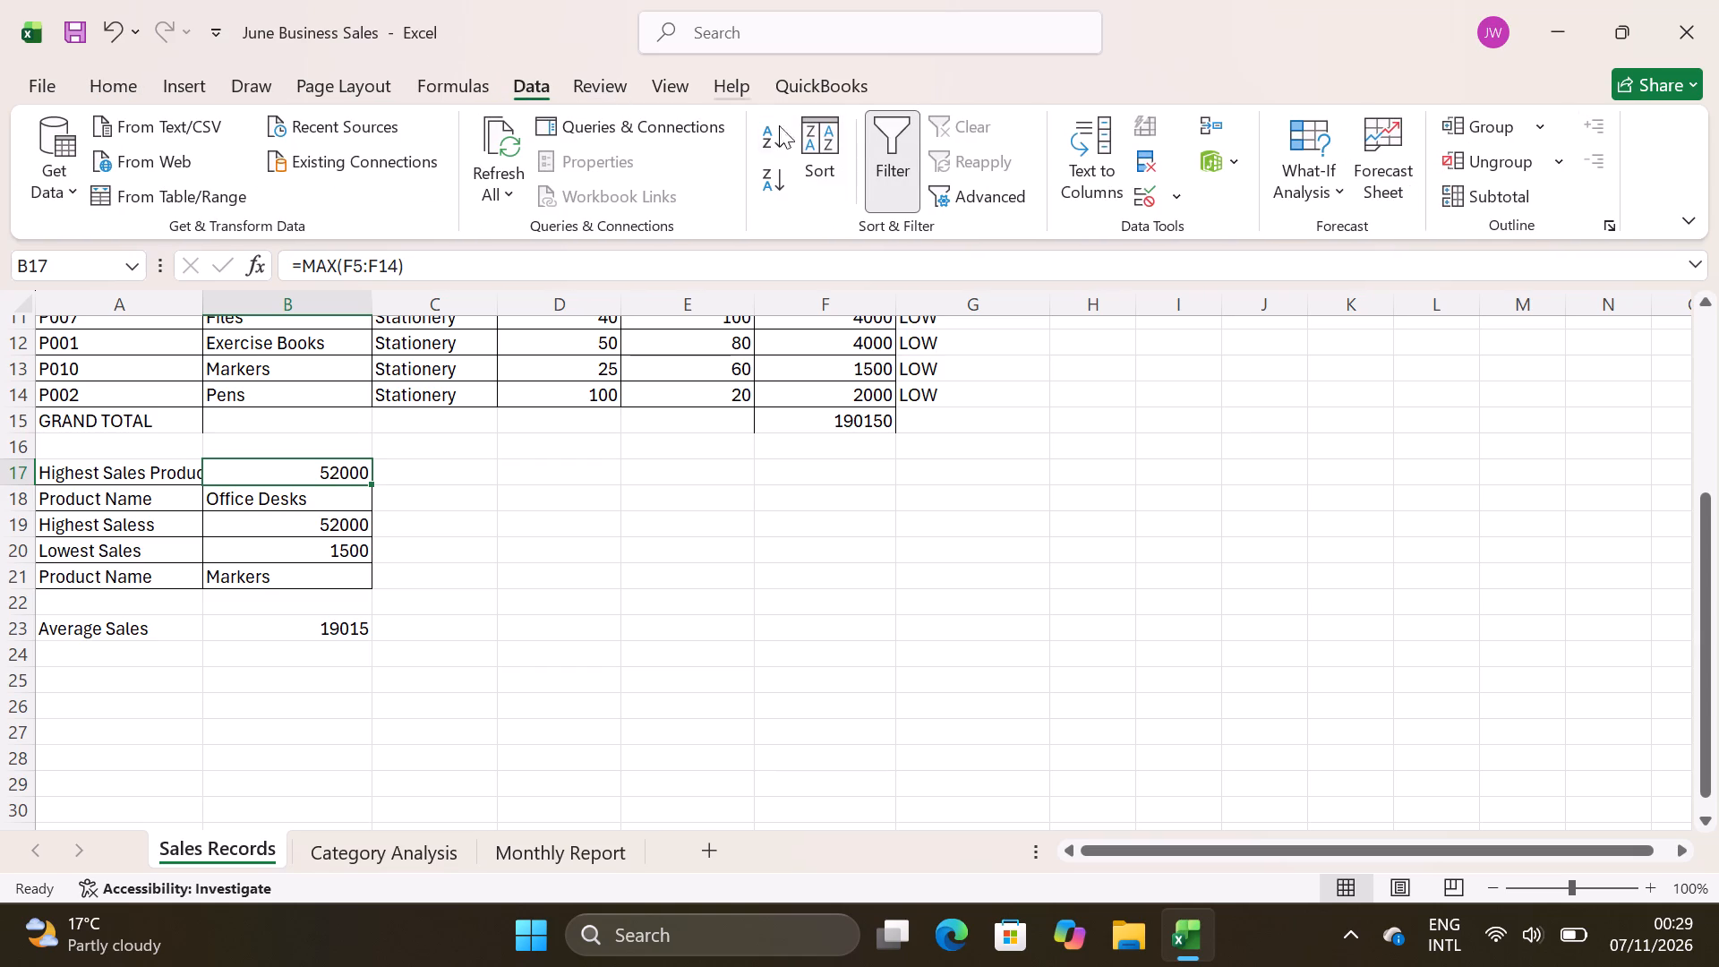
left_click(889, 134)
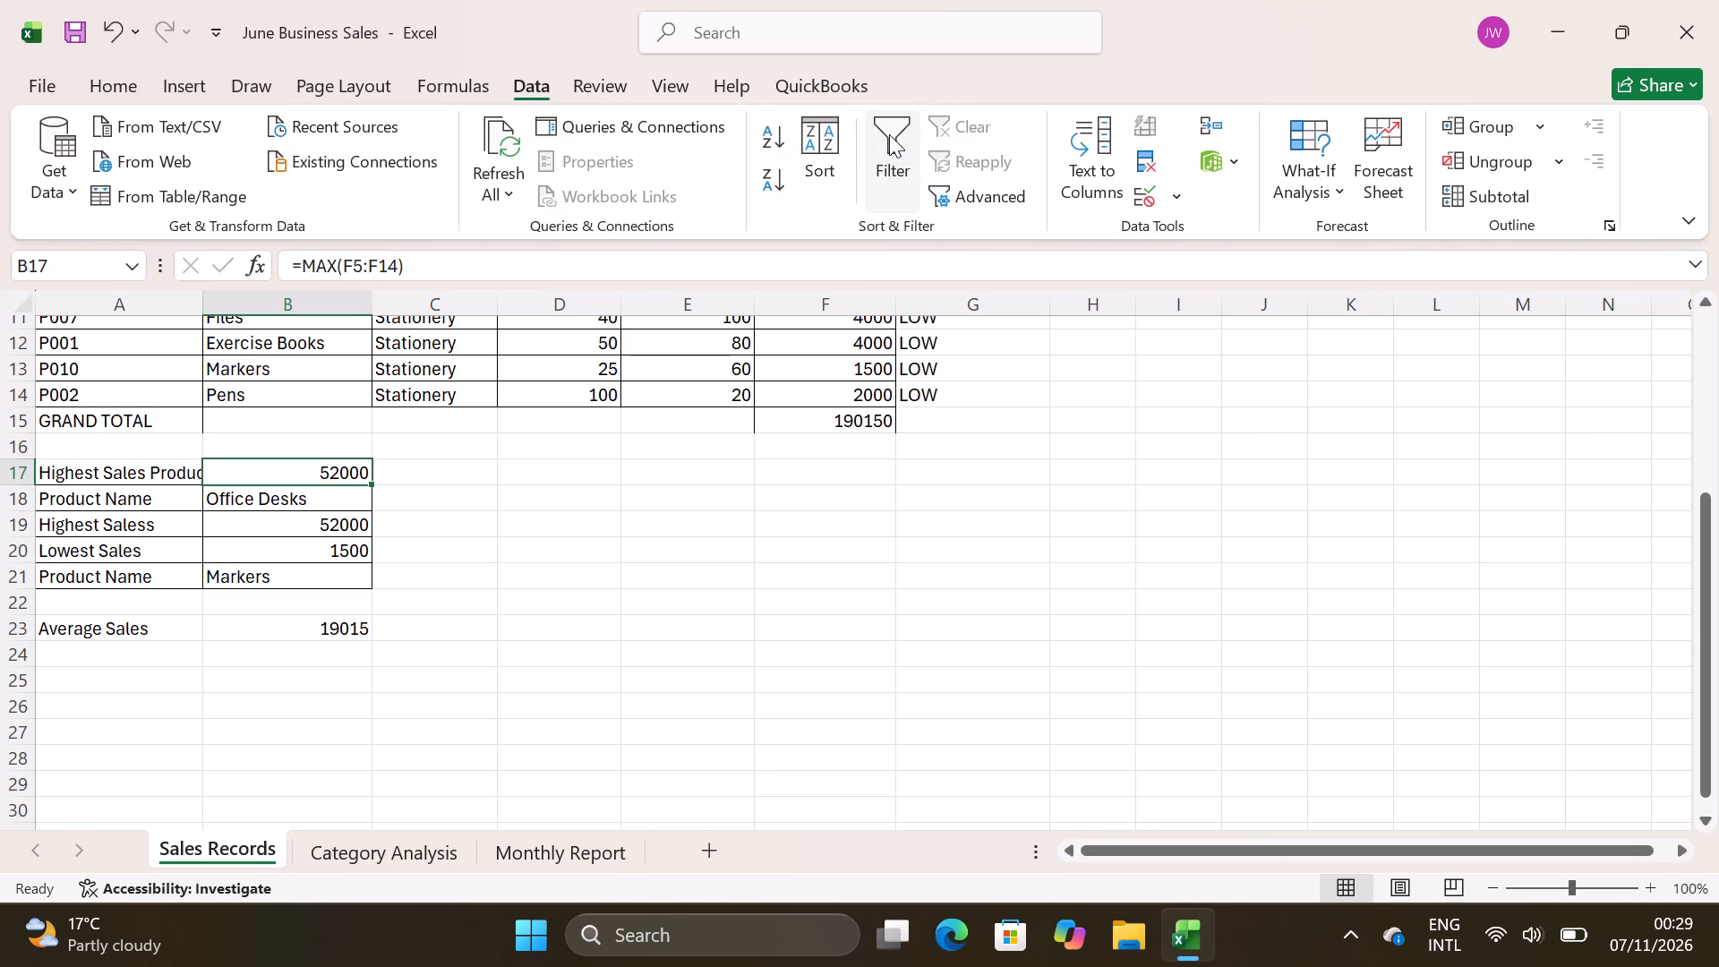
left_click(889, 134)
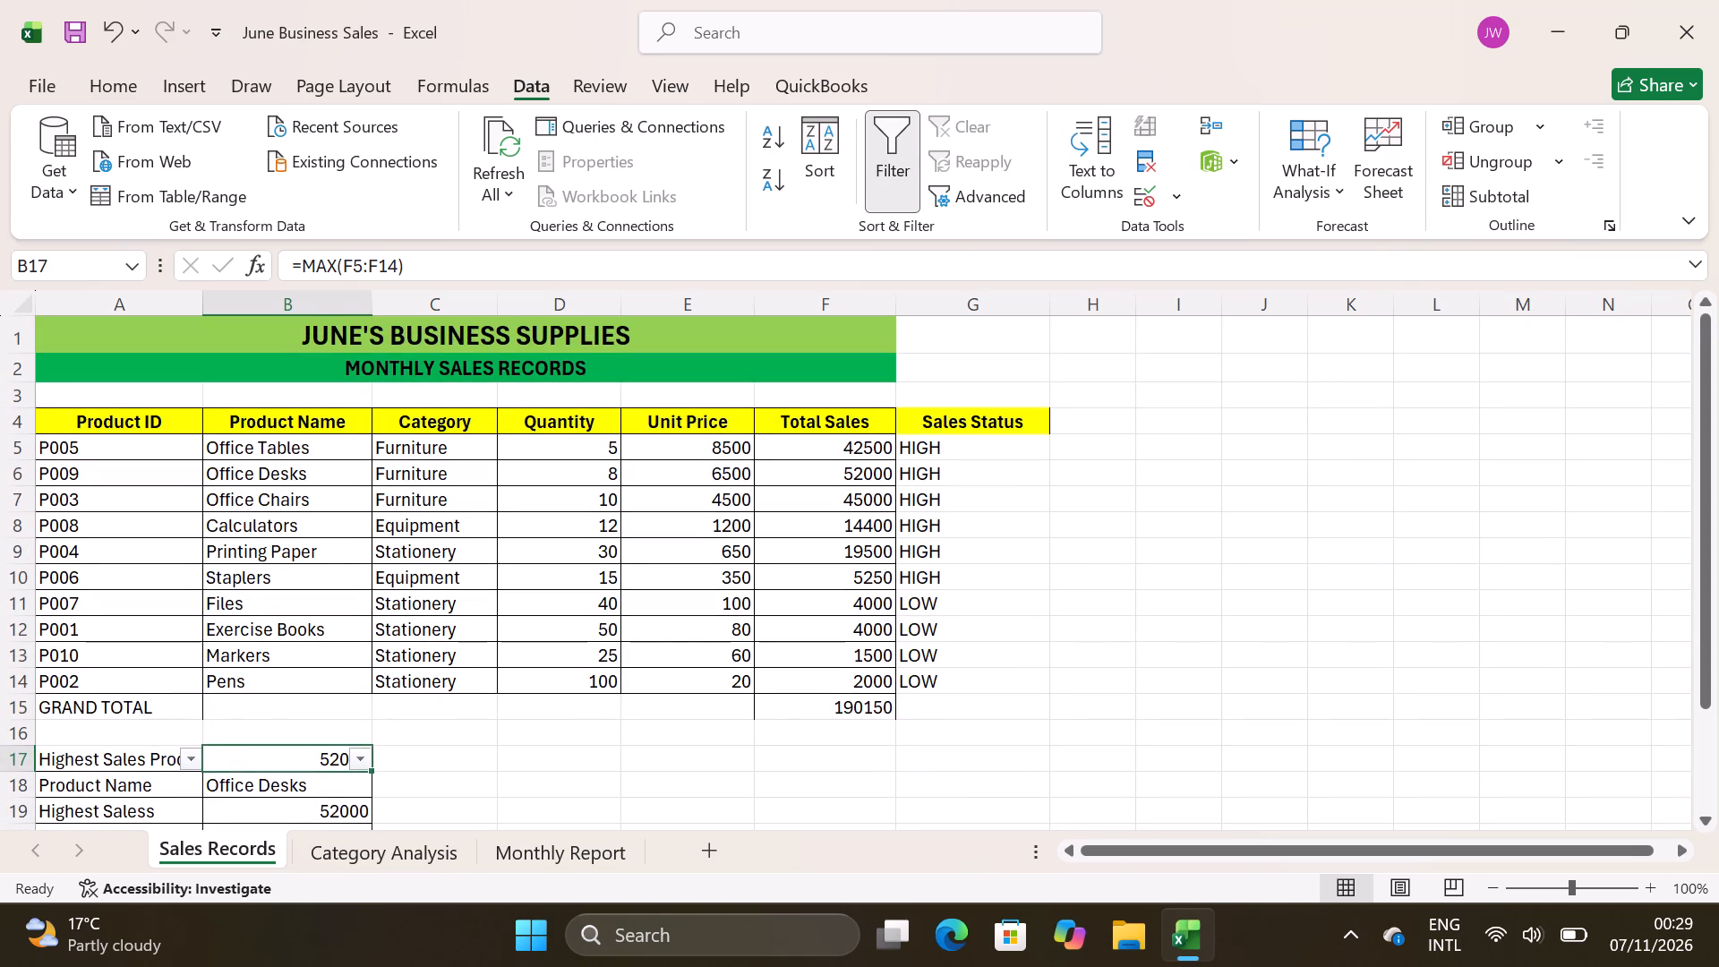
Turn on filtering for the sales table's header row 4 on the Sales Records sheet.
left_click(443, 409)
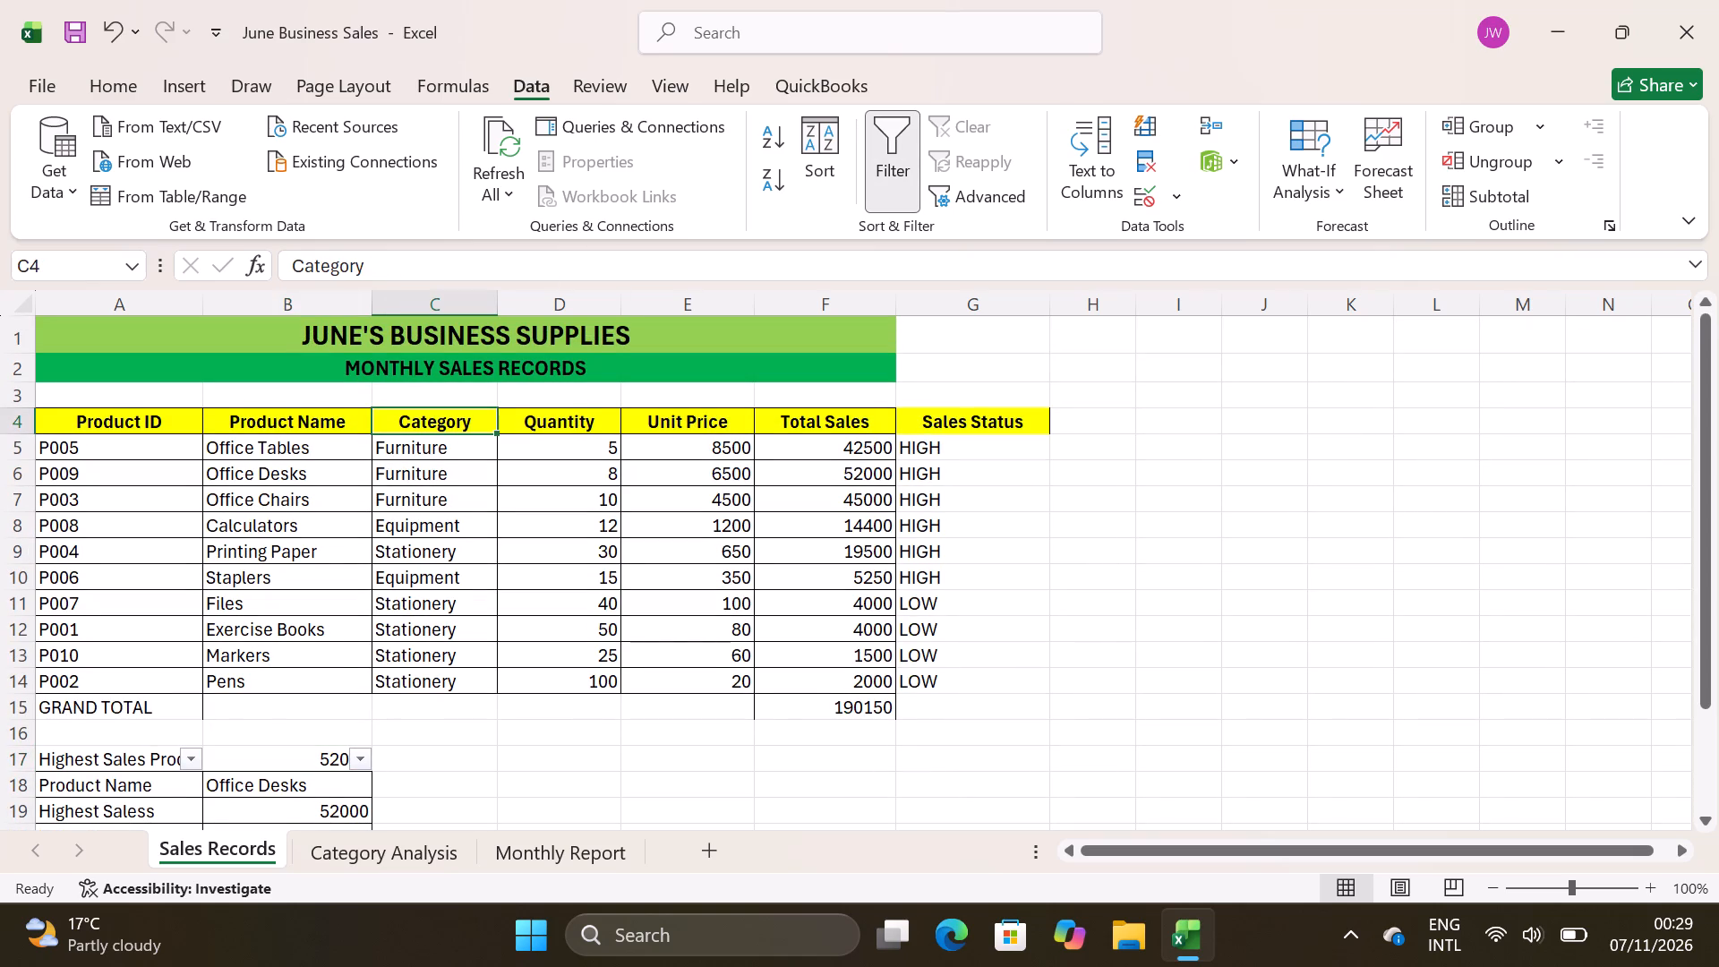
double_click(896, 146)
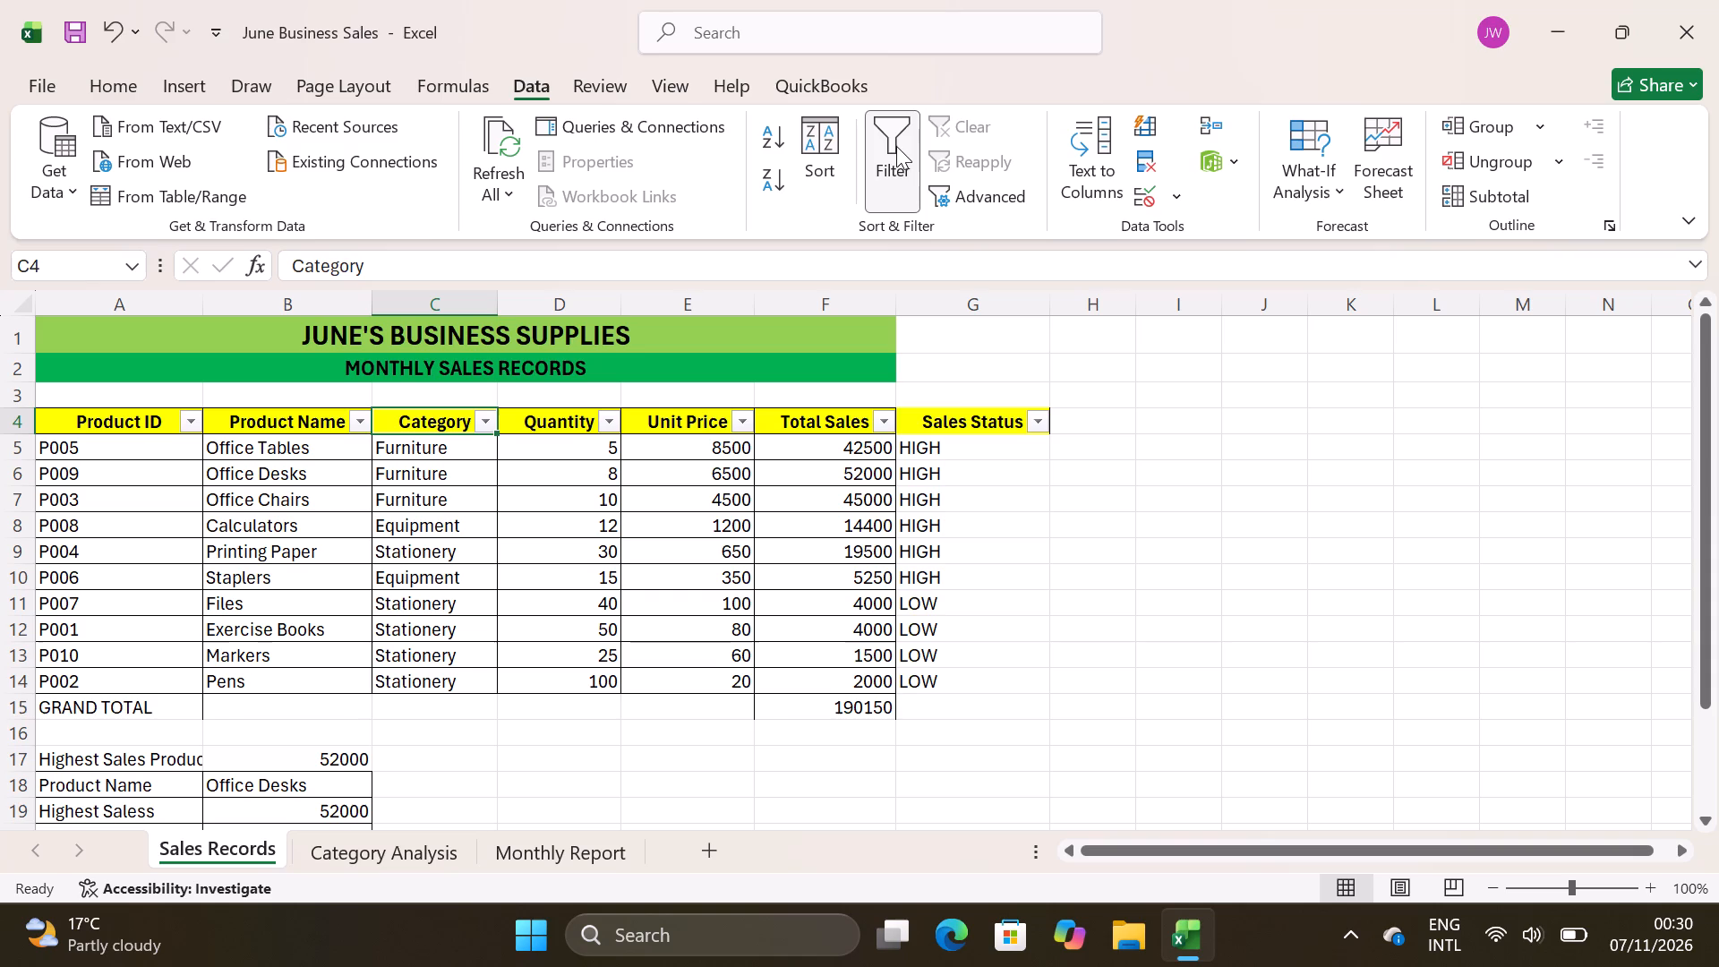
left_click(896, 146)
left_click(896, 146)
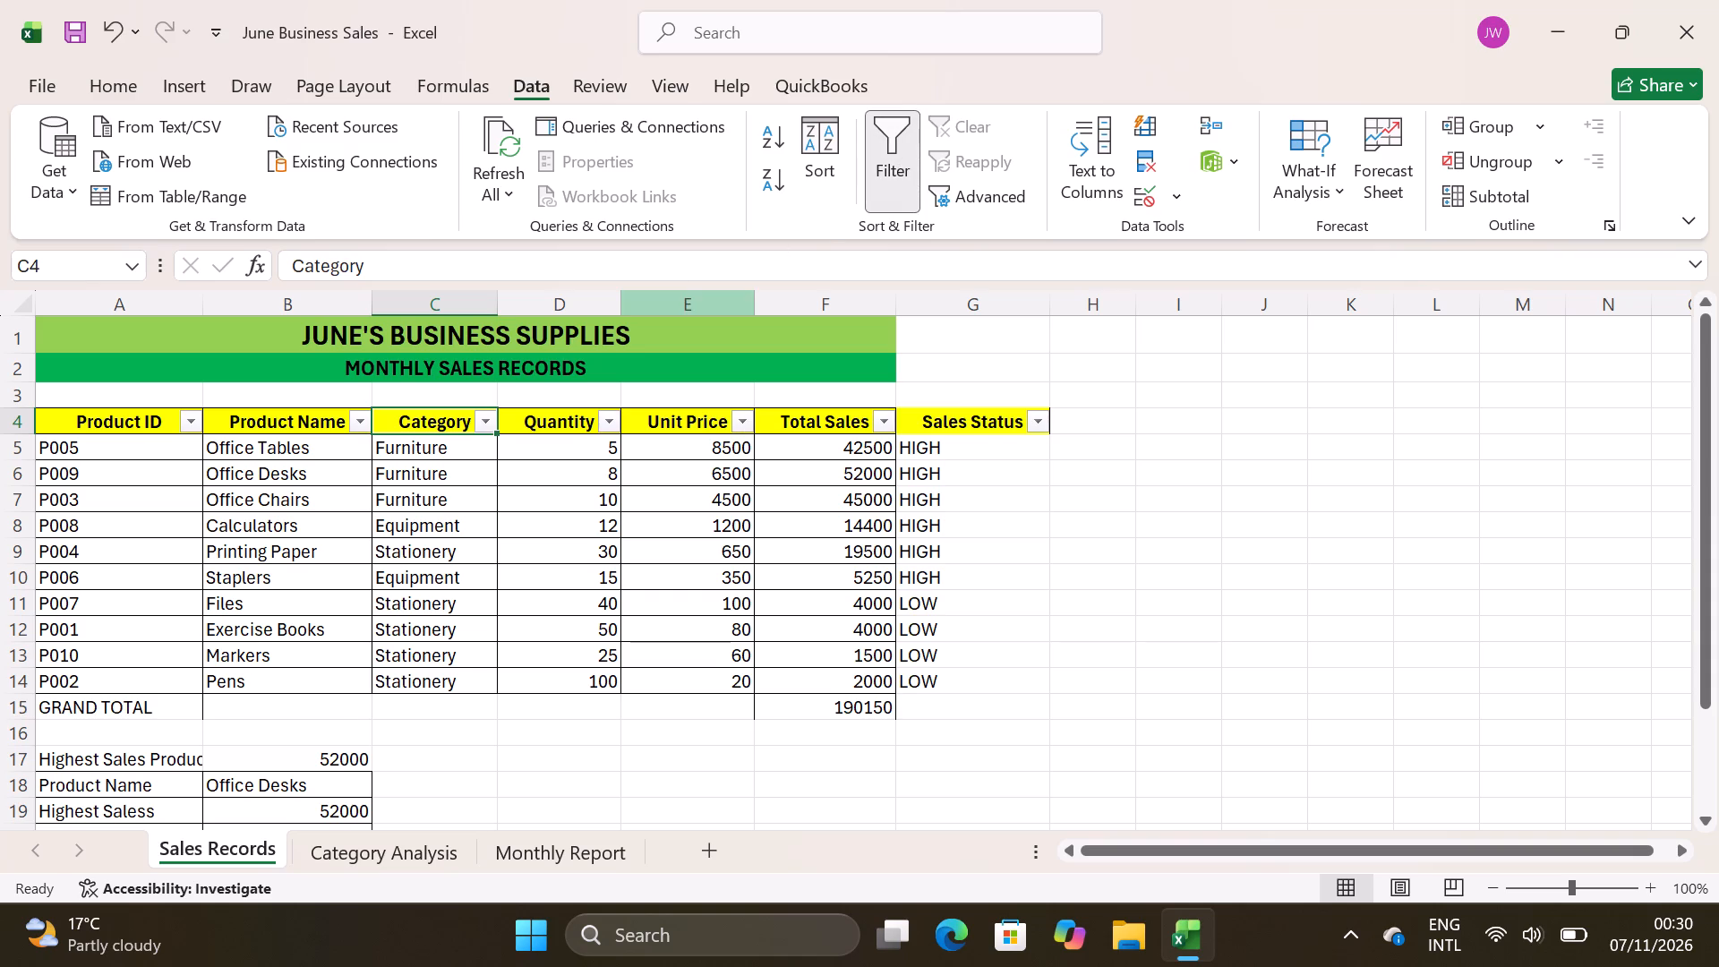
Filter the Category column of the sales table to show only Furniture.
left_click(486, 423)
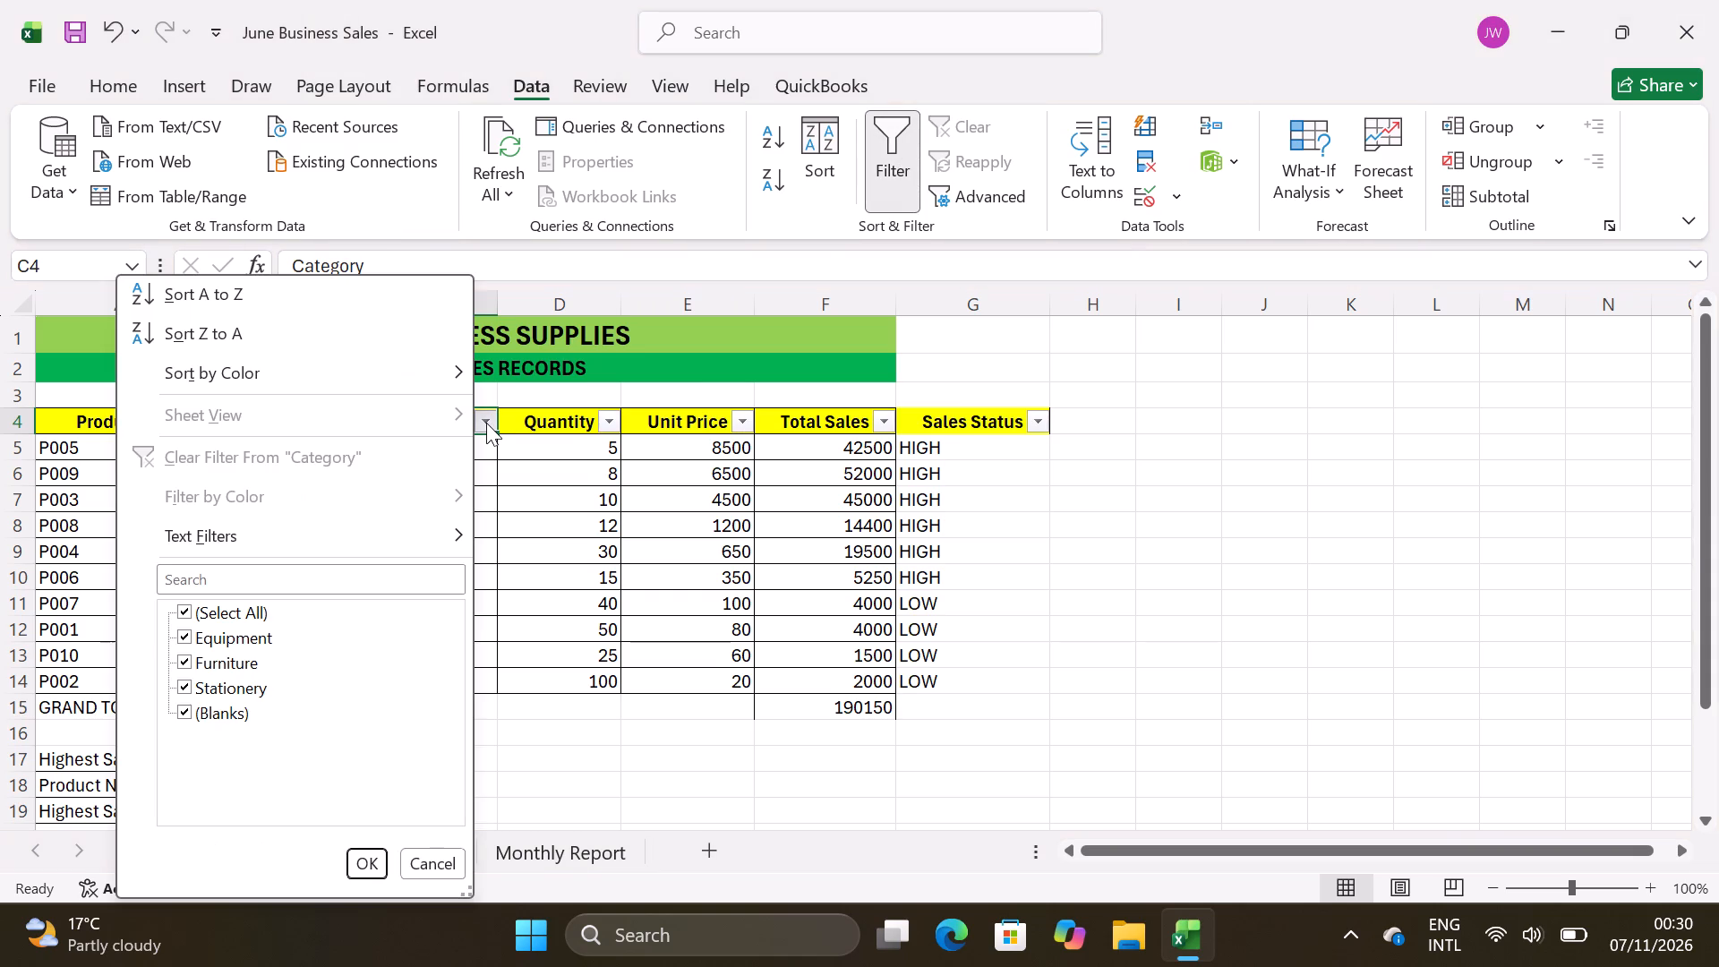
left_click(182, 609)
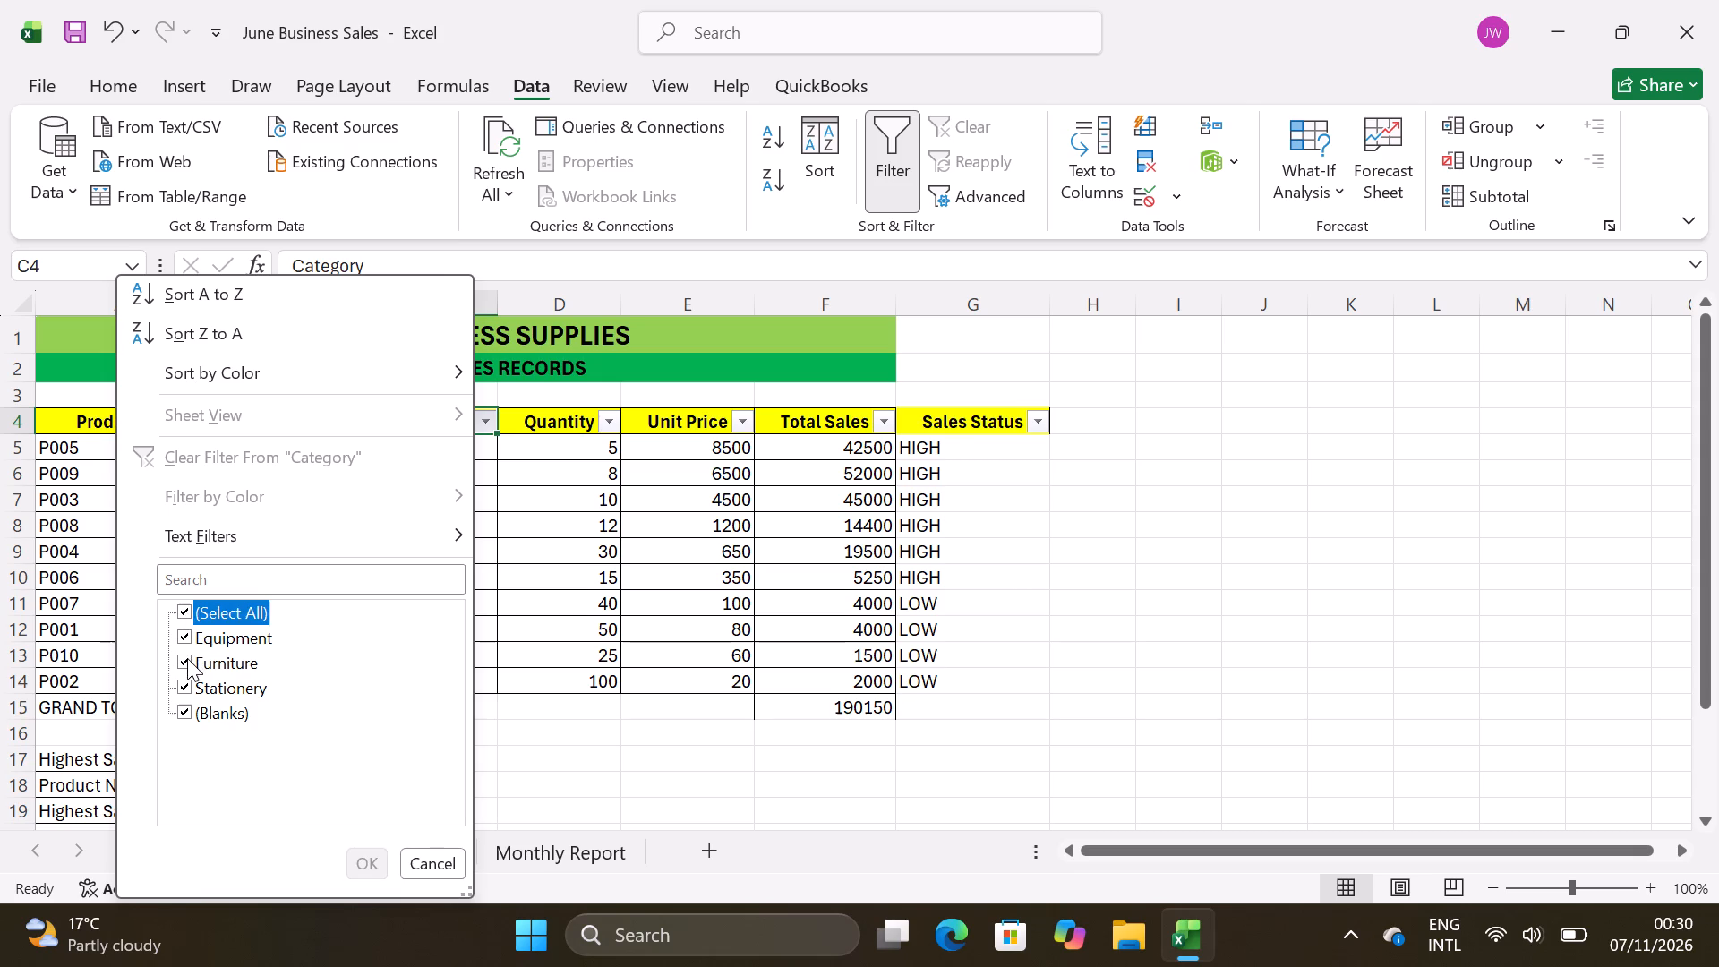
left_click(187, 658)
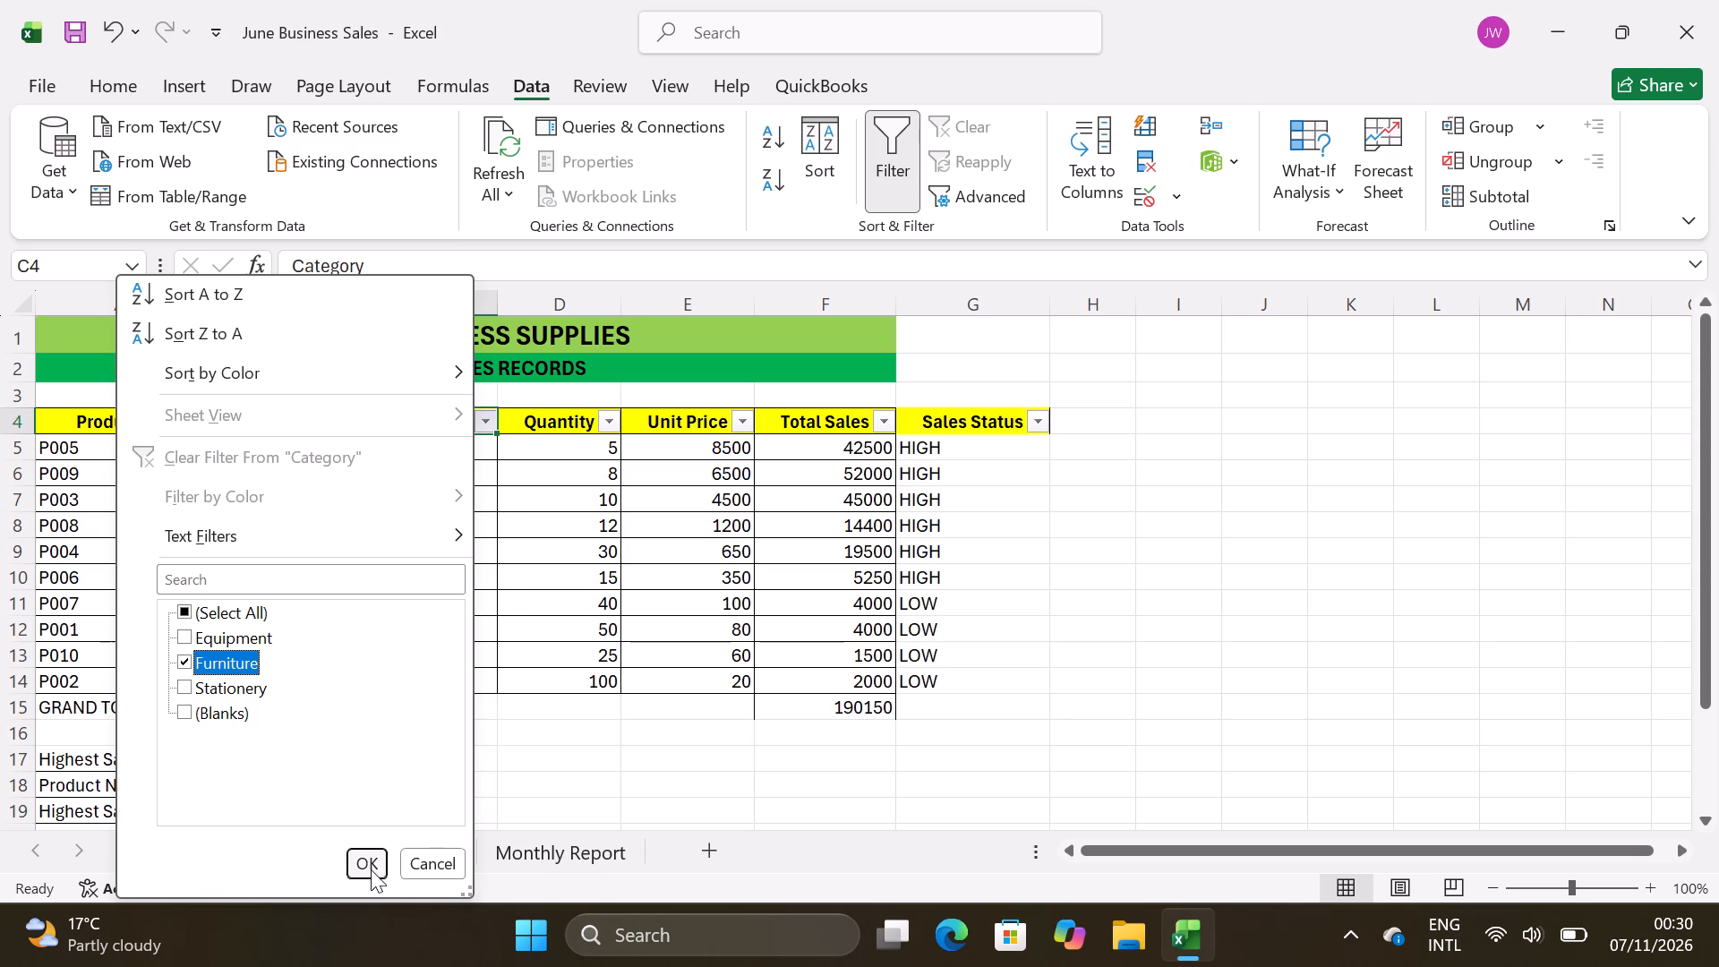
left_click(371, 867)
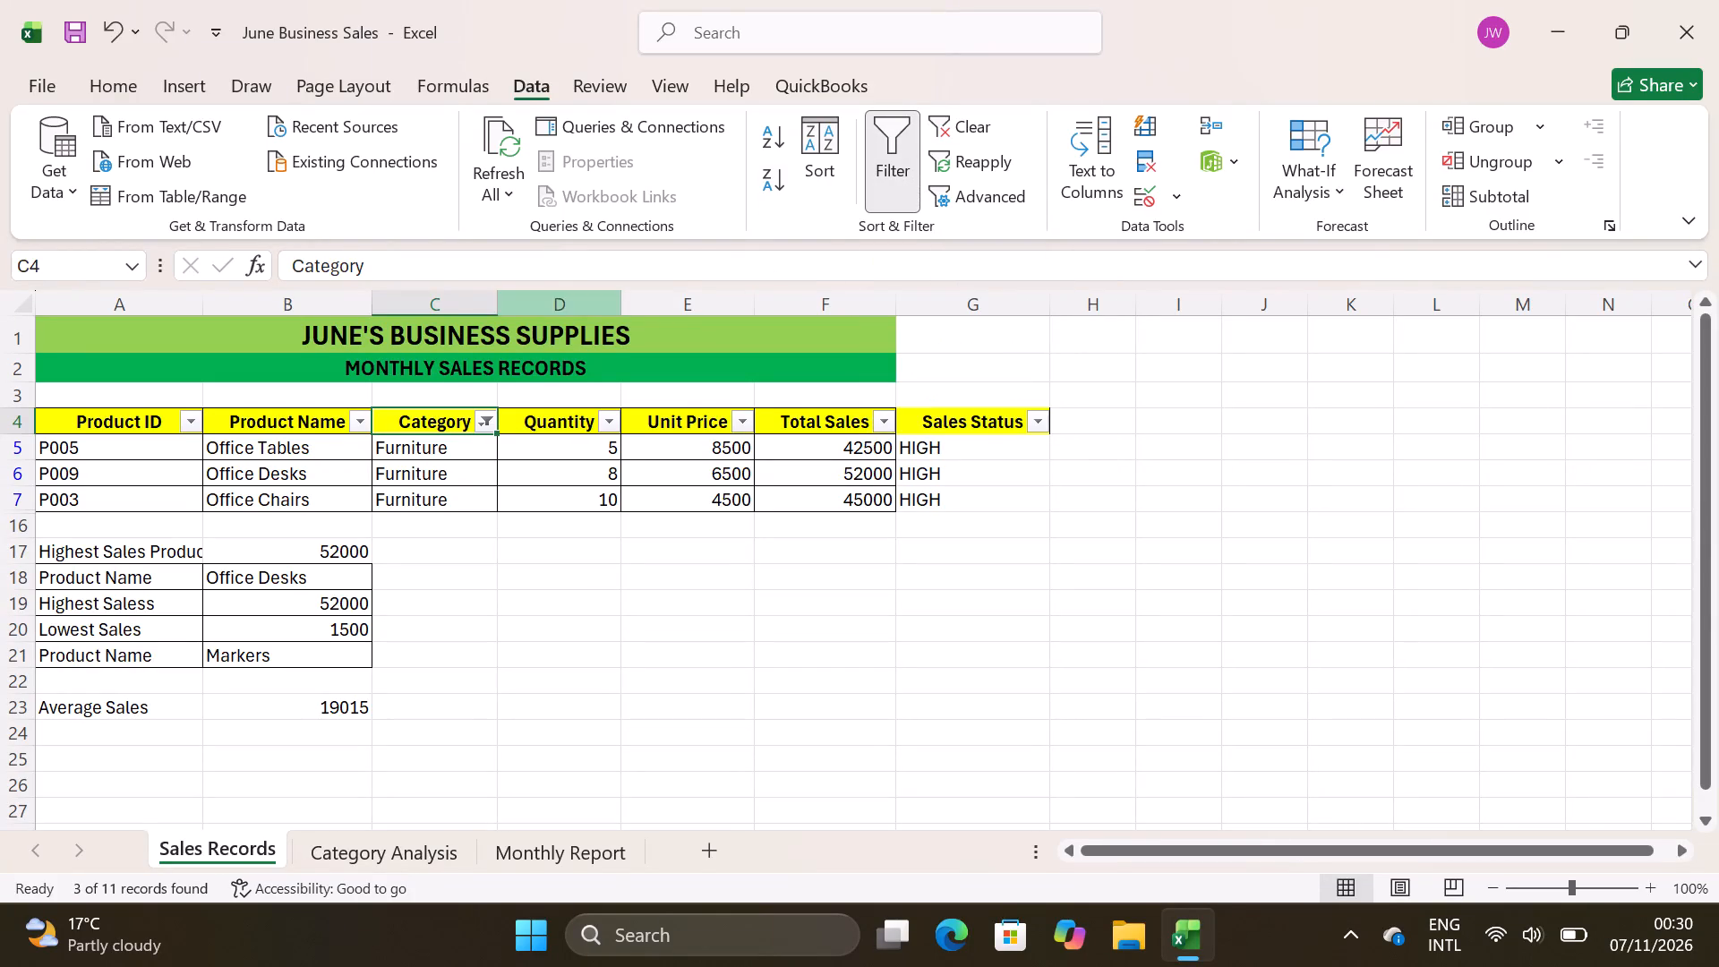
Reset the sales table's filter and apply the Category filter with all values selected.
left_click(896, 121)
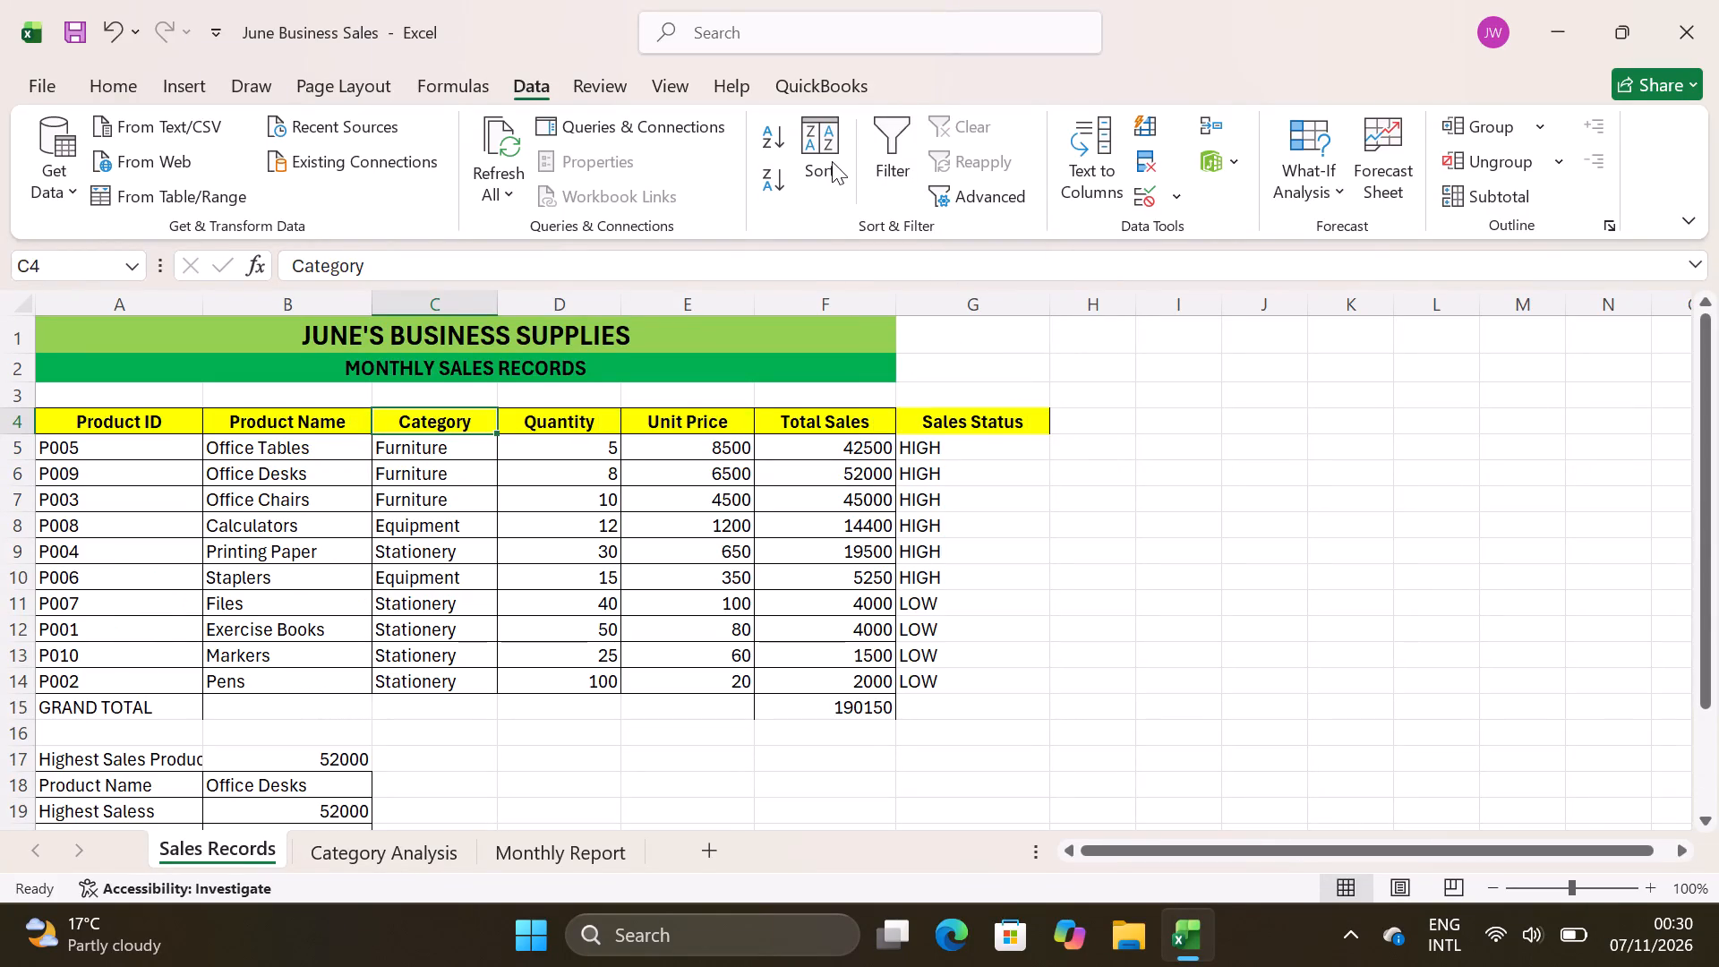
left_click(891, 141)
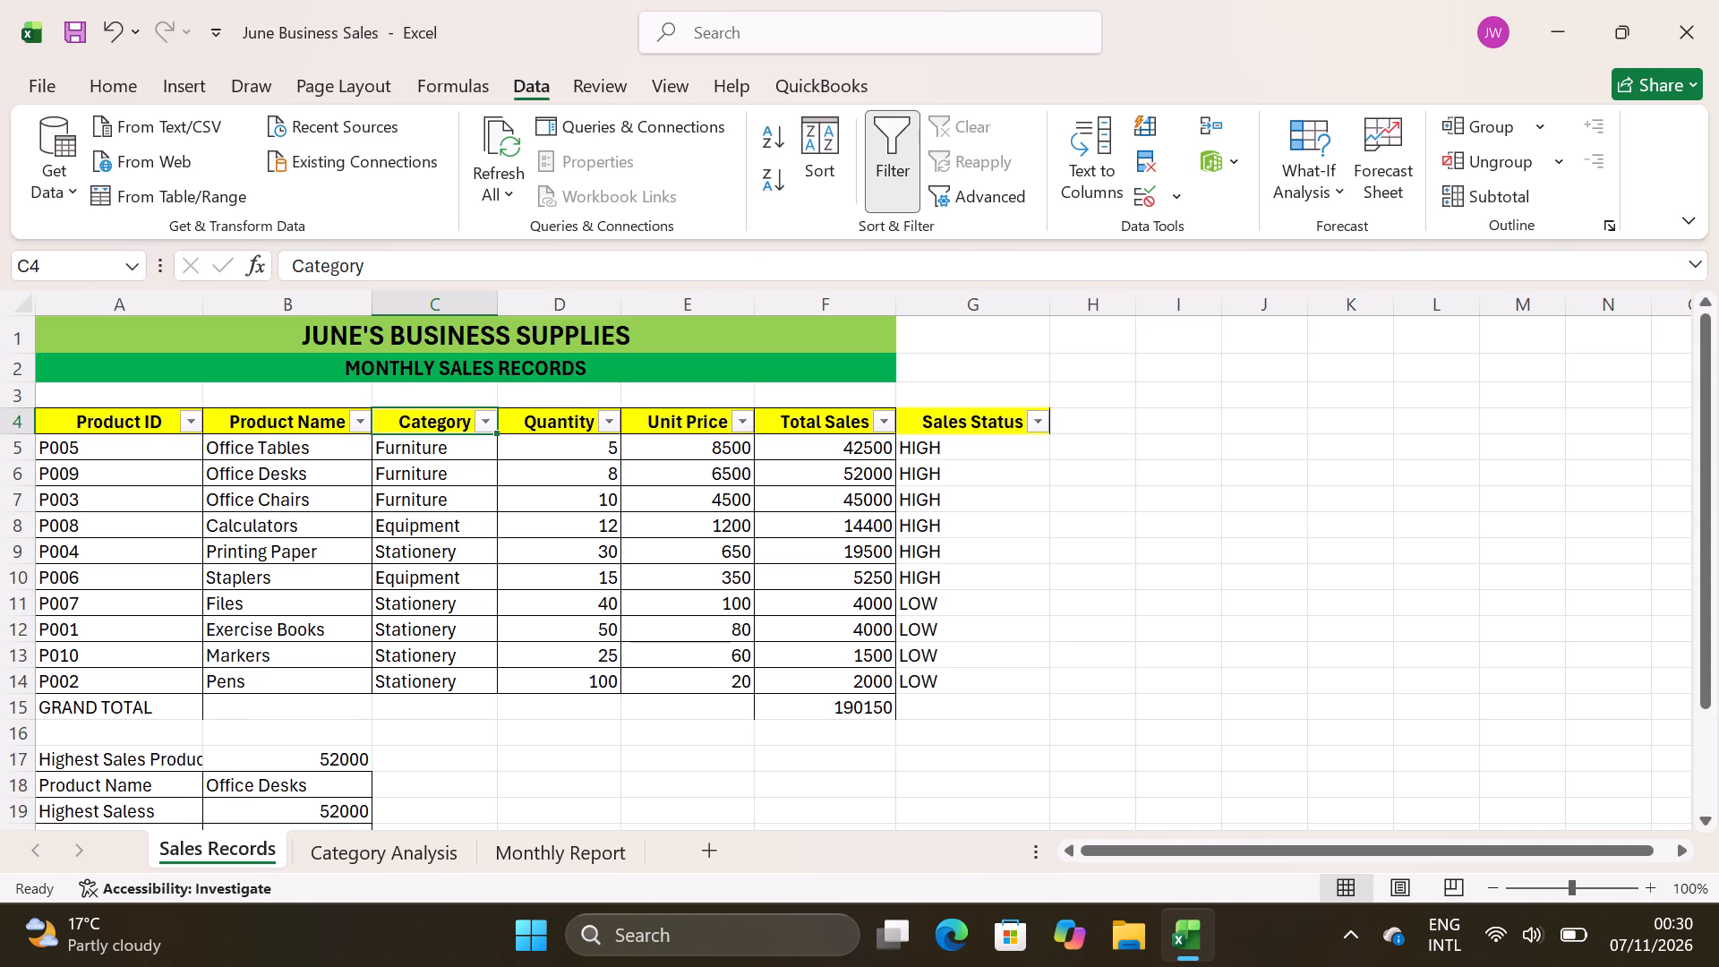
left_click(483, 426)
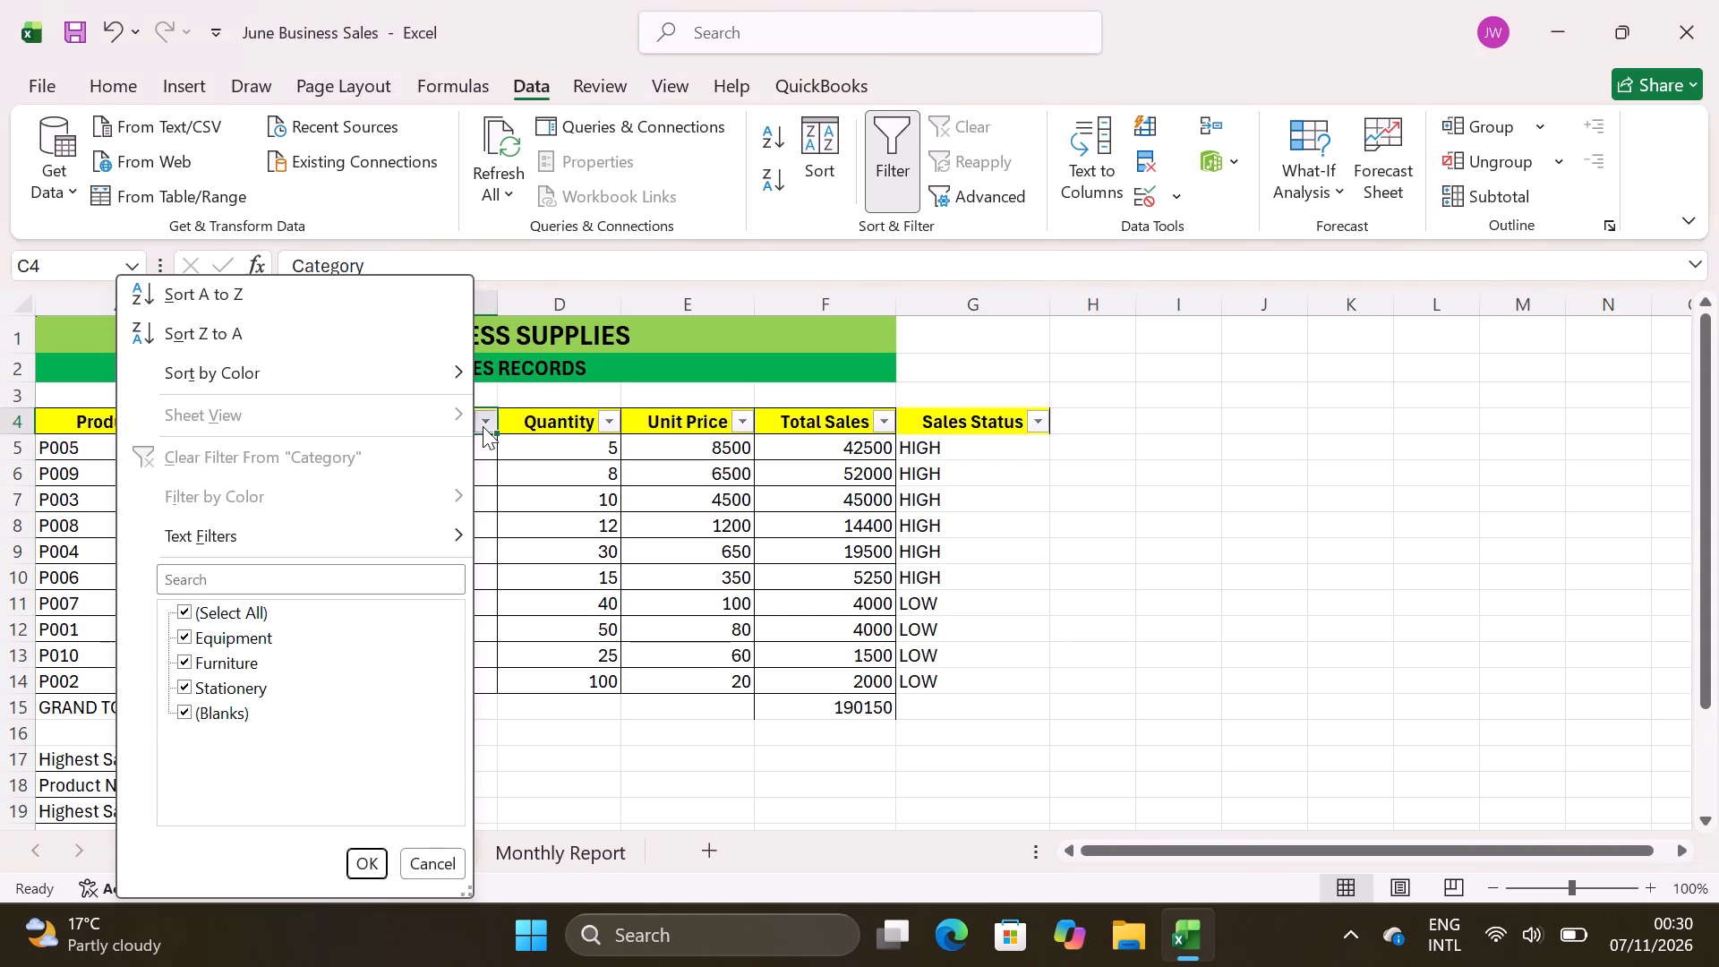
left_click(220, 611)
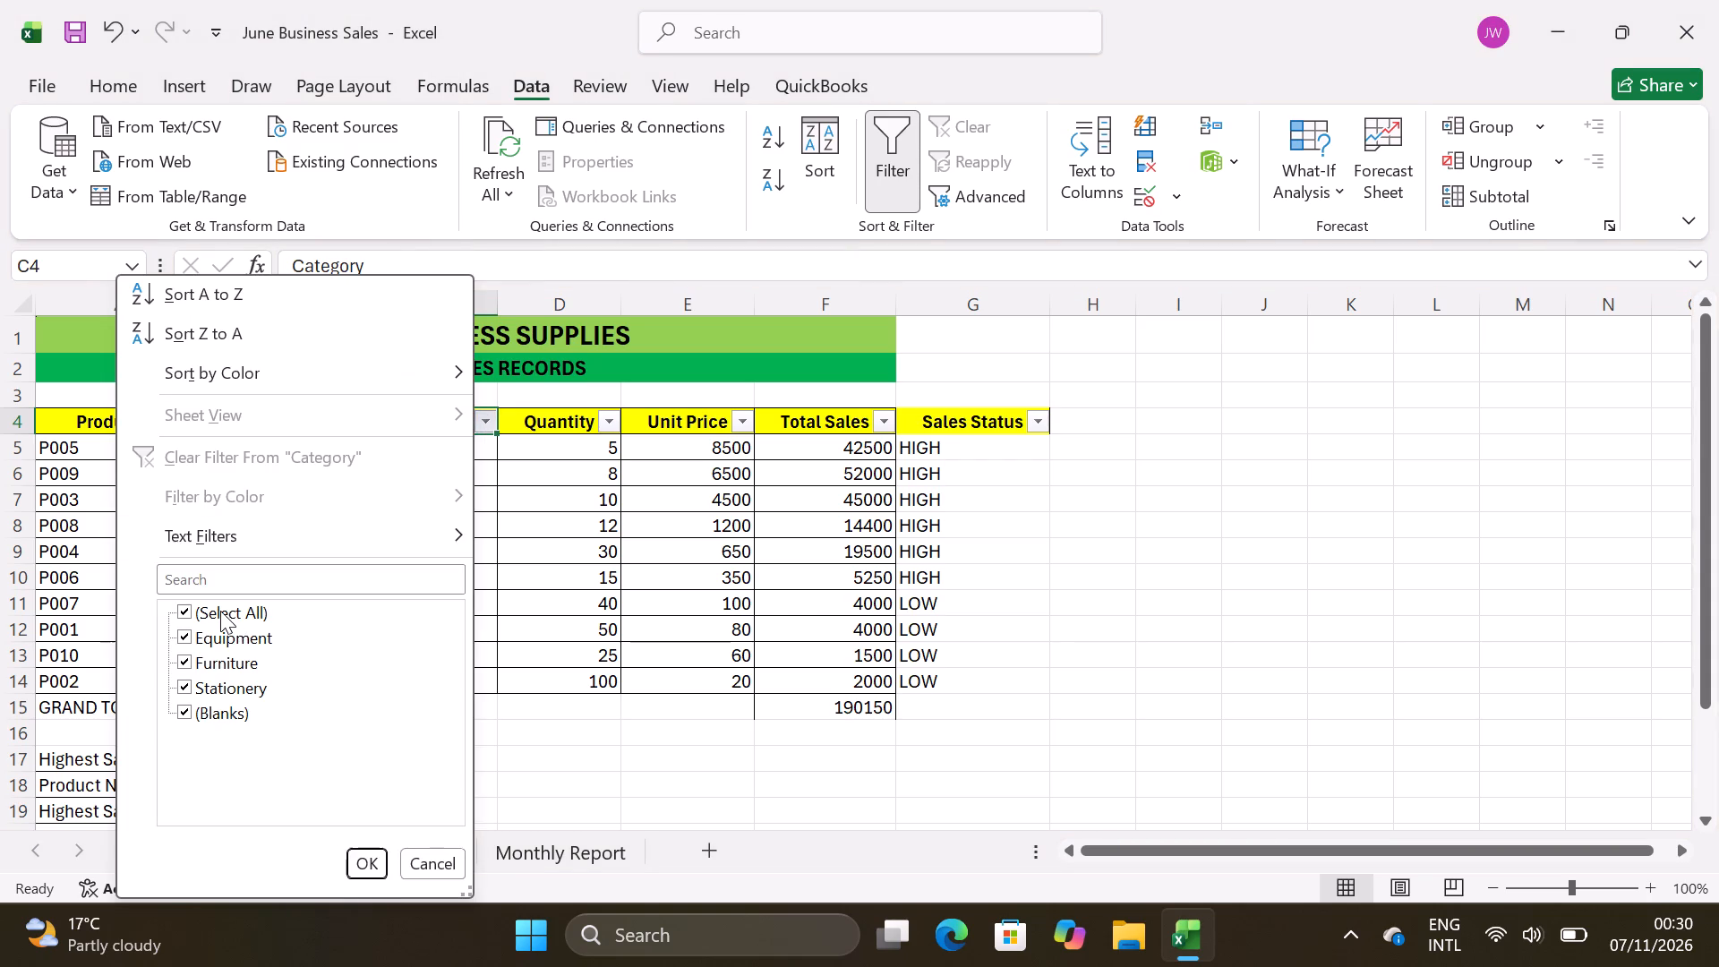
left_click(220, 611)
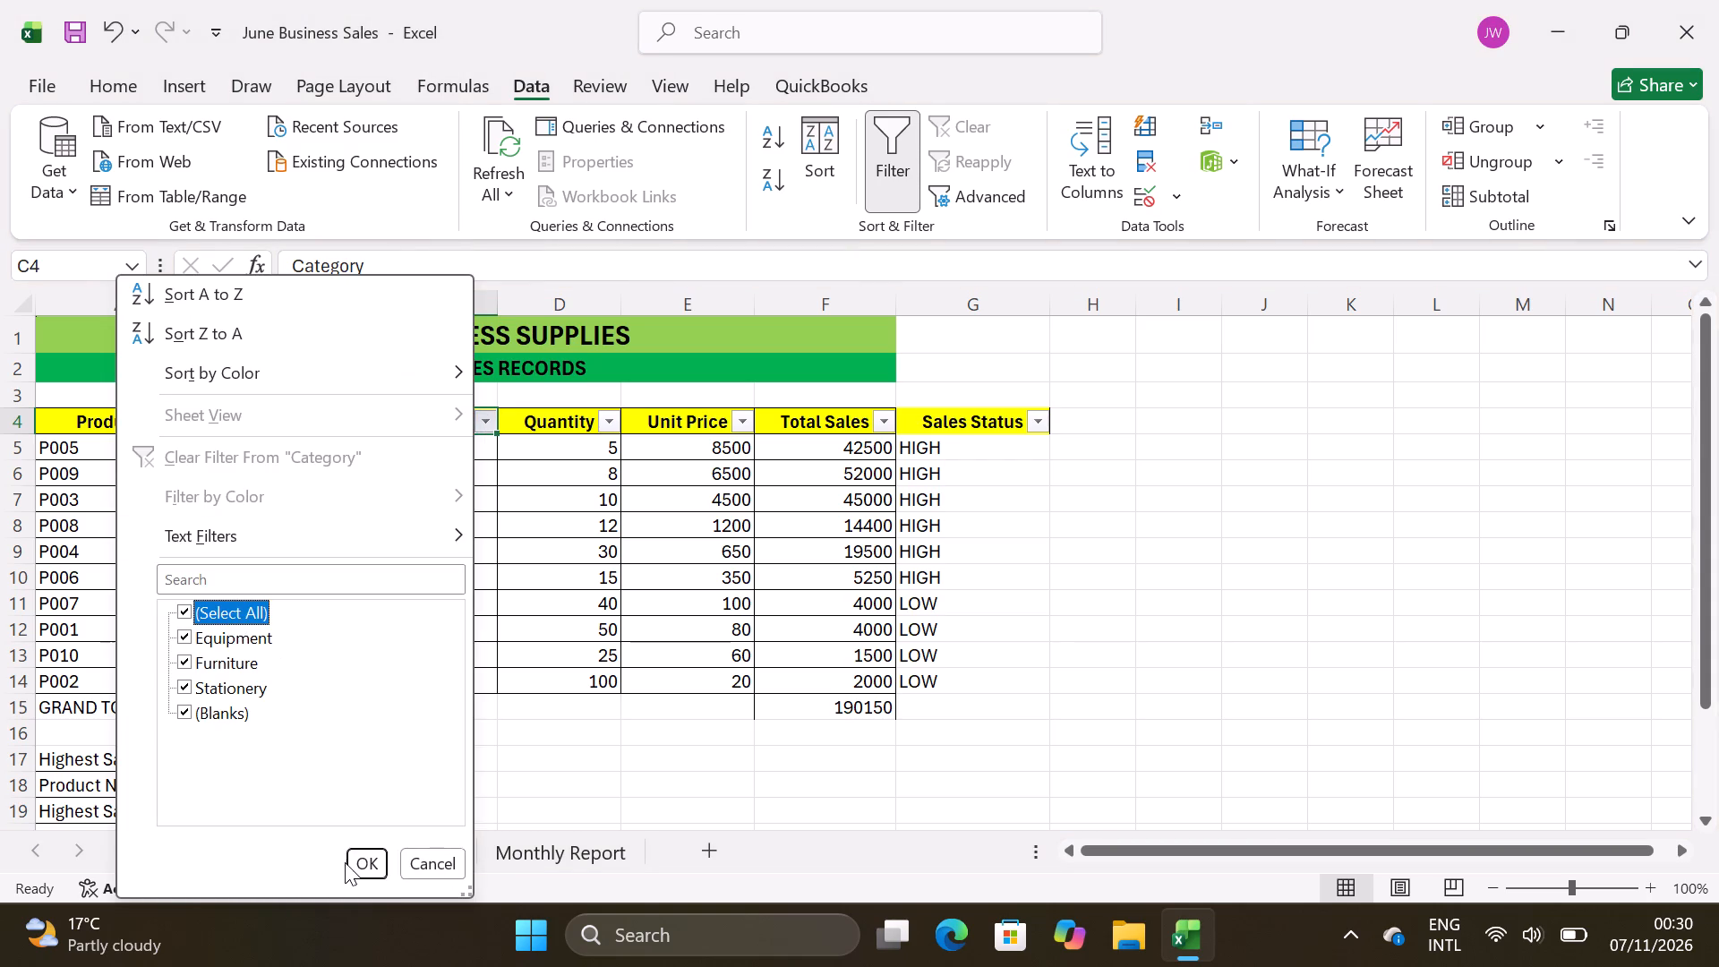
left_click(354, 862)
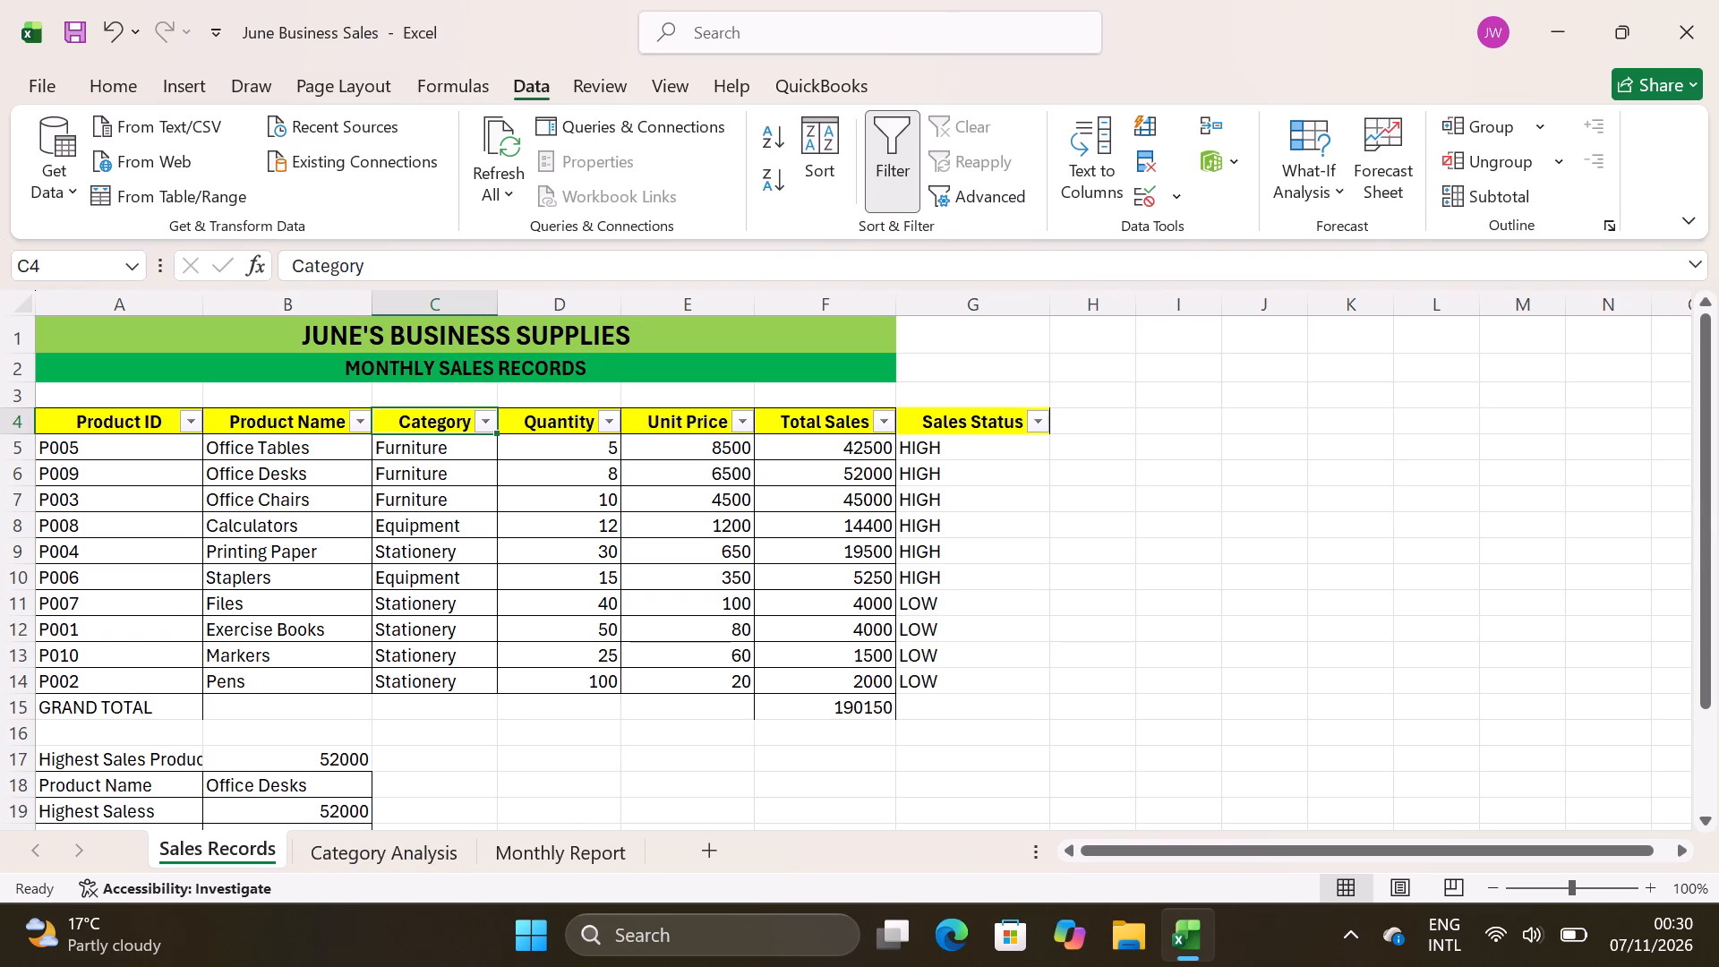
Sort the sales table by Quantity on cell values, in order Largest to Smallest.
left_click(290, 446)
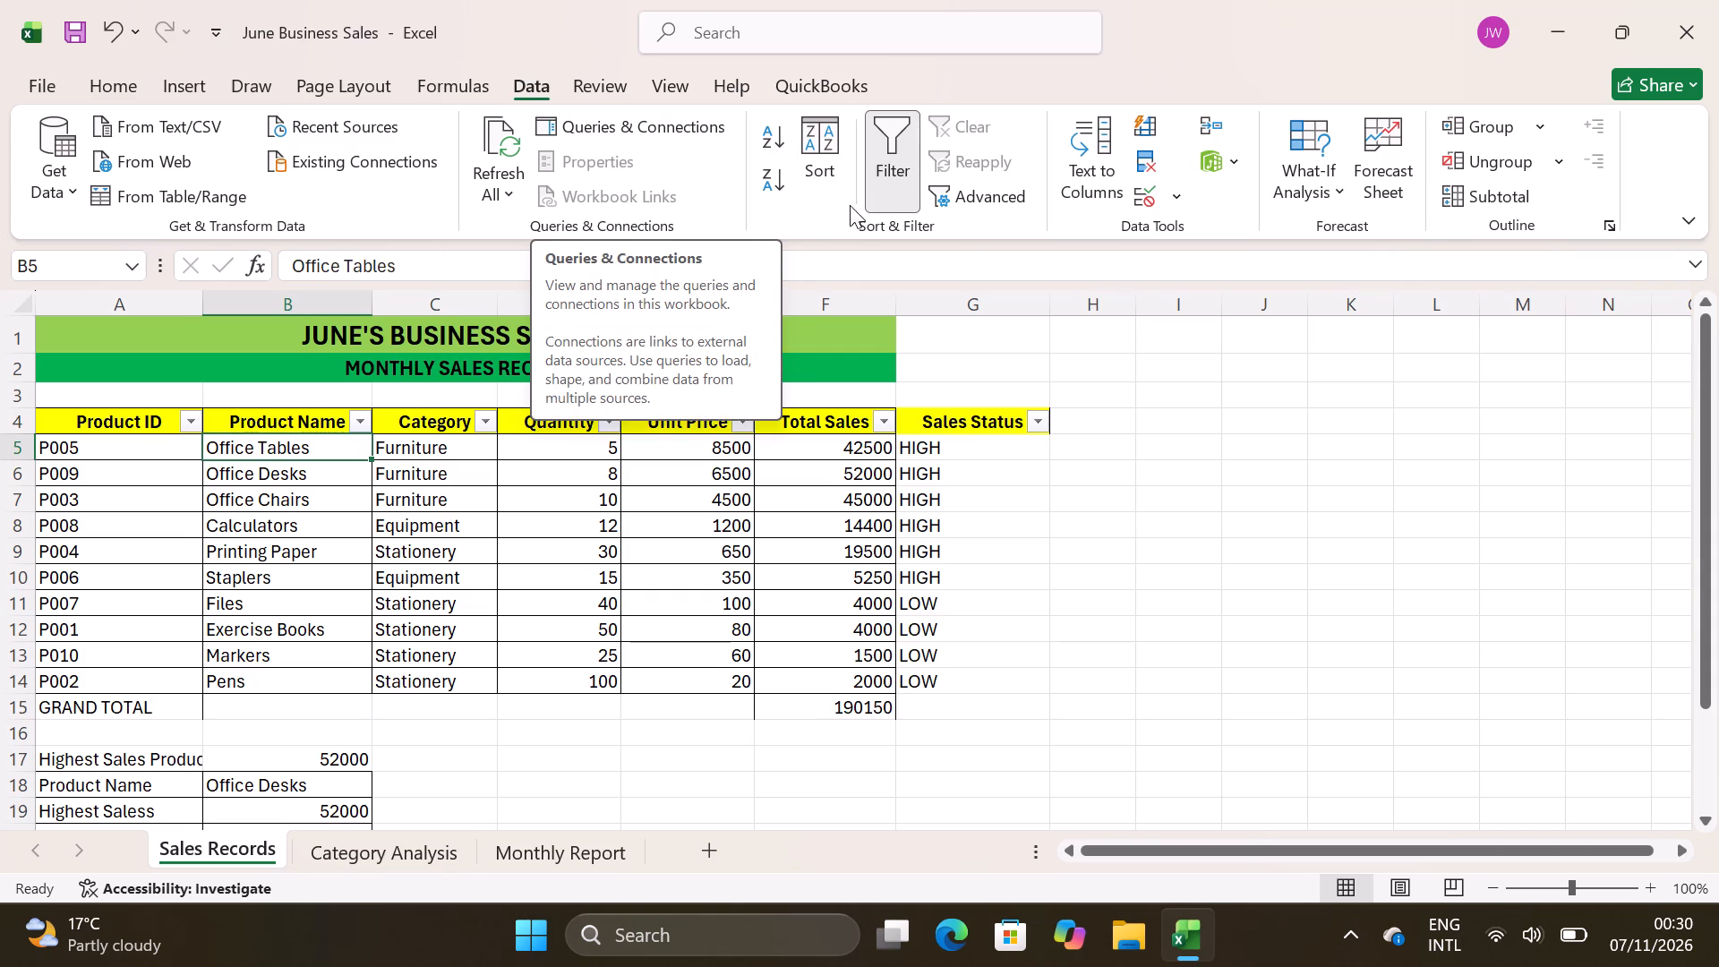
left_click(819, 138)
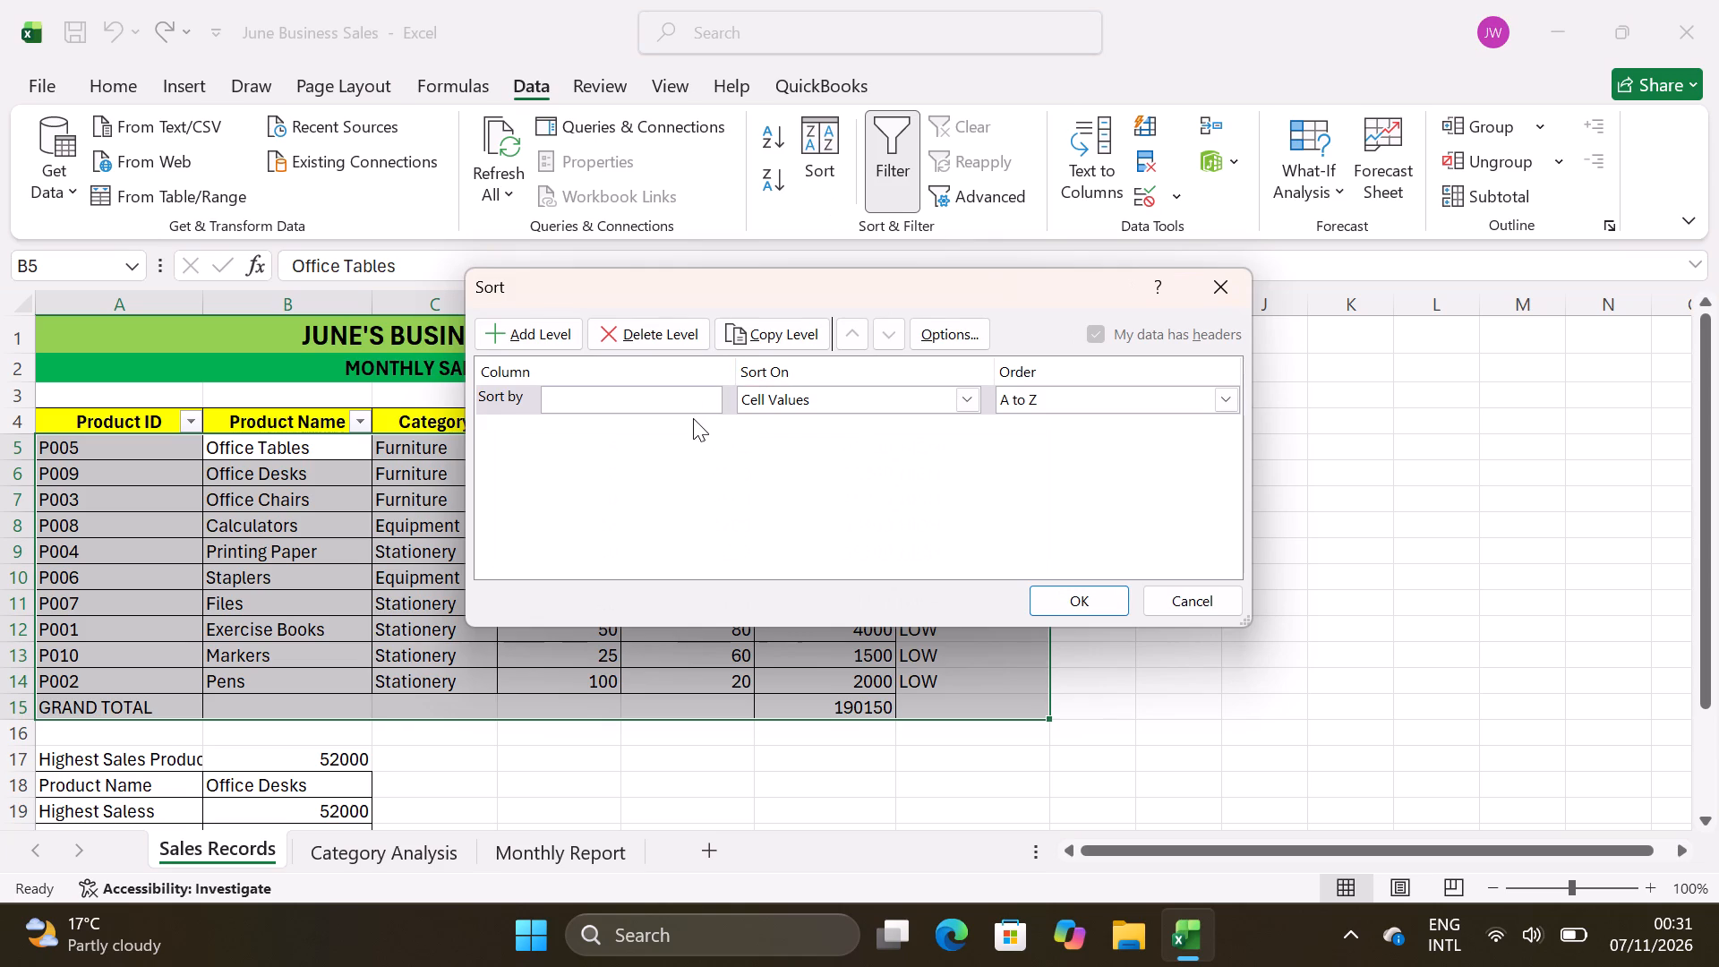
left_click(707, 402)
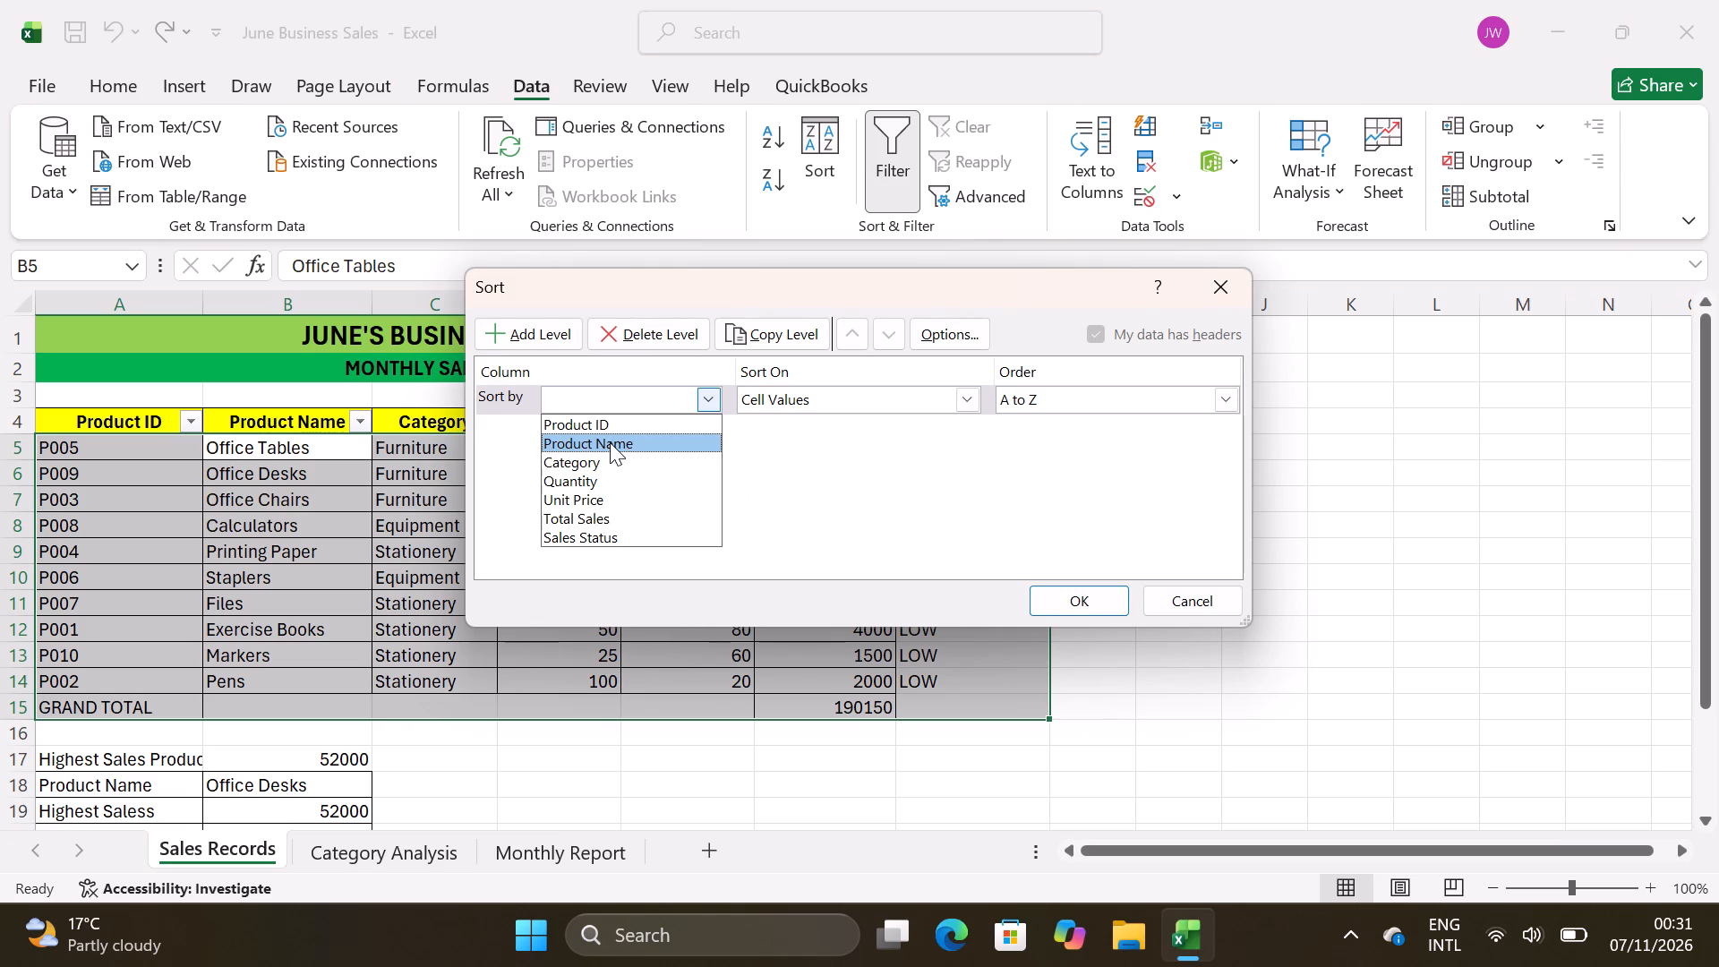
left_click(610, 477)
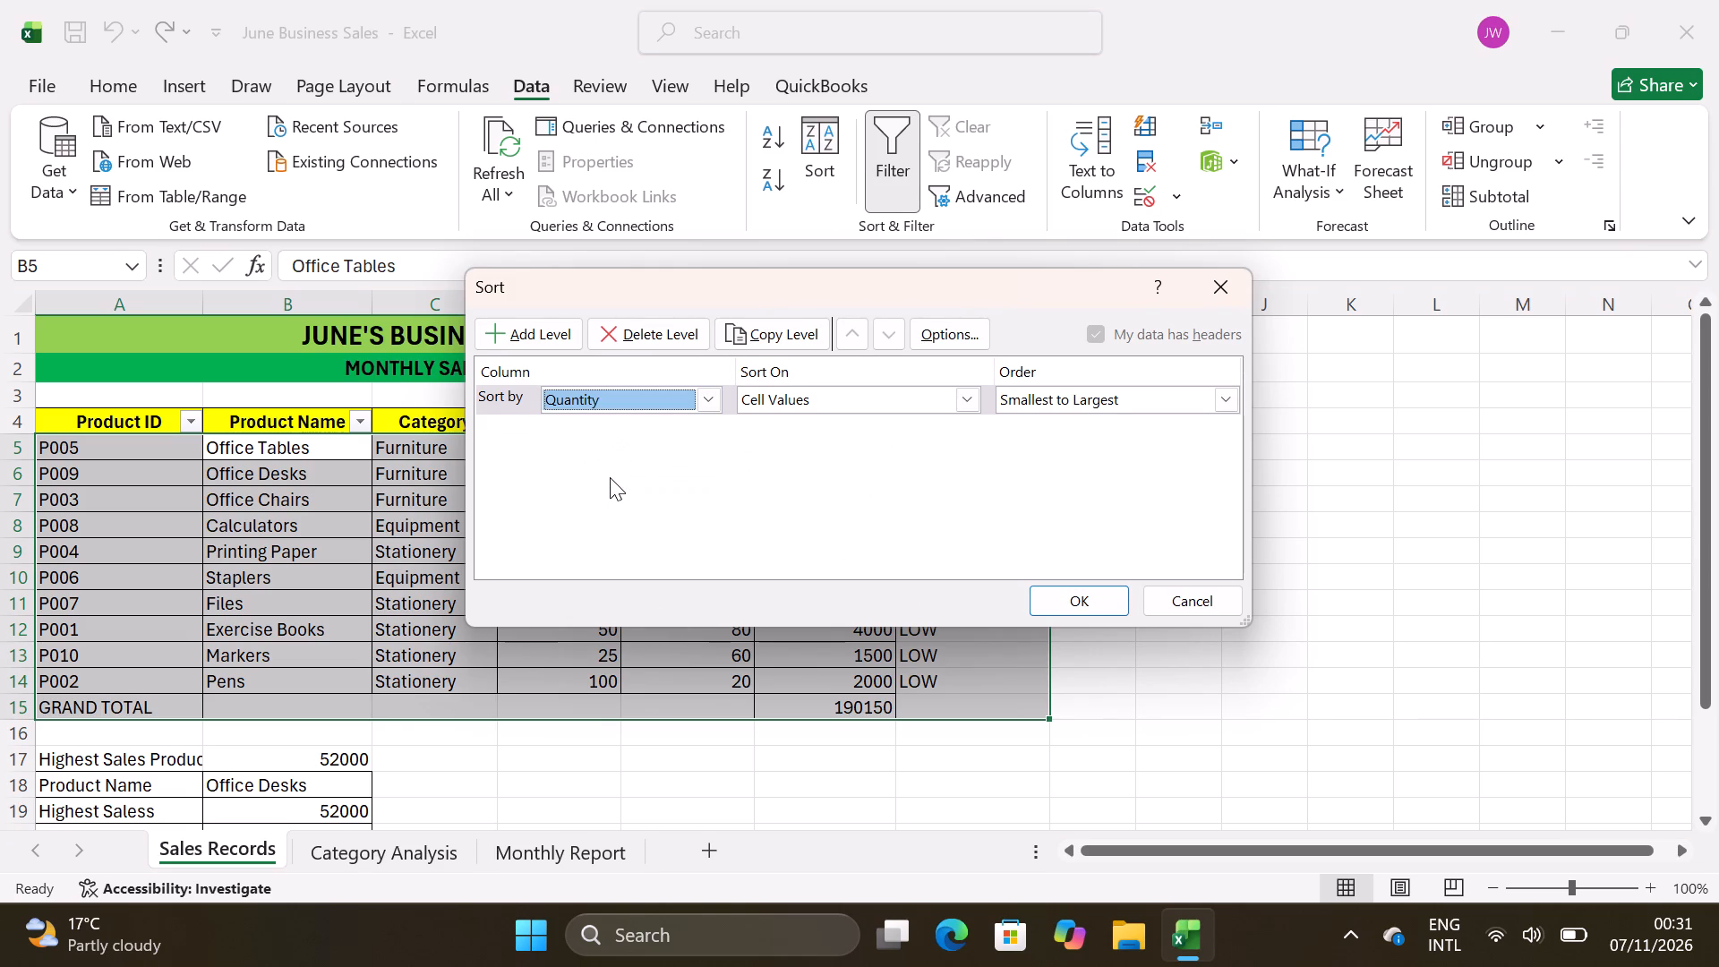
left_click(1234, 404)
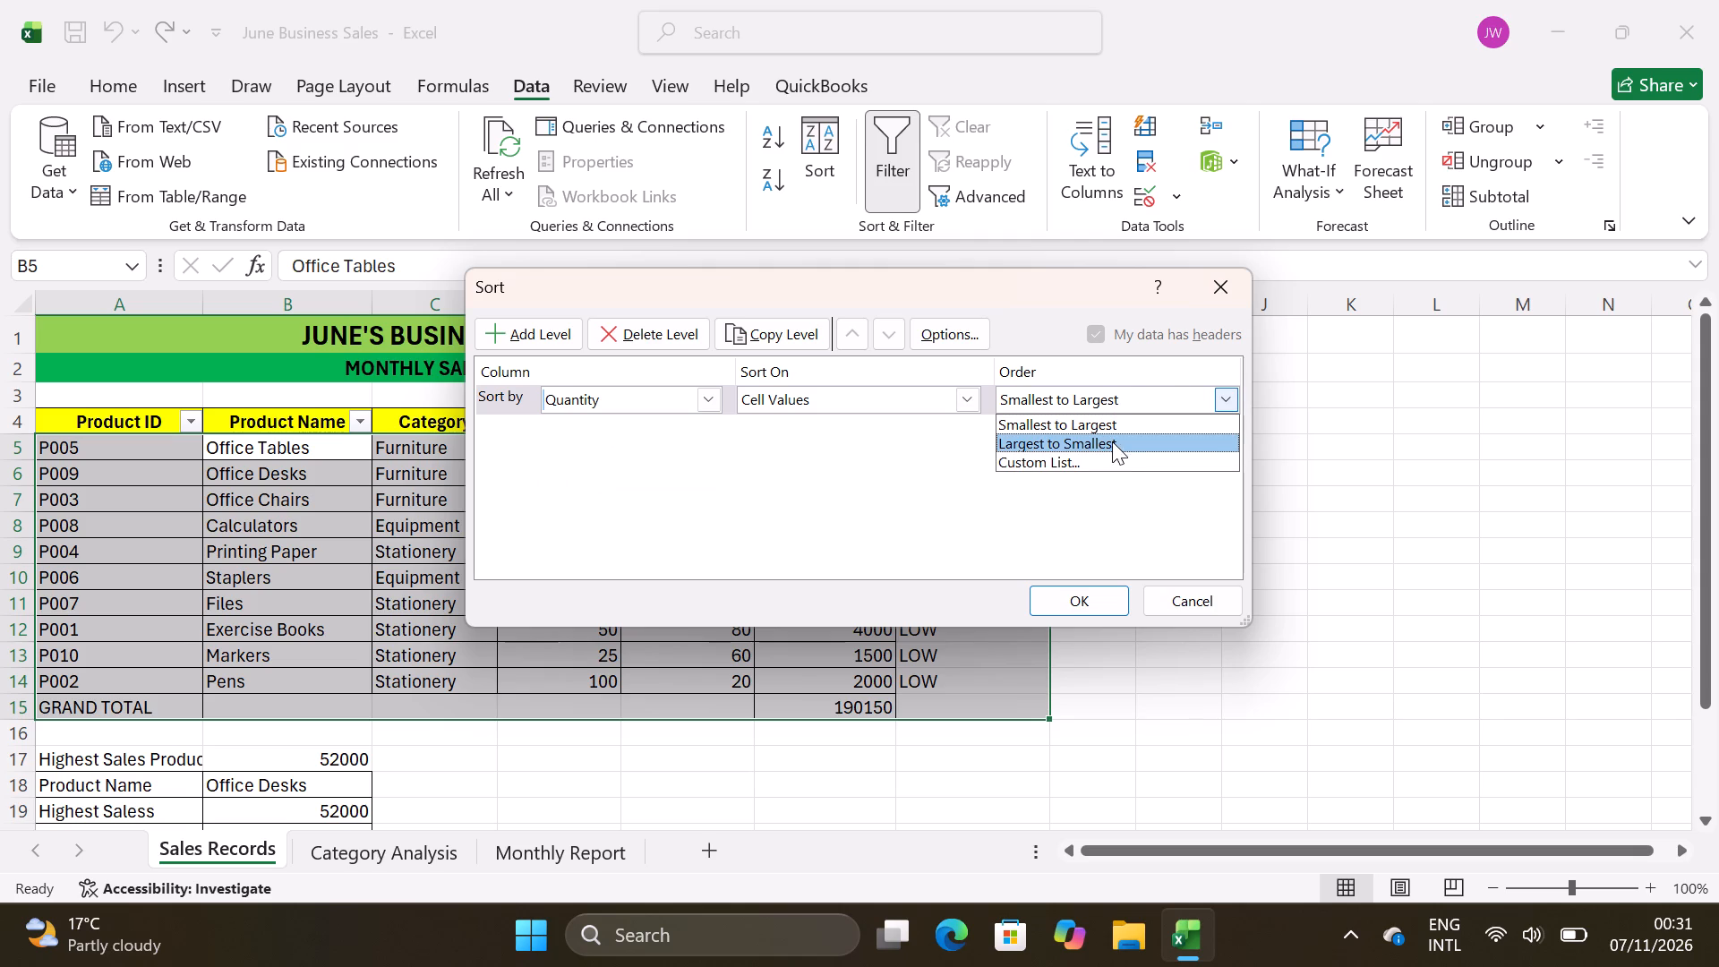
left_click(1112, 444)
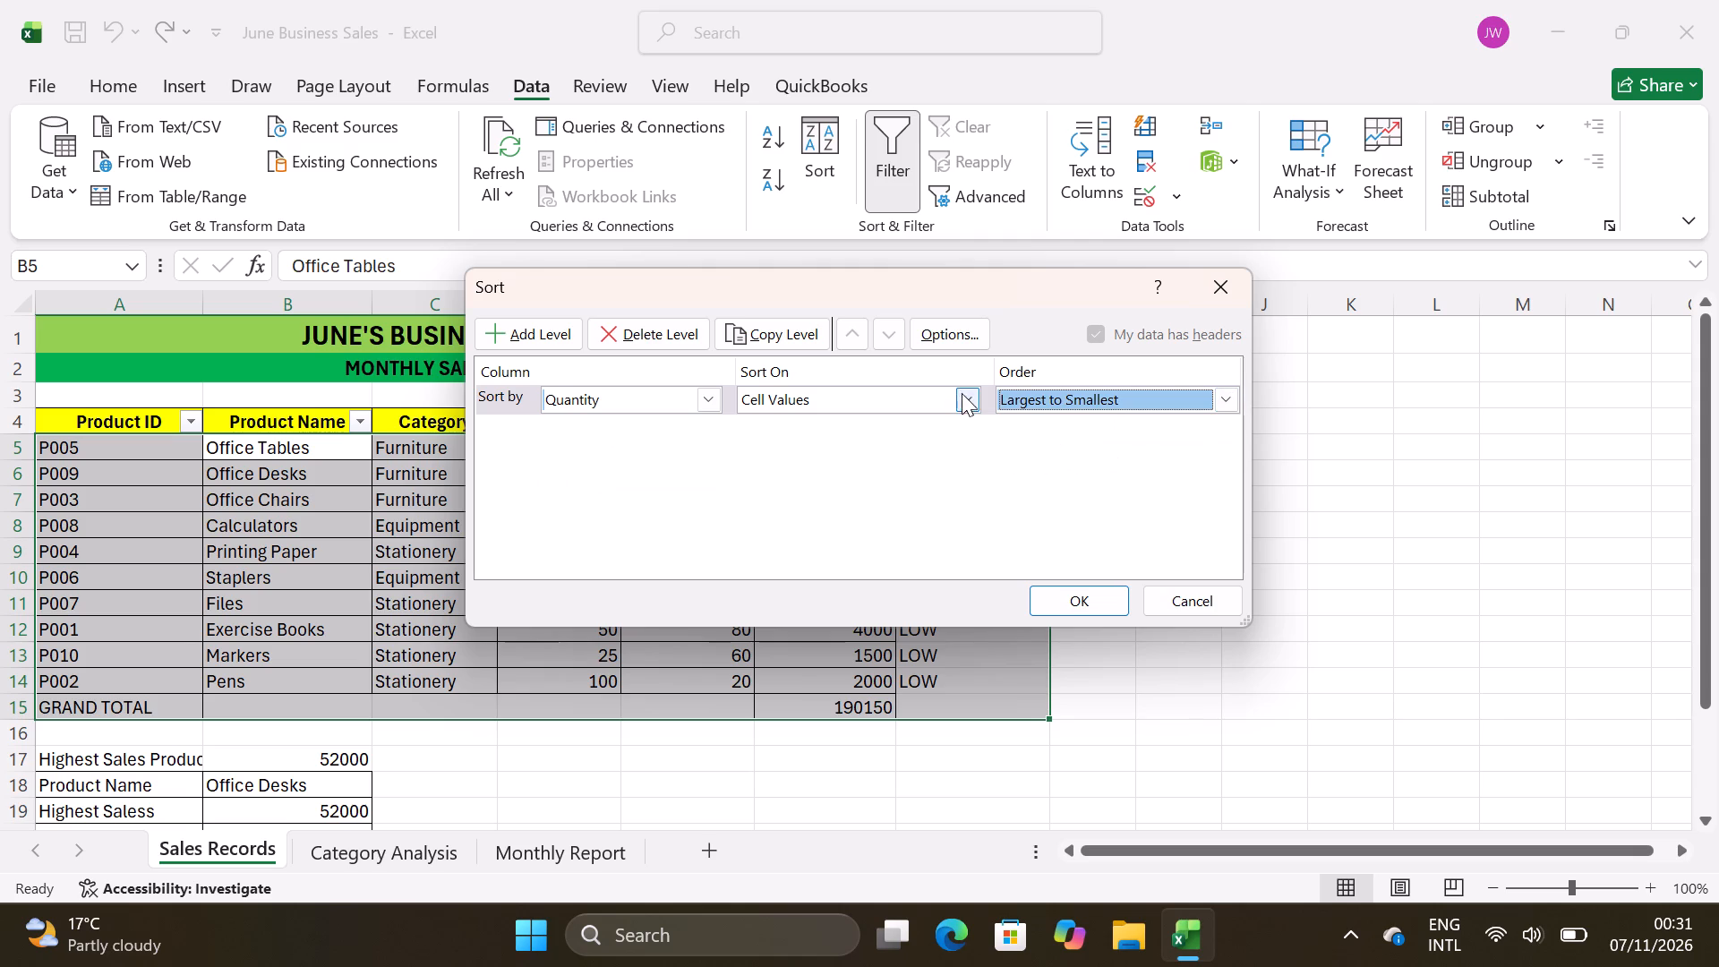
left_click(1100, 611)
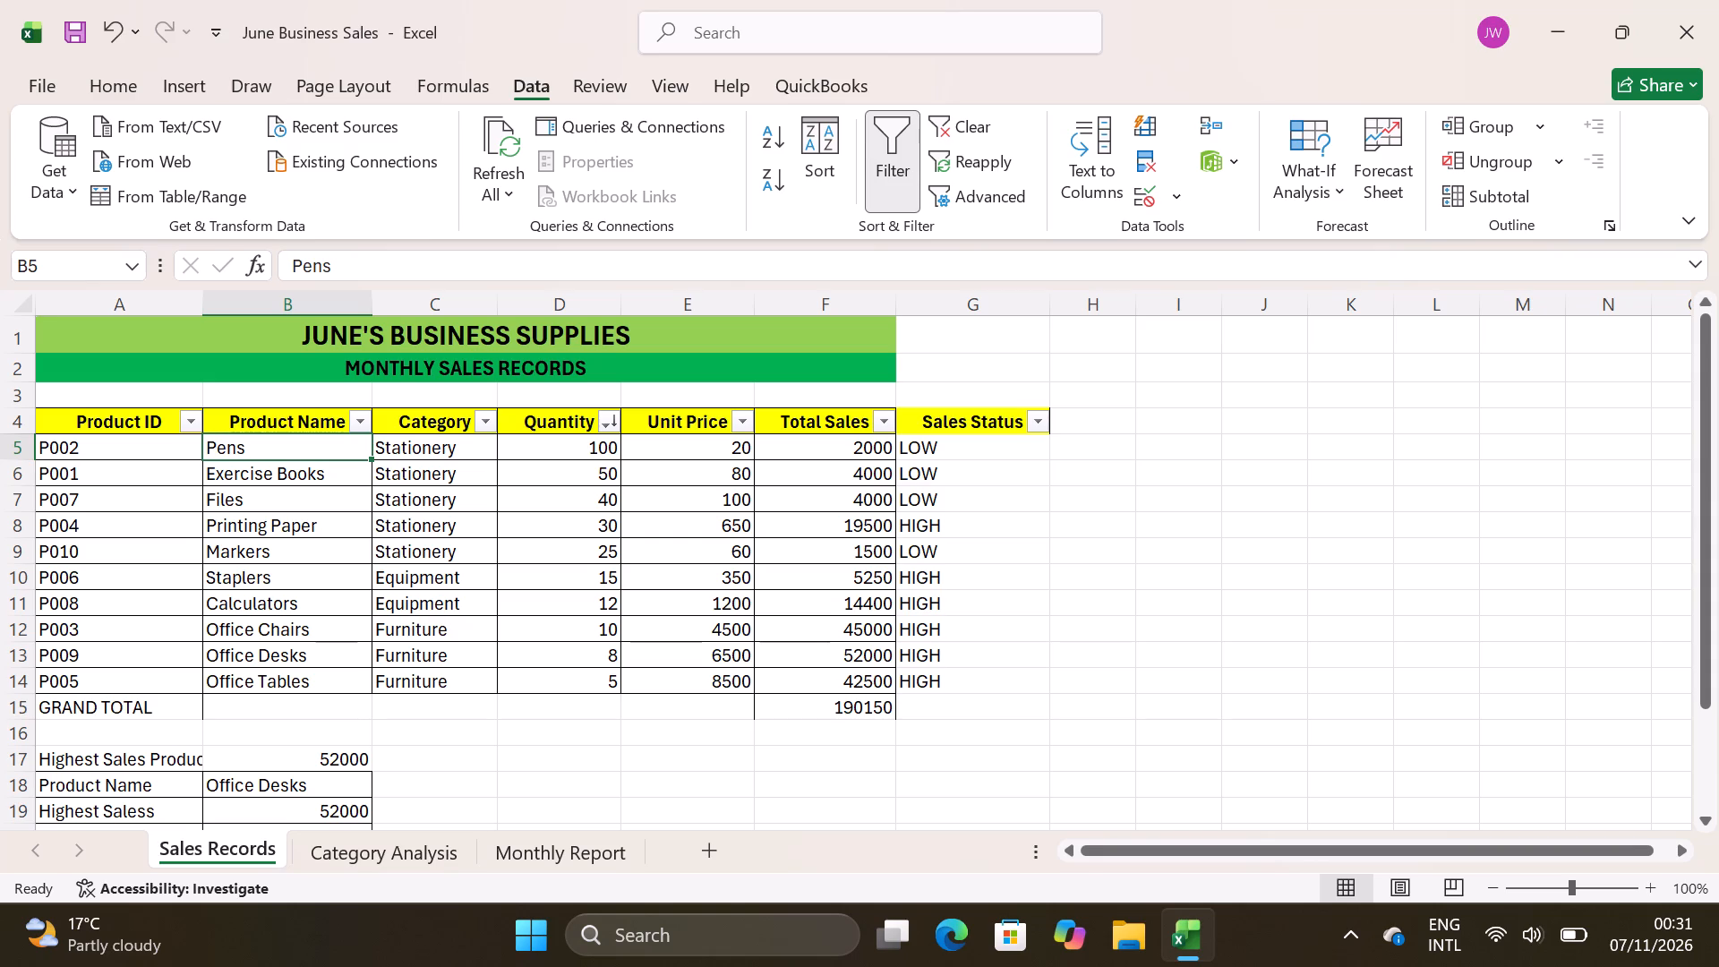
Insert the recommended Clustered Column chart from the Category and Total Sales data in A1:B4 on the Category Analysis sheet.
left_click(441, 835)
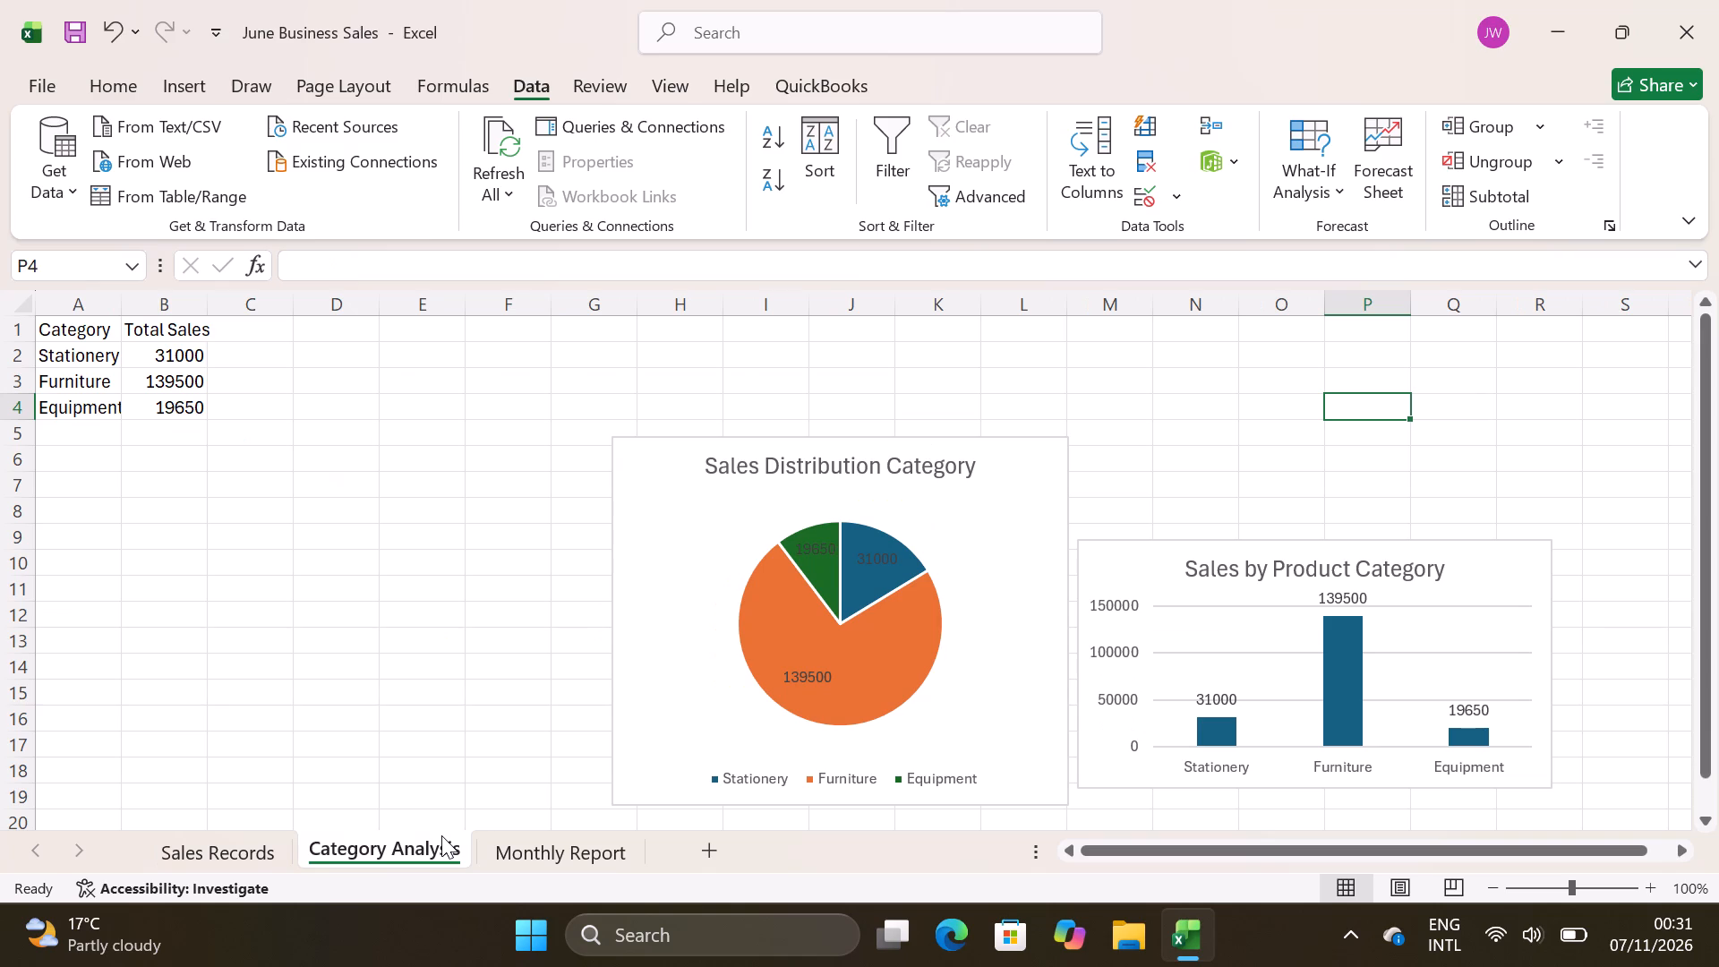
left_click(51, 333)
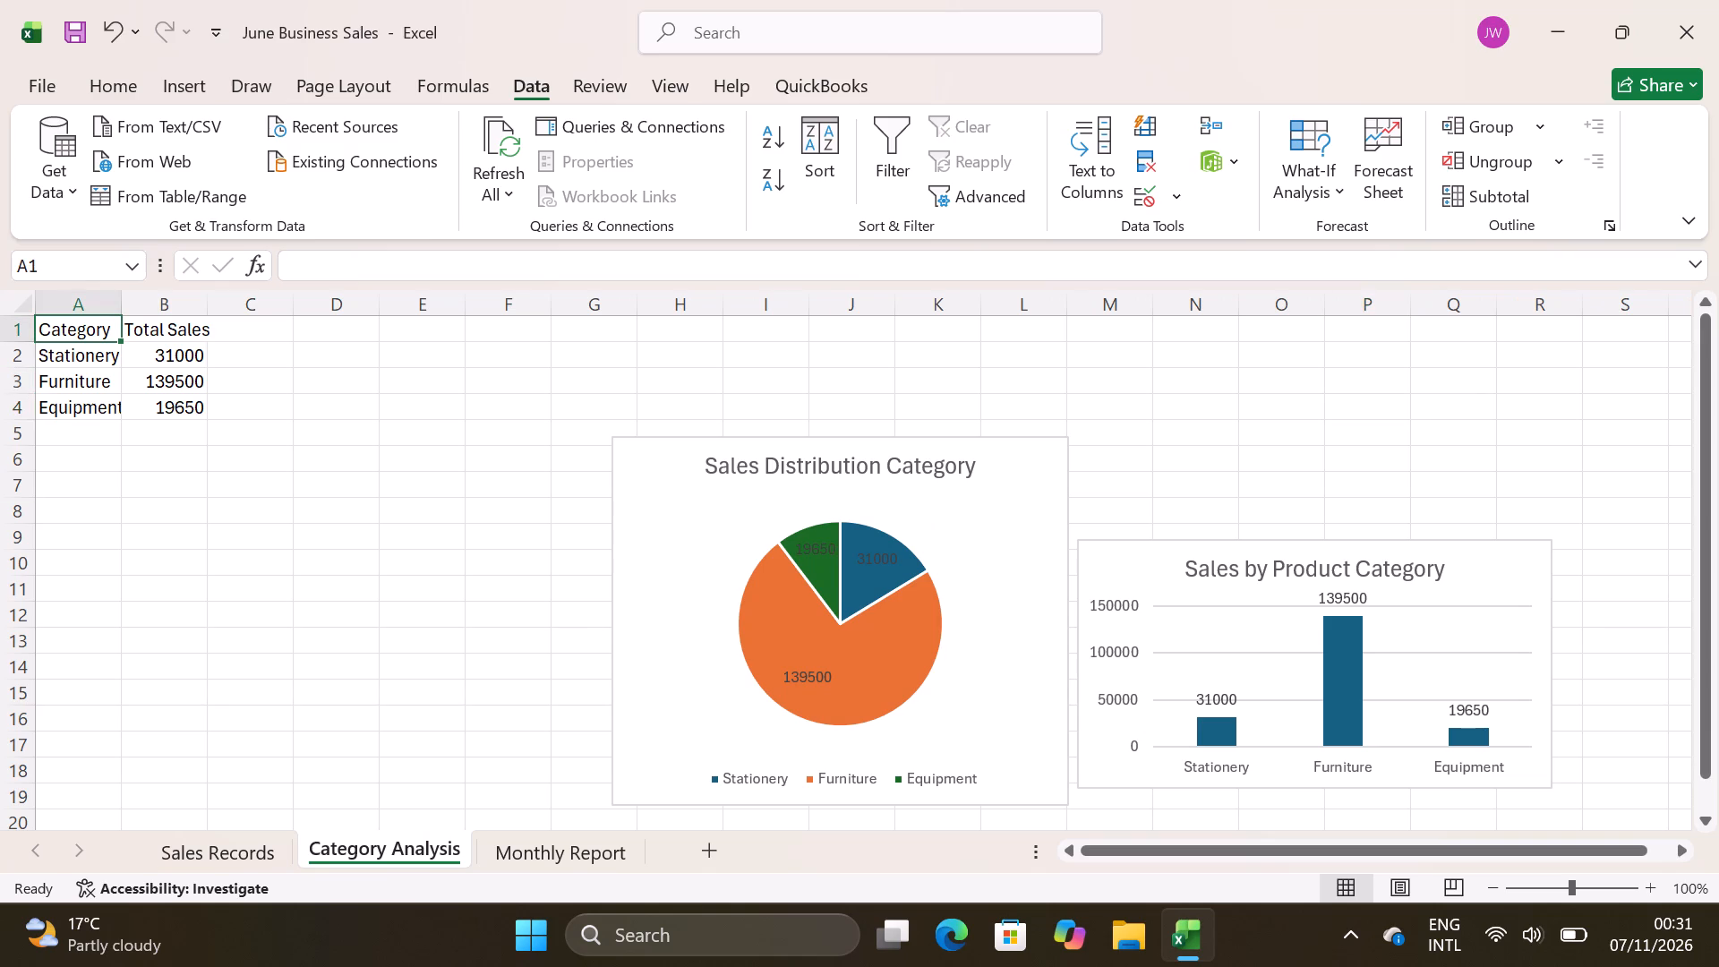
left_click(197, 411, "shift")
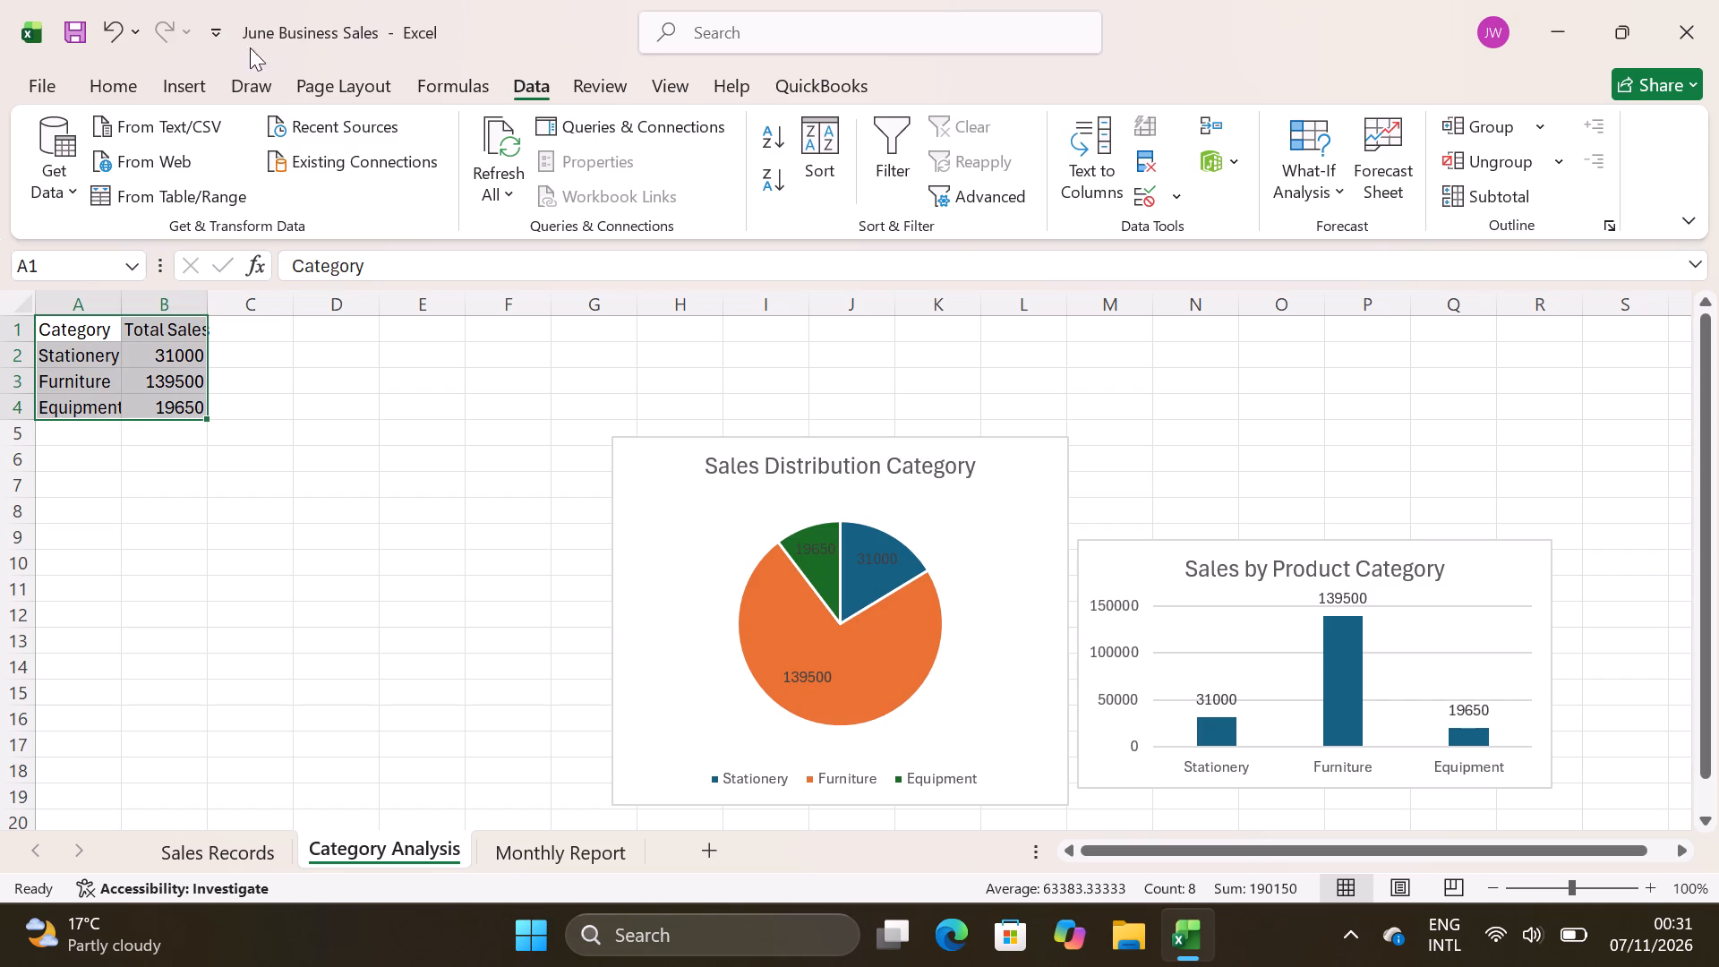
left_click(192, 95)
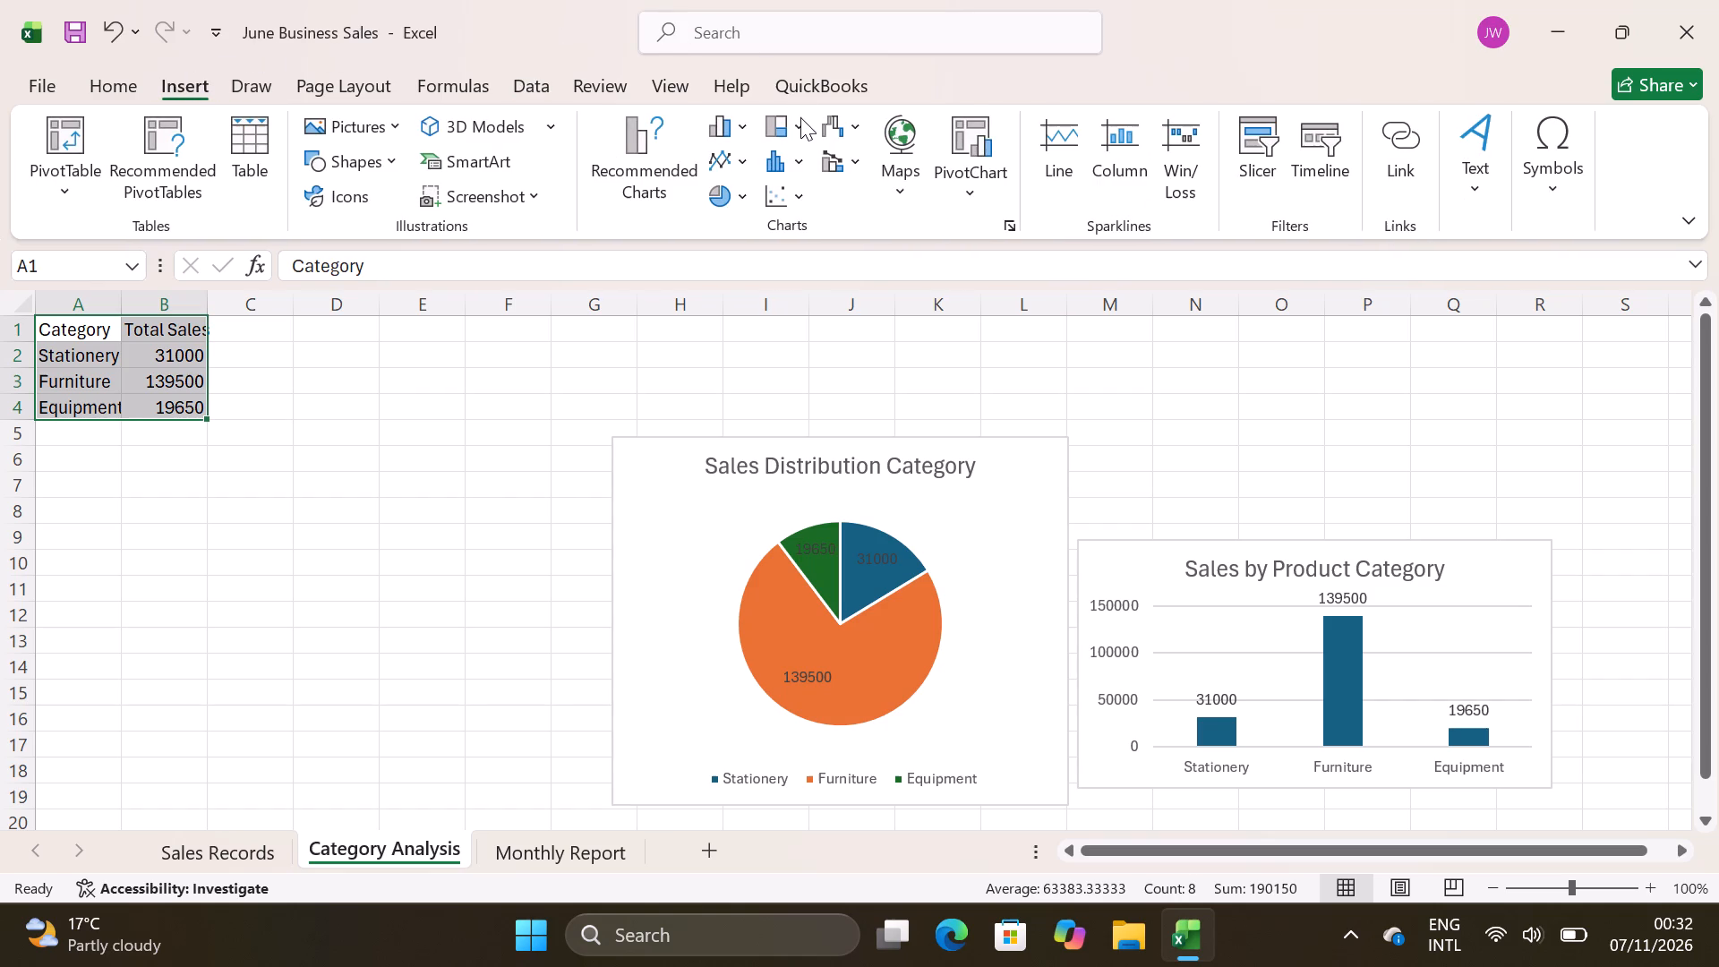
left_click(1115, 156)
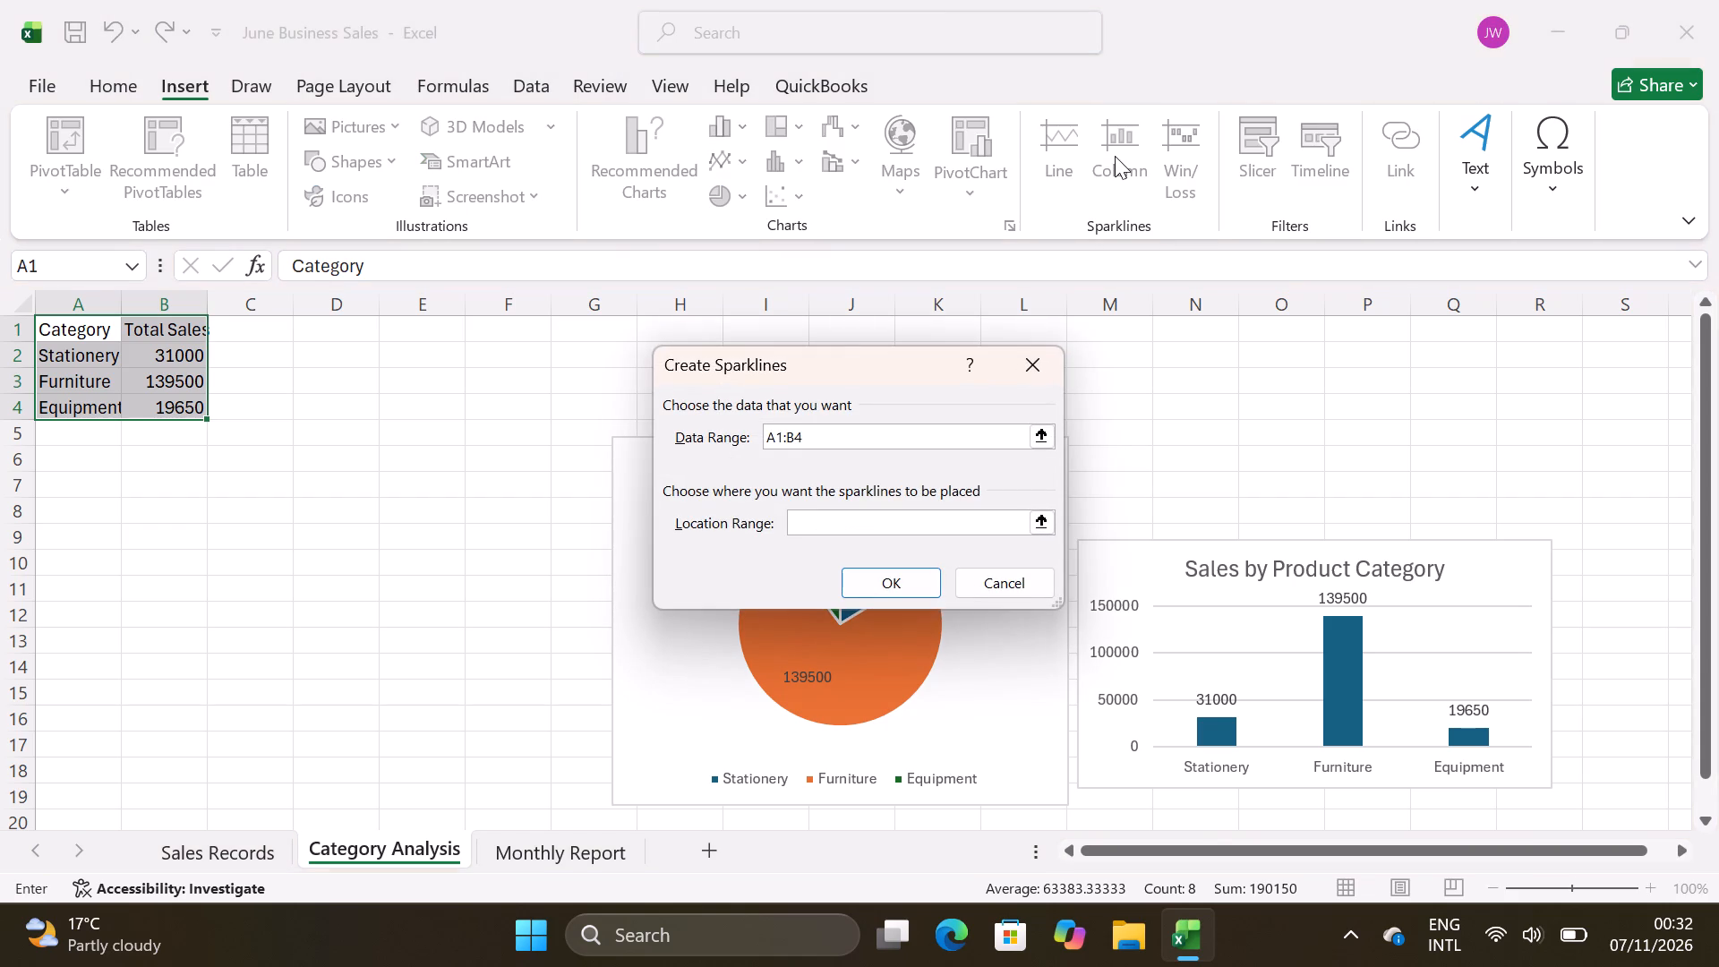
left_click(1043, 367)
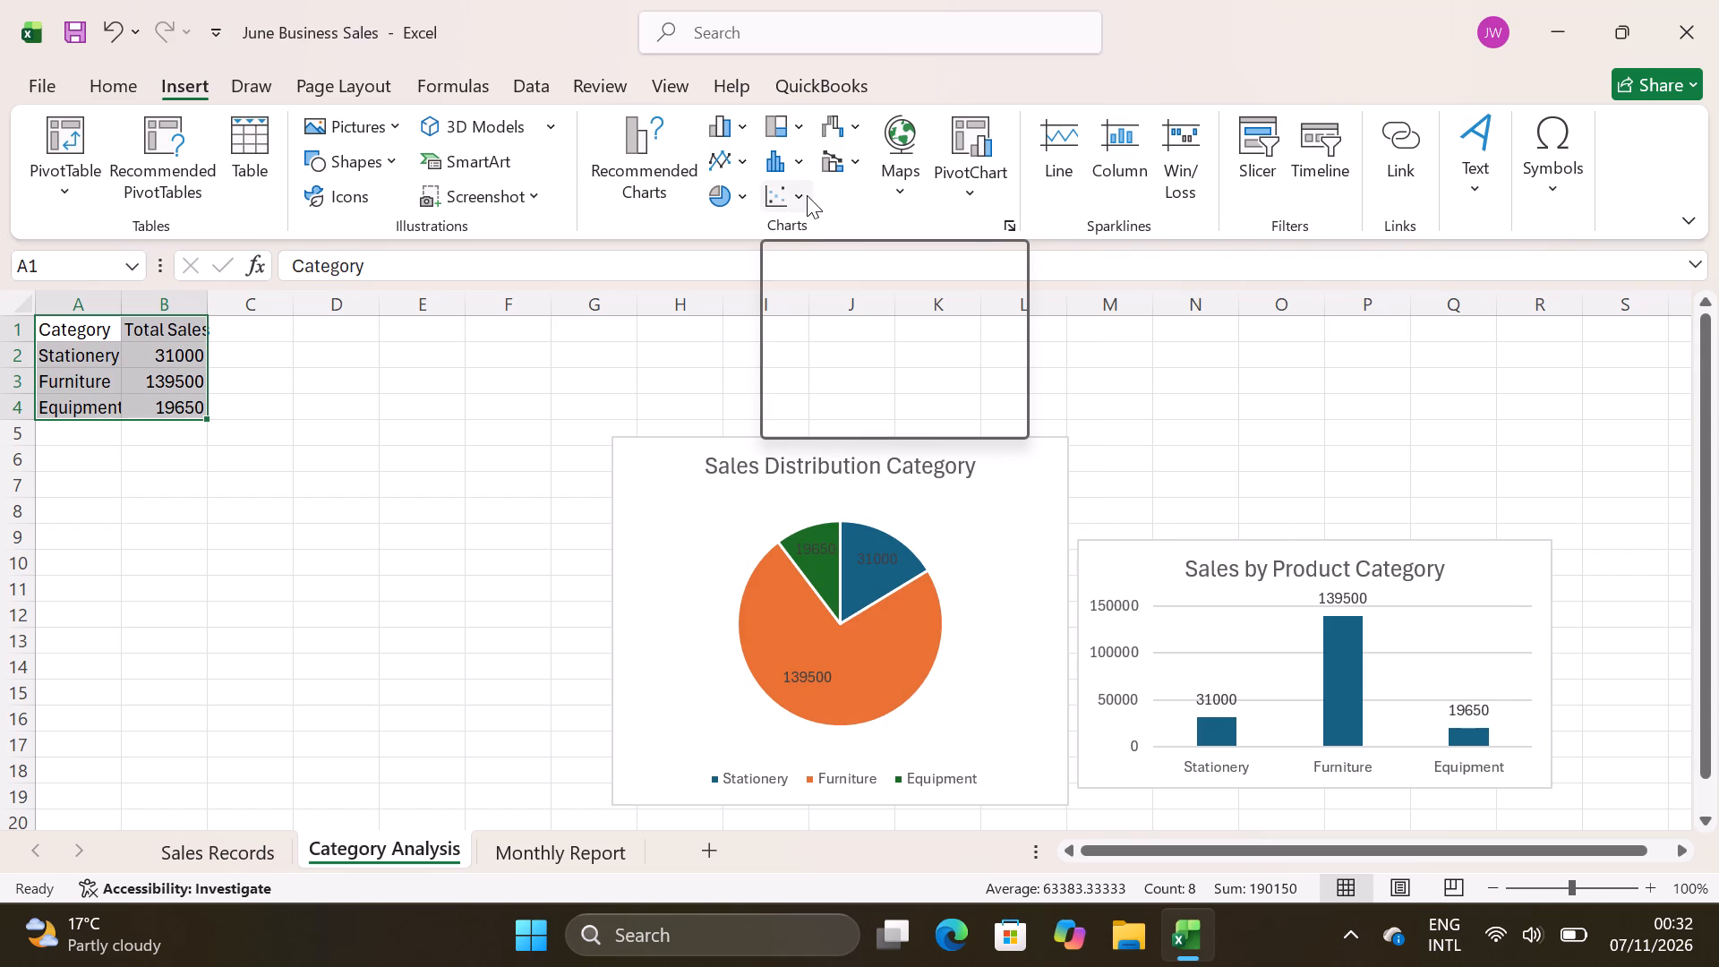
left_click(807, 195)
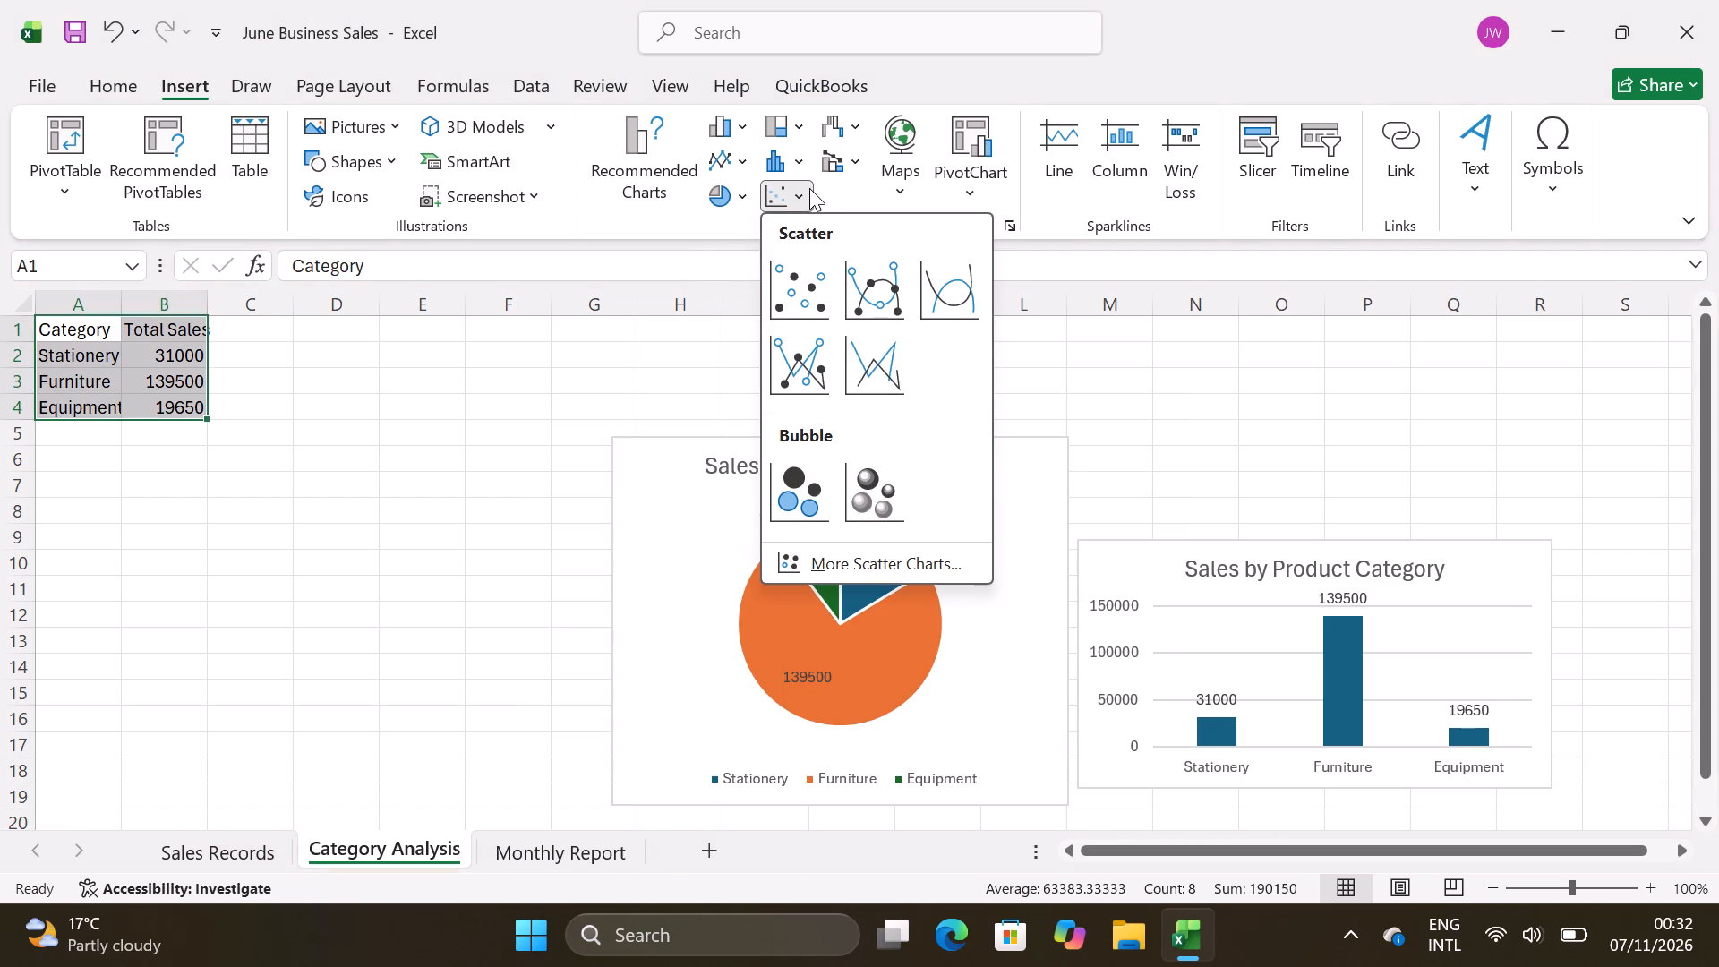
left_click(773, 187)
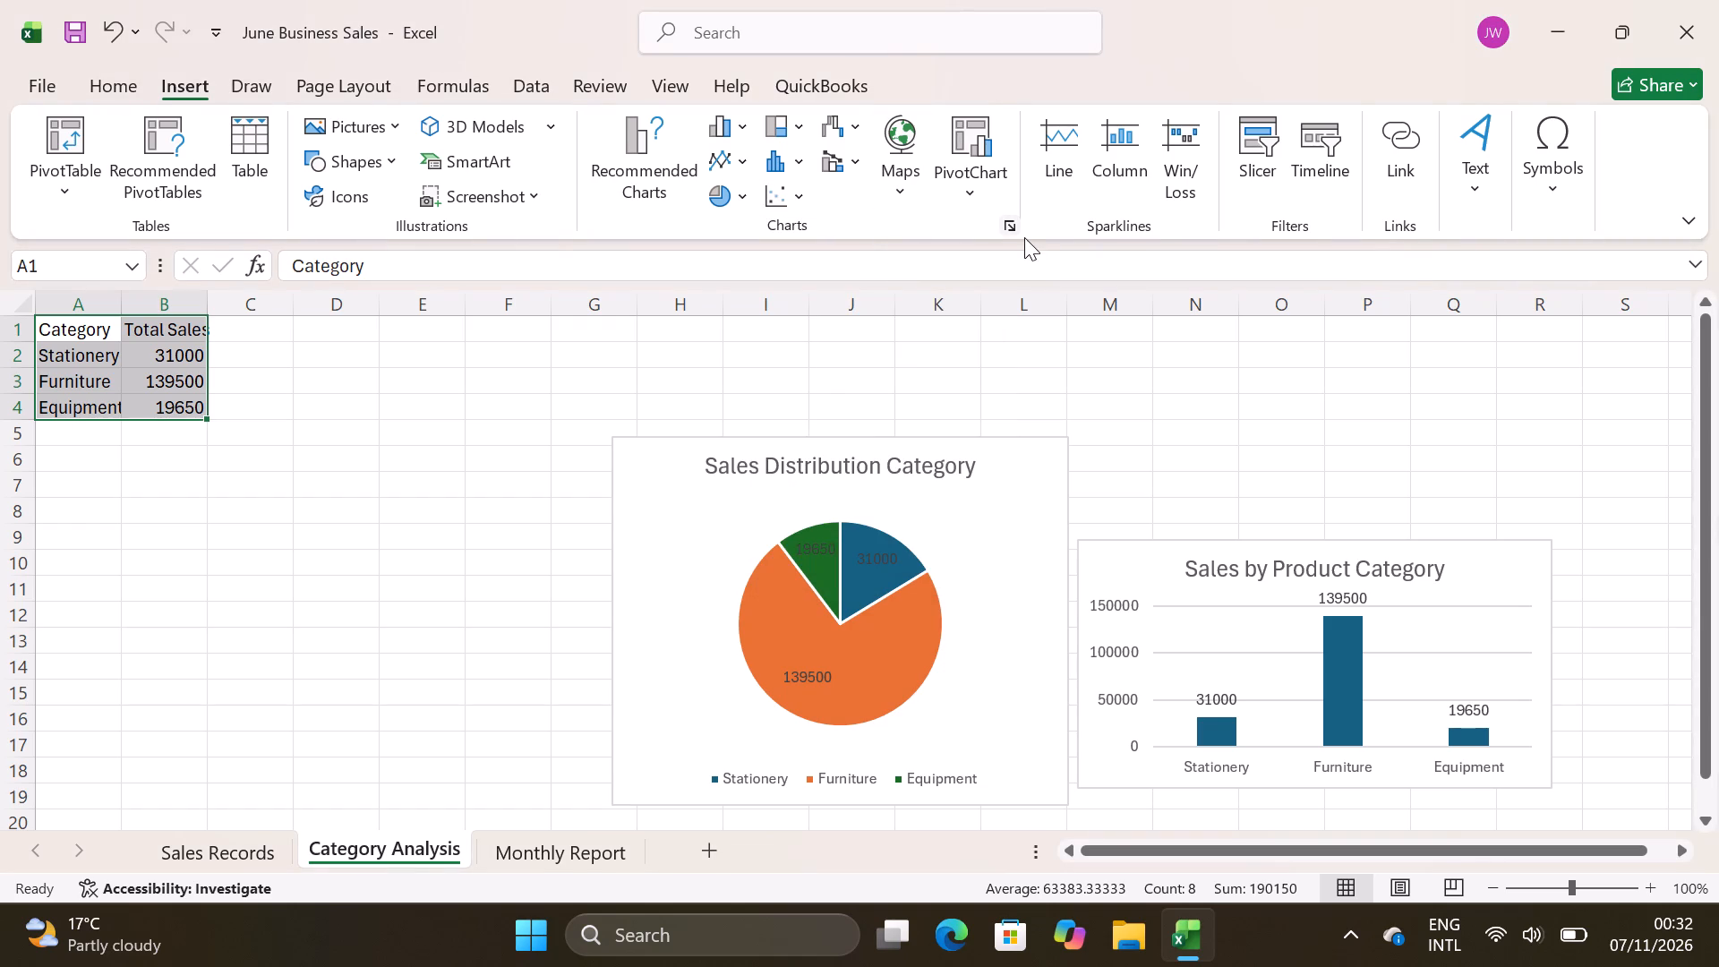
left_click(1009, 227)
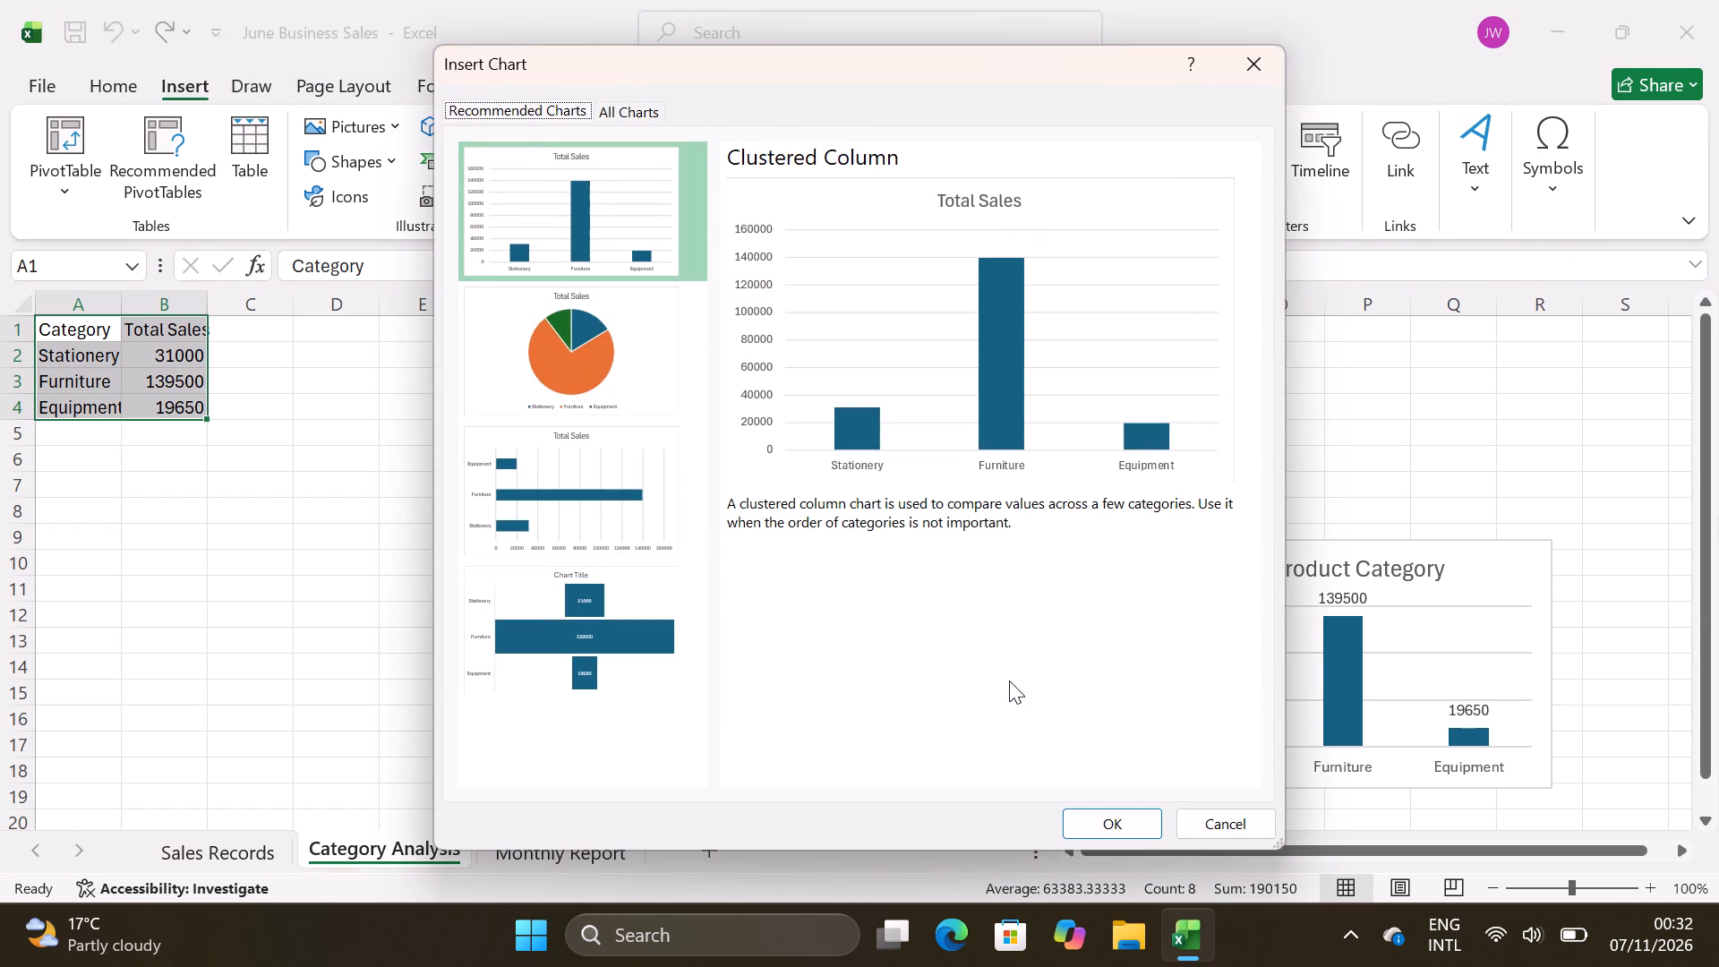
left_click(1134, 829)
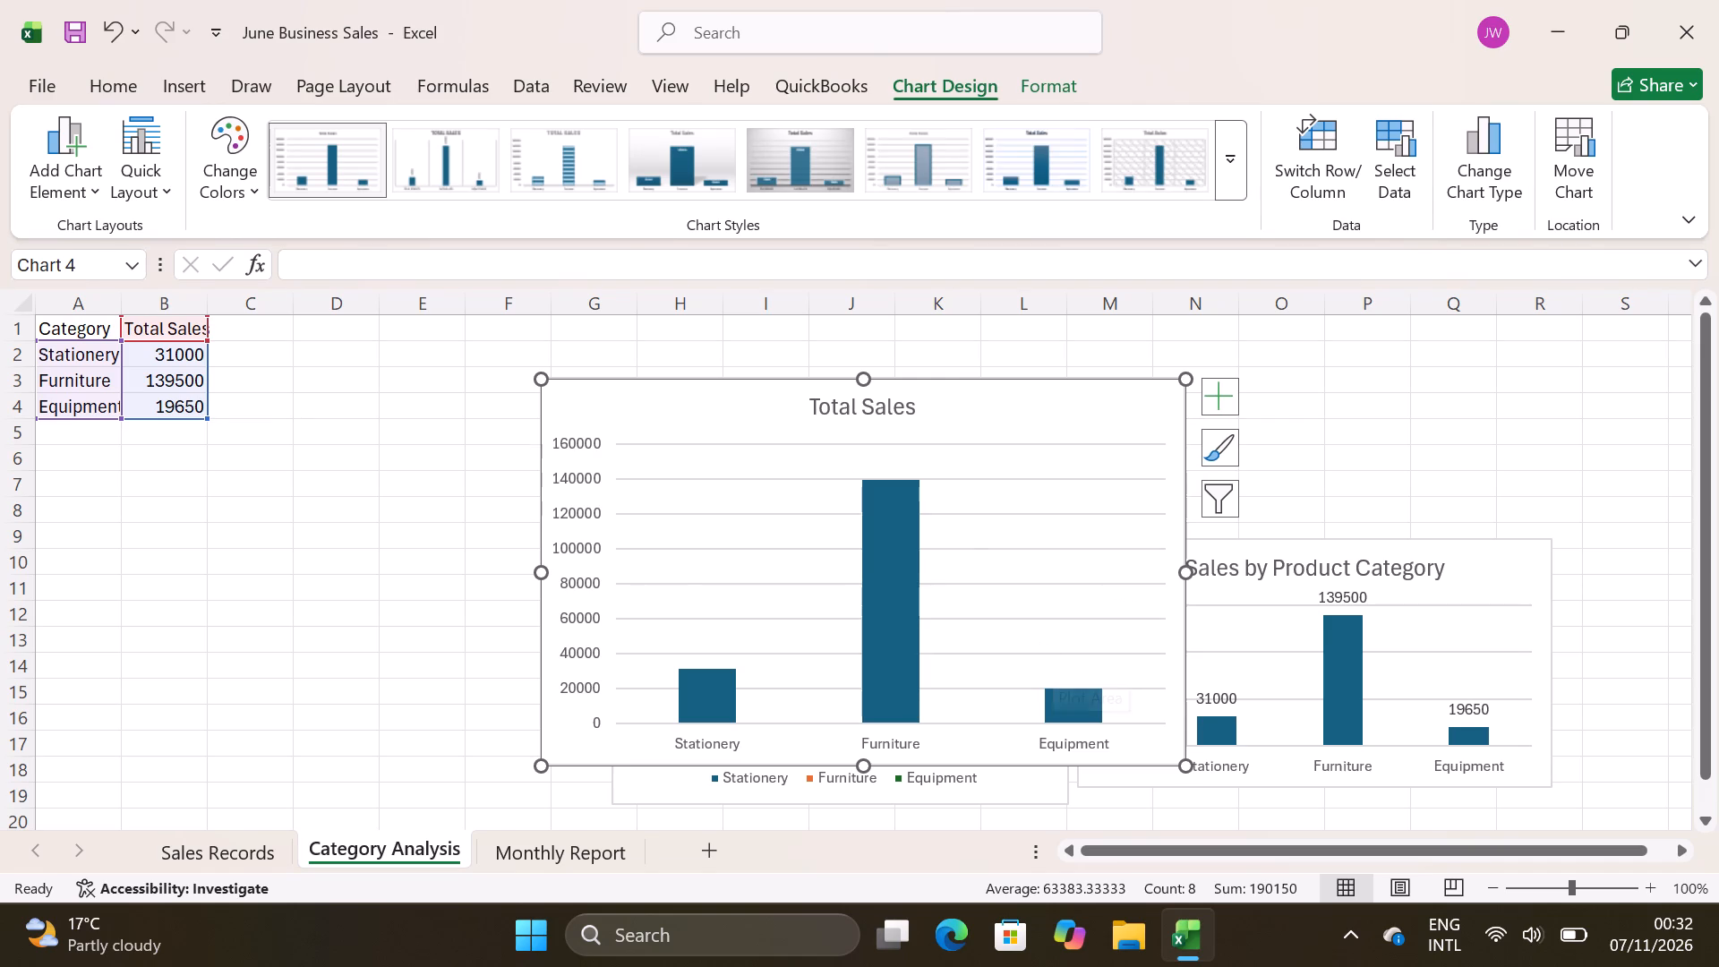
Replace the title of the new clustered column chart with "Sales Comparison by Category".
left_click(892, 401)
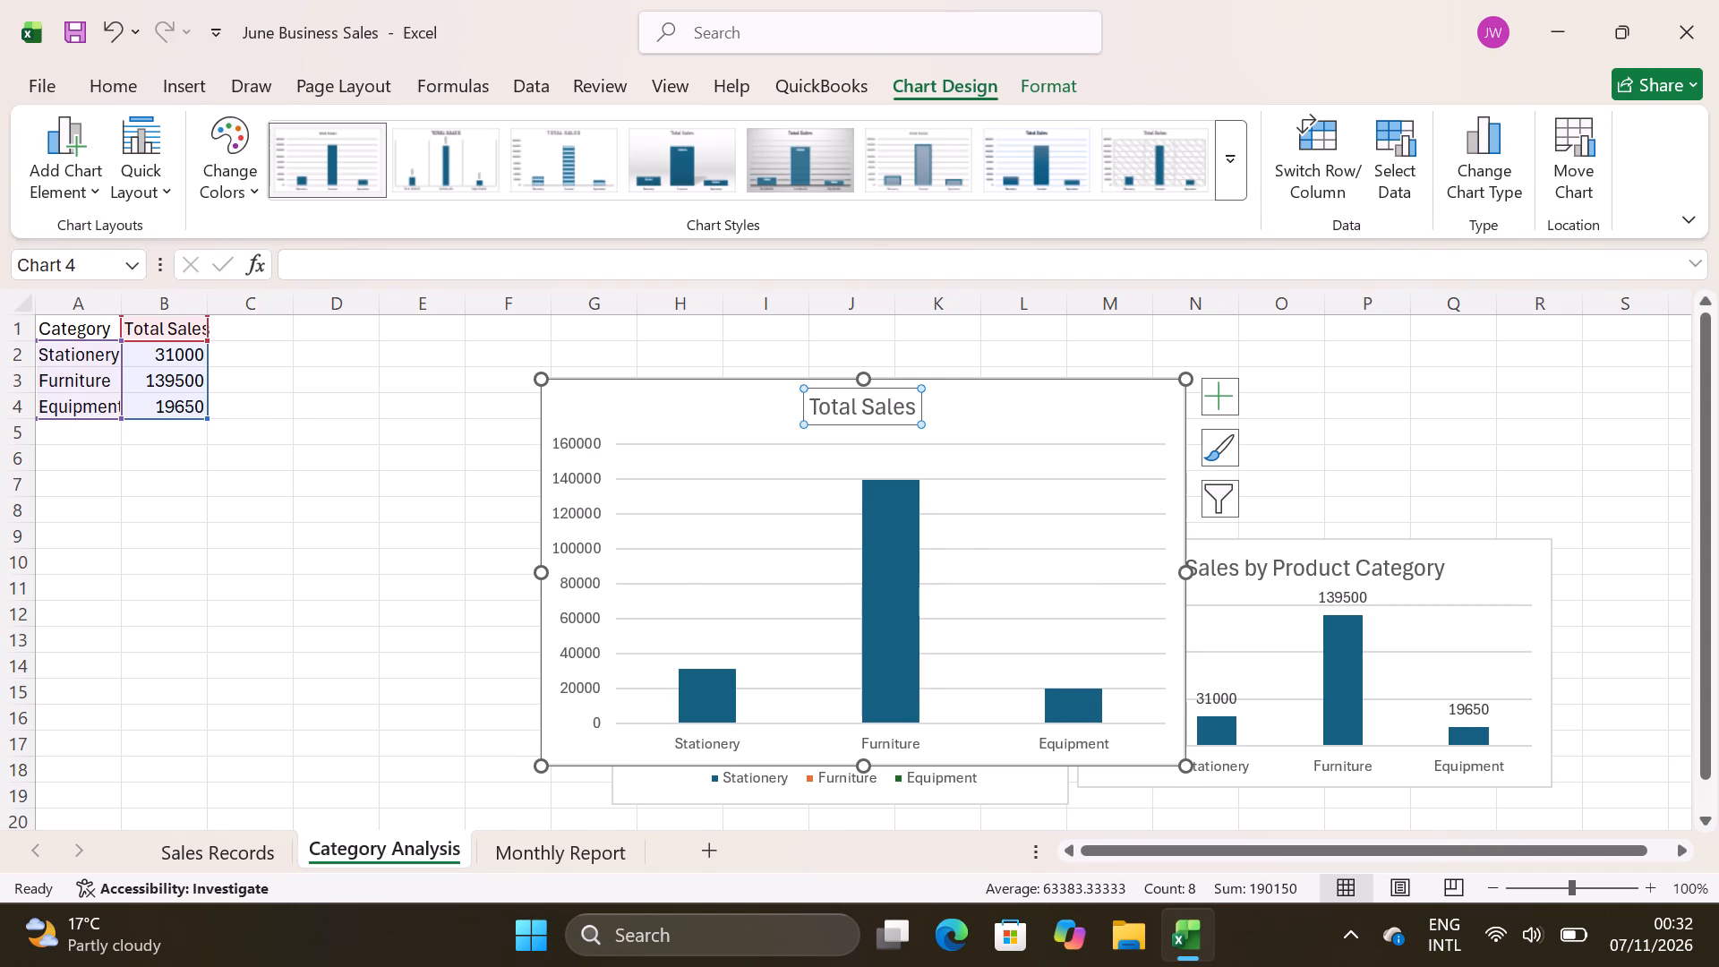
left_click(917, 408)
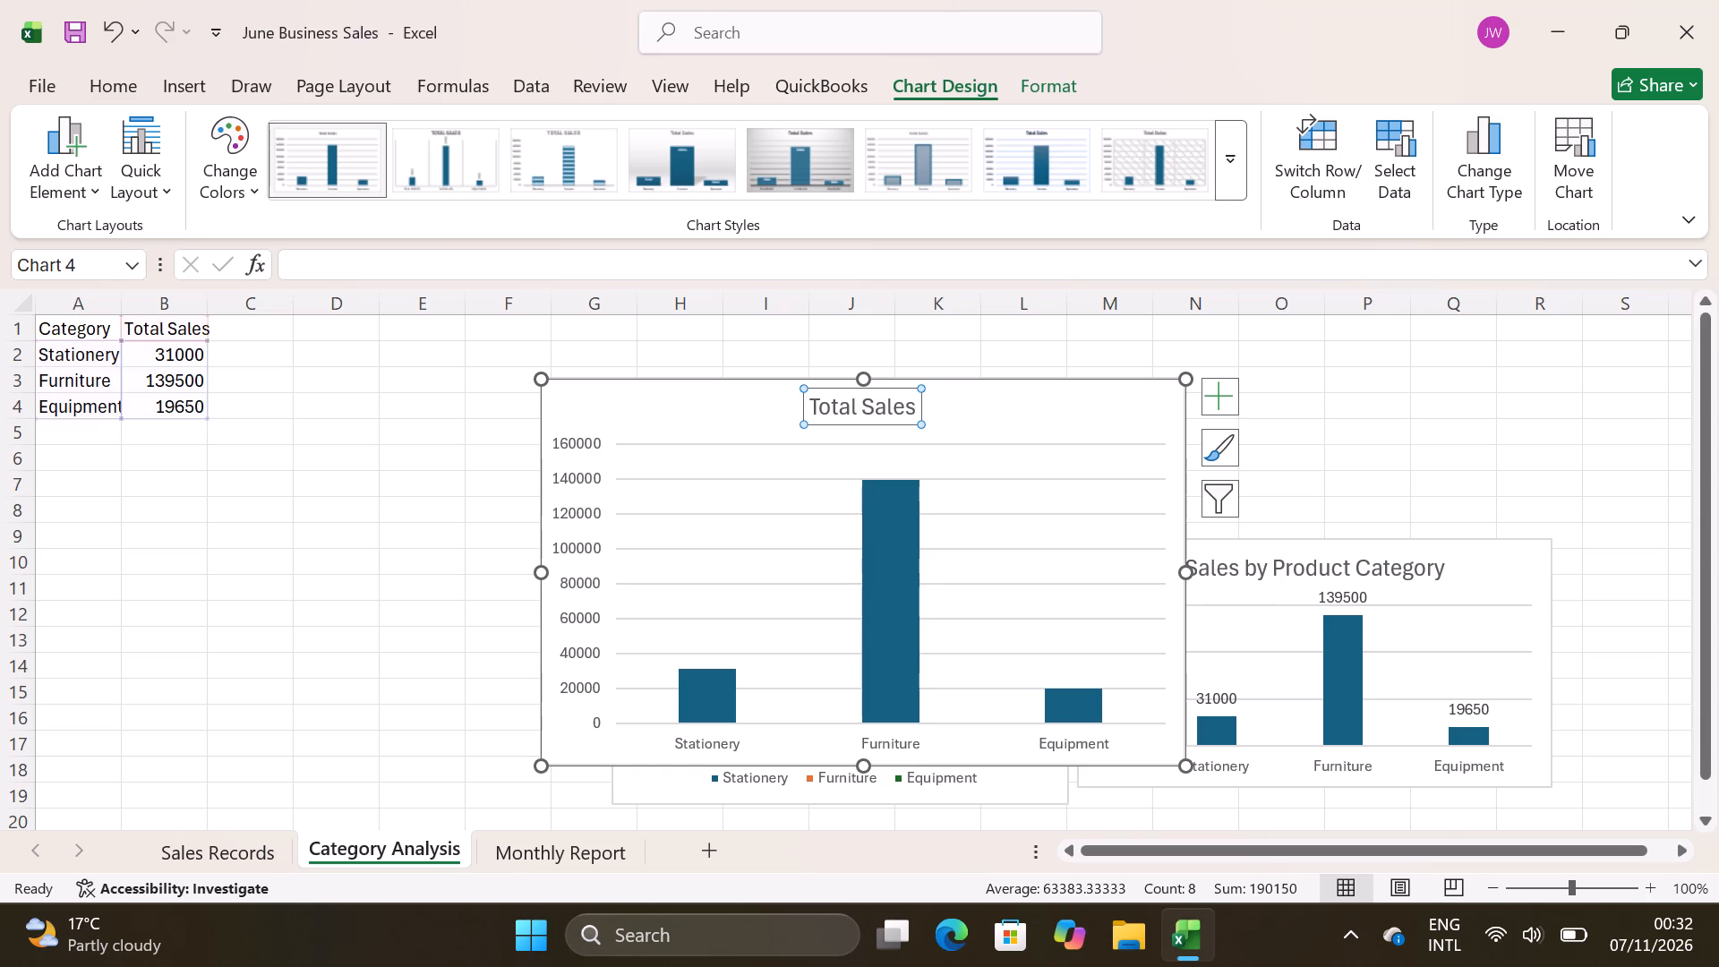
left_click(891, 406)
key("BackSpace")
key("BackSpace")
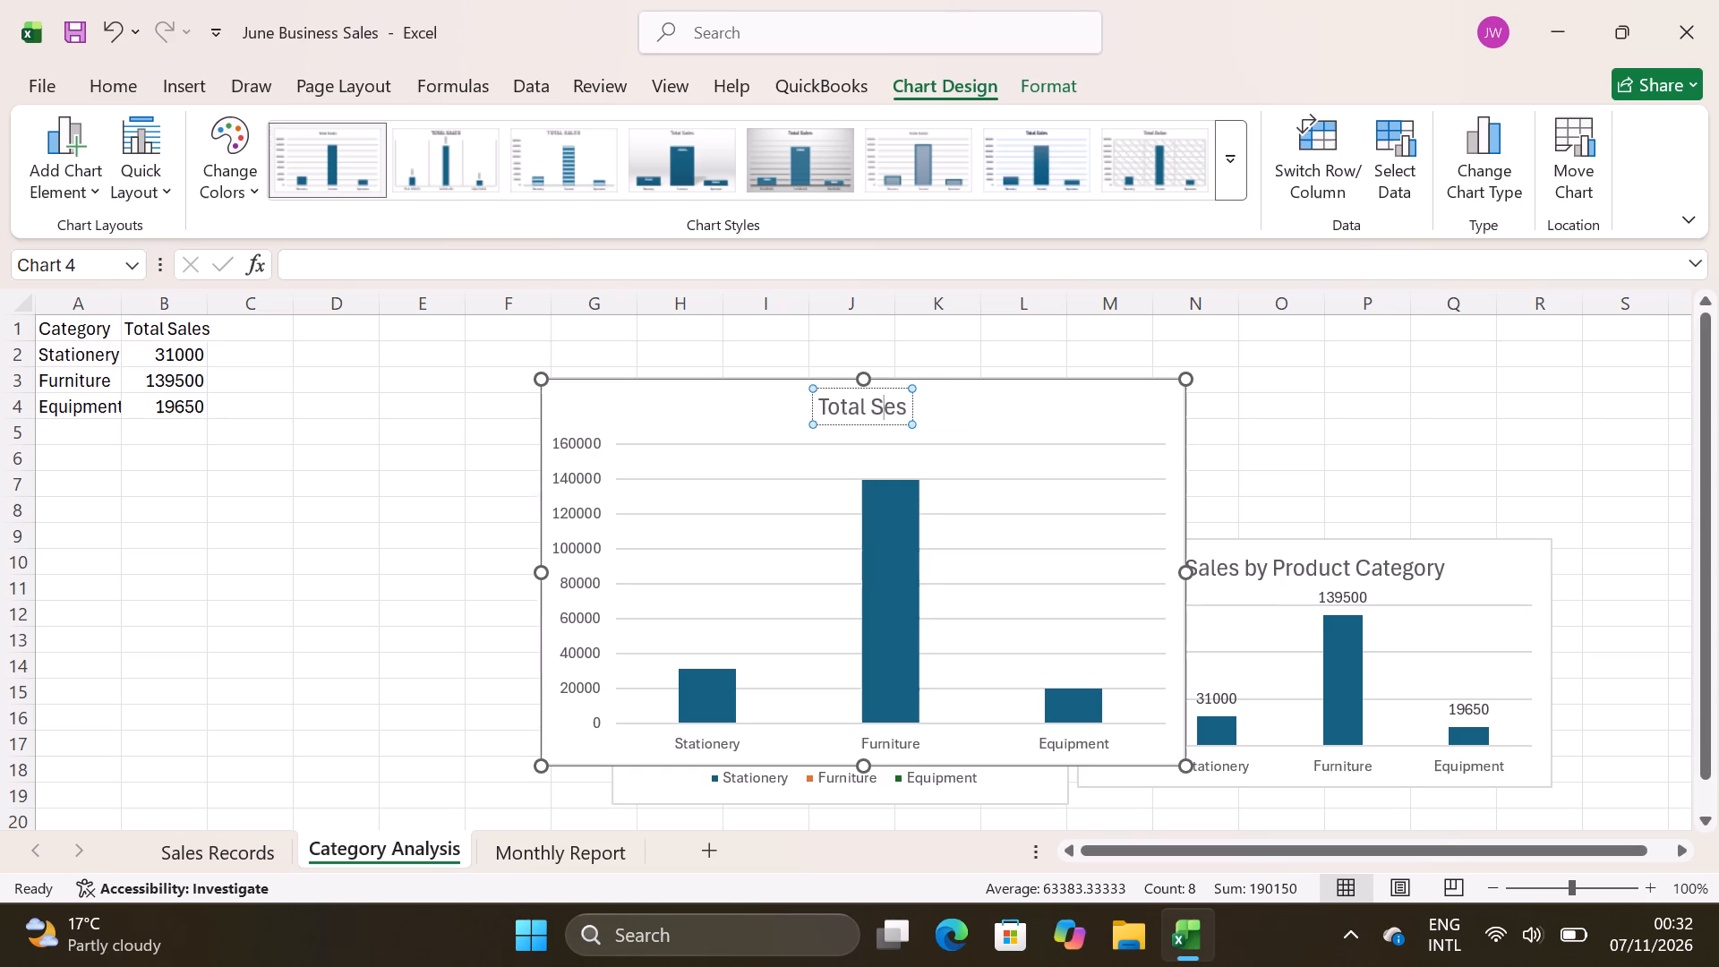
key("BackSpace")
key("BackSpace")
key("BackSpace")
key("BackSpace")
key("BackSpace")
key("BackSpace")
key("BackSpace")
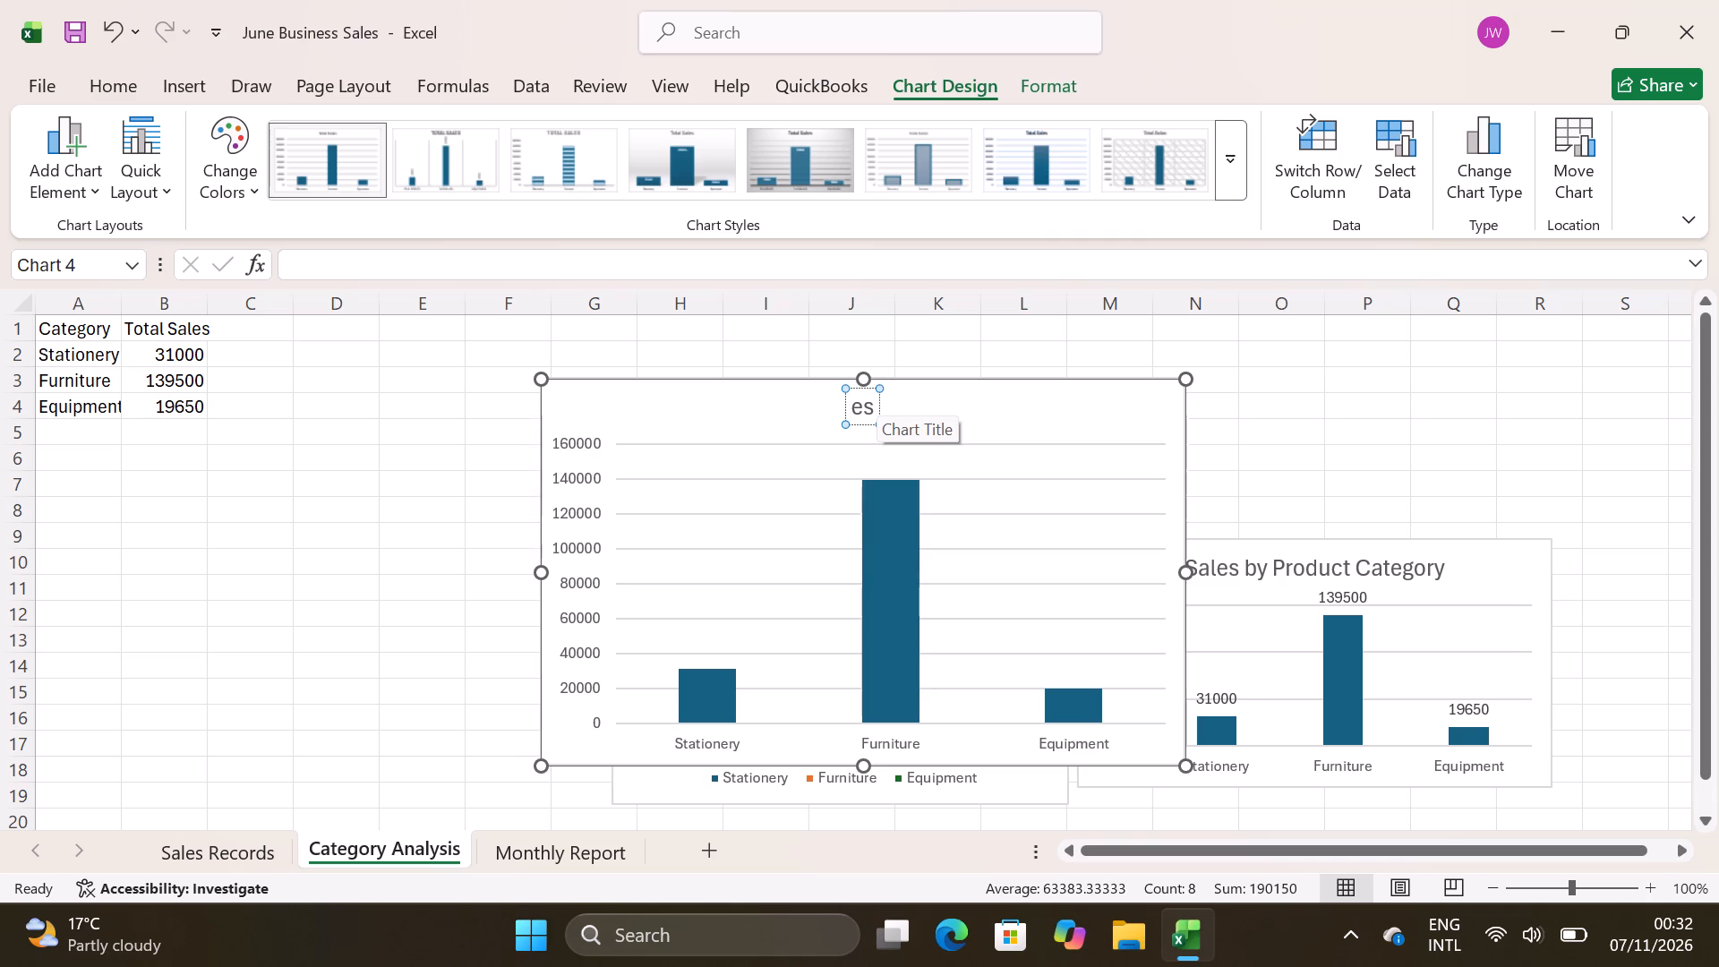
left_click(867, 405)
key("BackSpace")
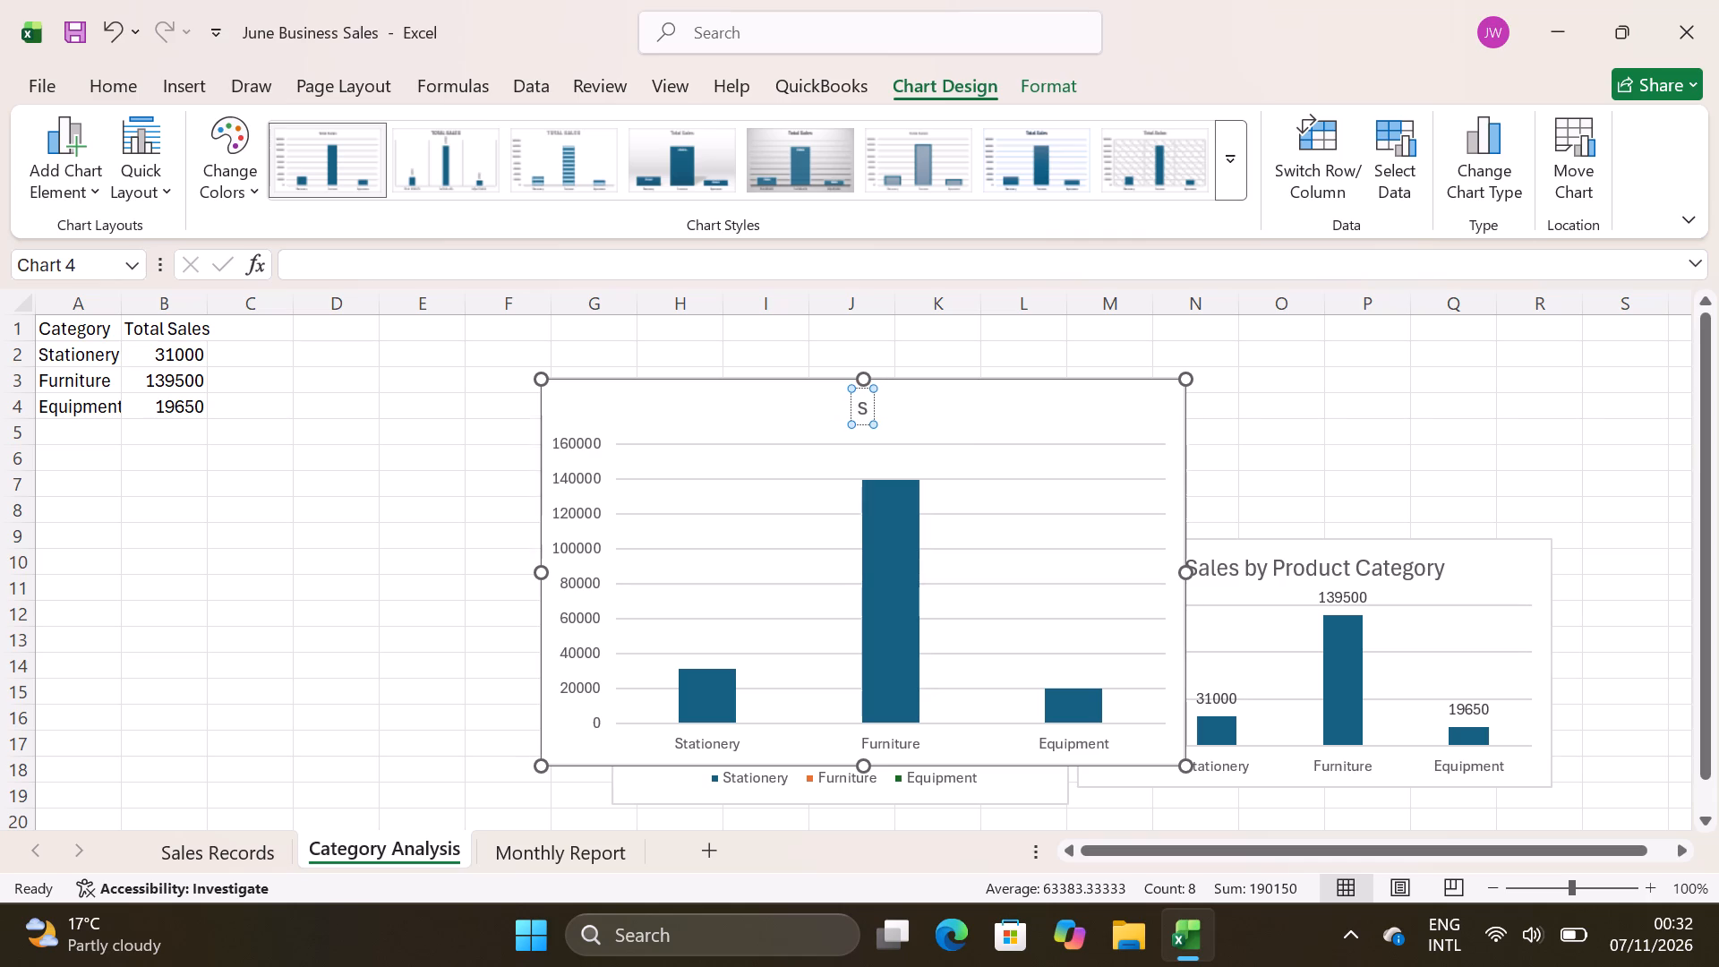
left_click(867, 405)
key("BackSpace")
key("BackSpace")
key("s")
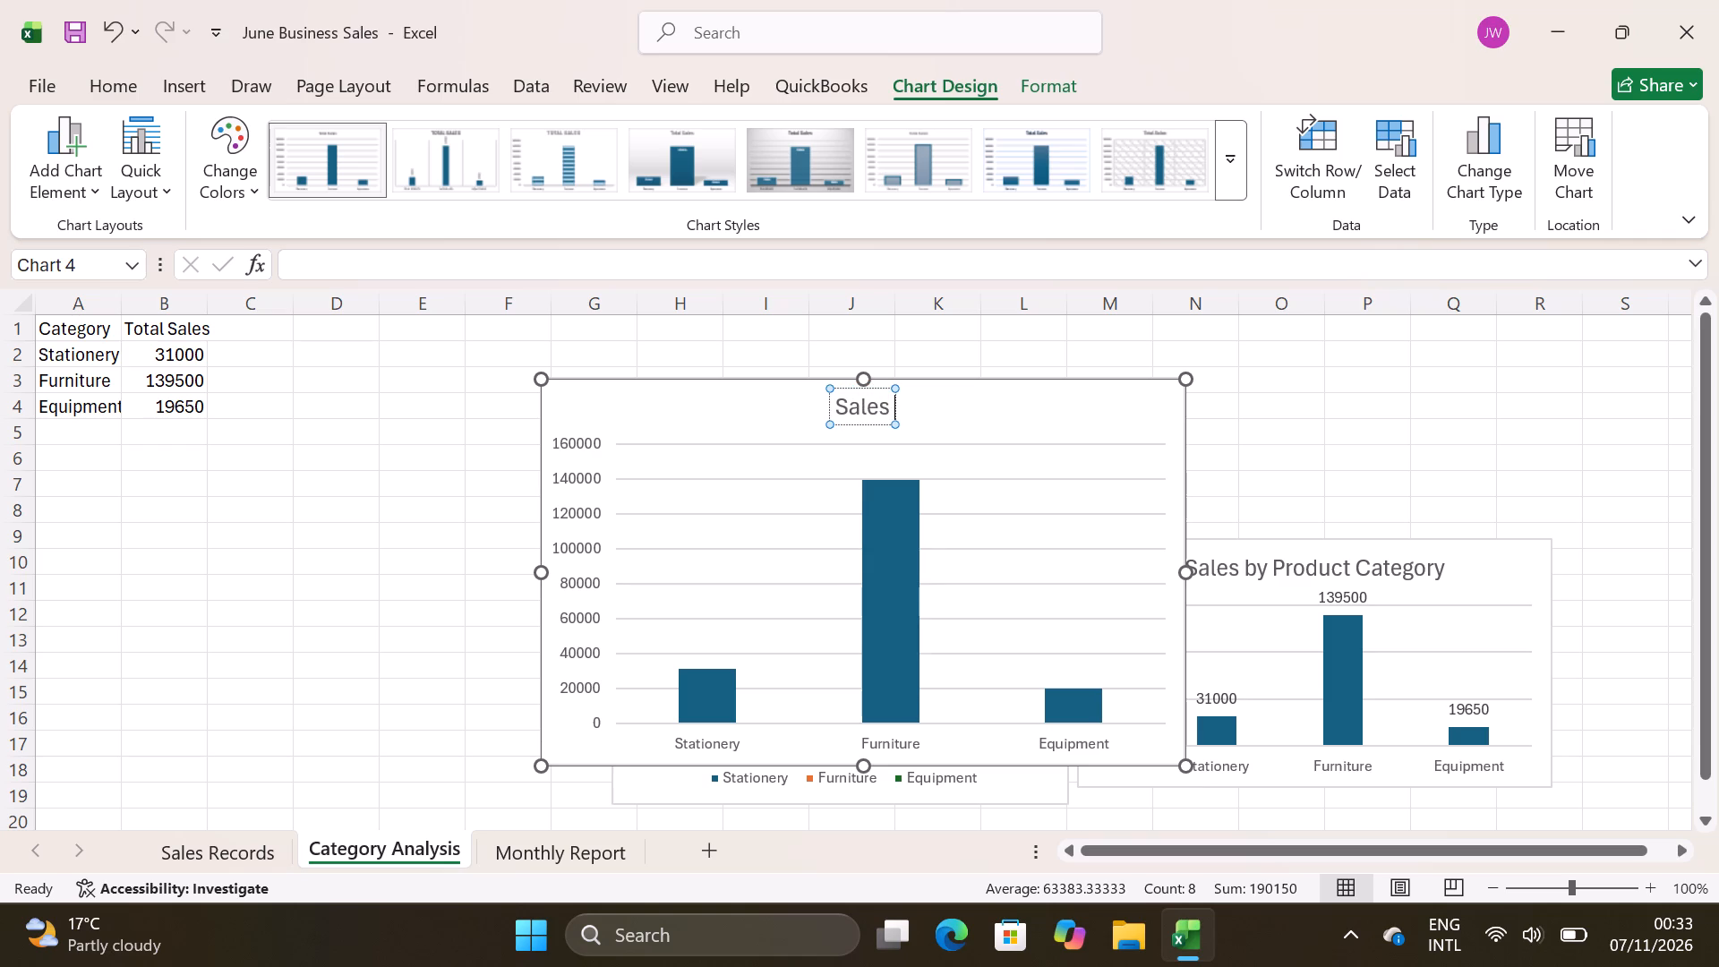
type("omparison")
key("space")
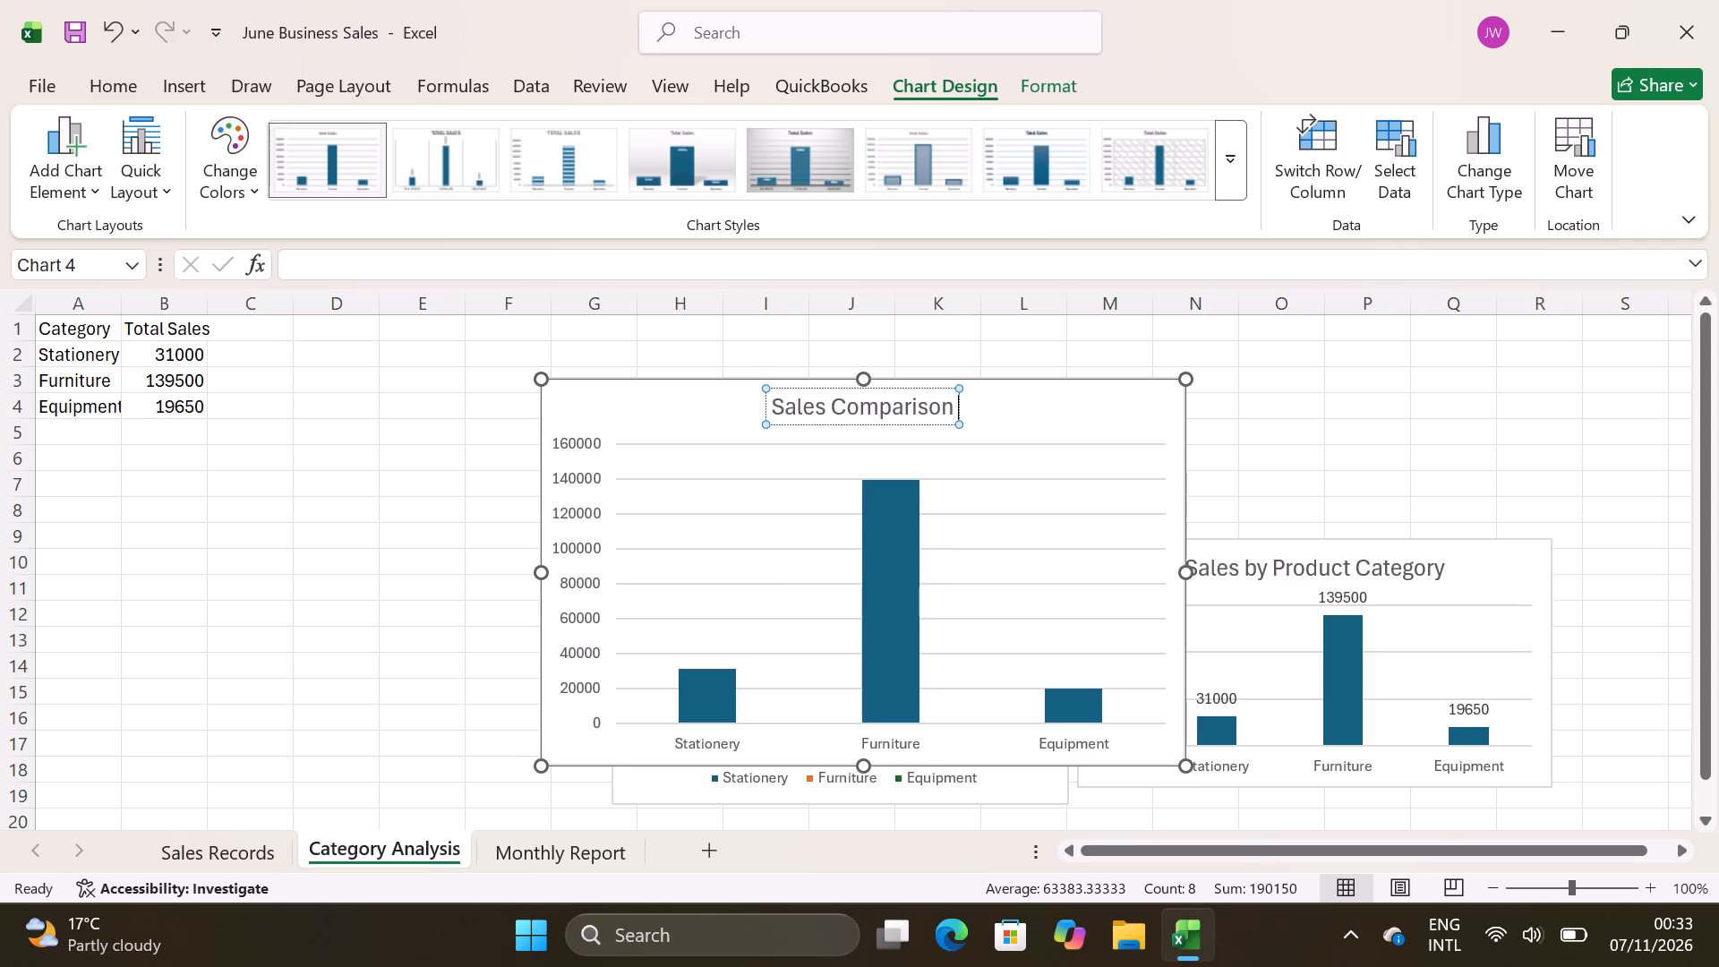
type("by")
key("space")
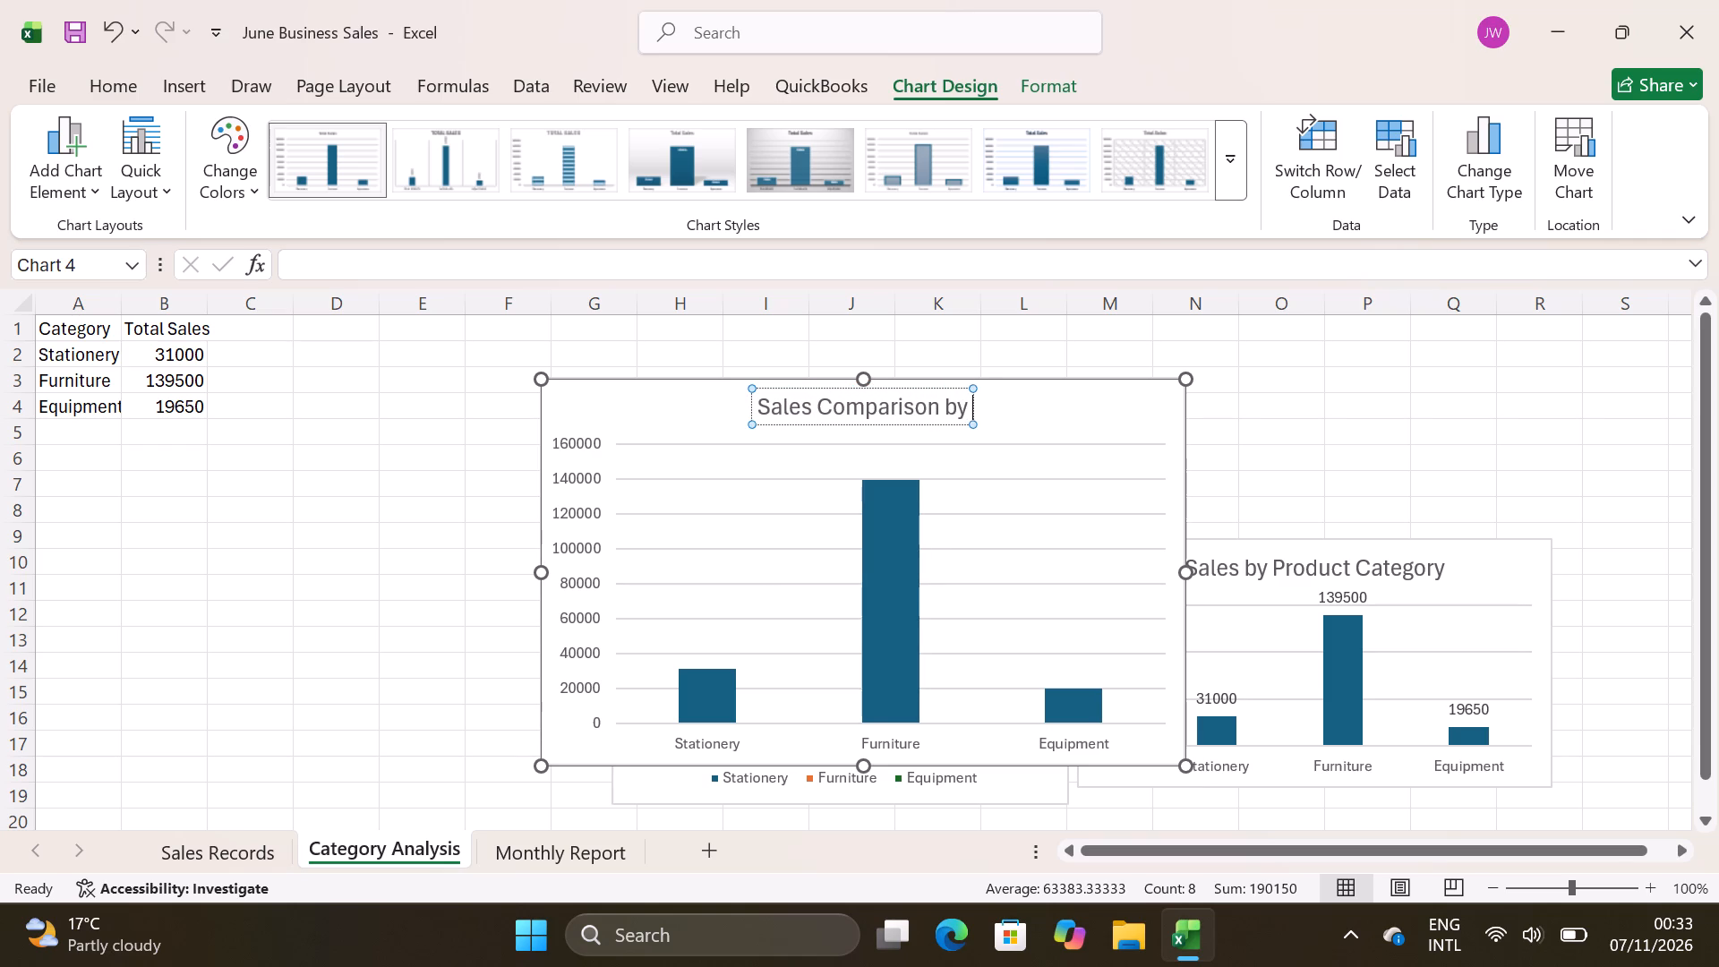
type("tegory")
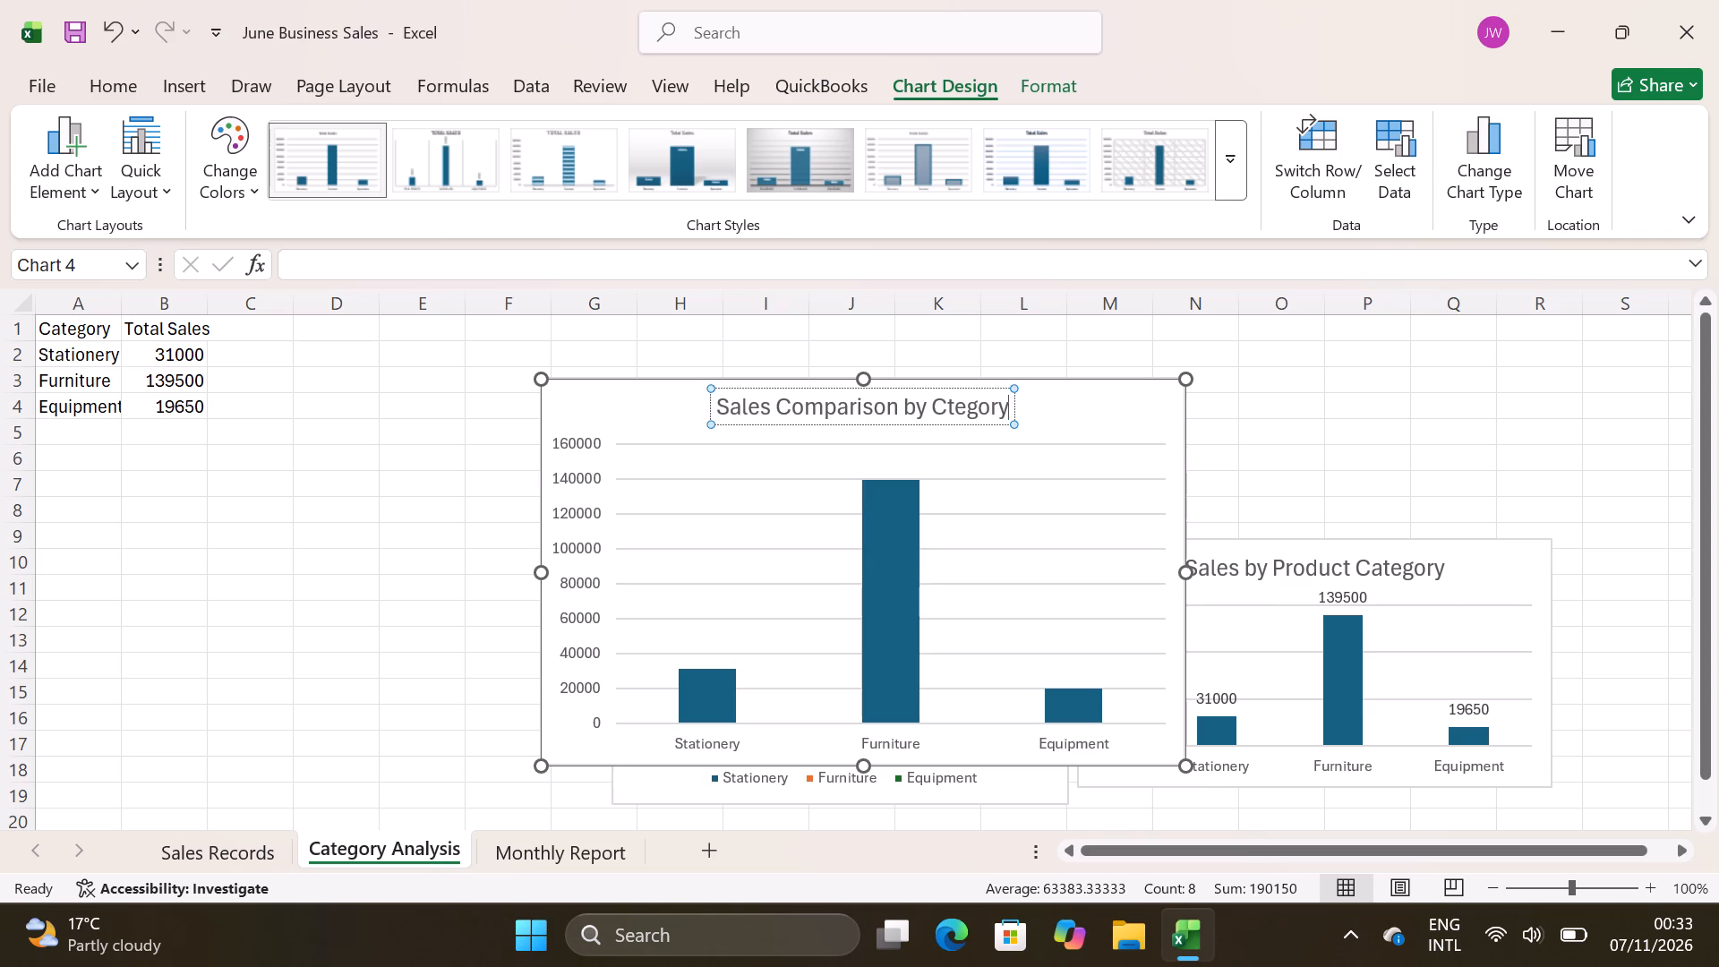
left_click(939, 407)
left_click(939, 407)
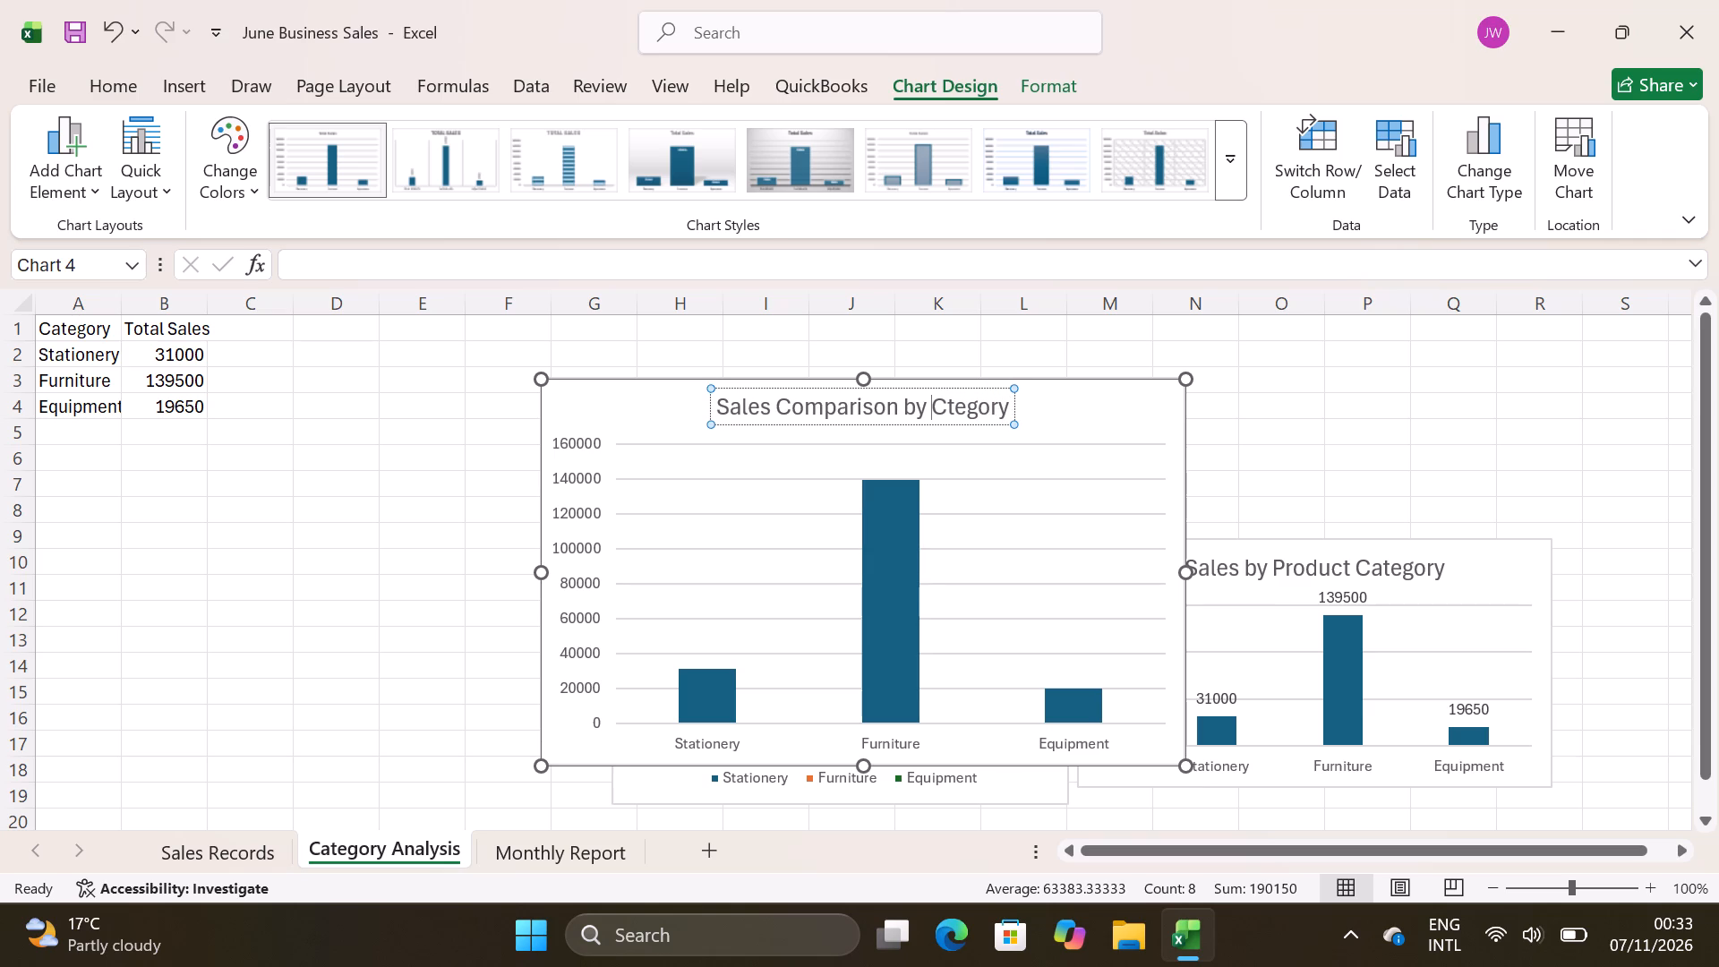
left_click(947, 408)
key("a")
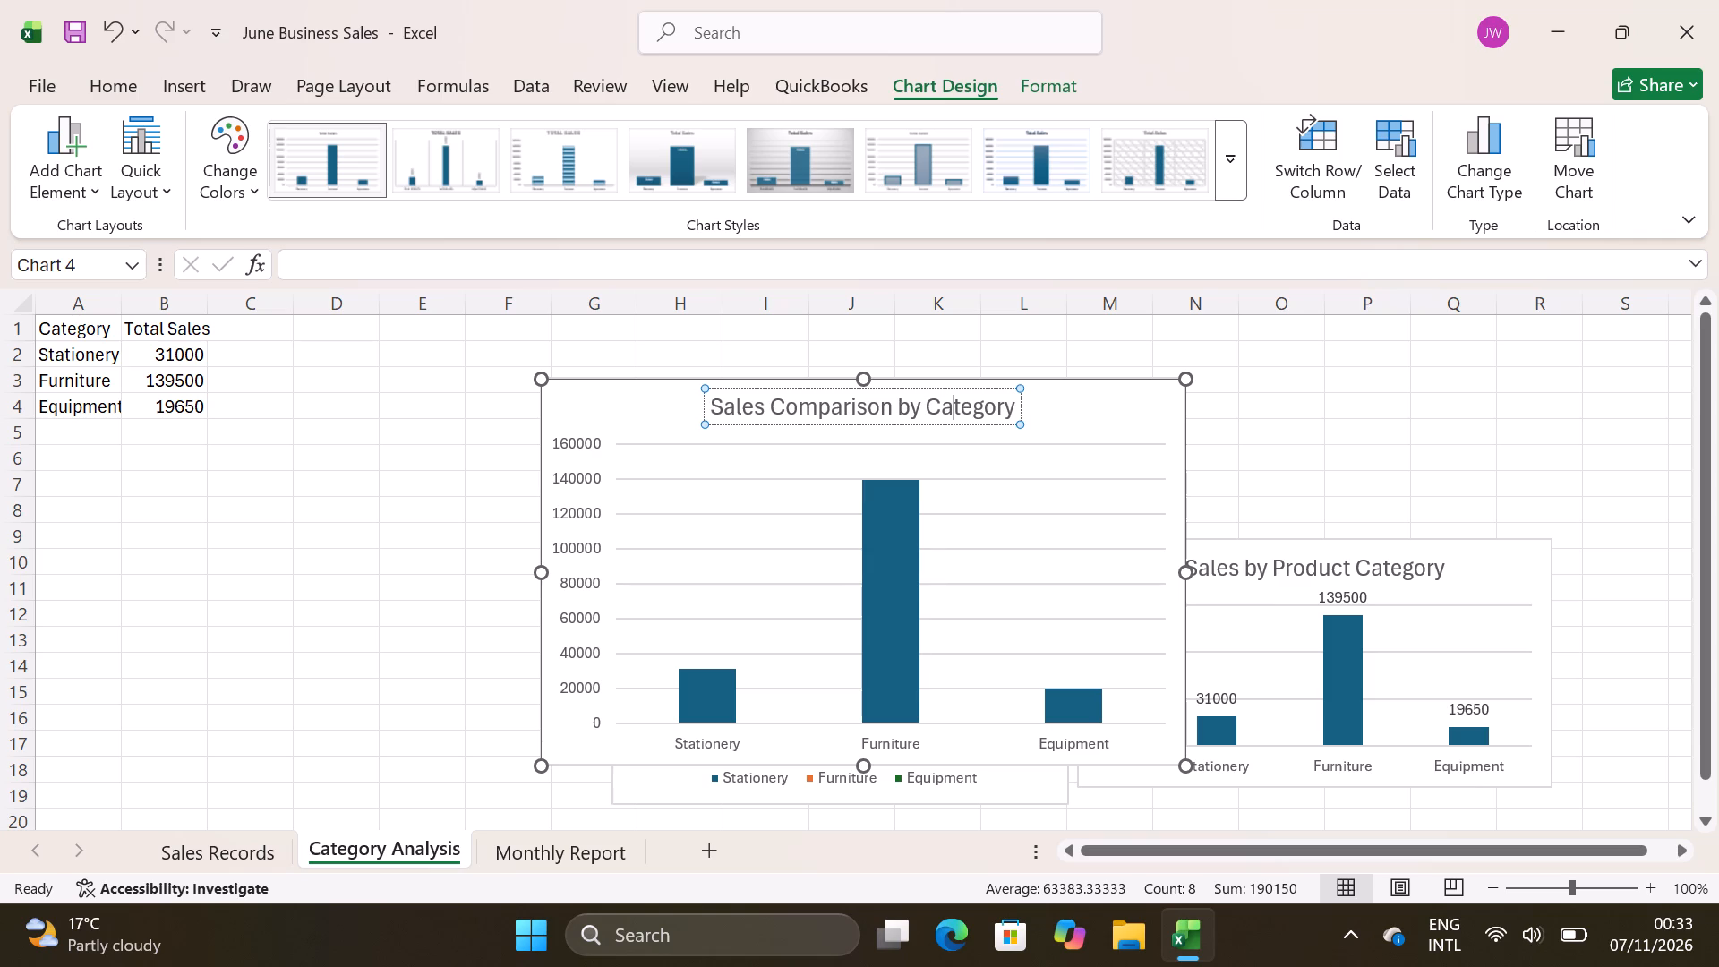
left_click(1390, 347)
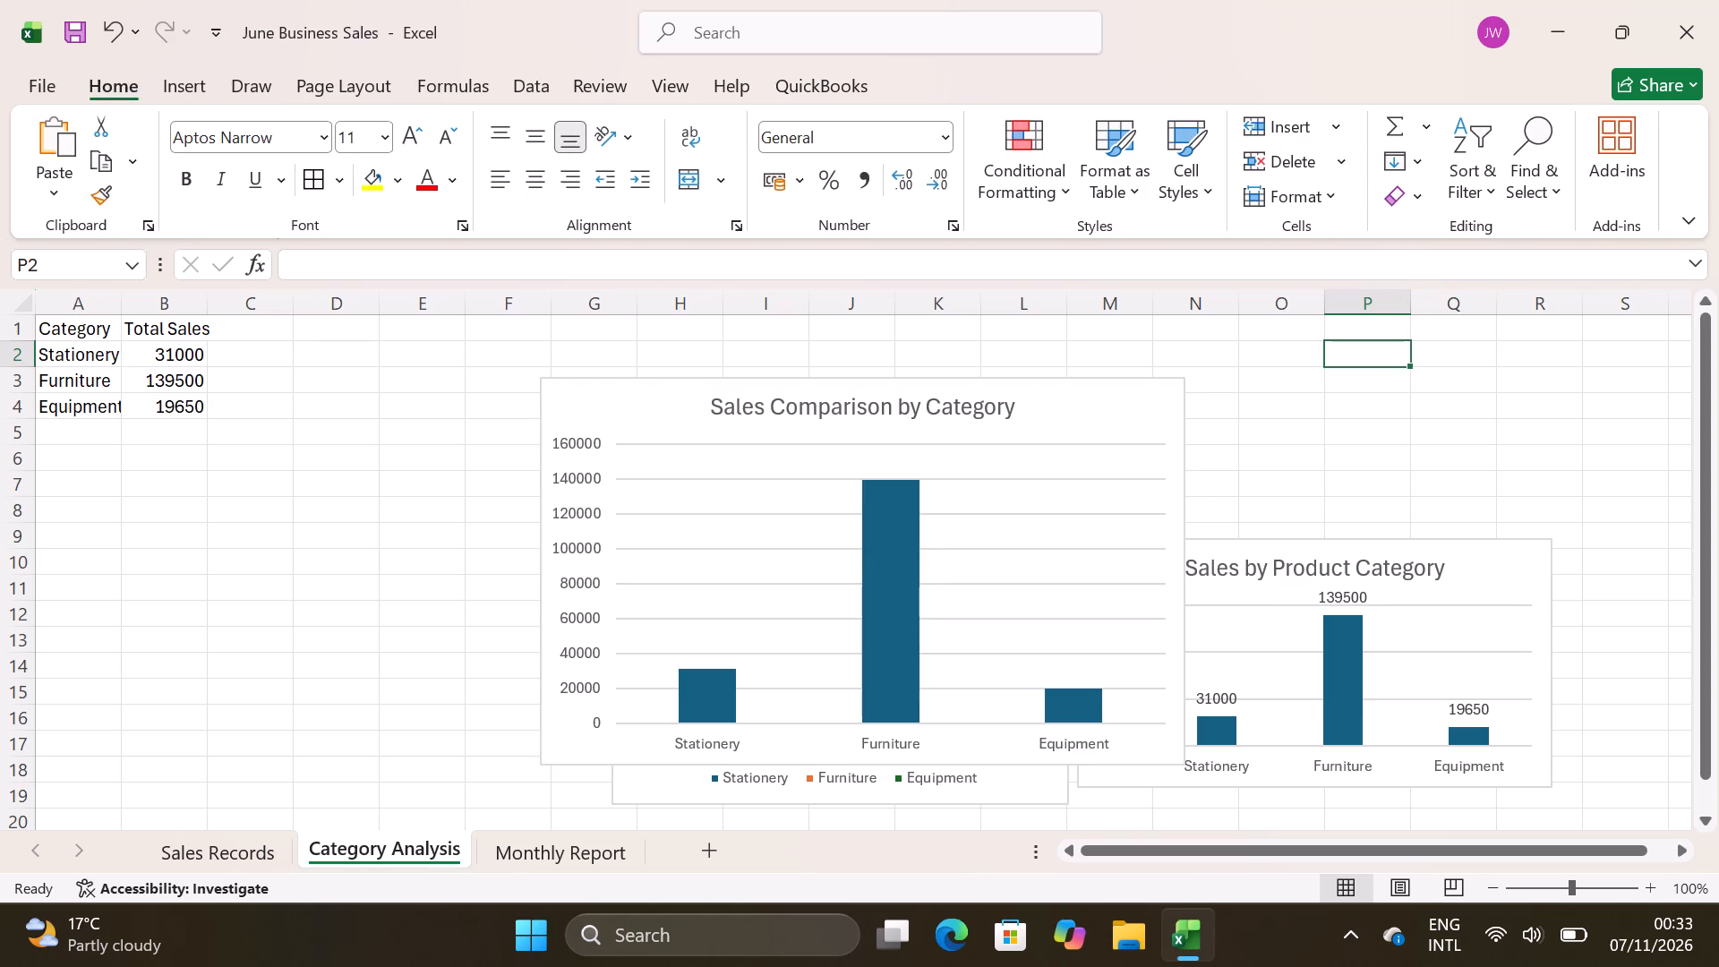
Add data labels to the columns of the Sales Comparison by Category chart.
left_click(1099, 469)
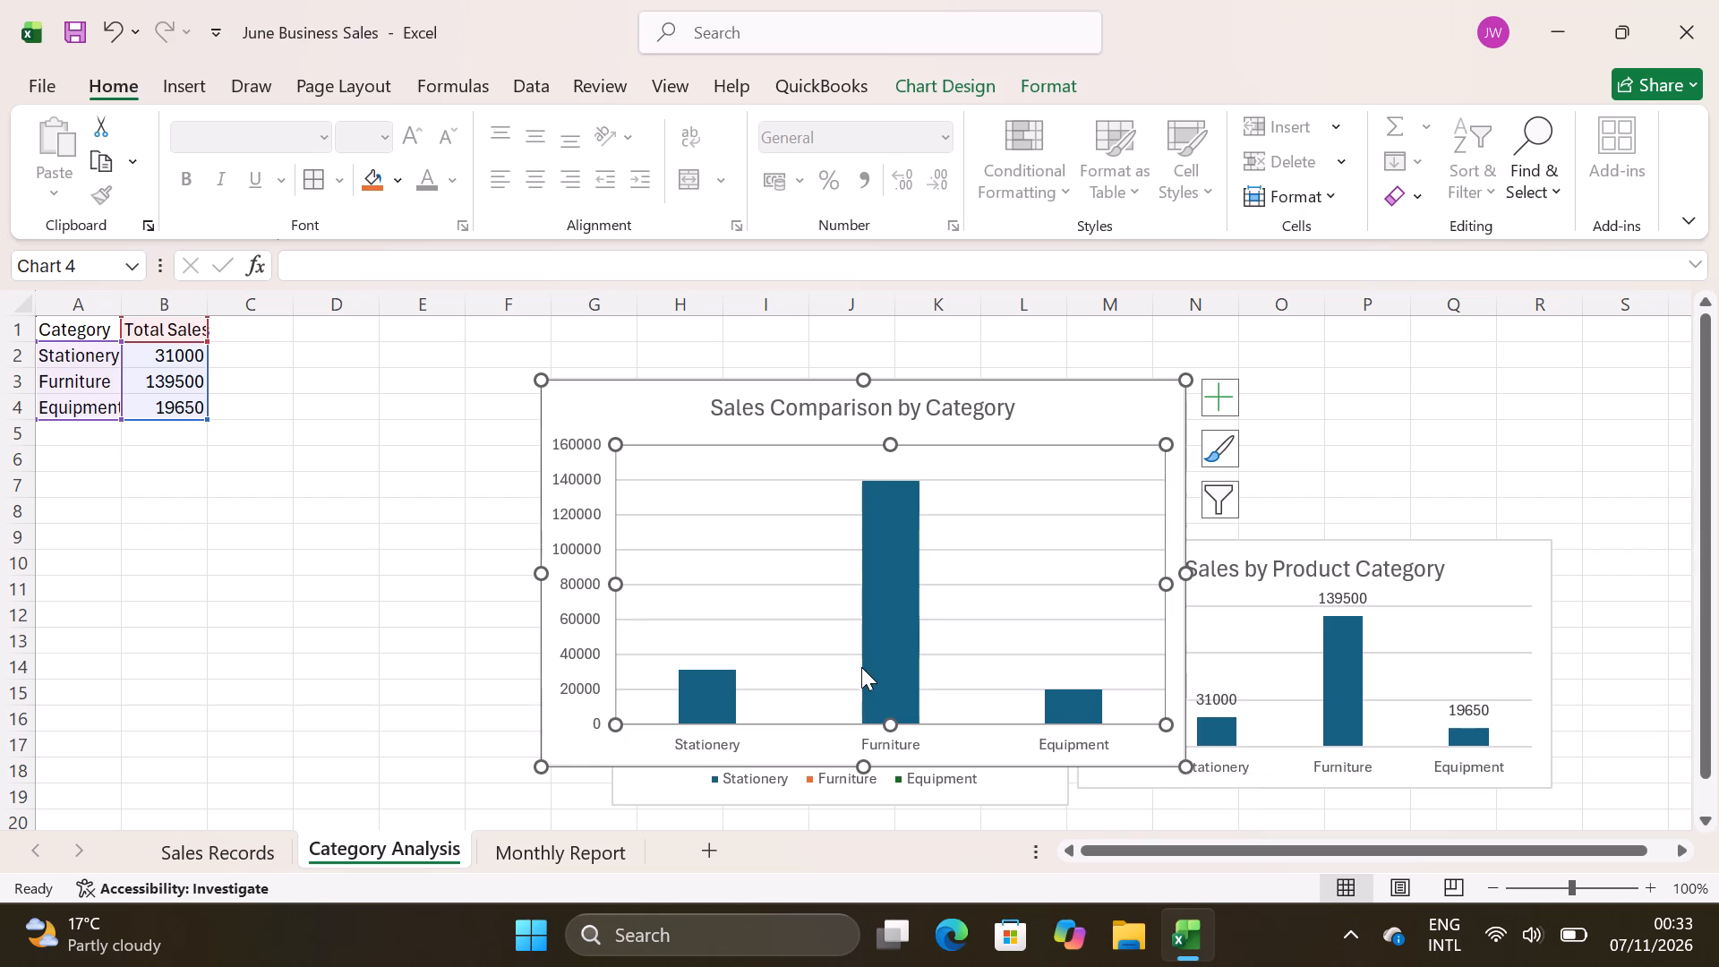
left_click(1366, 399)
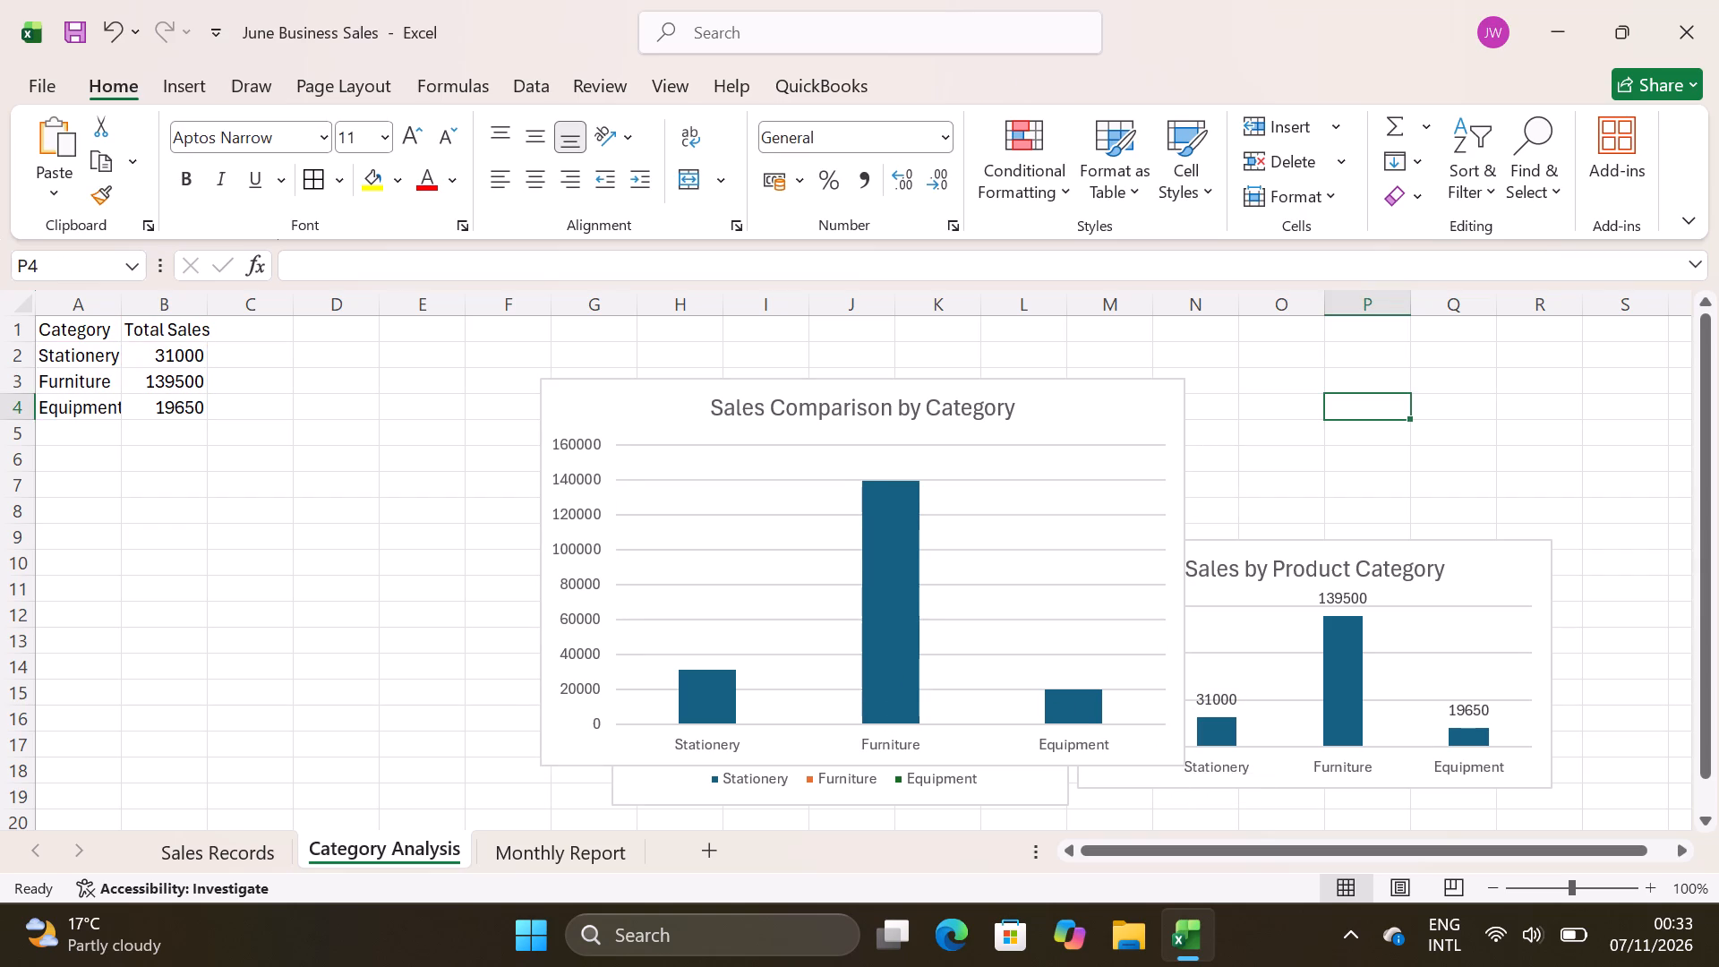
left_click(1181, 481)
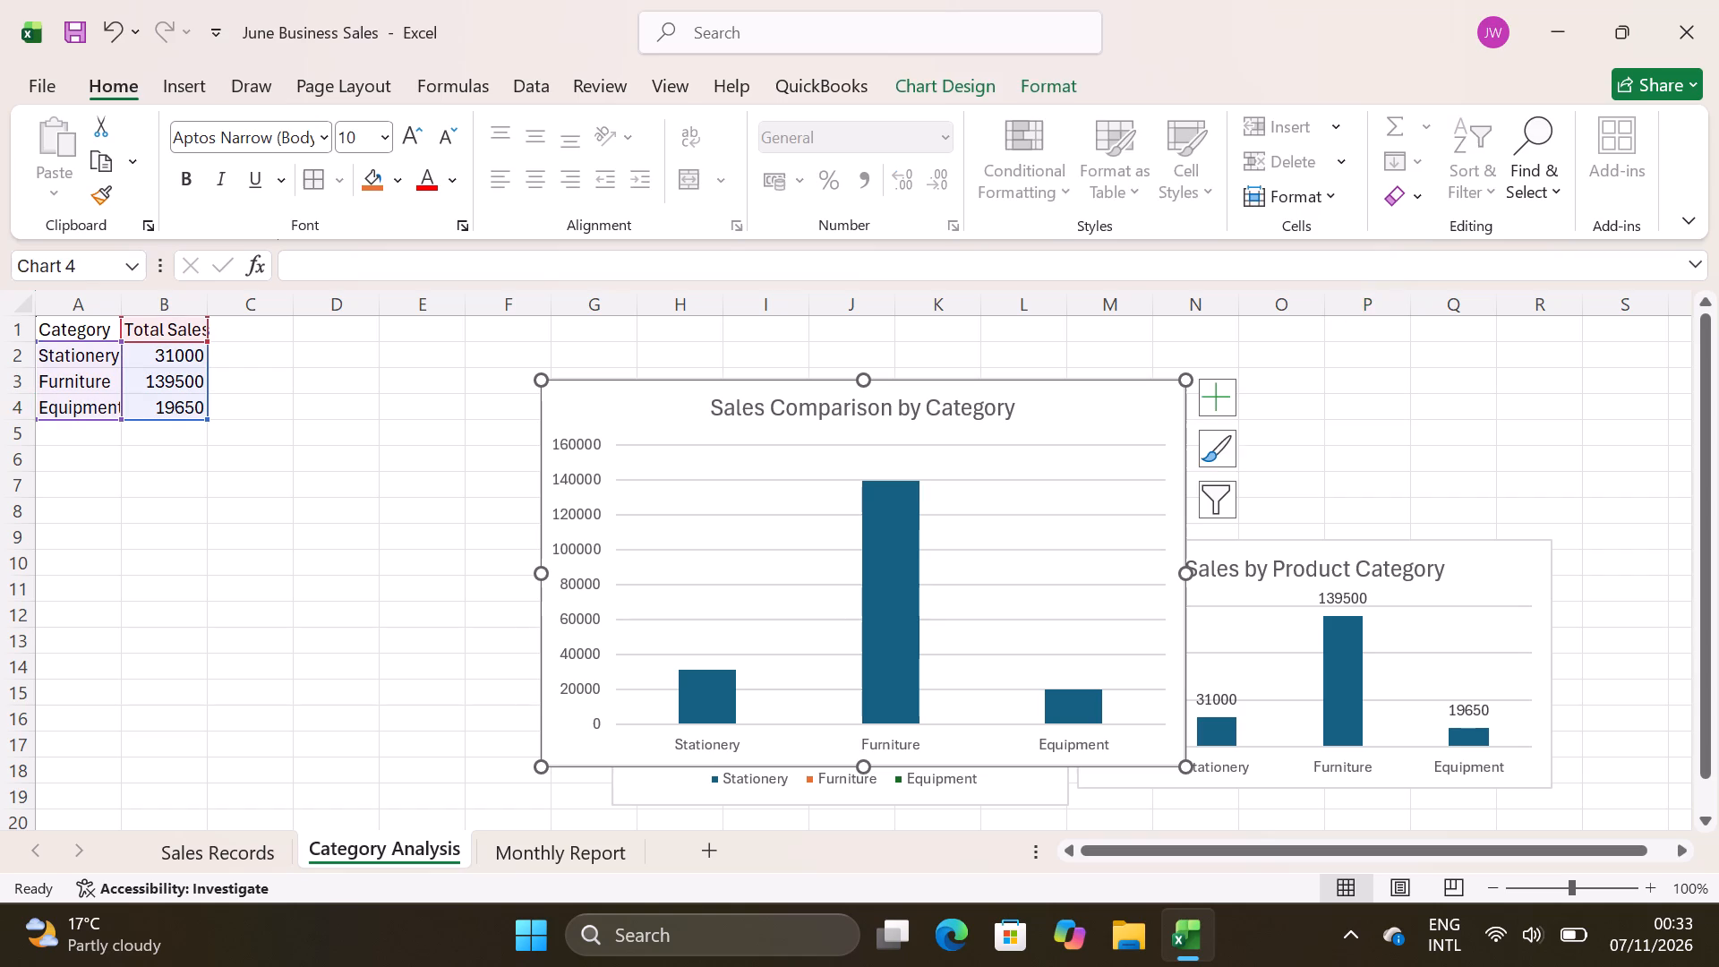
left_click(1213, 410)
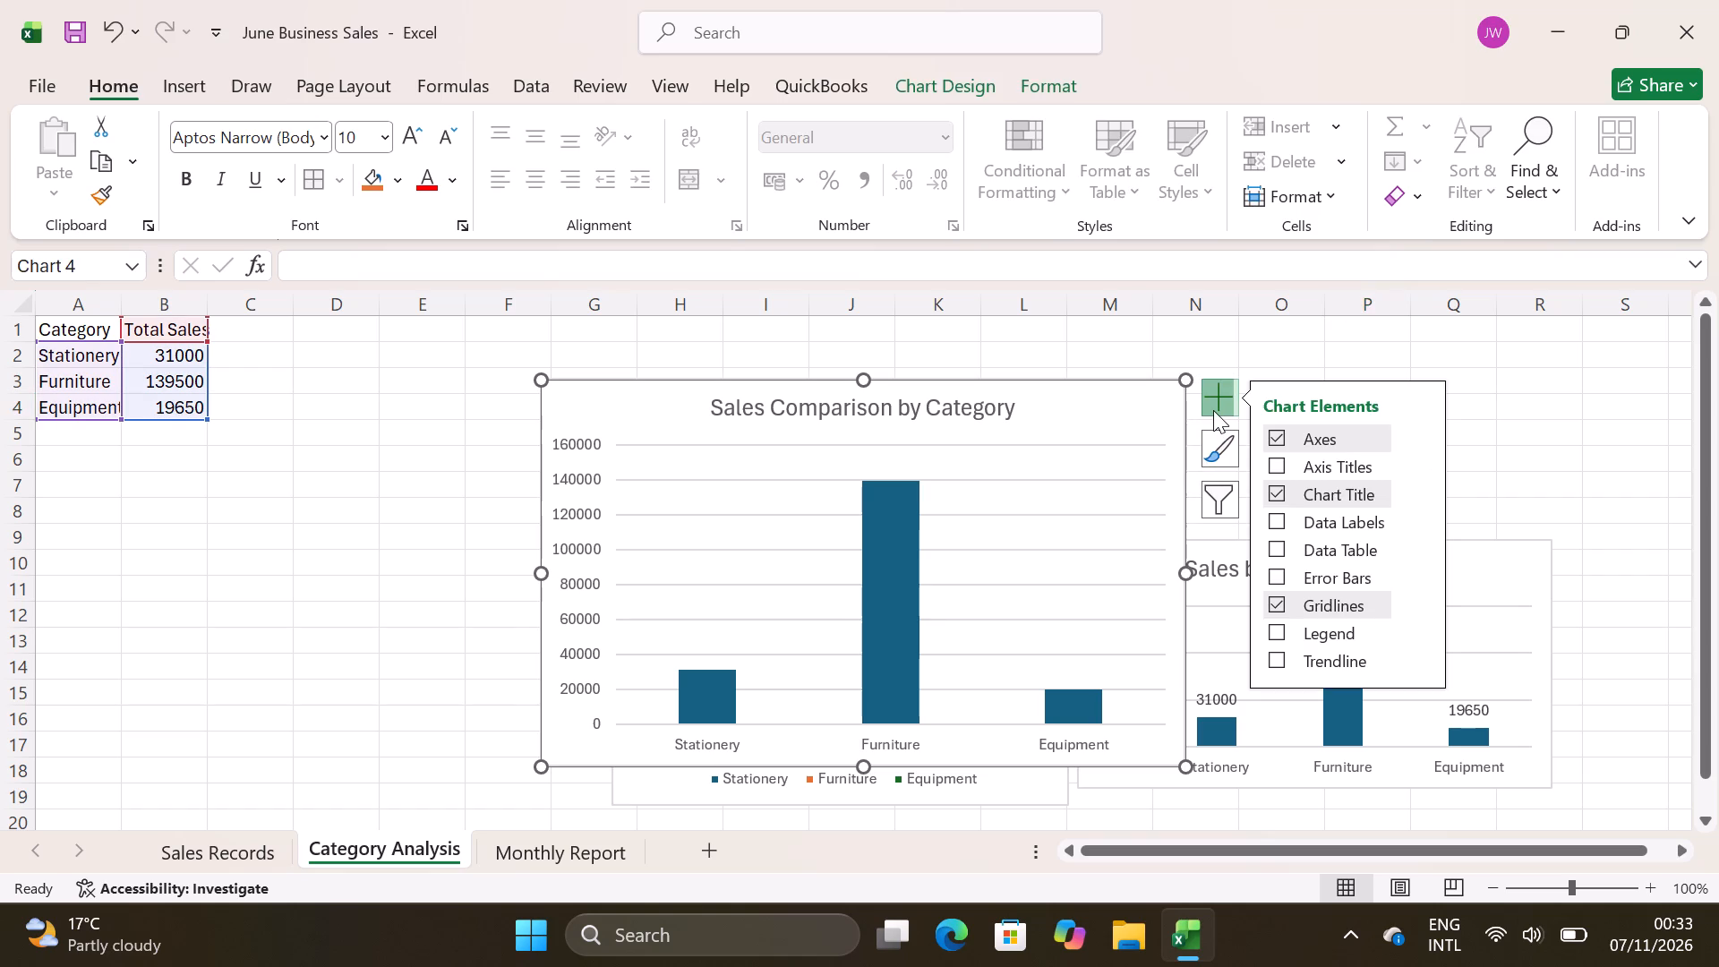
left_click(1321, 520)
left_click(1475, 442)
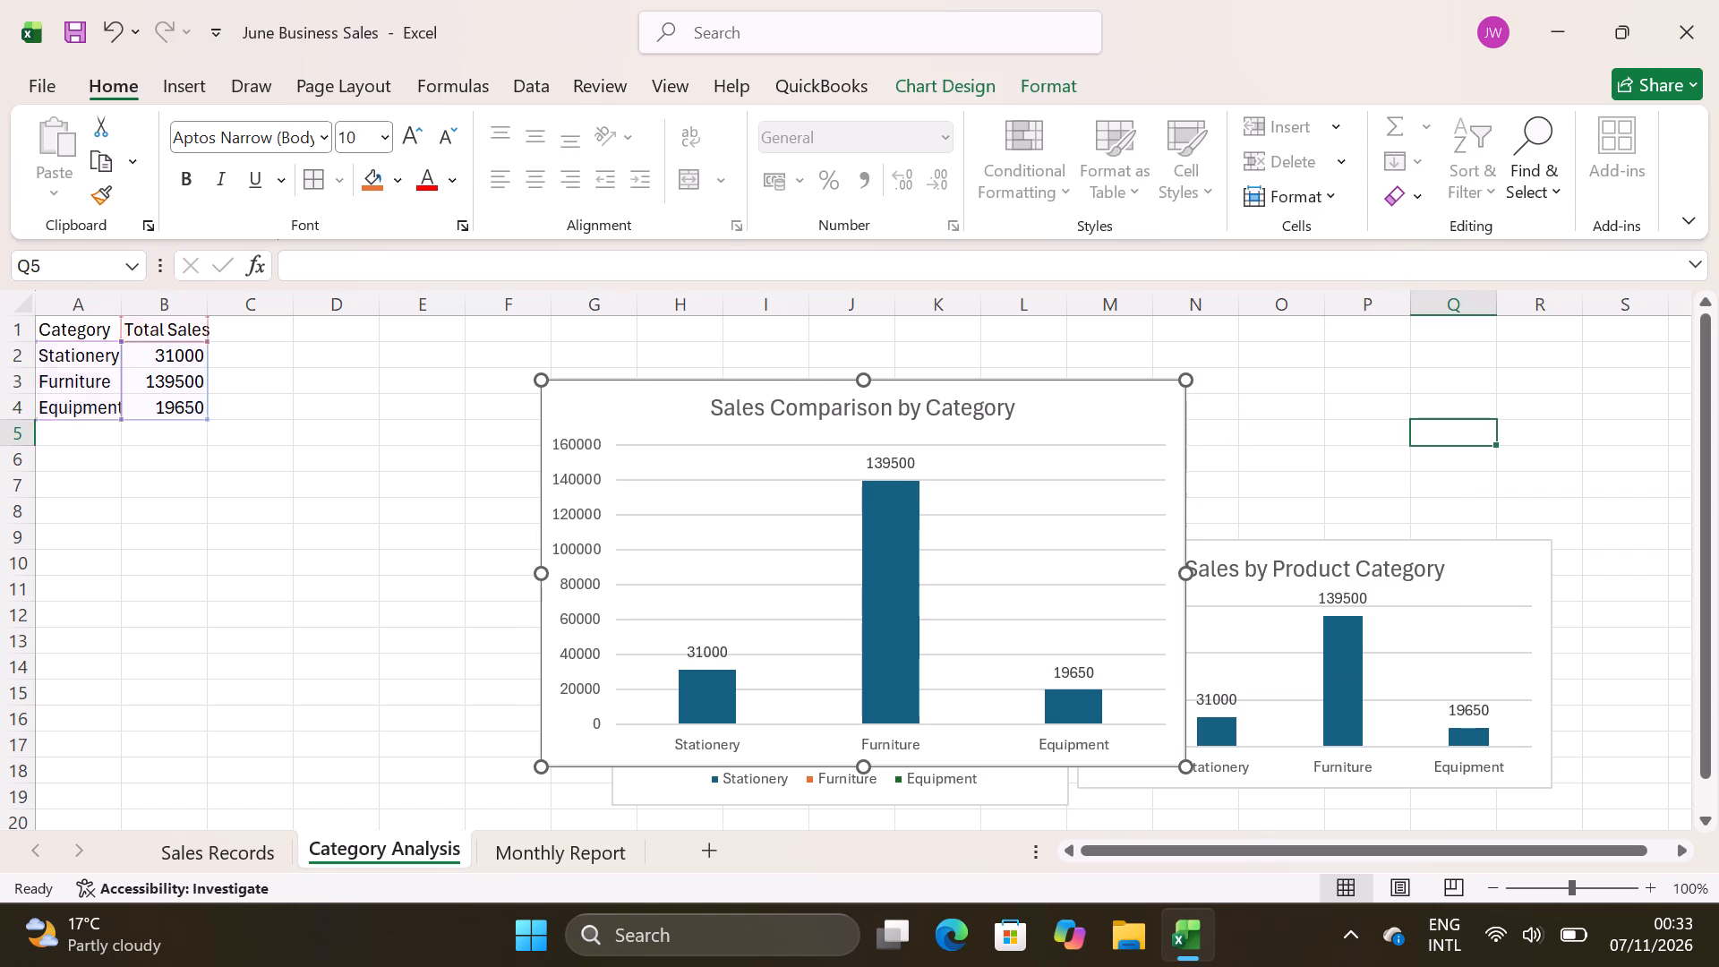
Shrink the Sales Comparison by Category chart and move it off the pie chart, to above the Sales by Product Category chart.
left_click(1142, 581)
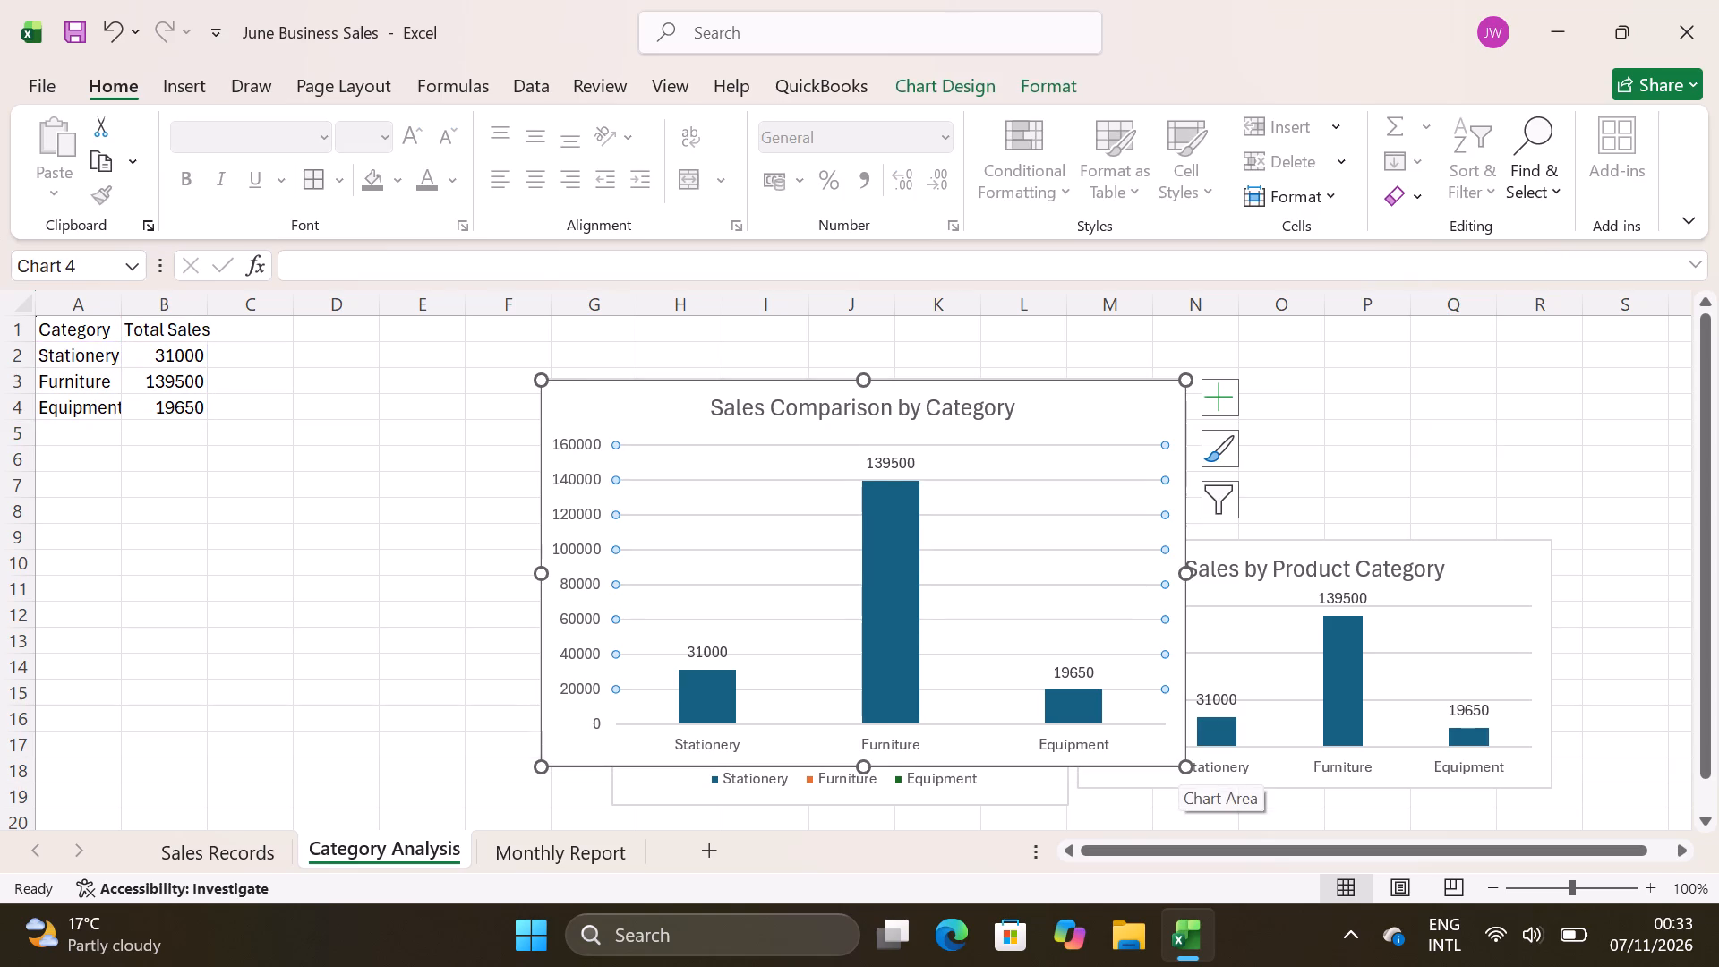
left_click_drag(1183, 765, 1092, 653)
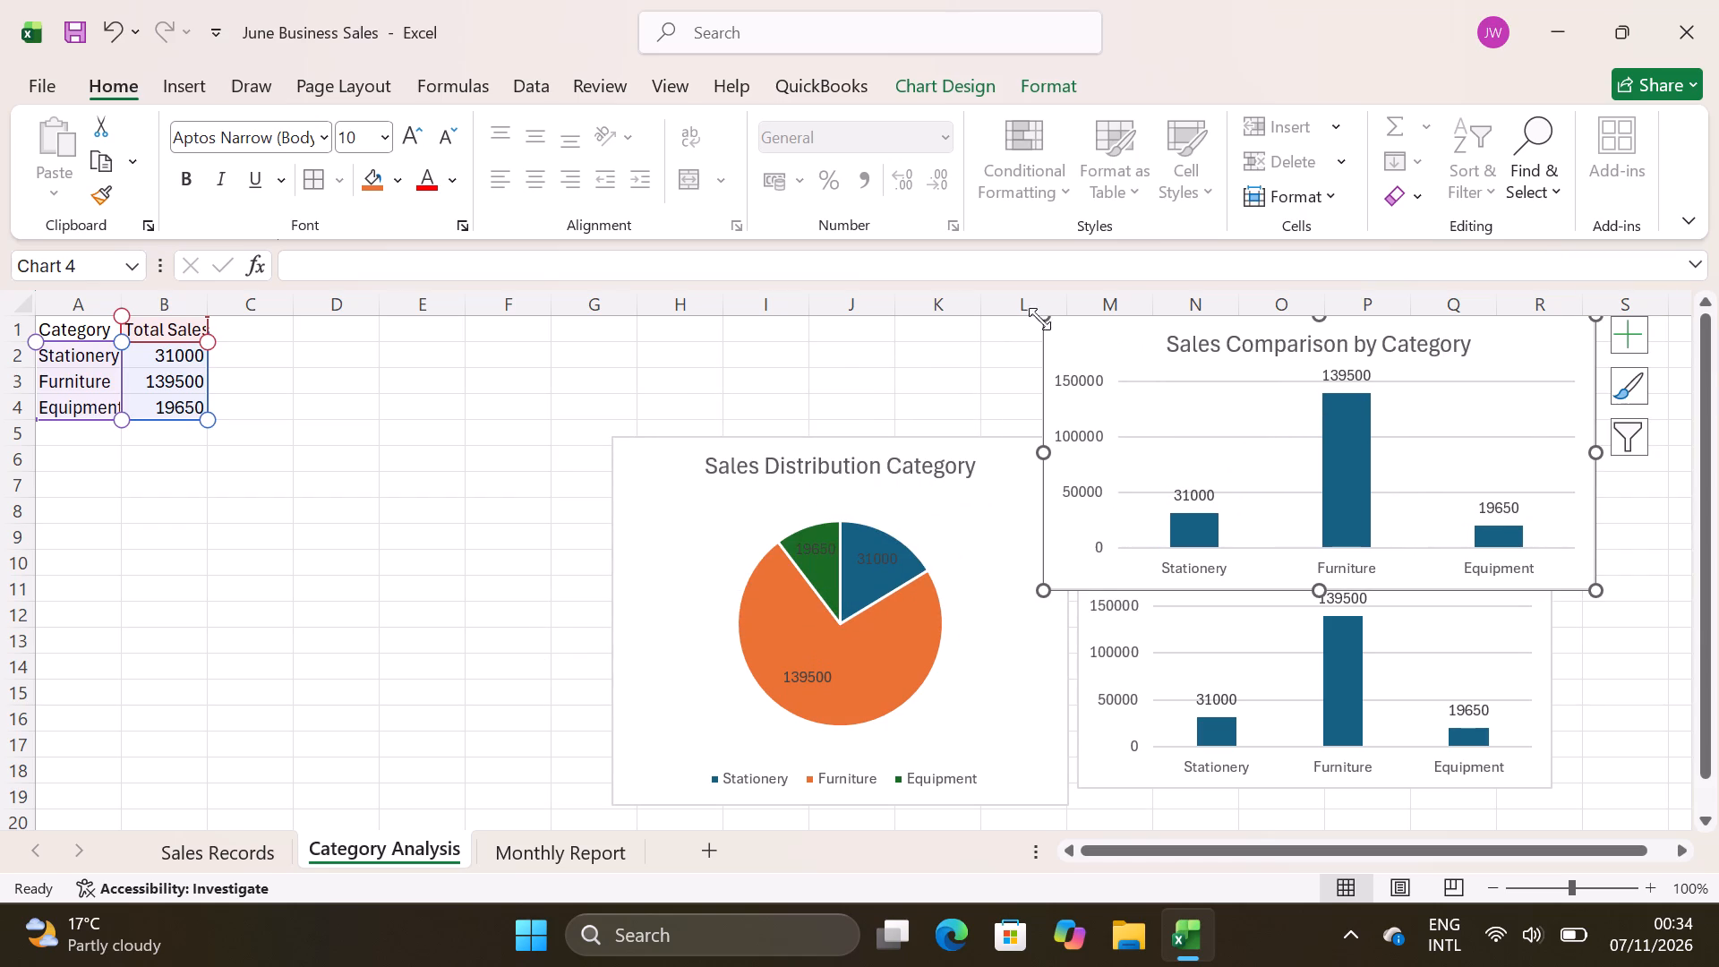
left_click_drag(1045, 320, 1105, 340)
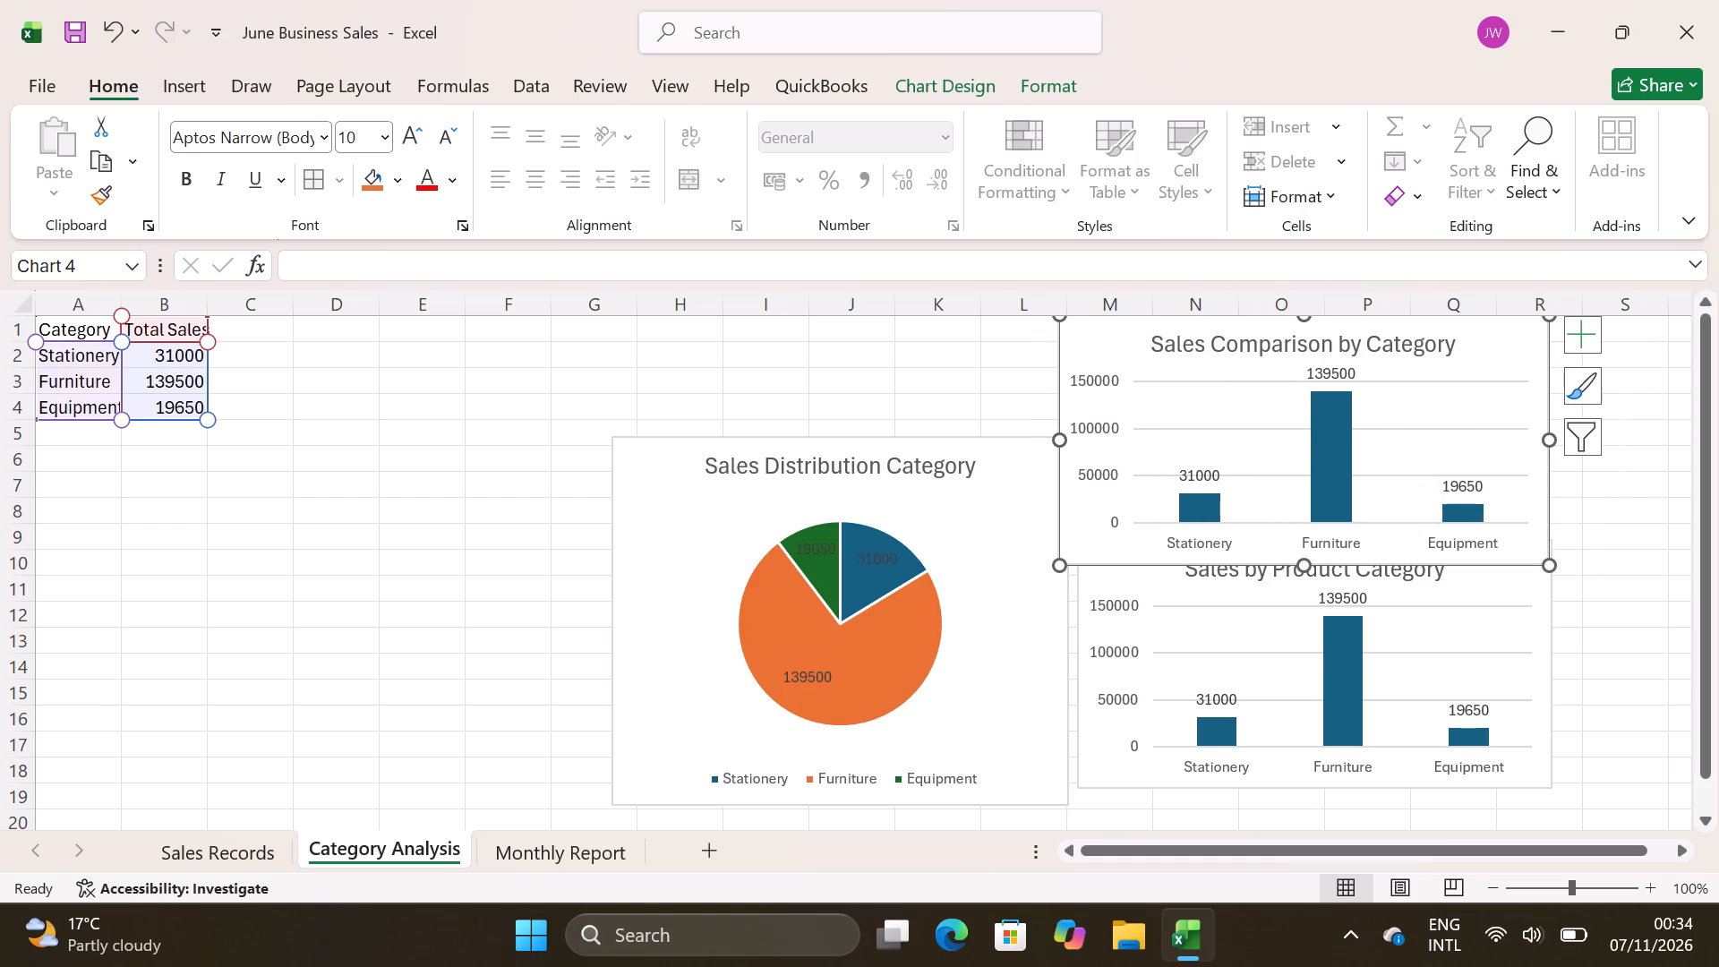
Shrink the Sales by Product Category chart slightly and move it down, clear of the Sales Comparison by Category chart.
left_click(1504, 656)
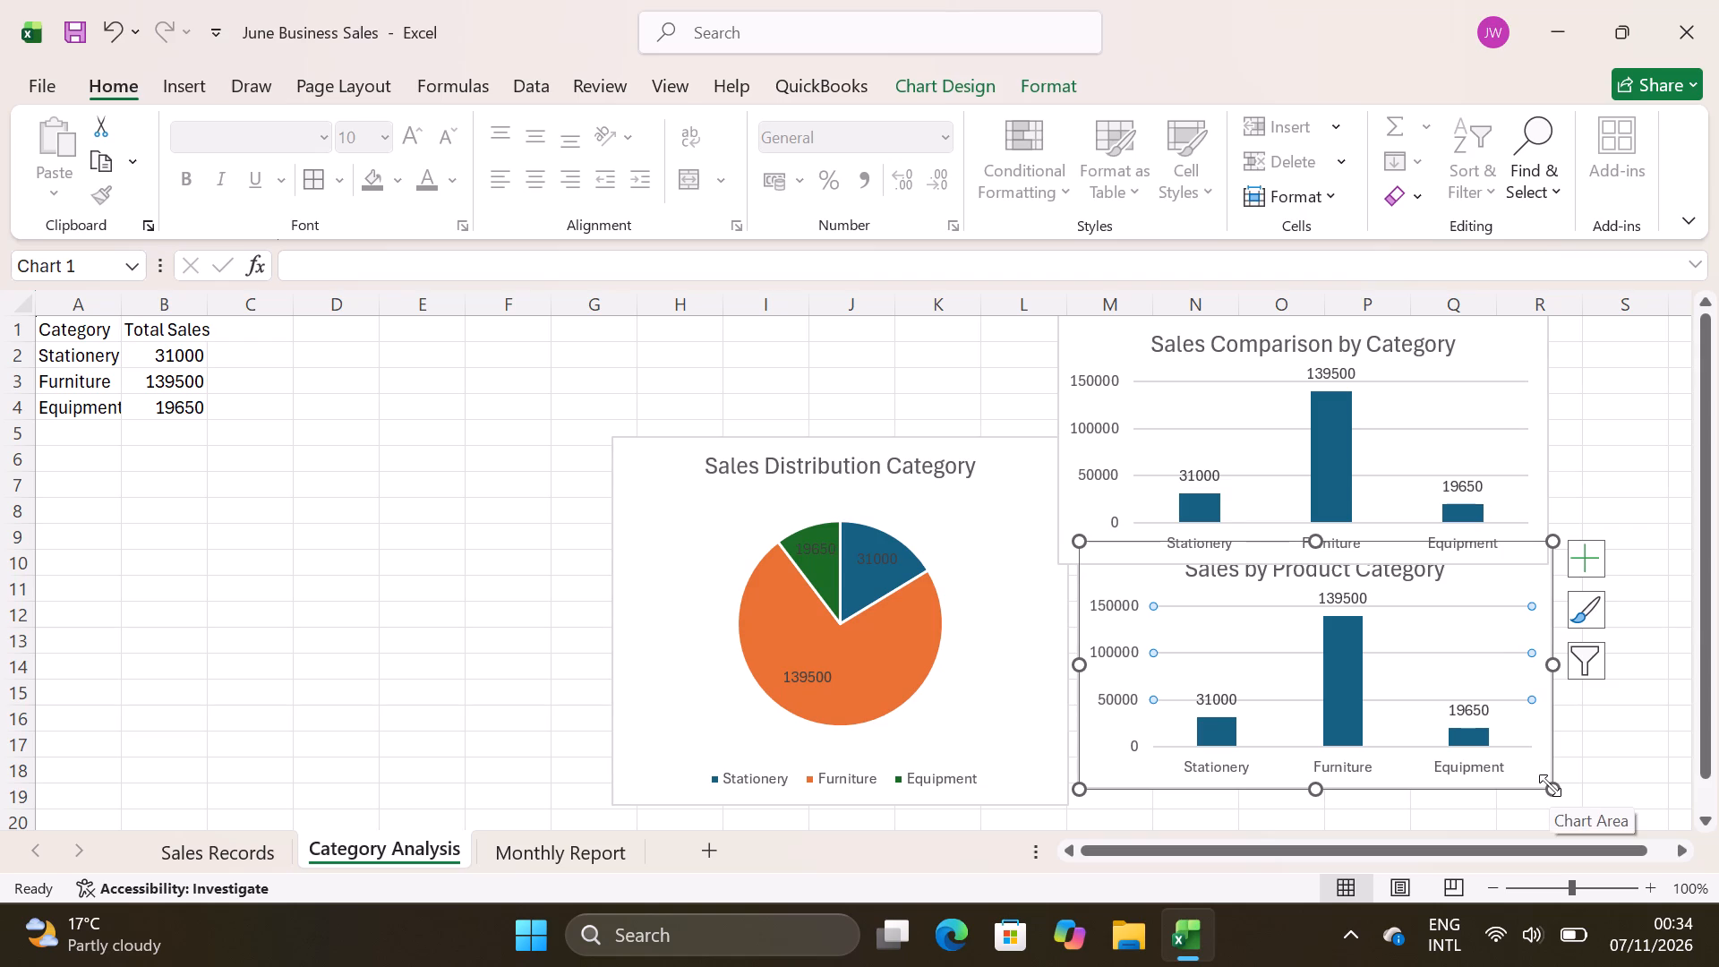
left_click_drag(1550, 785, 1523, 752)
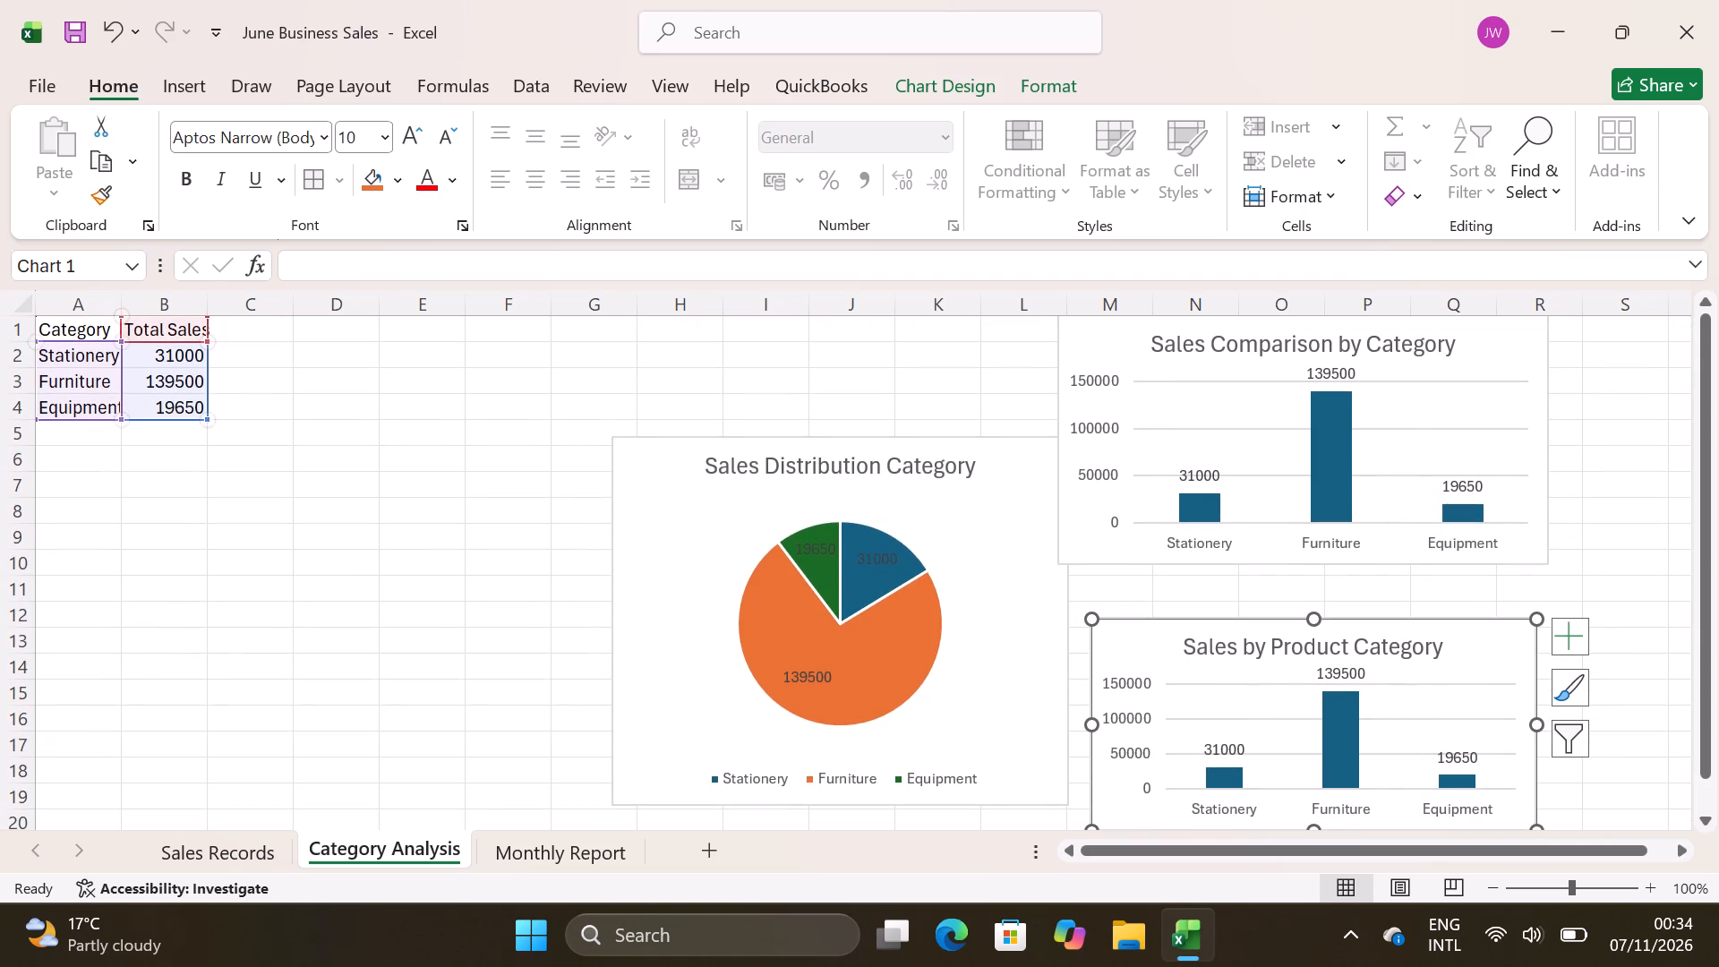
Shrink the Sales Comparison by Category chart further and place it directly above the Sales by Product Category chart, beside the pie chart.
left_click(1360, 477)
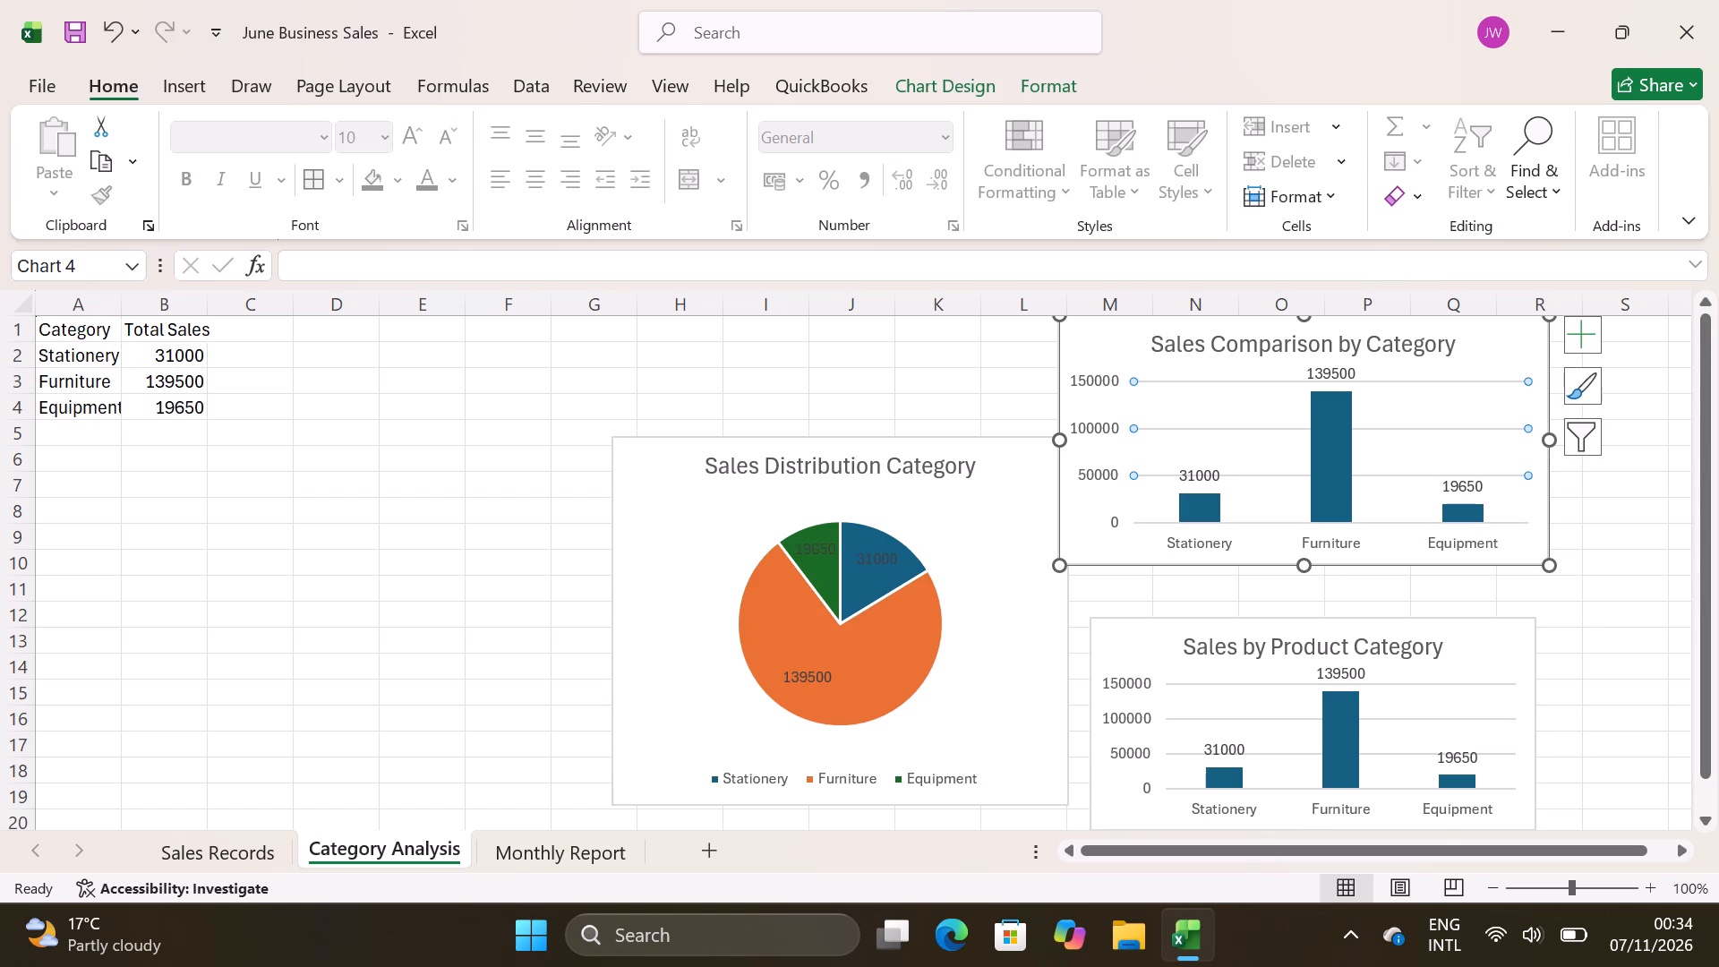
left_click_drag(1544, 565, 1527, 540)
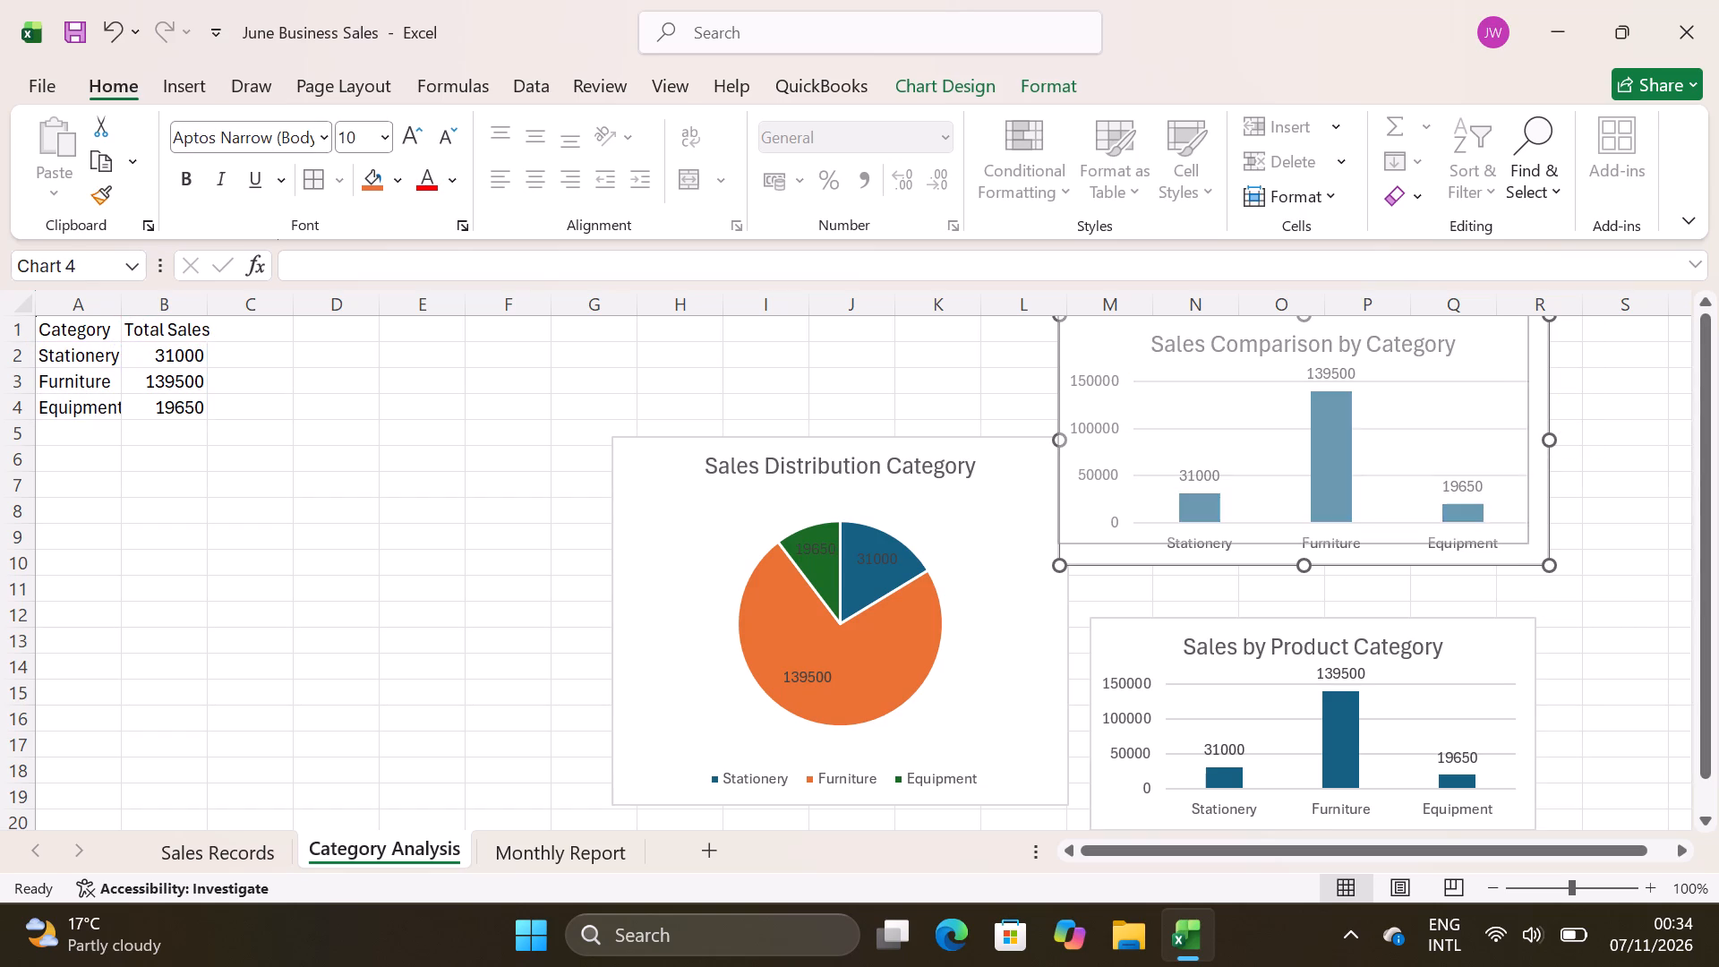
left_click_drag(1527, 540, 1517, 523)
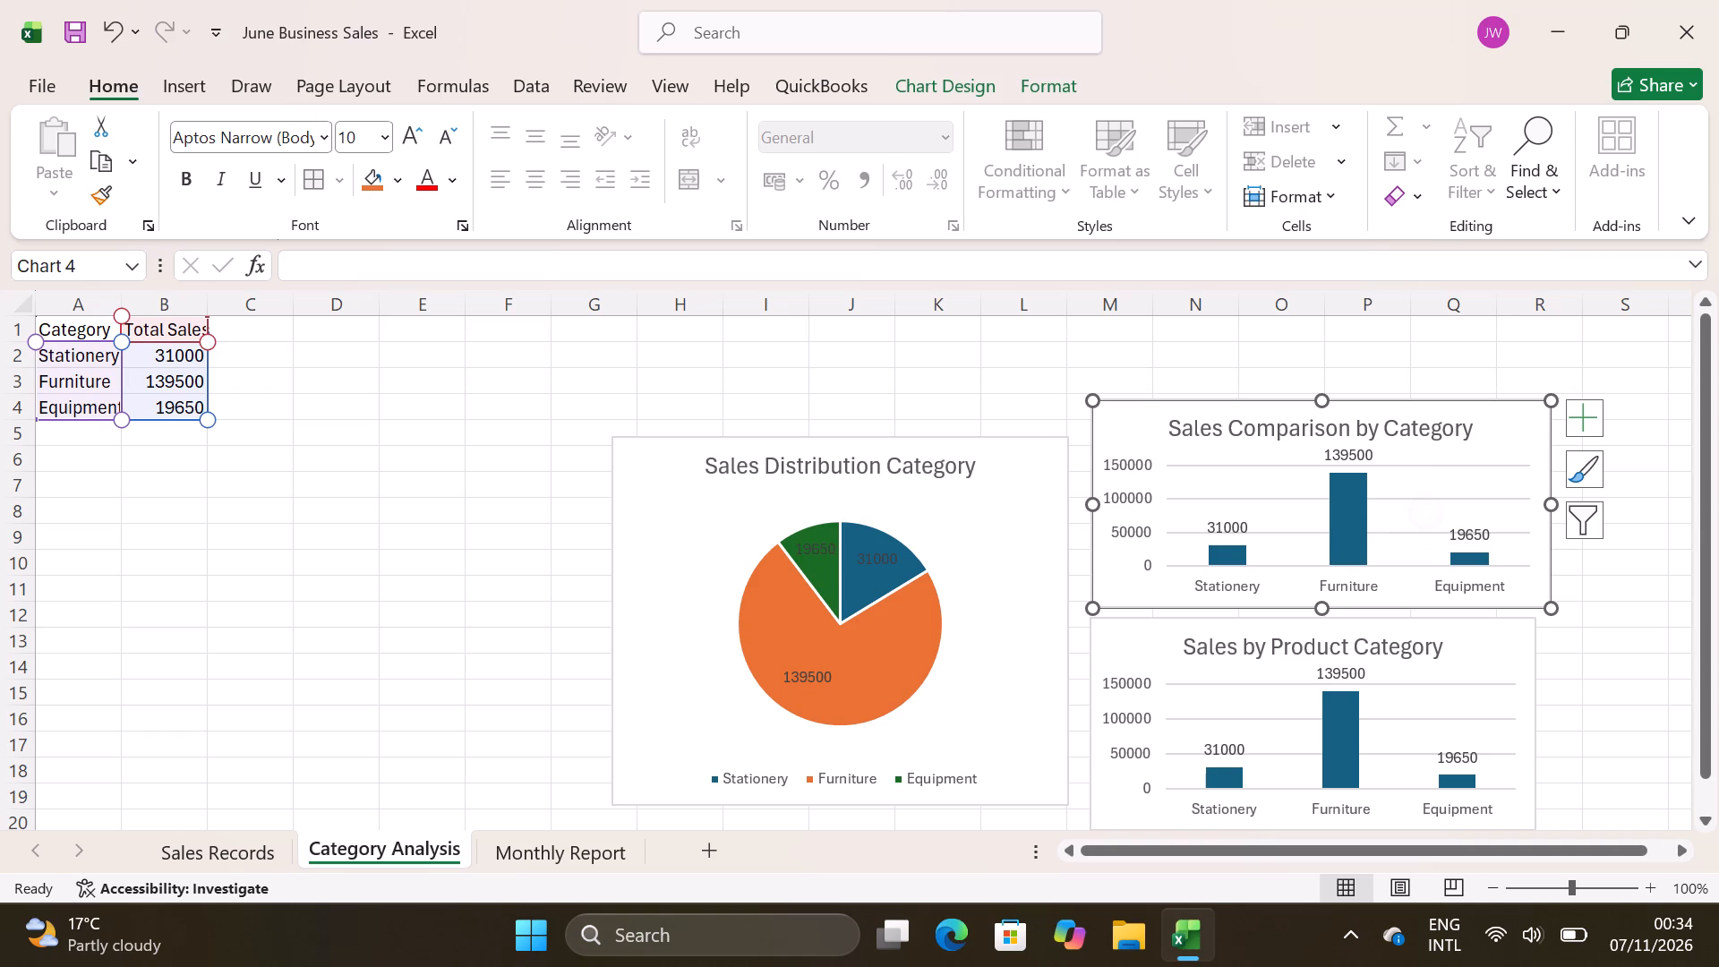
left_click(535, 645)
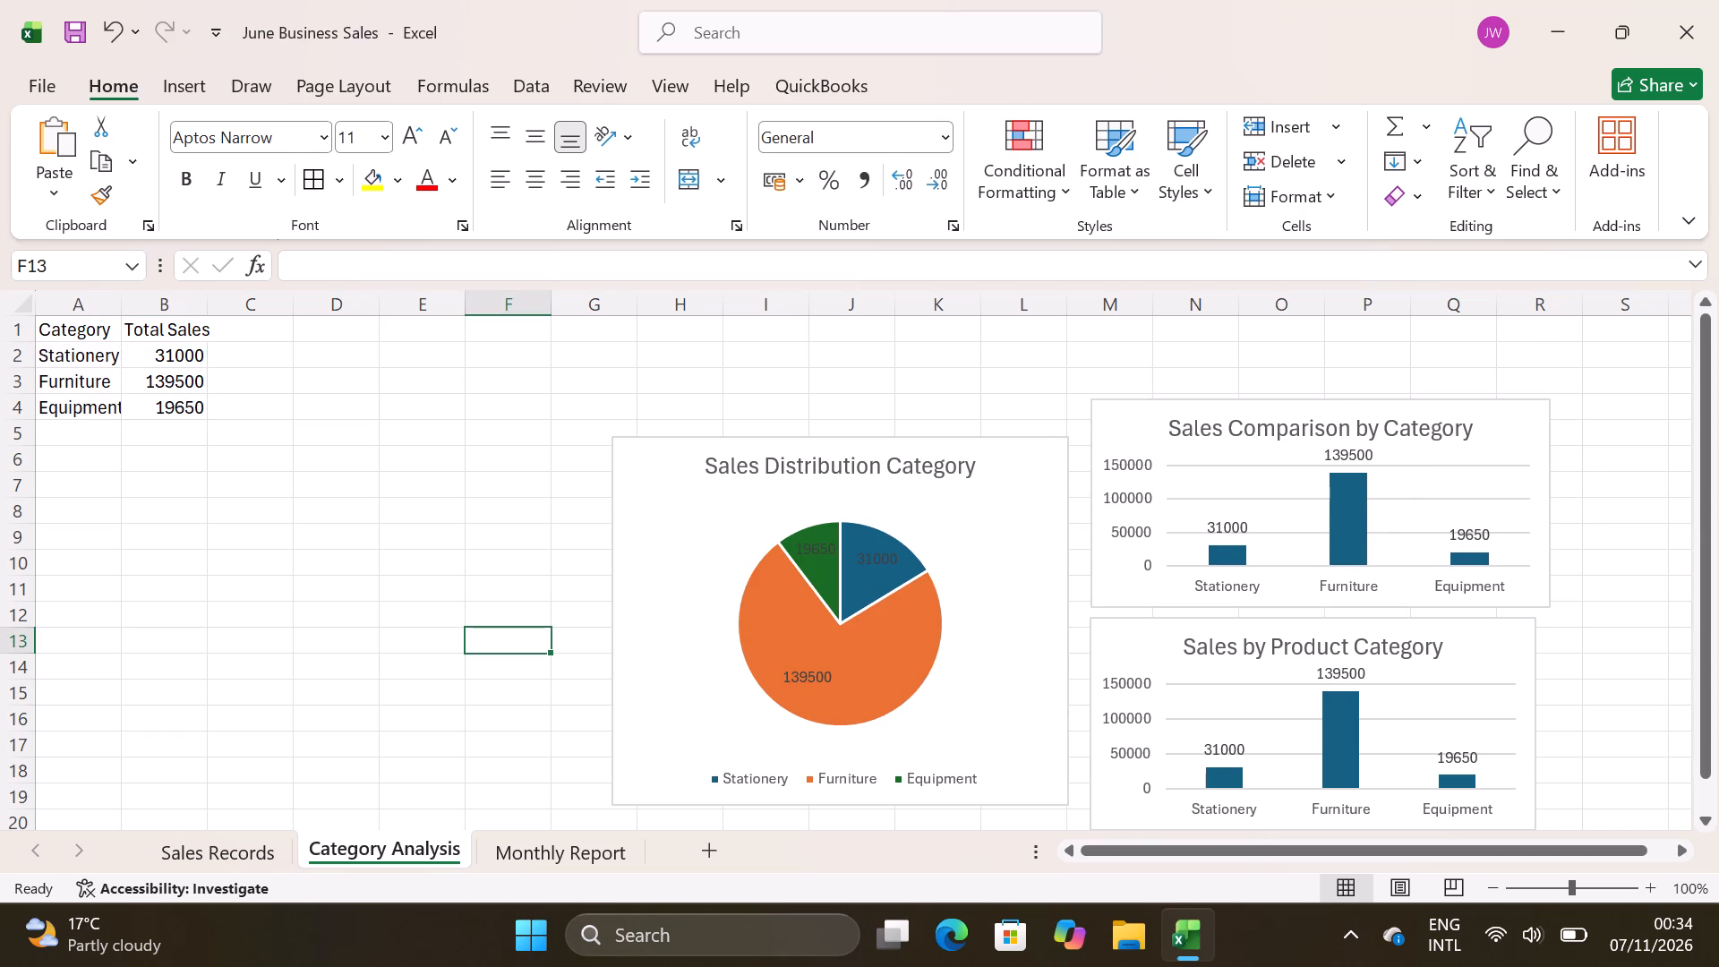
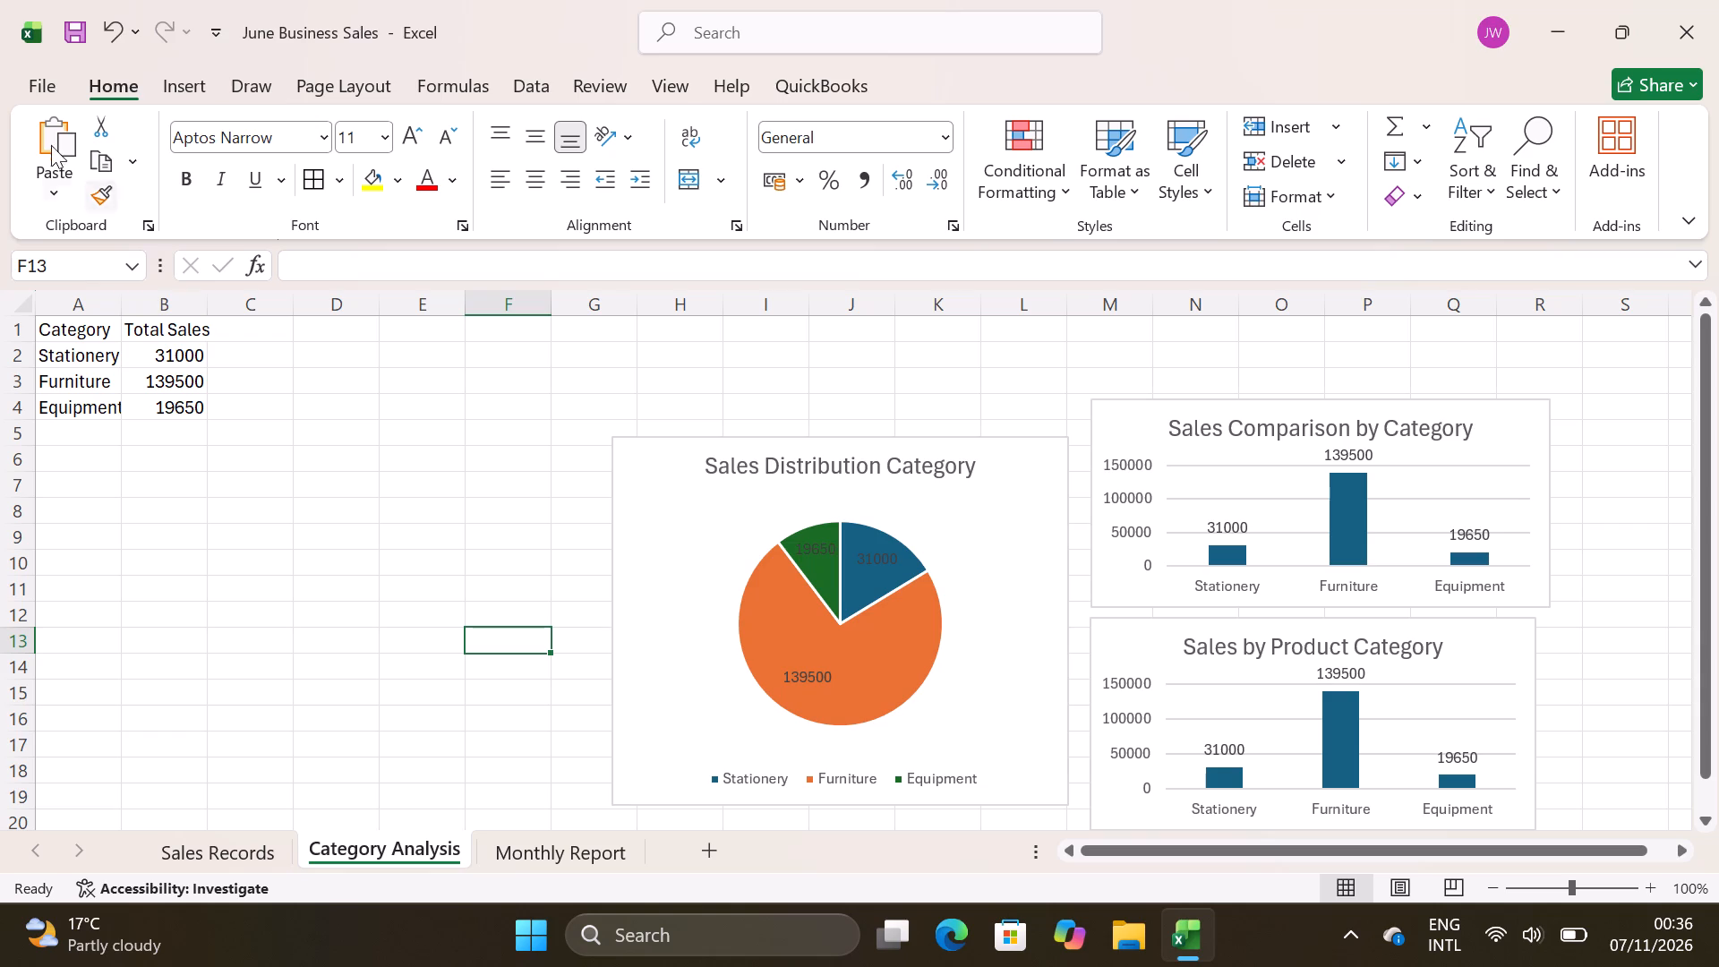
Save the workbook as June Business Sales in the Documents folder as an Excel Workbook, replacing the existing file, and close it.
left_click(34, 84)
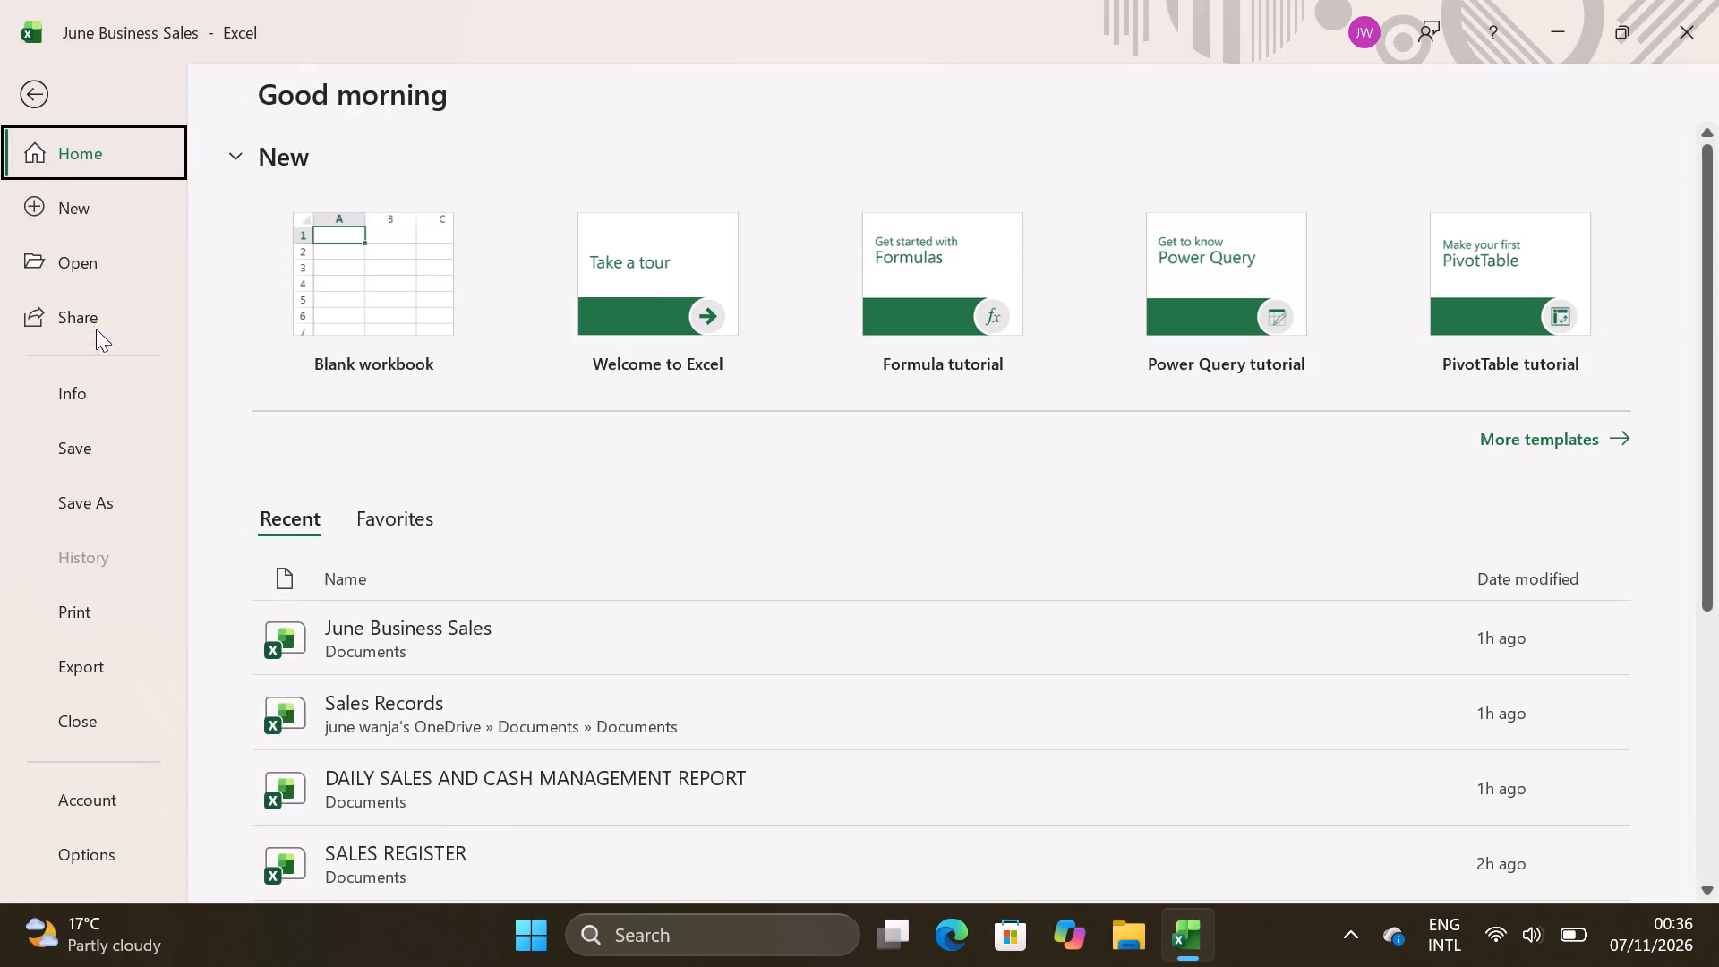
left_click(116, 496)
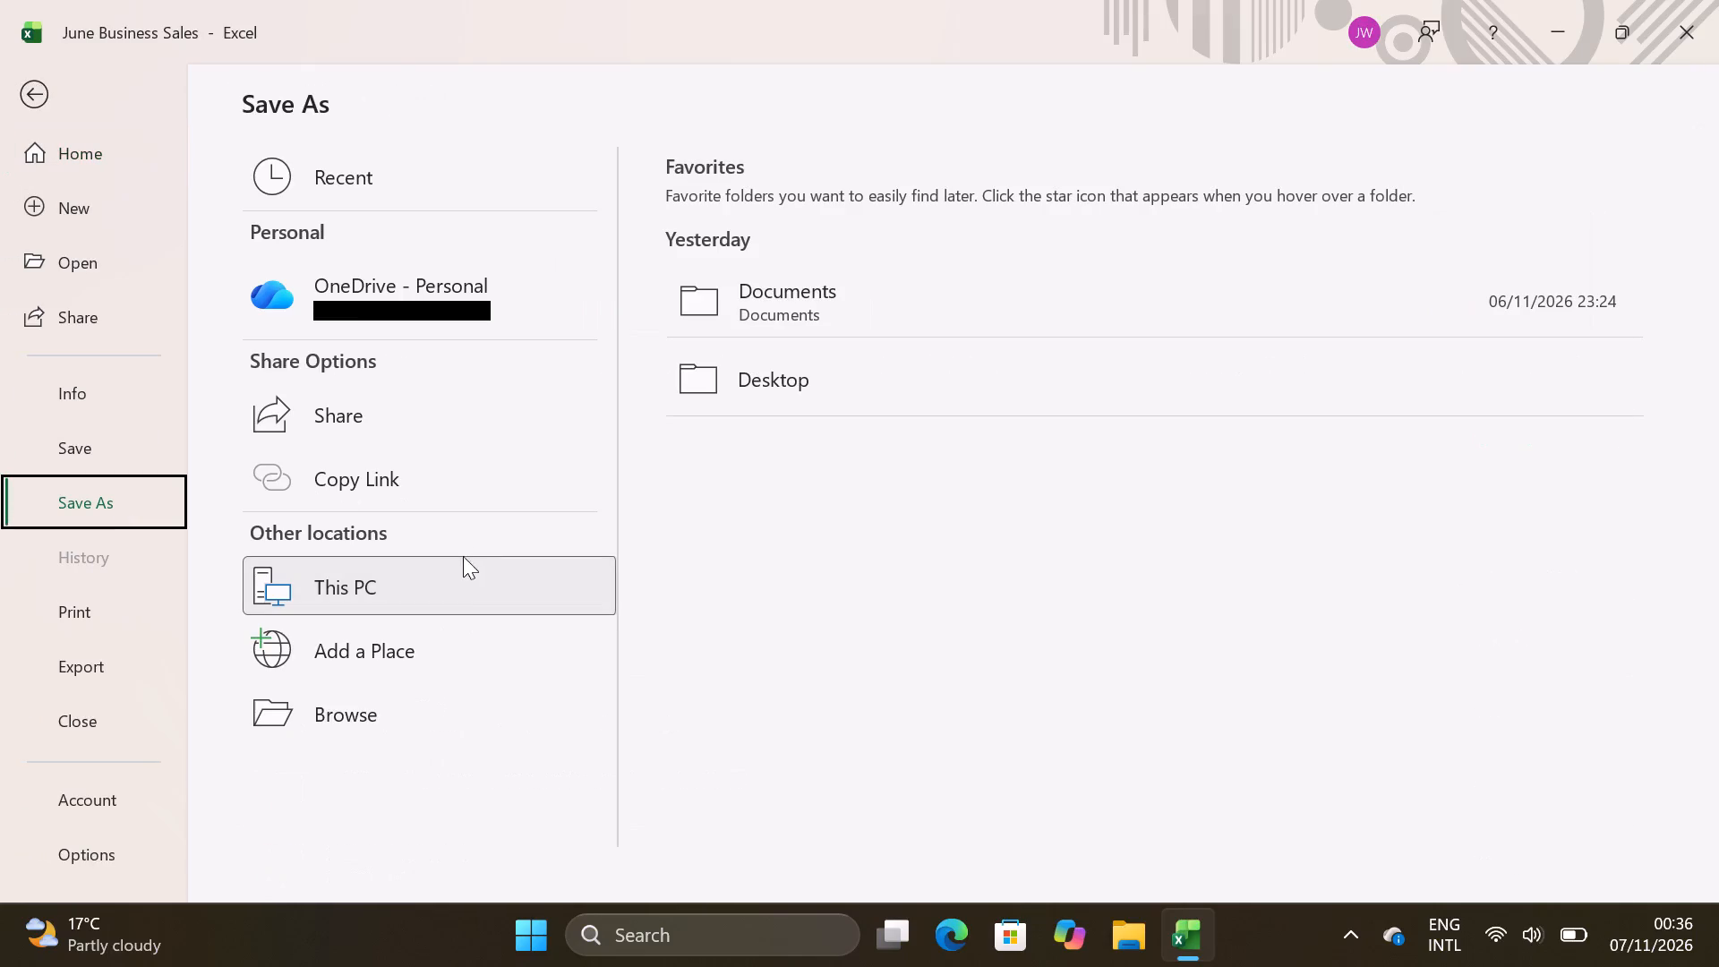
double_click(455, 581)
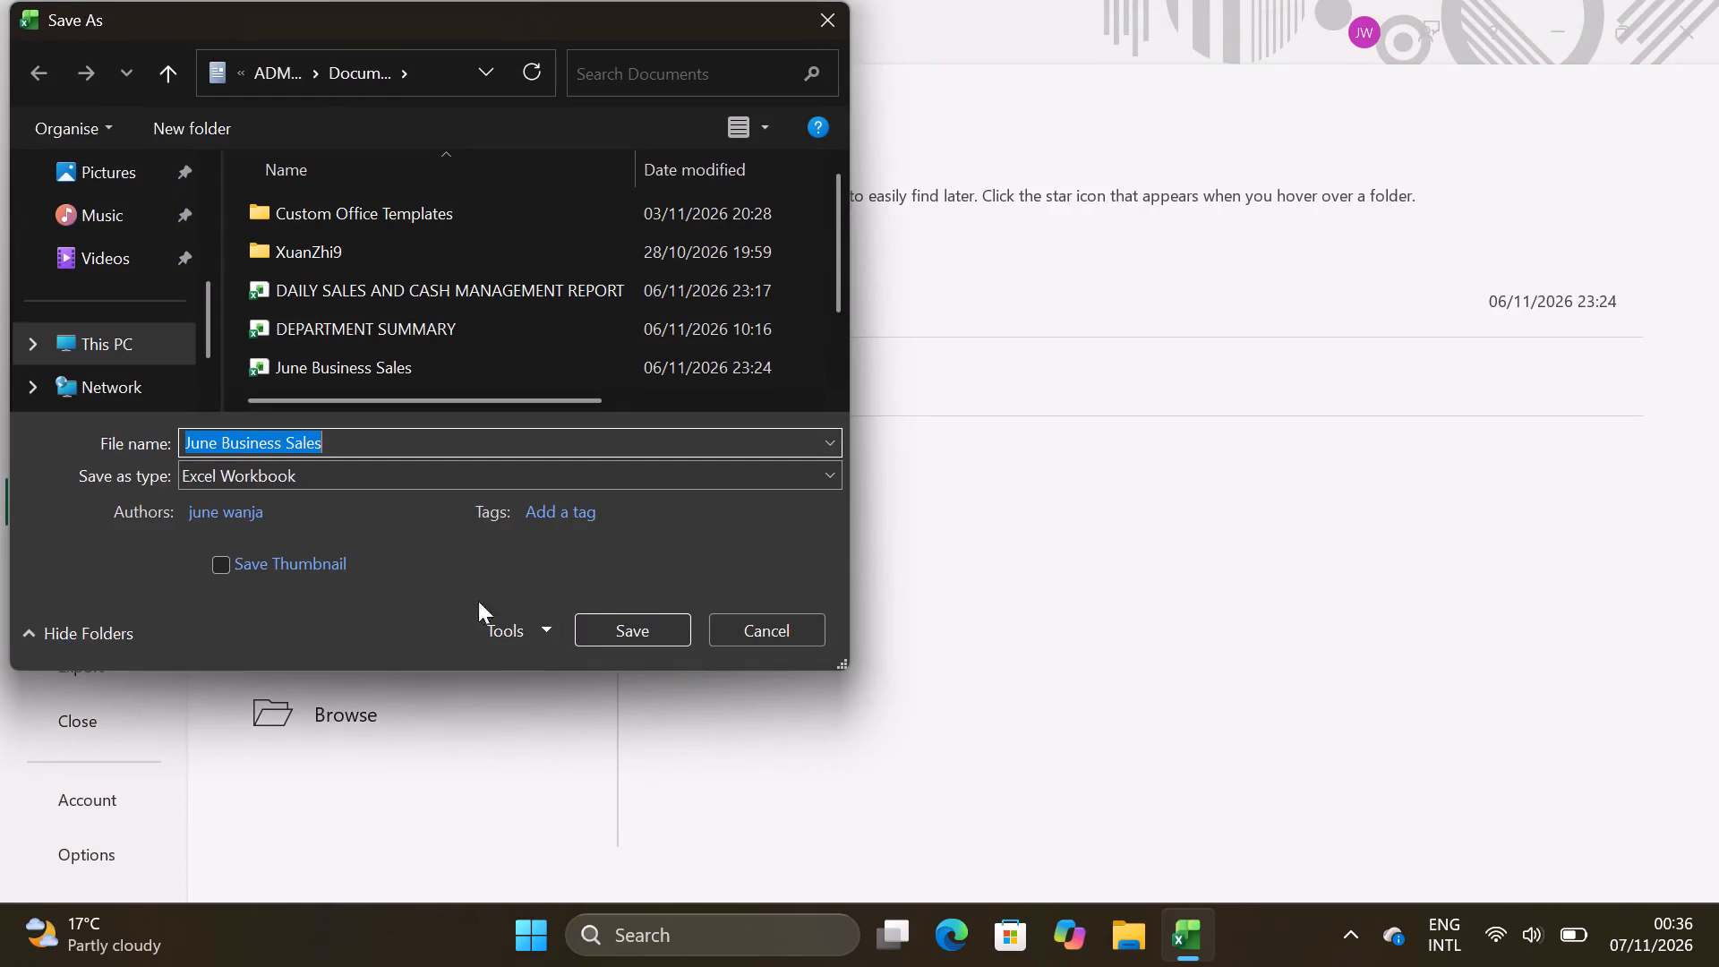
left_click(592, 626)
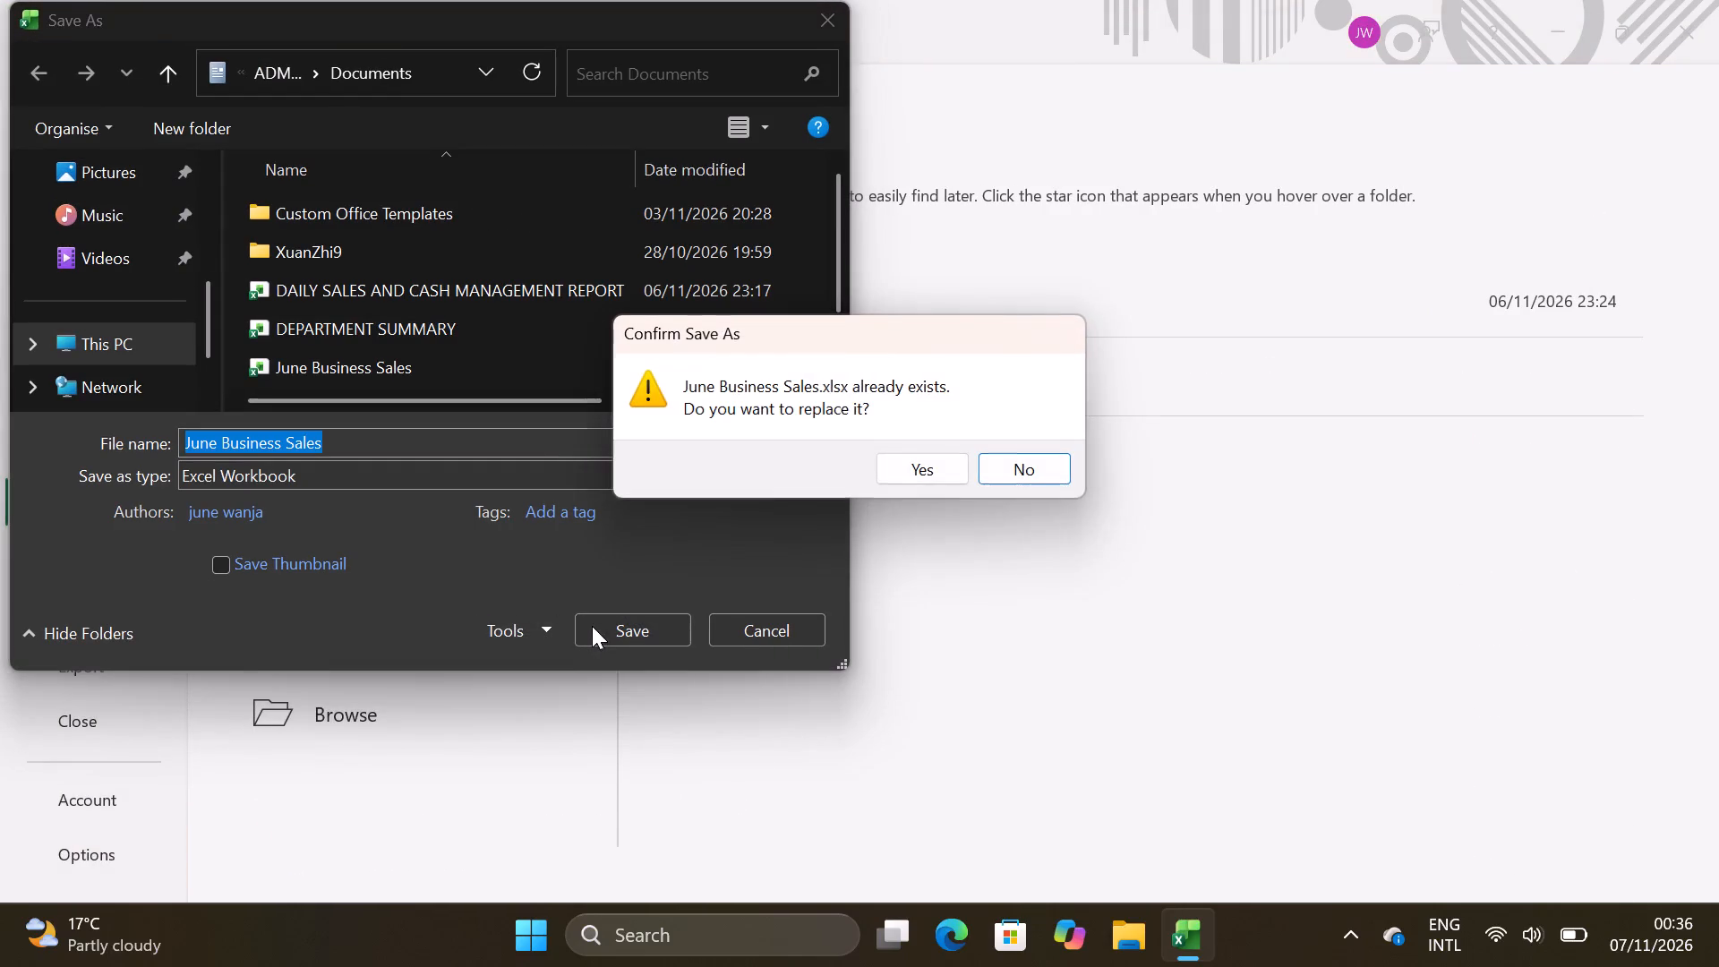
left_click(891, 454)
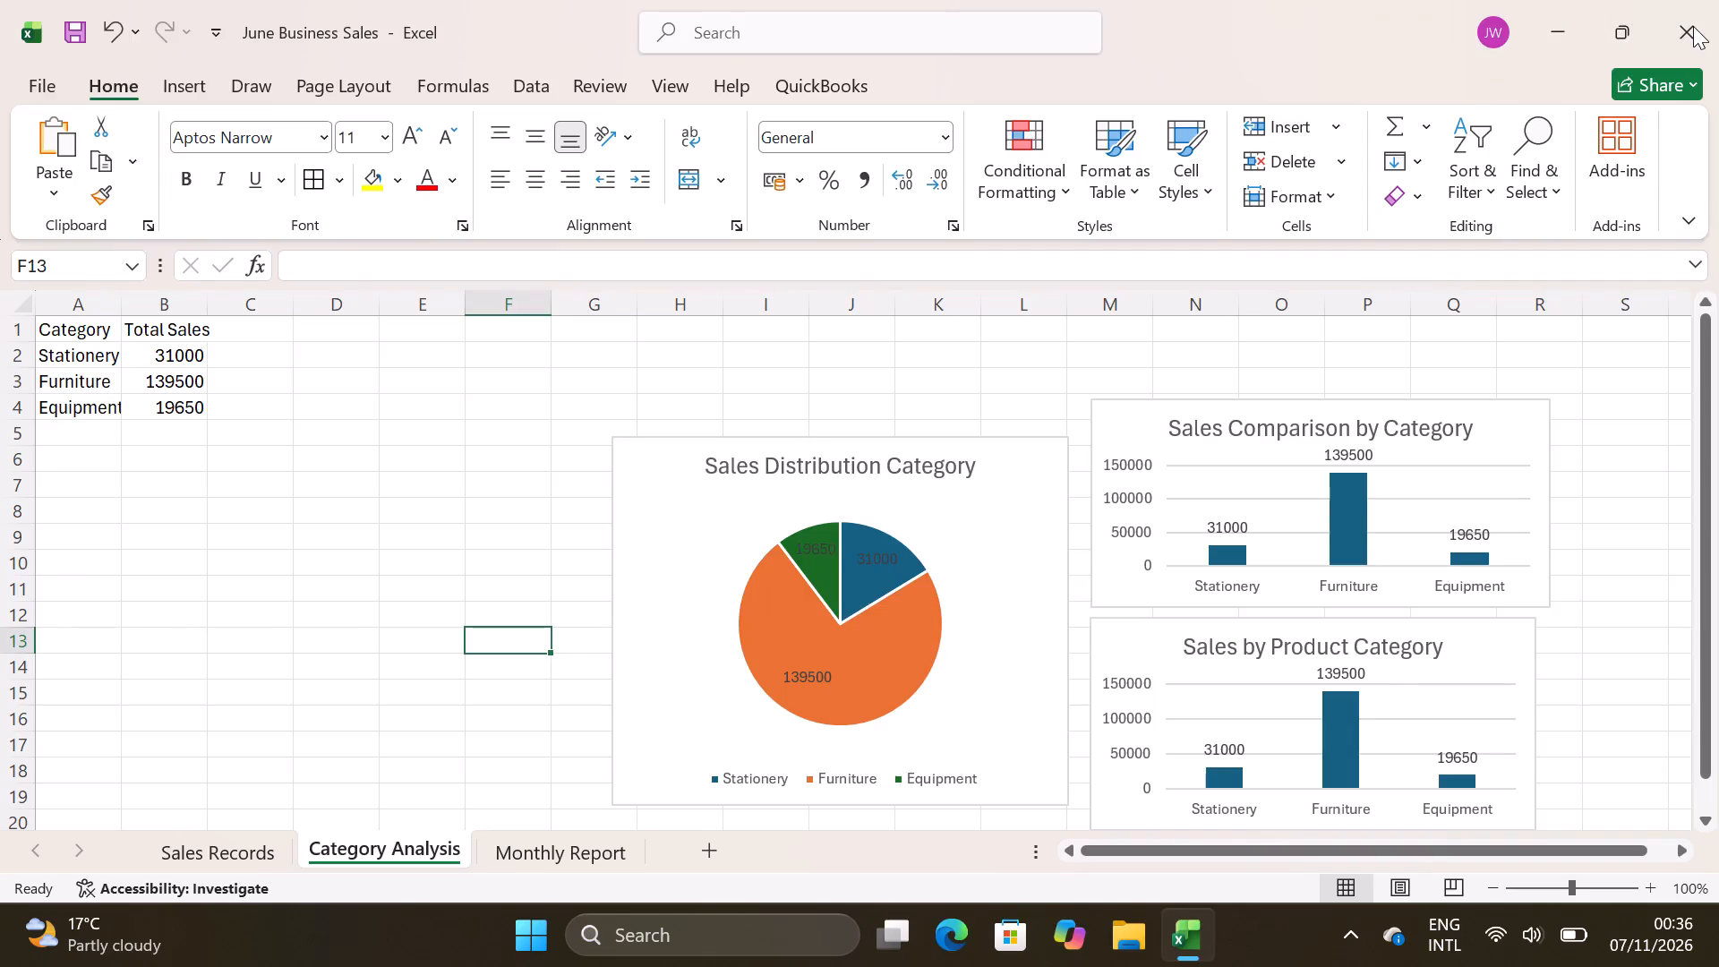
left_click(1693, 26)
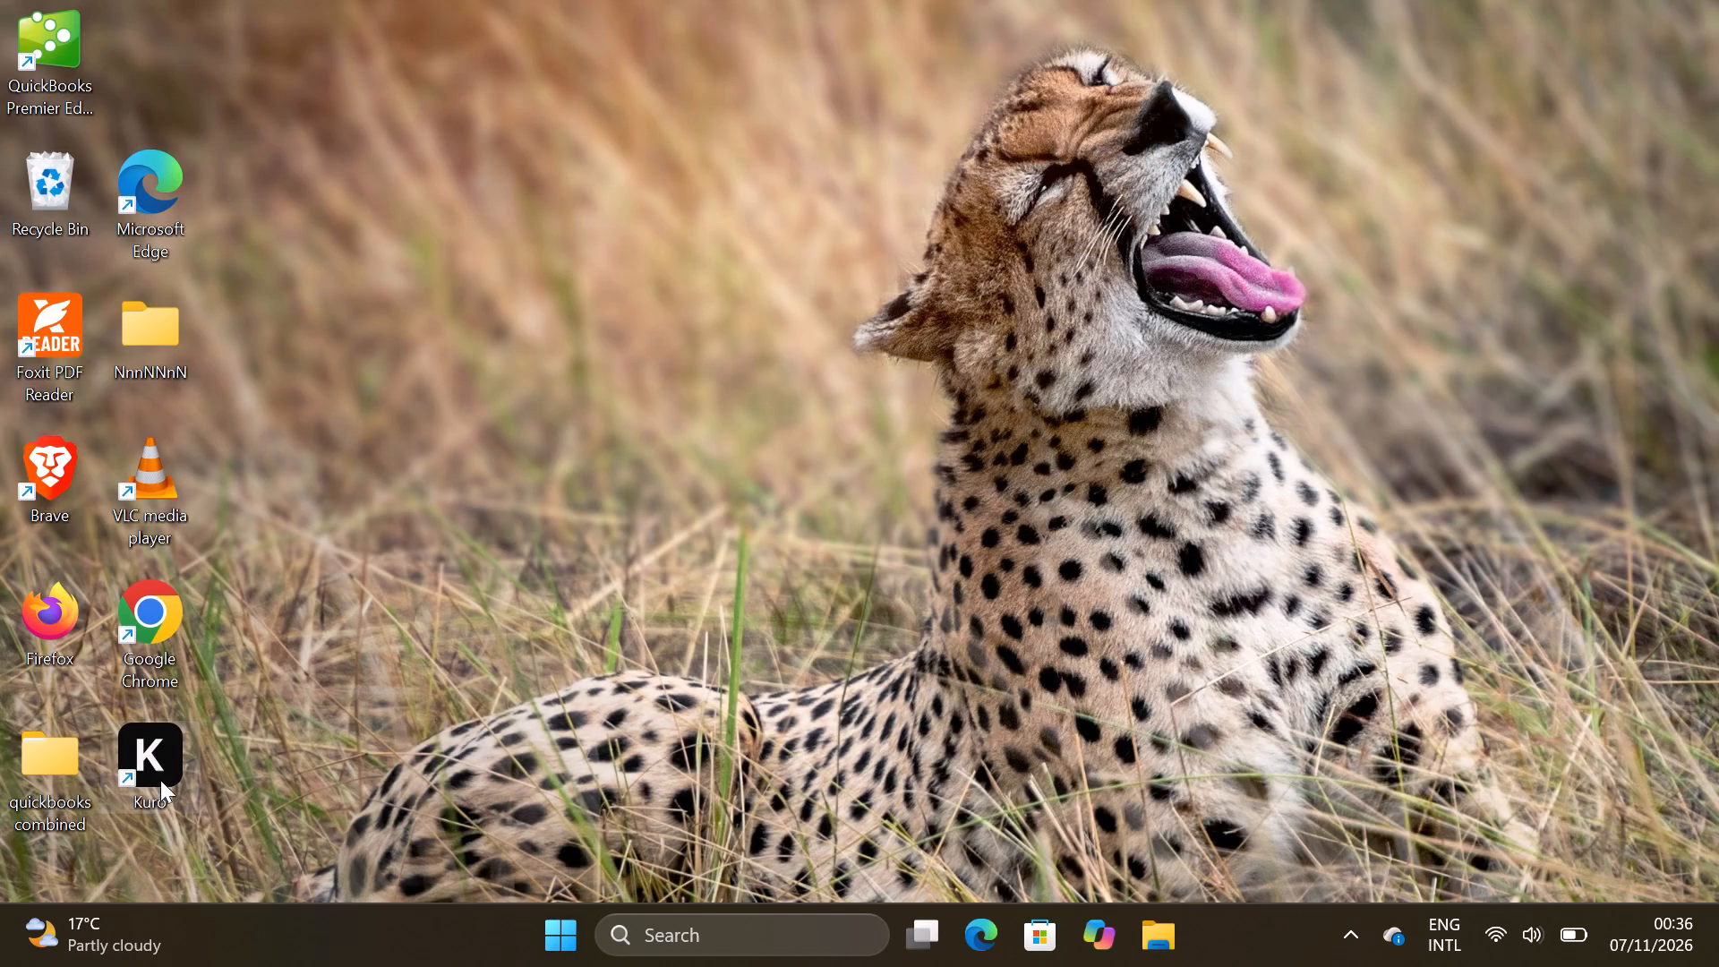
Launch the Kuro application from the desktop.
double_click(155, 749)
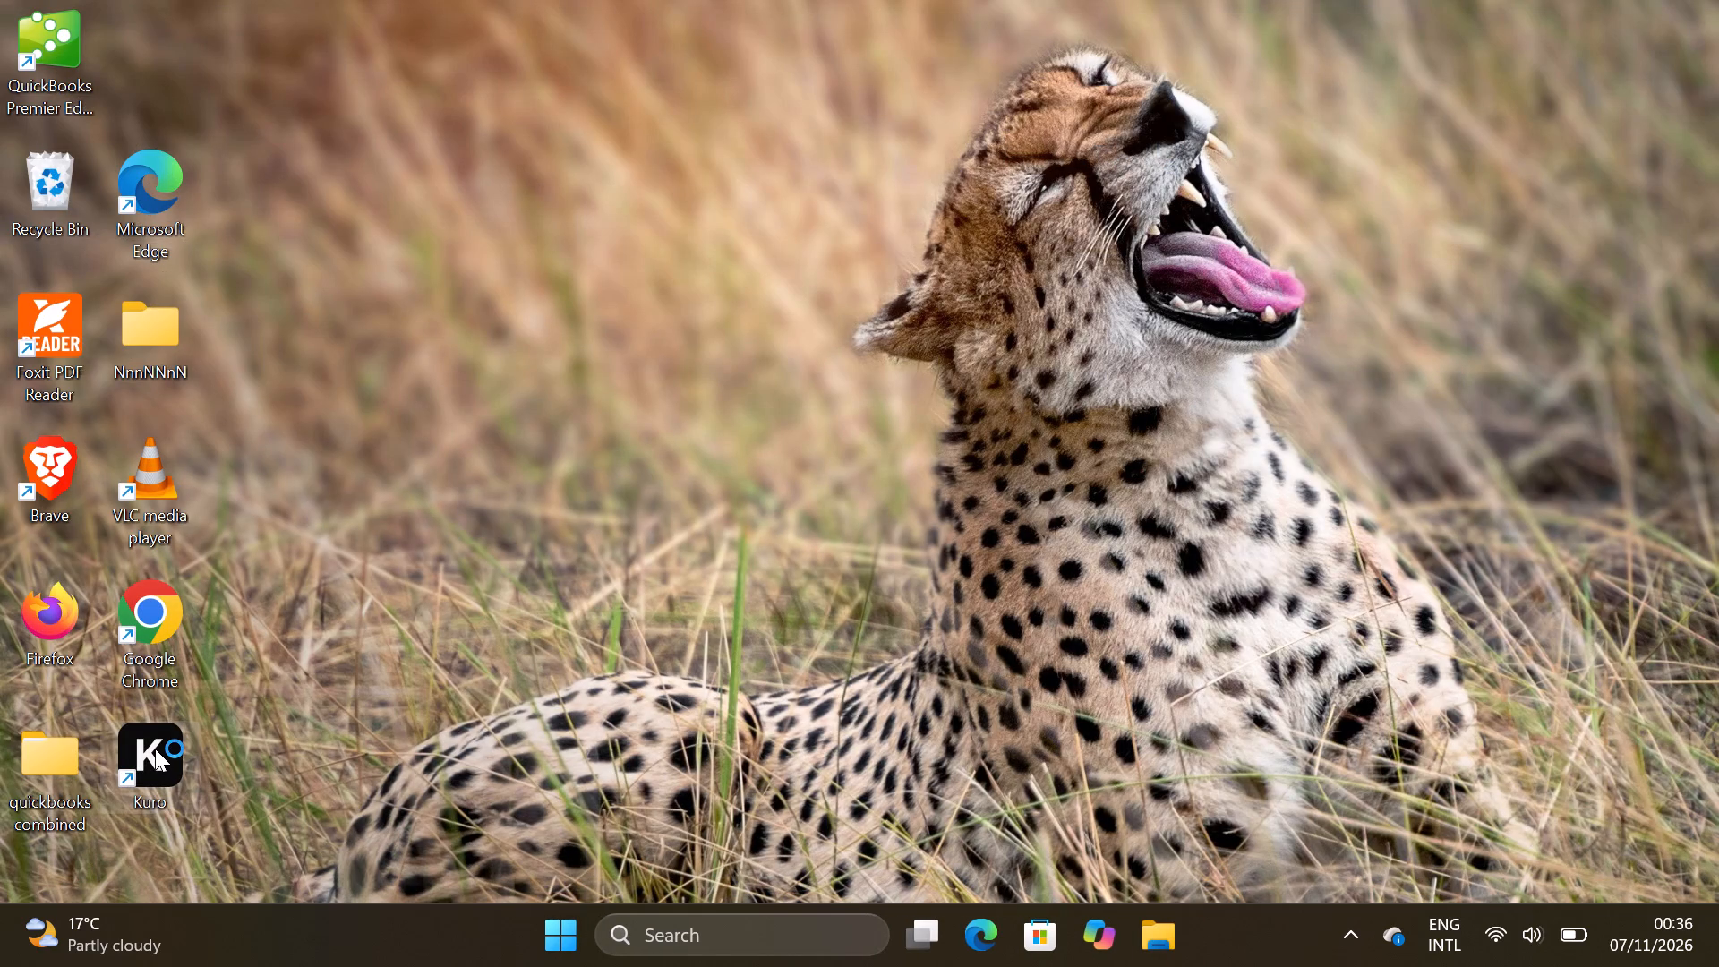